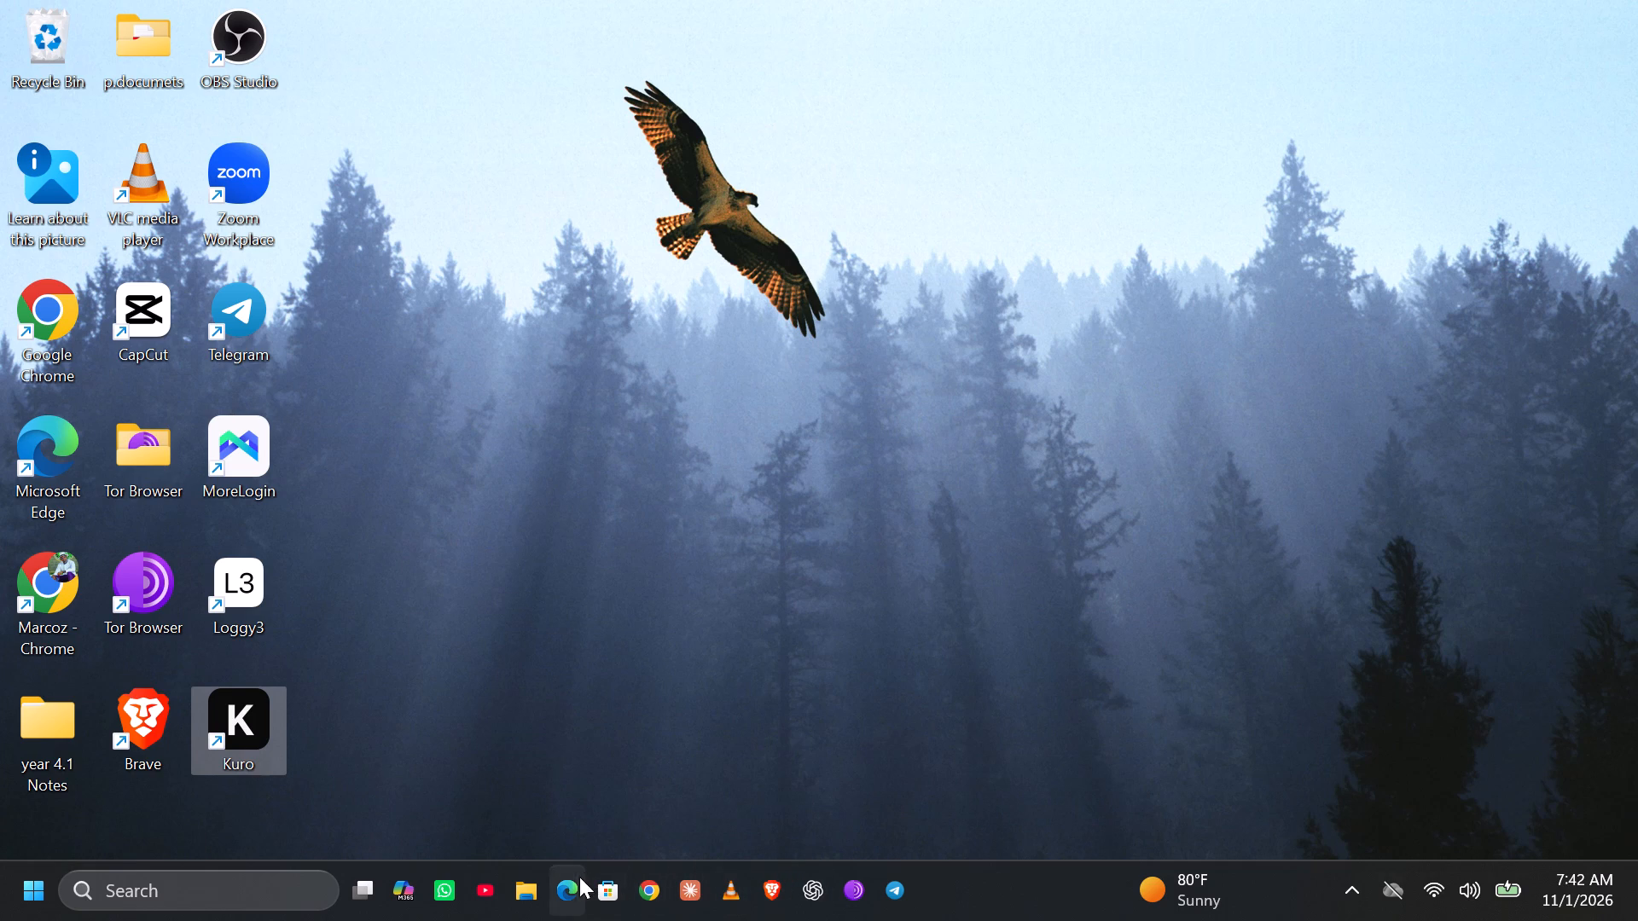
# Launch Google Chrome with the Marcoz profile.
pyautogui.doubleClick(653, 888)
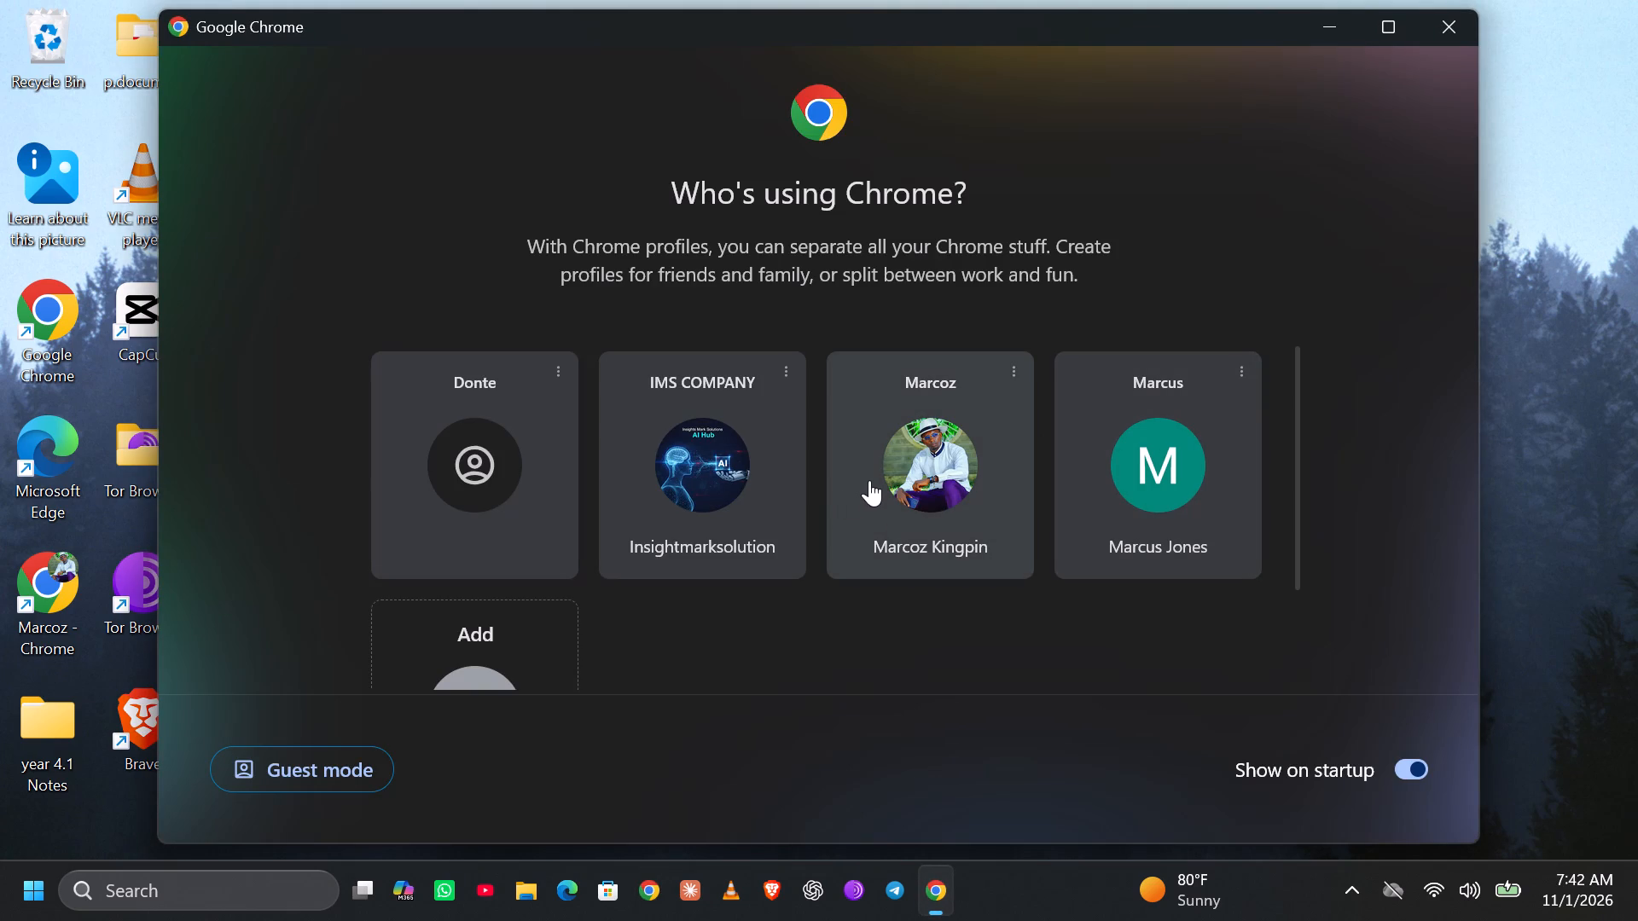
pyautogui.doubleClick(931, 470)
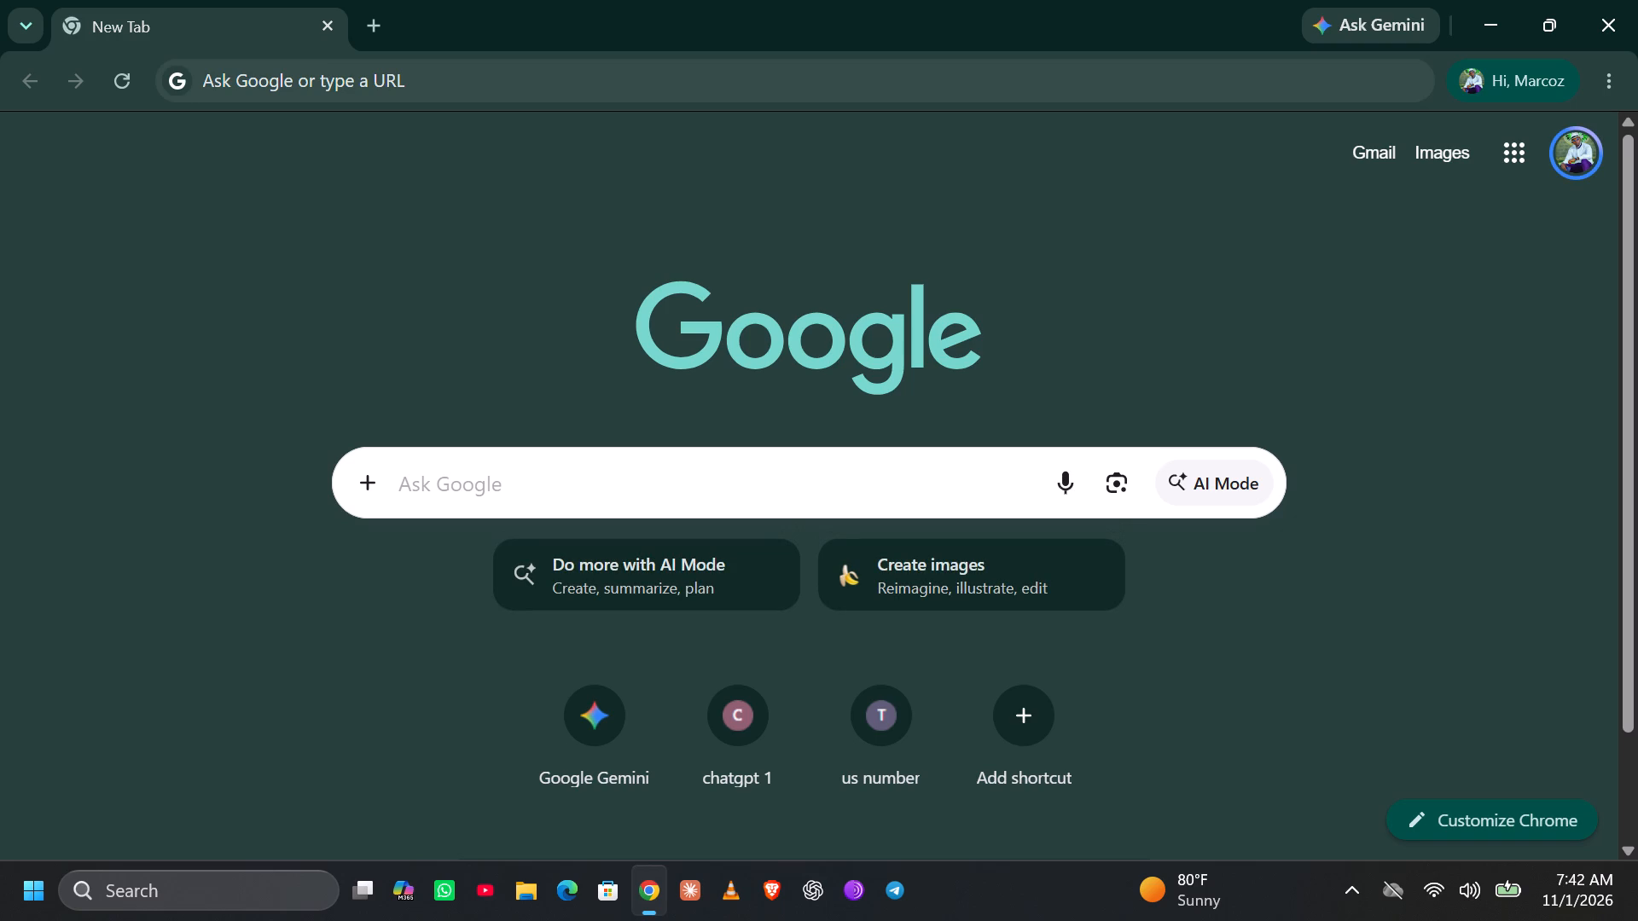
# Search the web for "canva" and open the official Canva website.
pyautogui.click(410, 86)
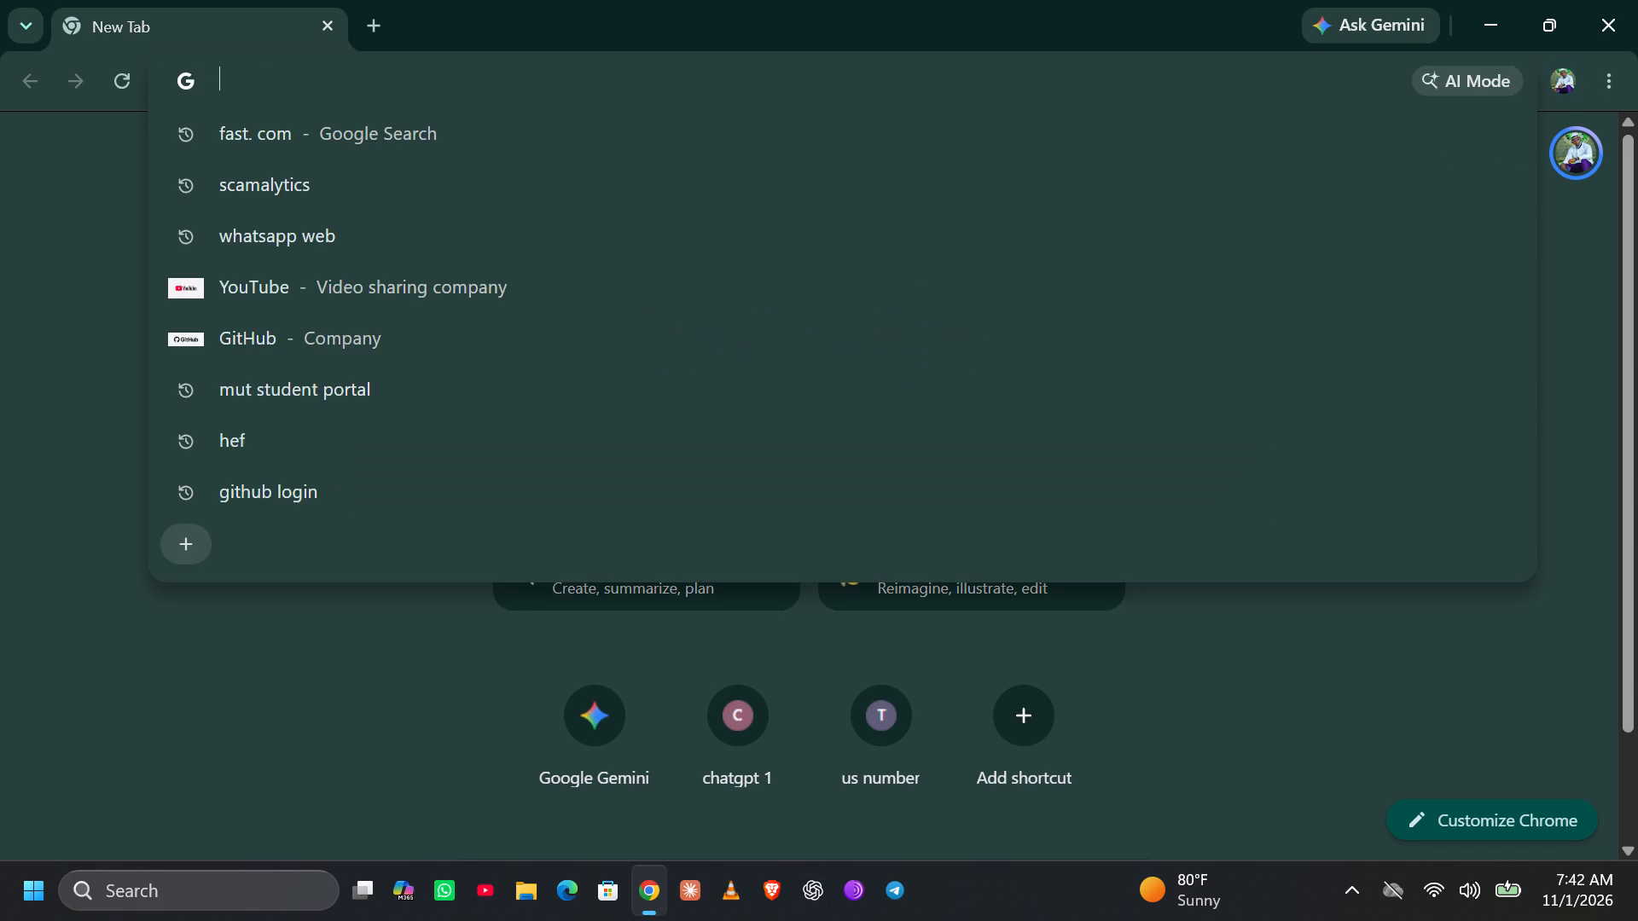
pyautogui.write('canva')
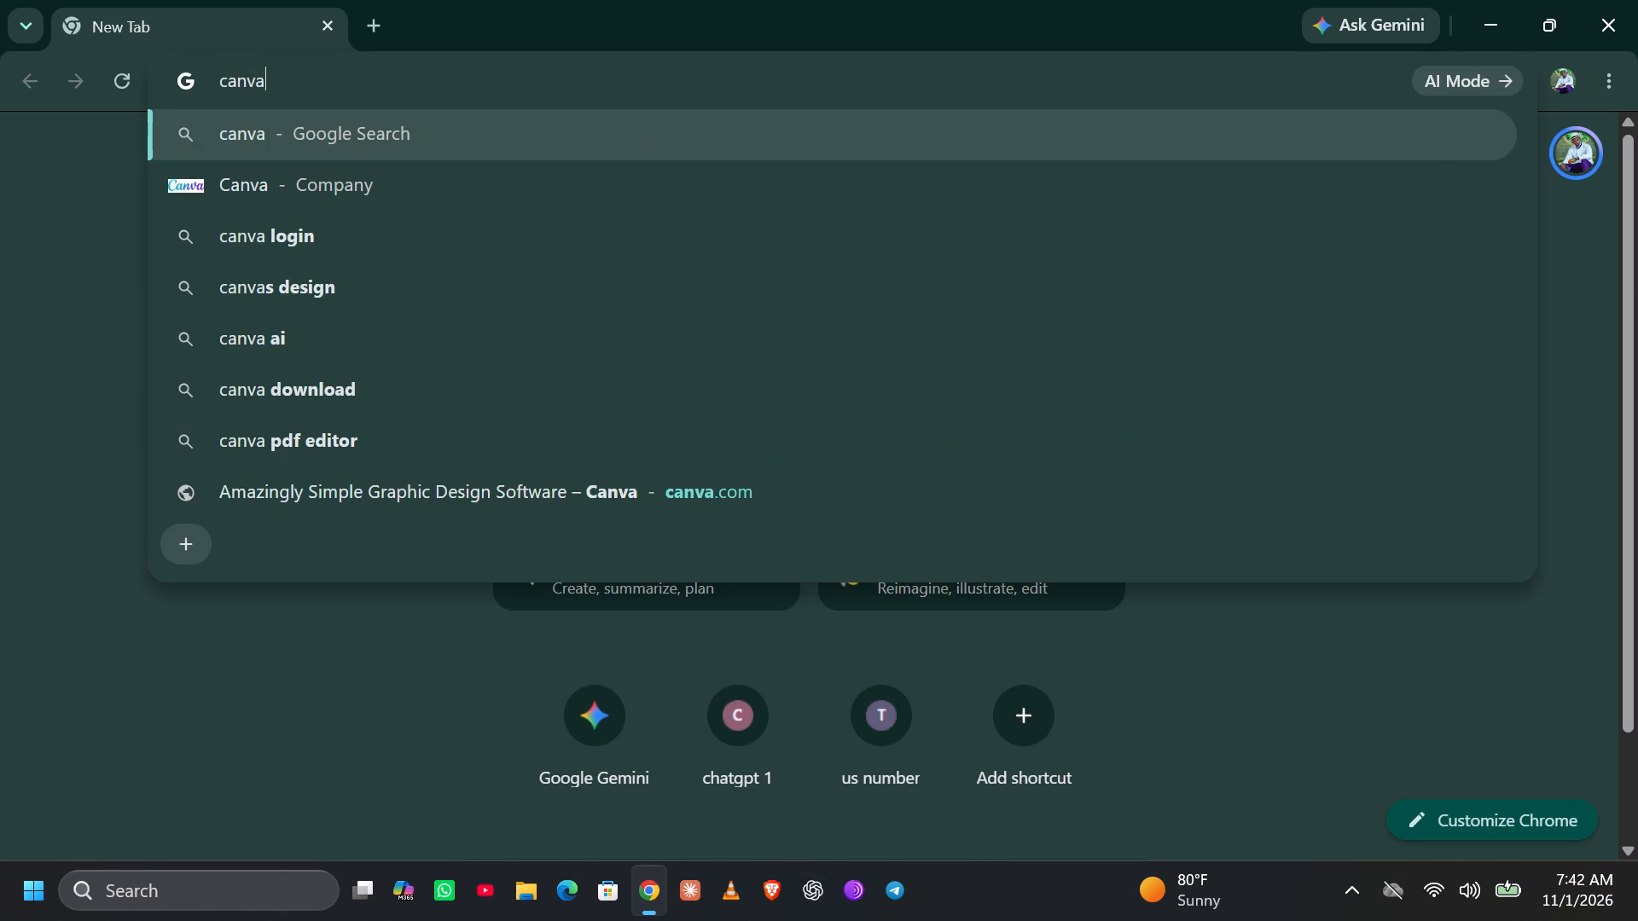
pyautogui.press('Return')
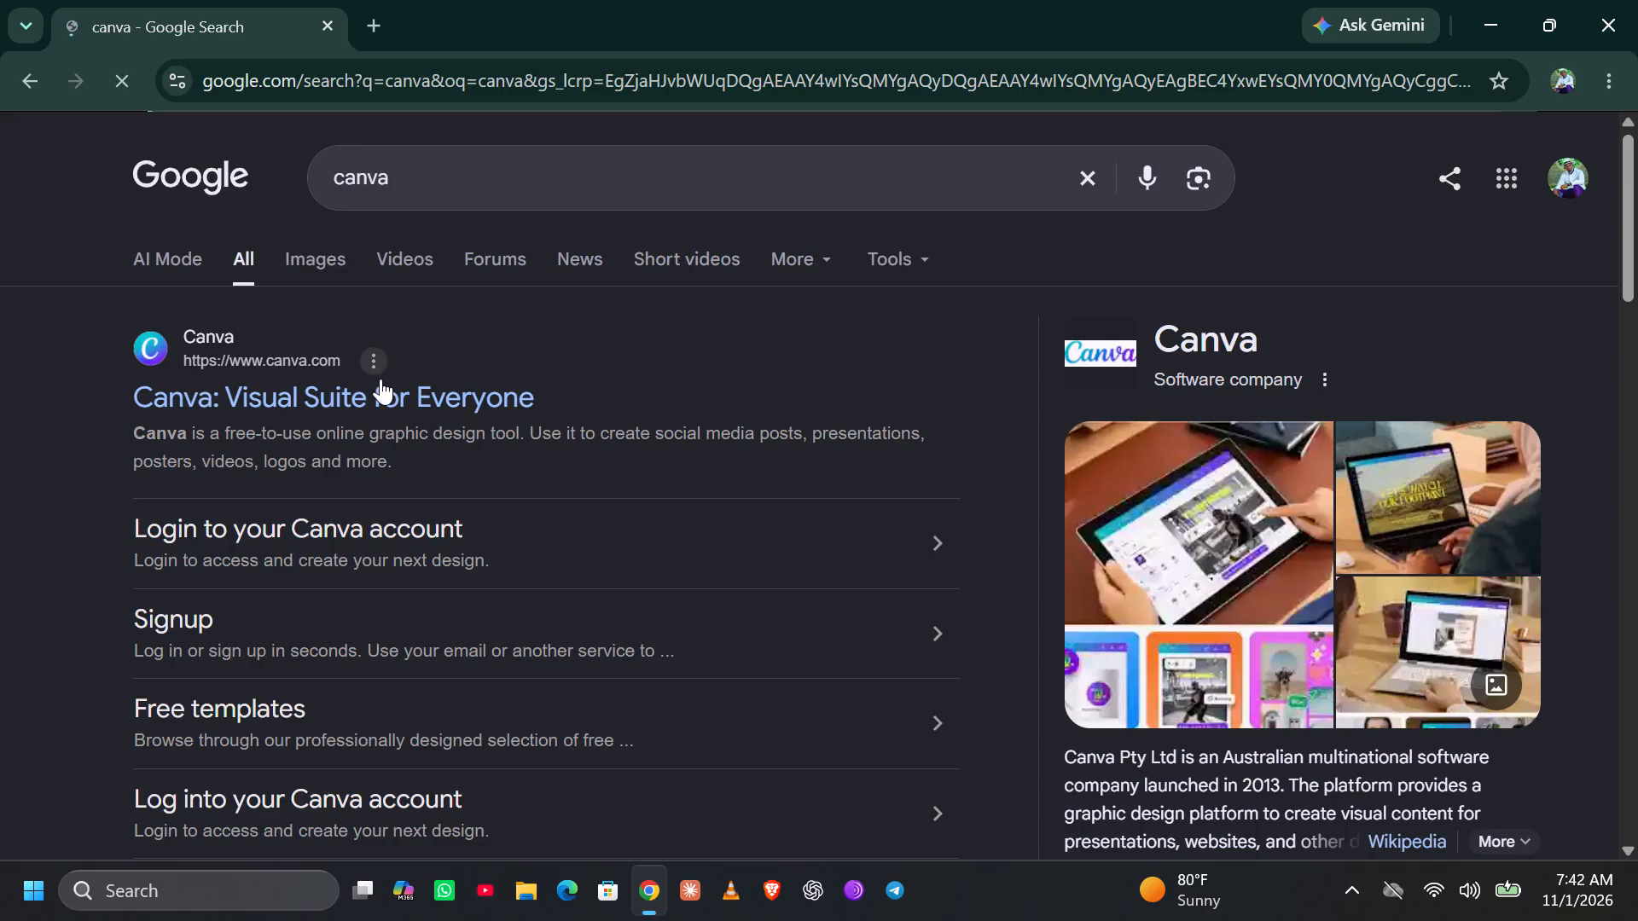
pyautogui.click(391, 394)
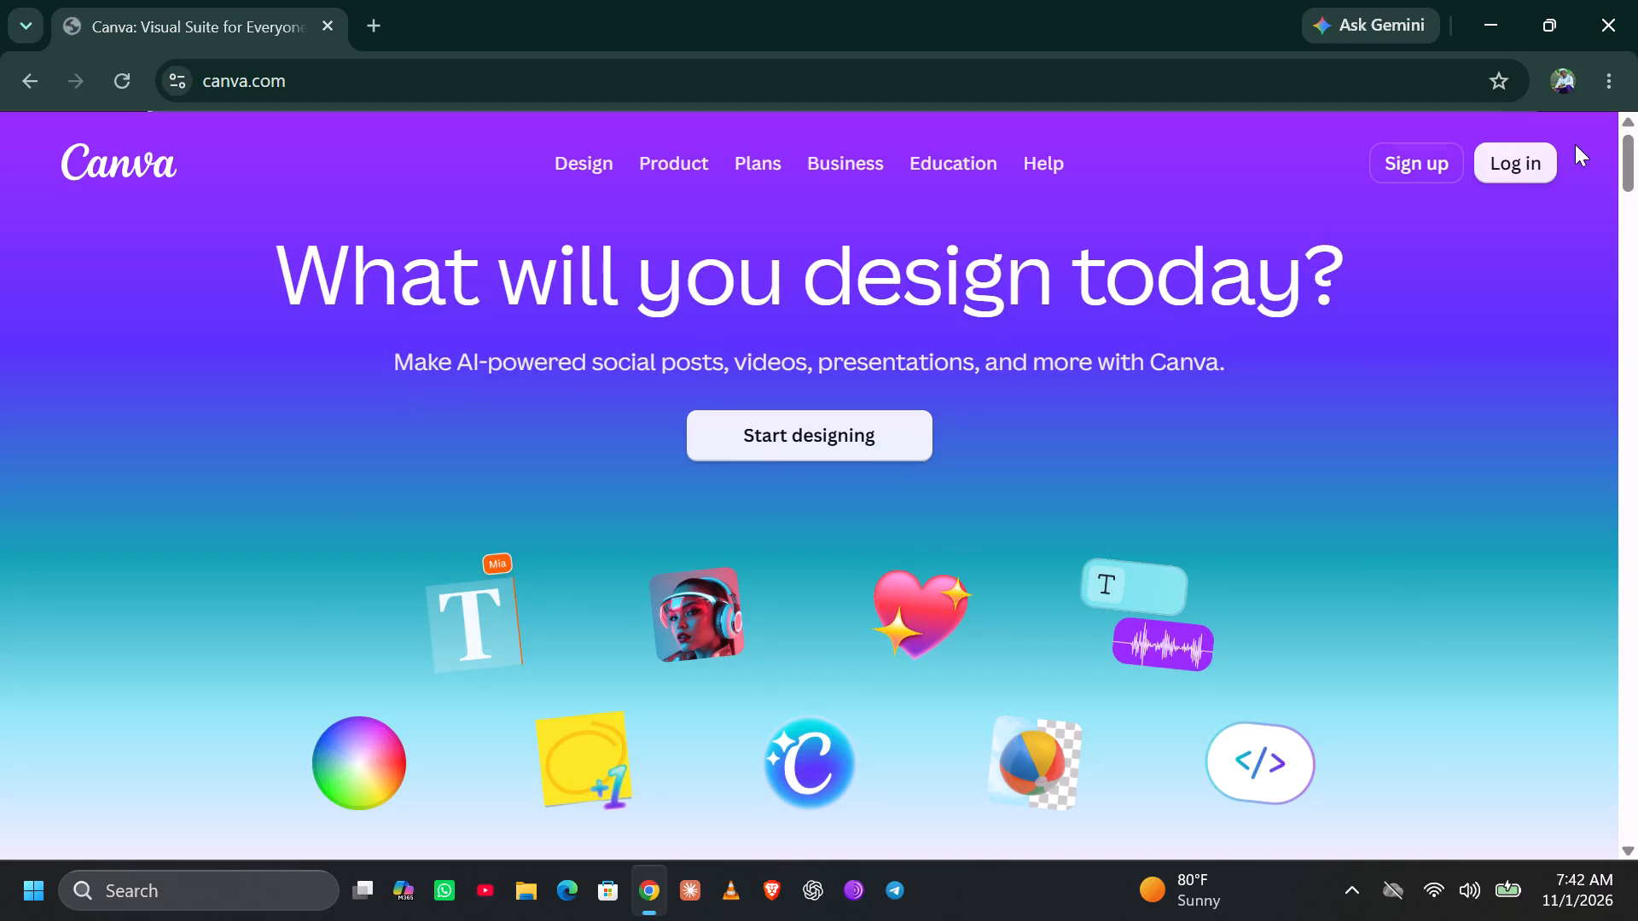
# Sign in to Canva with the Marcoz Google account.
pyautogui.click(1535, 153)
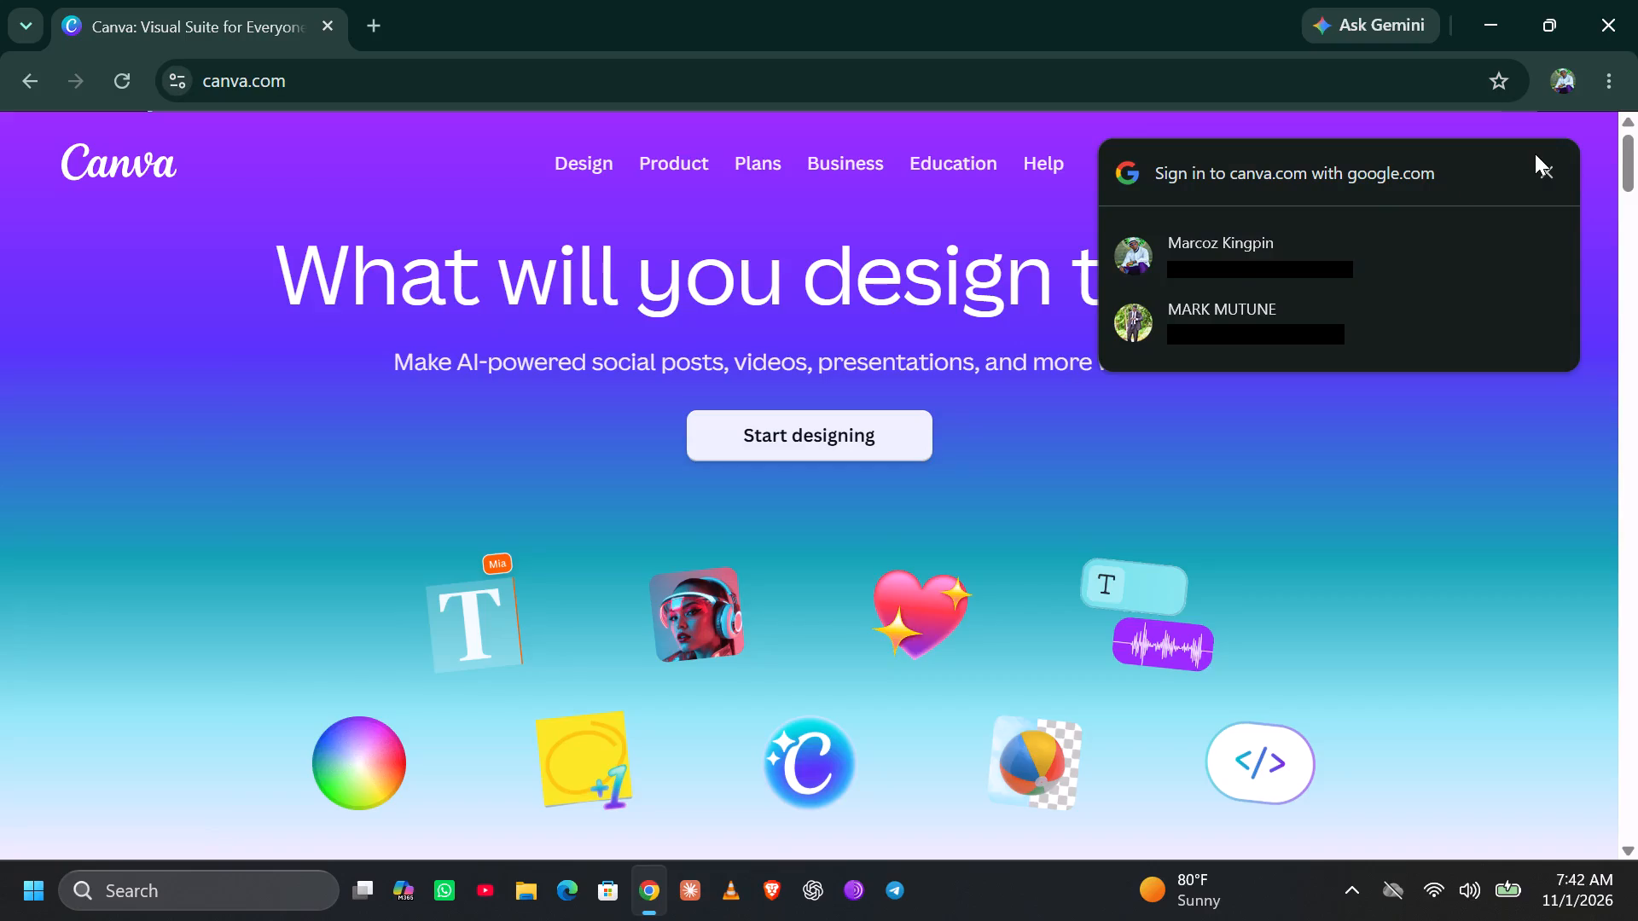
pyautogui.click(1312, 257)
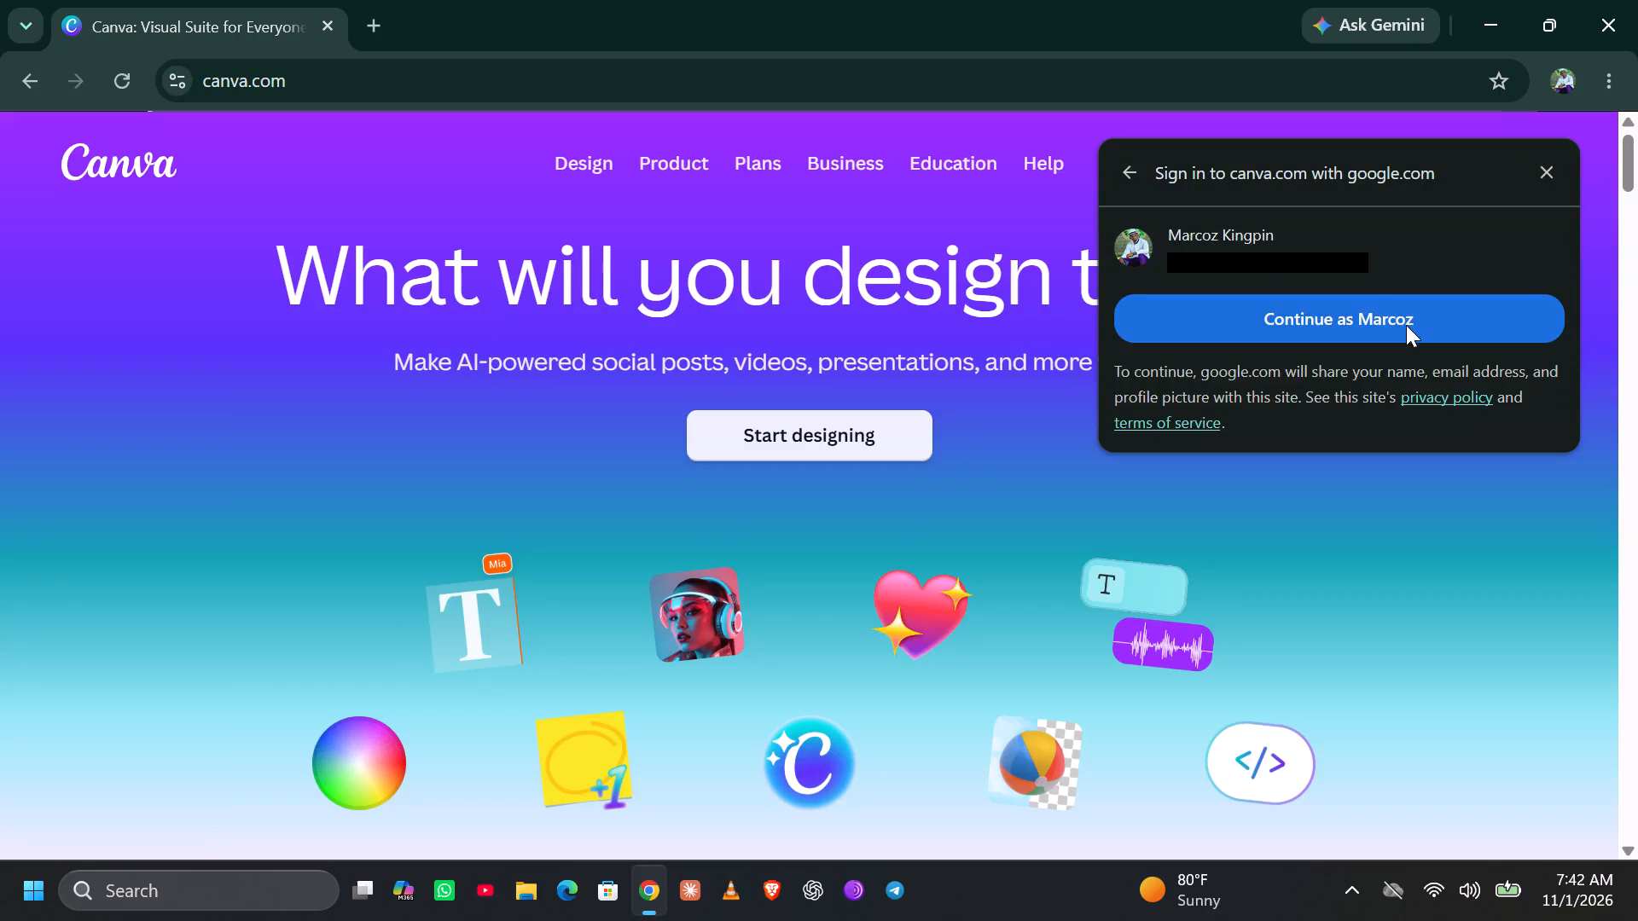
pyautogui.click(1406, 325)
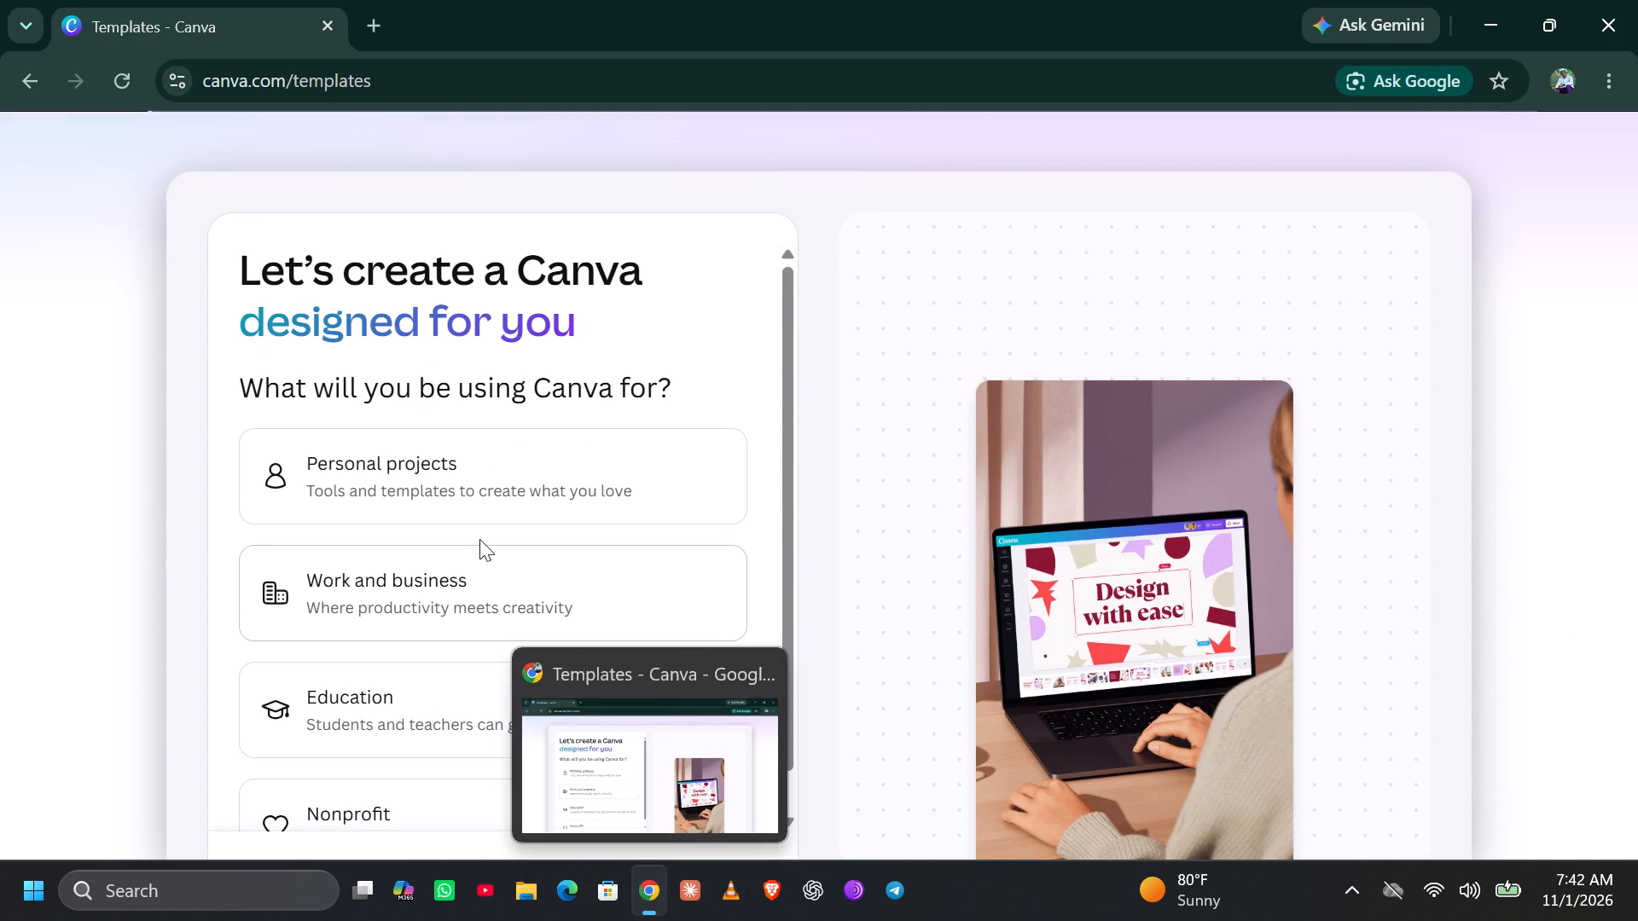
pyautogui.scroll(-1, 479, 539)
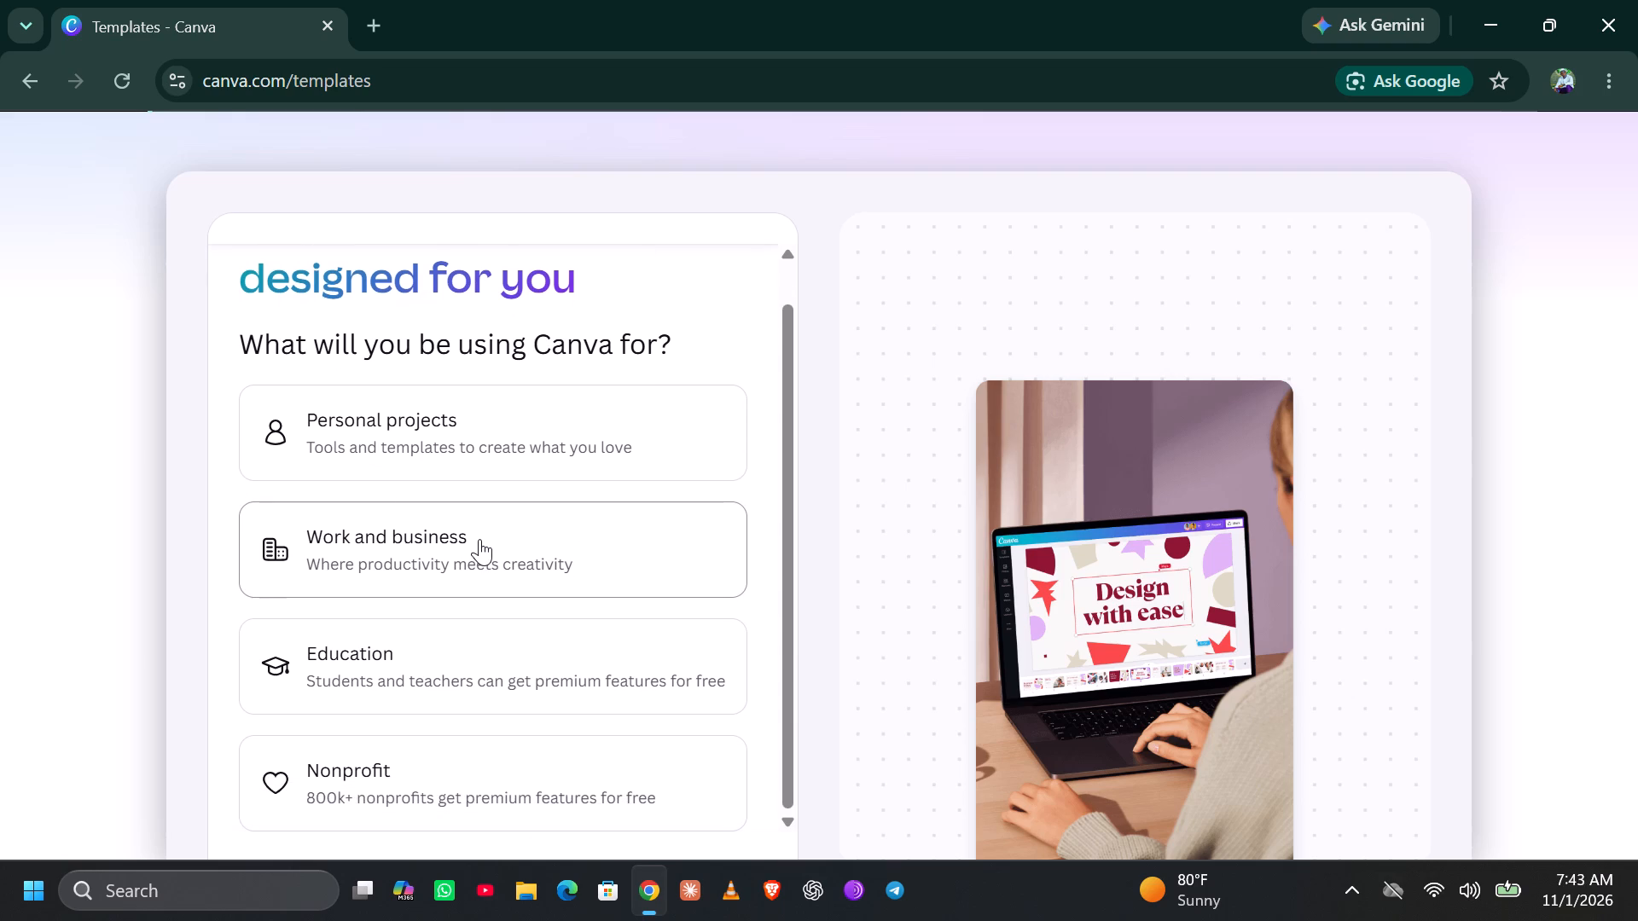
pyautogui.click(570, 428)
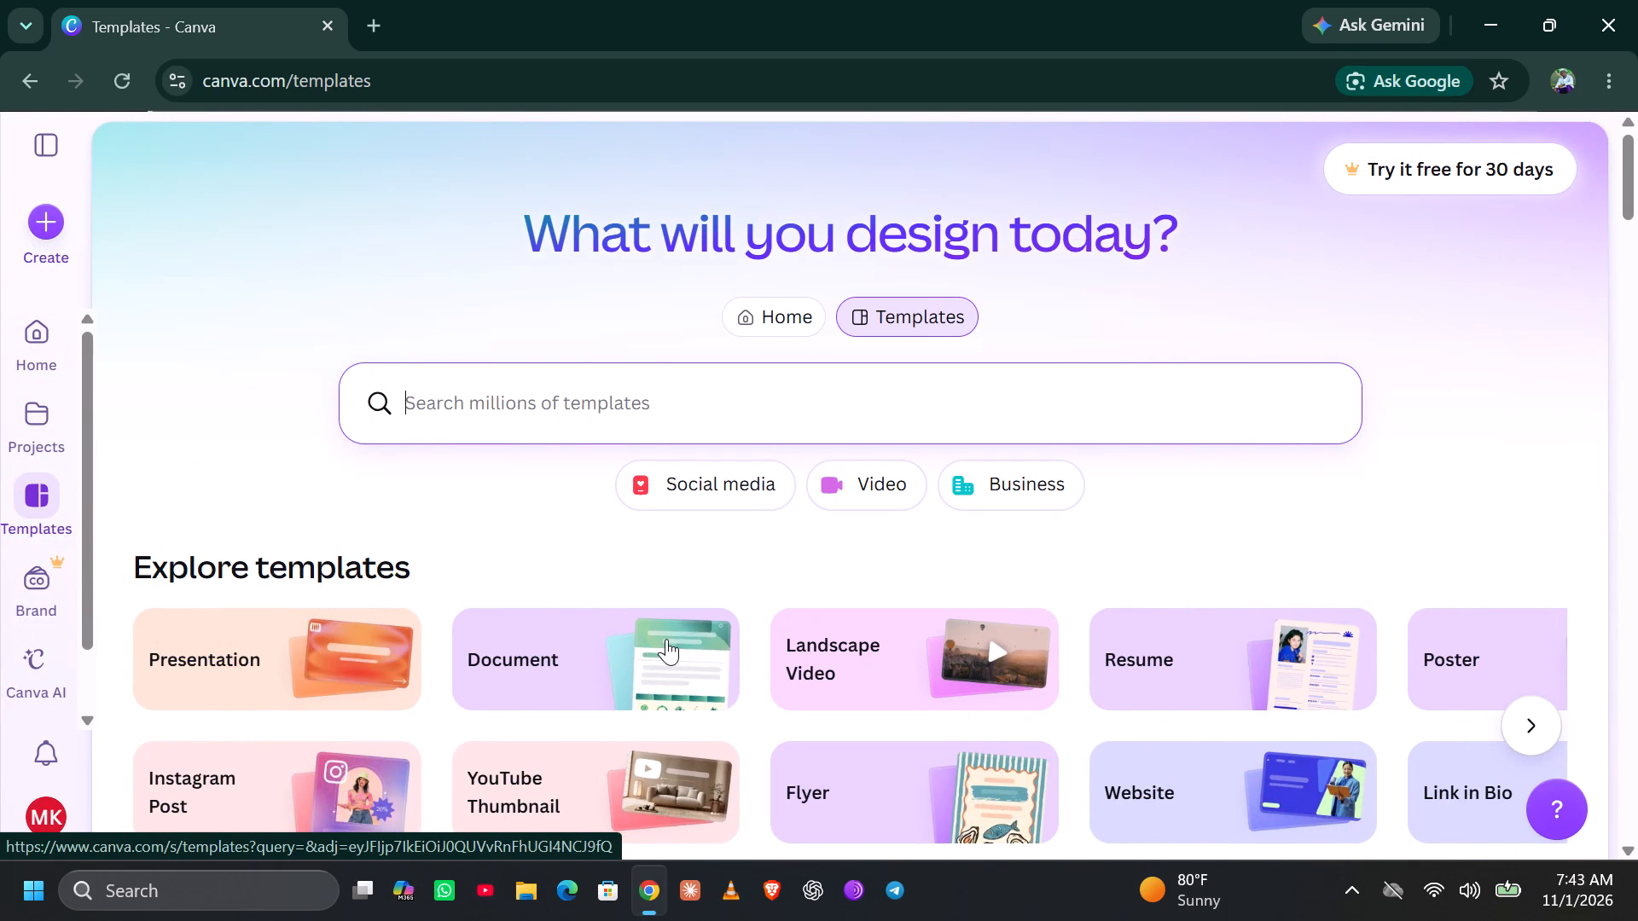
# Open the Landscape Video category under Explore templates.
pyautogui.scroll(-1, 666, 639)
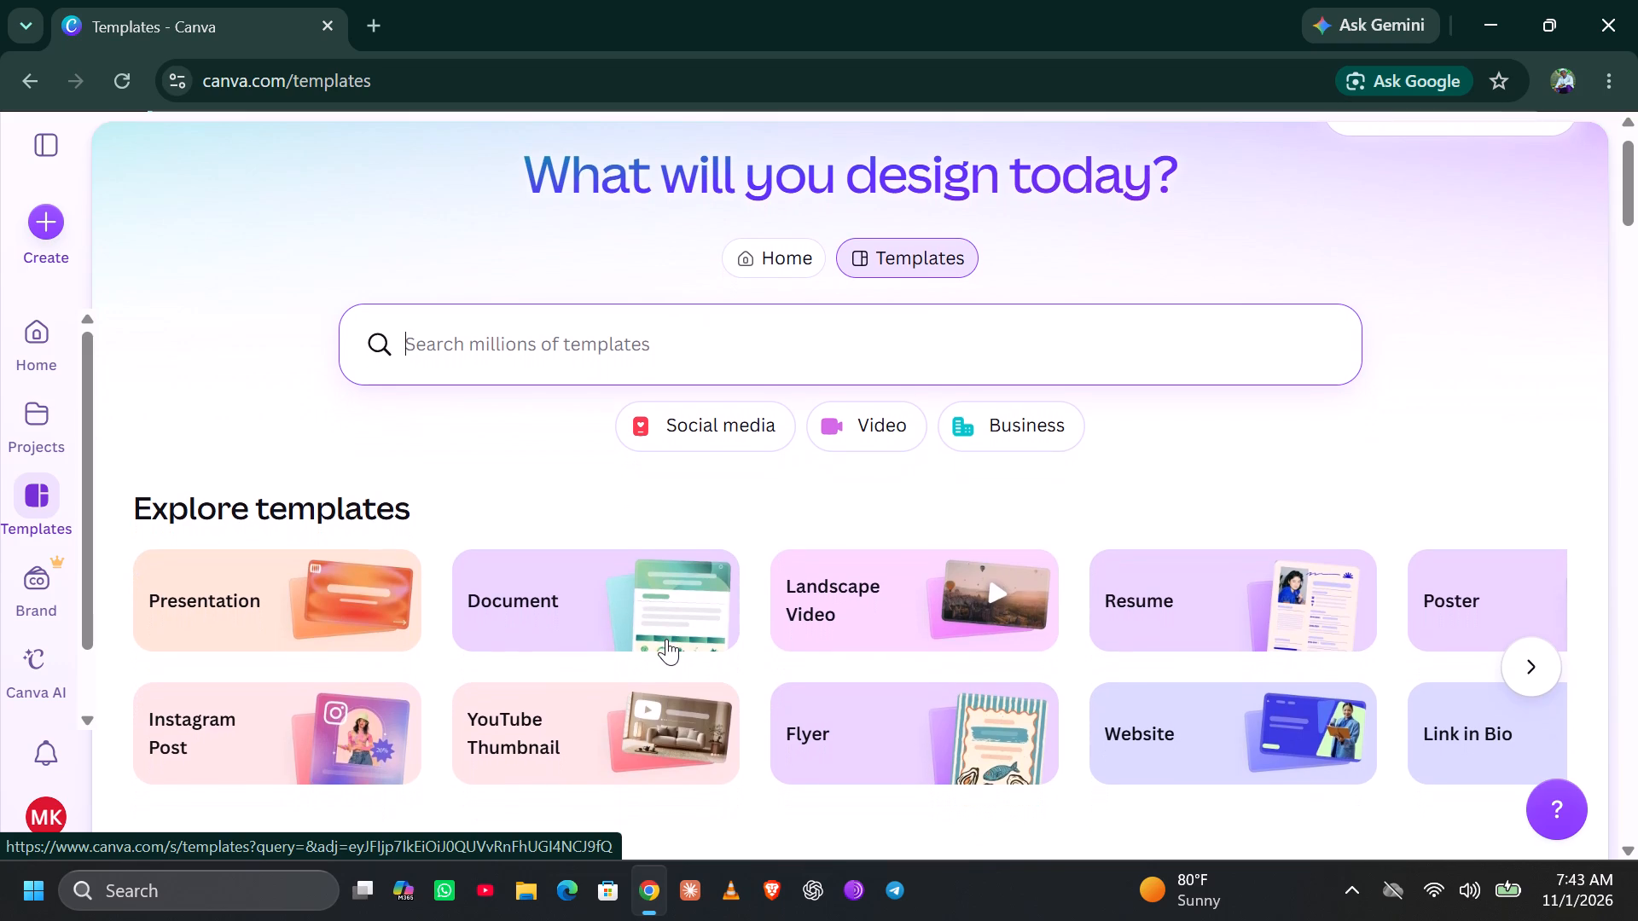
pyautogui.scroll(-1, 666, 639)
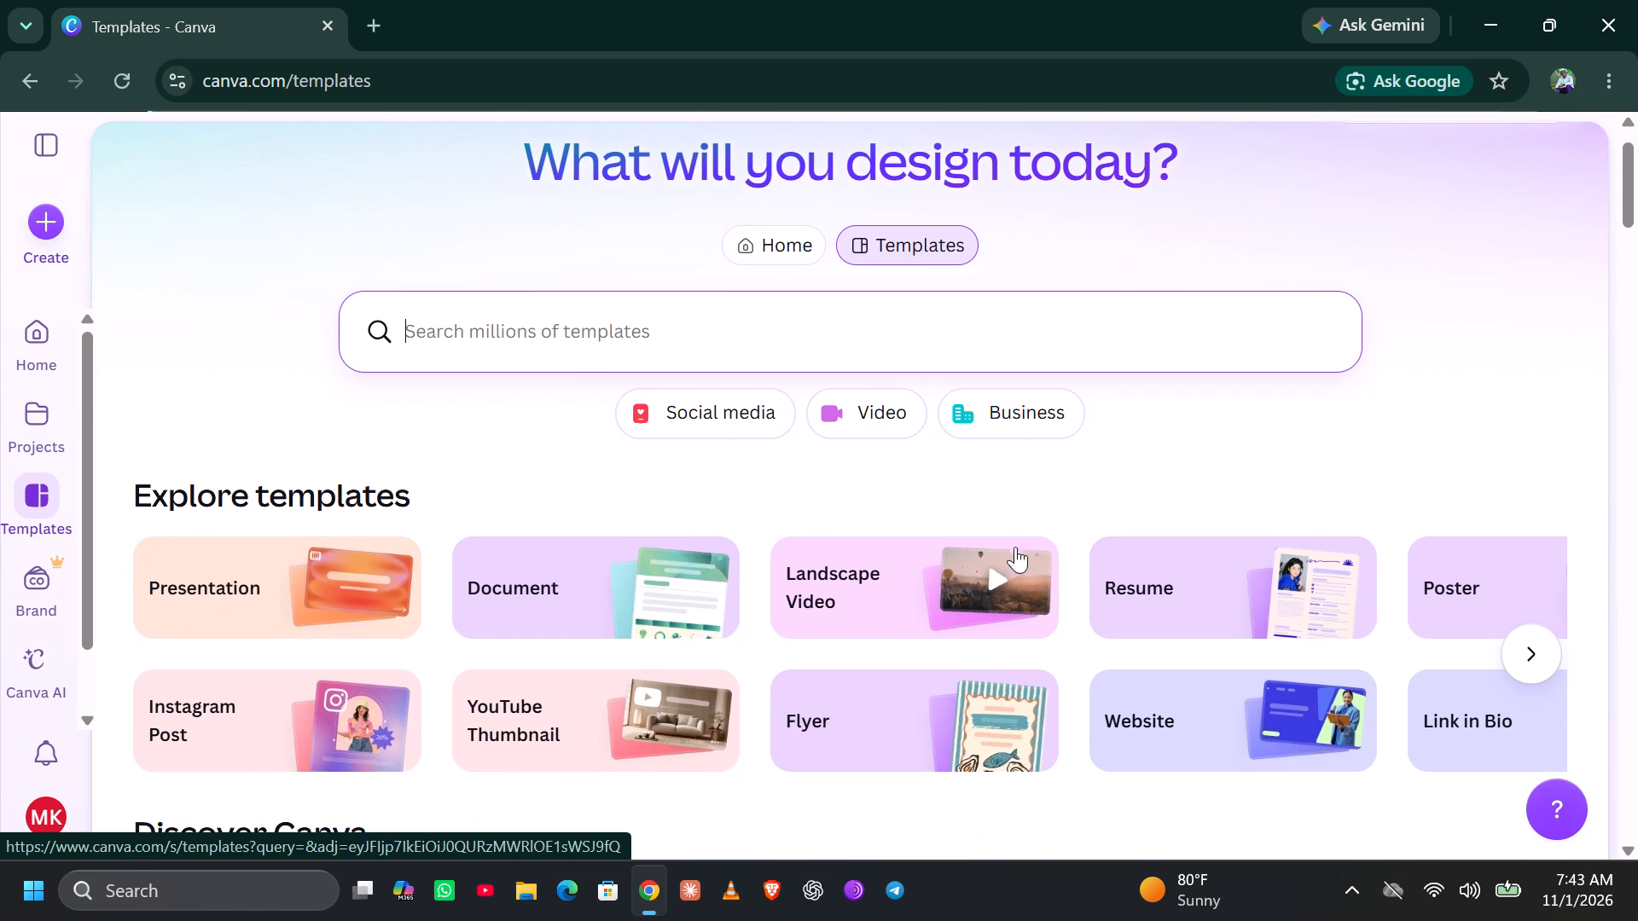
pyautogui.click(1000, 564)
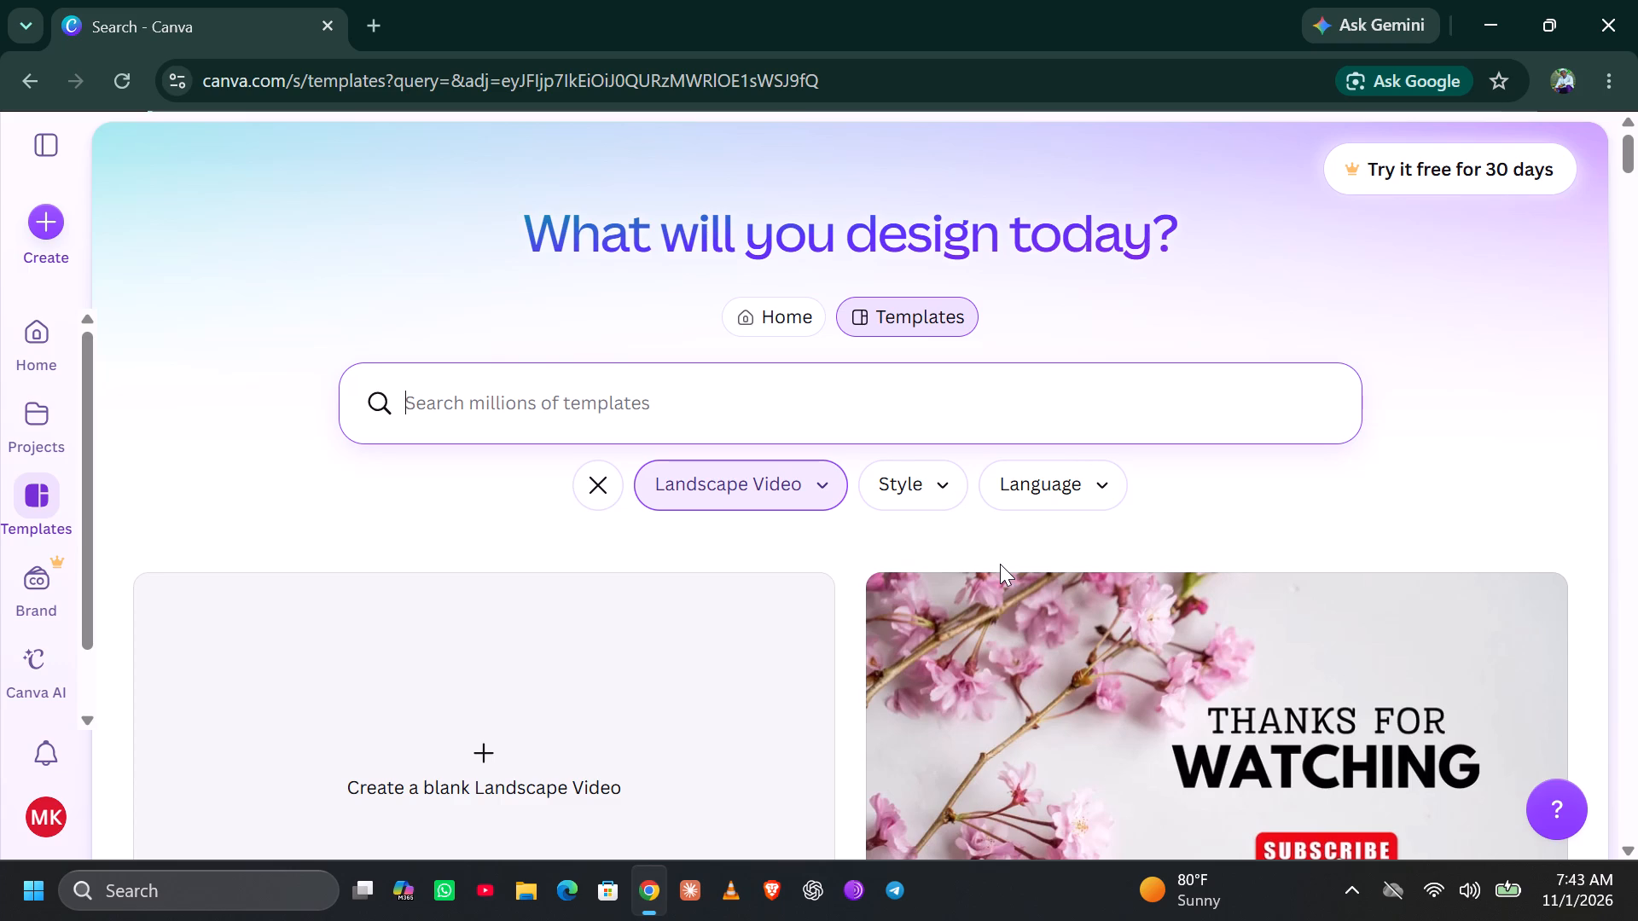
# Browse the landscape video templates and open the "Red Black and White Modern My Channel Video" template for customizing.
pyautogui.scroll(-1, 737, 577)
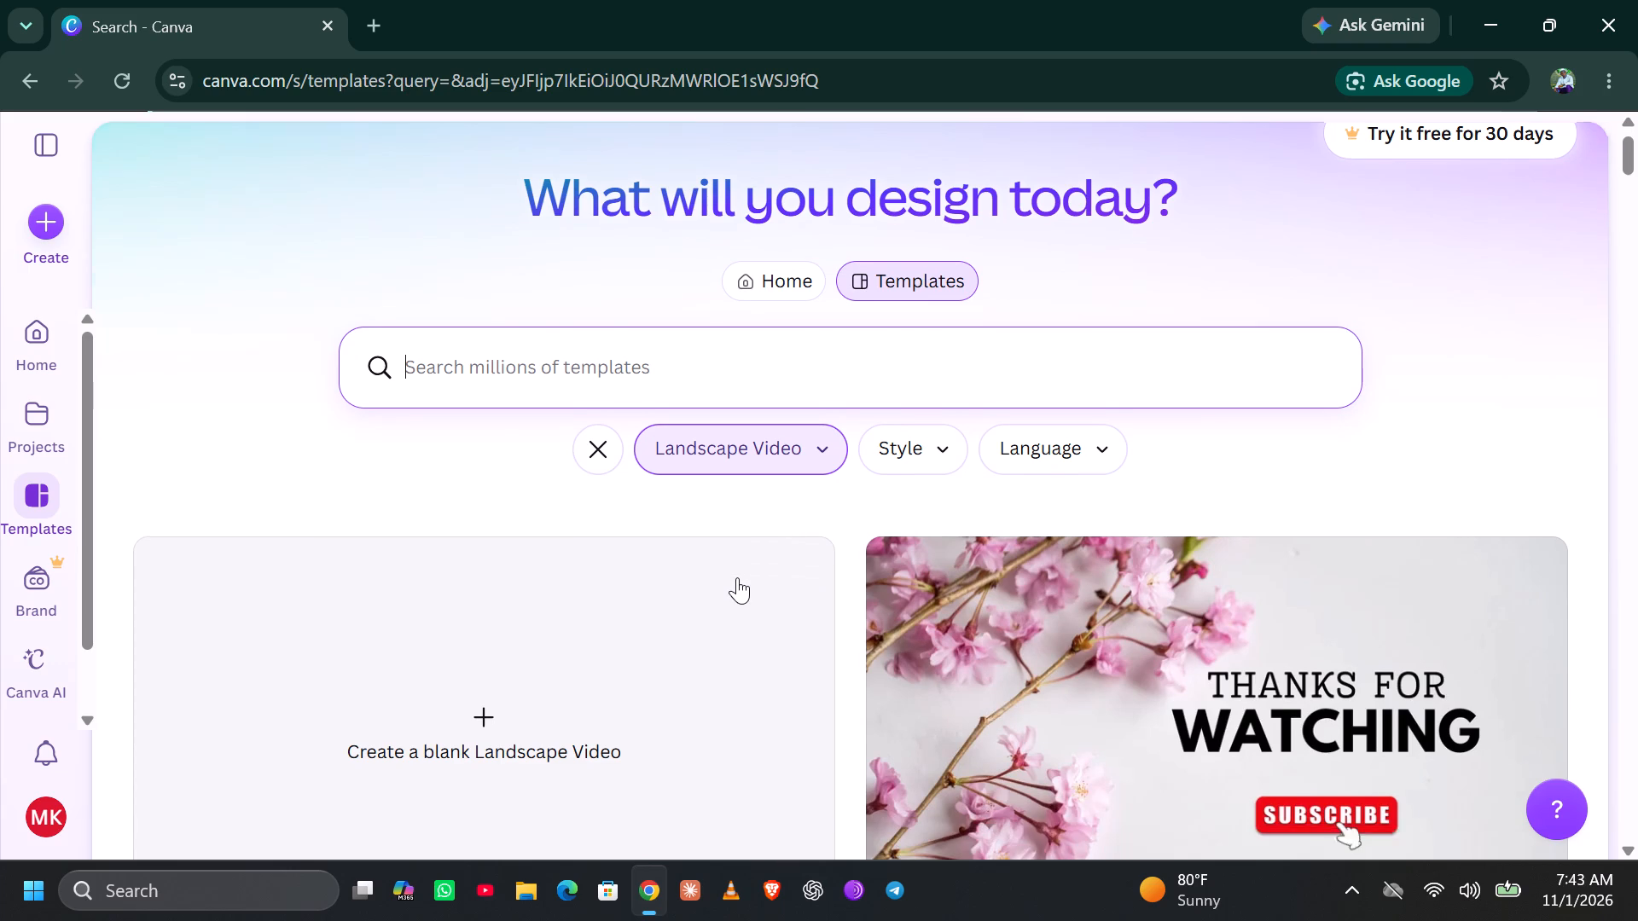
pyautogui.scroll(-3, 737, 577)
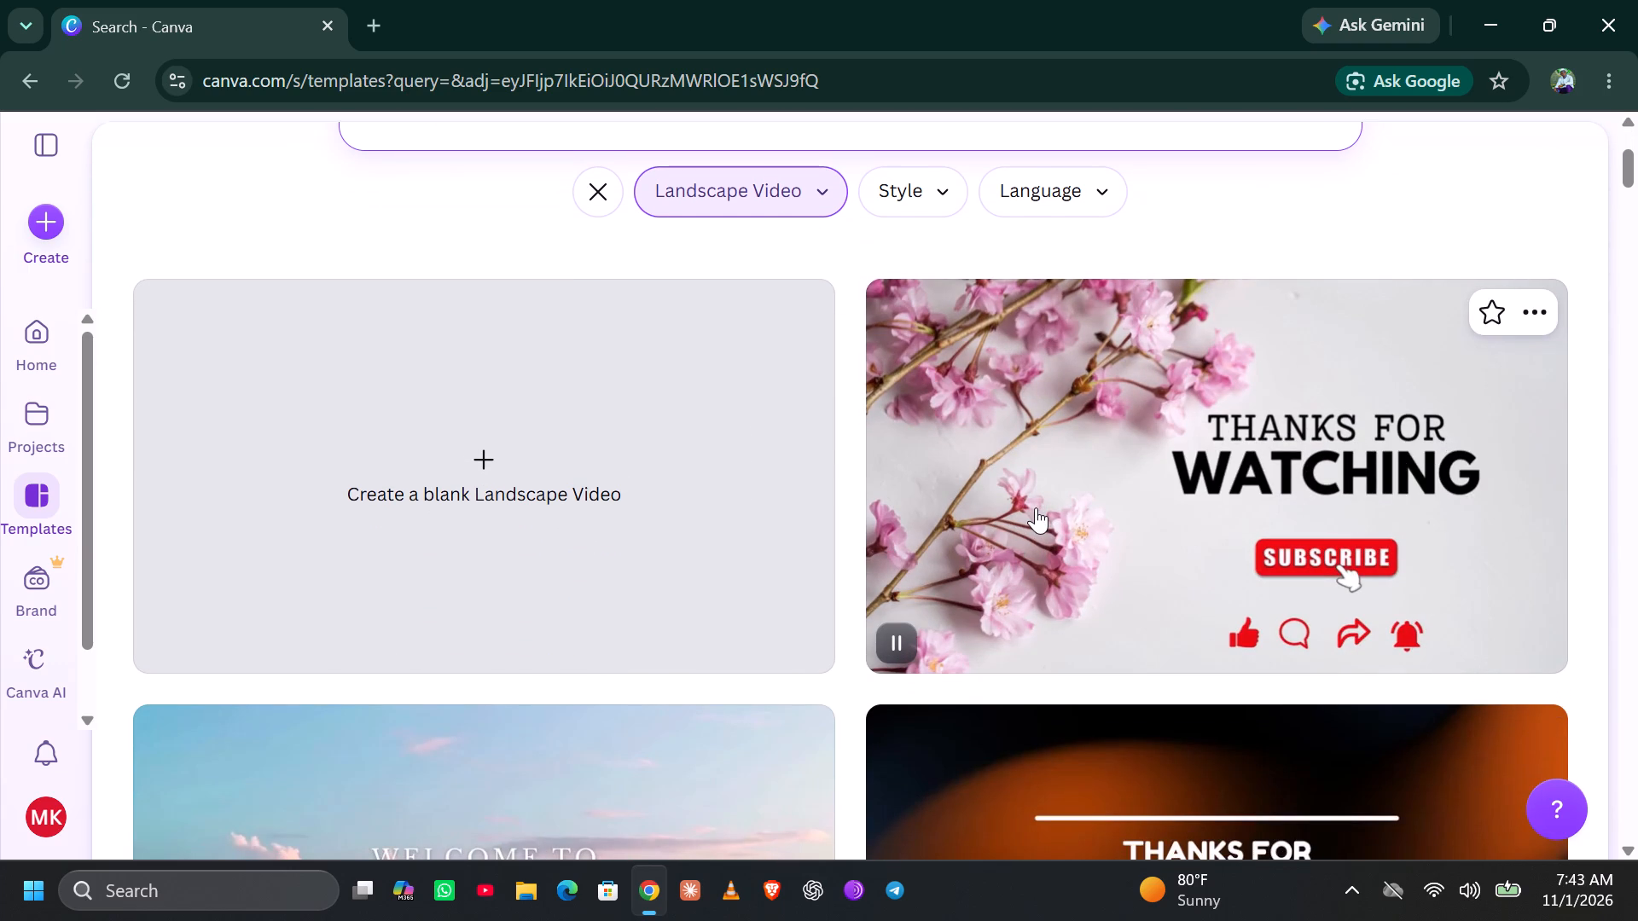
pyautogui.scroll(-2, 1036, 507)
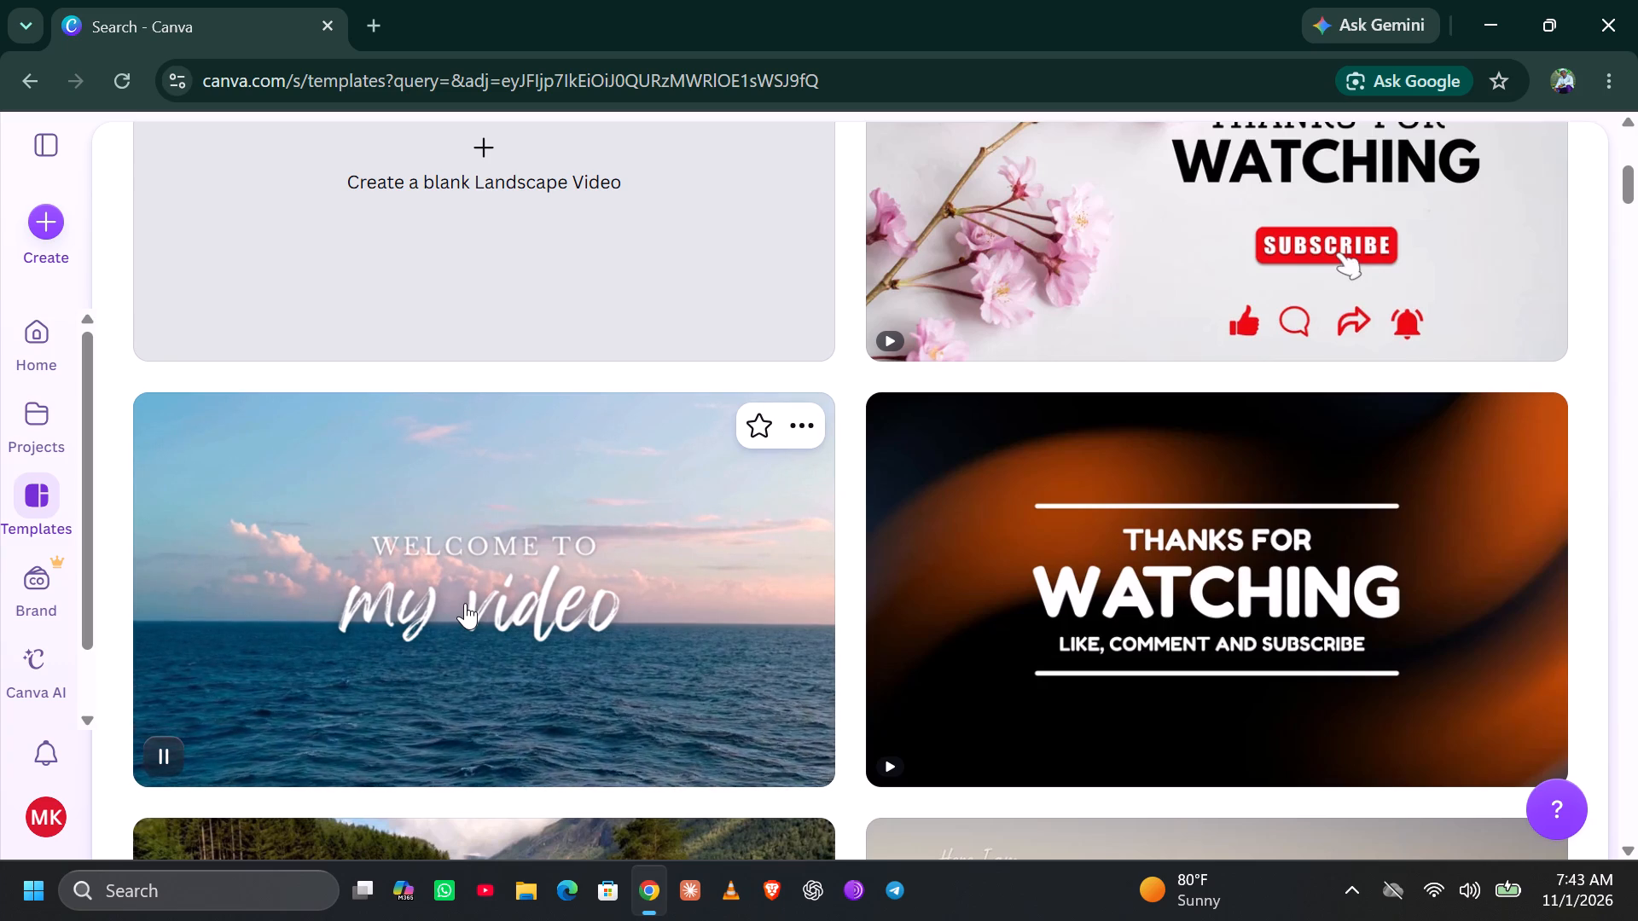
pyautogui.scroll(-5, 911, 603)
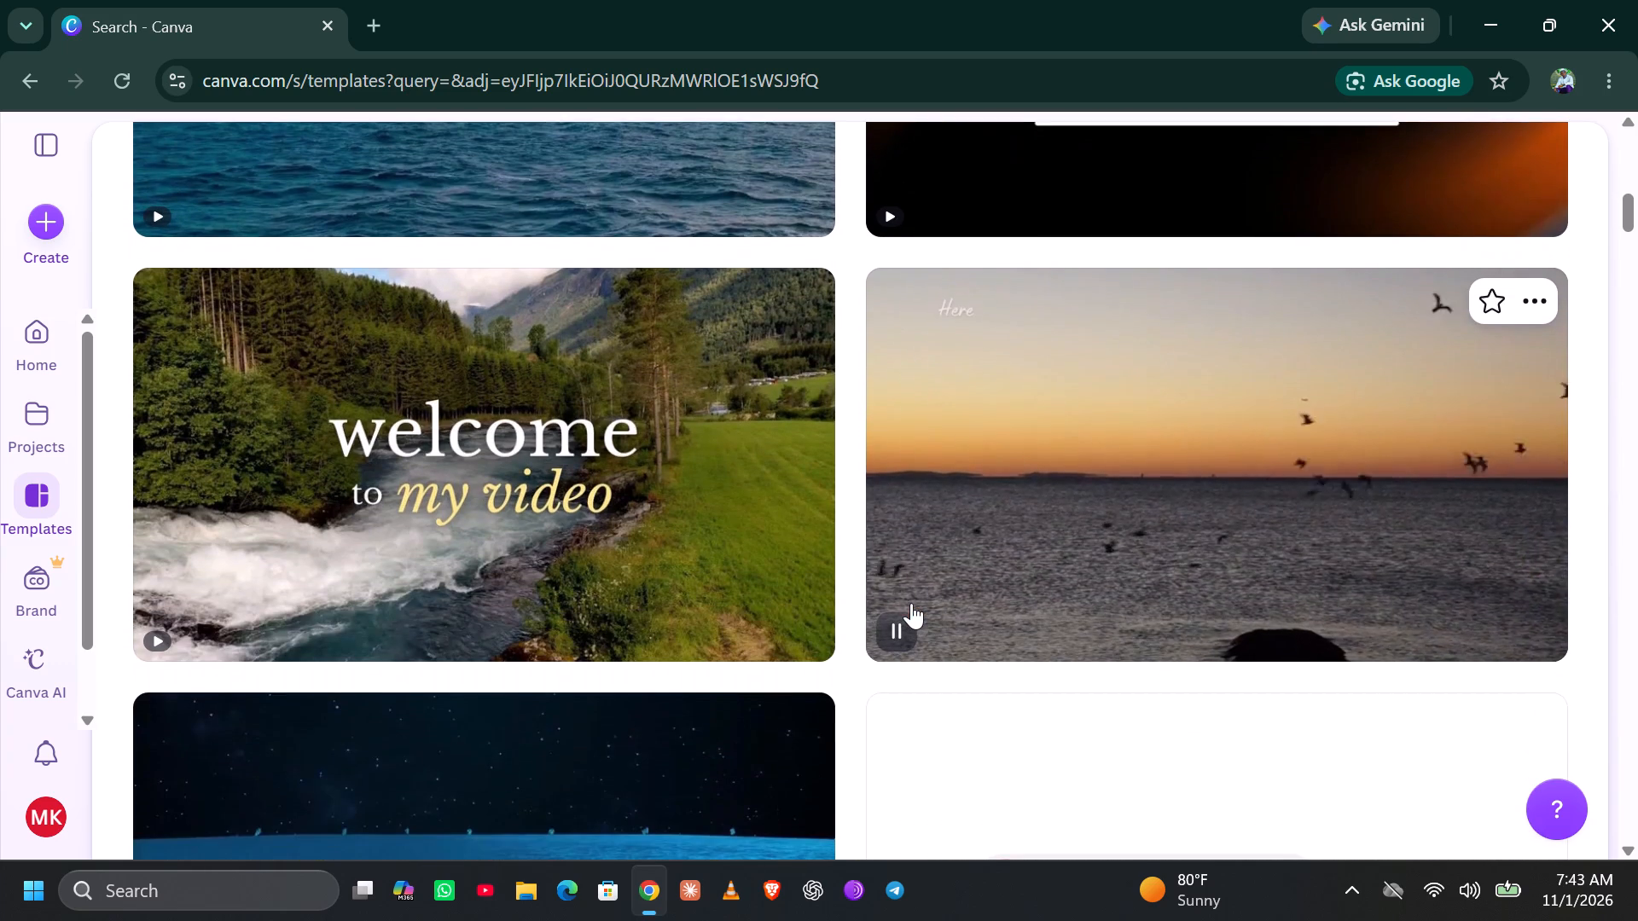
pyautogui.scroll(-4, 643, 414)
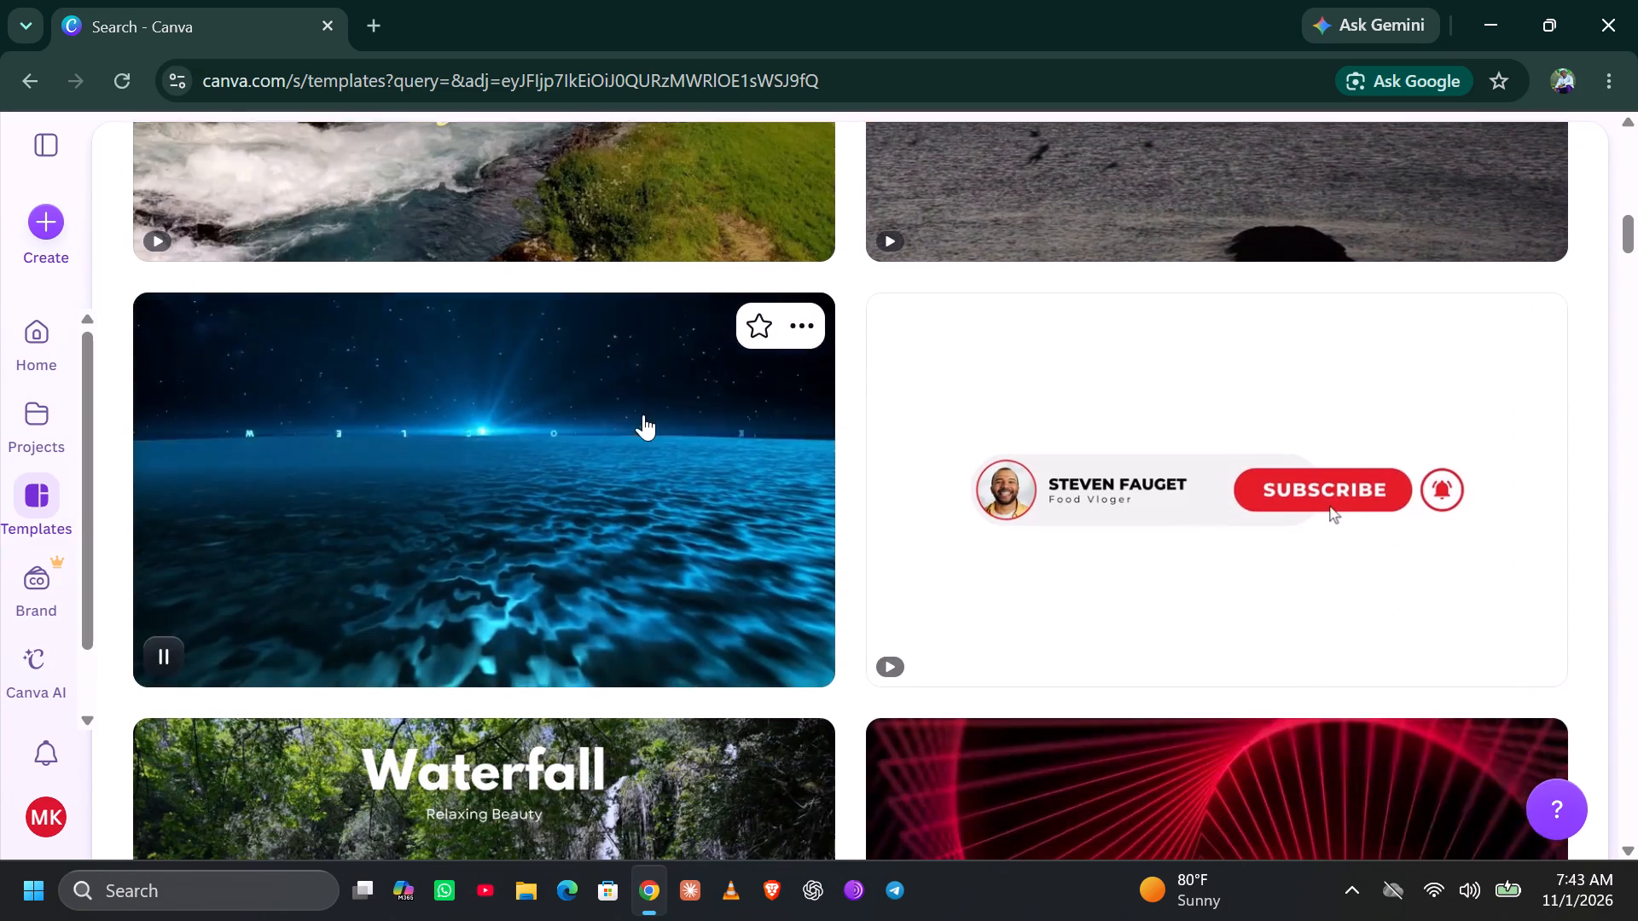
pyautogui.scroll(-3, 643, 414)
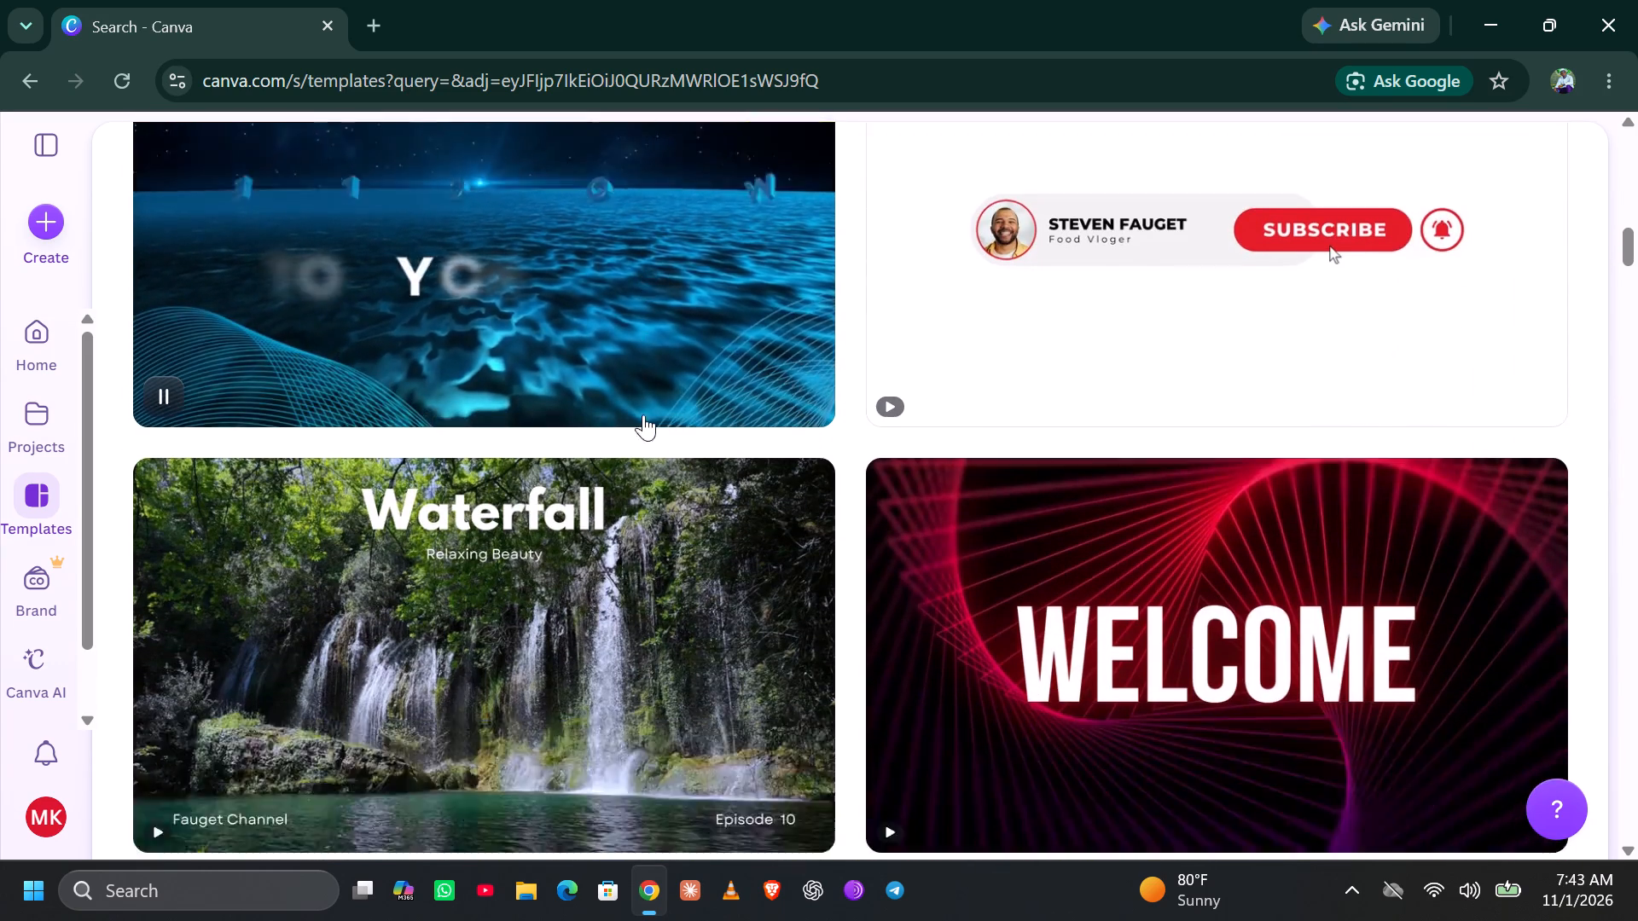
pyautogui.scroll(-2, 643, 414)
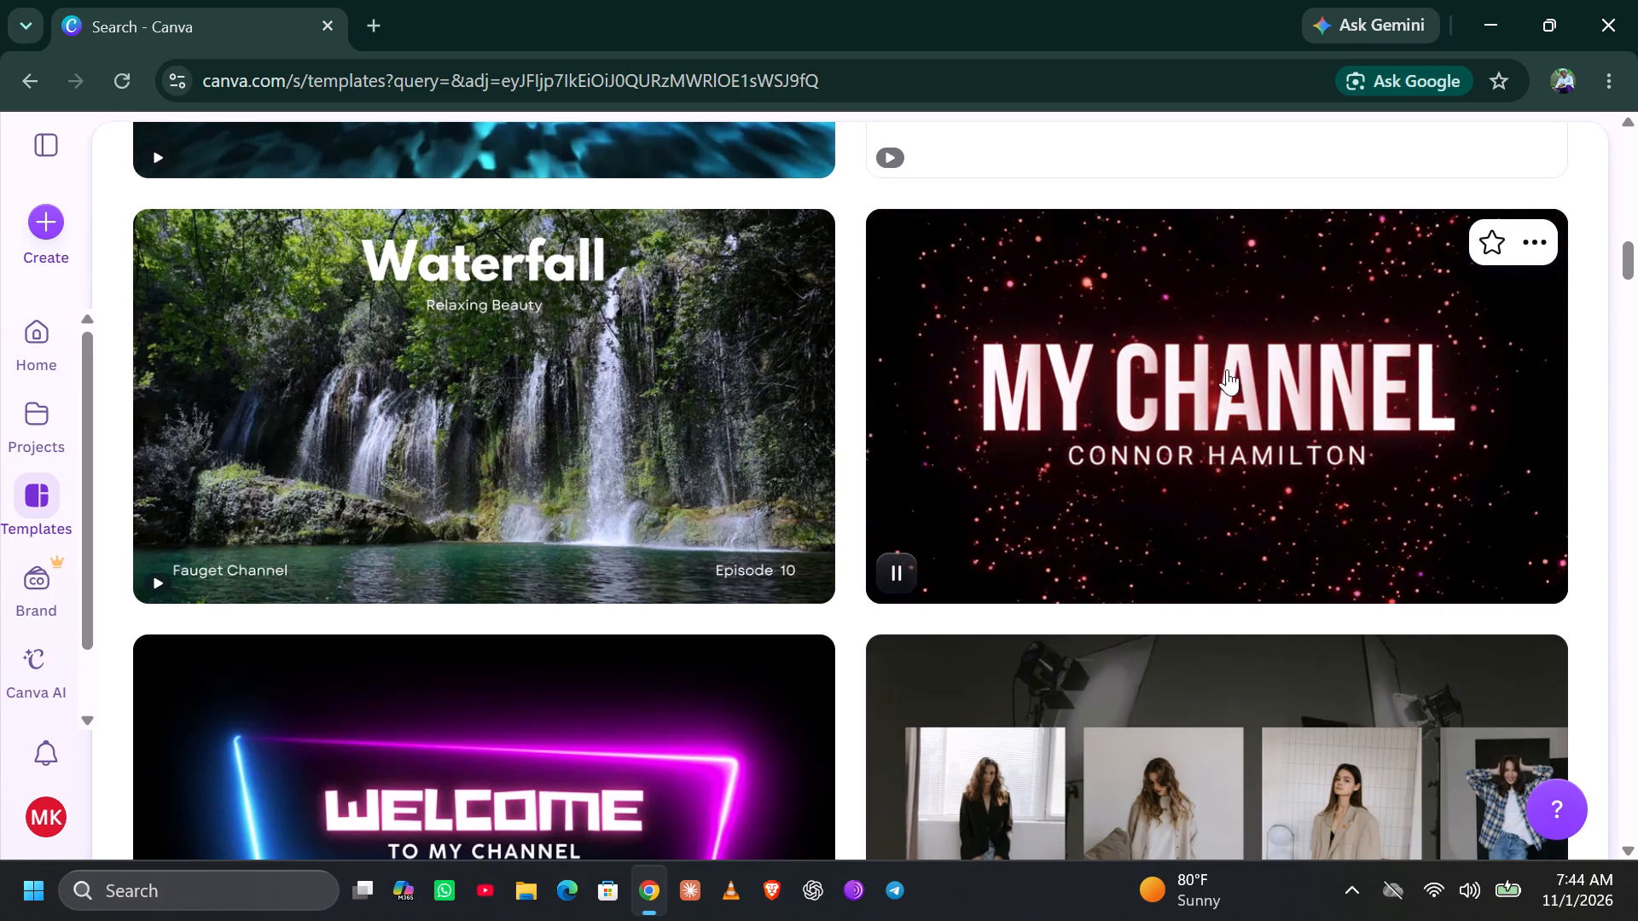
pyautogui.click(1538, 242)
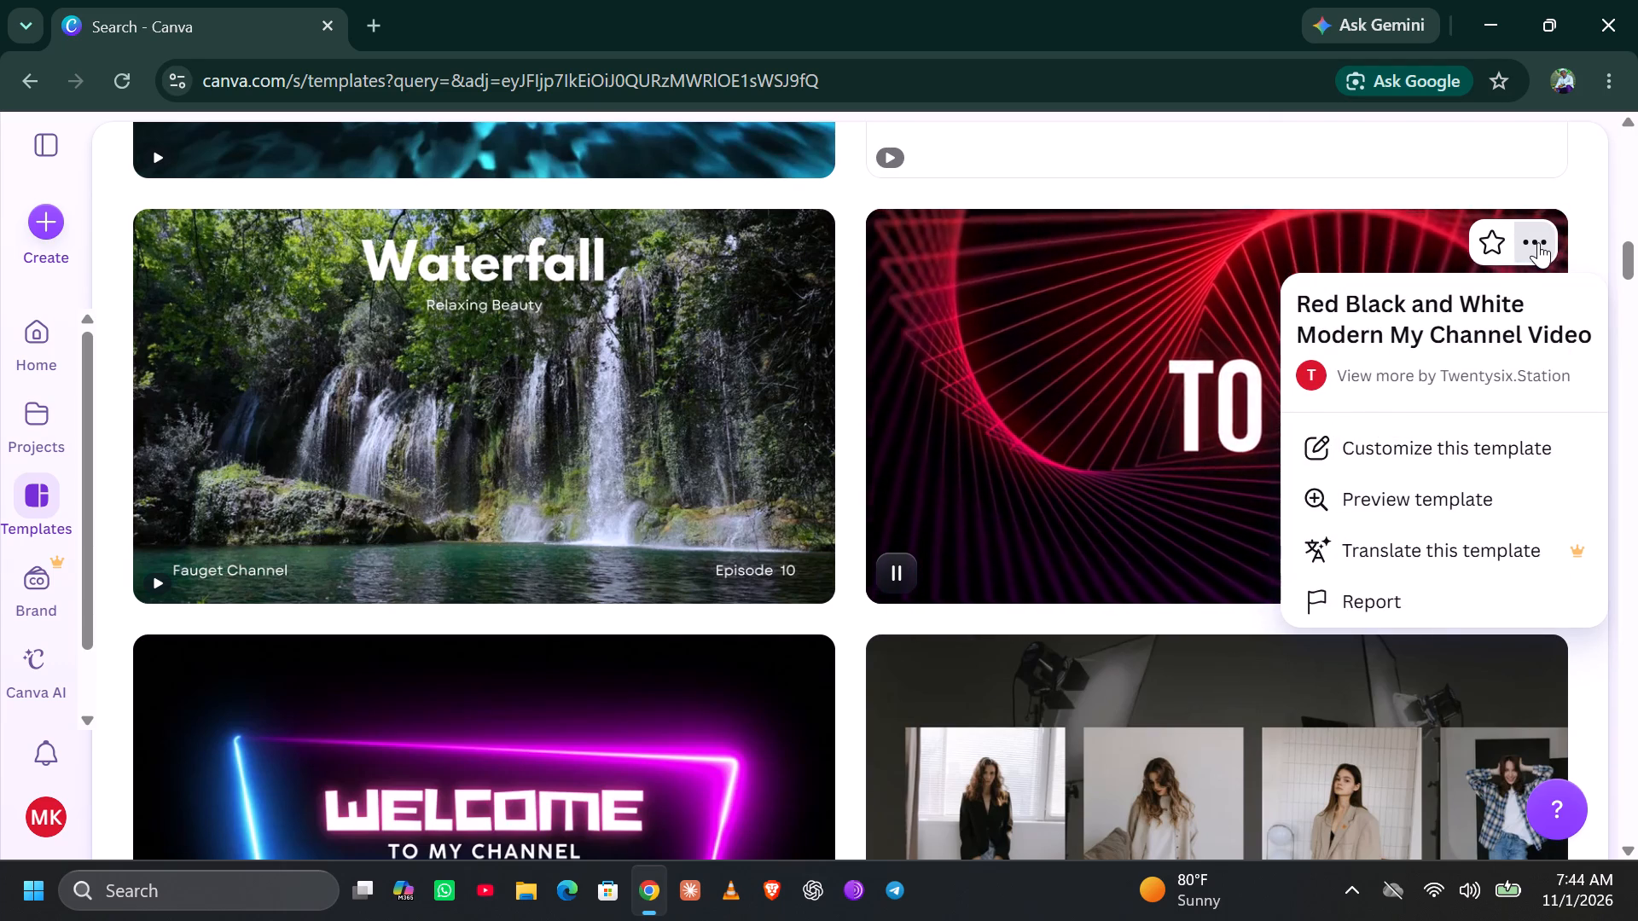
pyautogui.click(1385, 448)
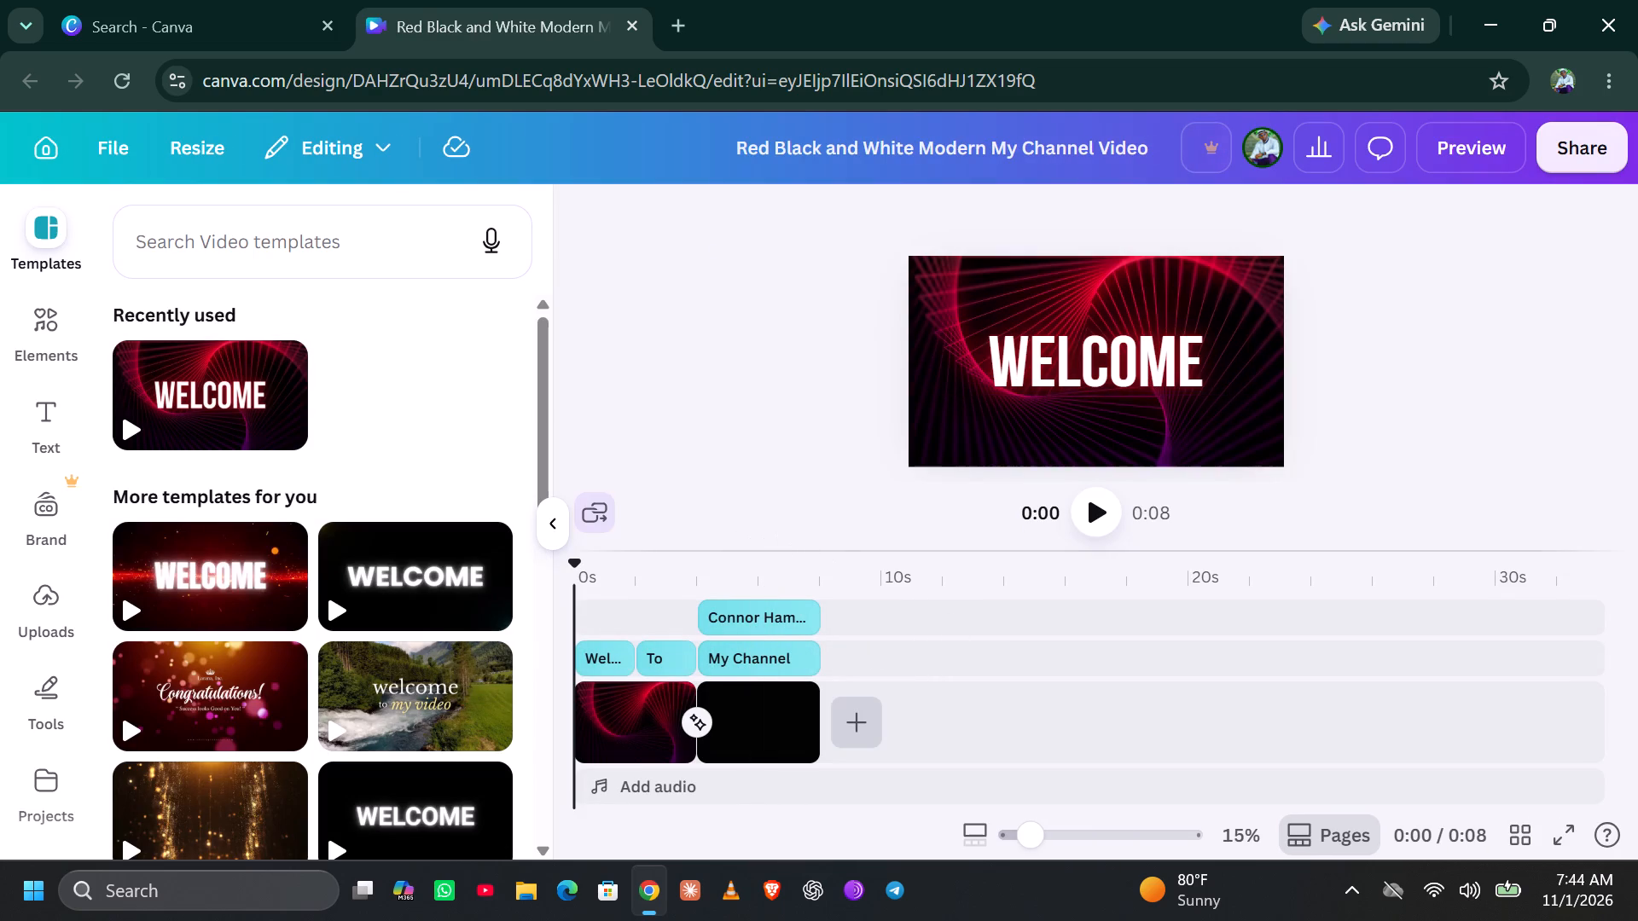
# Play the template video from the start to preview it.
pyautogui.click(1081, 513)
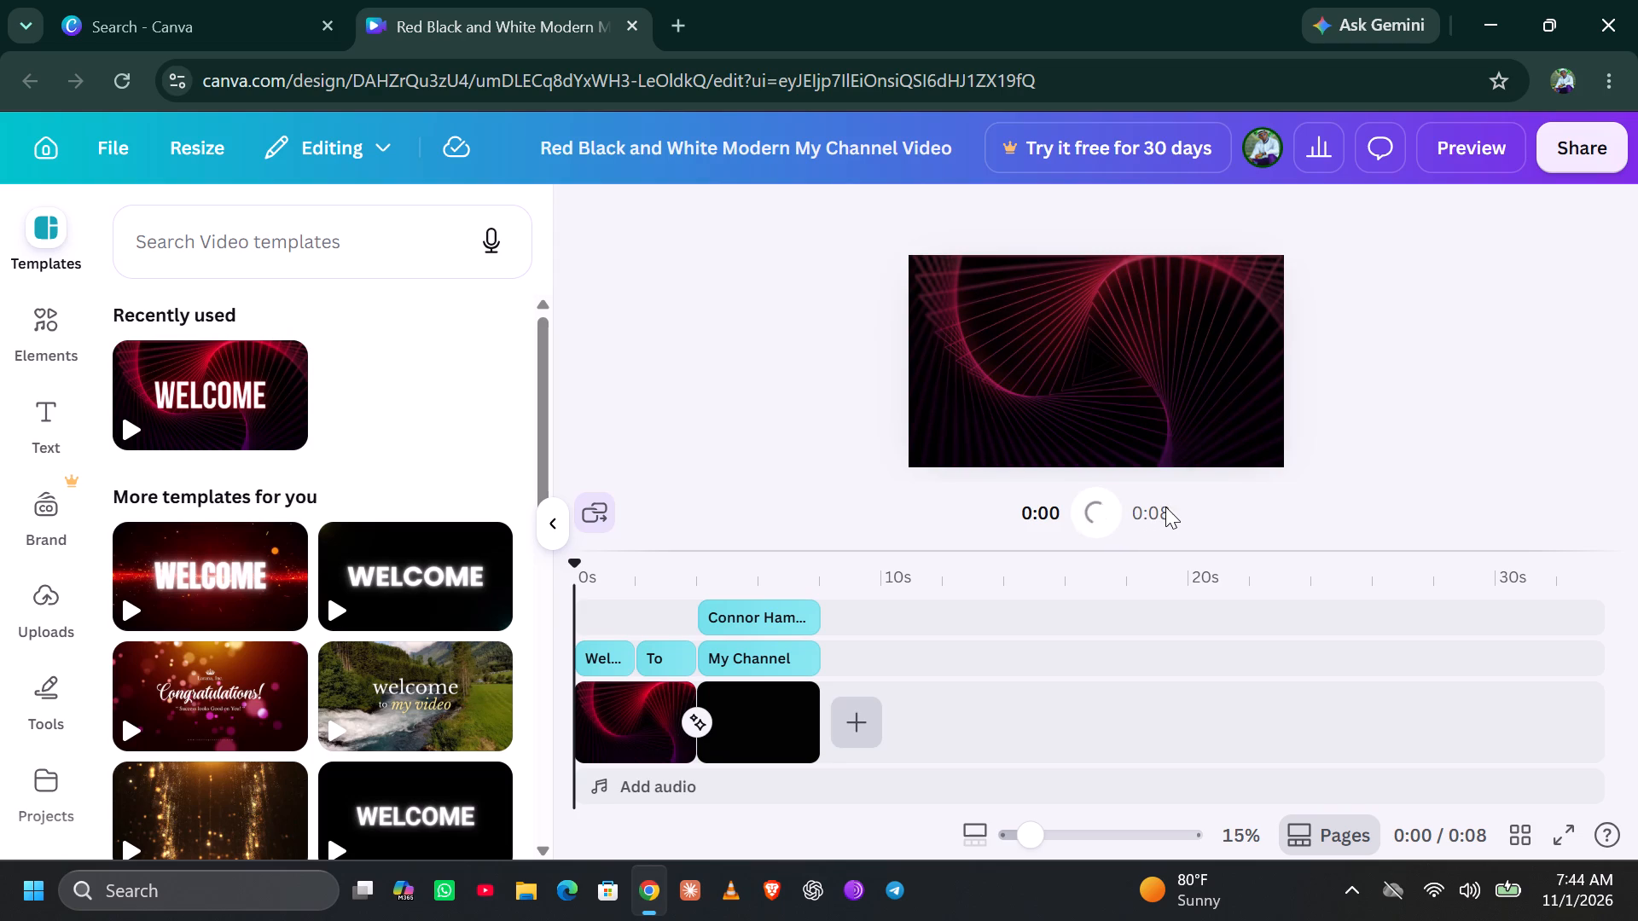
# Add the 47-second aerial road-intersection stock video from the Cities category after the last clip in the timeline.
pyautogui.click(857, 716)
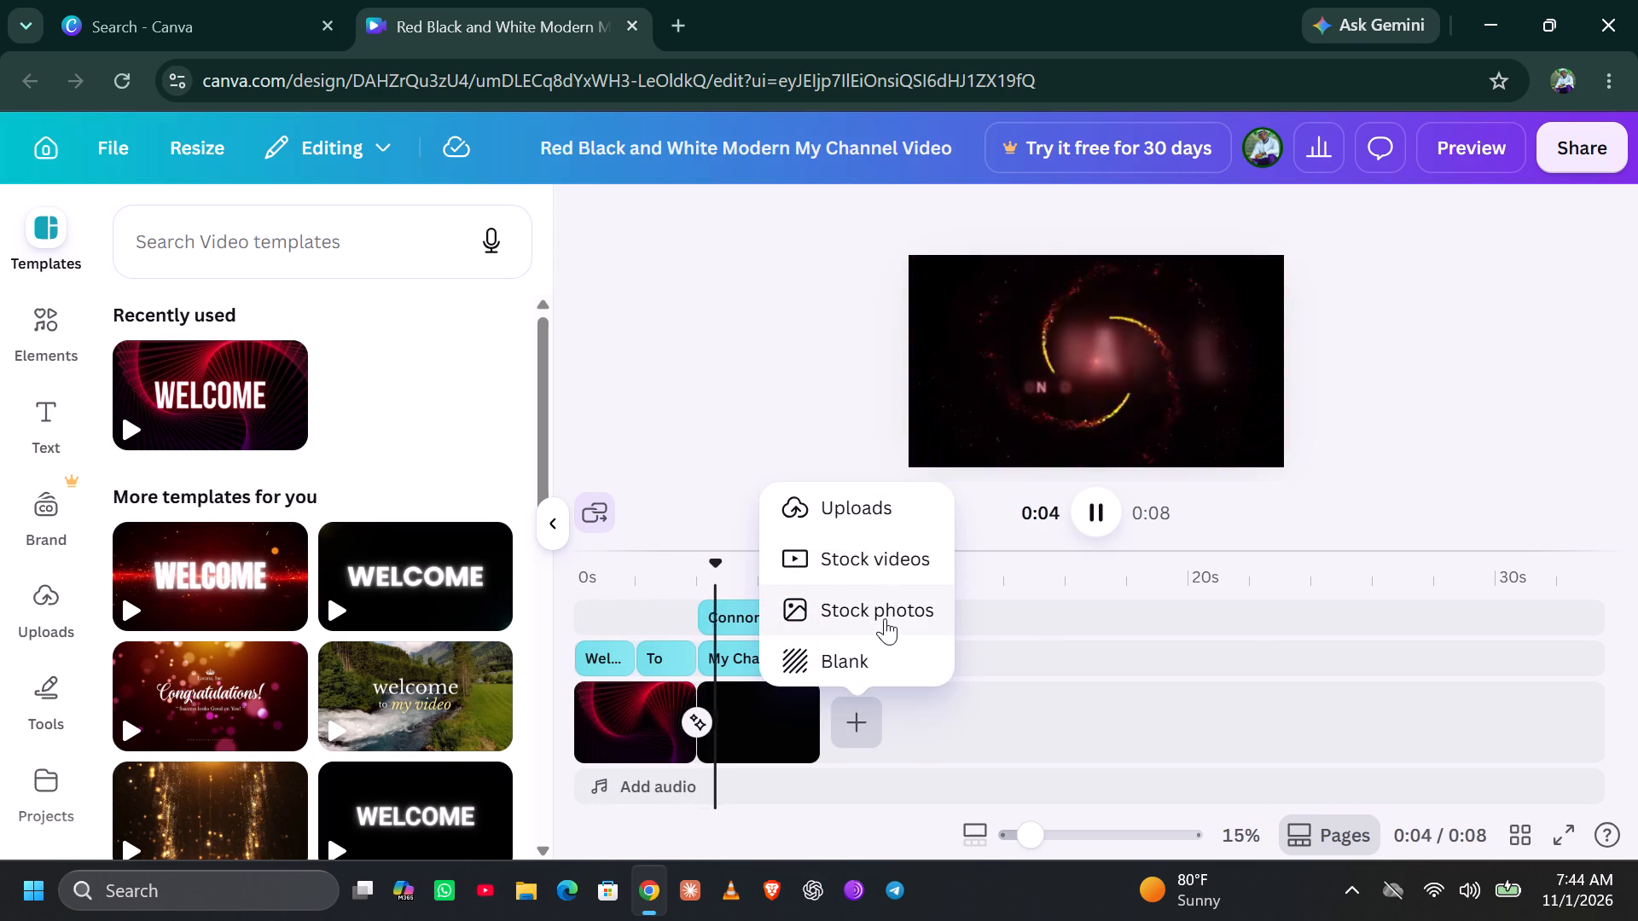
pyautogui.click(900, 554)
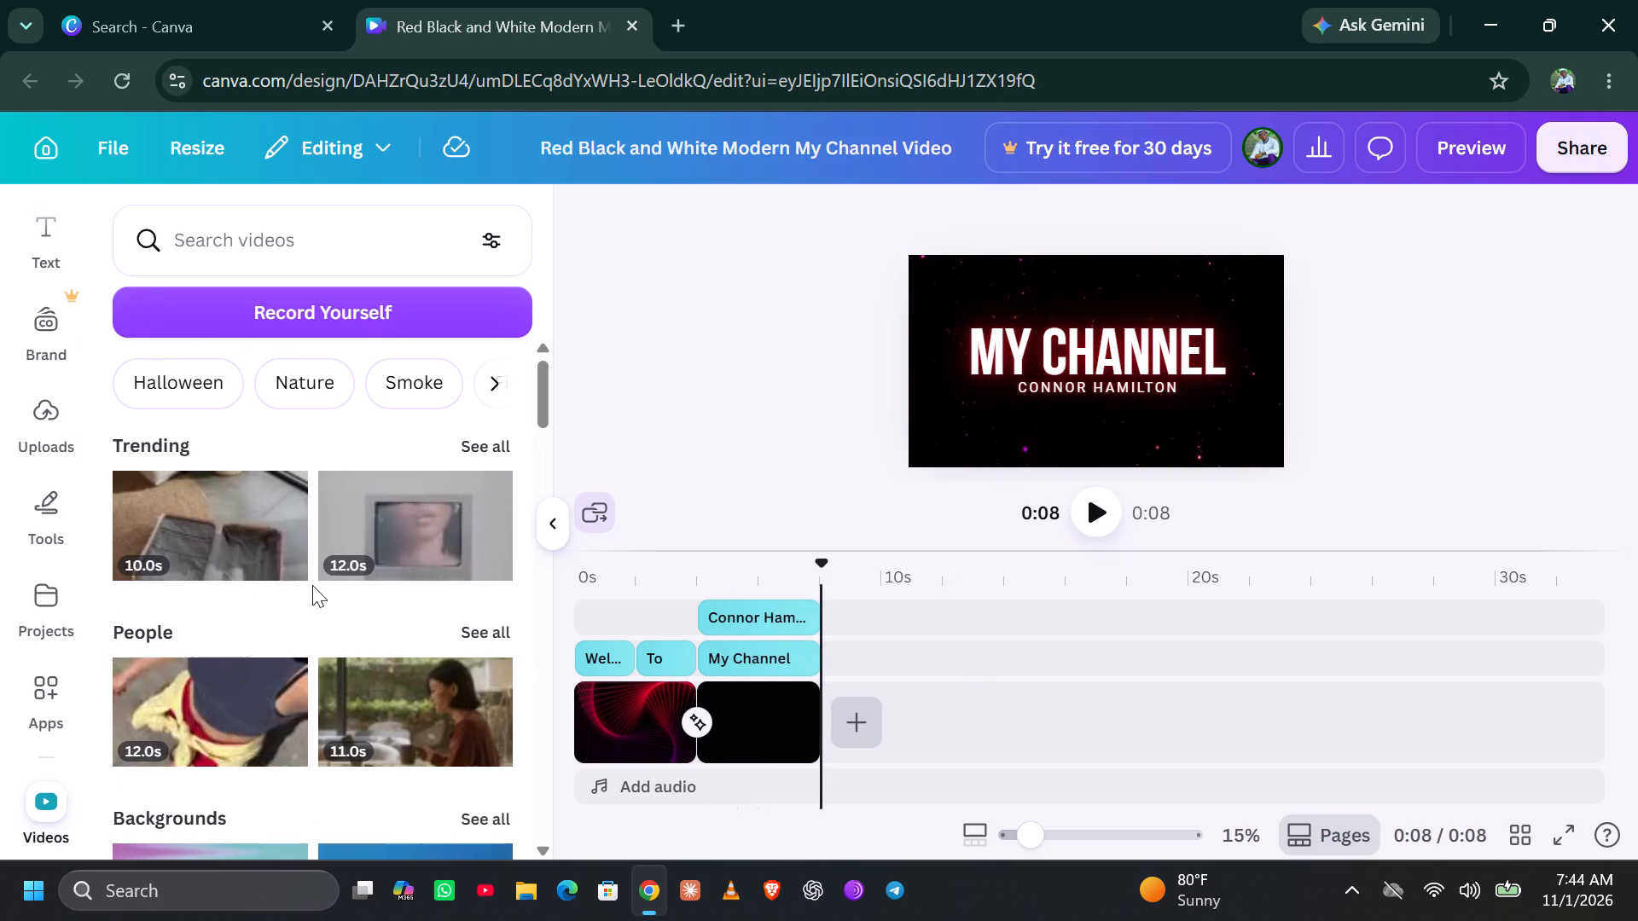
pyautogui.scroll(-1, 312, 585)
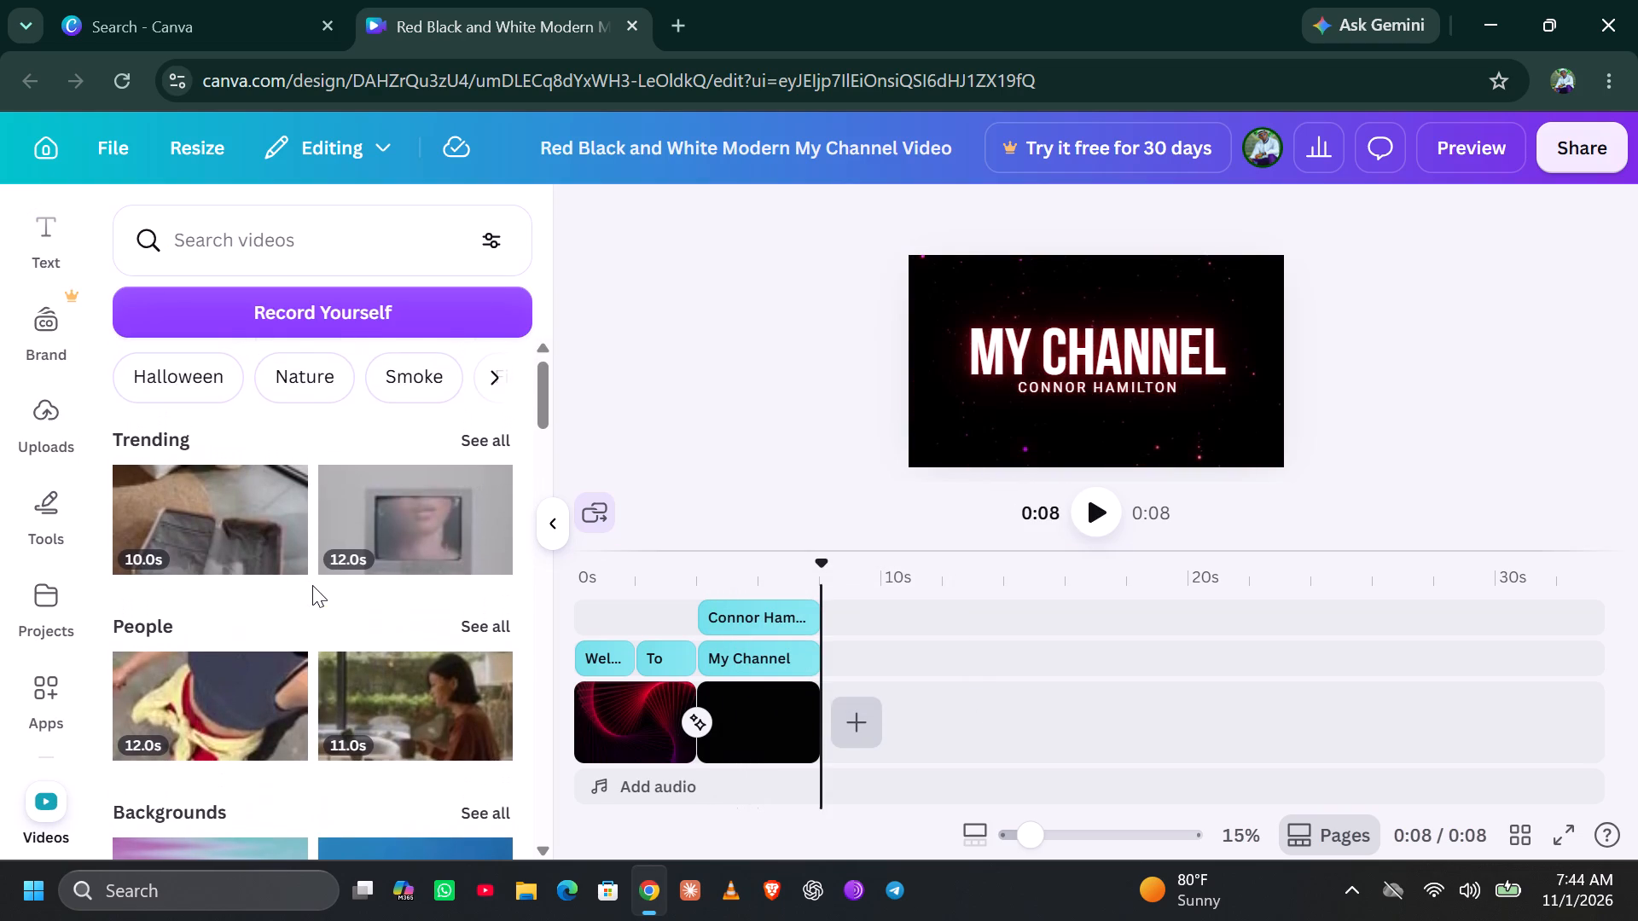
pyautogui.scroll(-3, 312, 585)
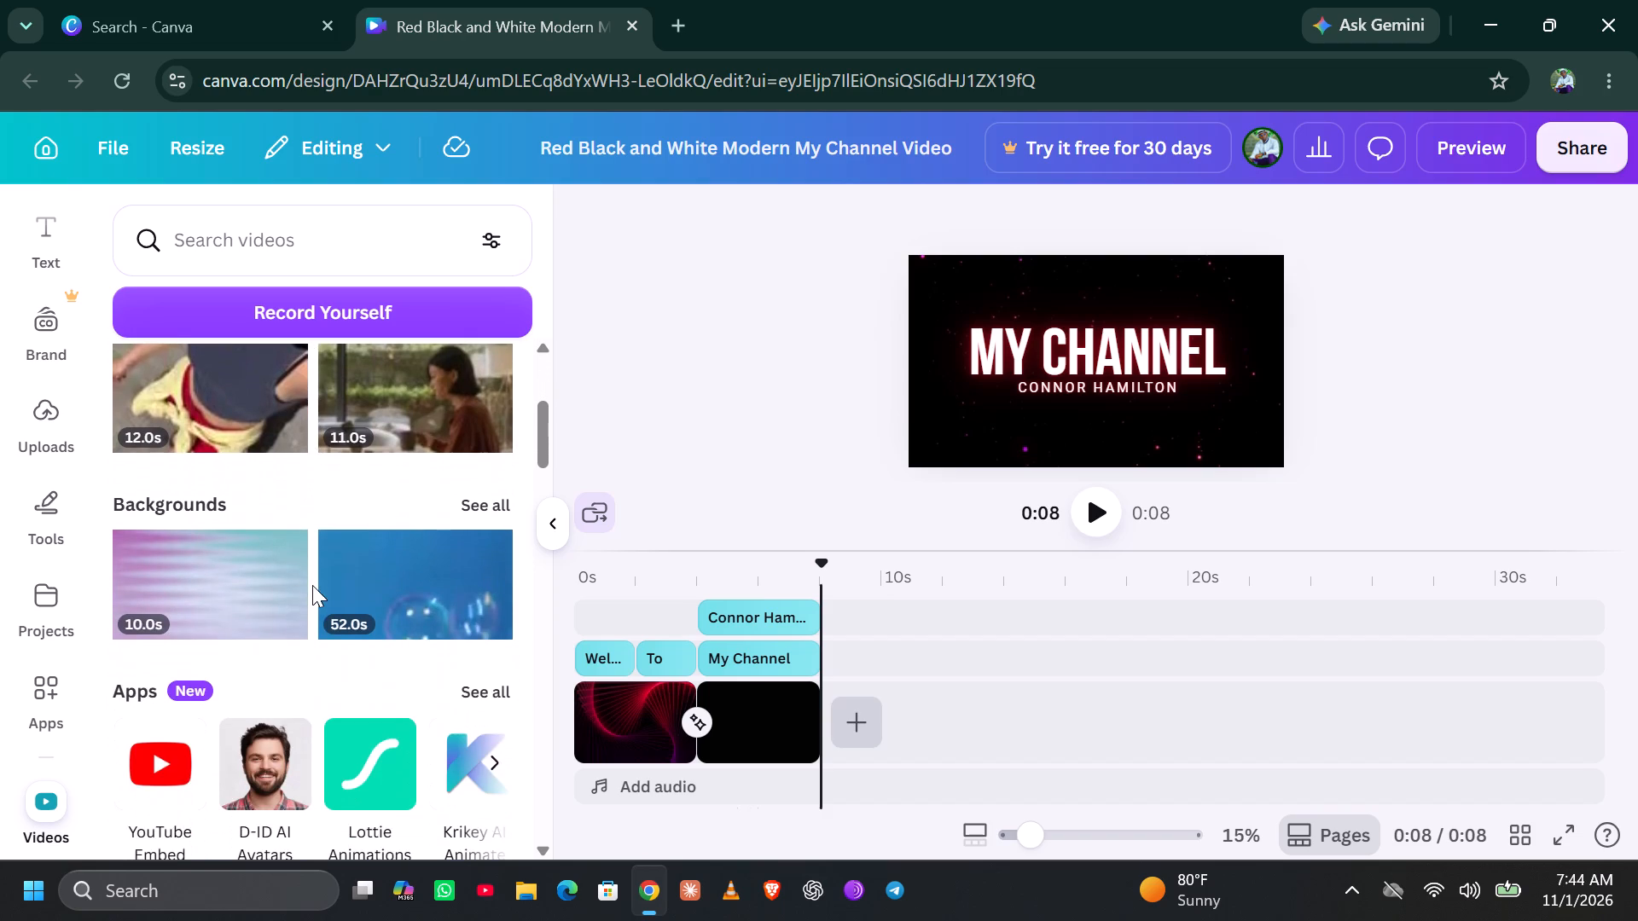
pyautogui.scroll(-3, 312, 585)
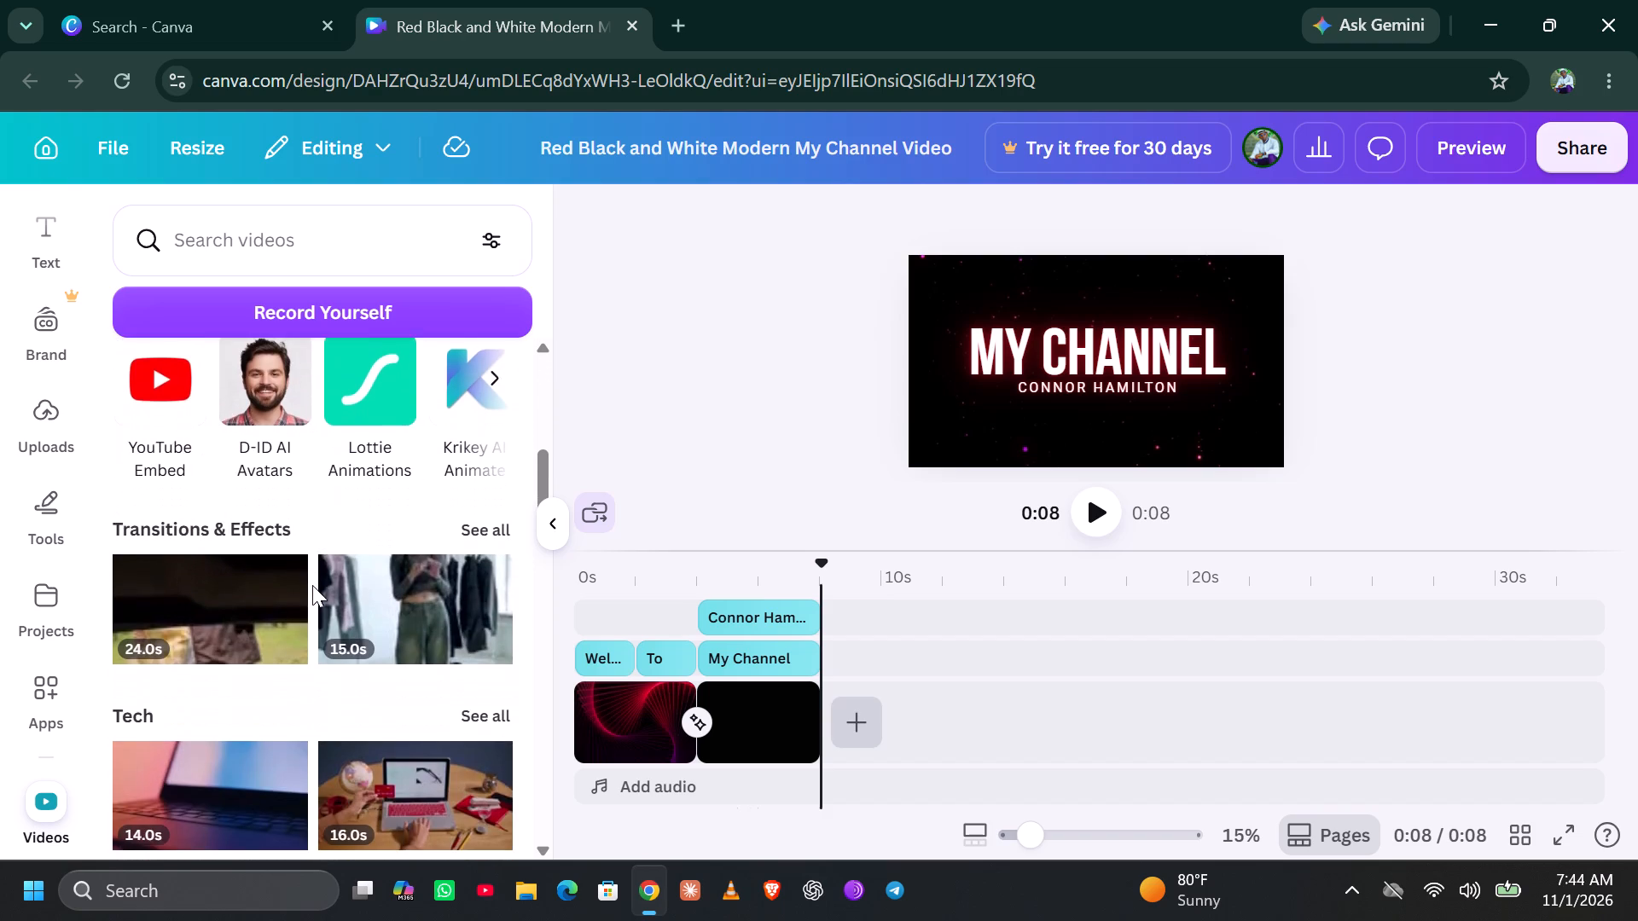
pyautogui.scroll(-3, 312, 585)
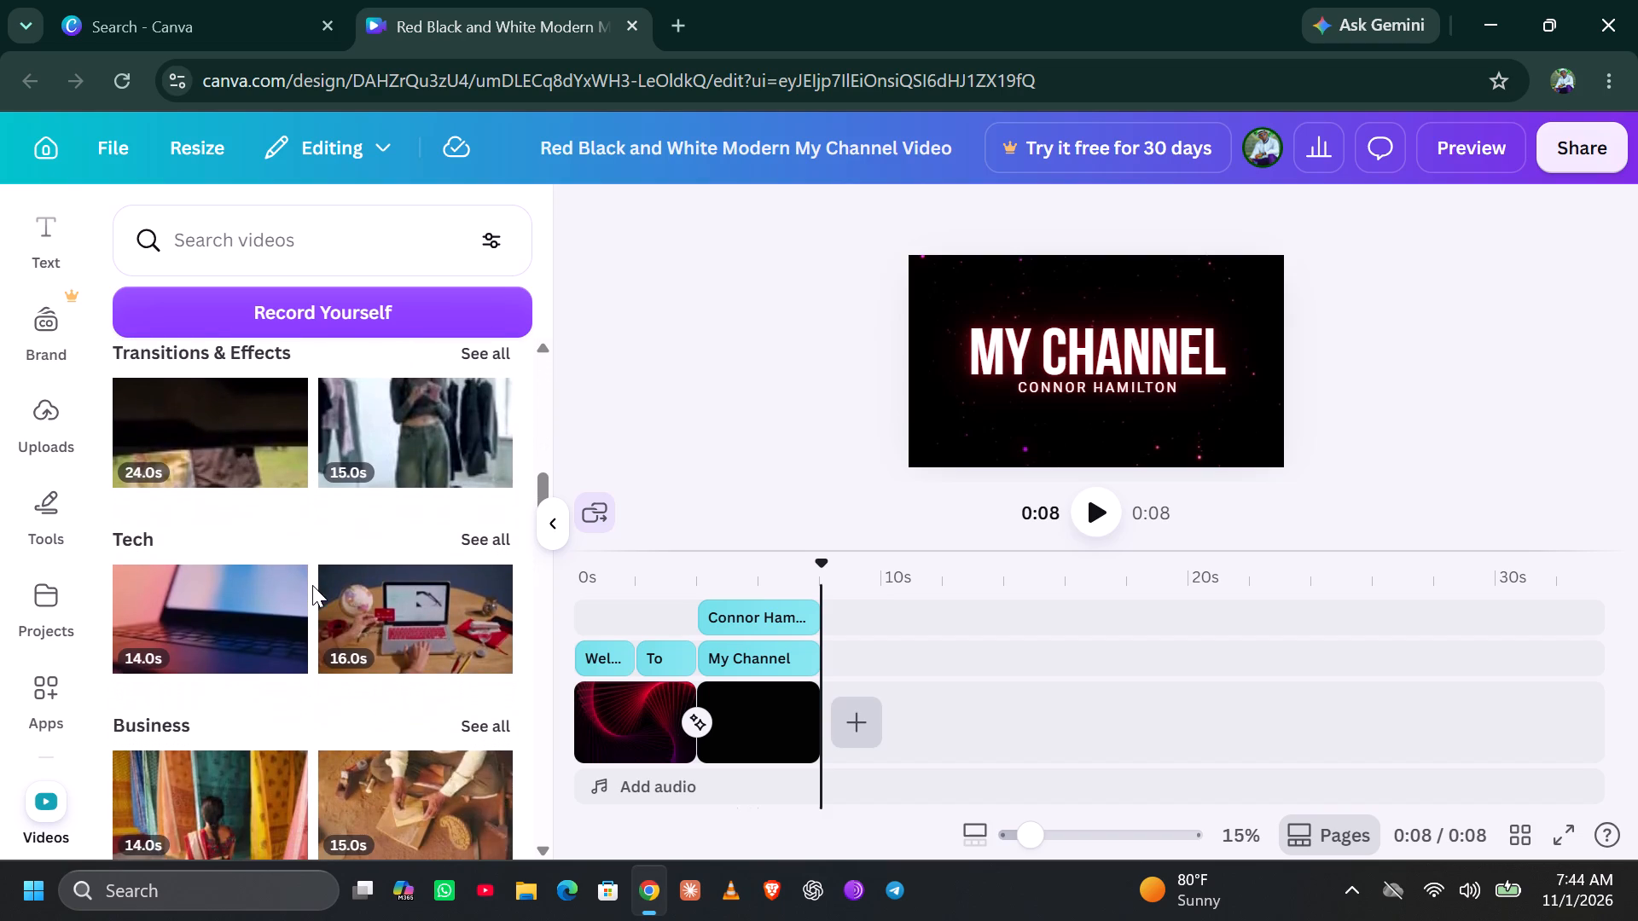
pyautogui.scroll(-4, 312, 585)
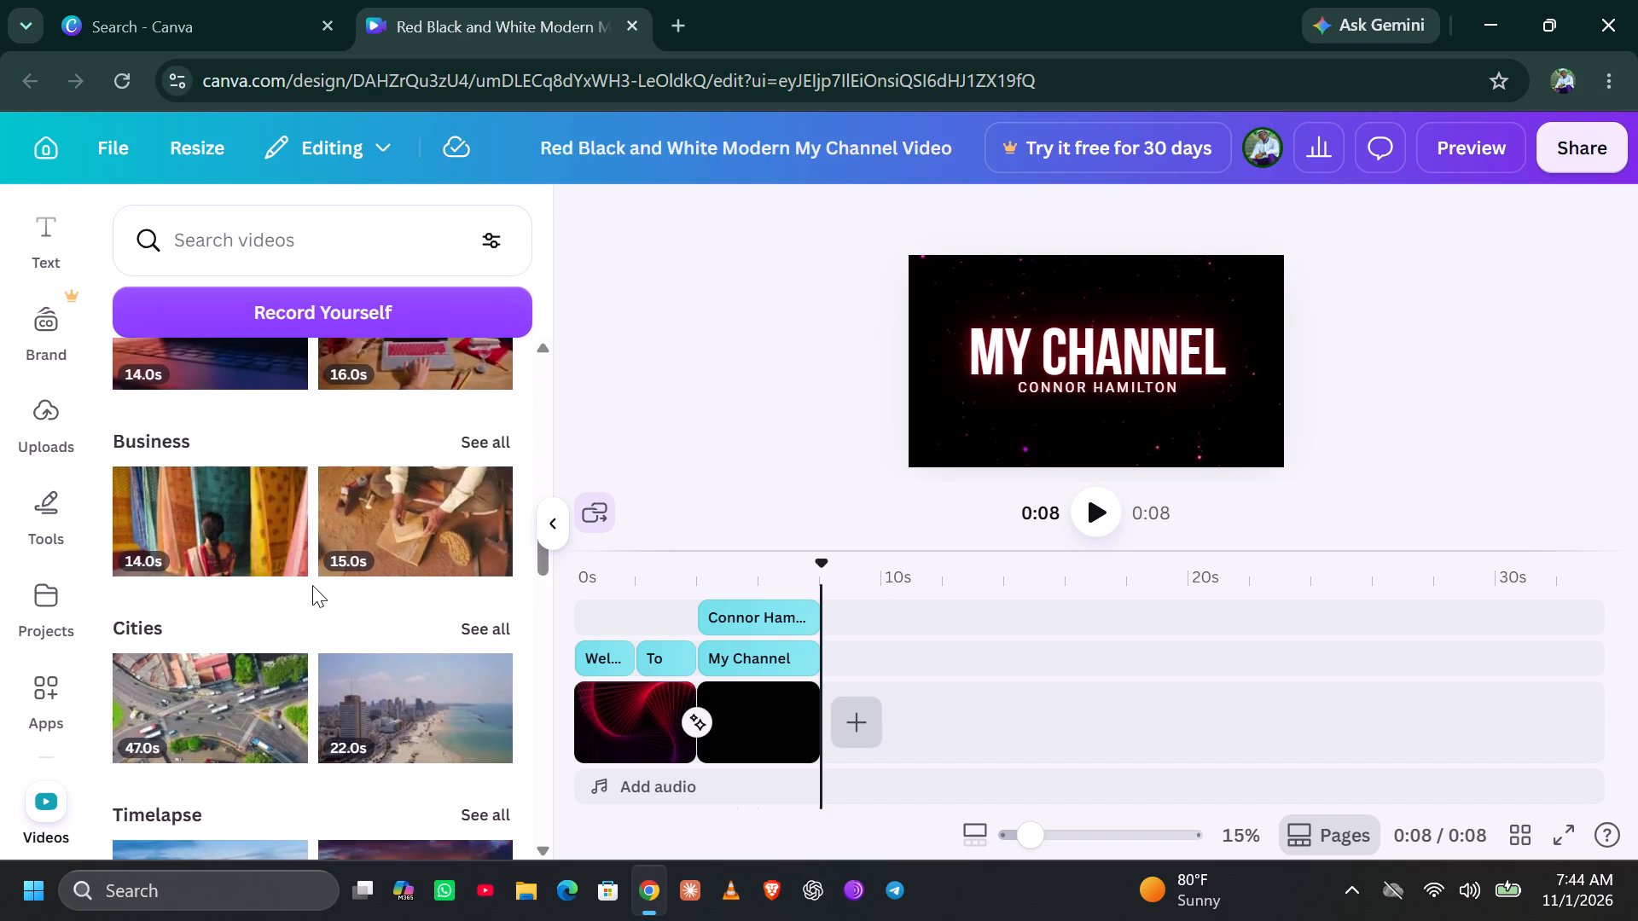
pyautogui.scroll(-2, 312, 585)
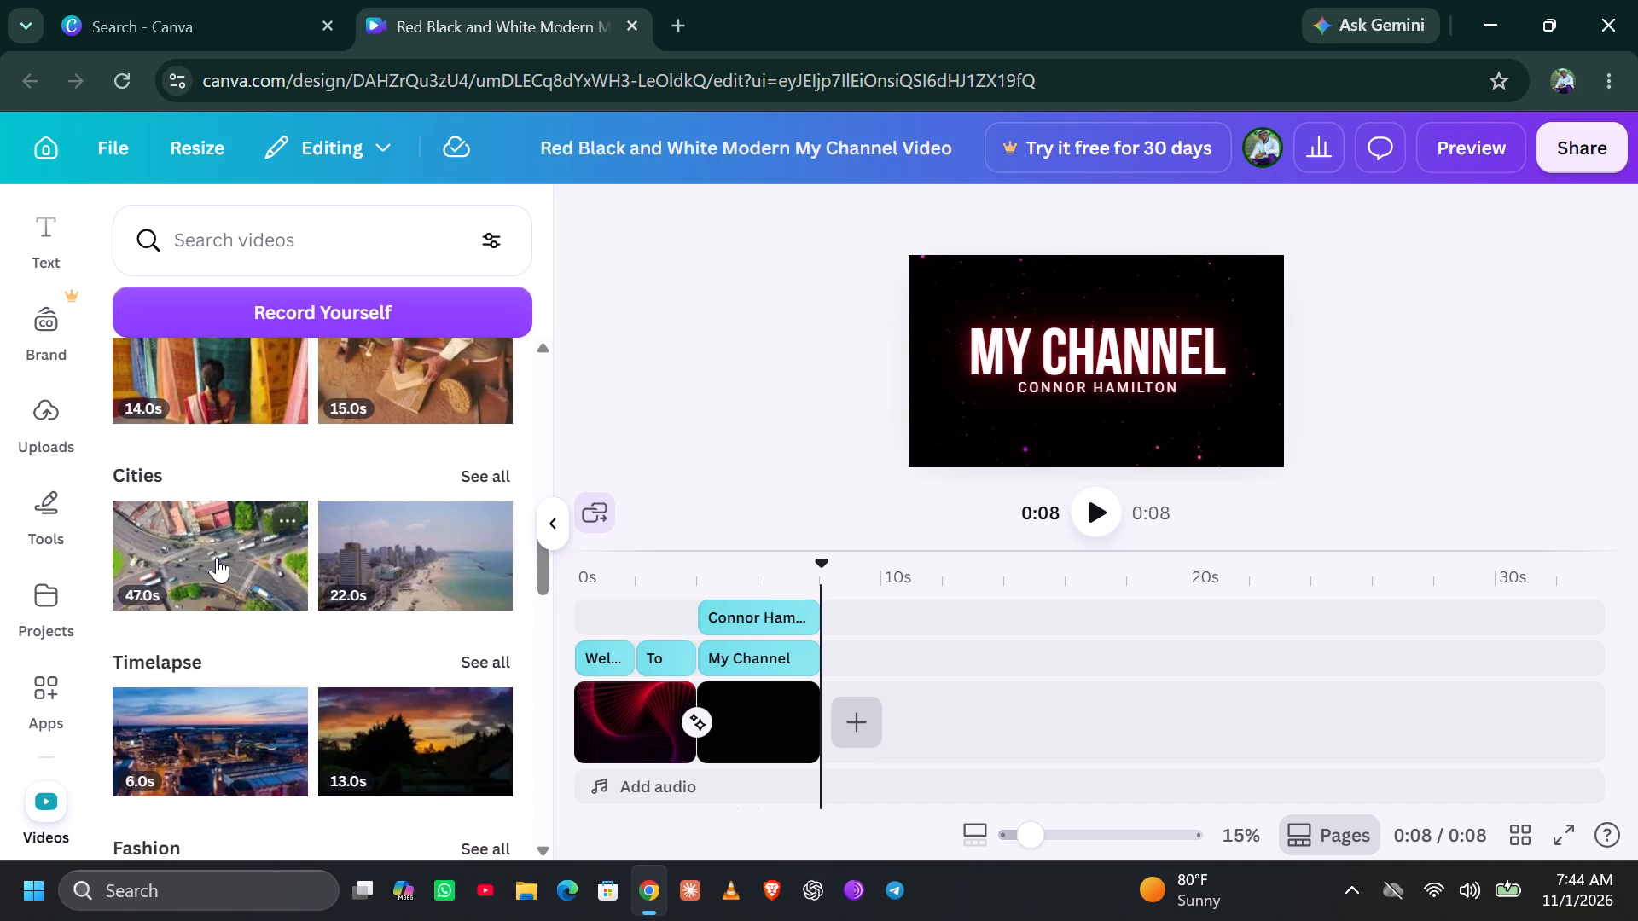
pyautogui.click(213, 555)
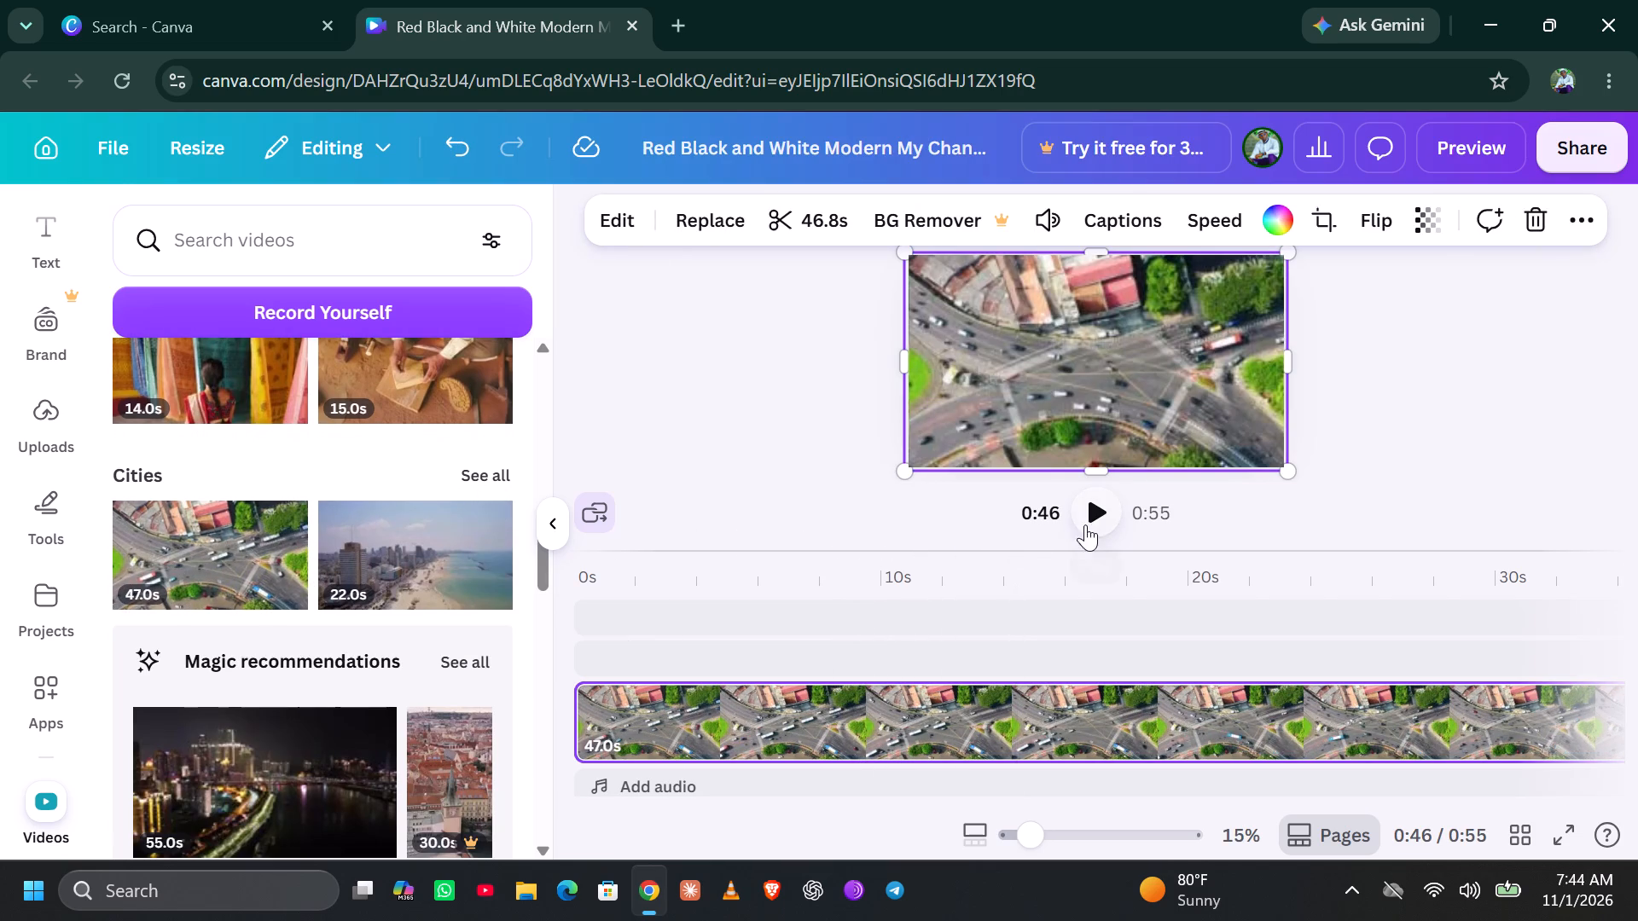
# Play the video from the end of the aerial intersection clip to preview the title clips after it.
pyautogui.click(1095, 512)
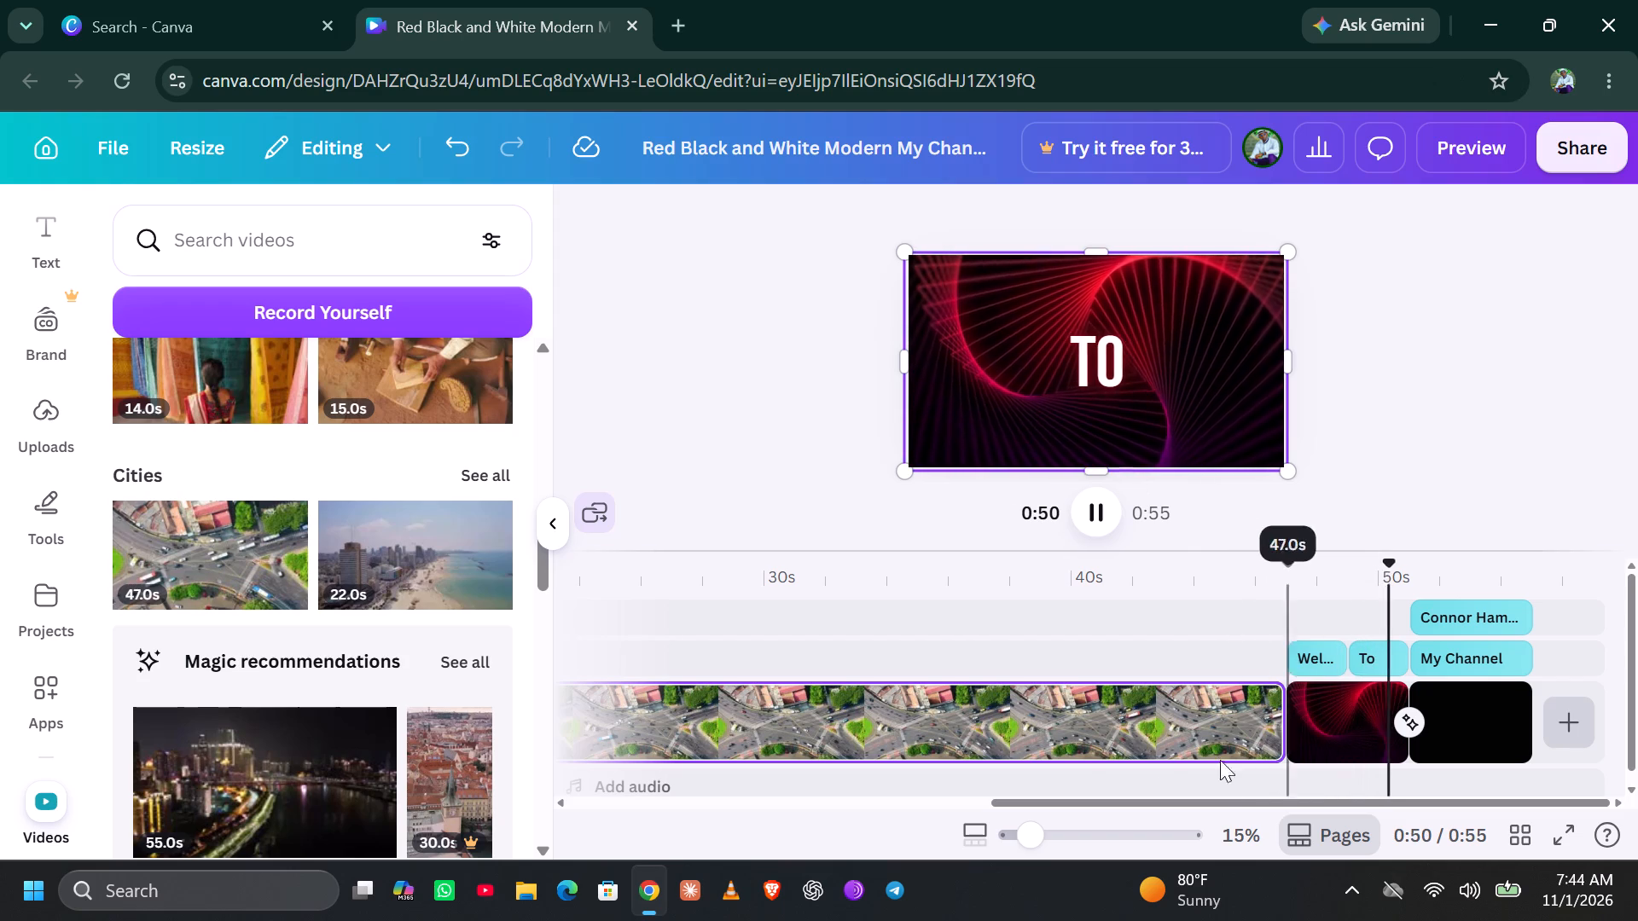
# Move the red "Welcome To" clip to the start of the timeline, before the aerial intersection clip.
pyautogui.scroll(-1, 1085, 736)
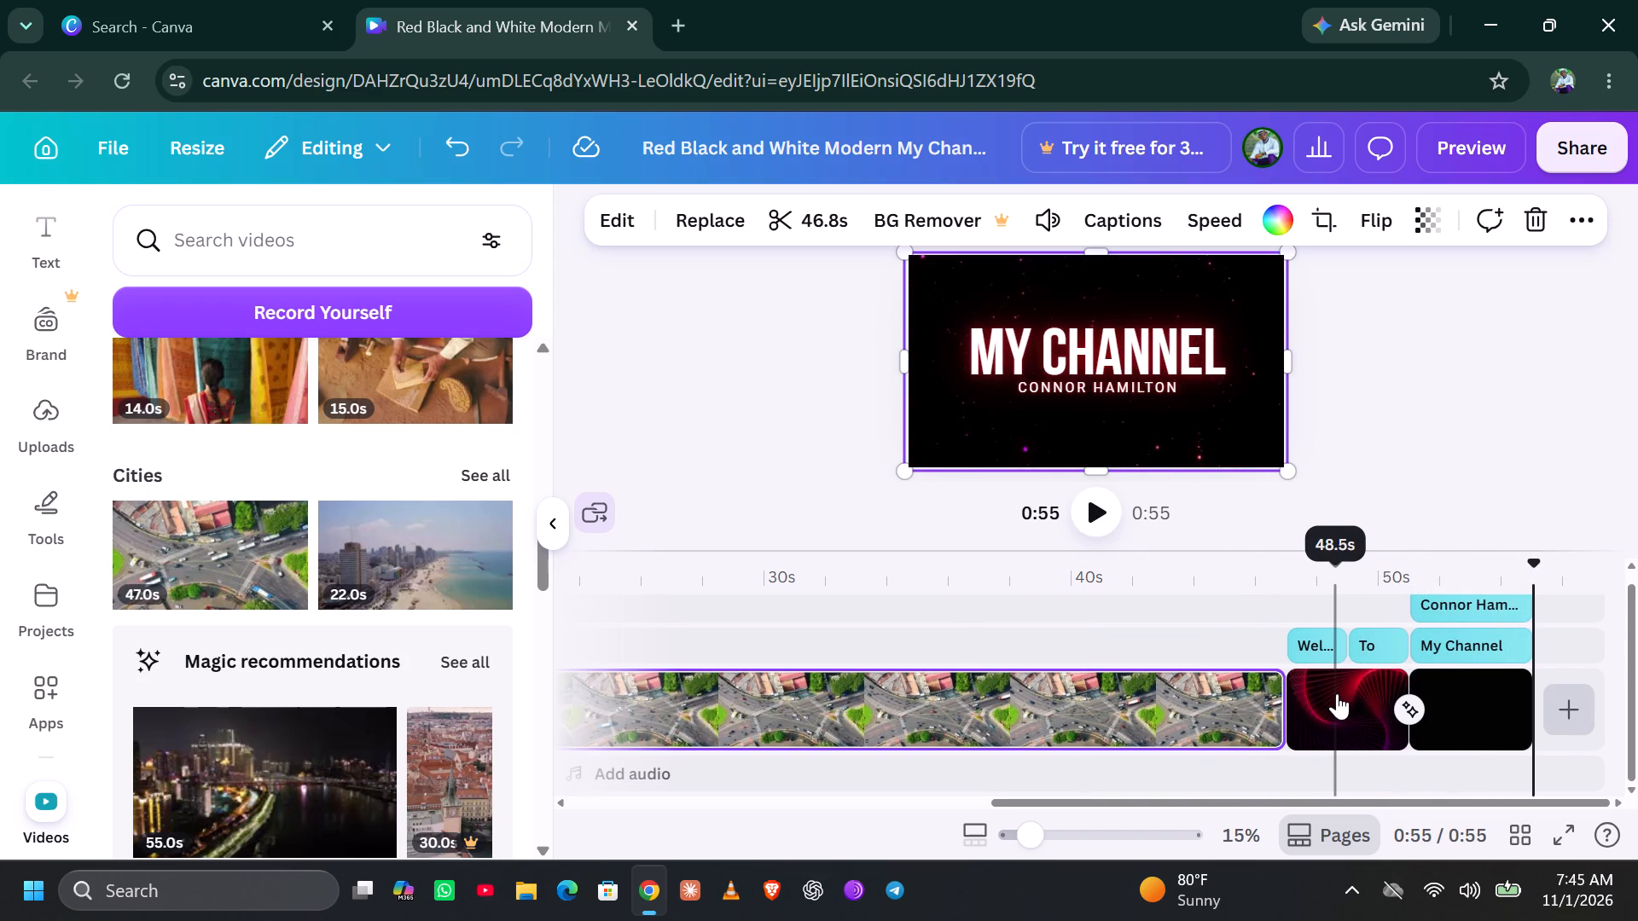
pyautogui.moveTo(1337, 693); pyautogui.dragTo(534, 690)
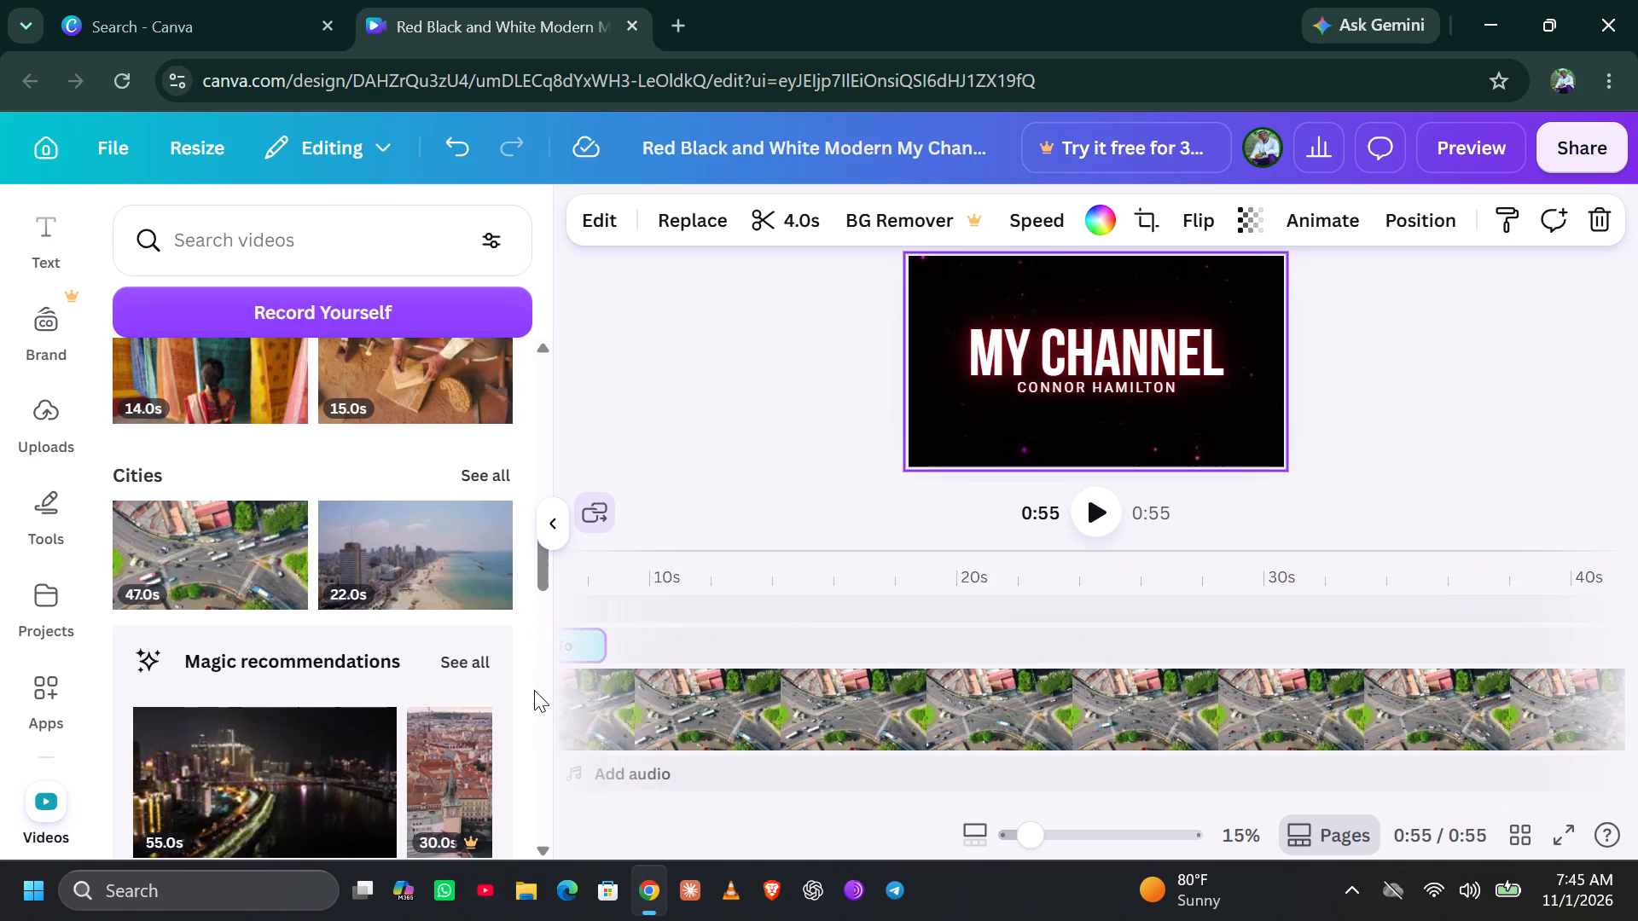
pyautogui.moveTo(534, 690); pyautogui.dragTo(619, 717)
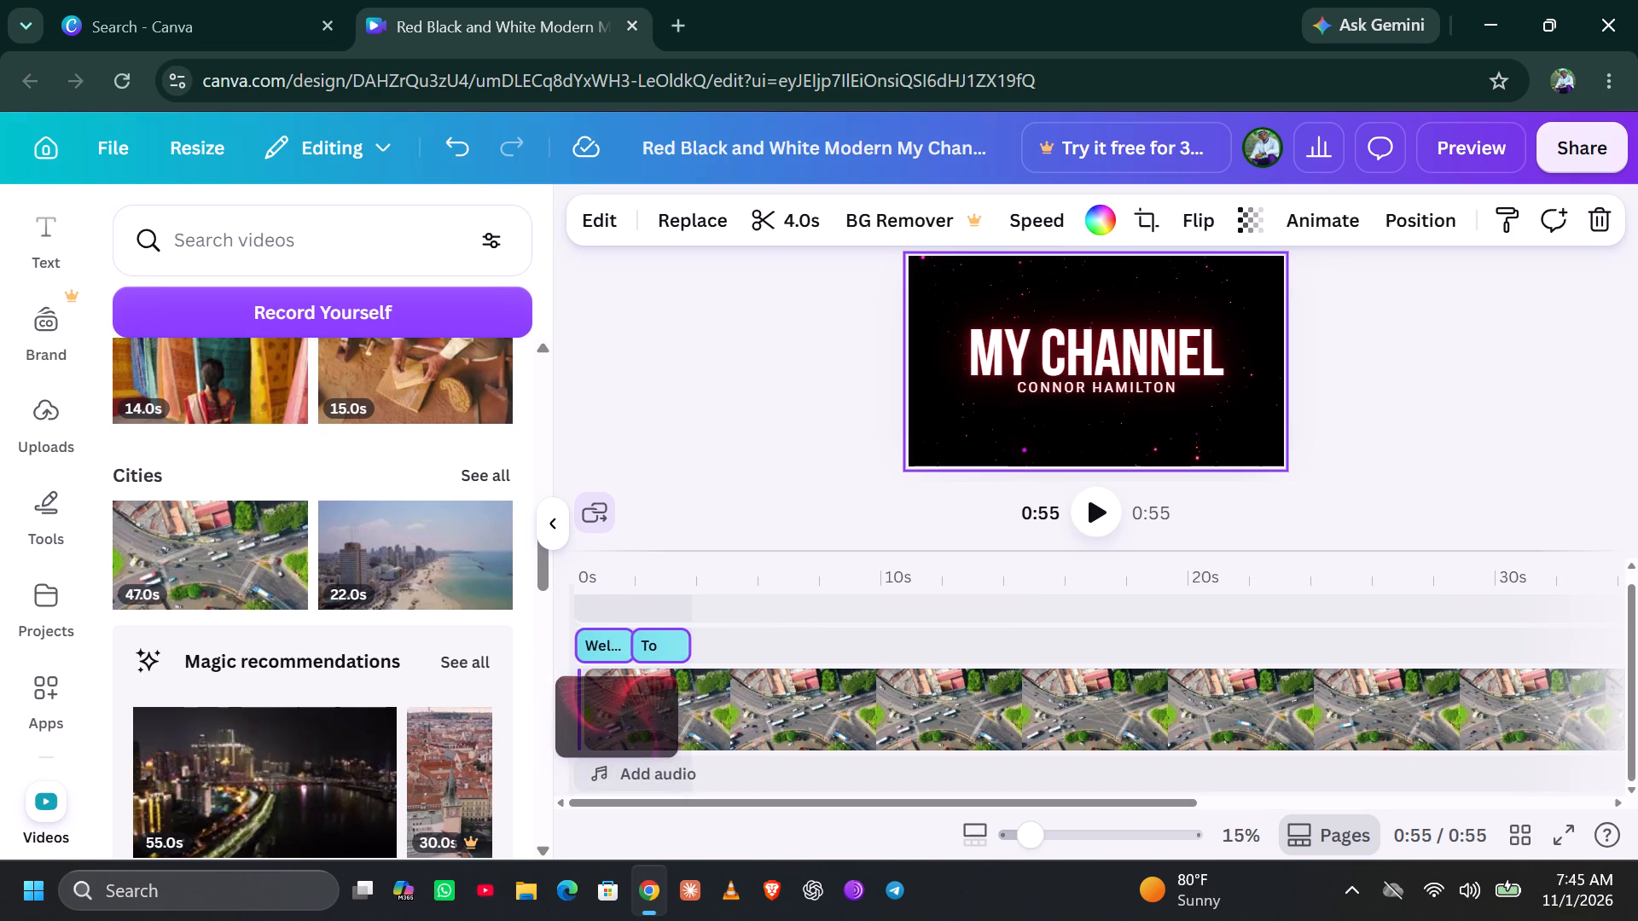
pyautogui.moveTo(619, 717); pyautogui.dragTo(554, 723)
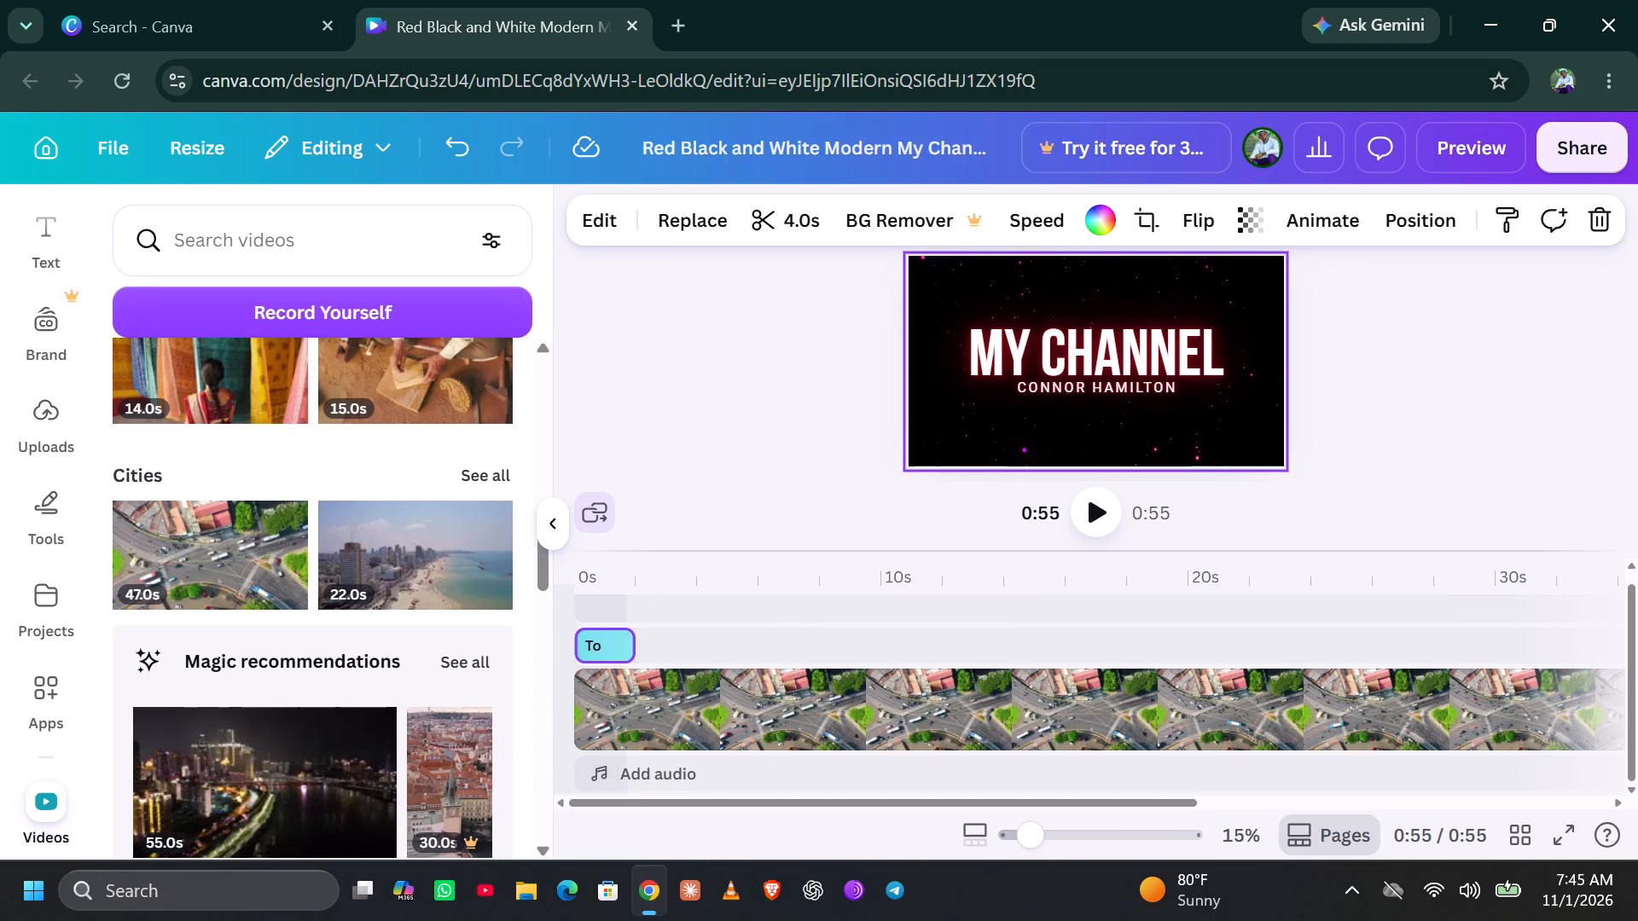
pyautogui.moveTo(554, 723); pyautogui.dragTo(567, 720)
pyautogui.hscroll(2, 711, 704)
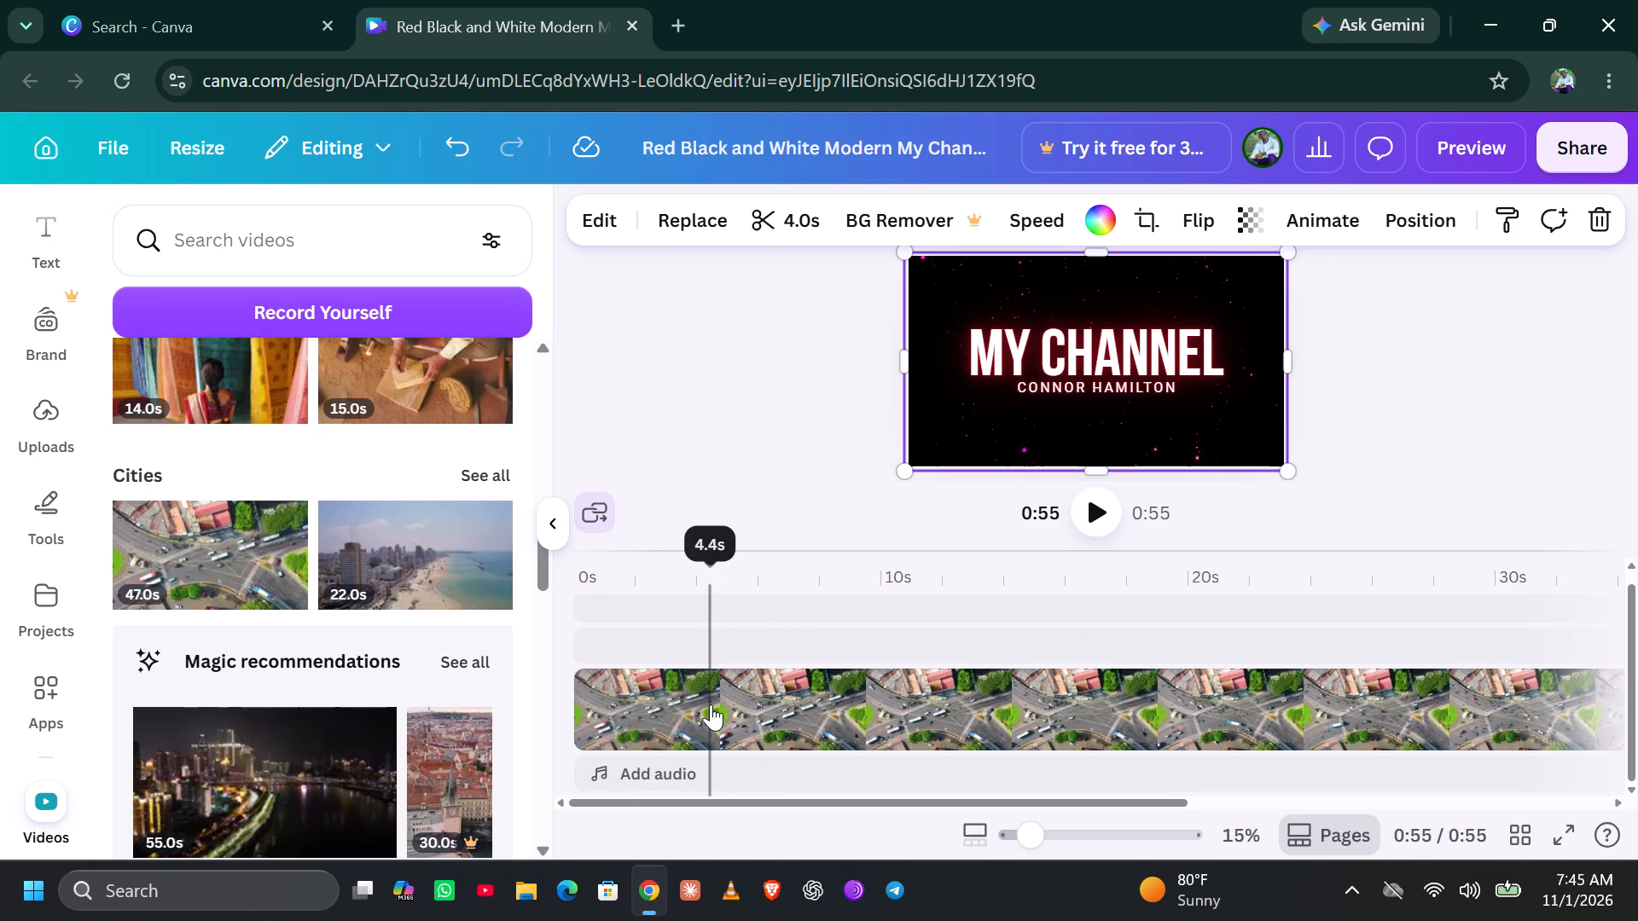
pyautogui.hscroll(-5, 977, 755)
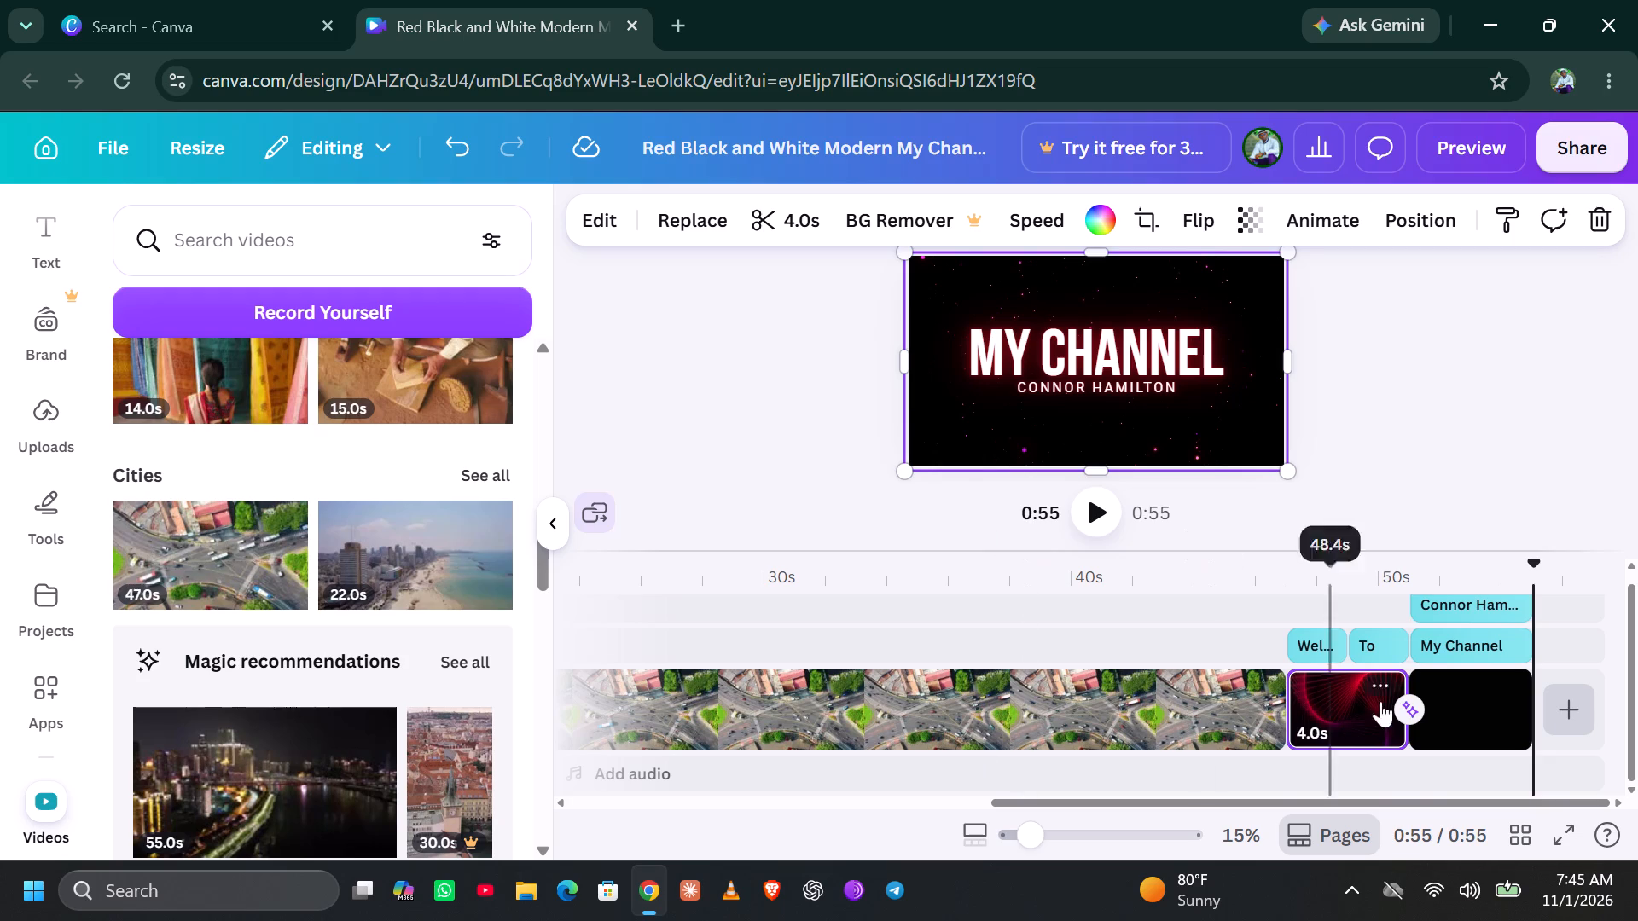
pyautogui.moveTo(1353, 699); pyautogui.dragTo(729, 721)
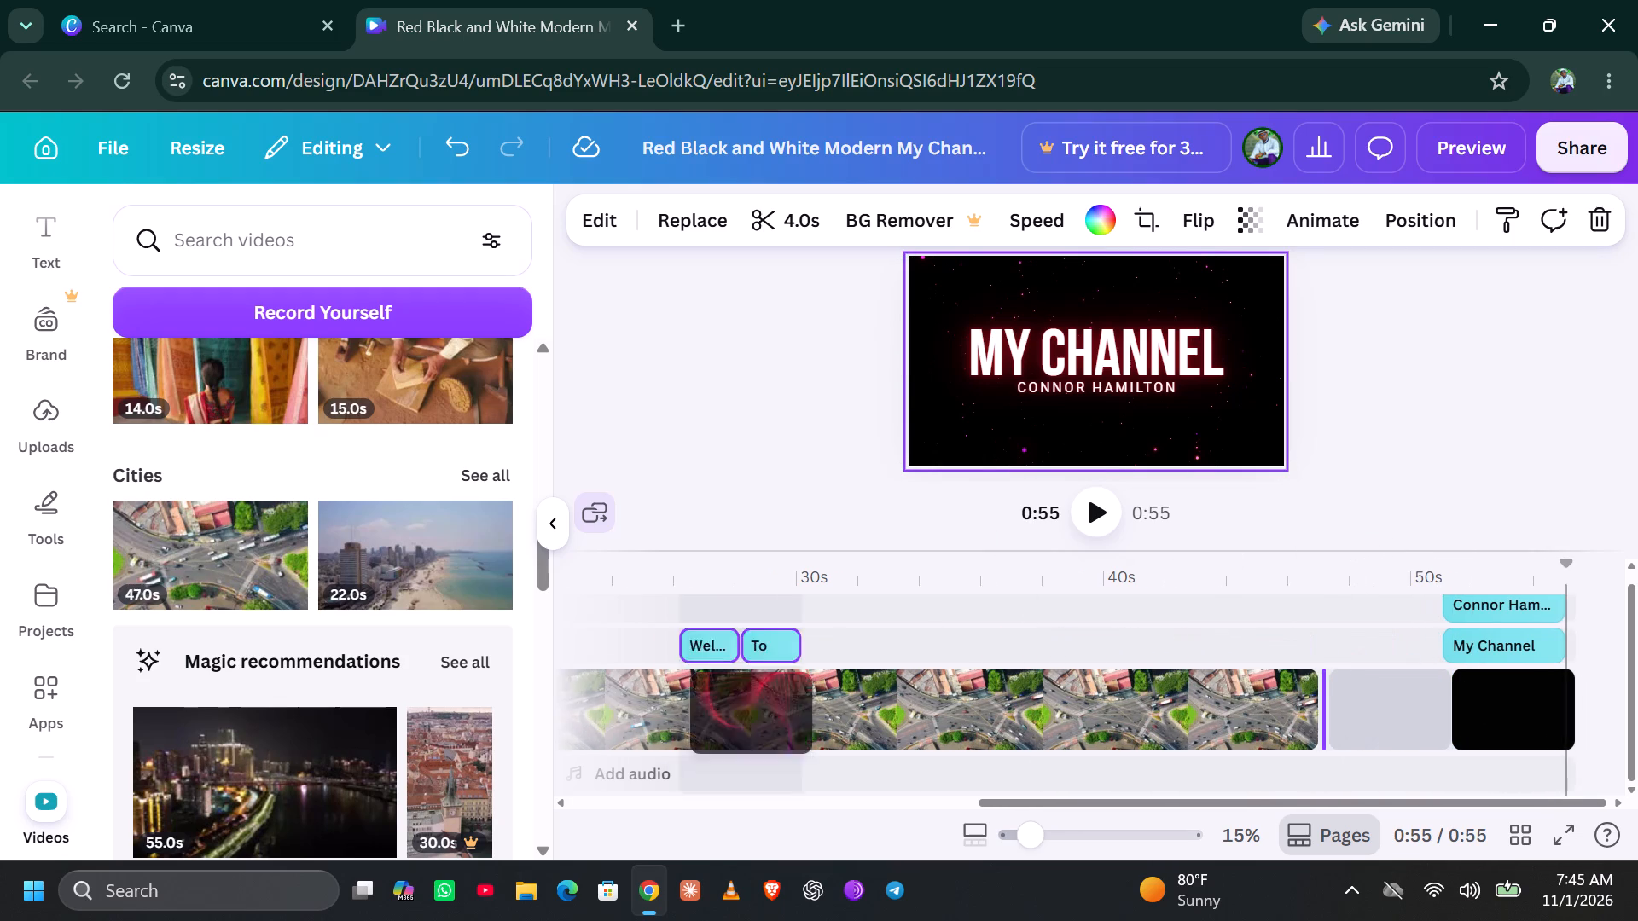
pyautogui.moveTo(729, 721); pyautogui.dragTo(594, 707)
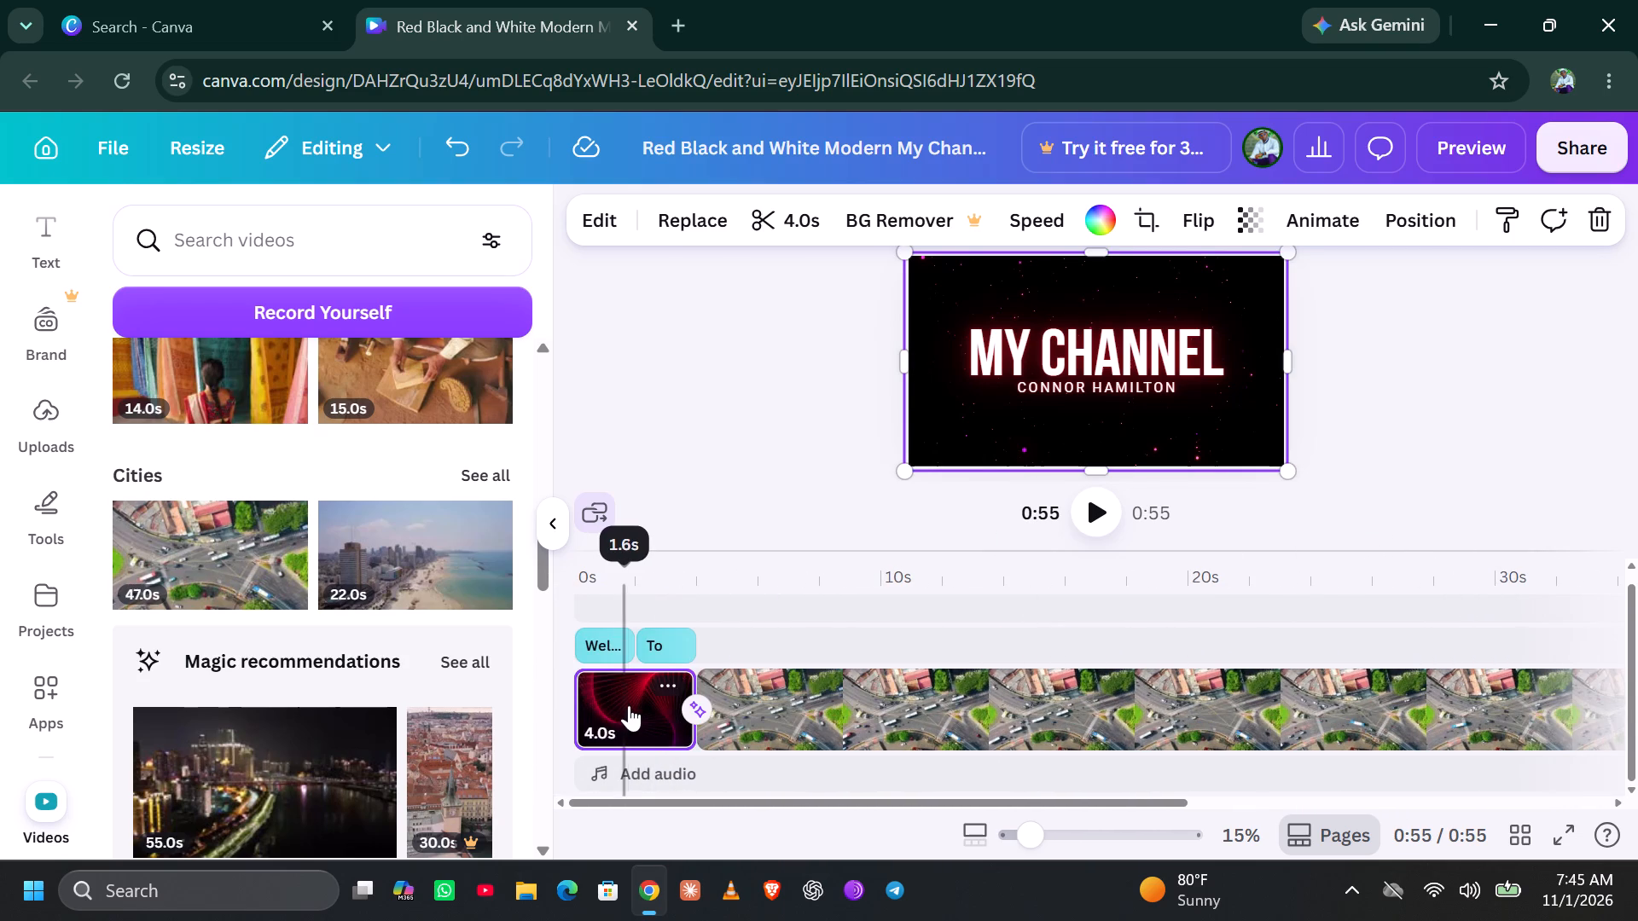
# Play the video from the opening "Welcome" clip and look through the timeline to its last clip.
pyautogui.click(633, 710)
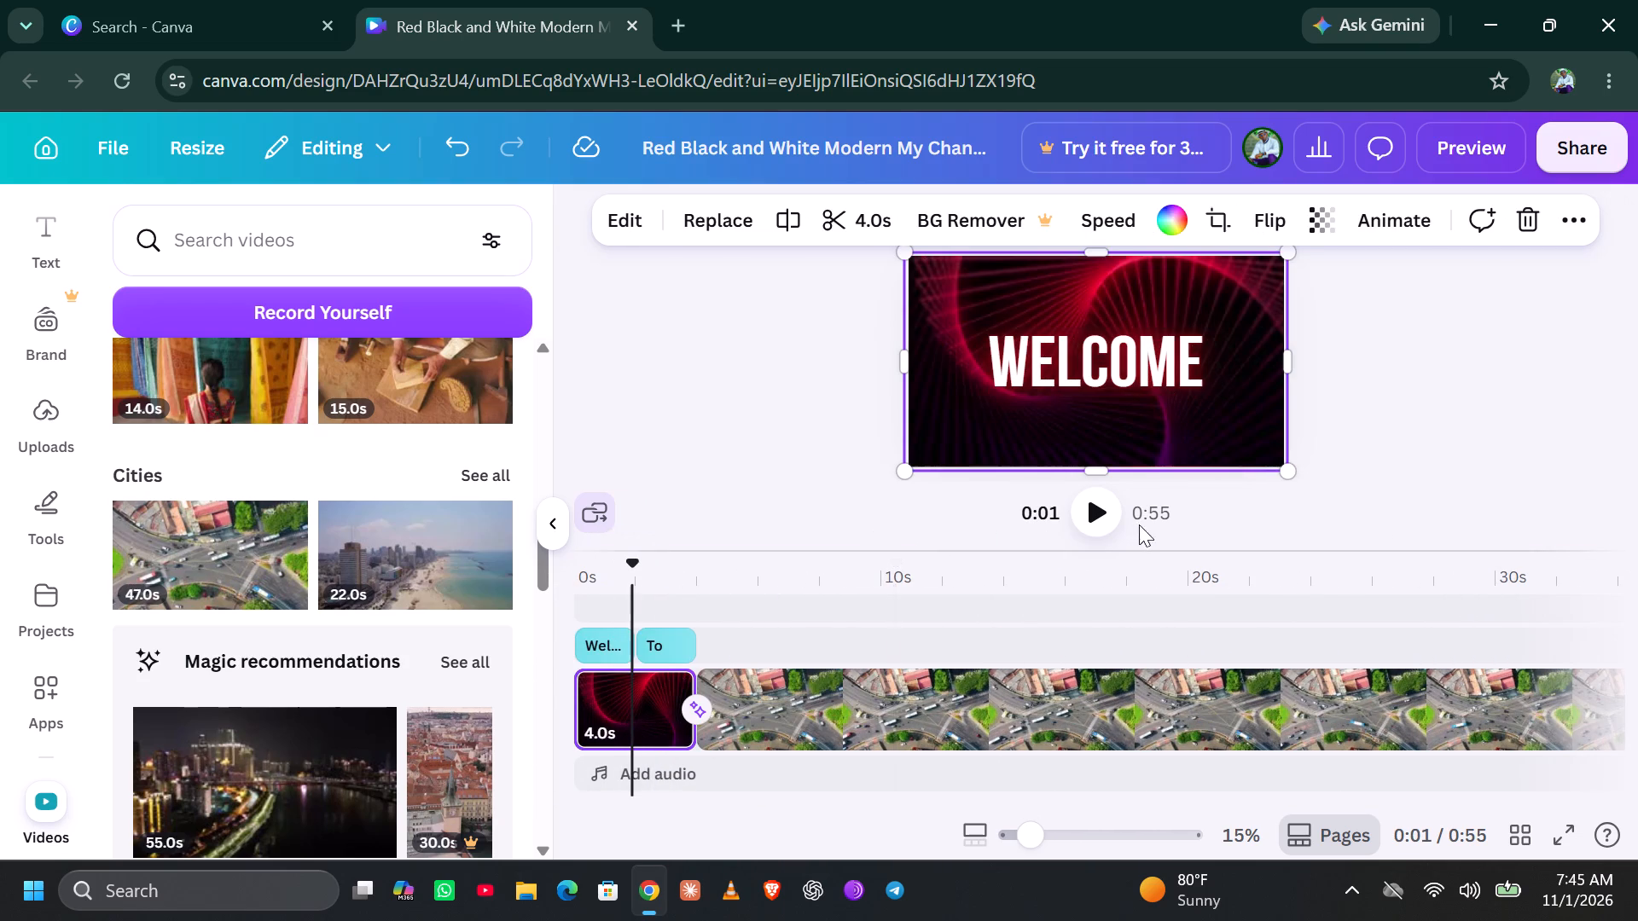
pyautogui.click(1114, 513)
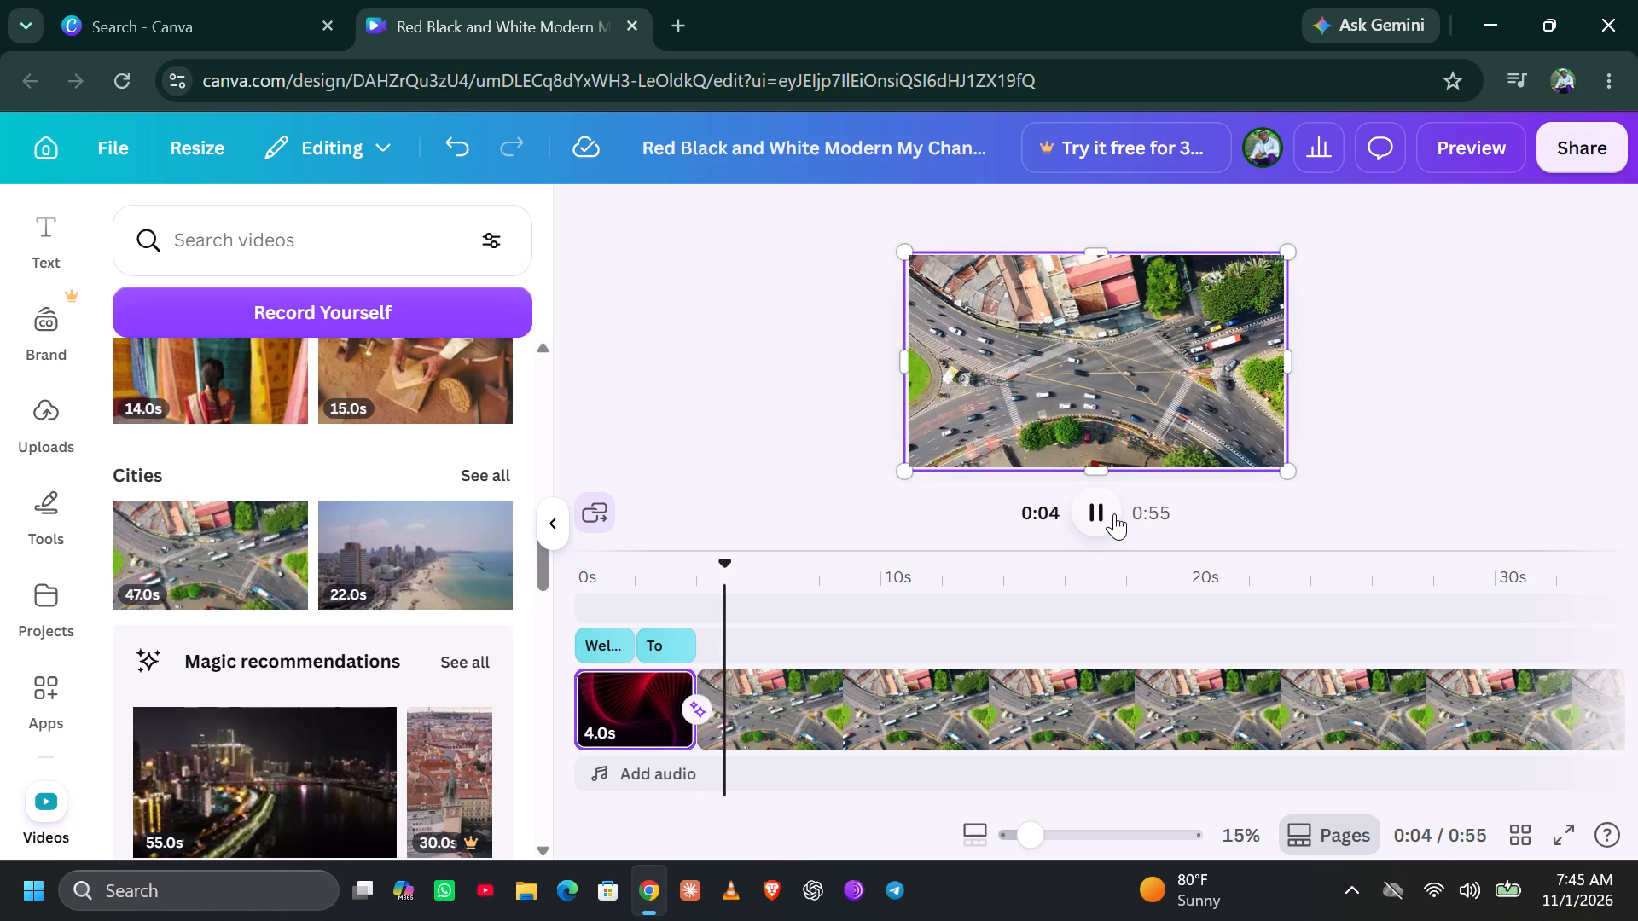
pyautogui.hscroll(-1, 1011, 663)
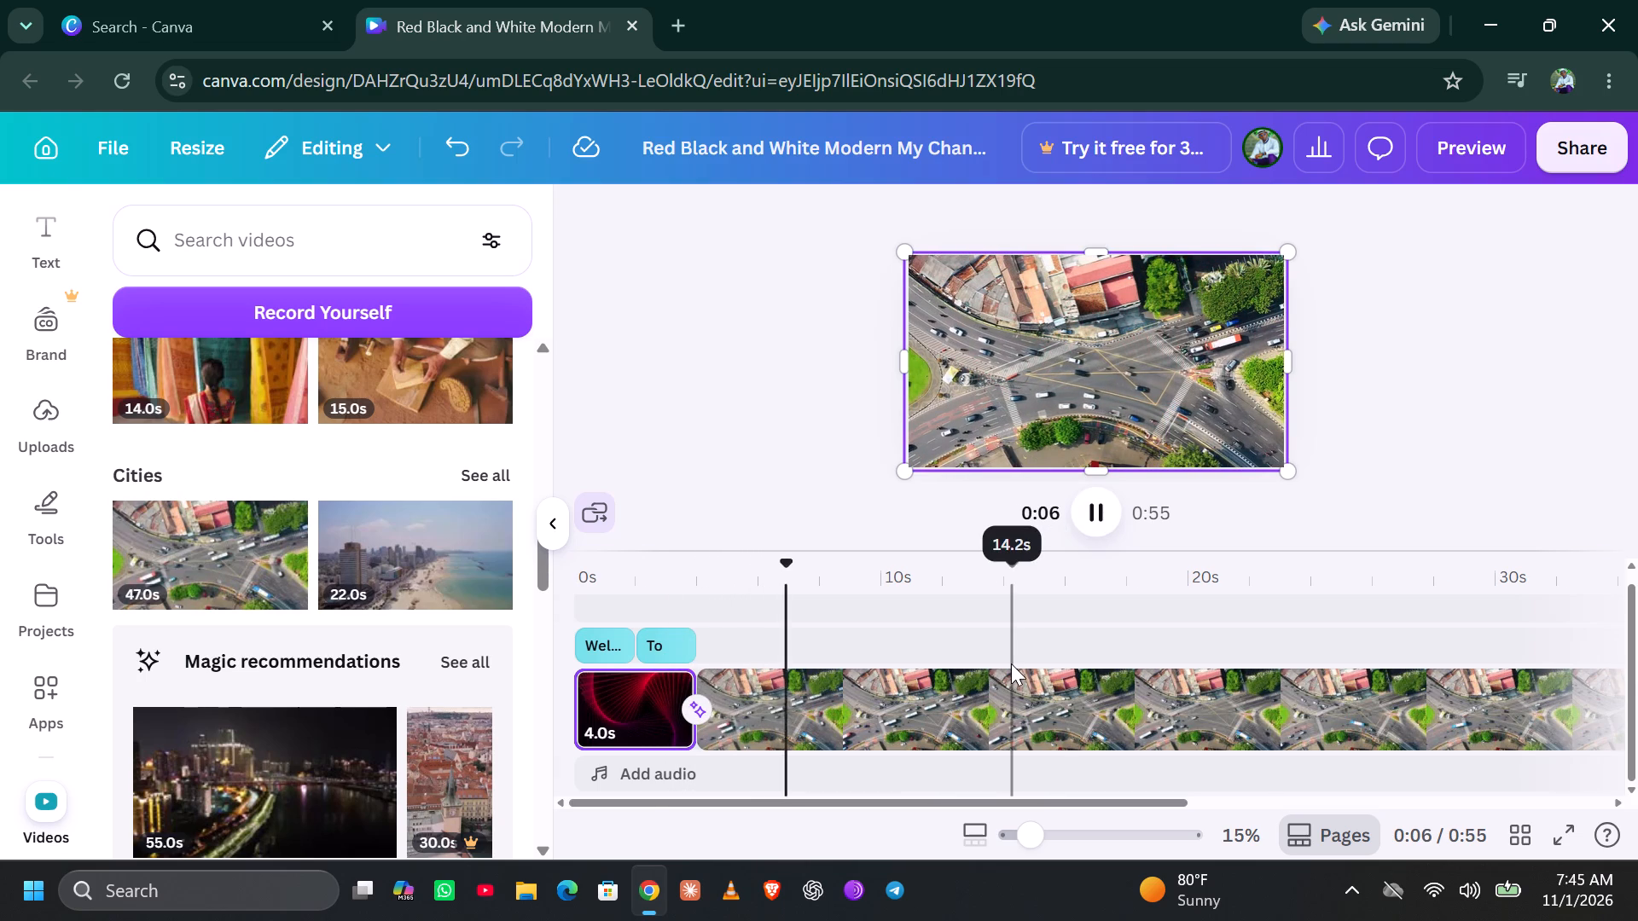
pyautogui.hscroll(-1, 1011, 663)
pyautogui.hscroll(-6, 1150, 698)
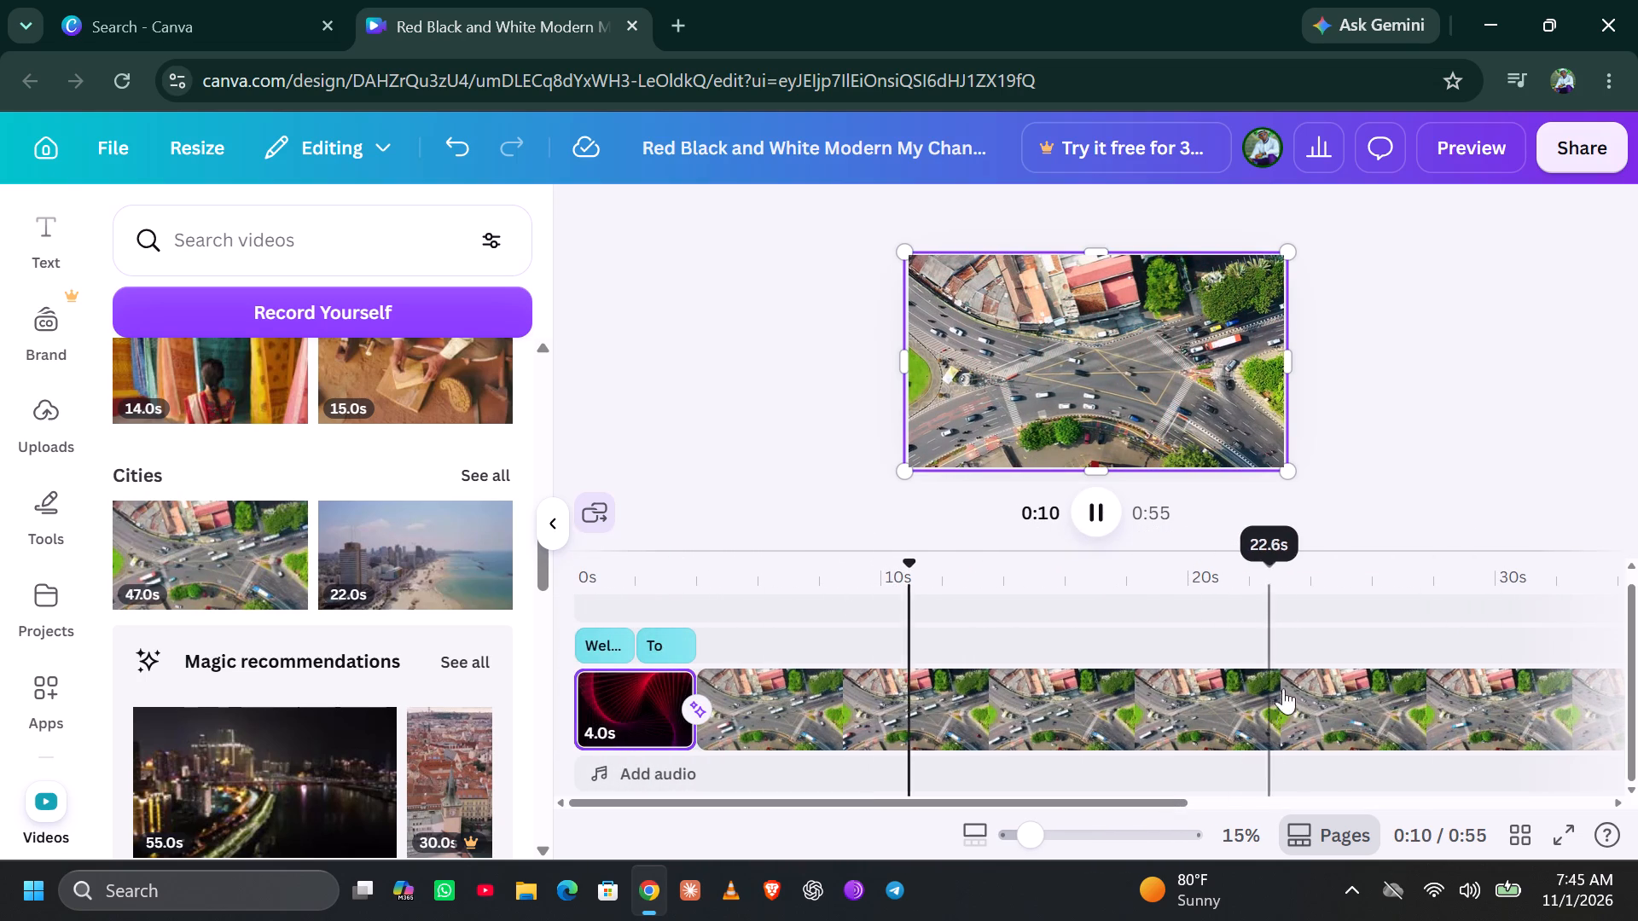
pyautogui.hscroll(-1, 1289, 654)
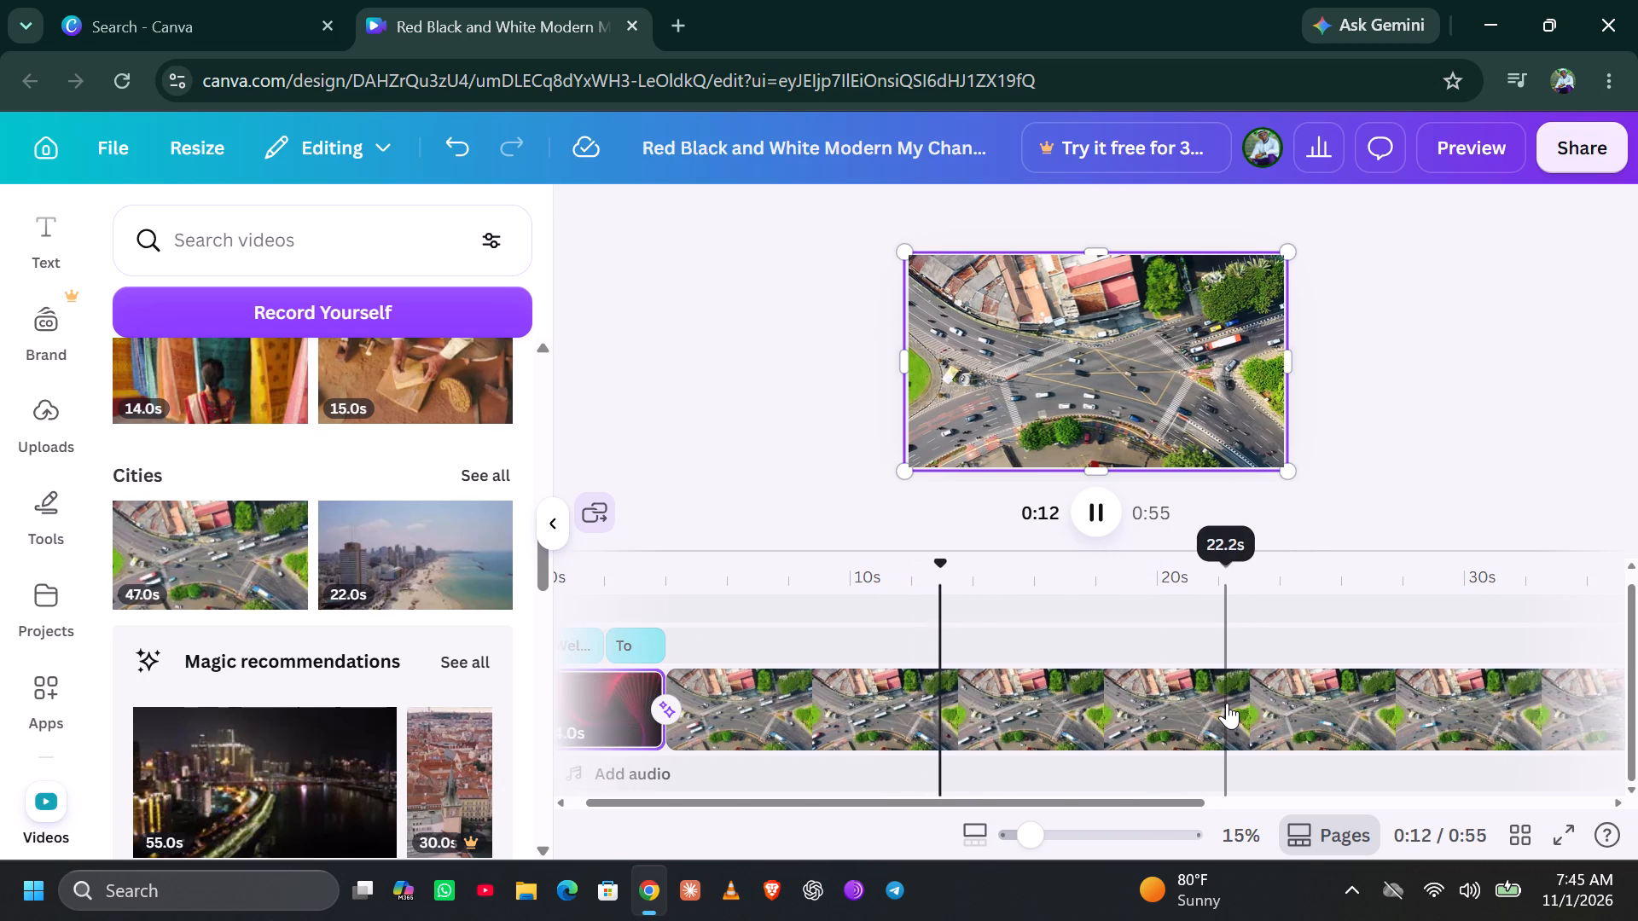
pyautogui.hscroll(-5, 1227, 703)
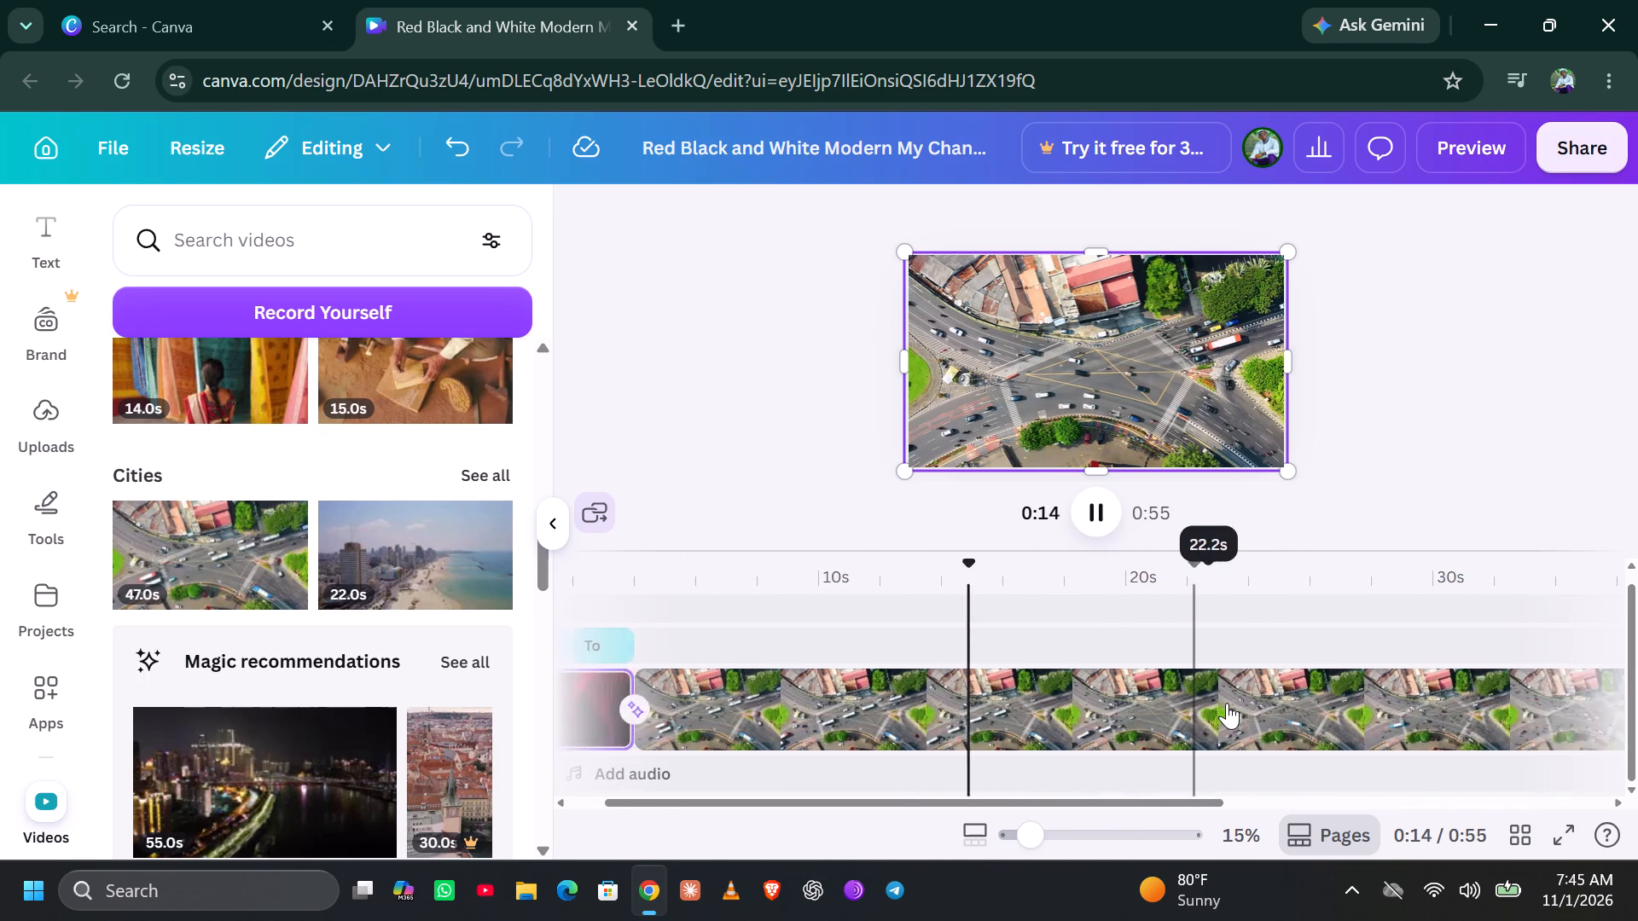
pyautogui.hscroll(-3, 1227, 703)
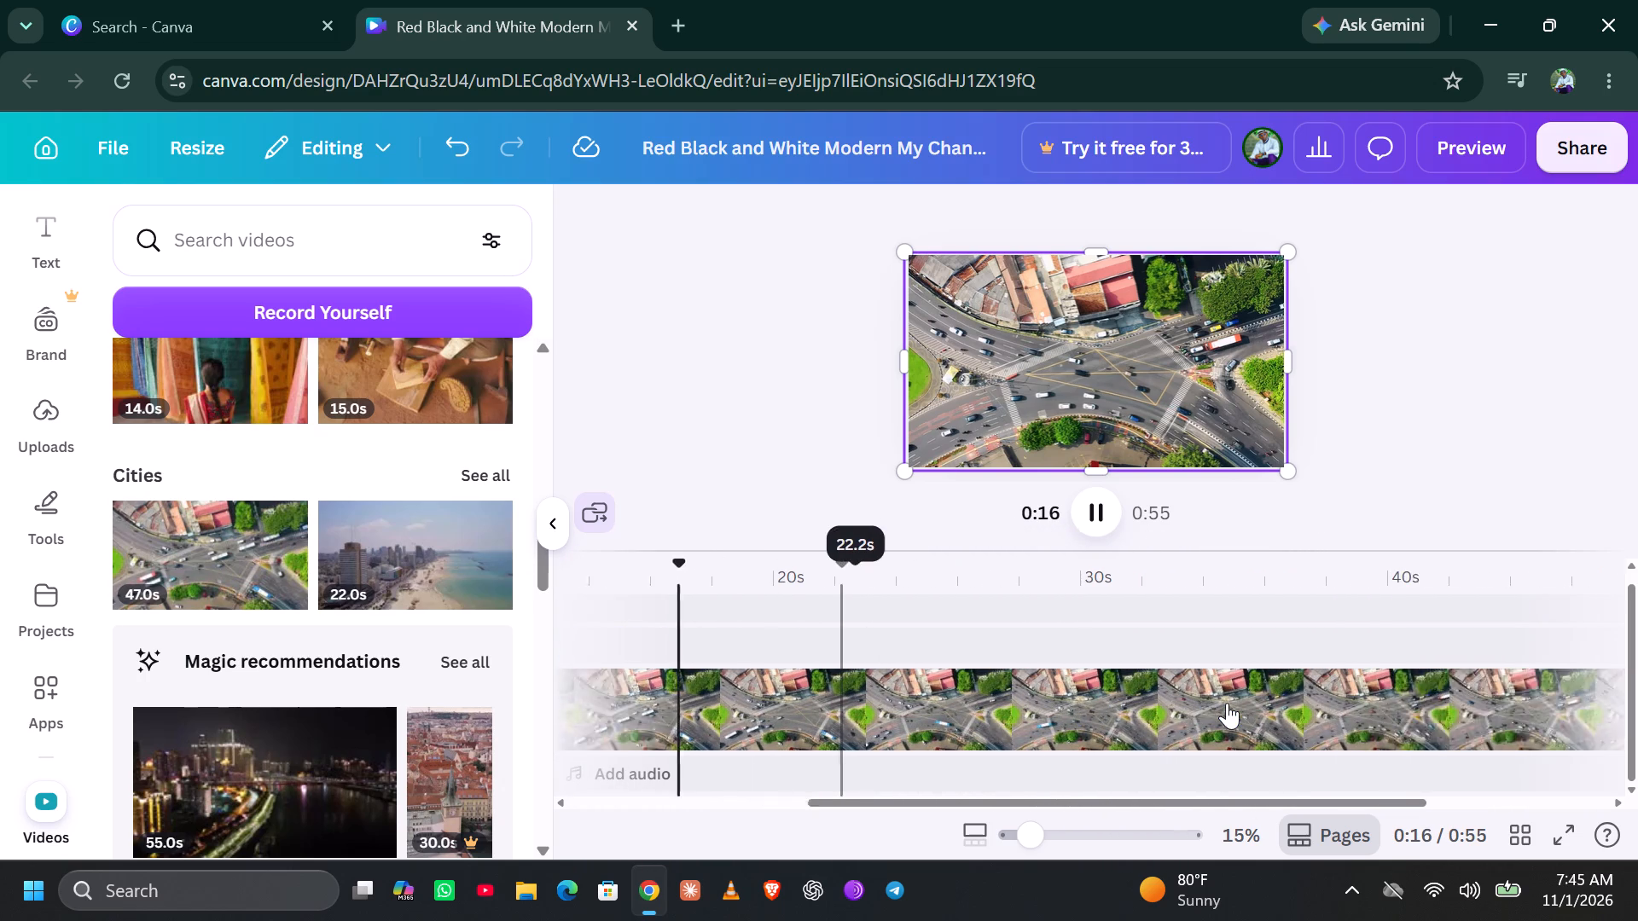
pyautogui.hscroll(-3, 1227, 703)
pyautogui.hscroll(-9, 1367, 715)
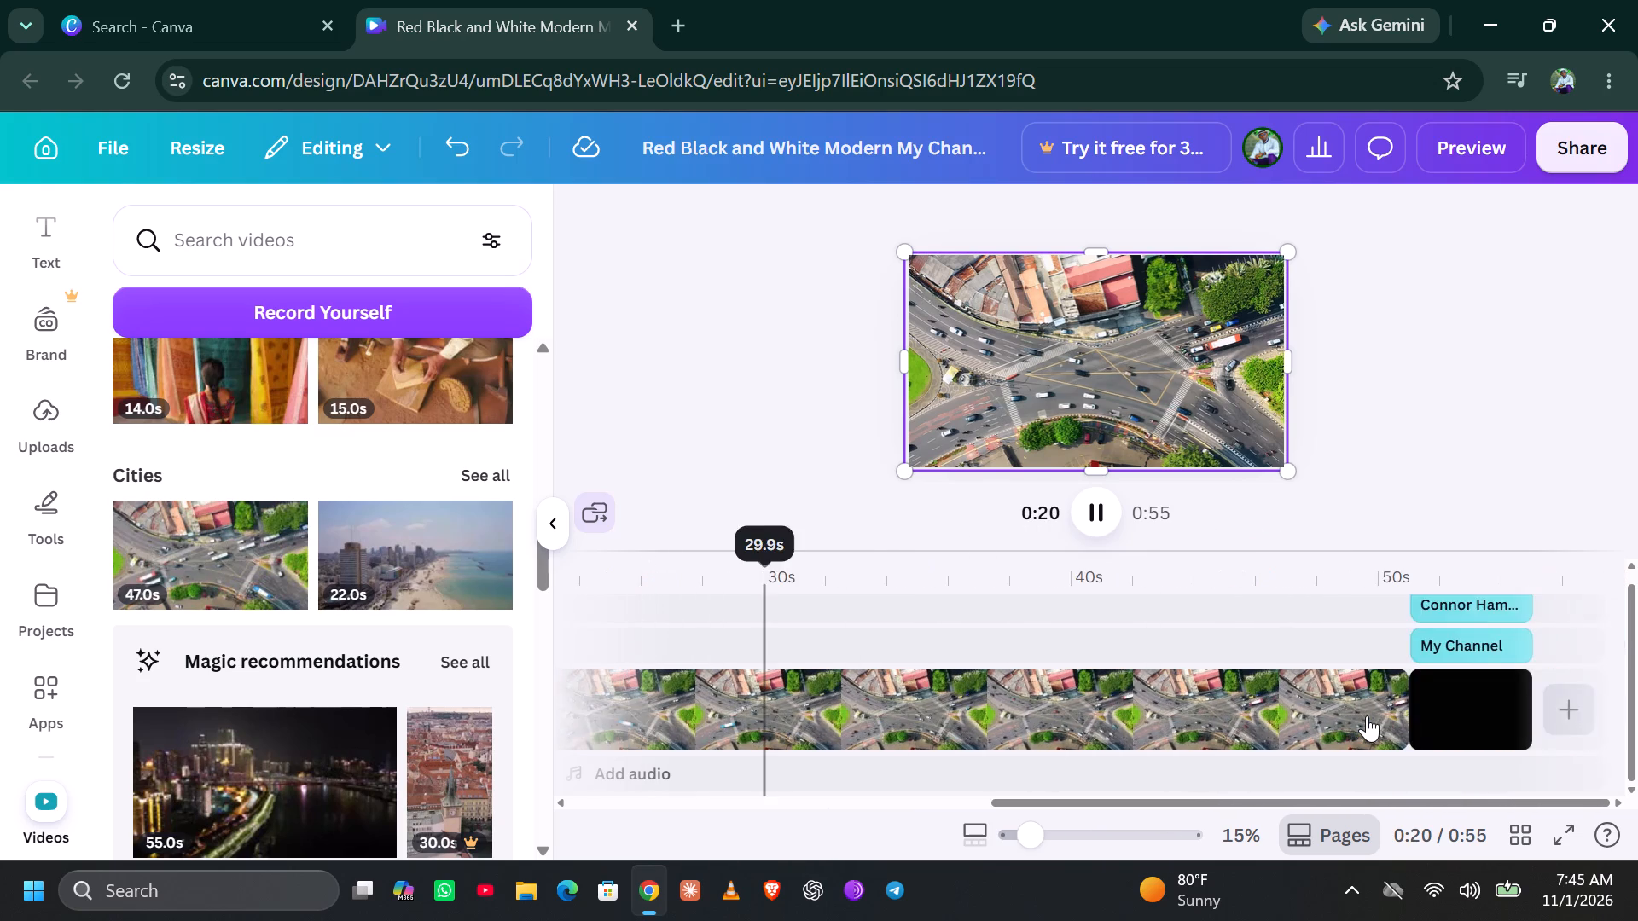
pyautogui.hscroll(-3, 1385, 696)
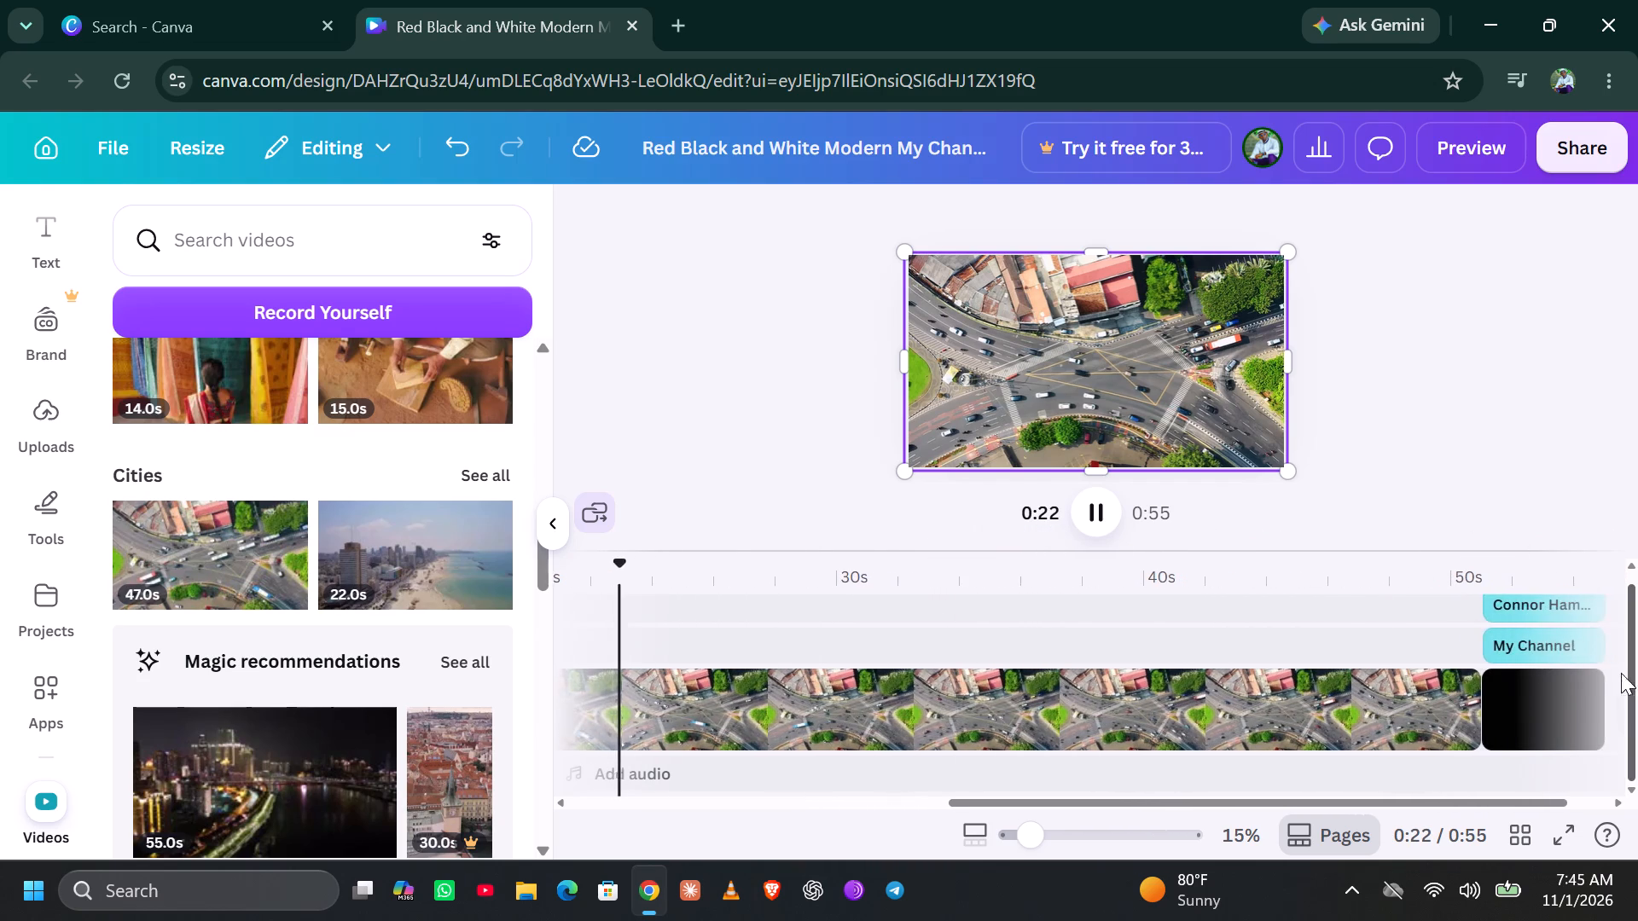
pyautogui.hscroll(-4, 1536, 687)
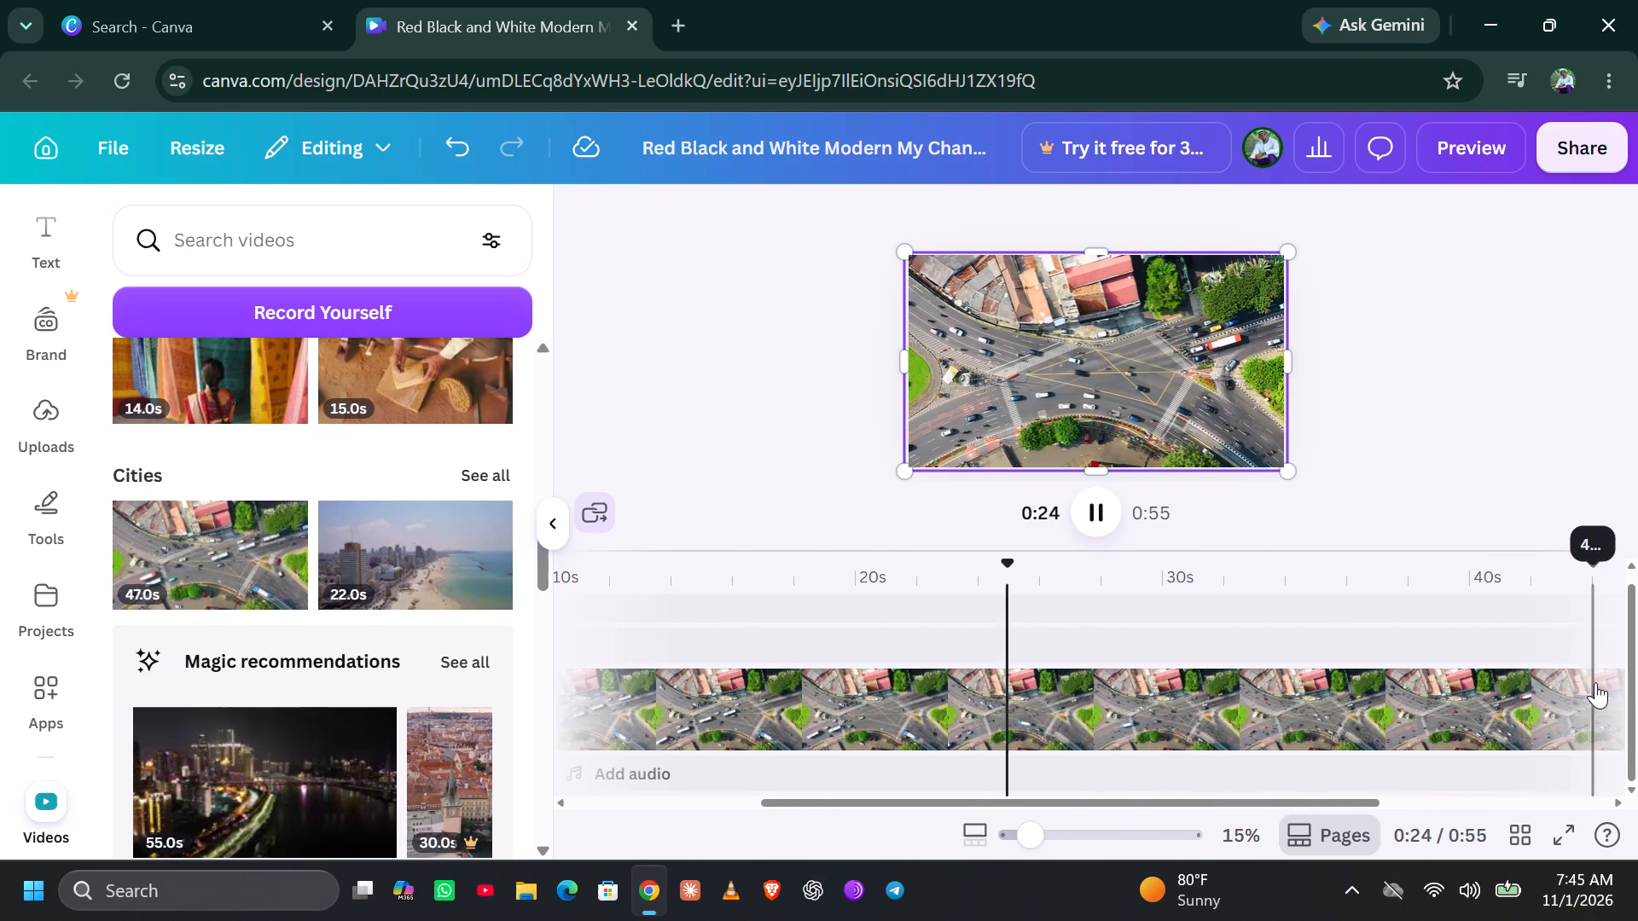
pyautogui.hscroll(-3, 1569, 721)
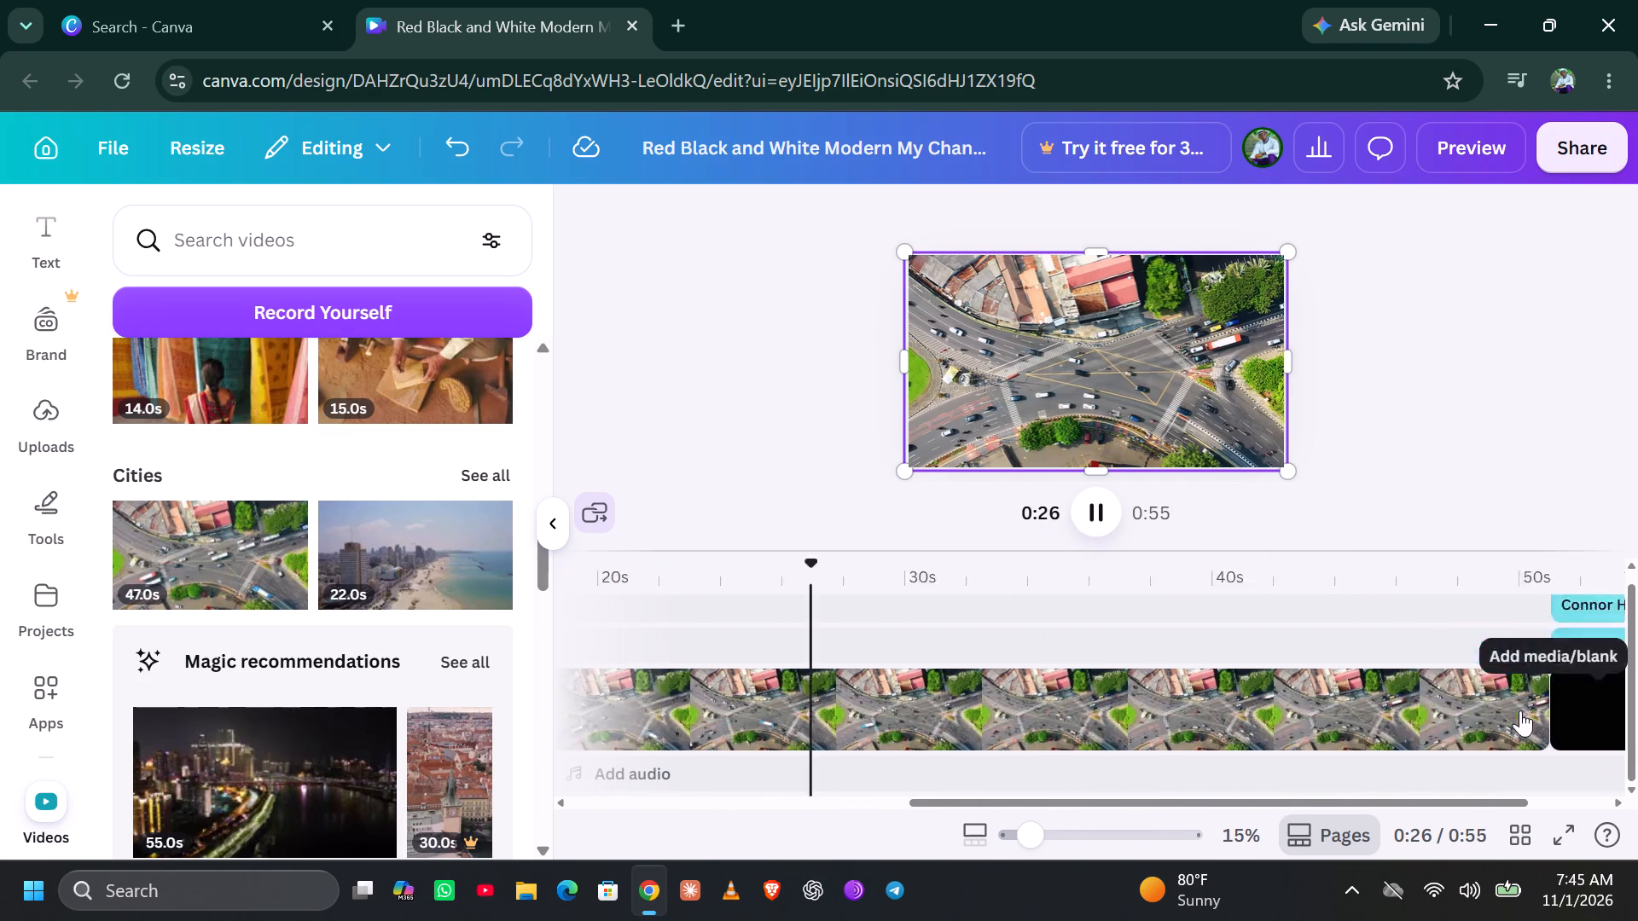
pyautogui.hscroll(-2, 1579, 701)
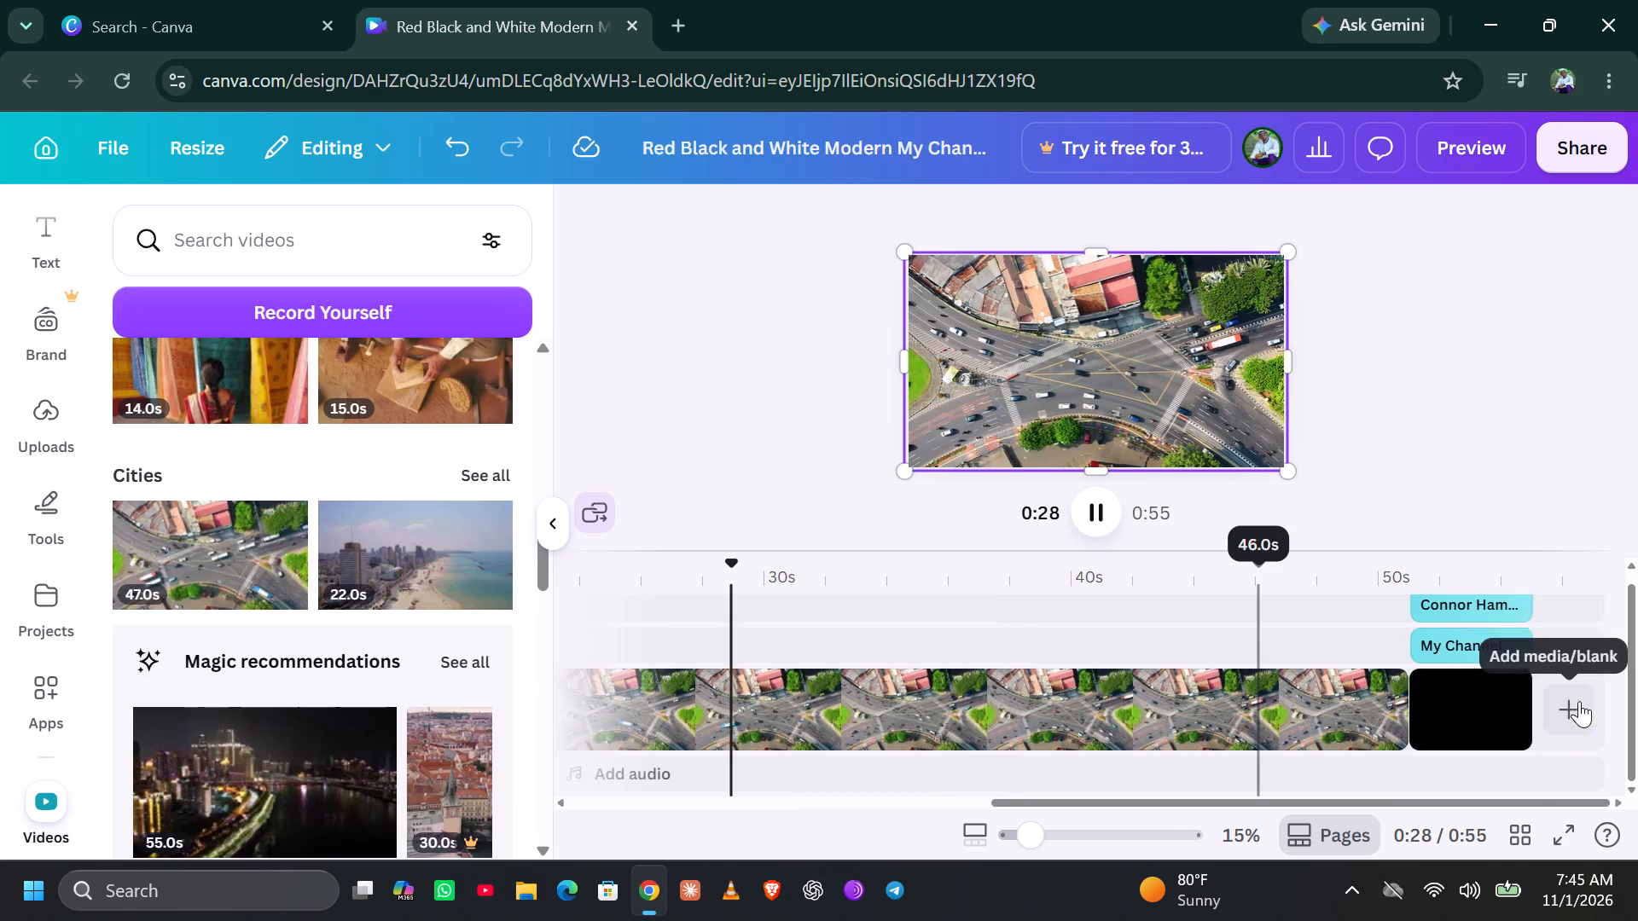
# Move the black "My Channel" clip between the red opening clip and the aerial intersection clip.
pyautogui.click(1512, 704)
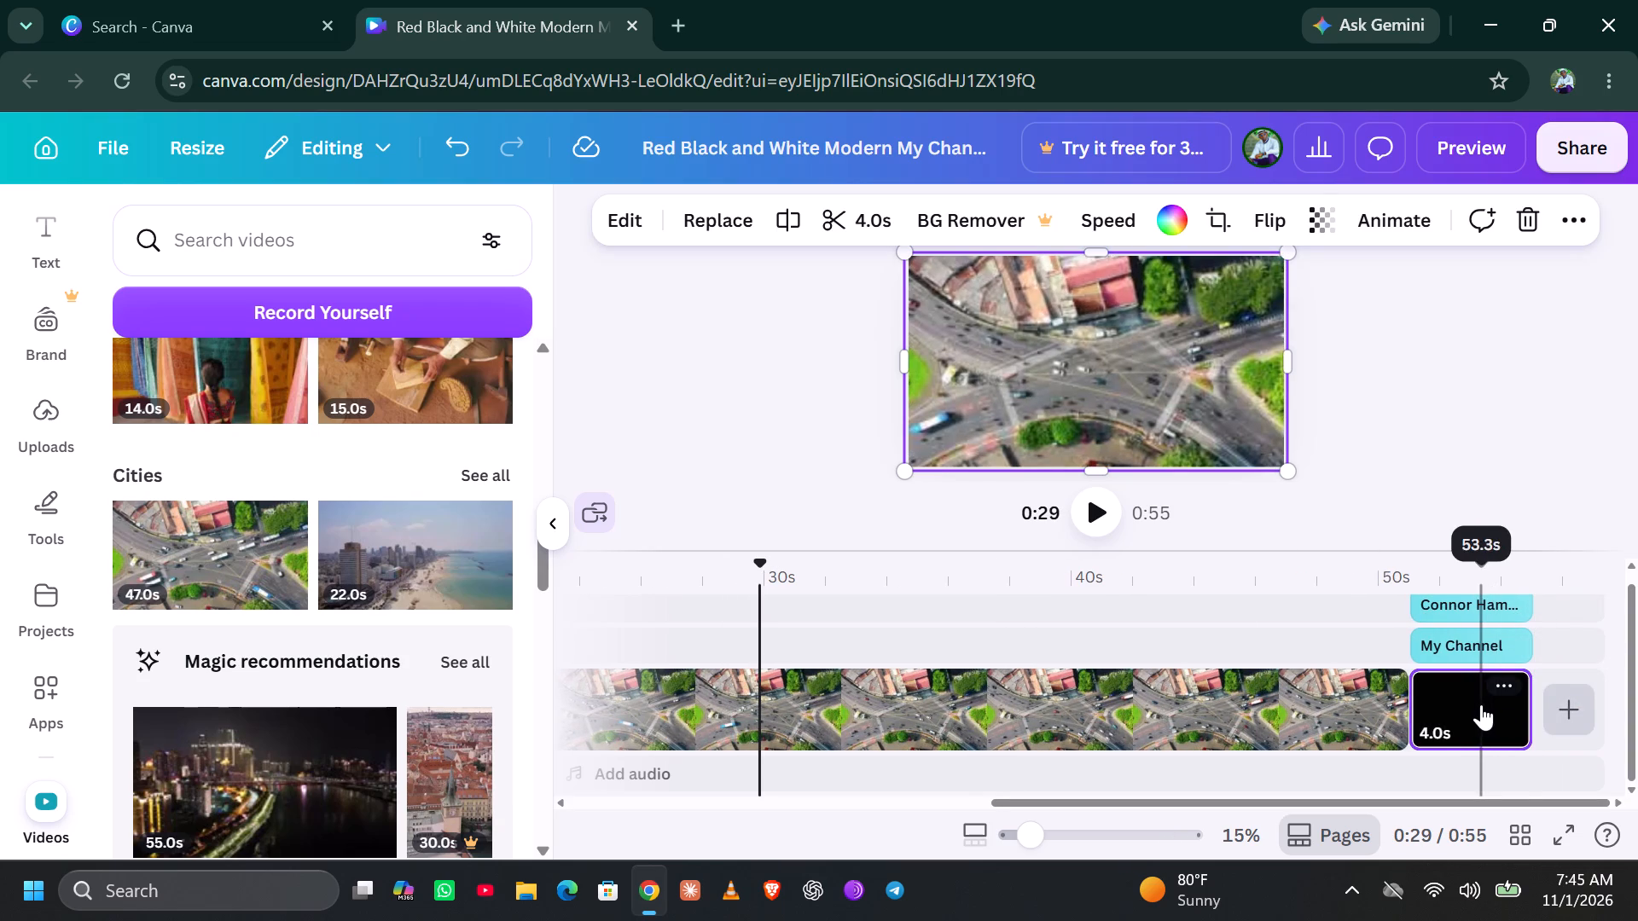
pyautogui.moveTo(1481, 704); pyautogui.dragTo(707, 690)
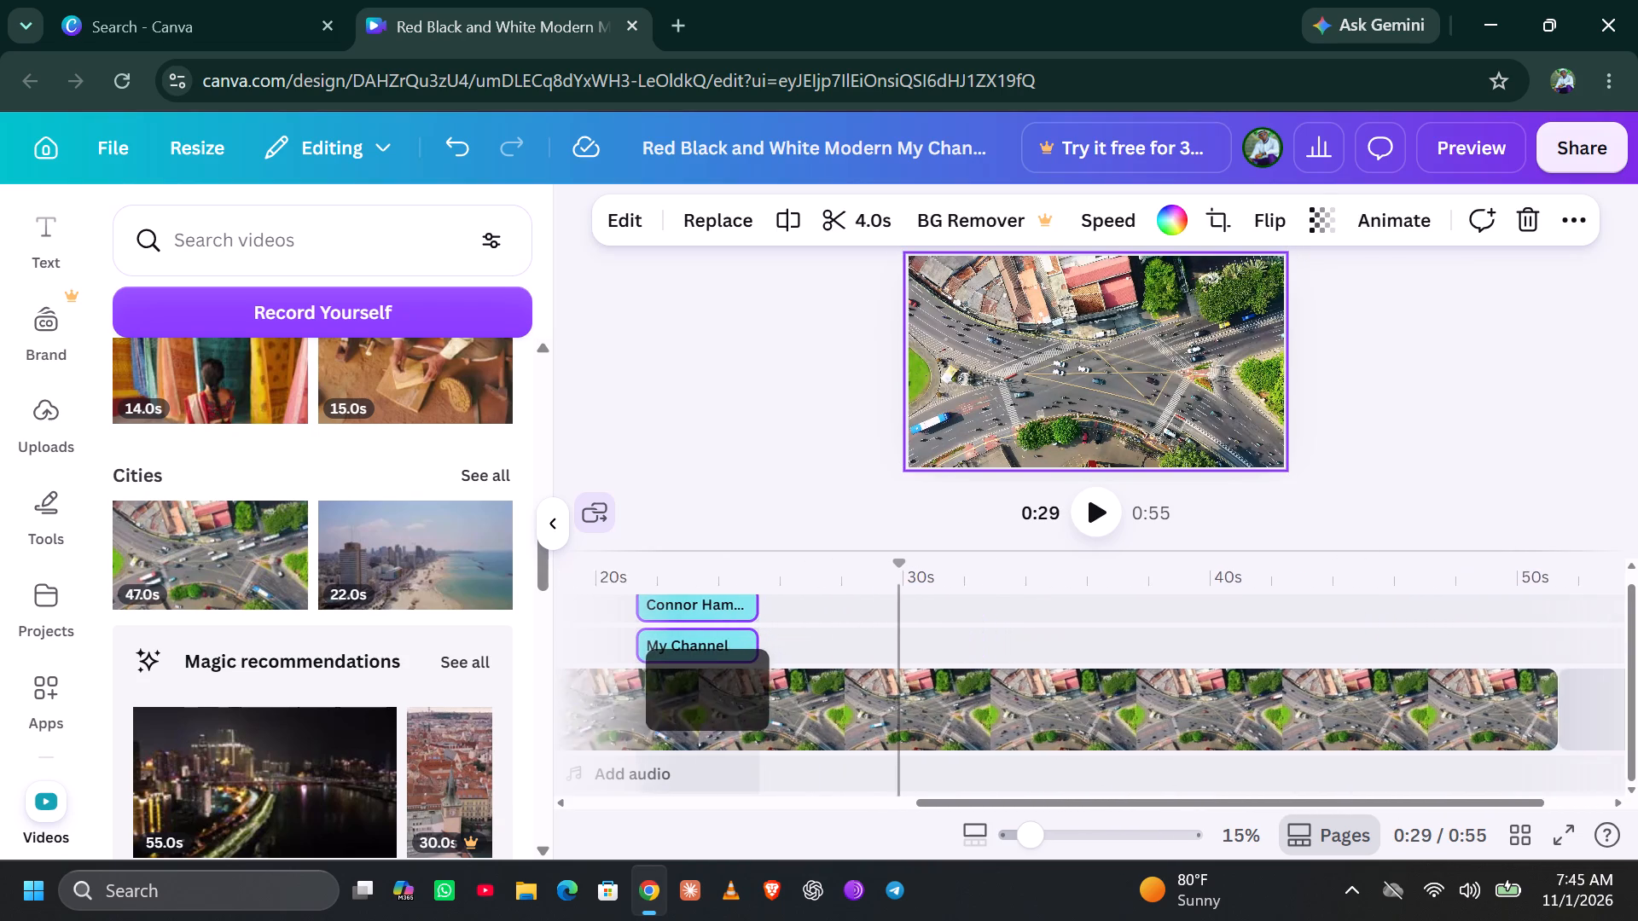
pyautogui.moveTo(707, 690); pyautogui.dragTo(788, 709)
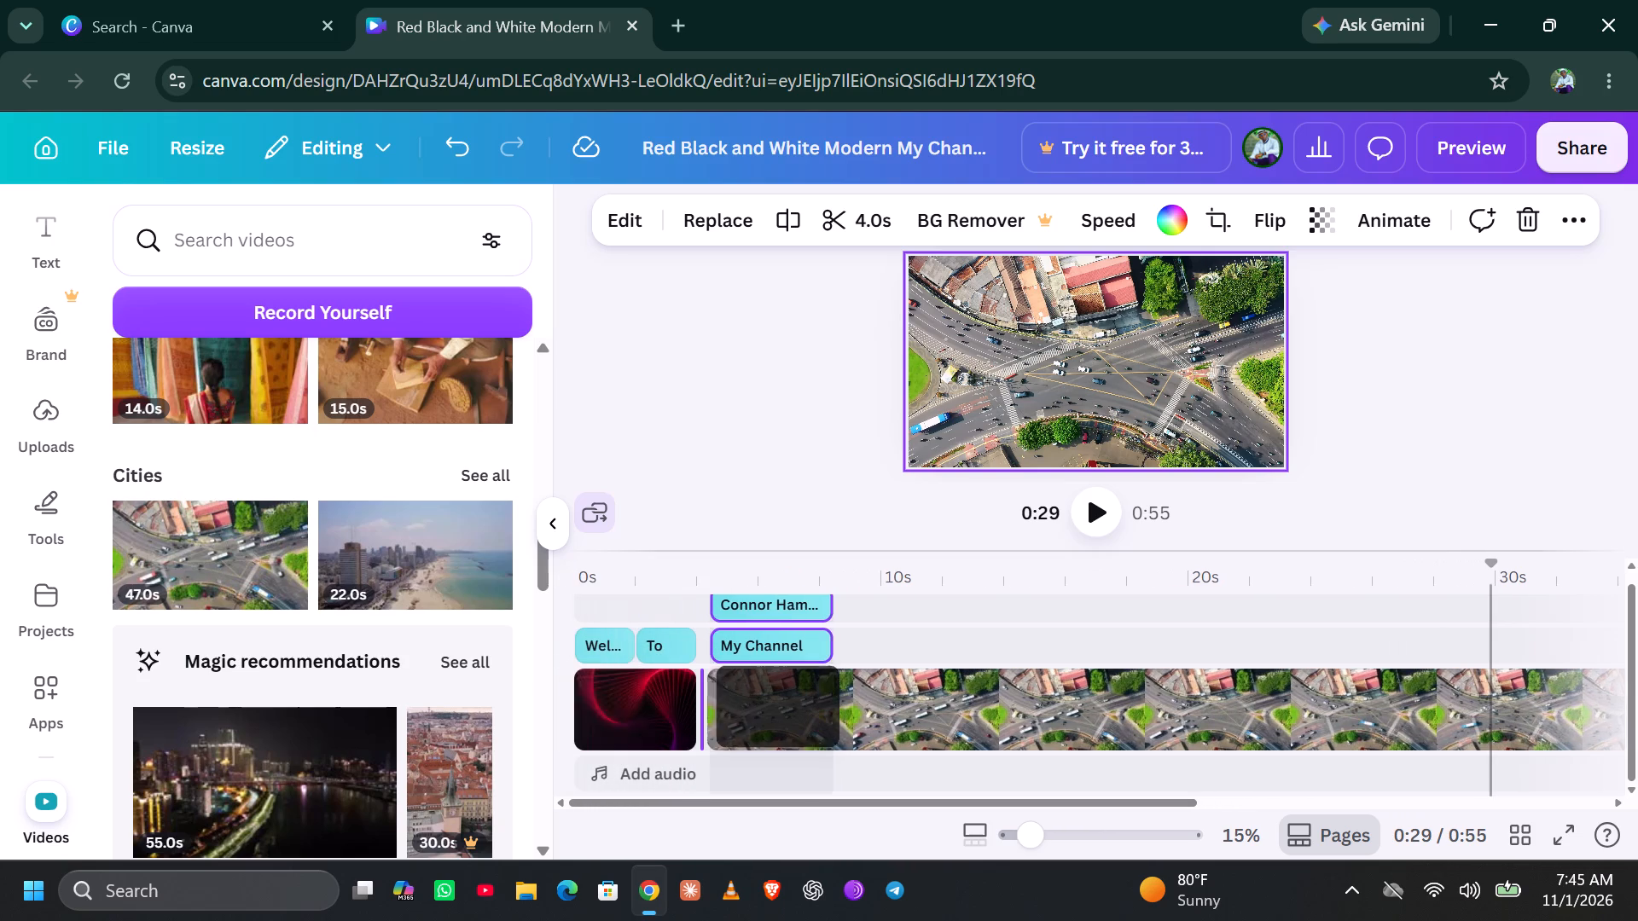
pyautogui.moveTo(788, 709); pyautogui.dragTo(763, 708)
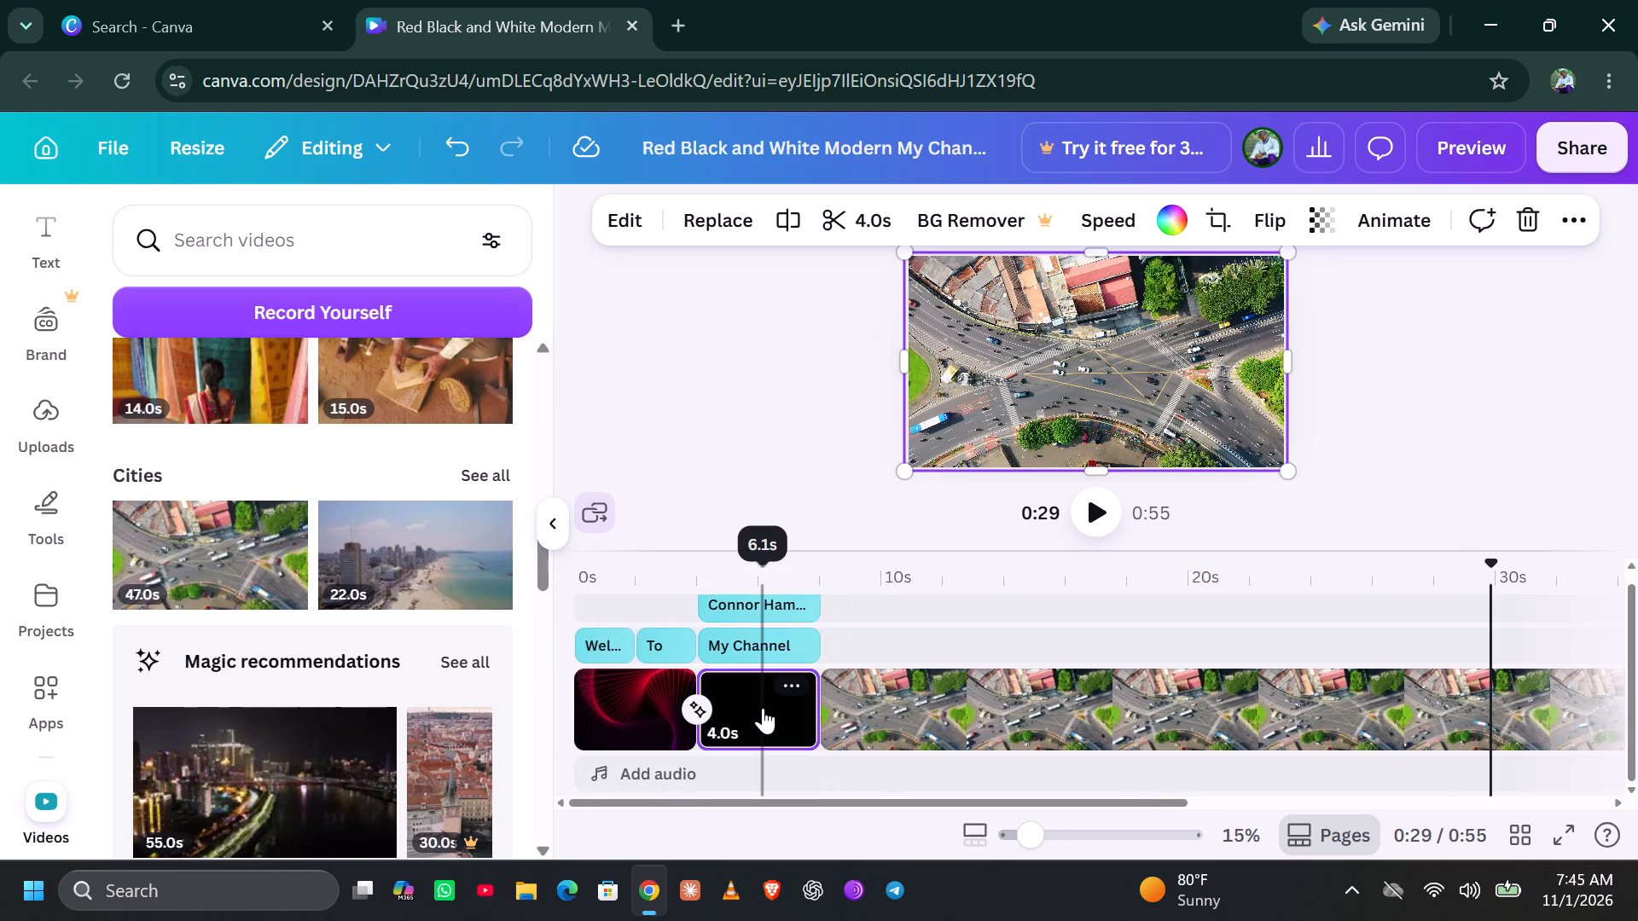
# Play the rearranged video from the "Welcome" text and look through the clip order to the timeline's end.
pyautogui.click(643, 710)
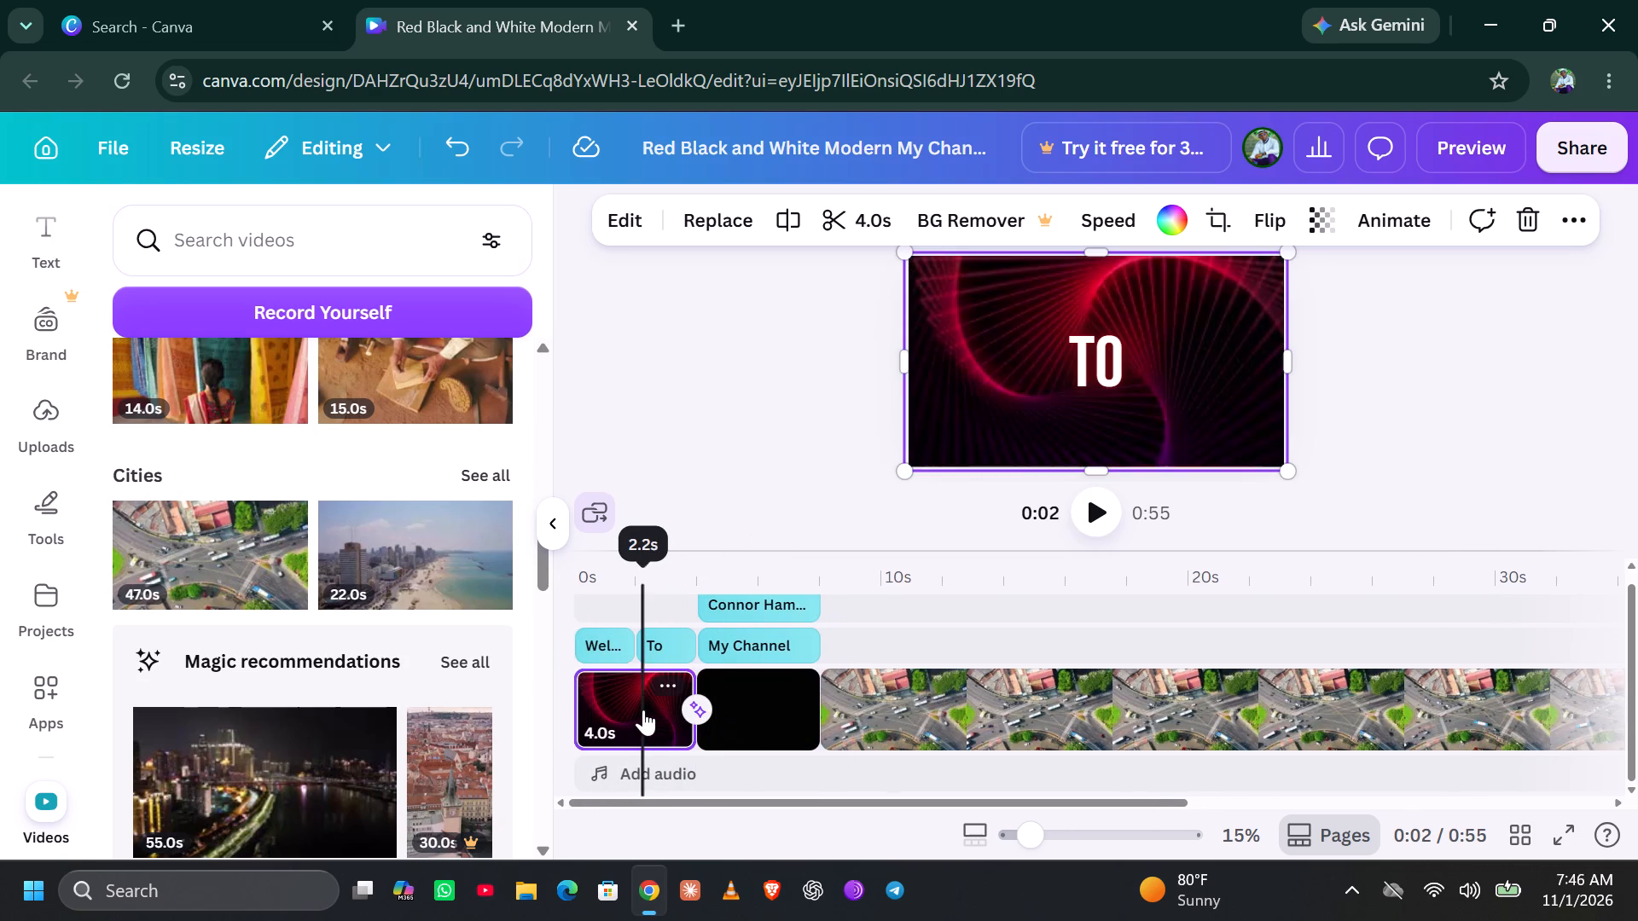
pyautogui.click(554, 797)
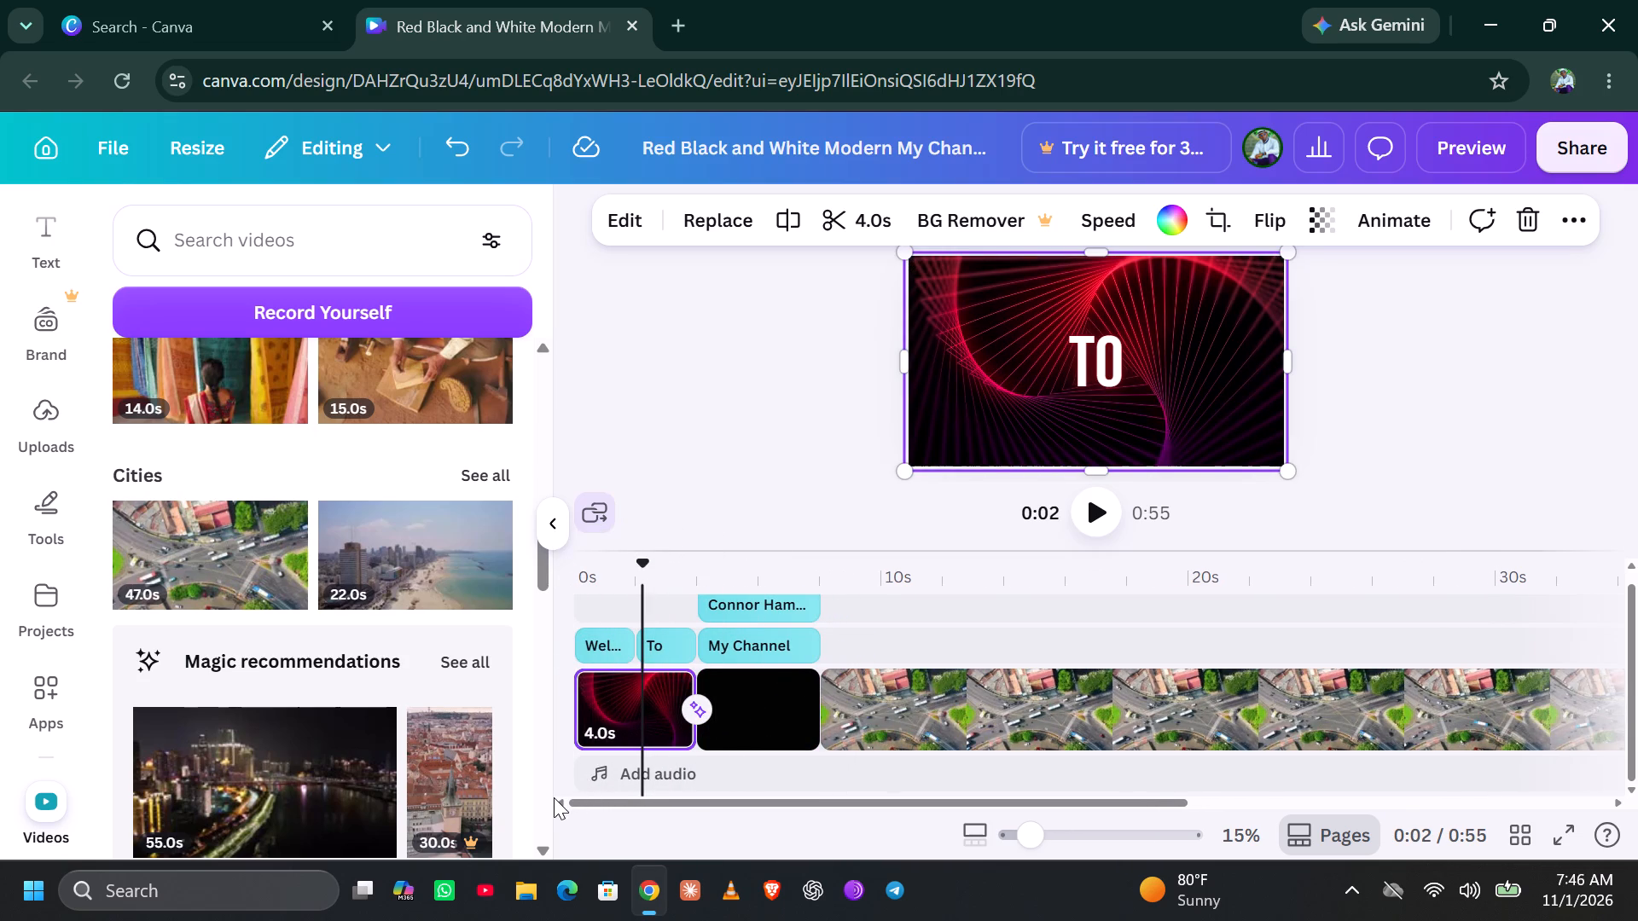
pyautogui.click(613, 639)
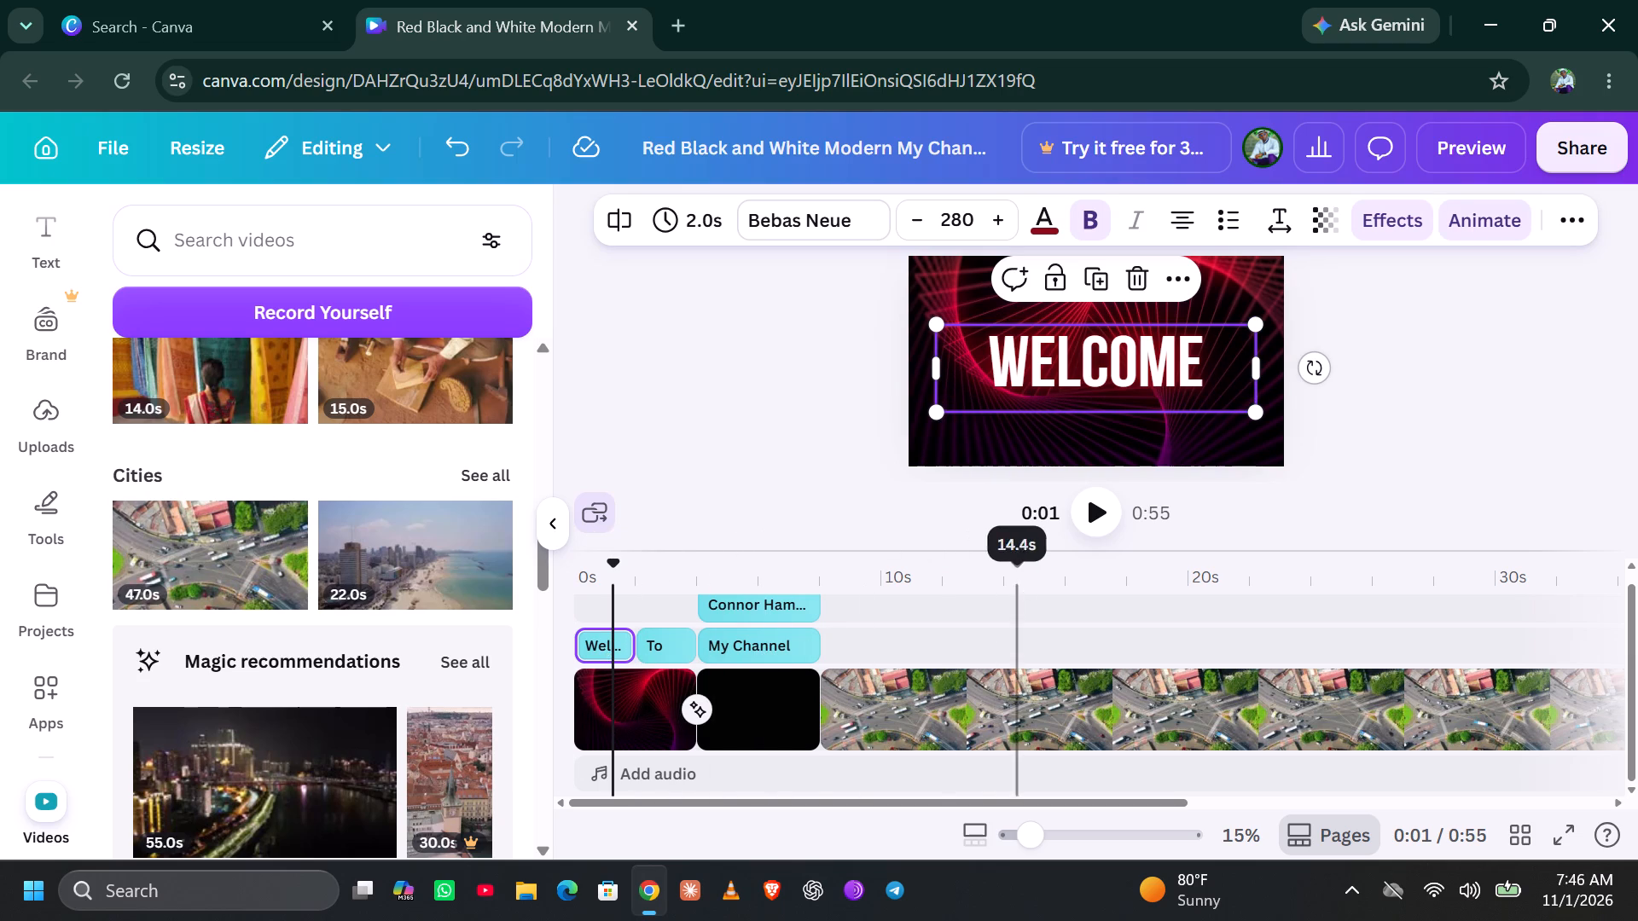
pyautogui.click(1094, 507)
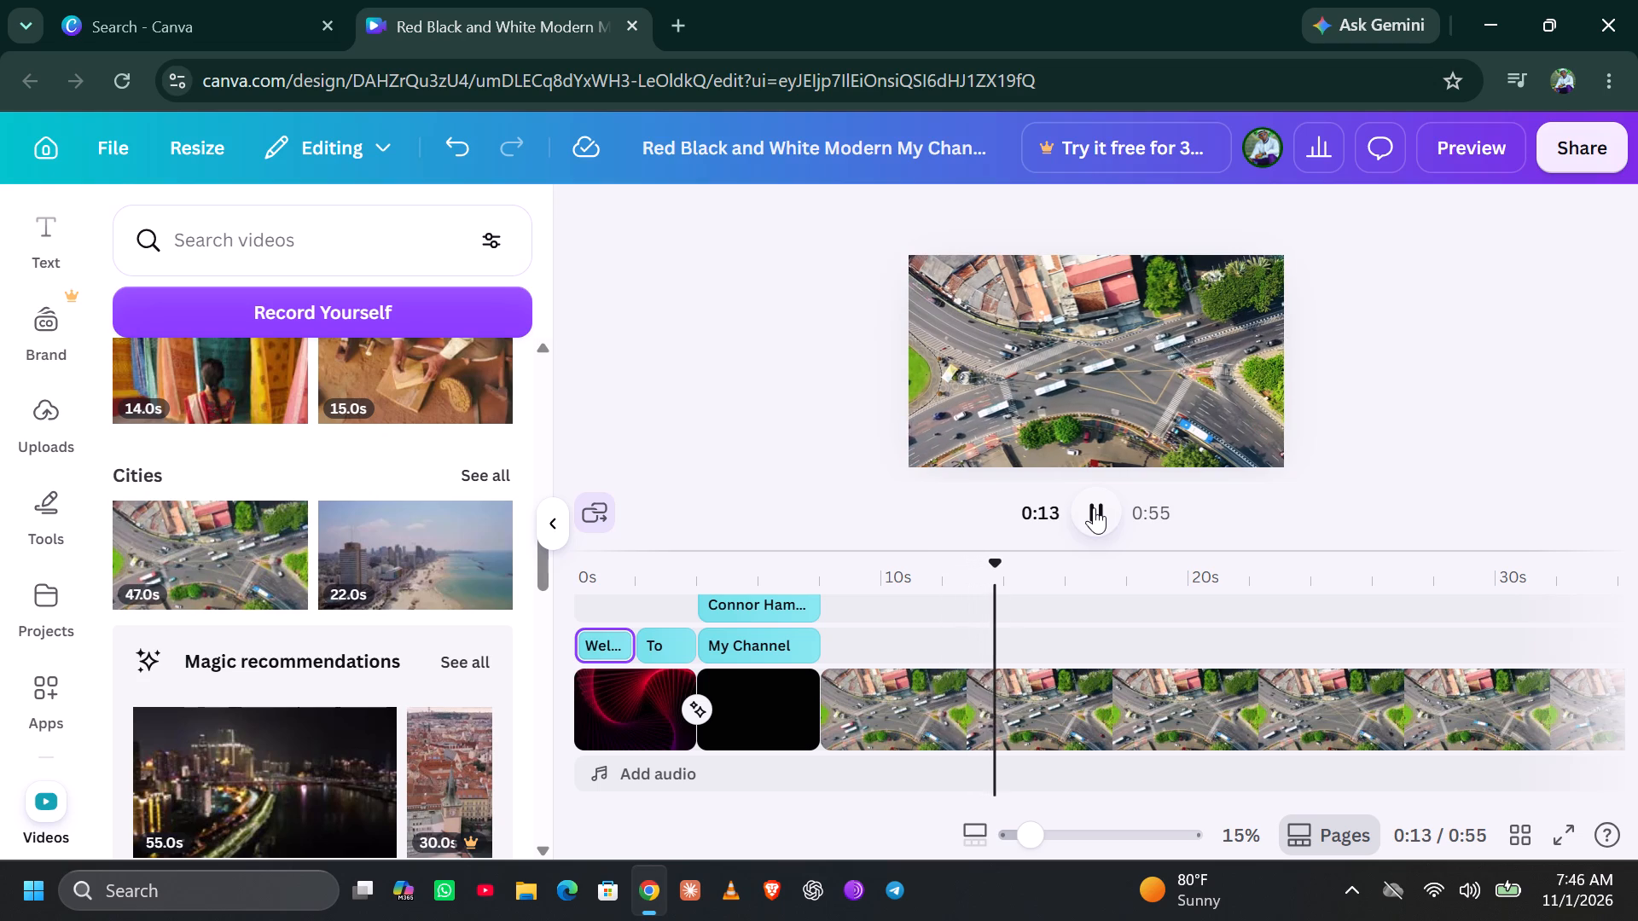
pyautogui.scroll(-1, 1246, 718)
pyautogui.hscroll(-3, 1246, 718)
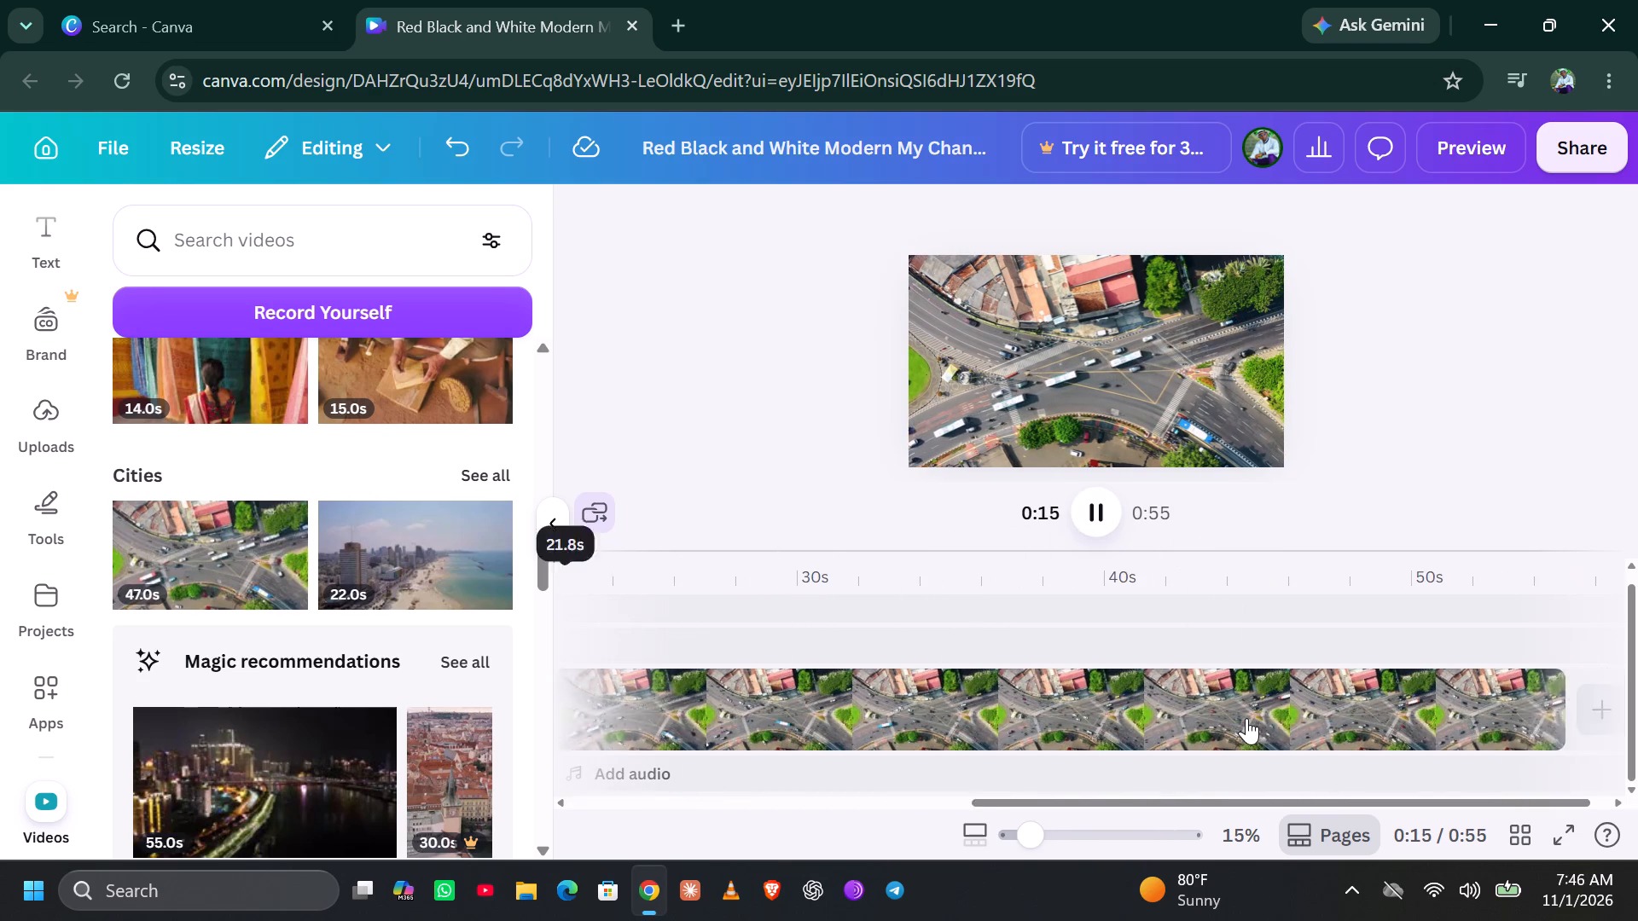
pyautogui.hscroll(-3, 1357, 706)
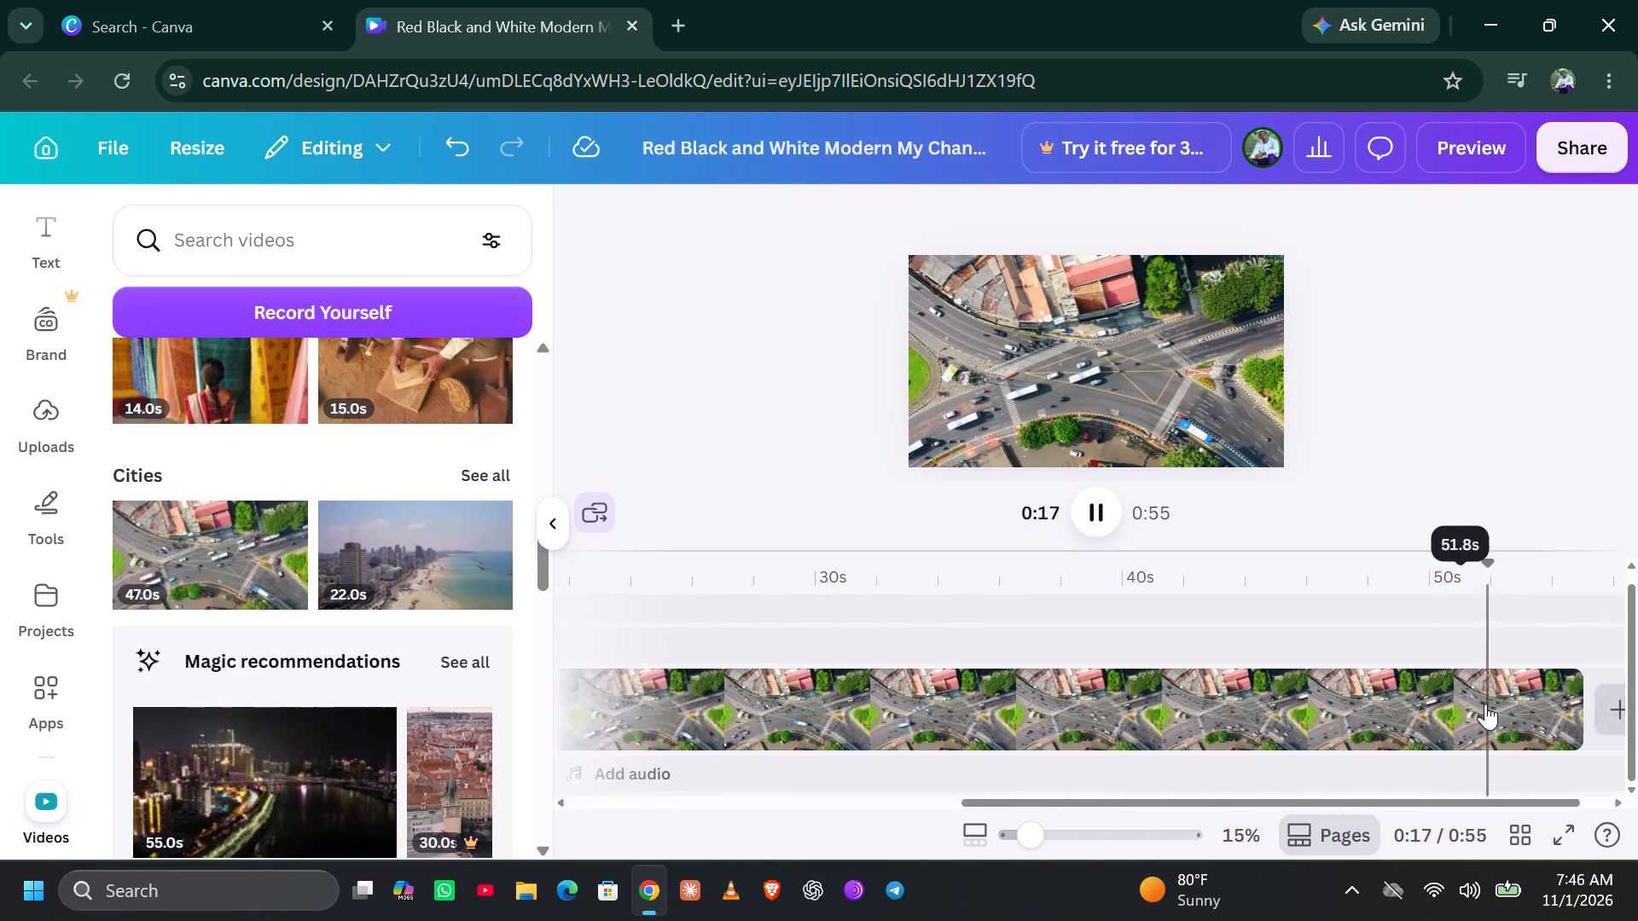
pyautogui.hscroll(-3, 1358, 704)
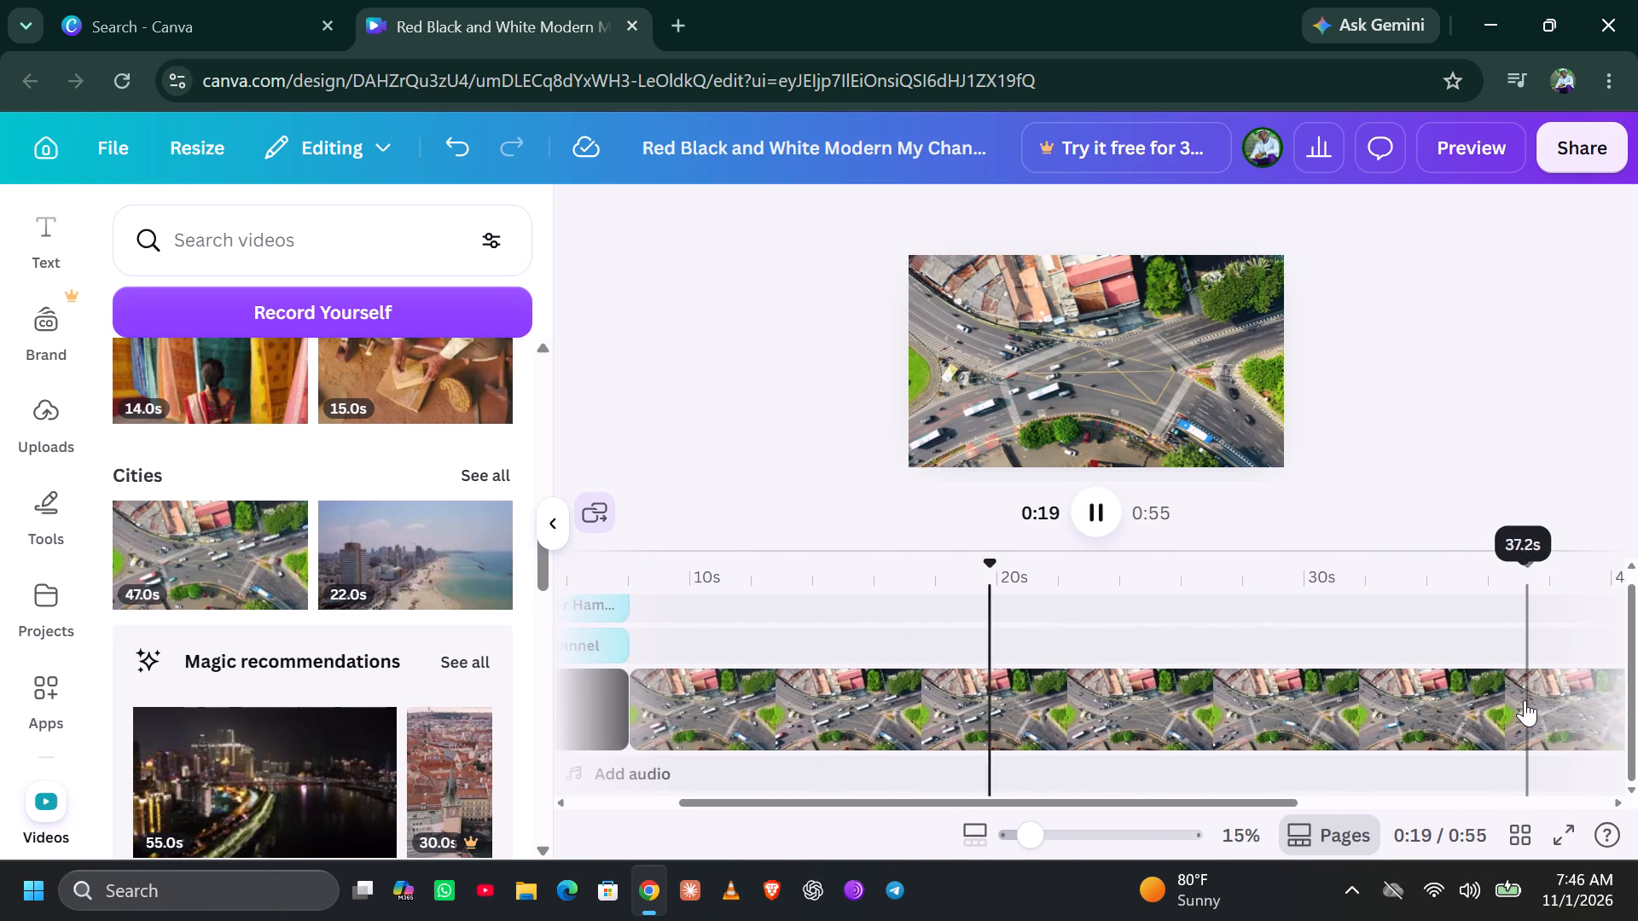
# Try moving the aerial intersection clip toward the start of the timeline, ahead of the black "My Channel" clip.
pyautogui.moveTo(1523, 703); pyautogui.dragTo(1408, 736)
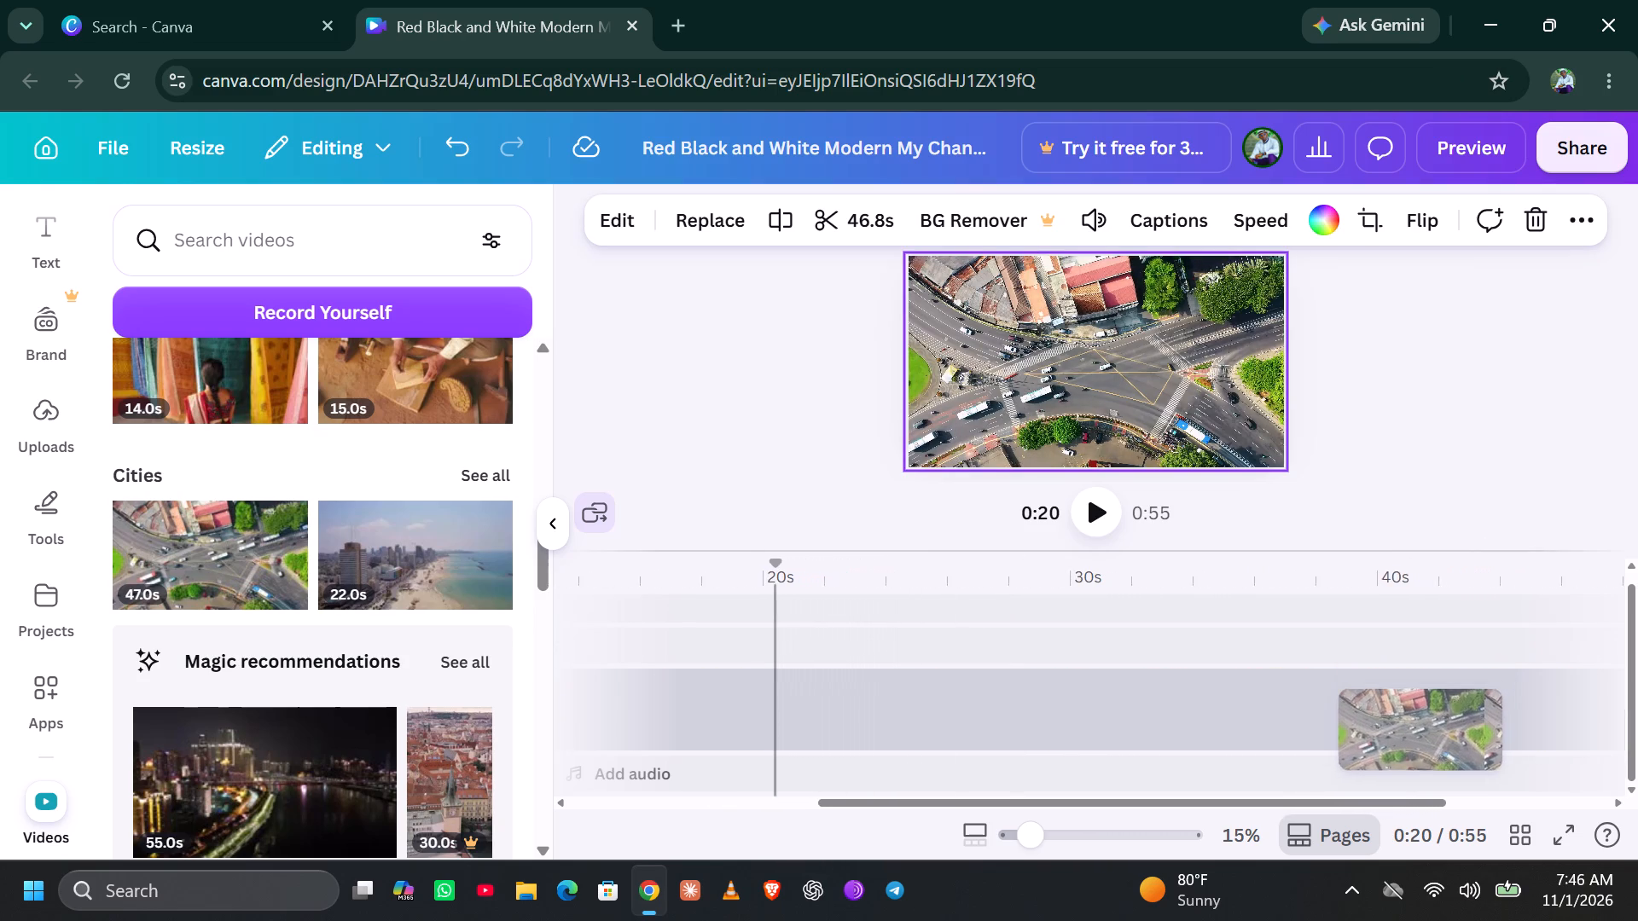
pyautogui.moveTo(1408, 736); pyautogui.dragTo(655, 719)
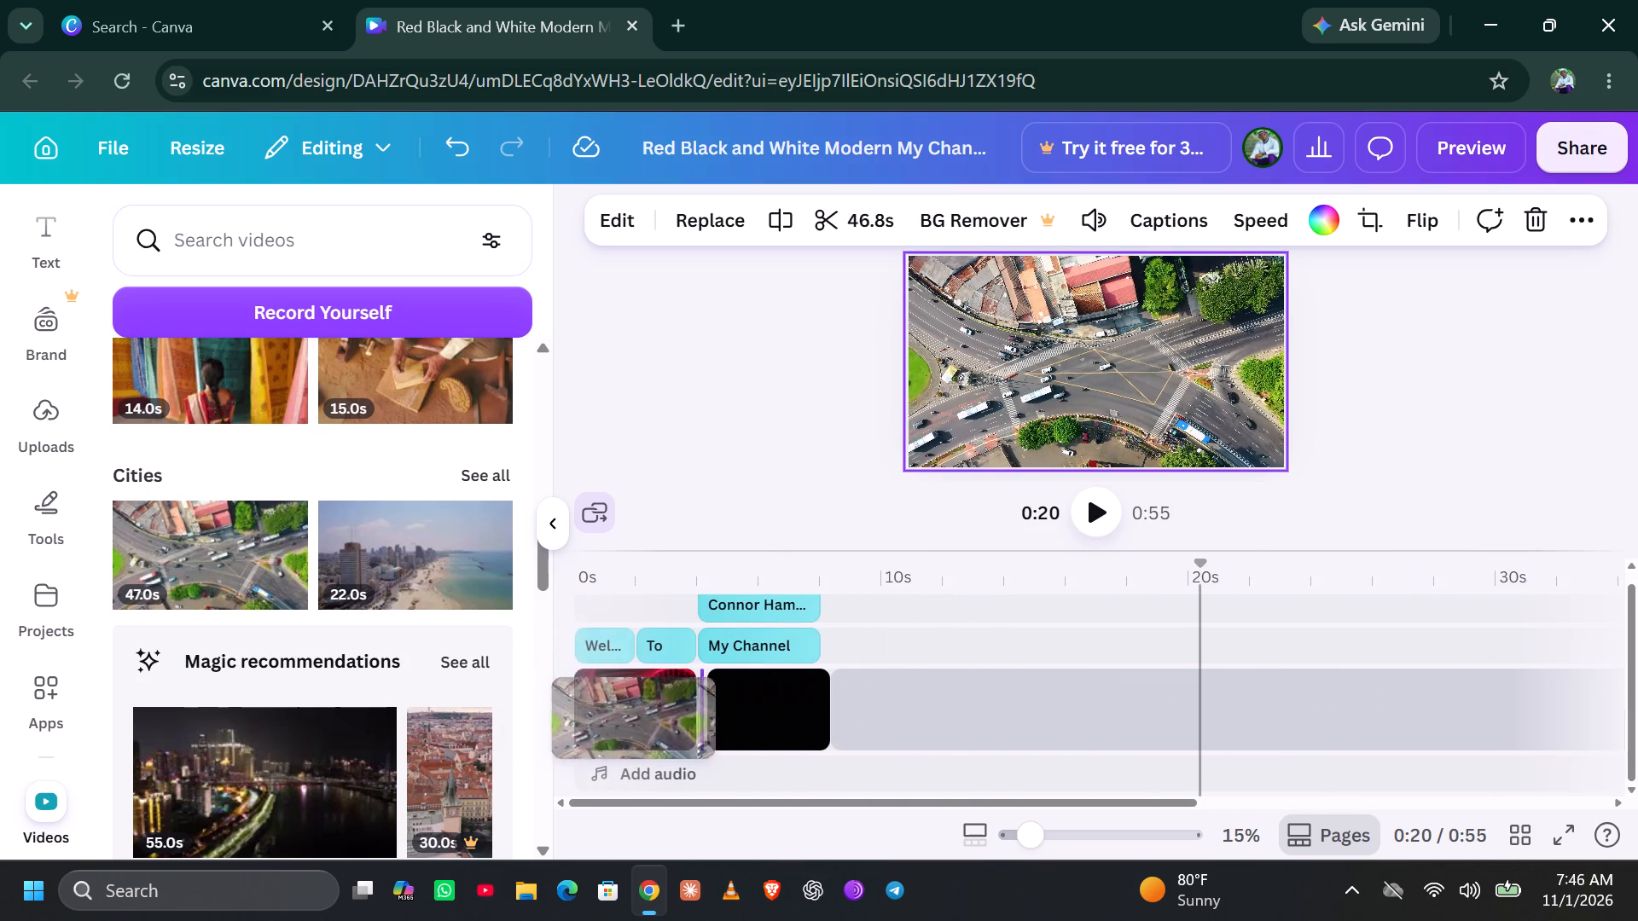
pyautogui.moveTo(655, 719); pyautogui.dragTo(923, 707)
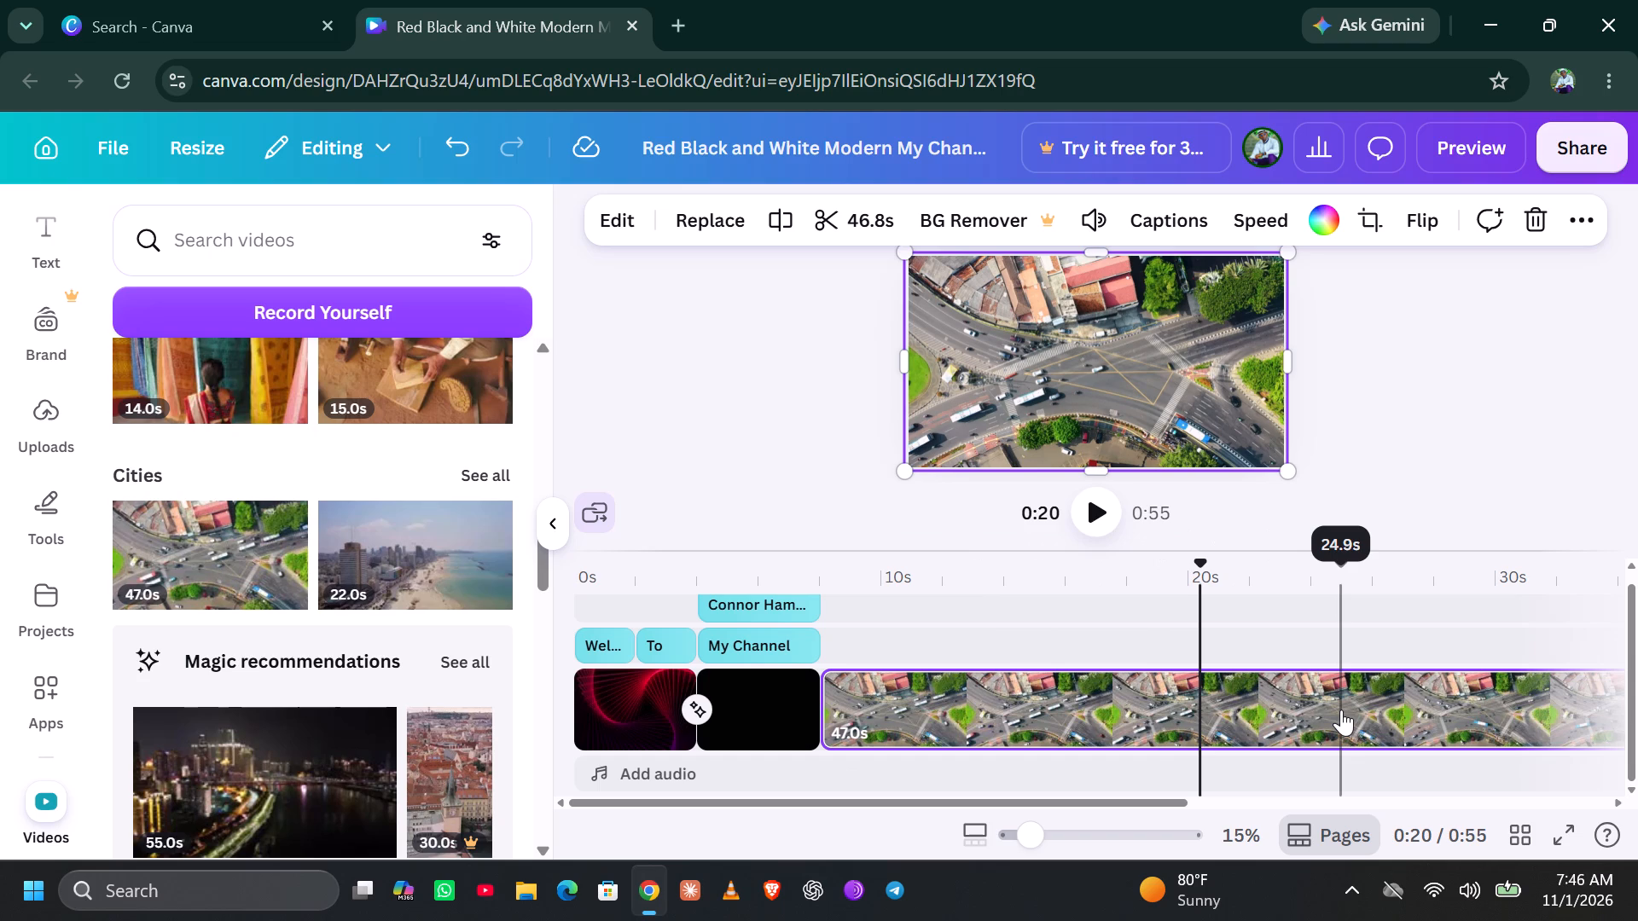
# Trim the end of the aerial intersection clip so it lasts 8.6 seconds.
pyautogui.hscroll(-2, 1341, 710)
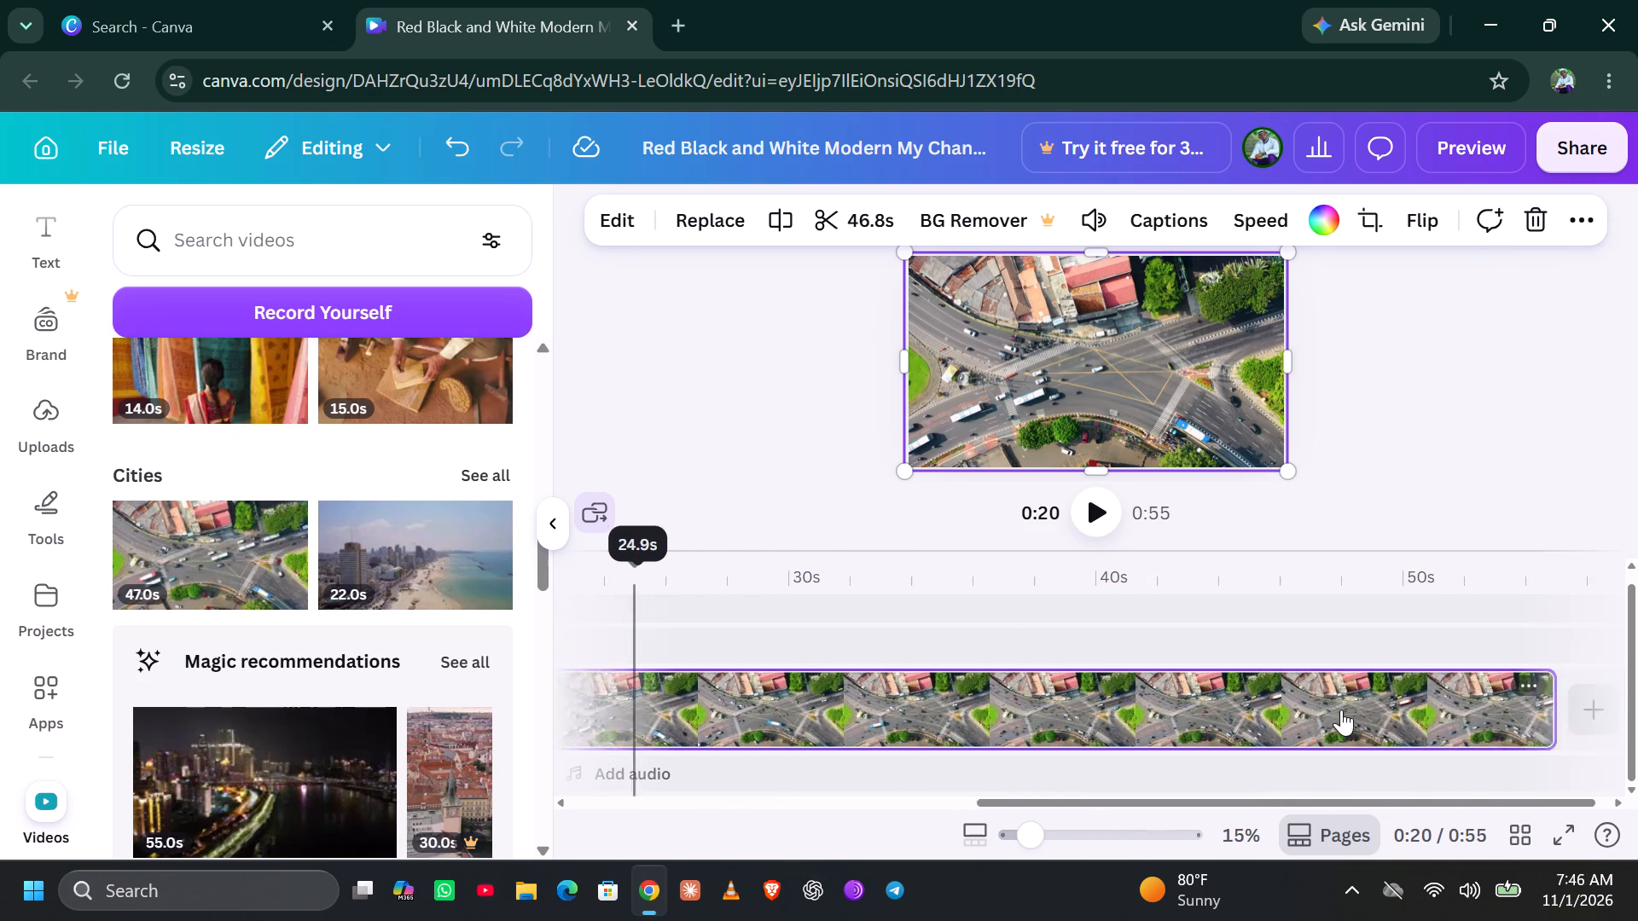
pyautogui.hscroll(-1, 1341, 710)
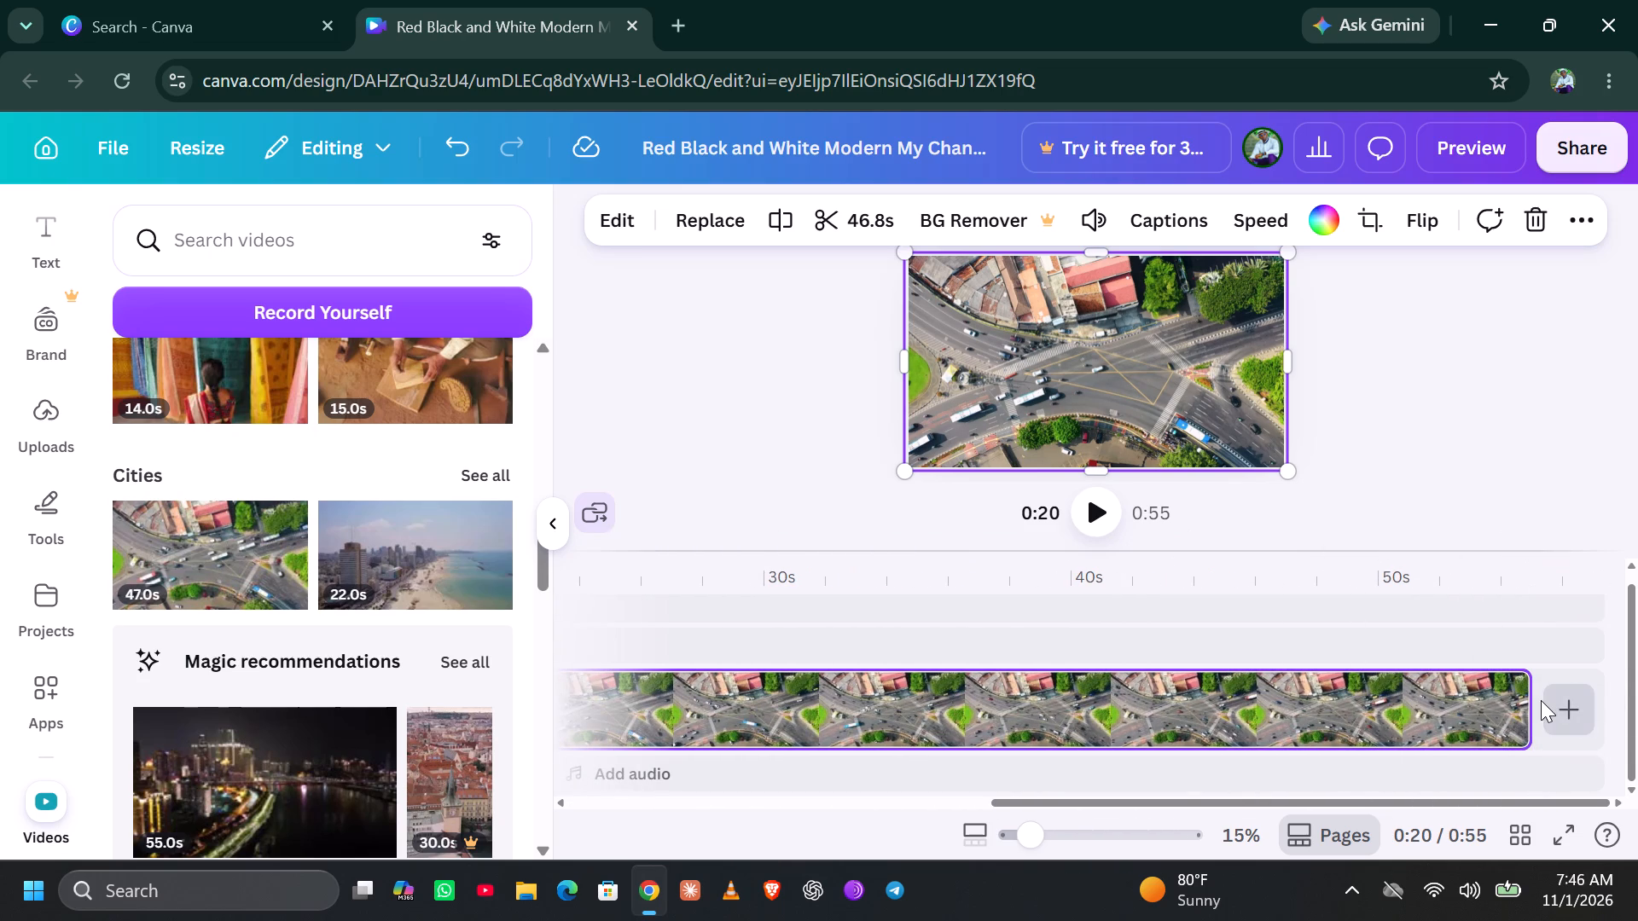
pyautogui.moveTo(1523, 701); pyautogui.dragTo(1307, 681)
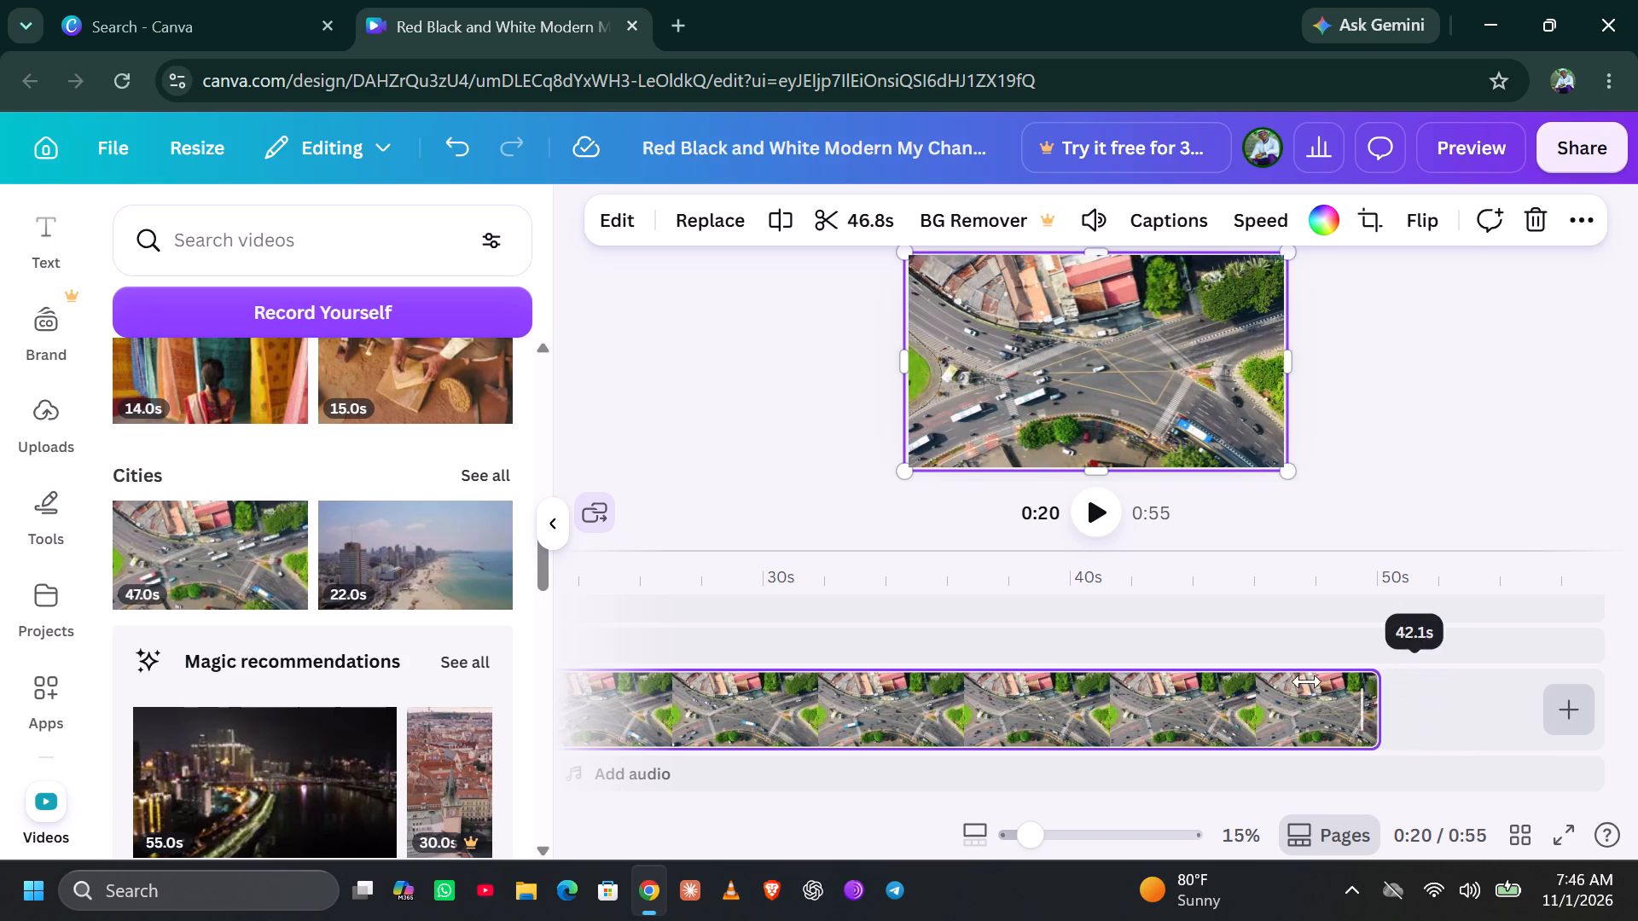
pyautogui.moveTo(1307, 681); pyautogui.dragTo(728, 721)
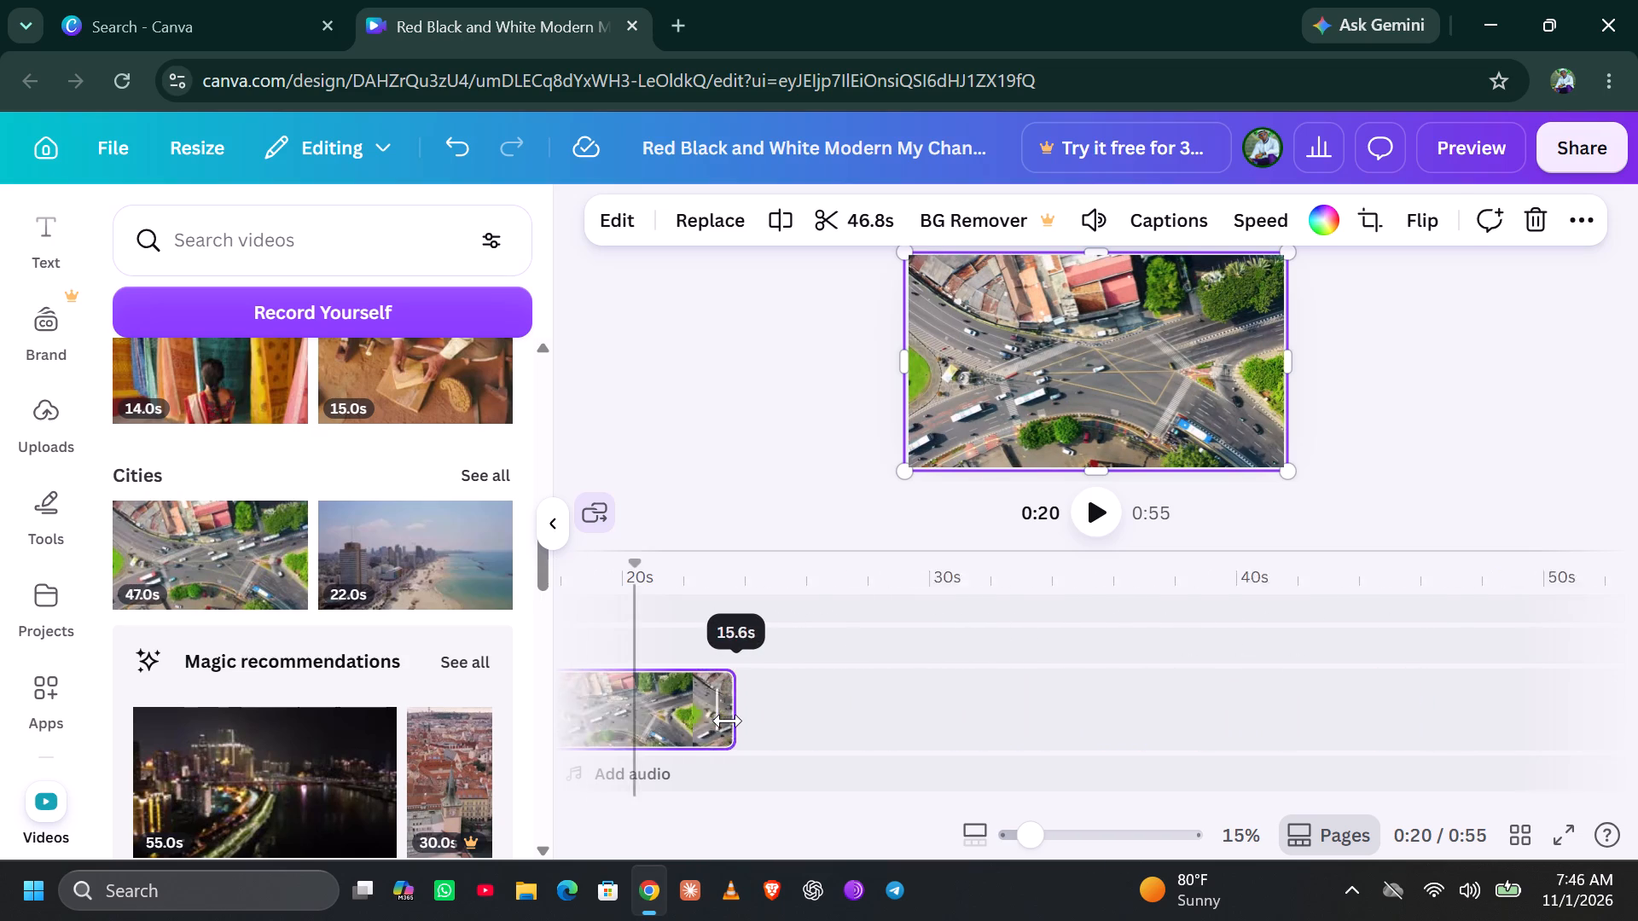
pyautogui.moveTo(728, 721); pyautogui.dragTo(849, 733)
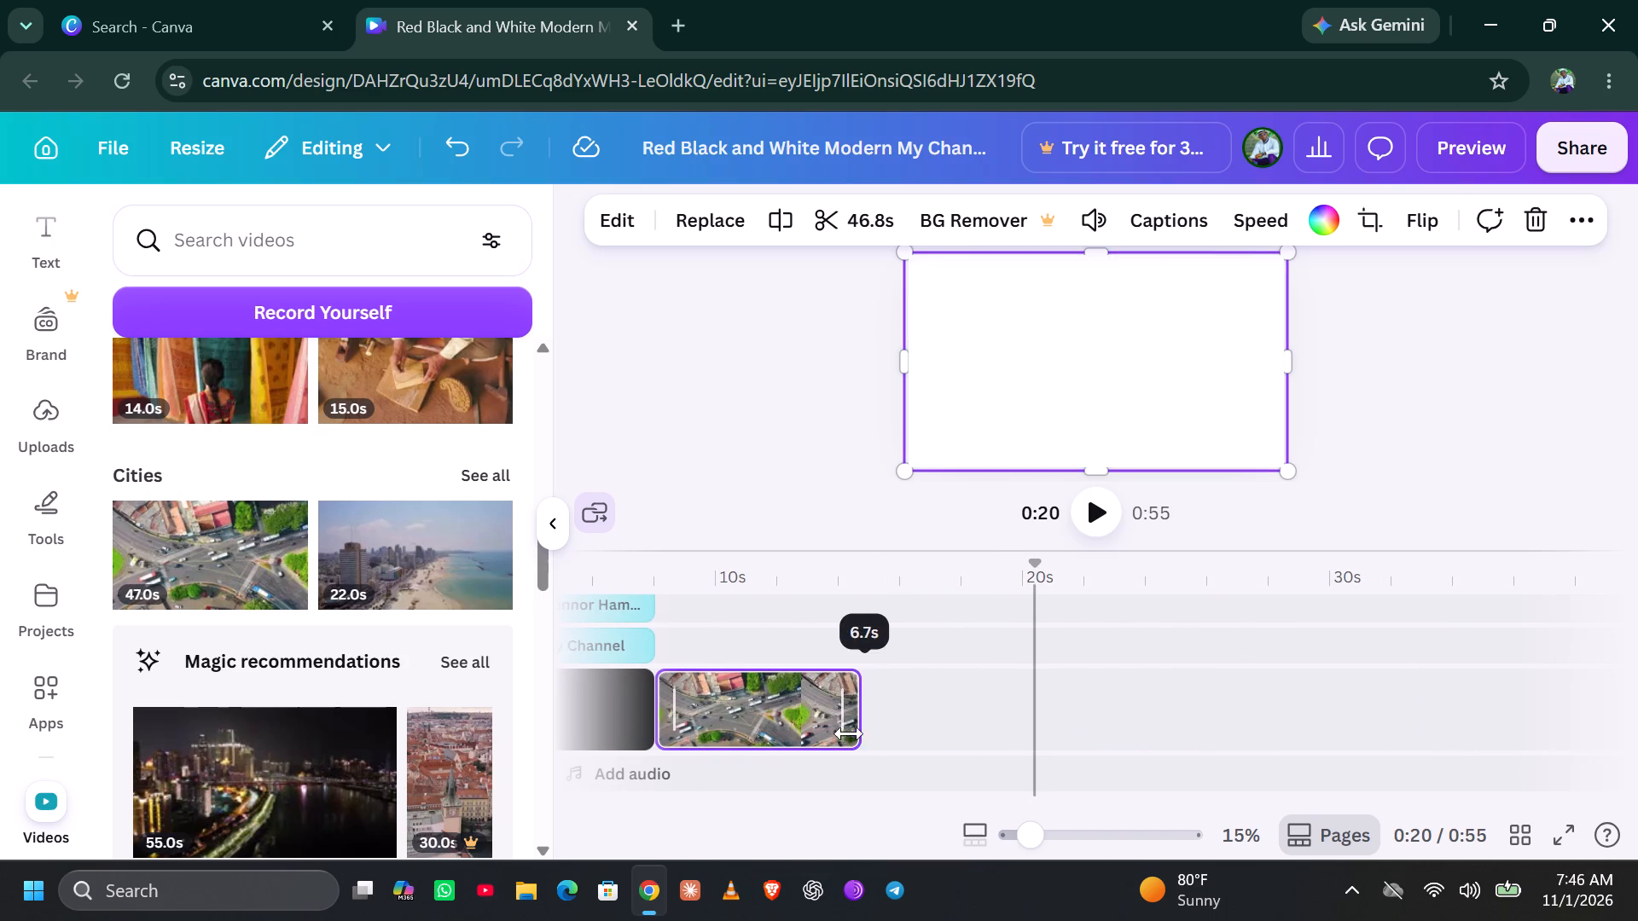
pyautogui.moveTo(849, 733); pyautogui.dragTo(932, 728)
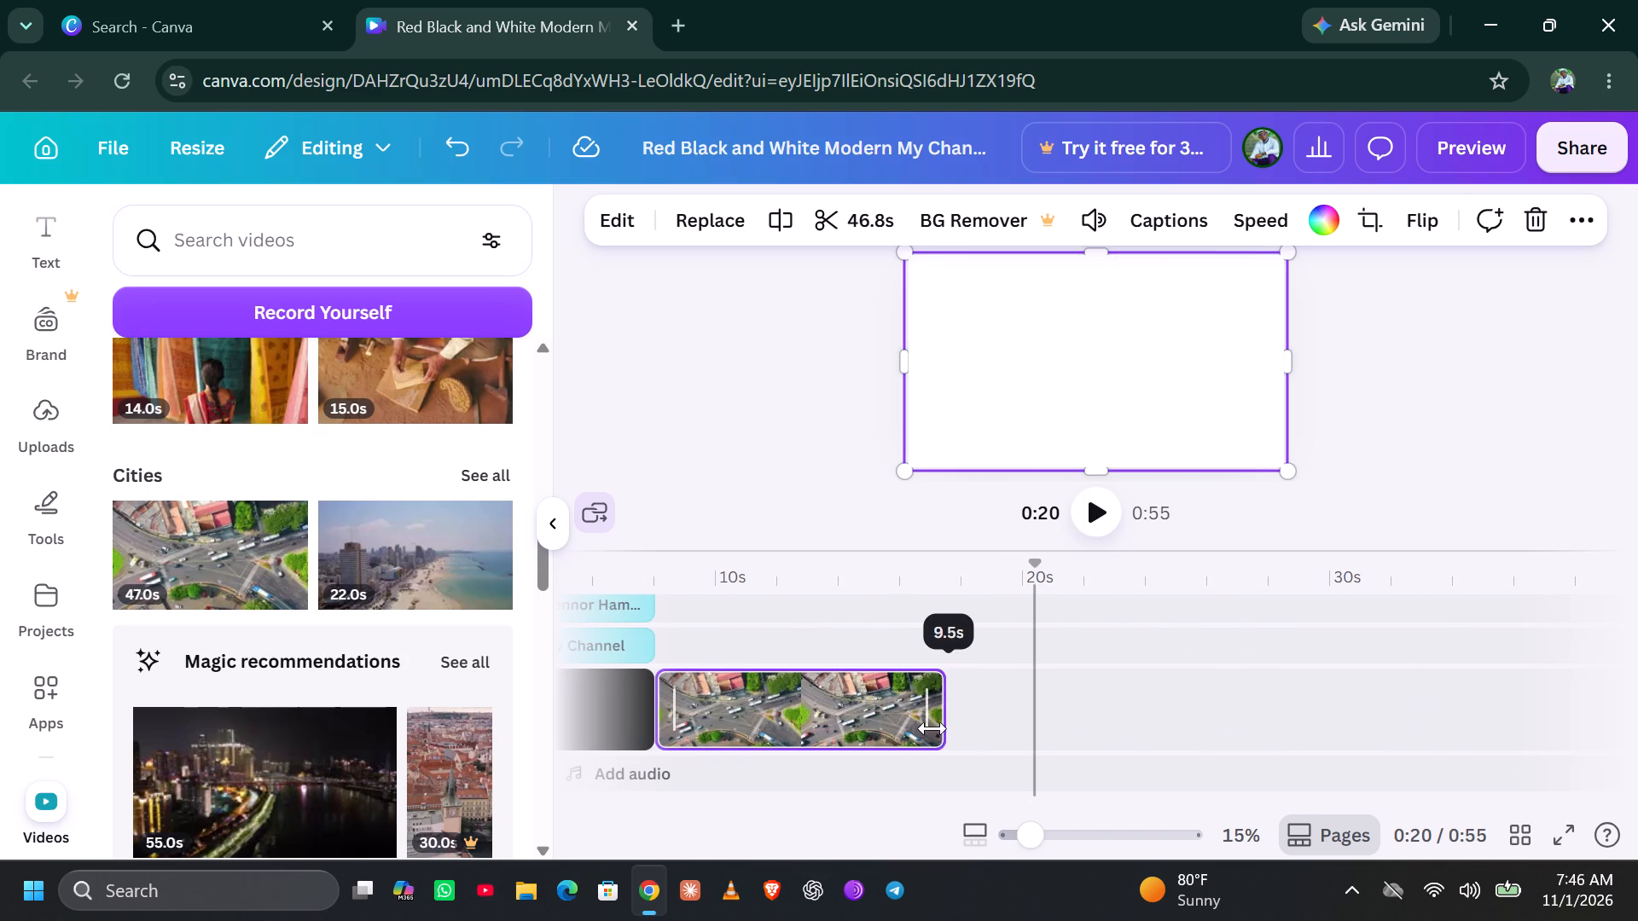
pyautogui.moveTo(932, 728); pyautogui.dragTo(912, 729)
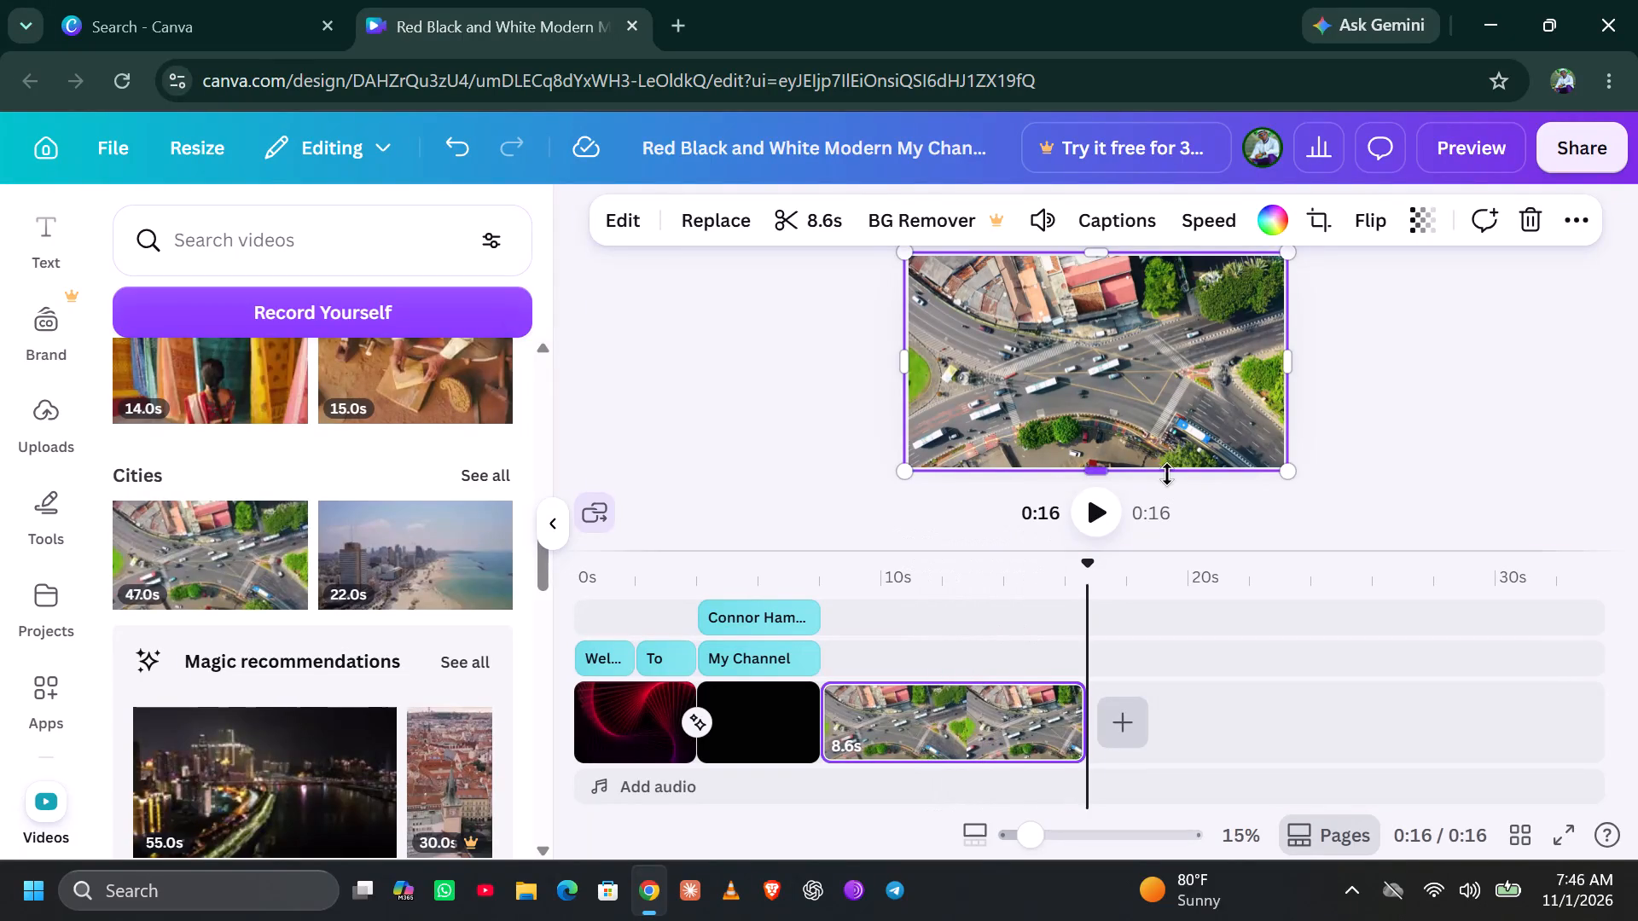
# Briefly play the opening "Welcome" clip, and raise the aerial intersection clip's volume to 289.
pyautogui.click(1097, 502)
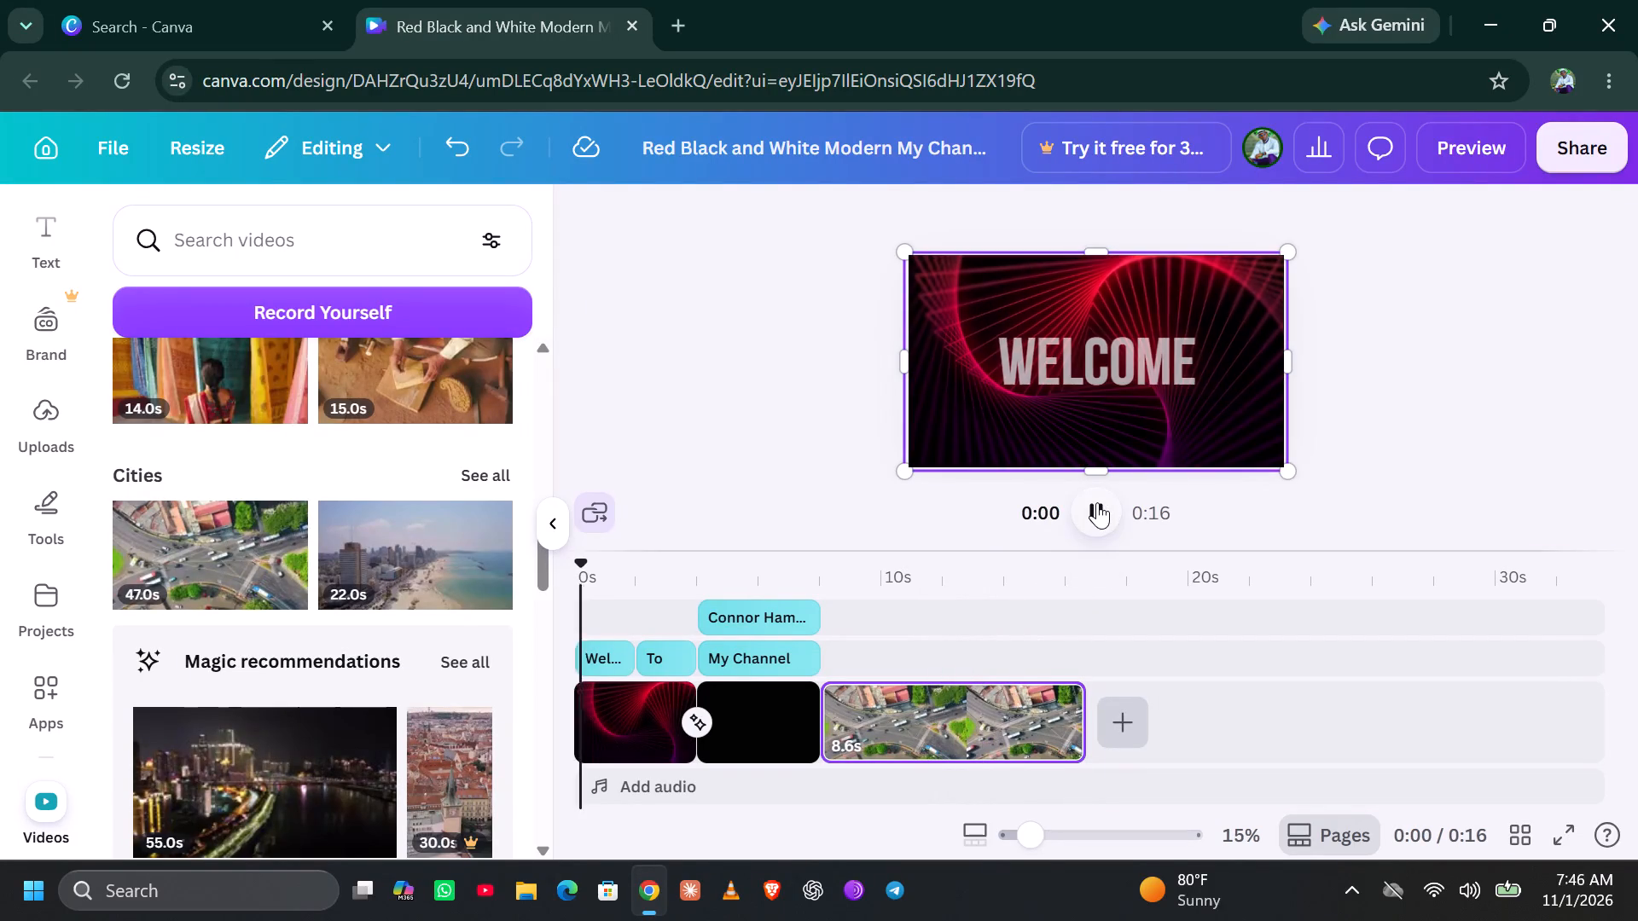
pyautogui.click(1097, 502)
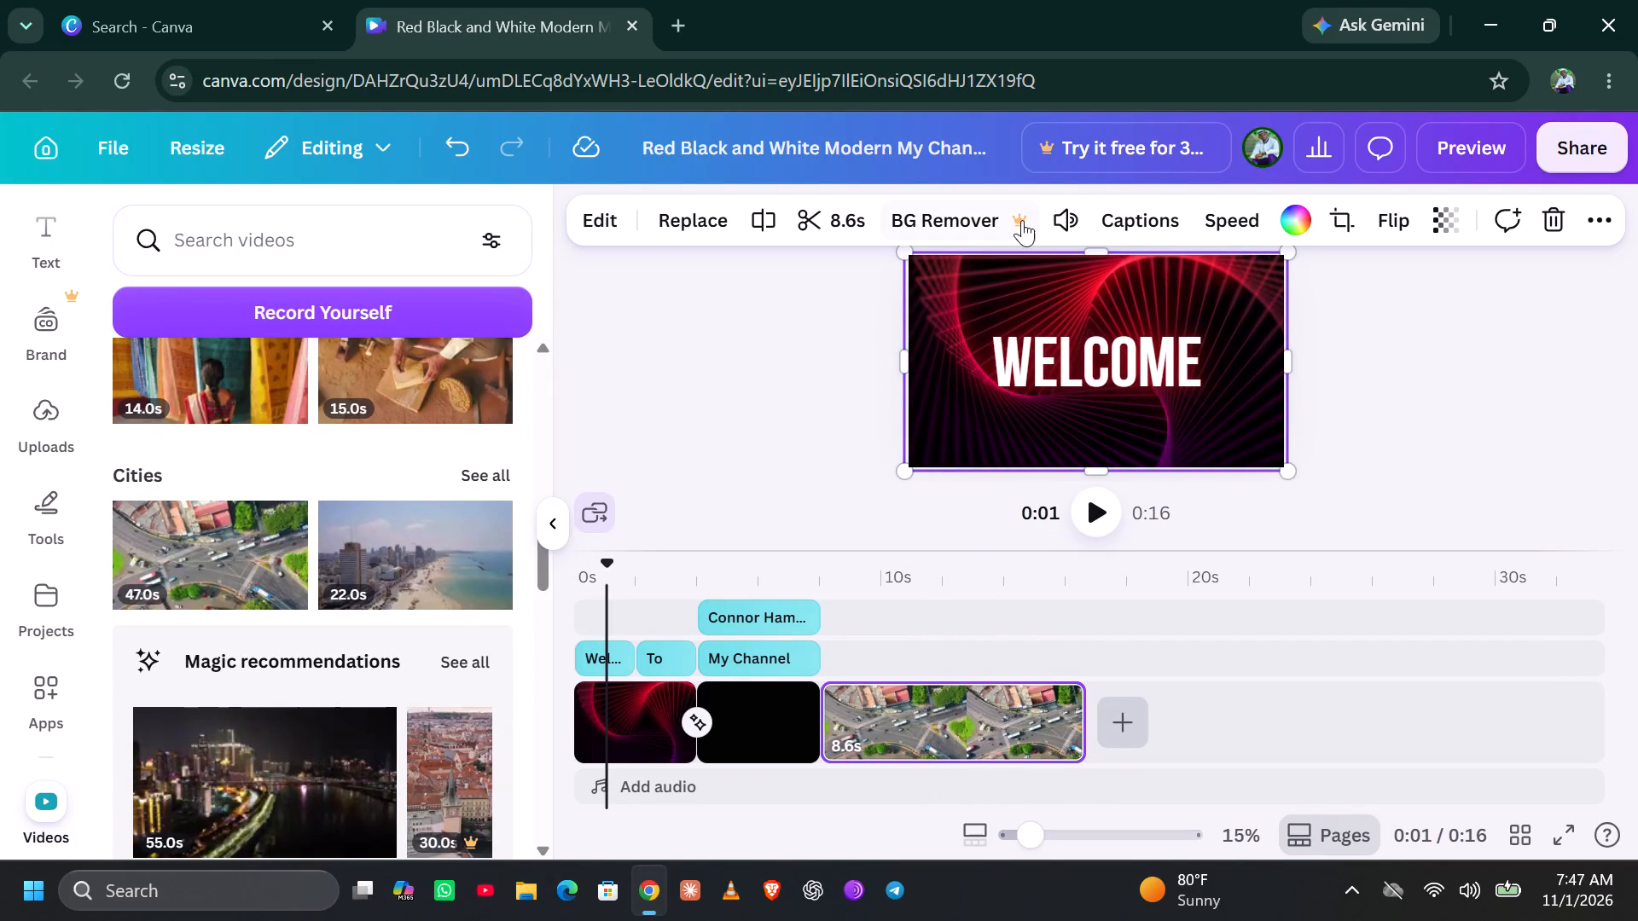
pyautogui.click(1063, 220)
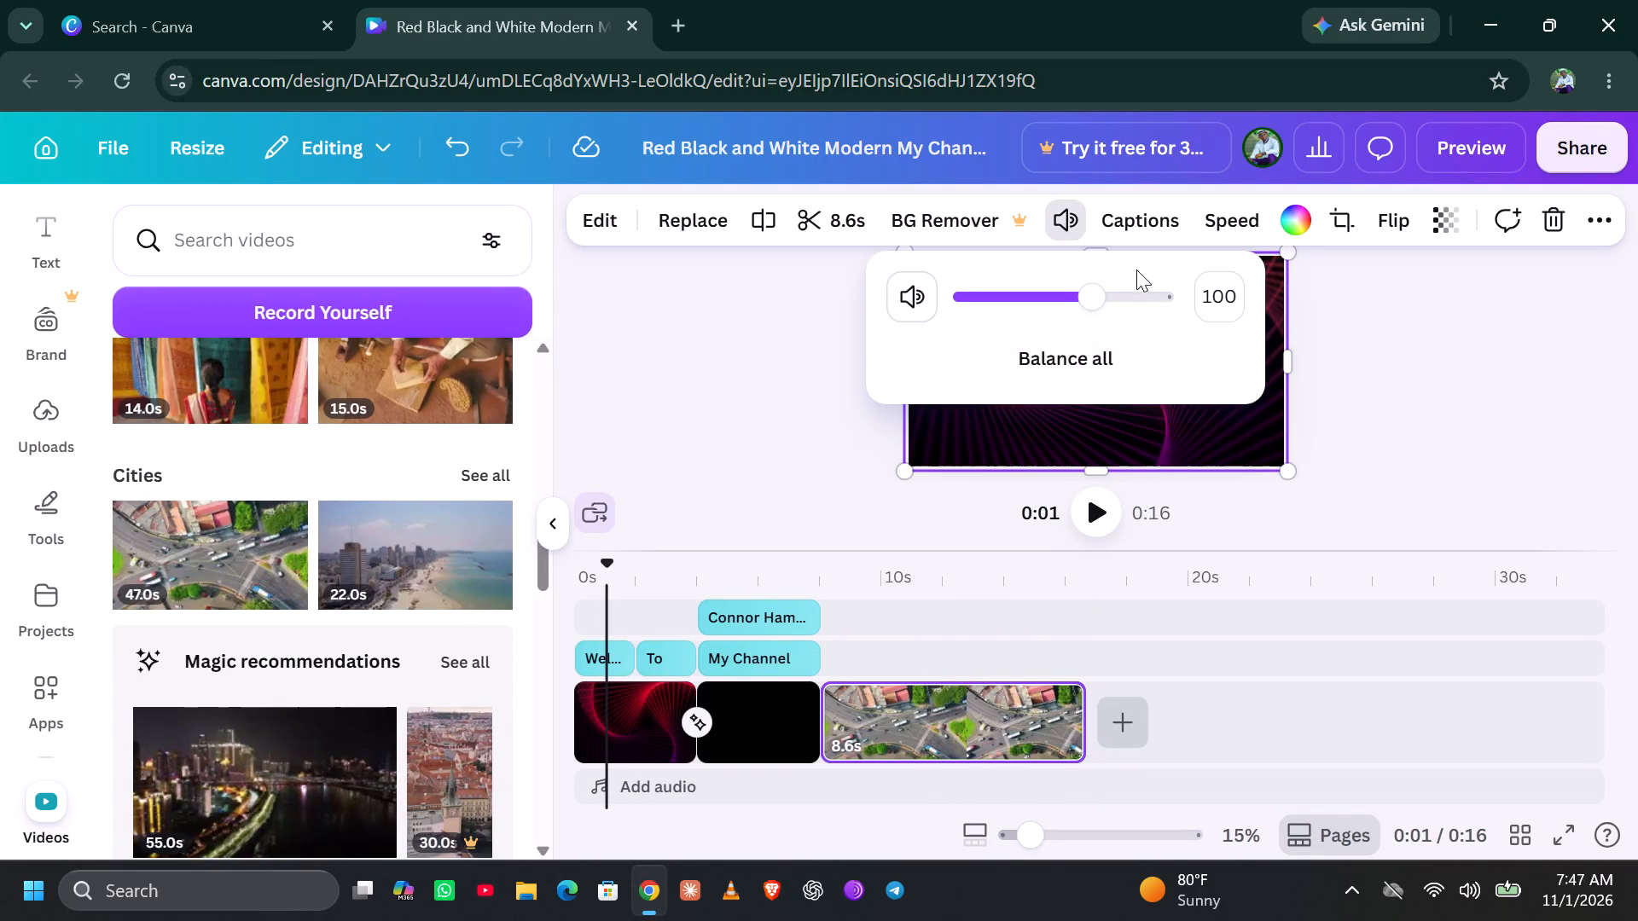
pyautogui.click(1147, 293)
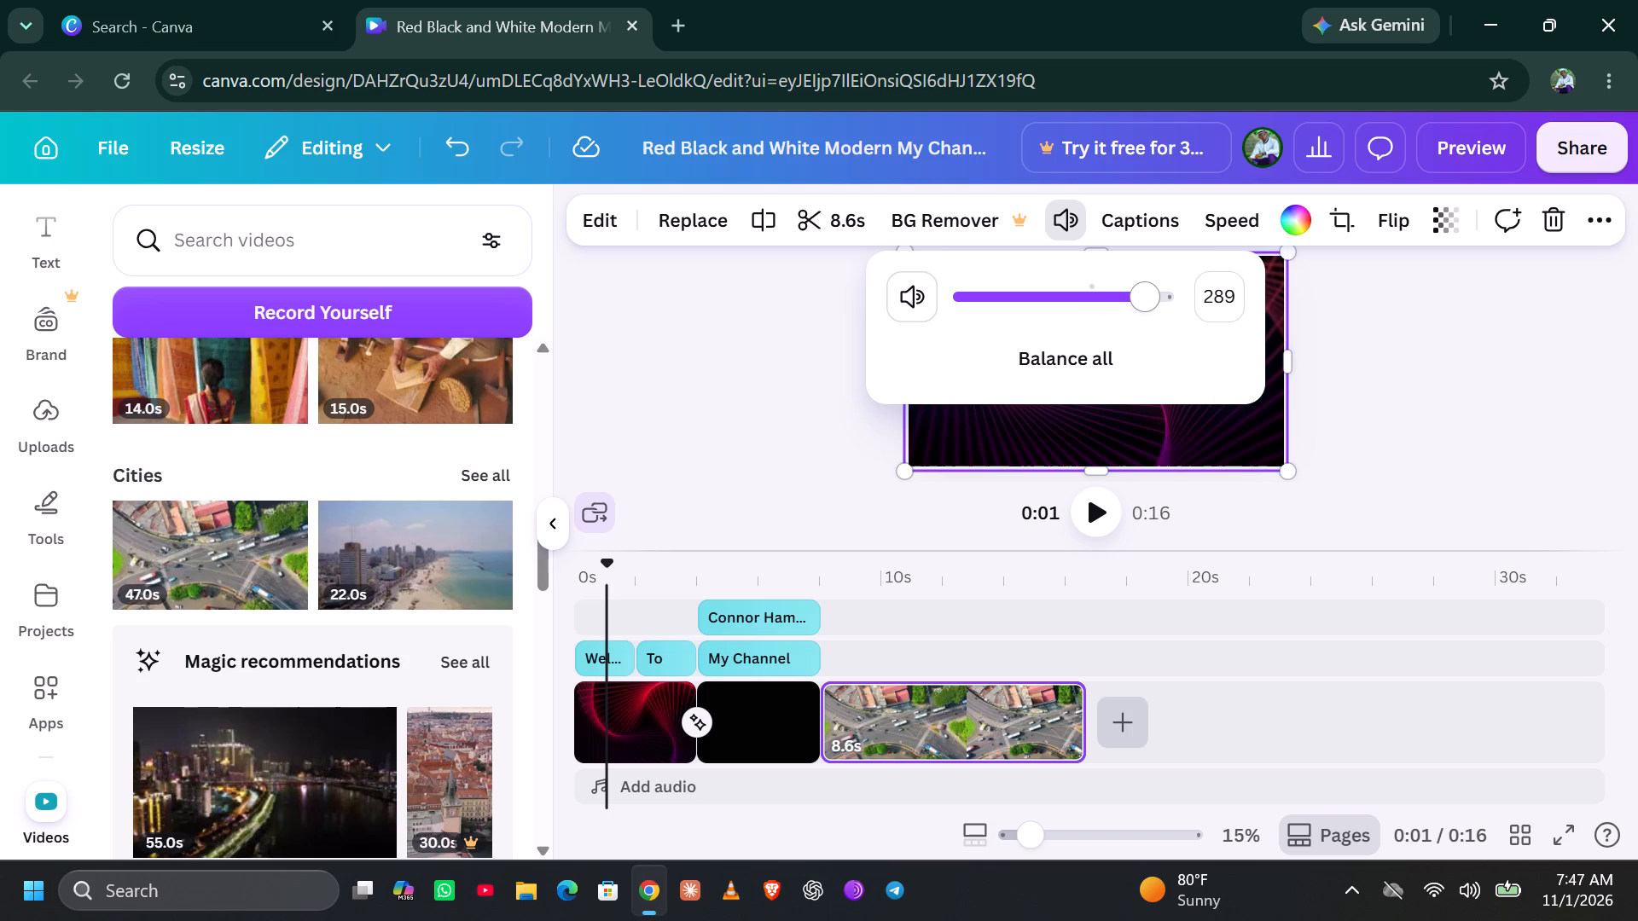
pyautogui.click(1410, 362)
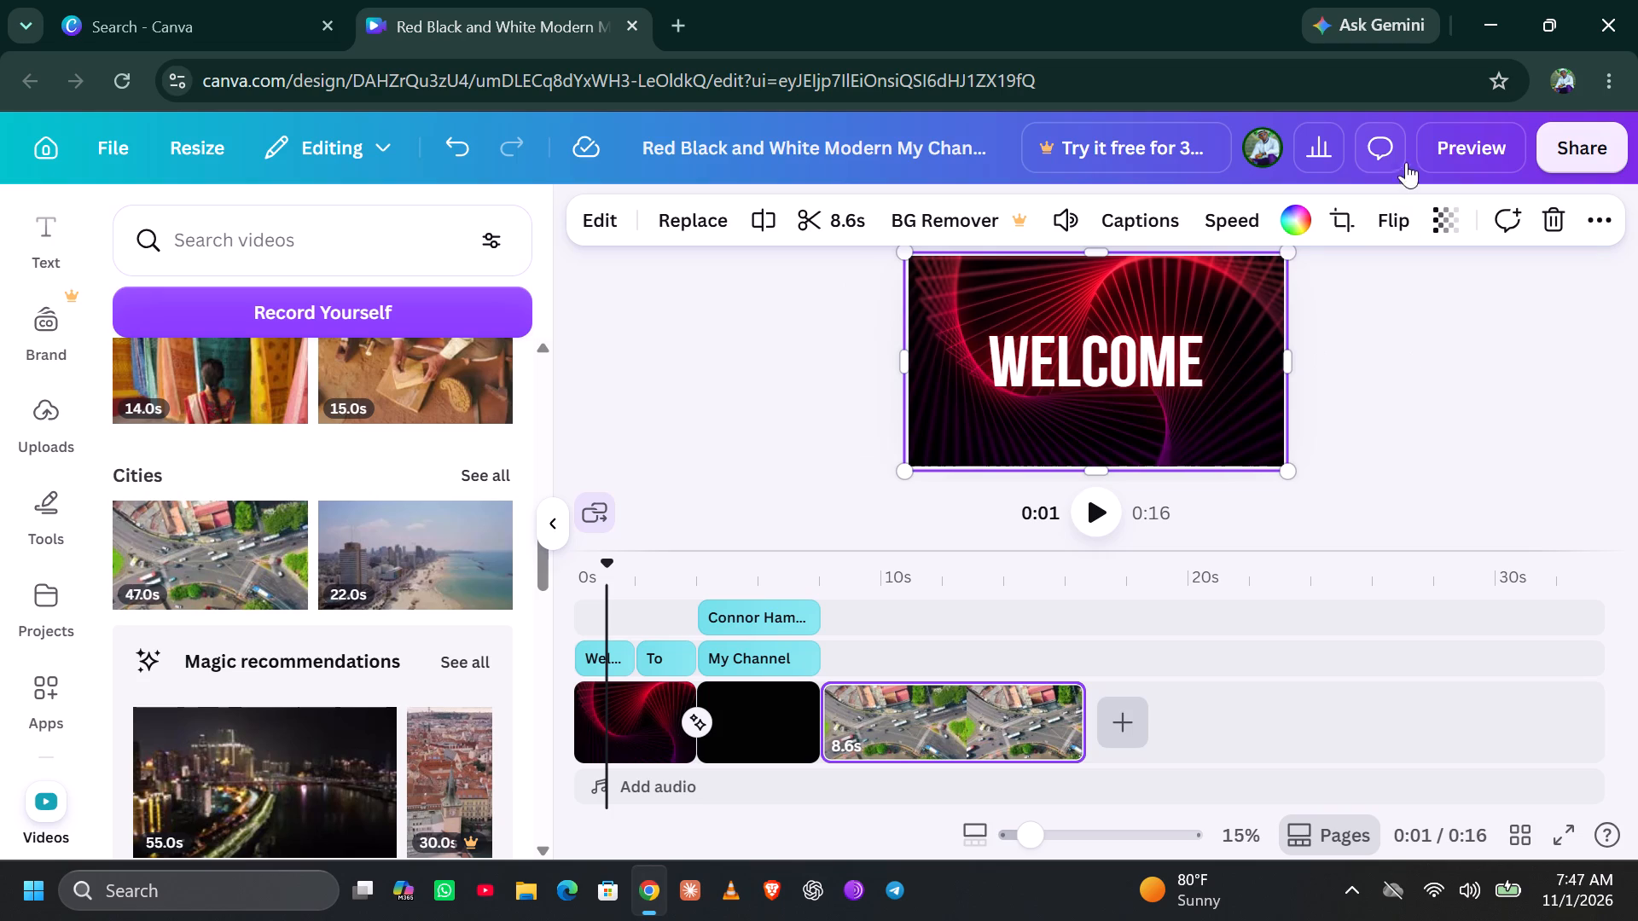
# Play the shortened video through to its end and look over the aerial intersection clip's editing and volume options.
pyautogui.click(1089, 502)
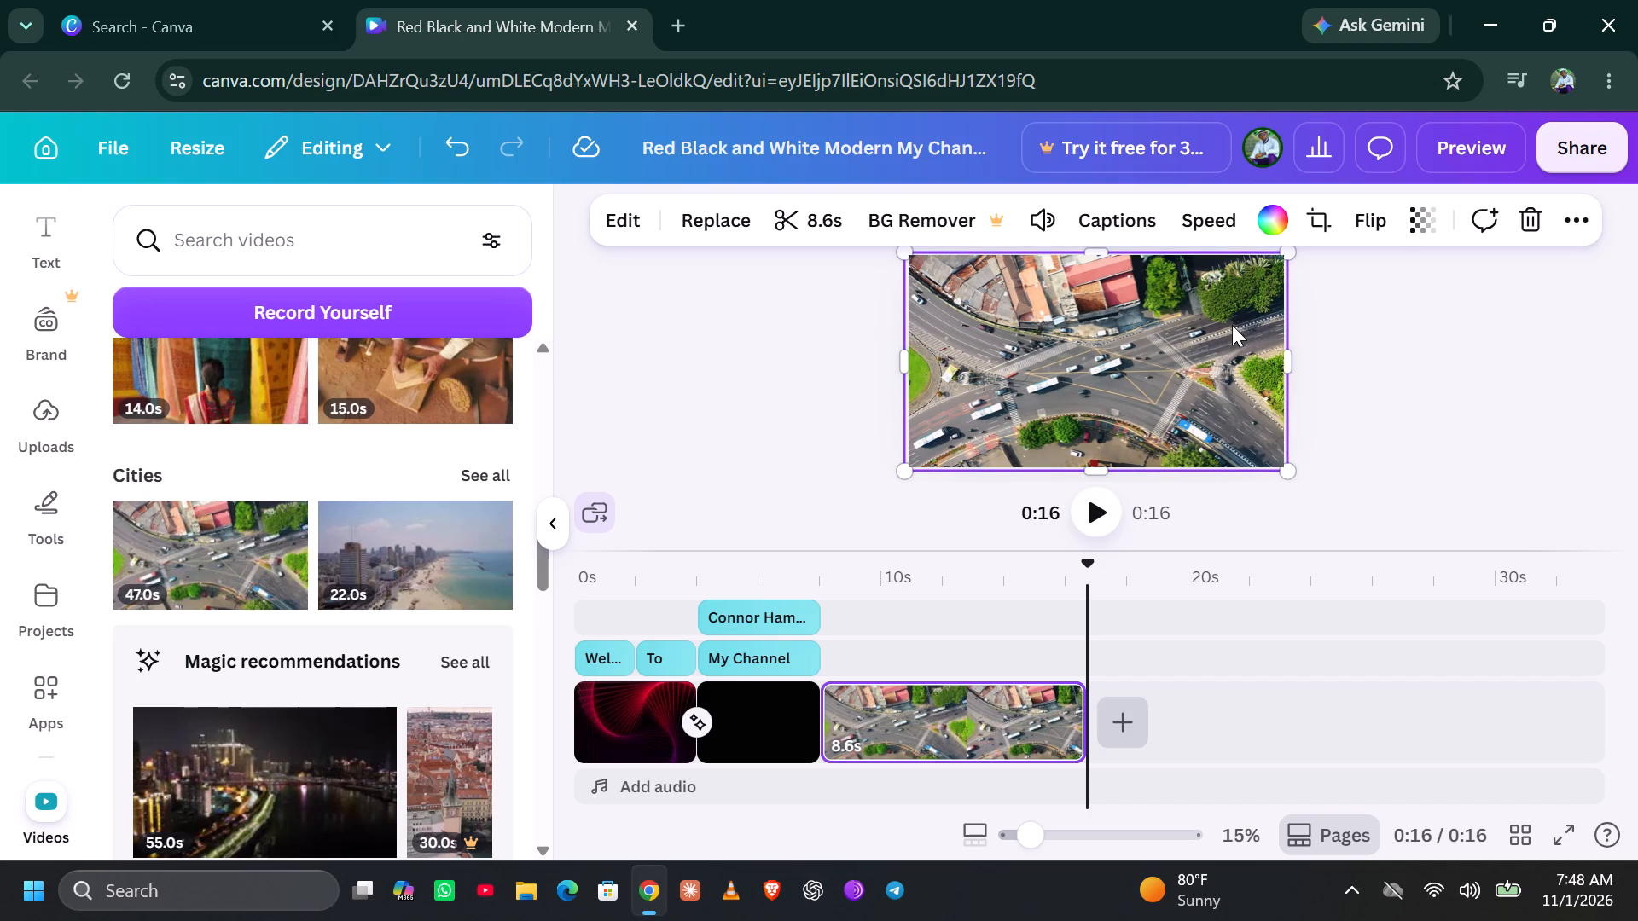
pyautogui.click(1566, 215)
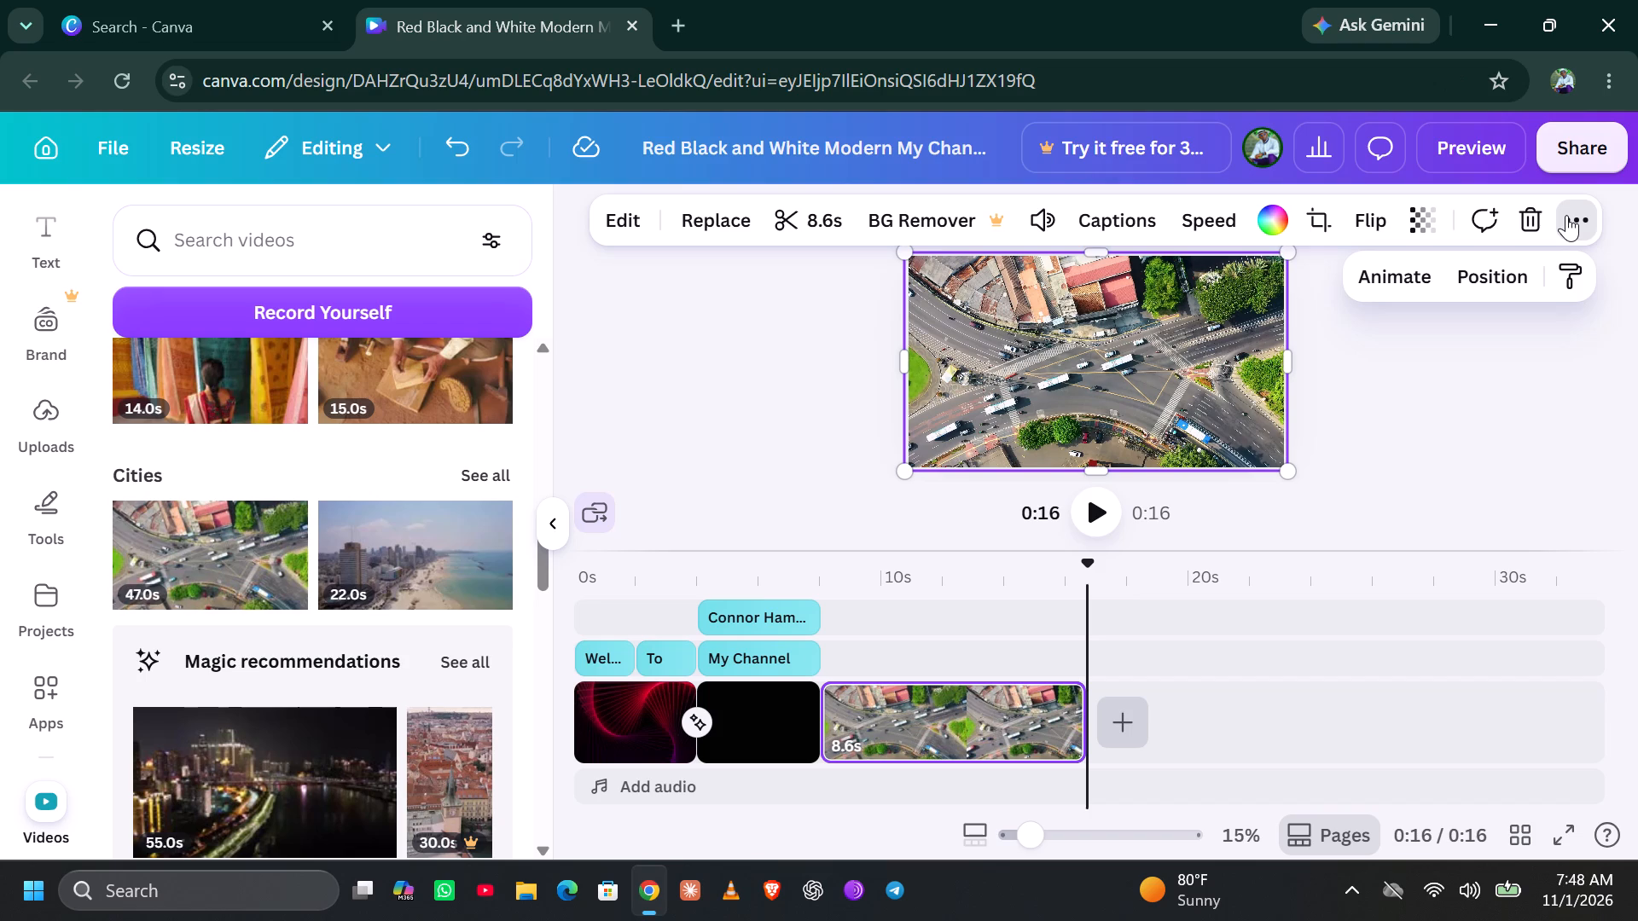
pyautogui.click(1047, 225)
pyautogui.click(1047, 225)
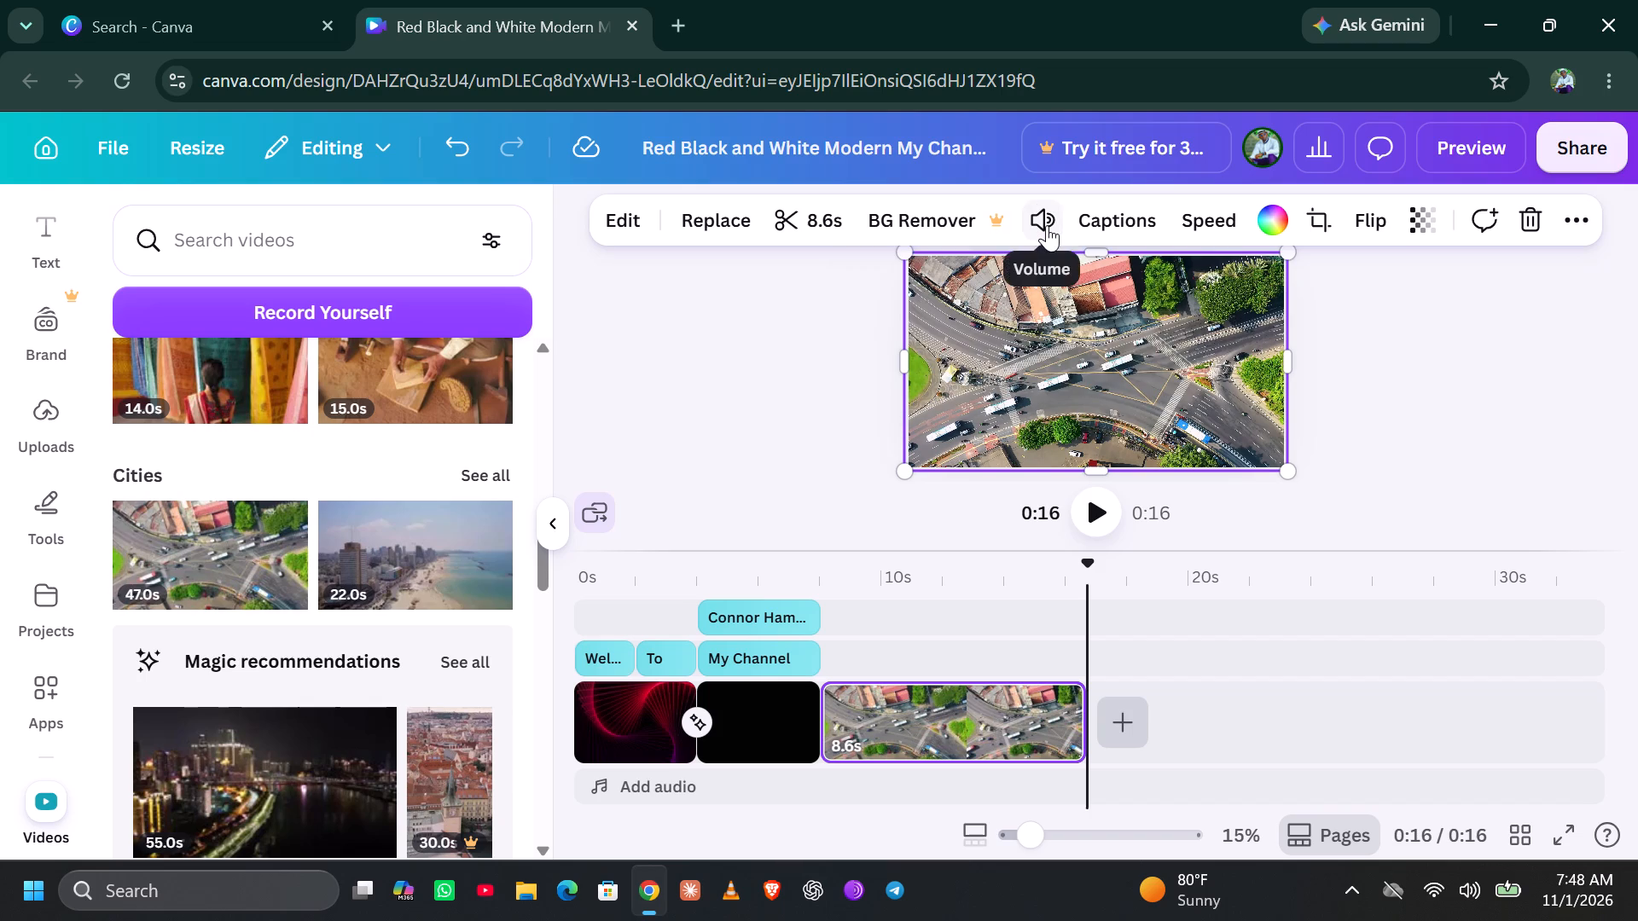
pyautogui.scroll(-1, 1292, 488)
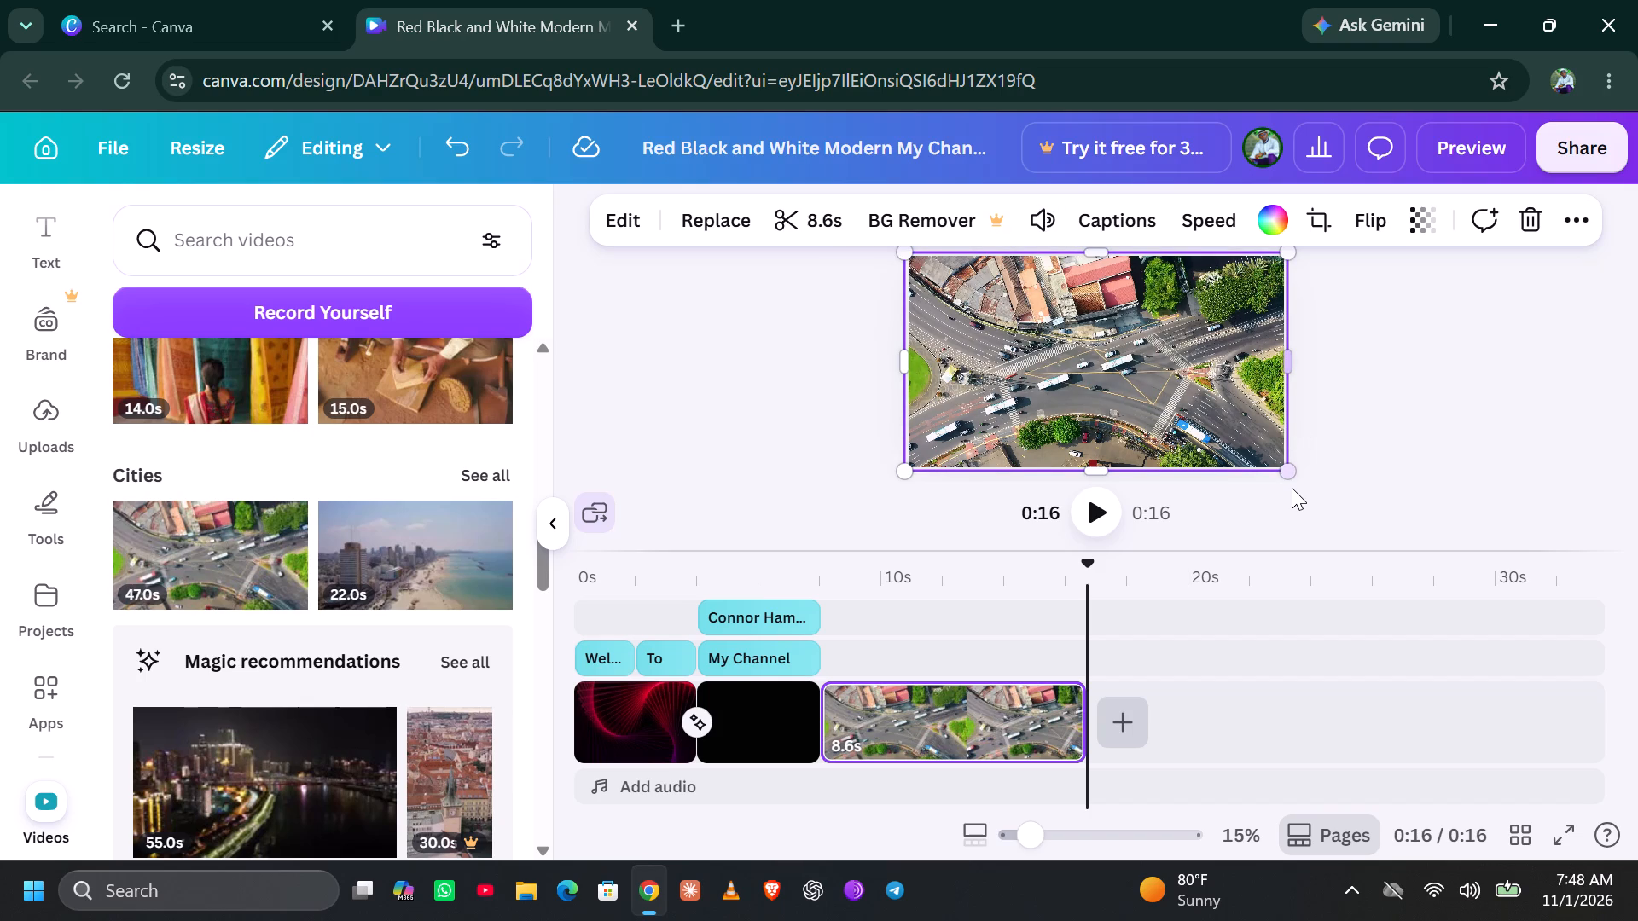
pyautogui.scroll(-1, 1292, 488)
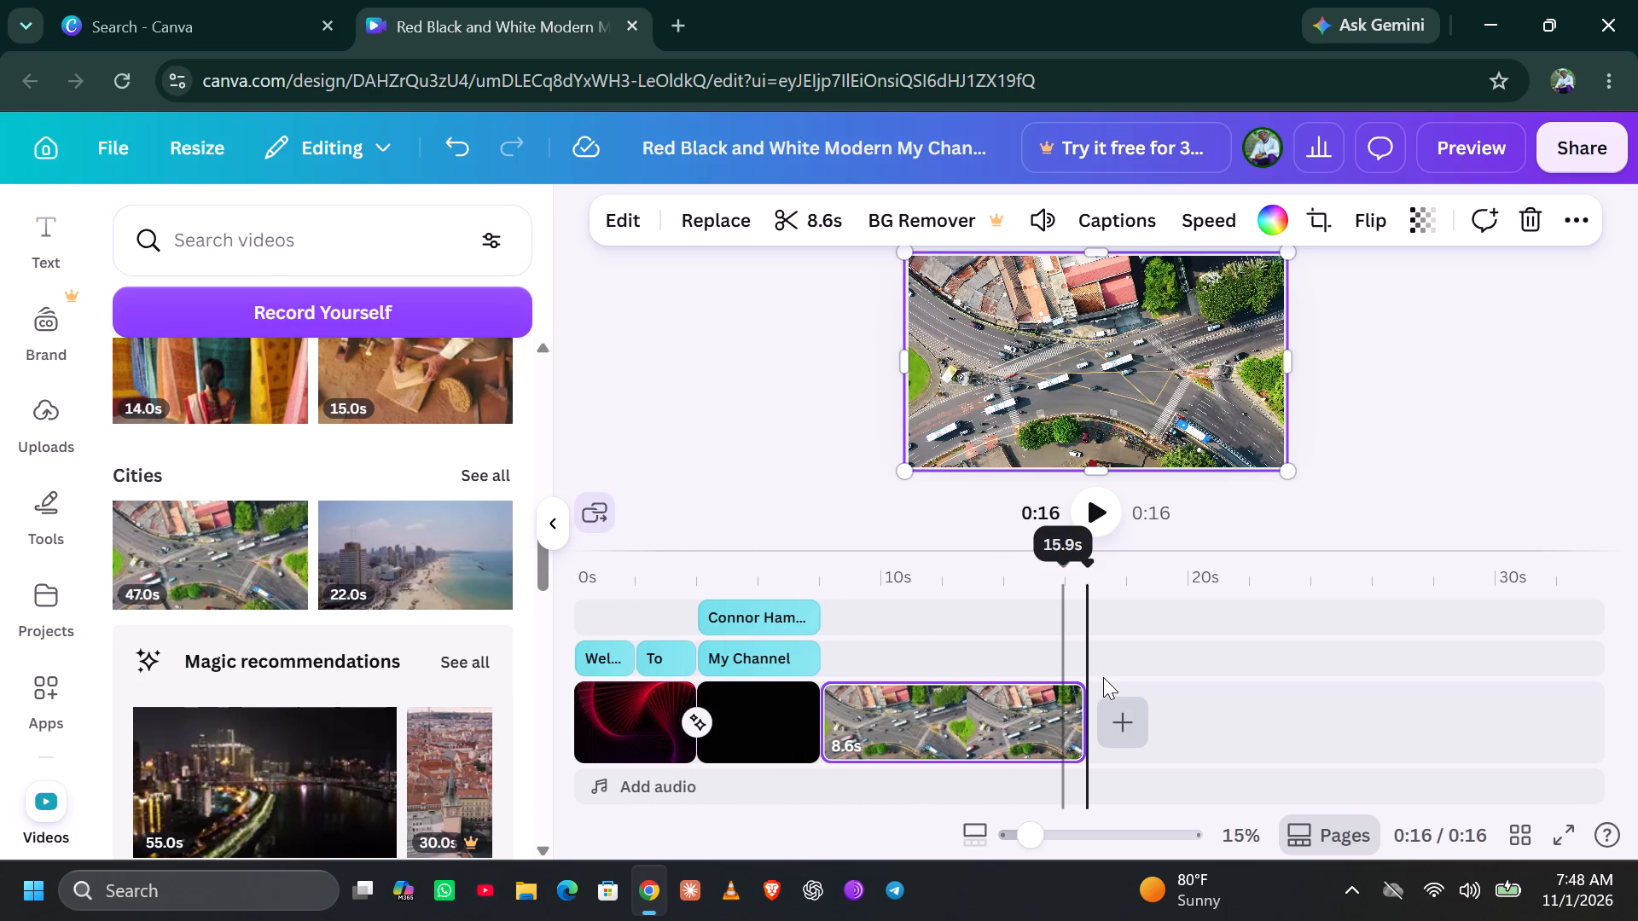
# Add the 14.0s pink-lit laptop stock video from the Tech category after the aerial intersection clip.
pyautogui.click(1125, 715)
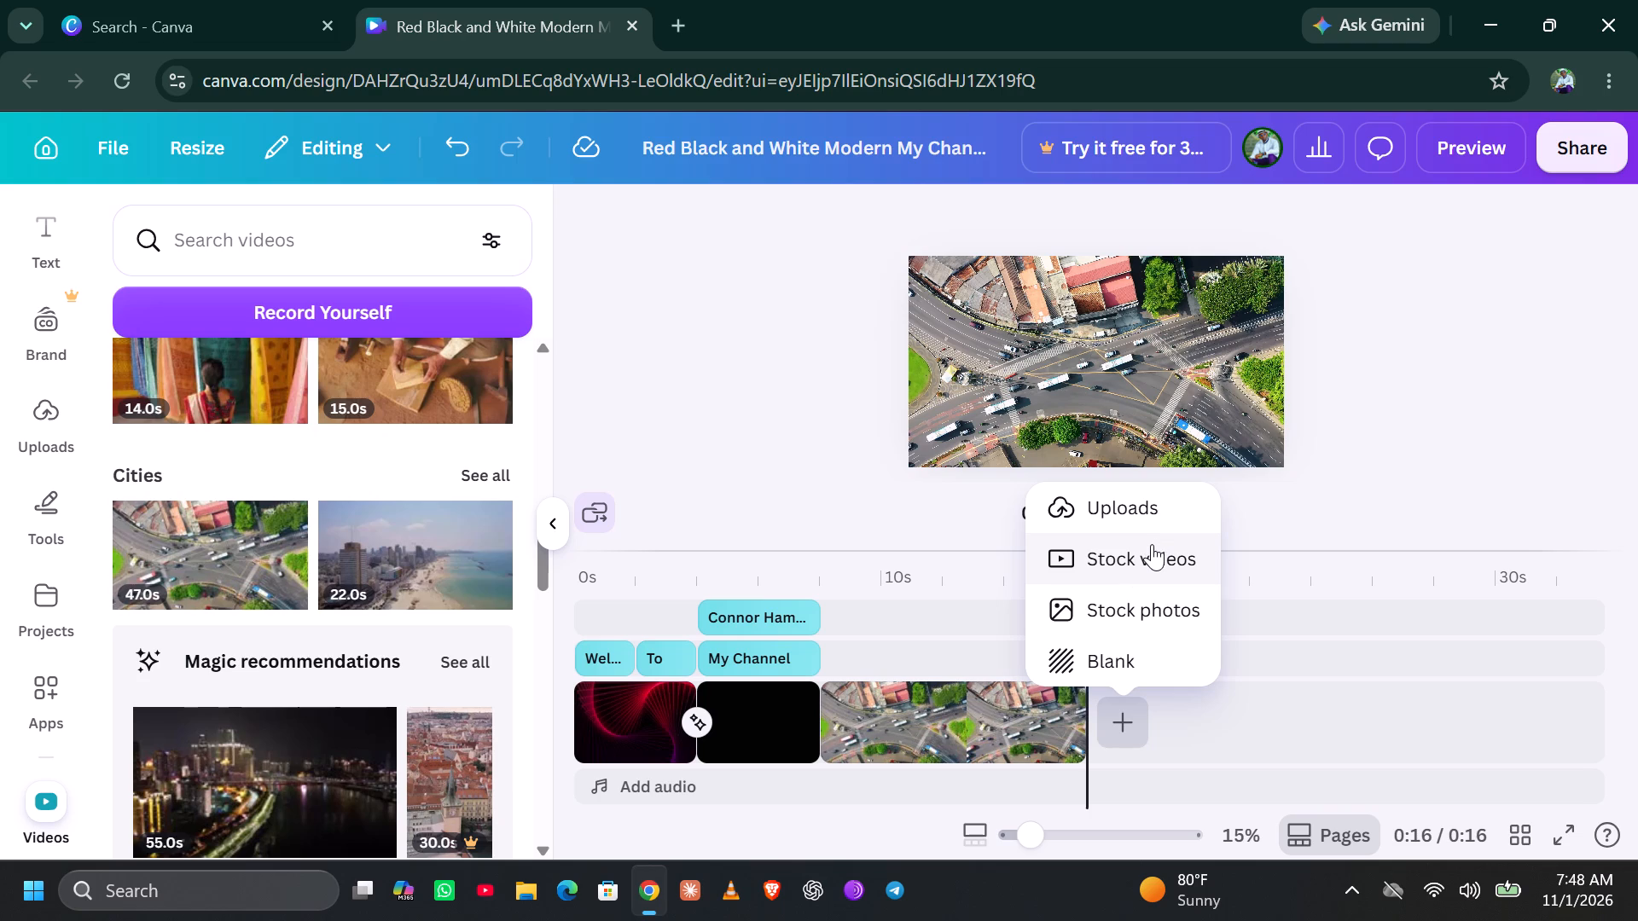
pyautogui.click(1152, 544)
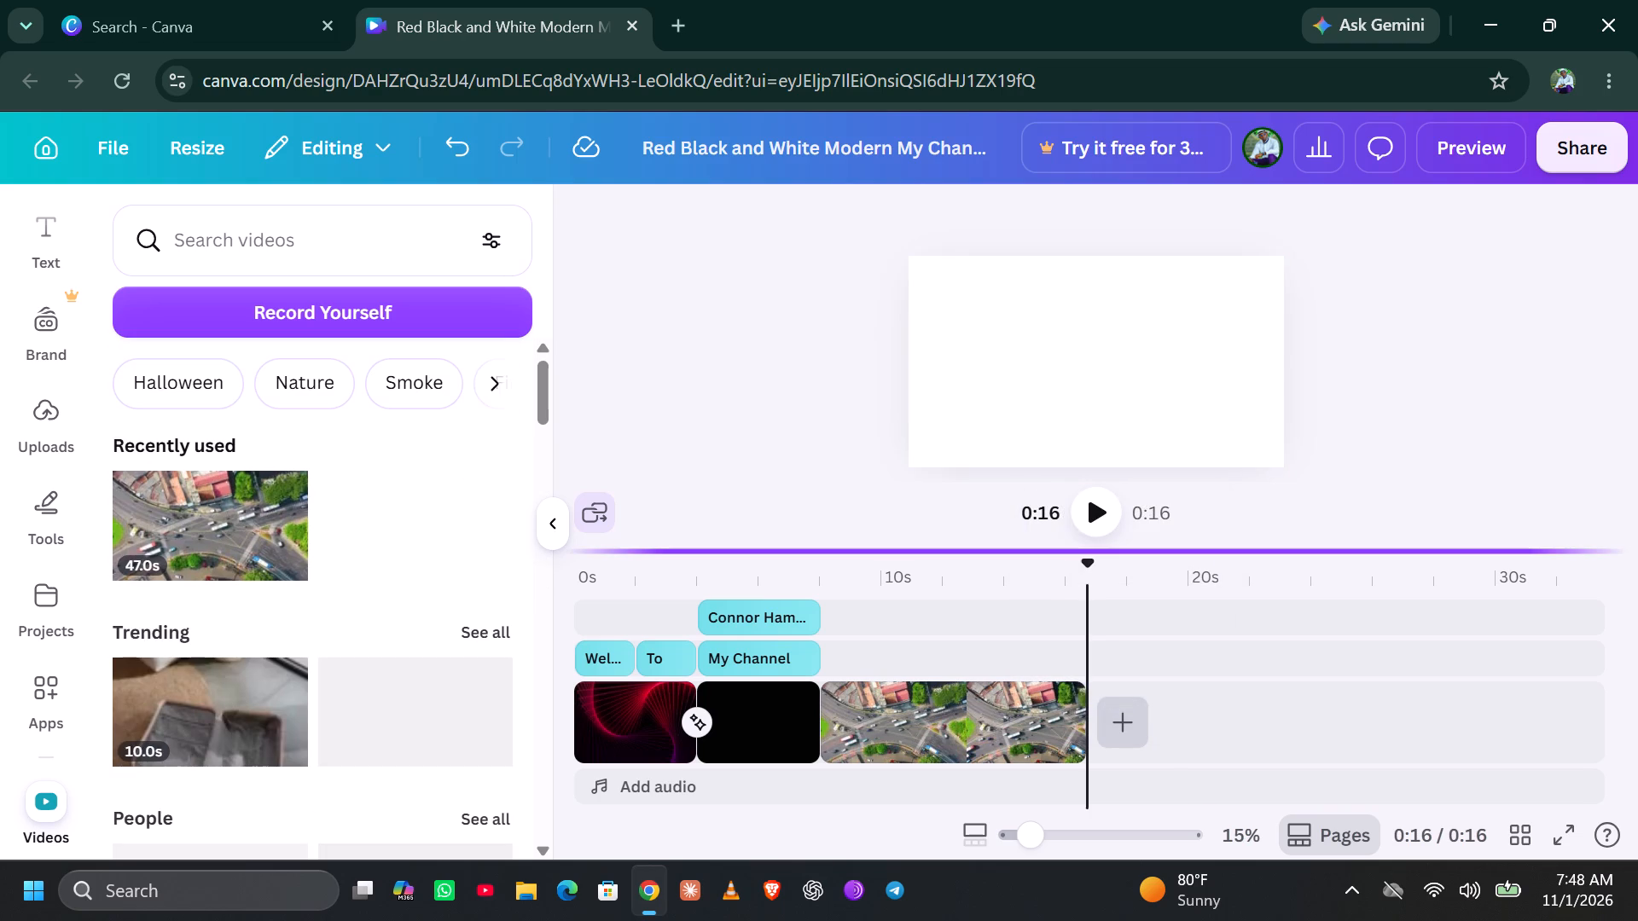
pyautogui.scroll(-3, 260, 656)
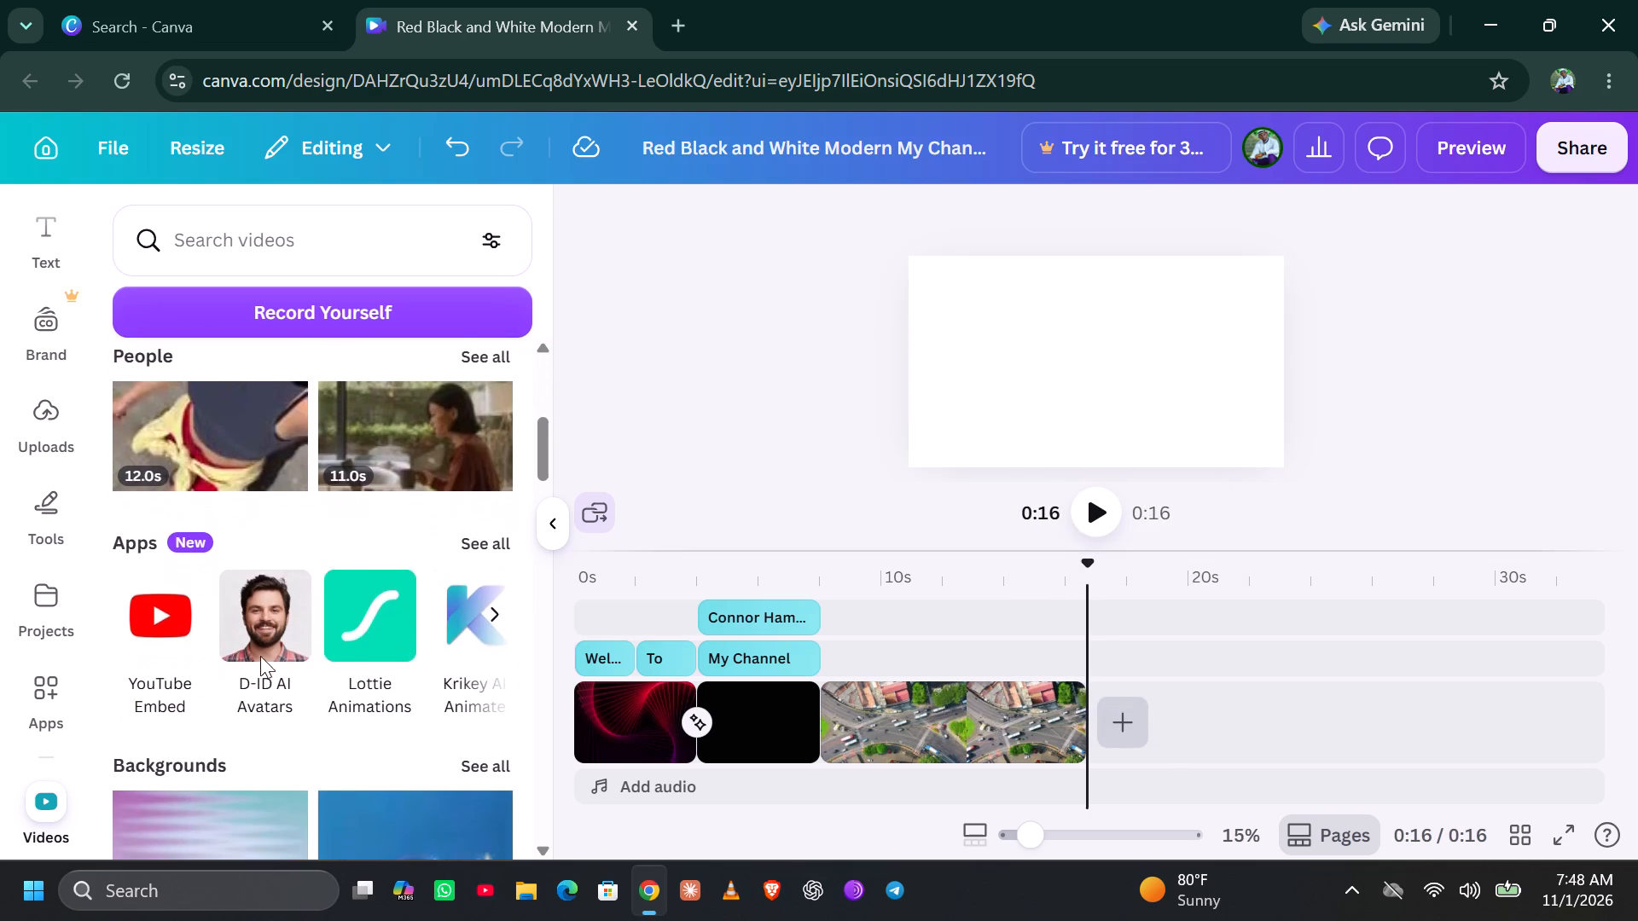
pyautogui.scroll(-2, 260, 656)
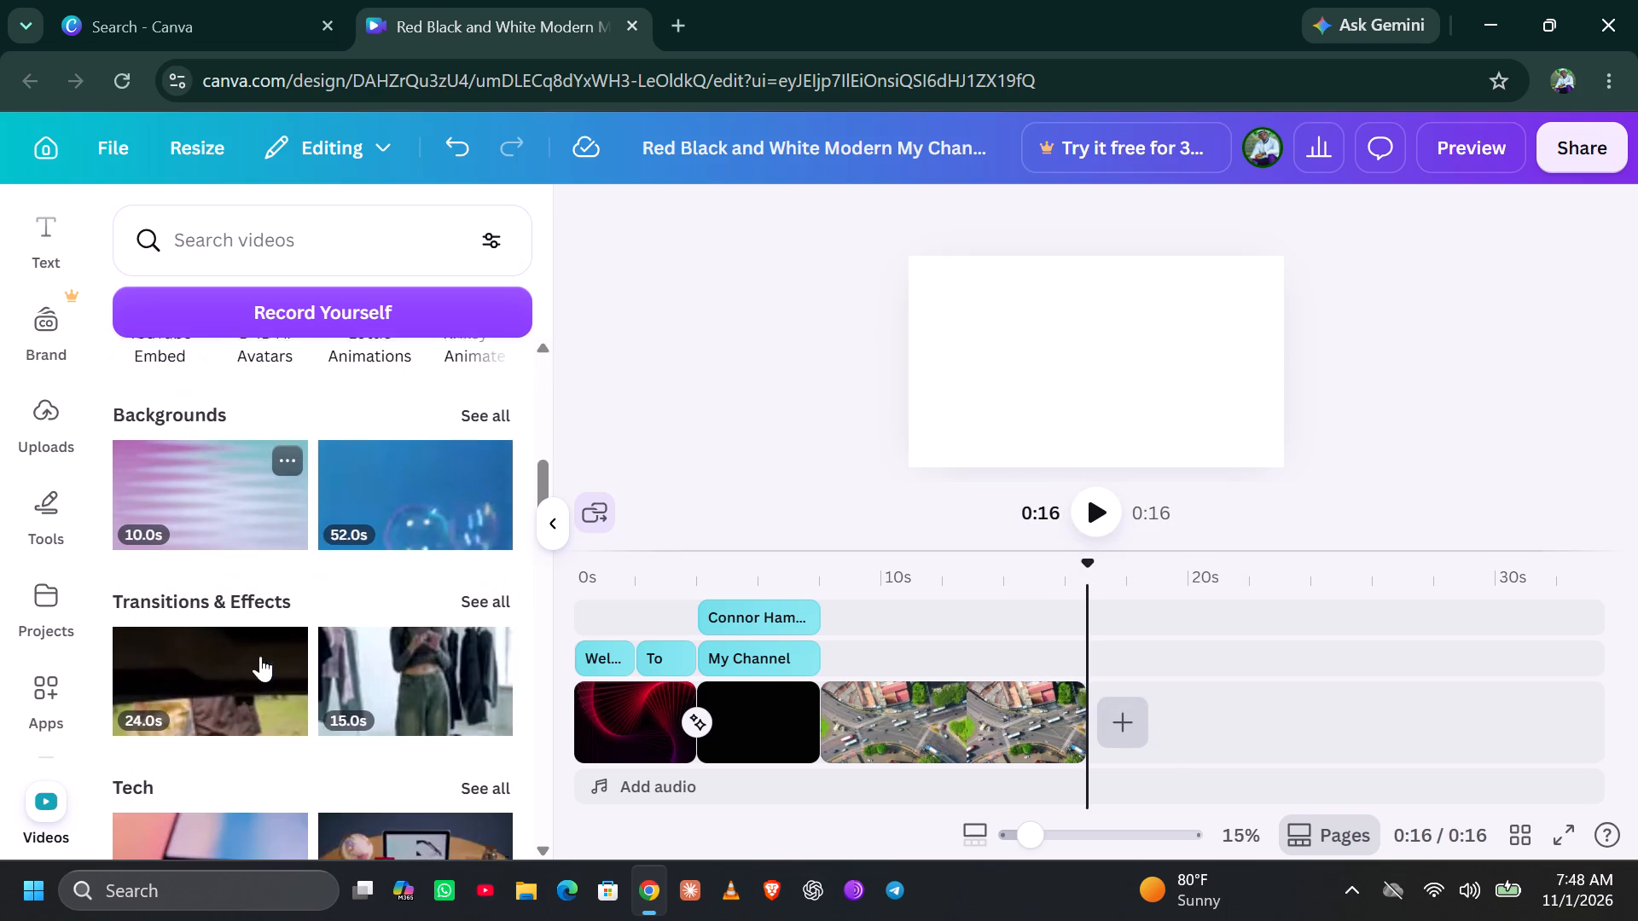
pyautogui.scroll(-4, 260, 656)
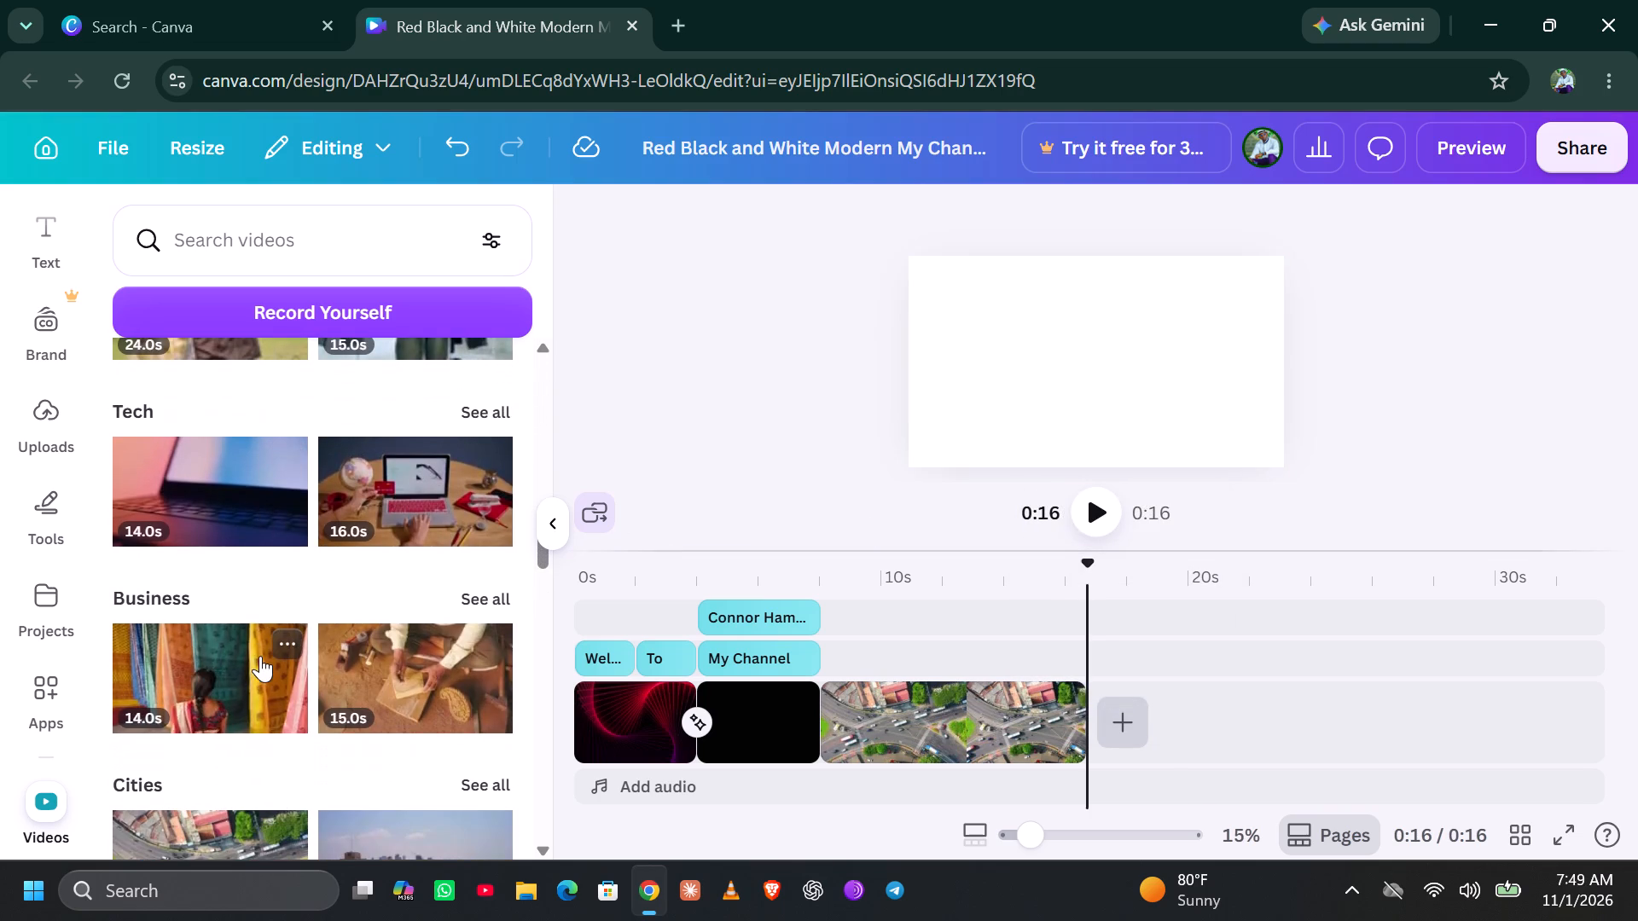
pyautogui.click(253, 493)
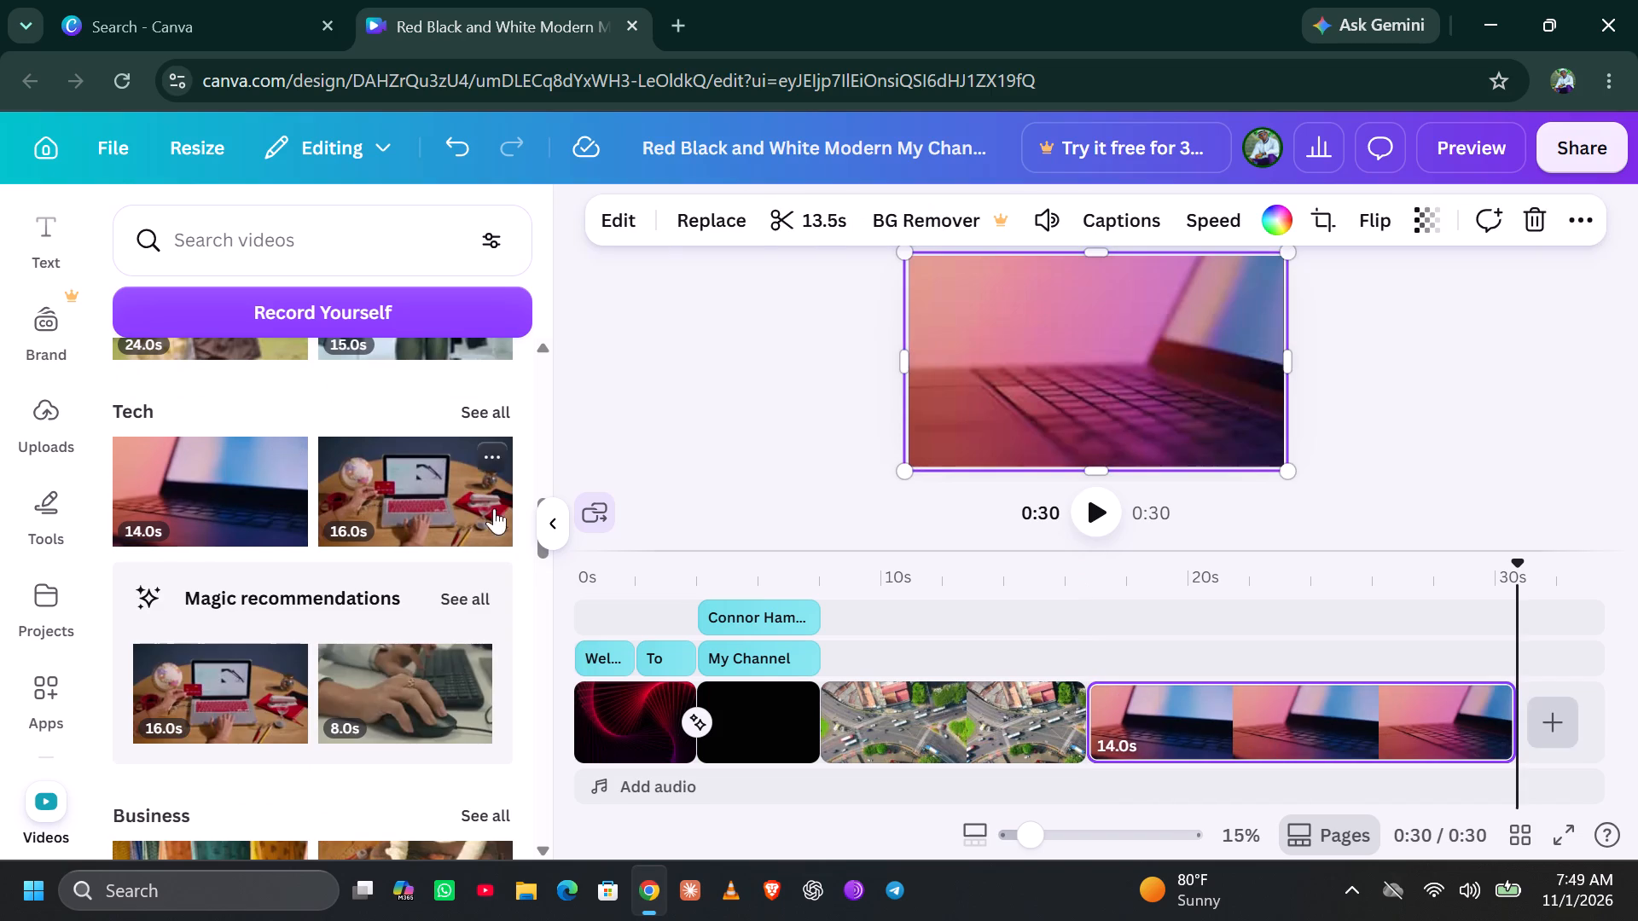
# Play the extended video through the "Welcome" and "My Channel" intro, aerial intersection and laptop clips, and check the "Welcome" text.
pyautogui.click(1101, 517)
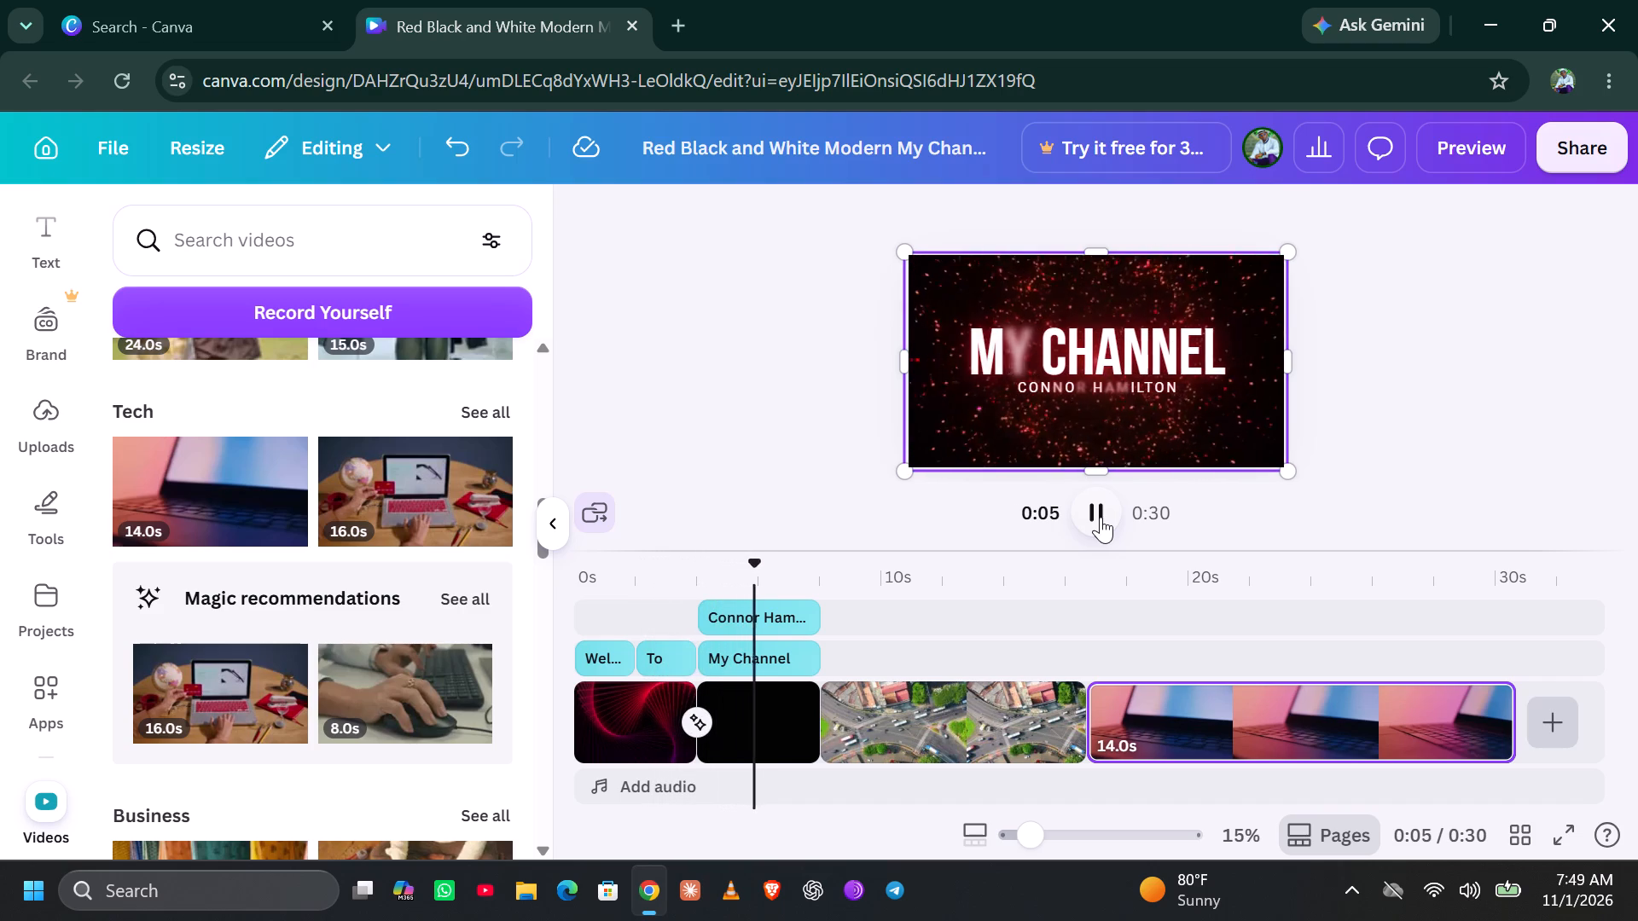
pyautogui.doubleClick(1109, 345)
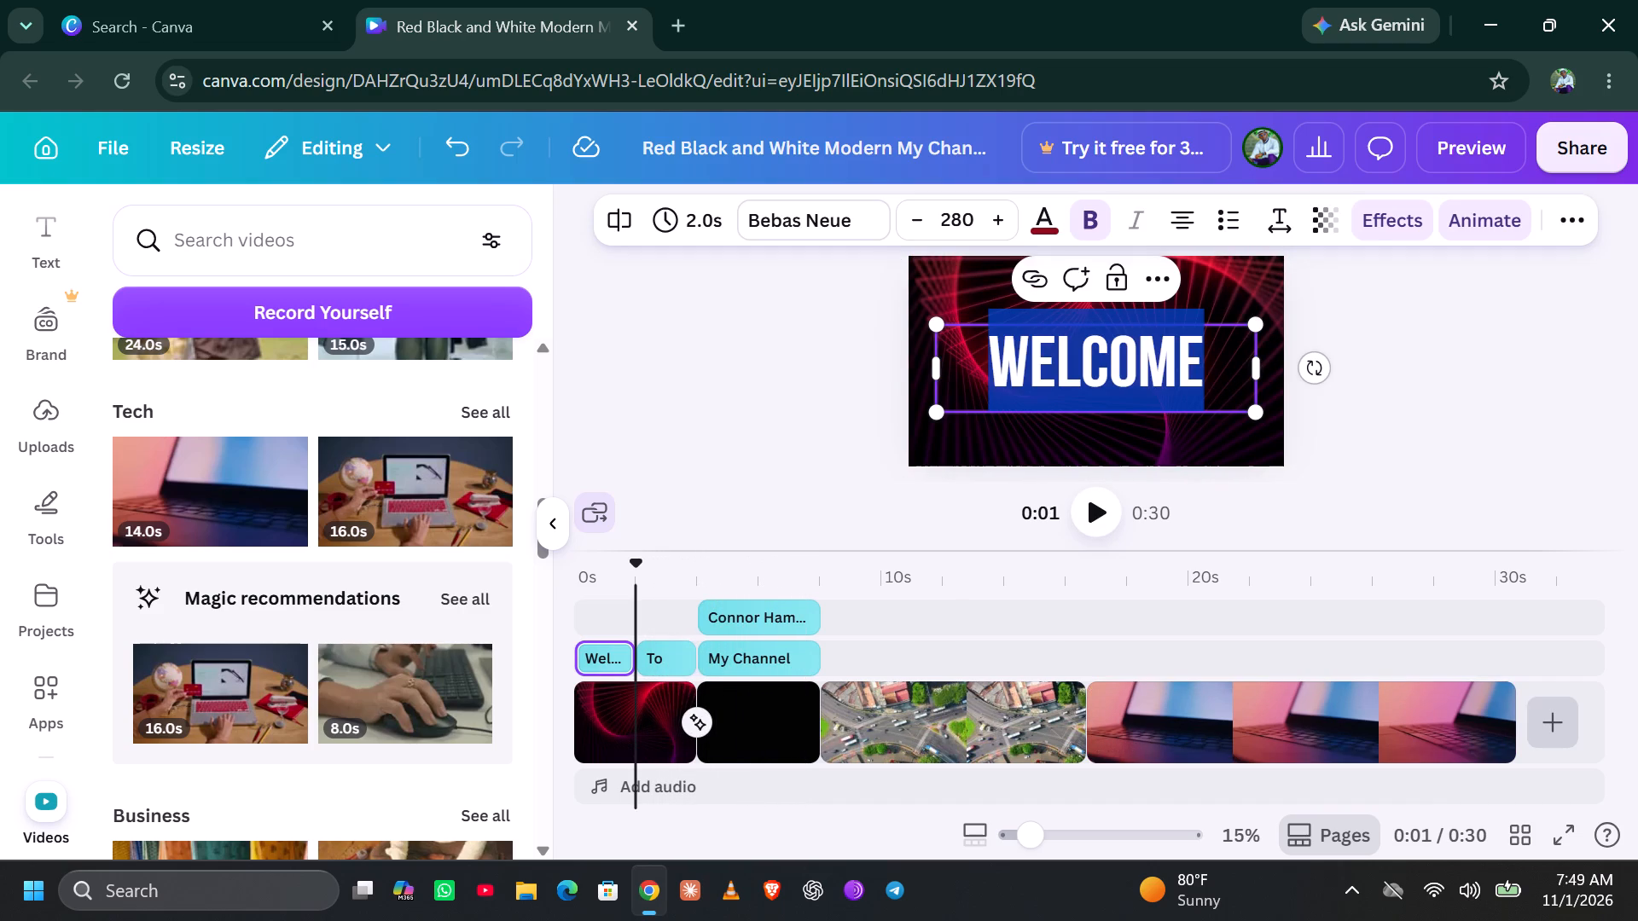
pyautogui.click(1212, 366)
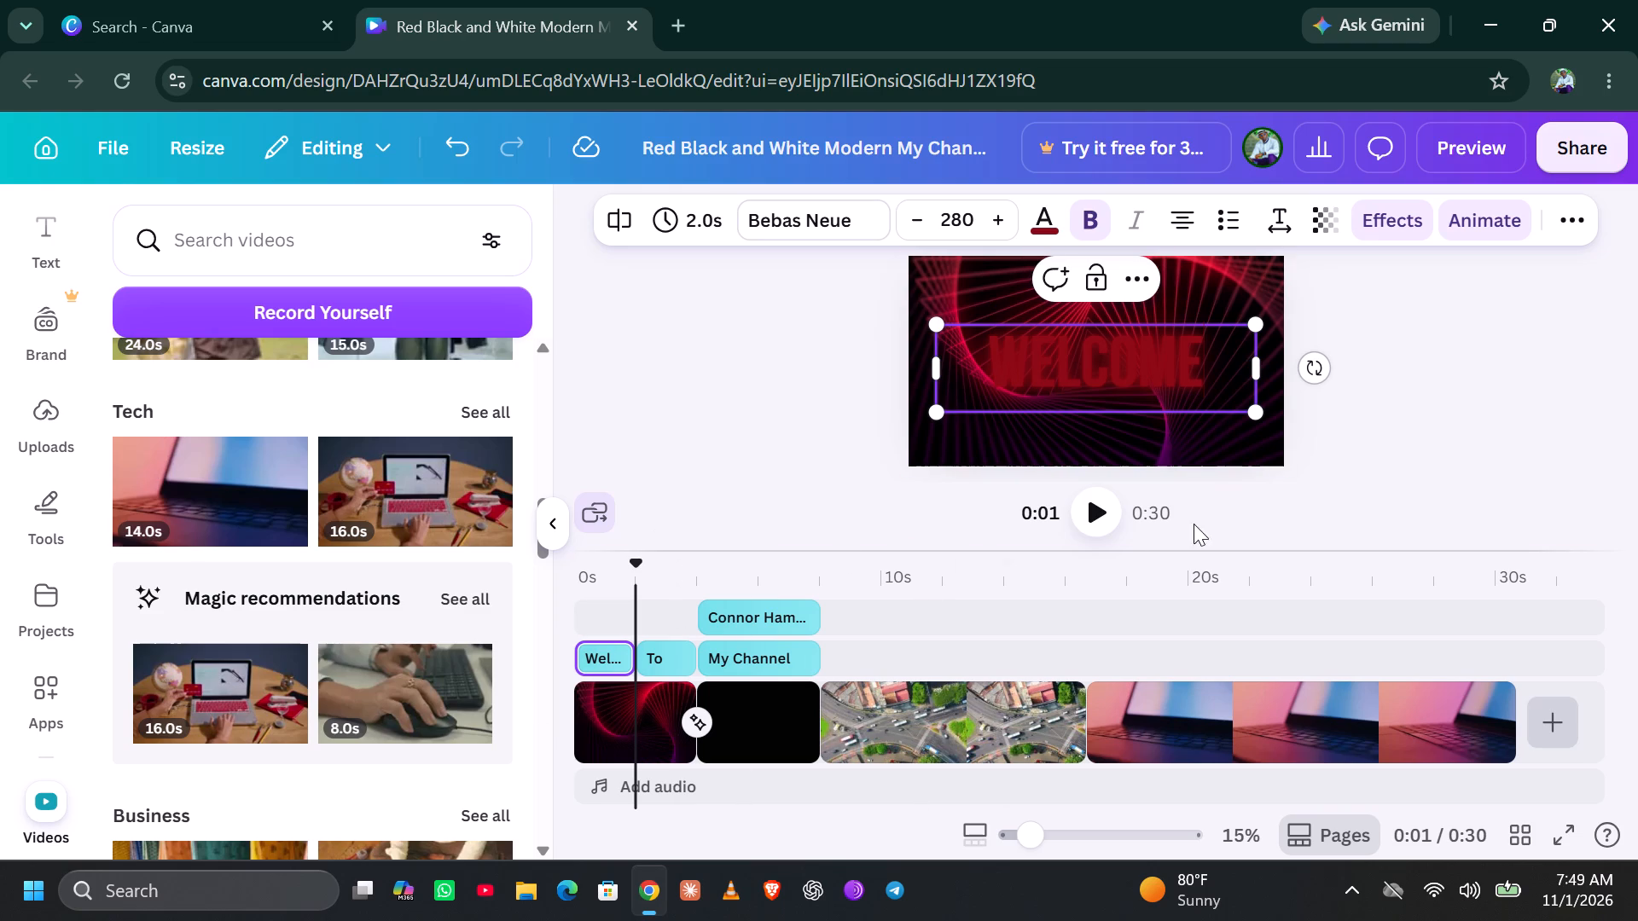
pyautogui.click(1105, 507)
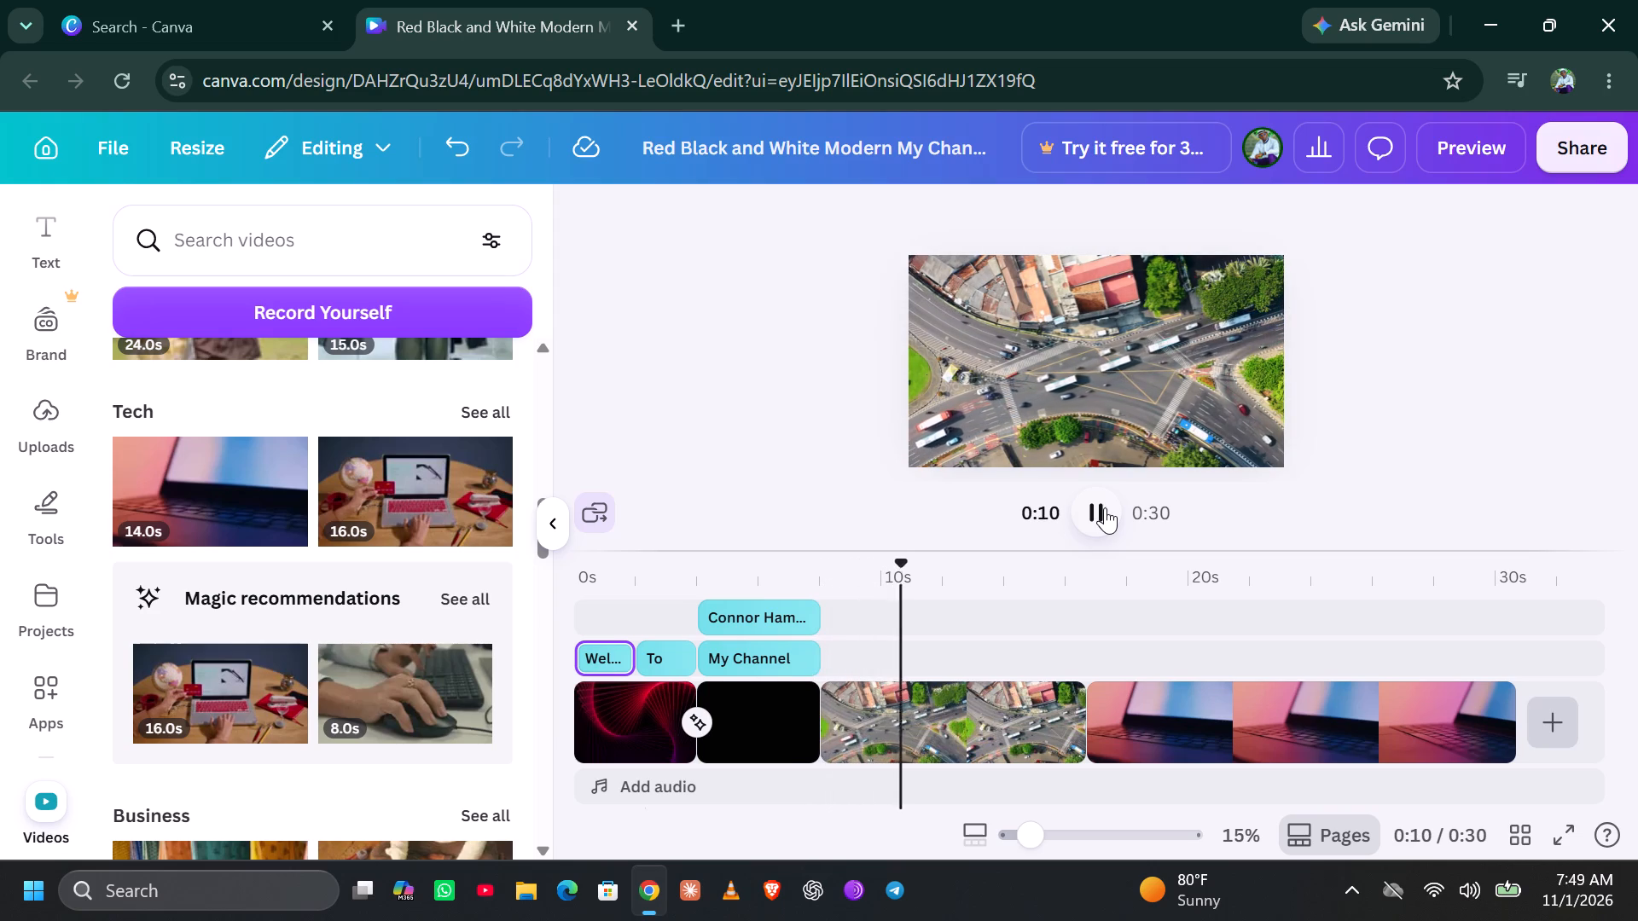
pyautogui.click(1105, 507)
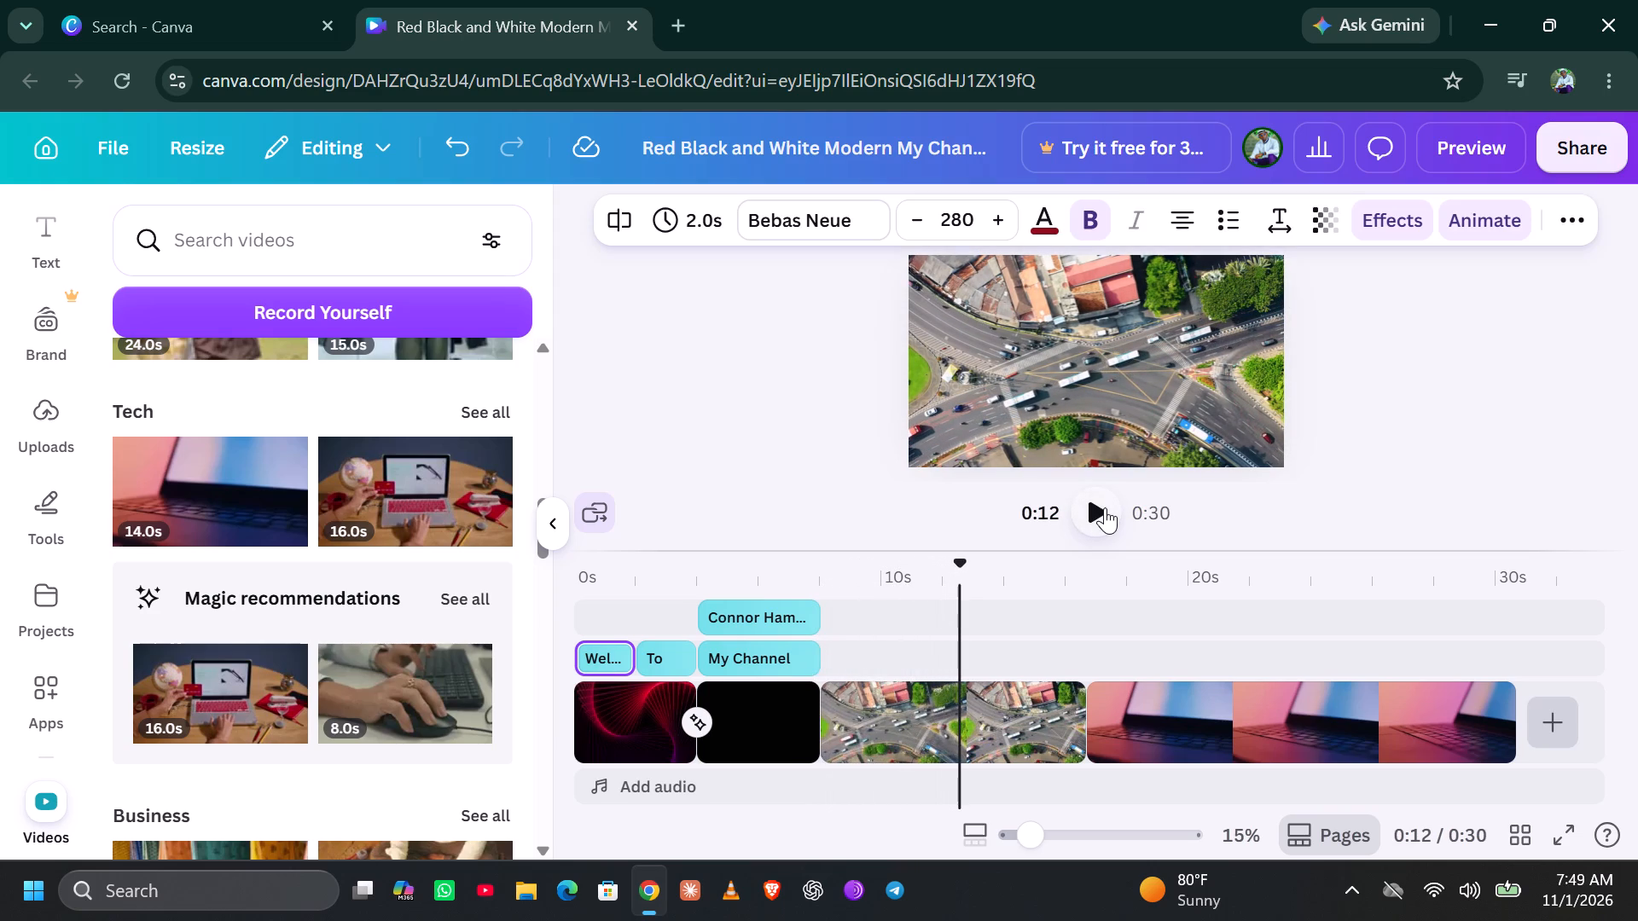
pyautogui.click(1105, 507)
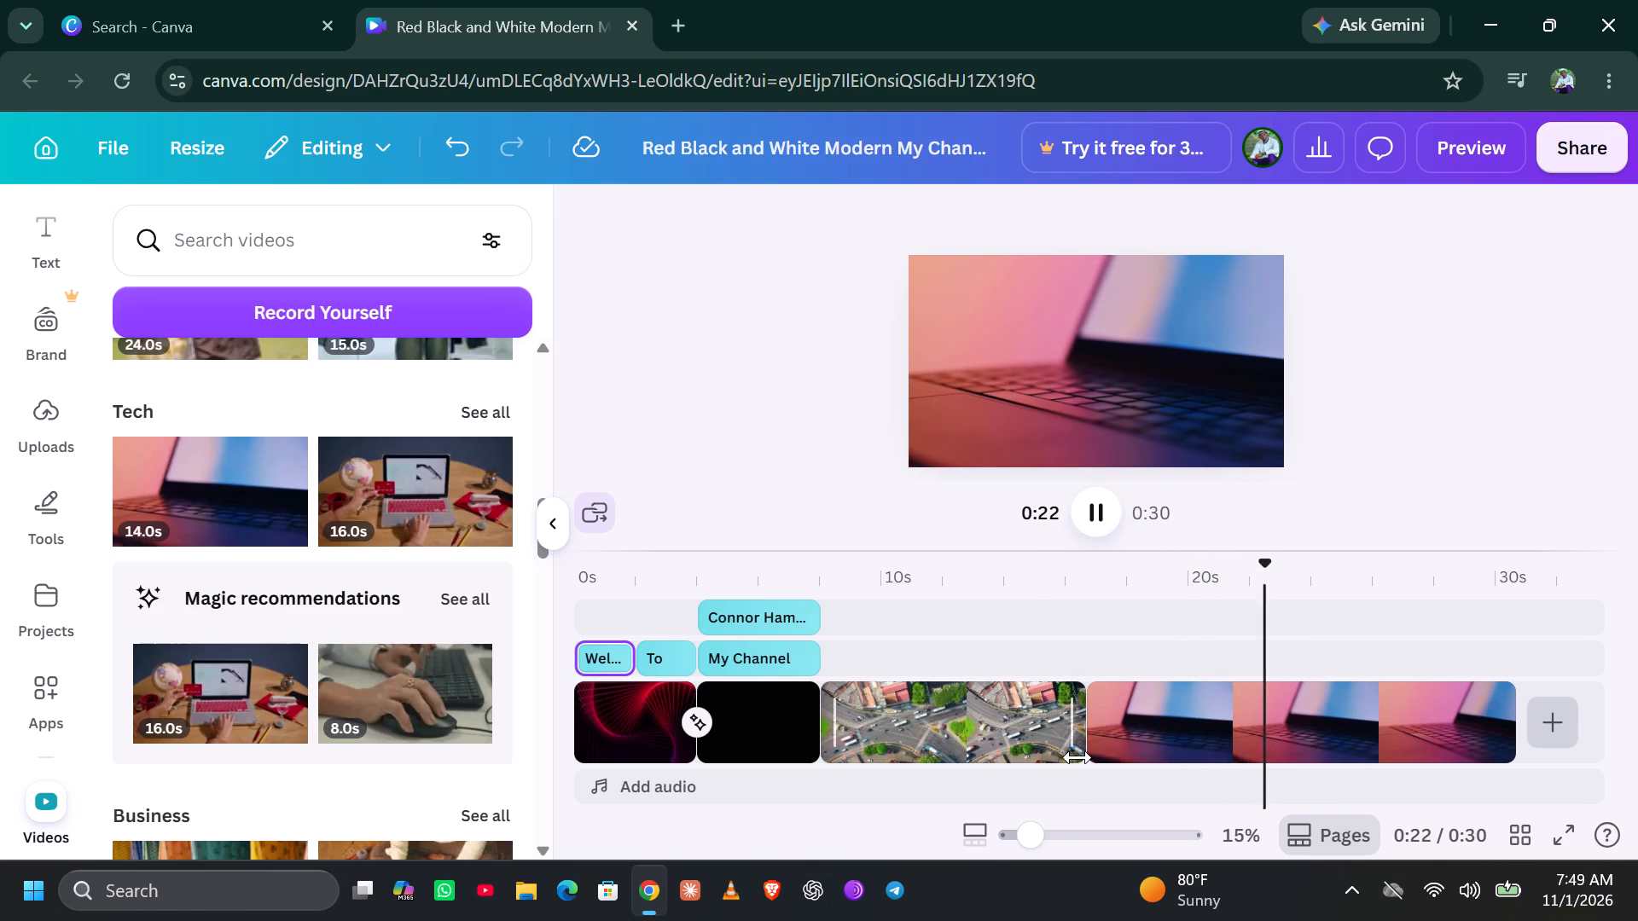
pyautogui.click(1078, 834)
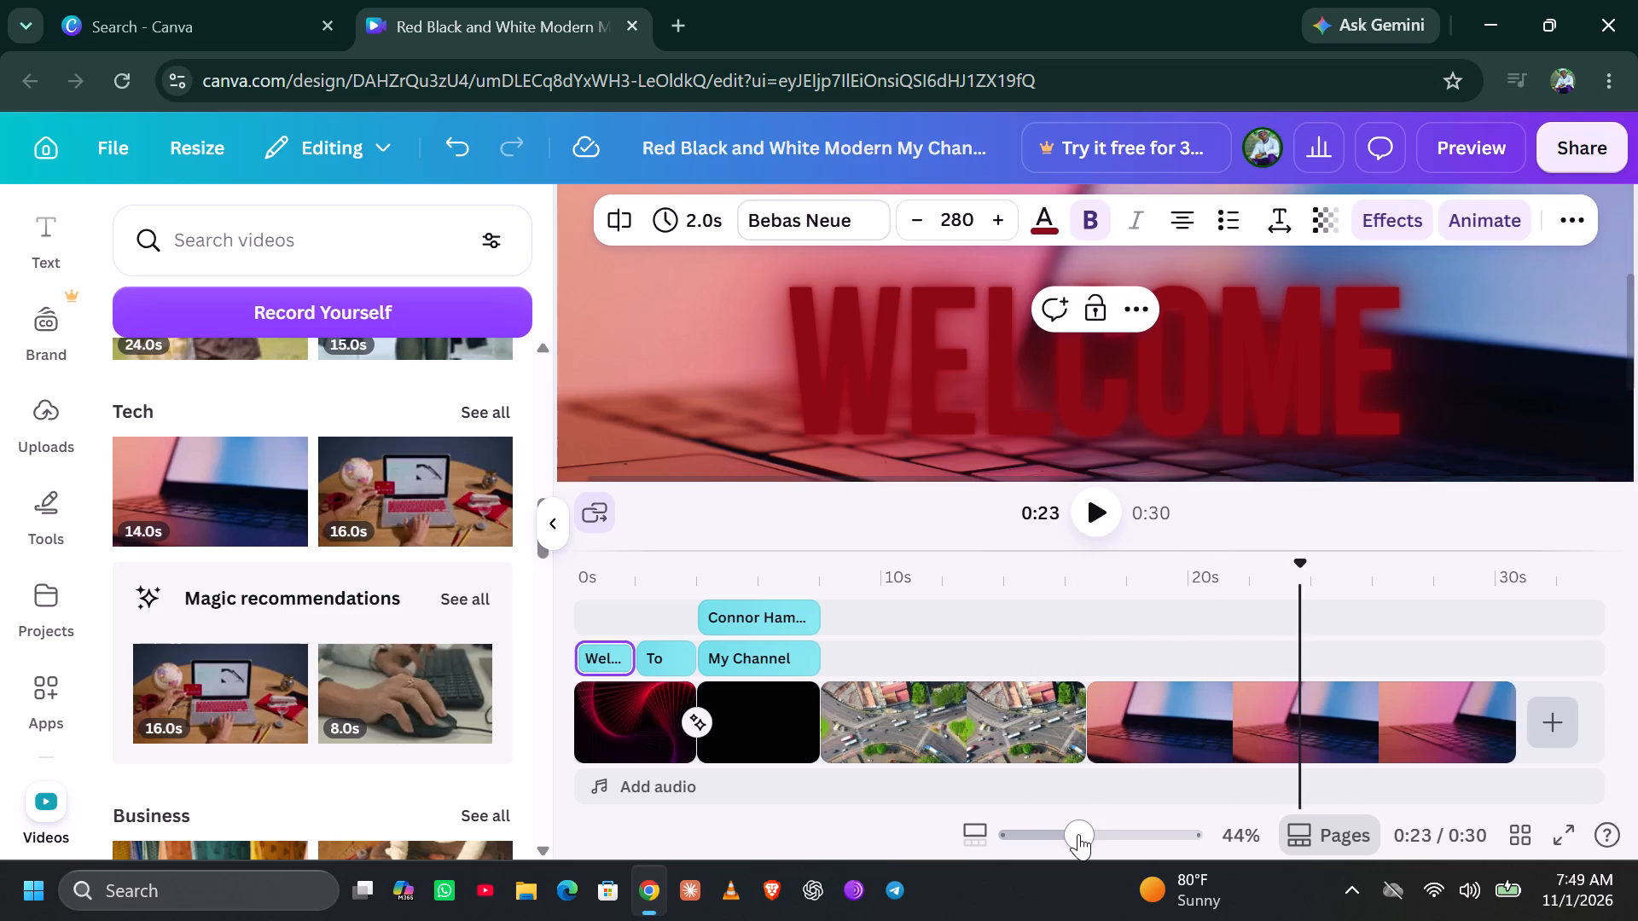
pyautogui.click(1048, 831)
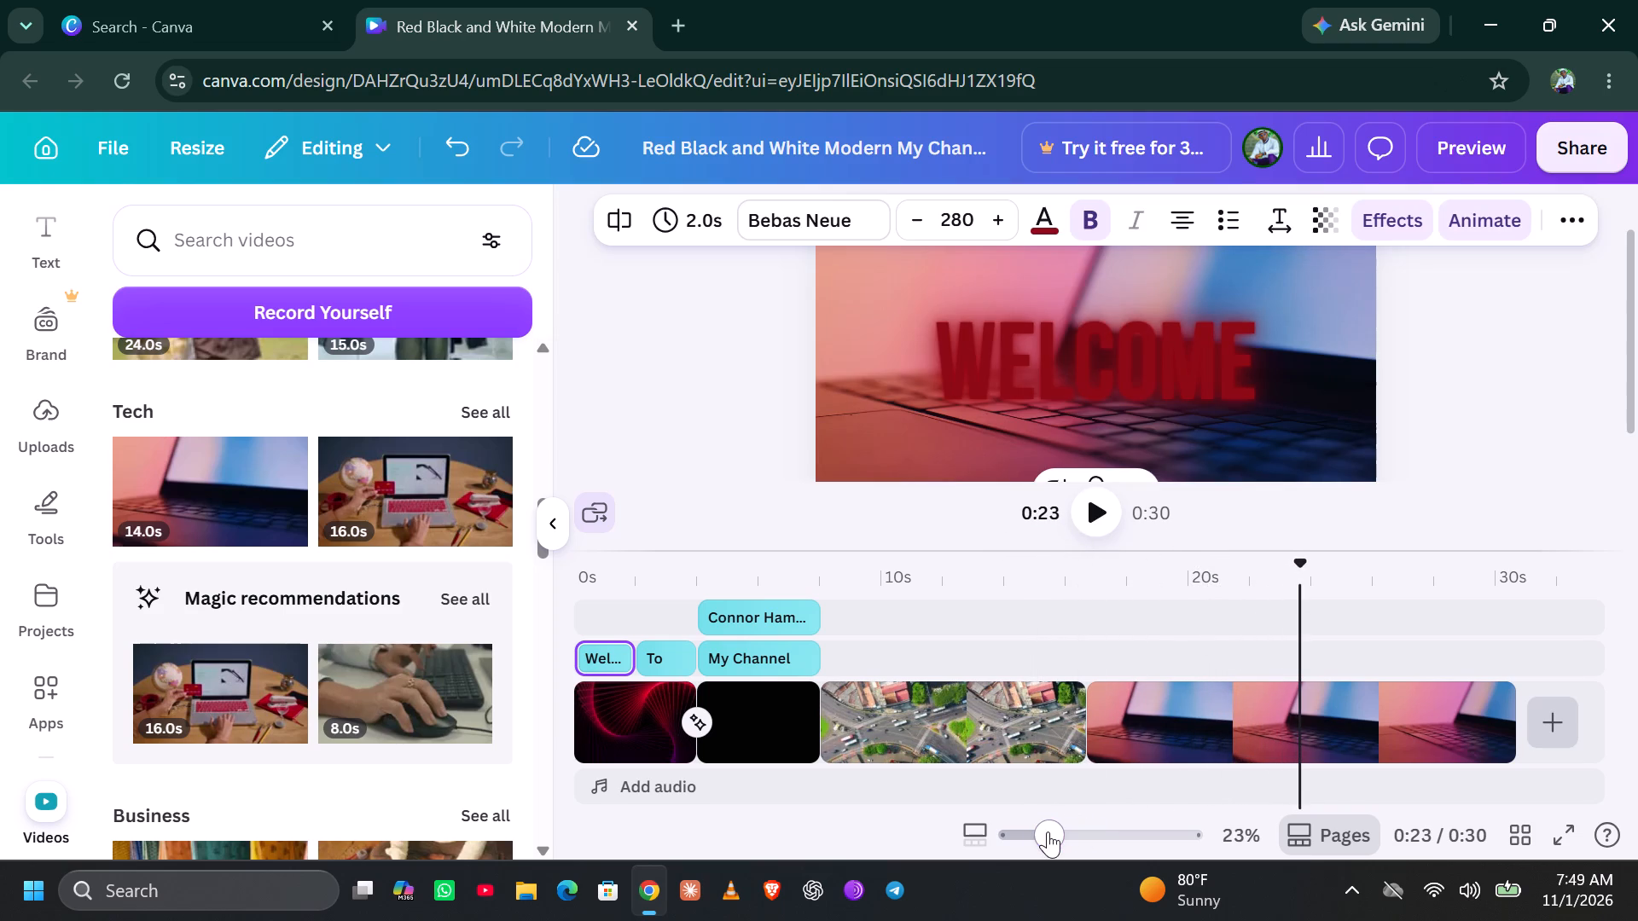
pyautogui.click(1098, 503)
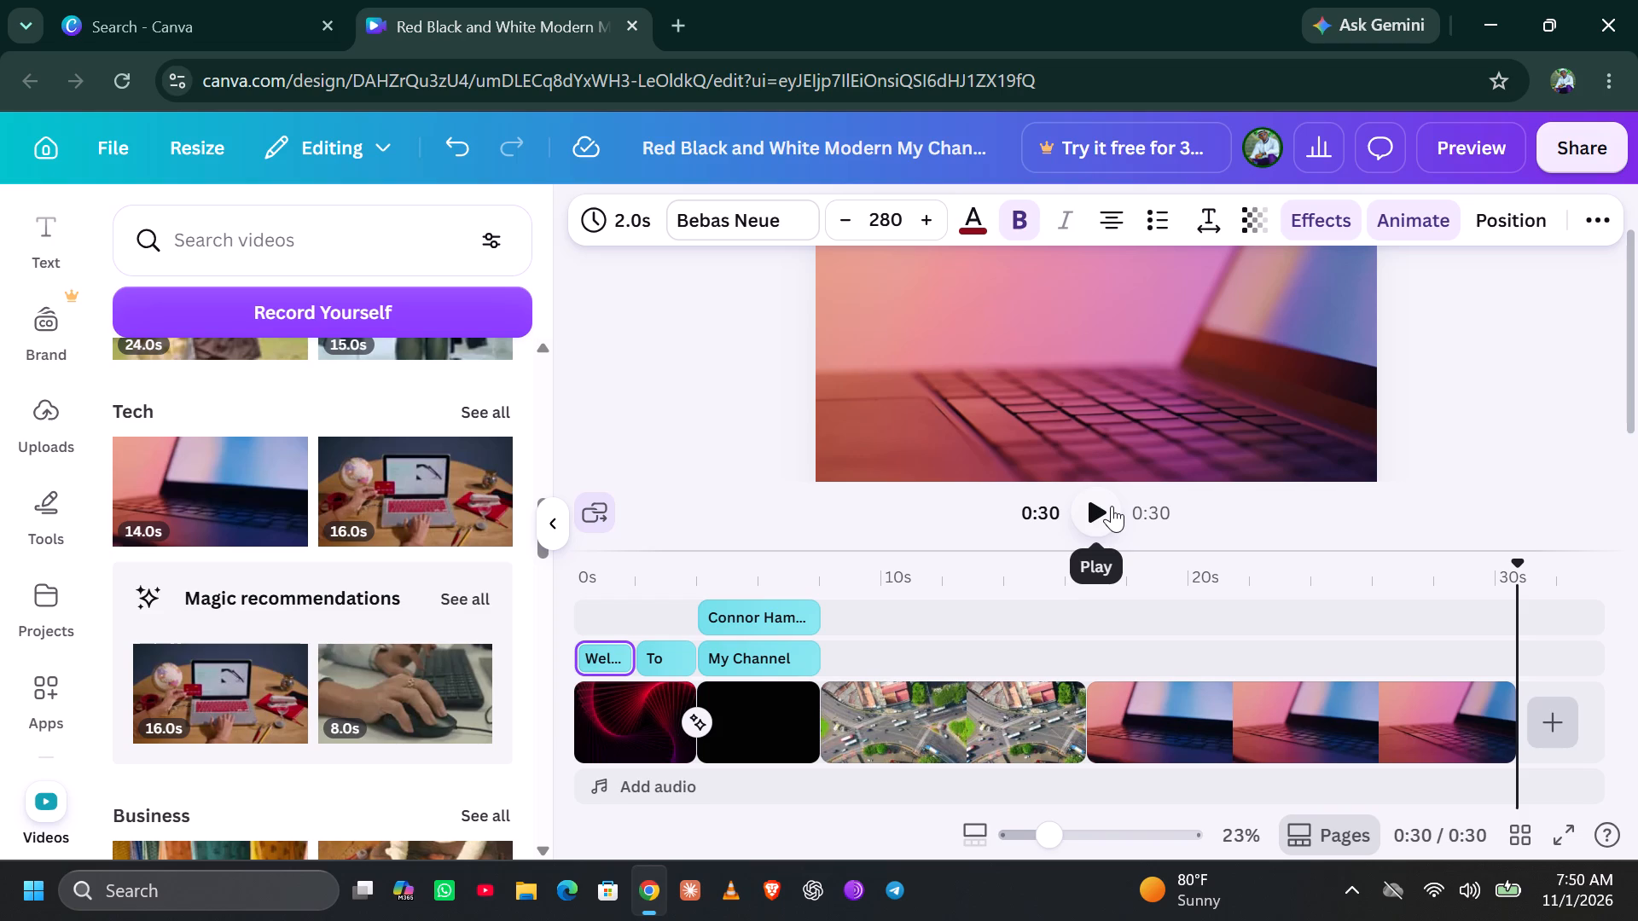
pyautogui.click(1101, 508)
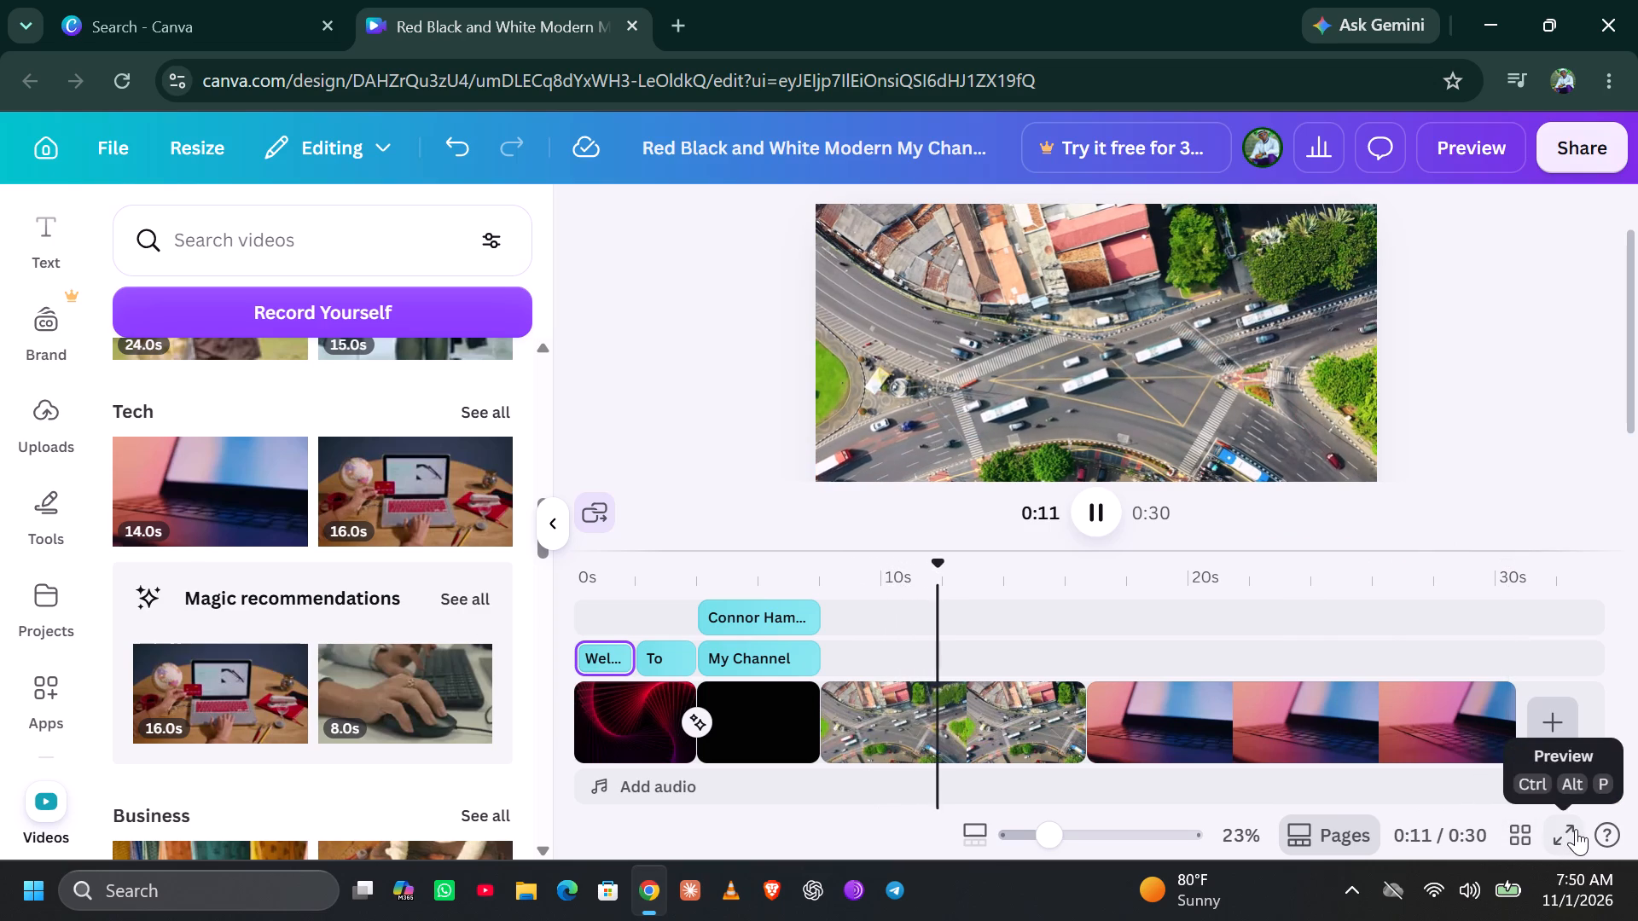
# Open the music and sound effects library and sample the tracks in the Trending and Upbeat categories.
pyautogui.click(625, 782)
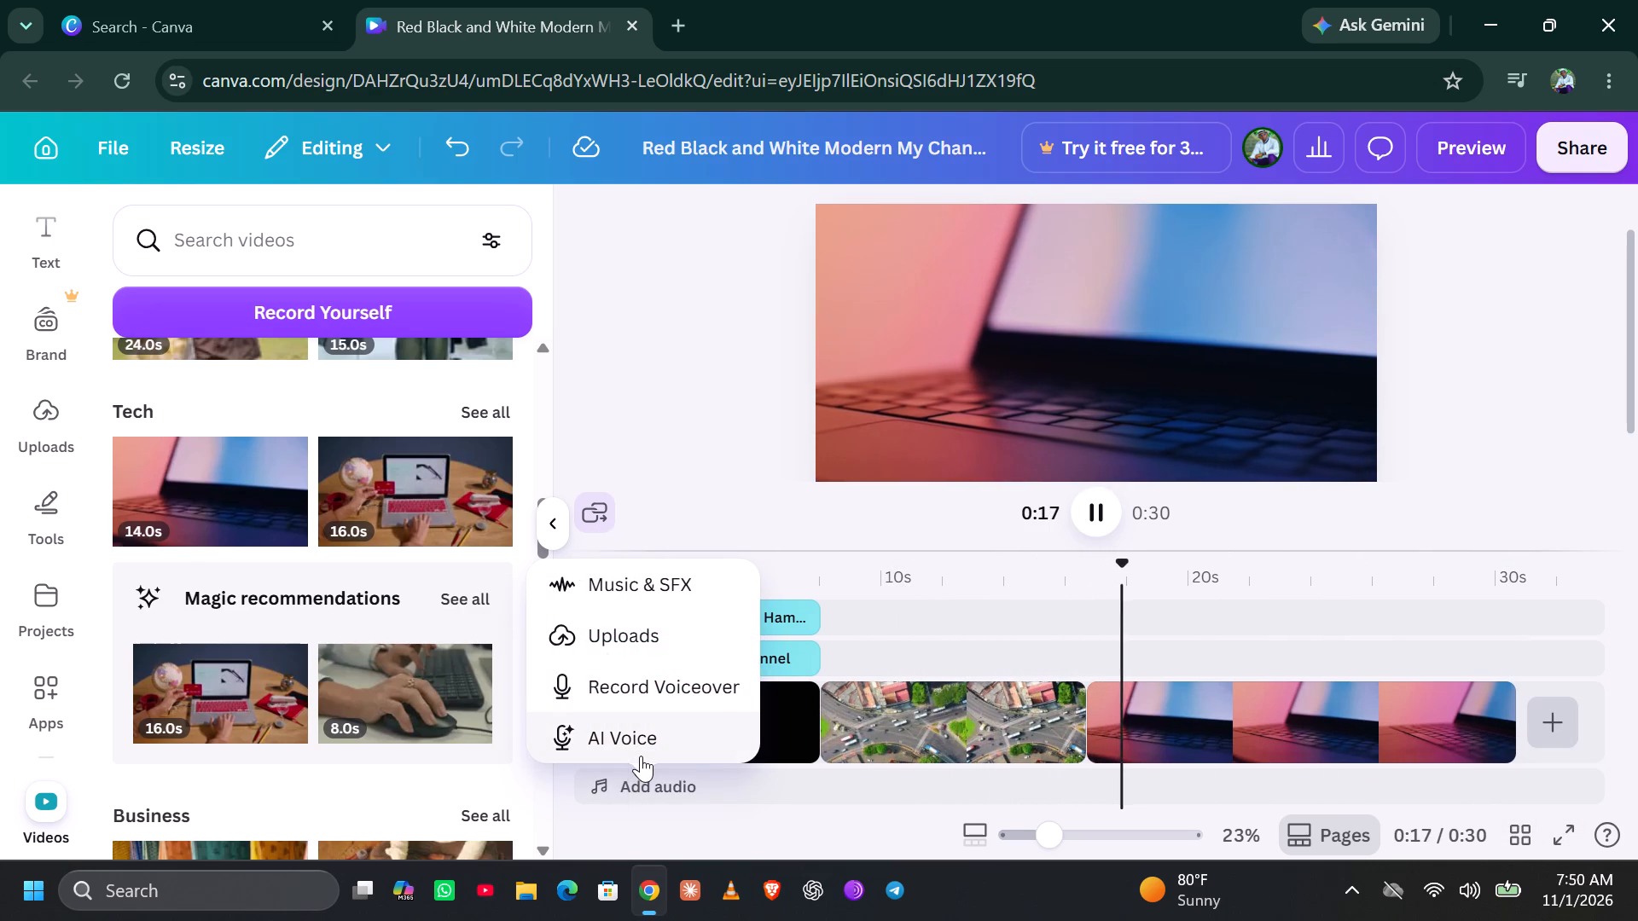
pyautogui.click(642, 587)
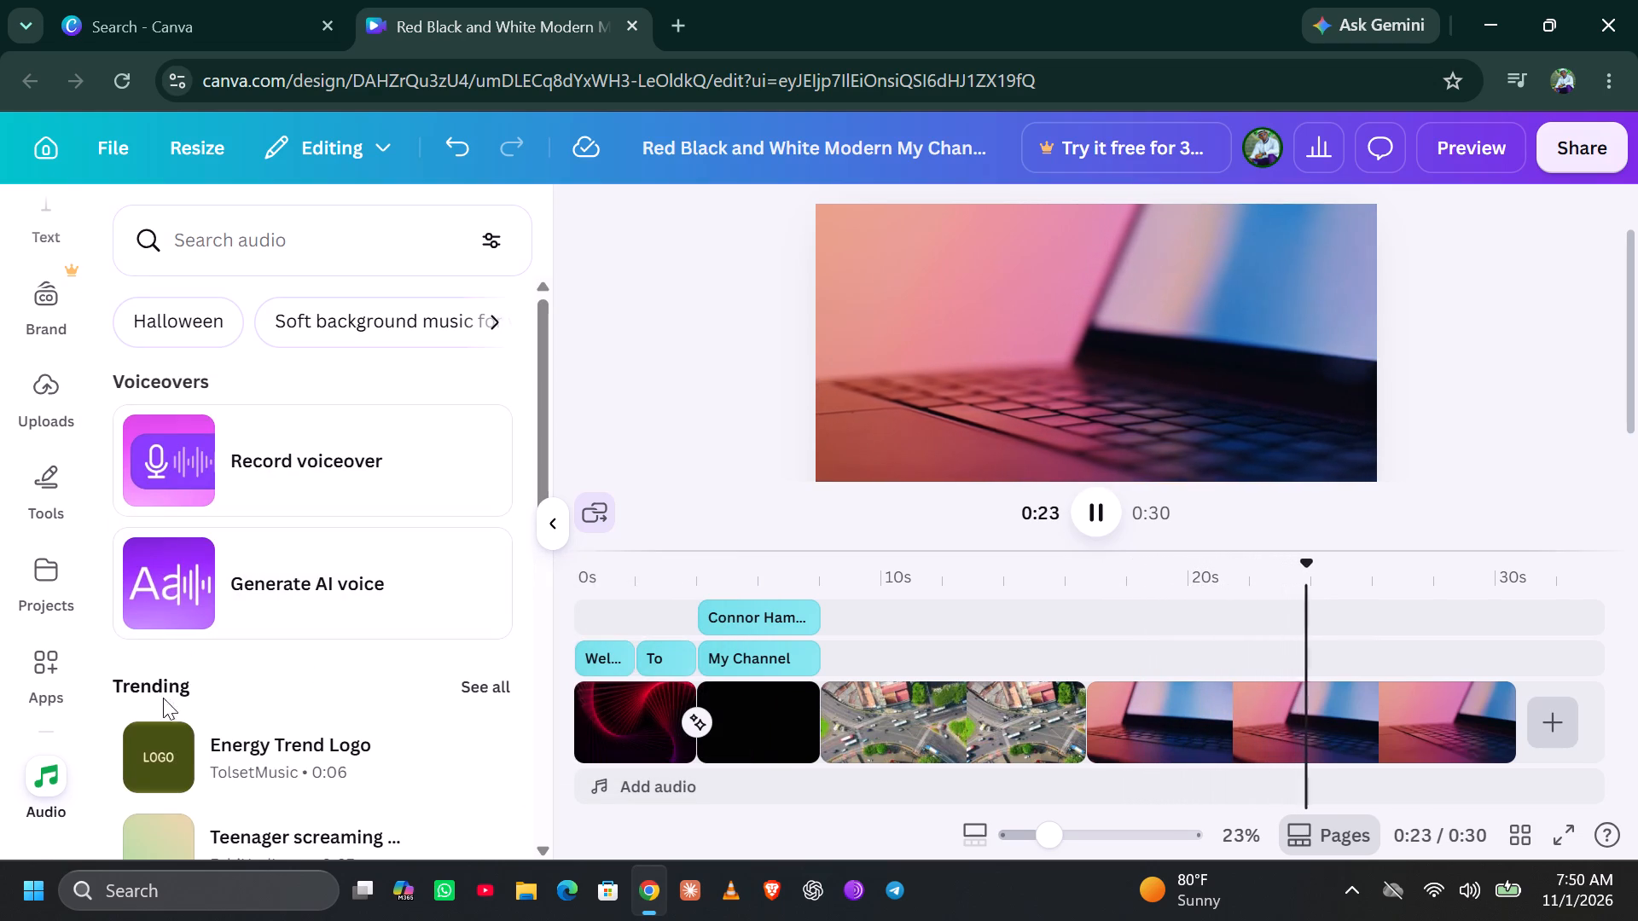
pyautogui.click(160, 750)
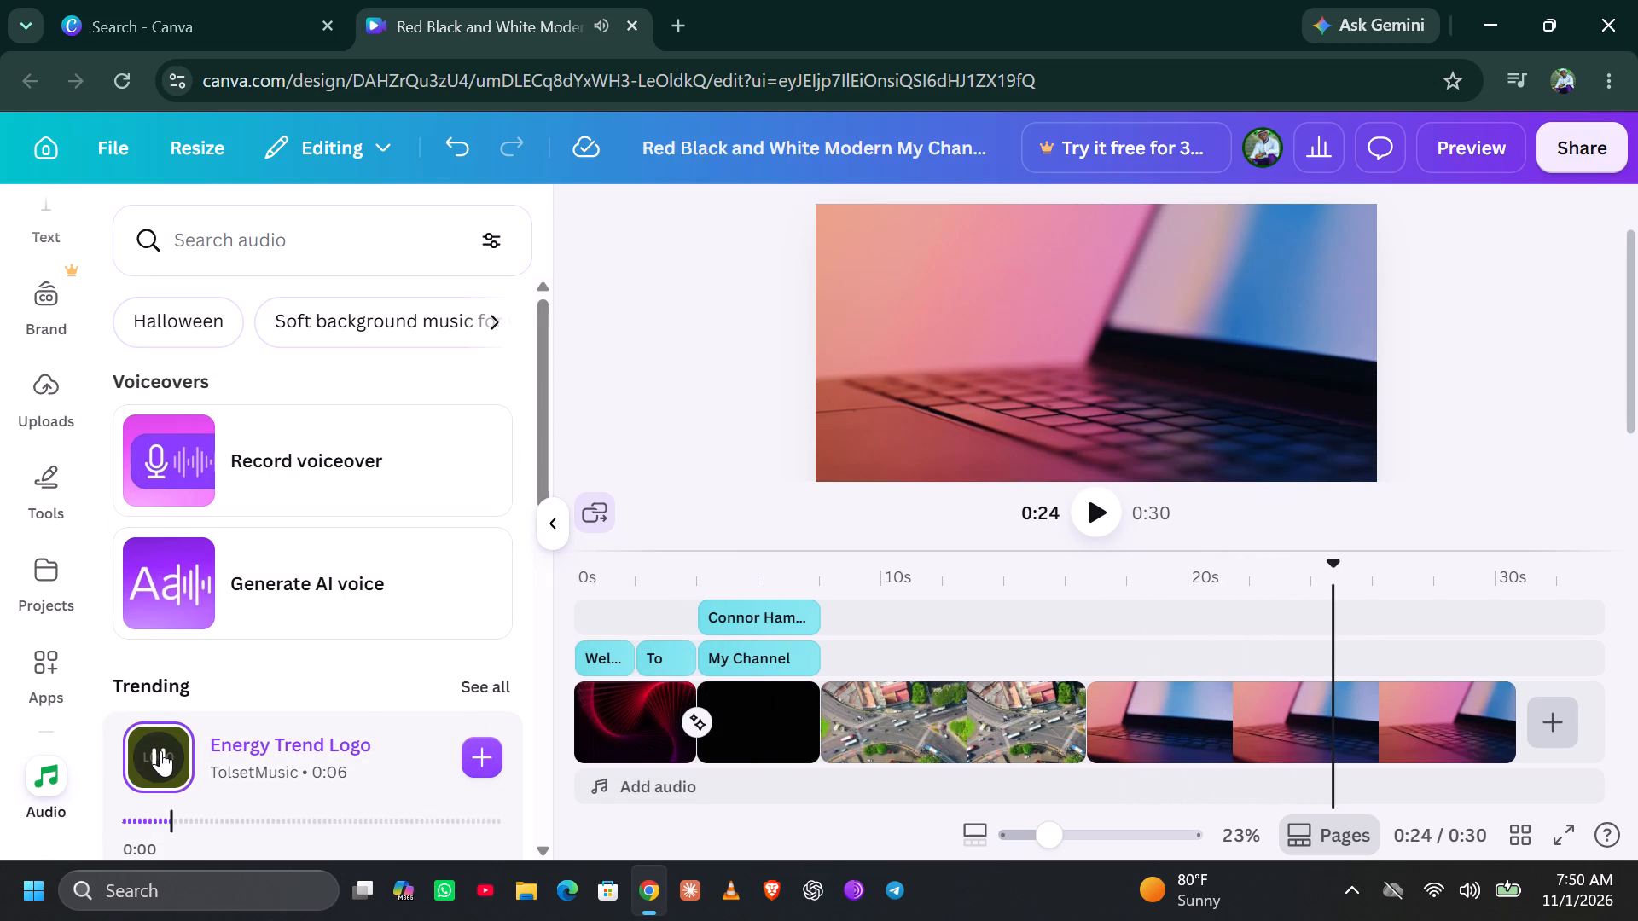
pyautogui.scroll(-1, 160, 750)
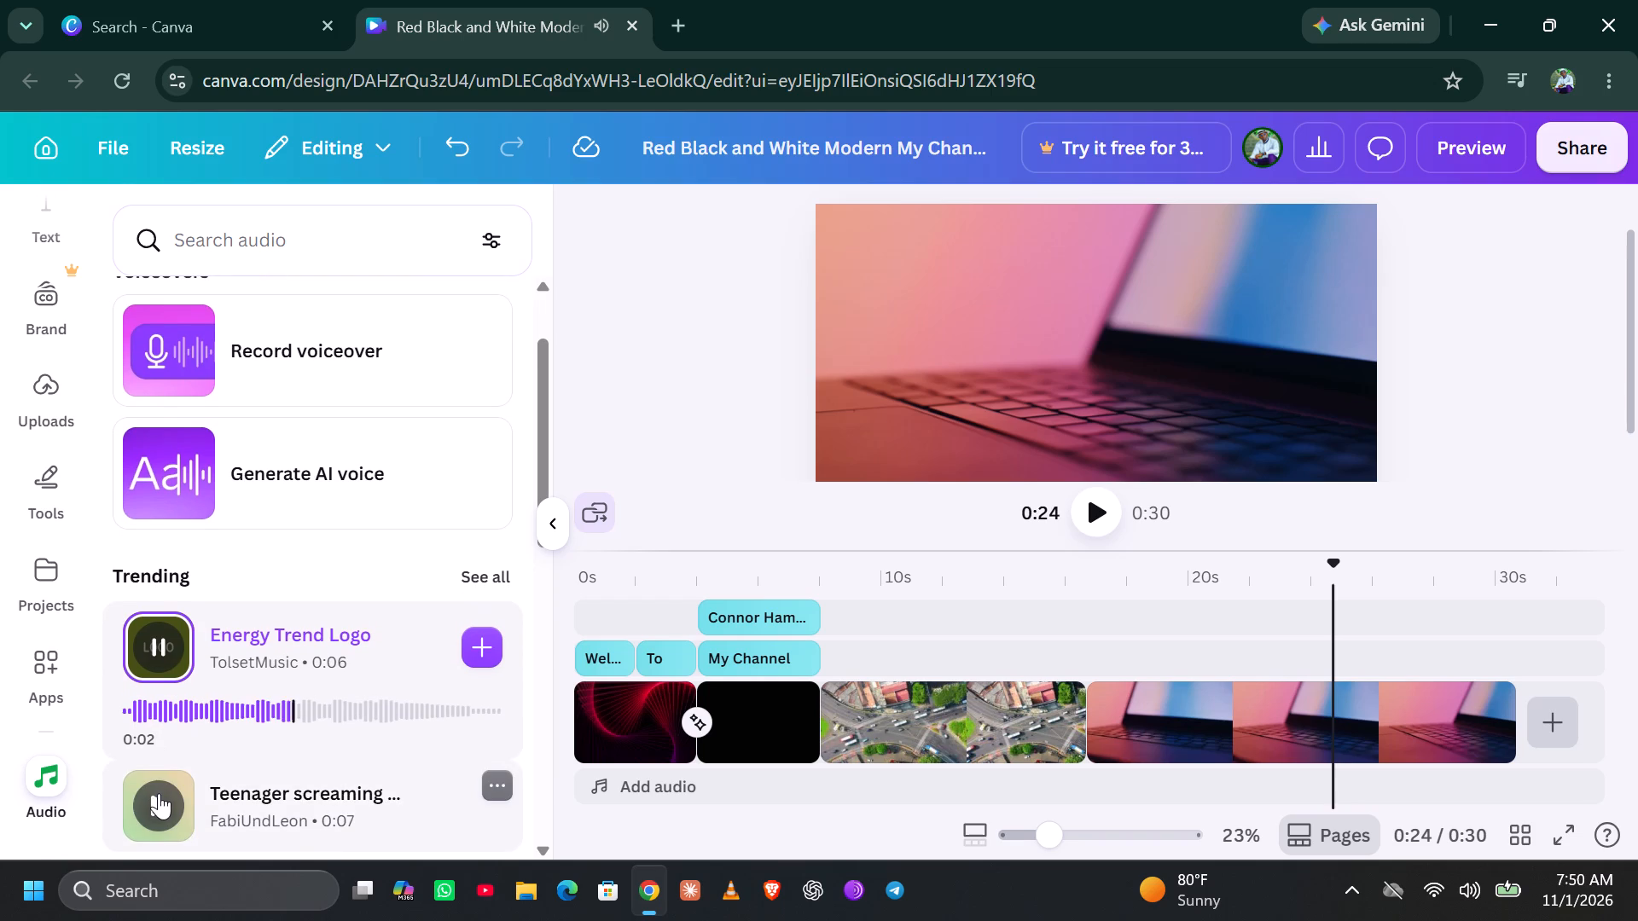
pyautogui.click(159, 793)
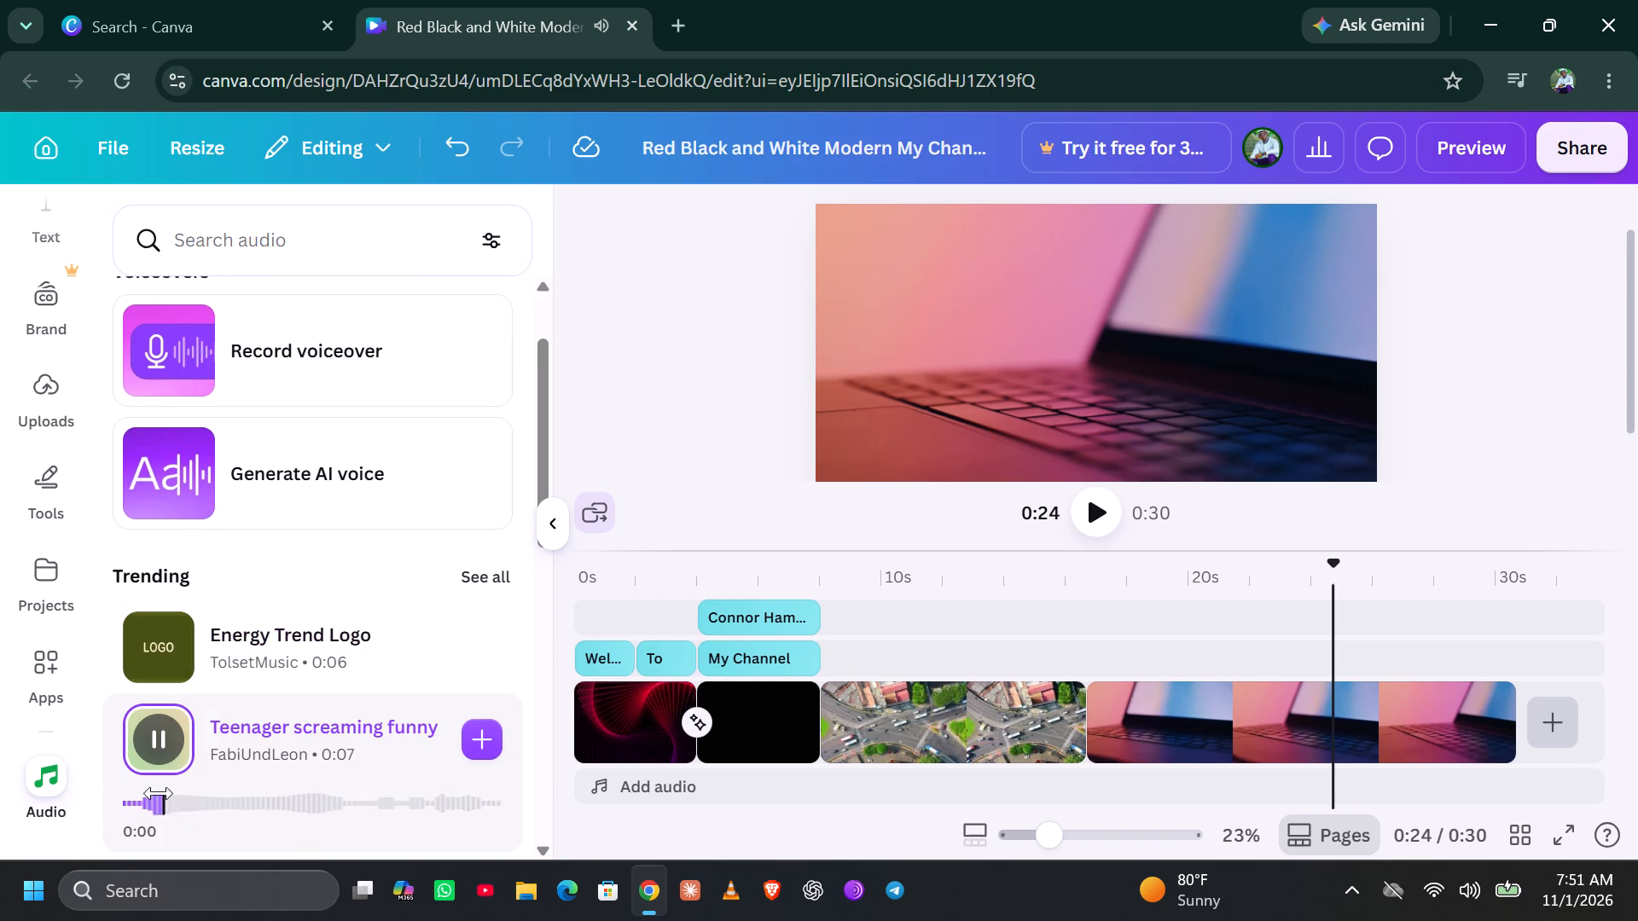
pyautogui.scroll(-2, 159, 793)
pyautogui.click(165, 753)
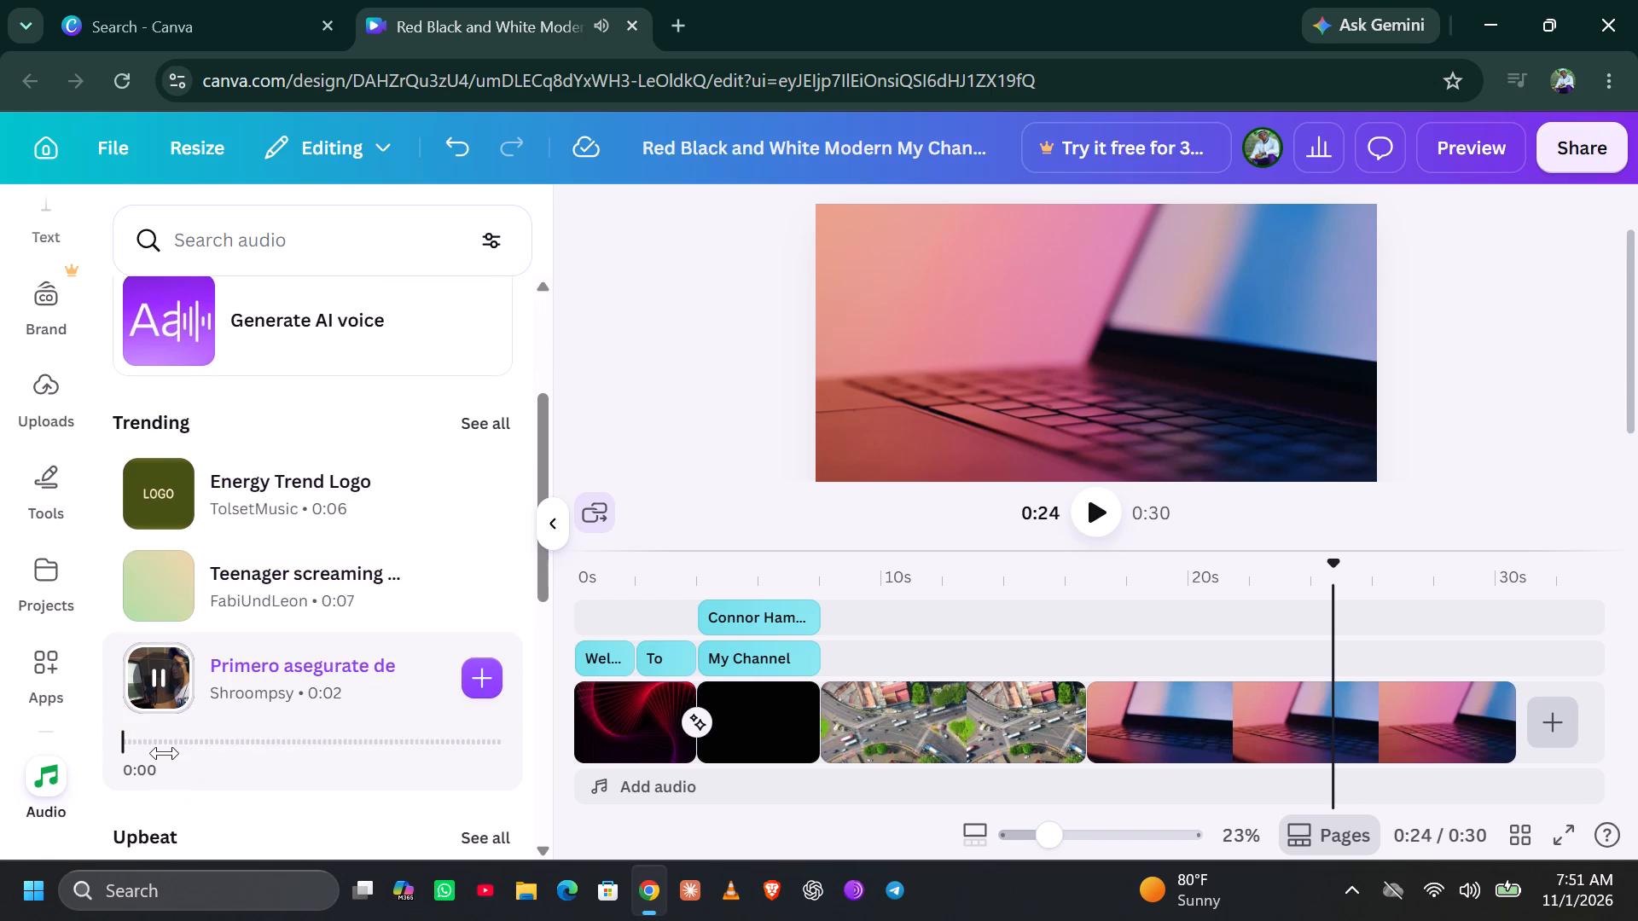
pyautogui.scroll(-2, 165, 753)
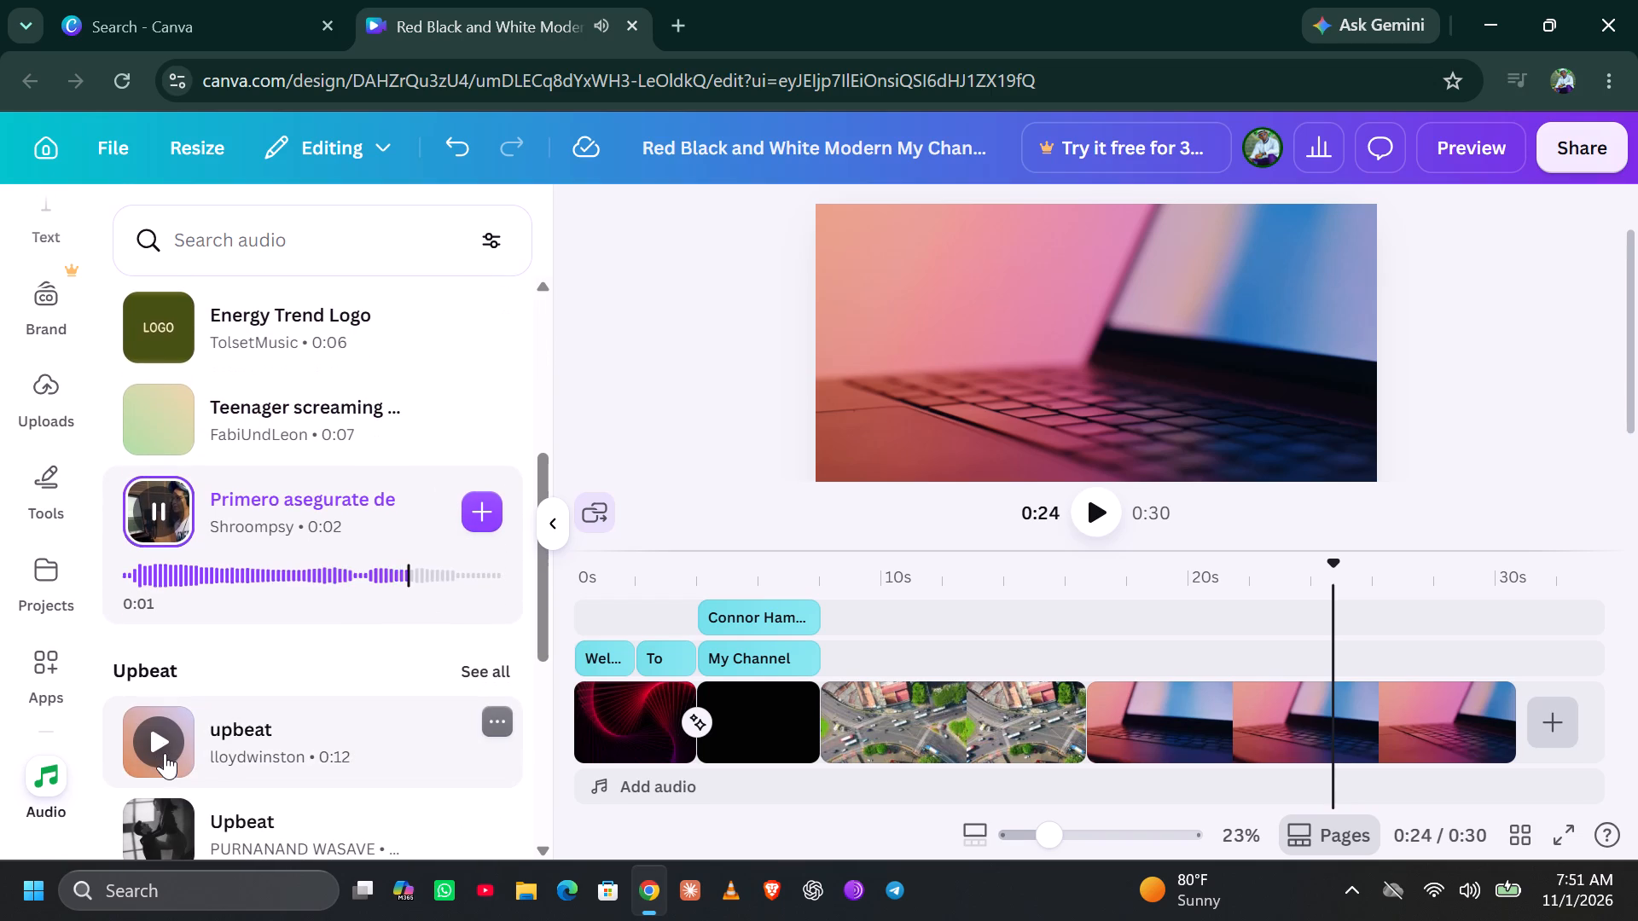
pyautogui.click(166, 744)
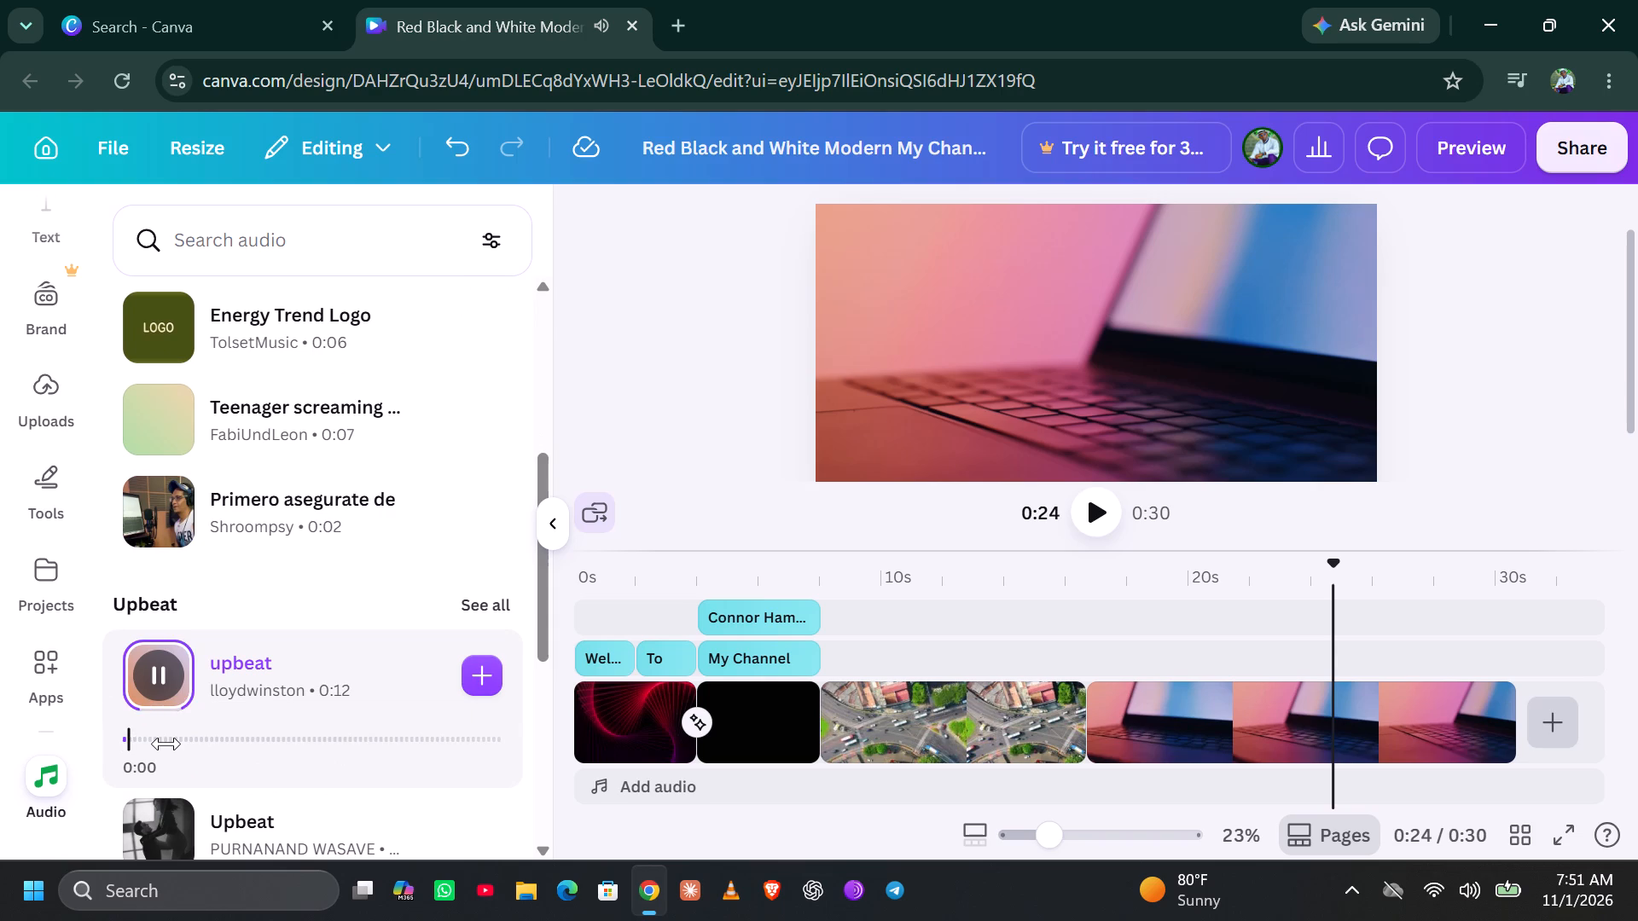
pyautogui.scroll(-1, 166, 744)
pyautogui.click(166, 744)
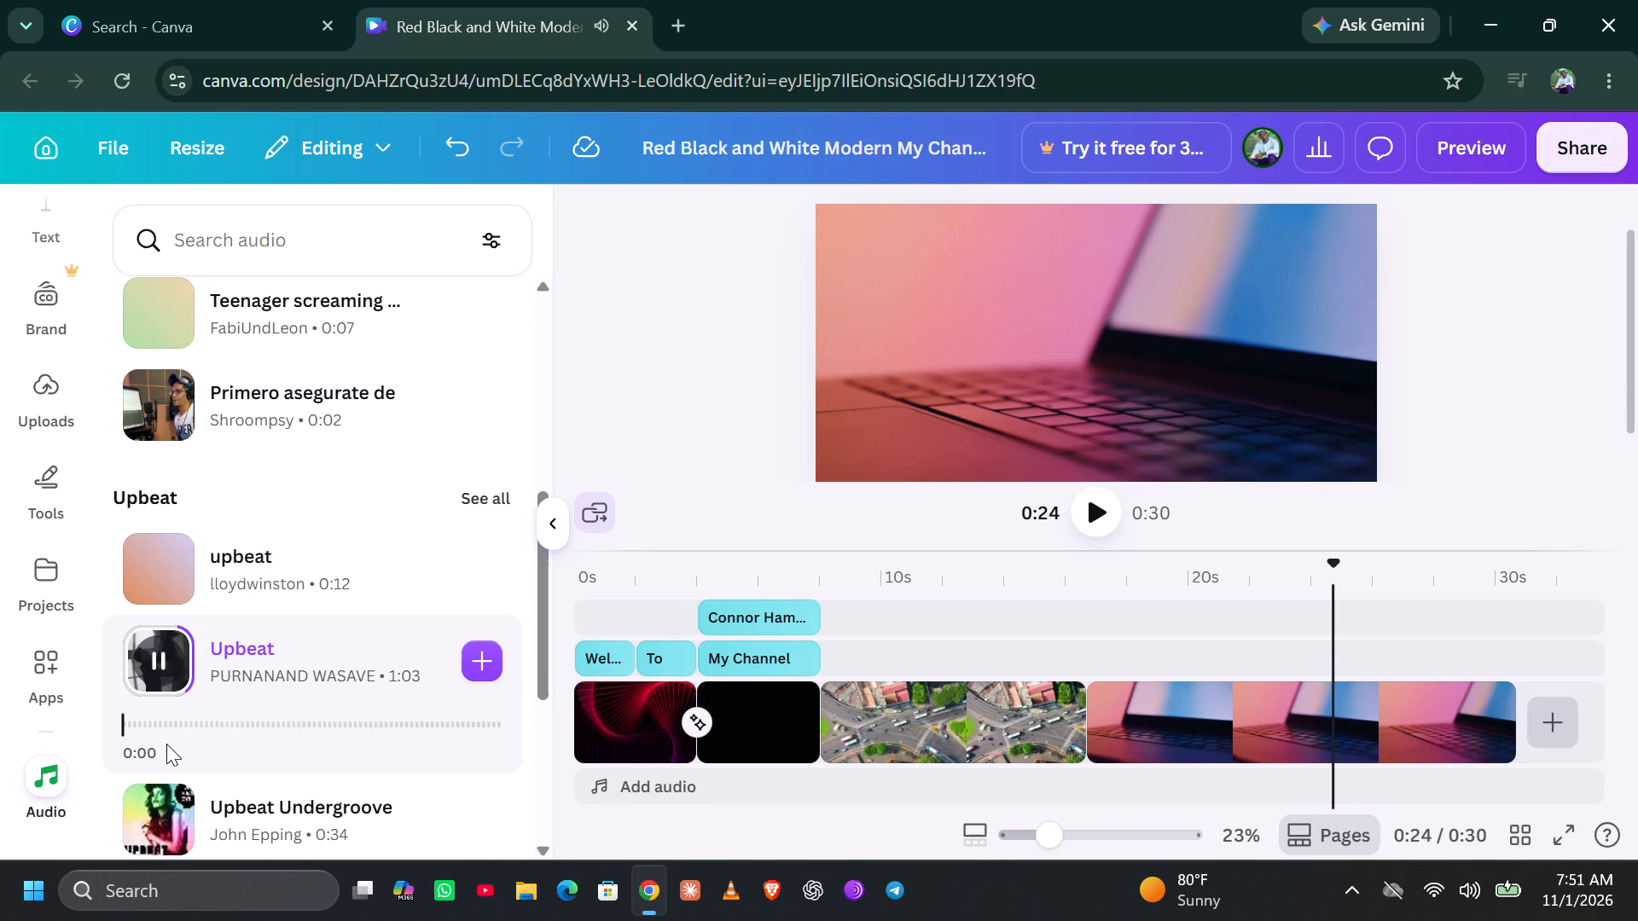
pyautogui.scroll(-3, 166, 744)
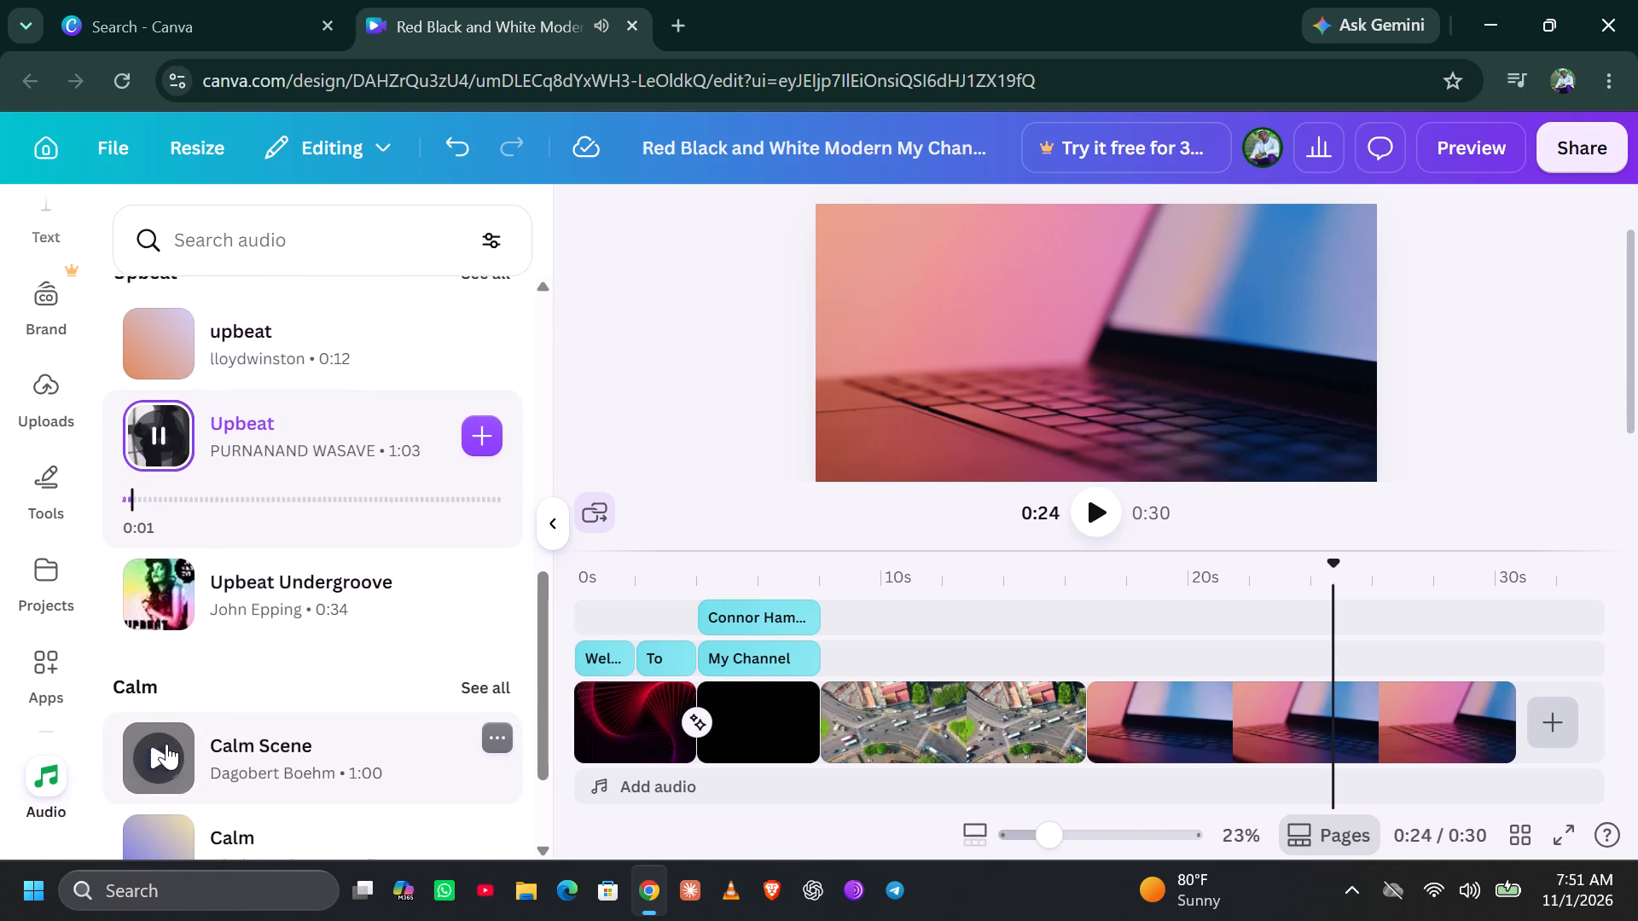
pyautogui.scroll(-2, 166, 744)
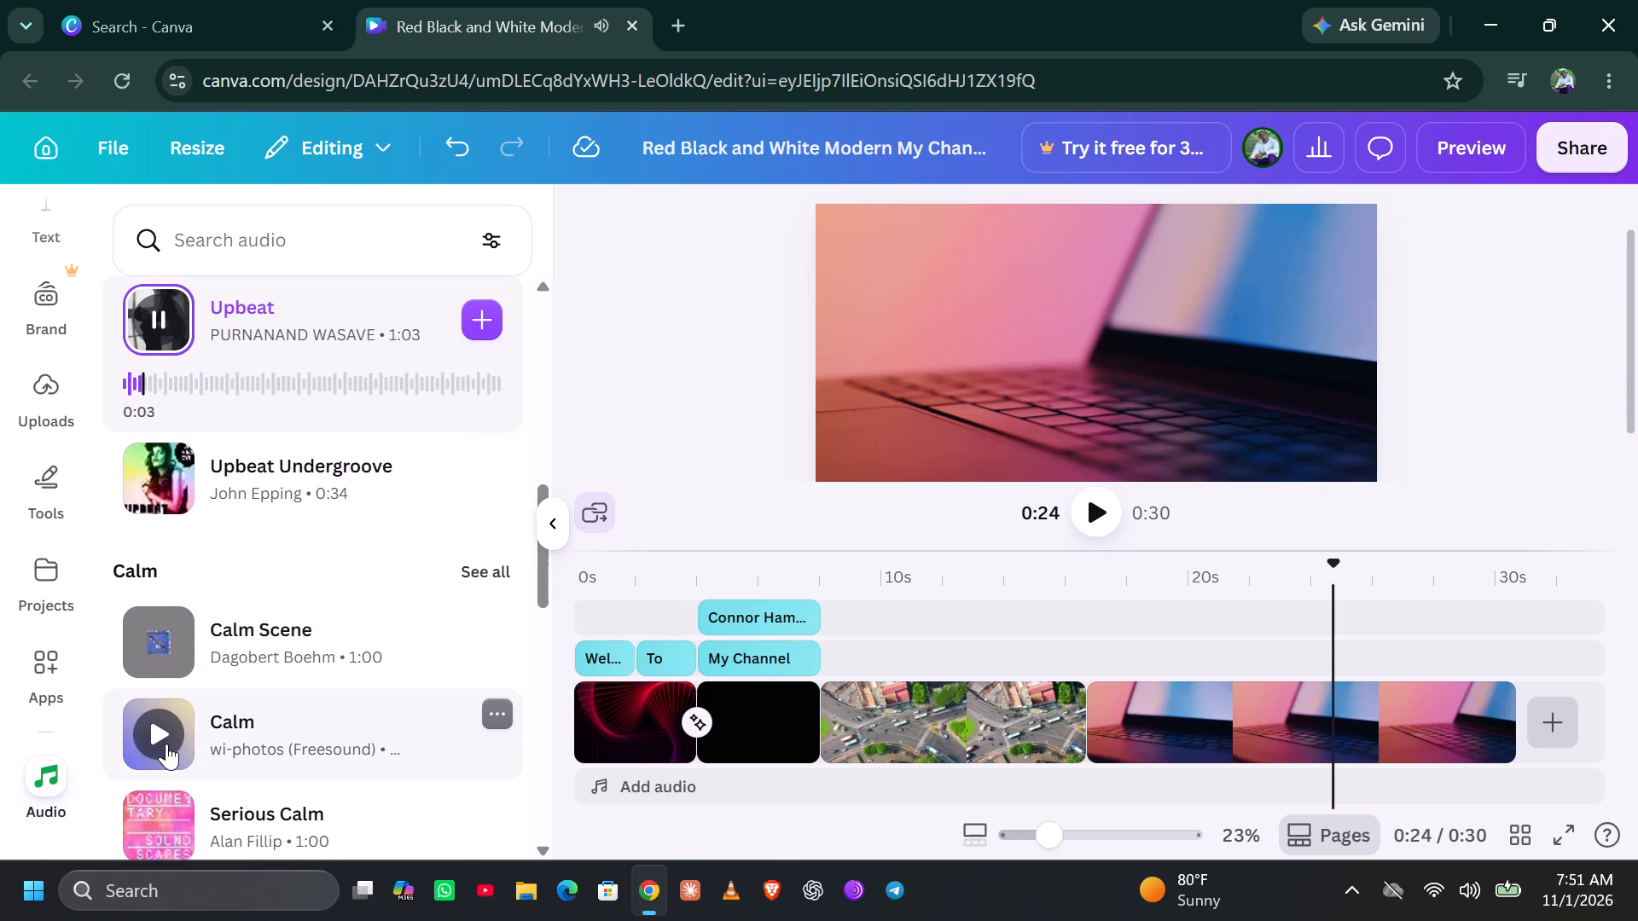
# Sample Calm Scene and Serious Calm in the Calm category, and add the 1:00 Serious Calm track to the video.
pyautogui.click(148, 643)
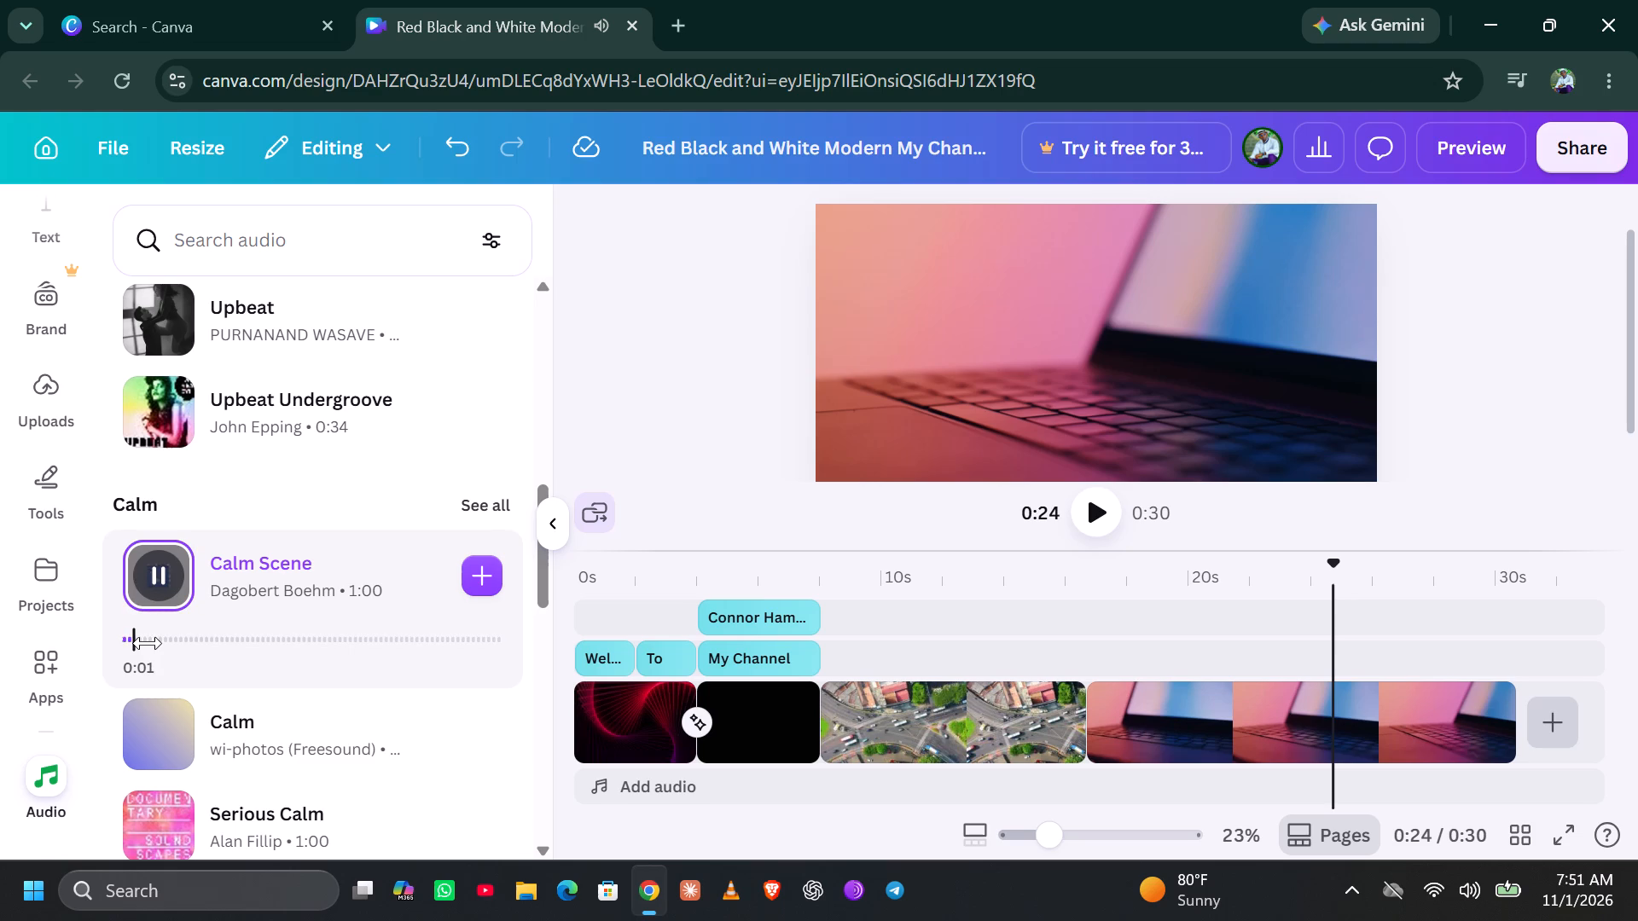
pyautogui.click(166, 818)
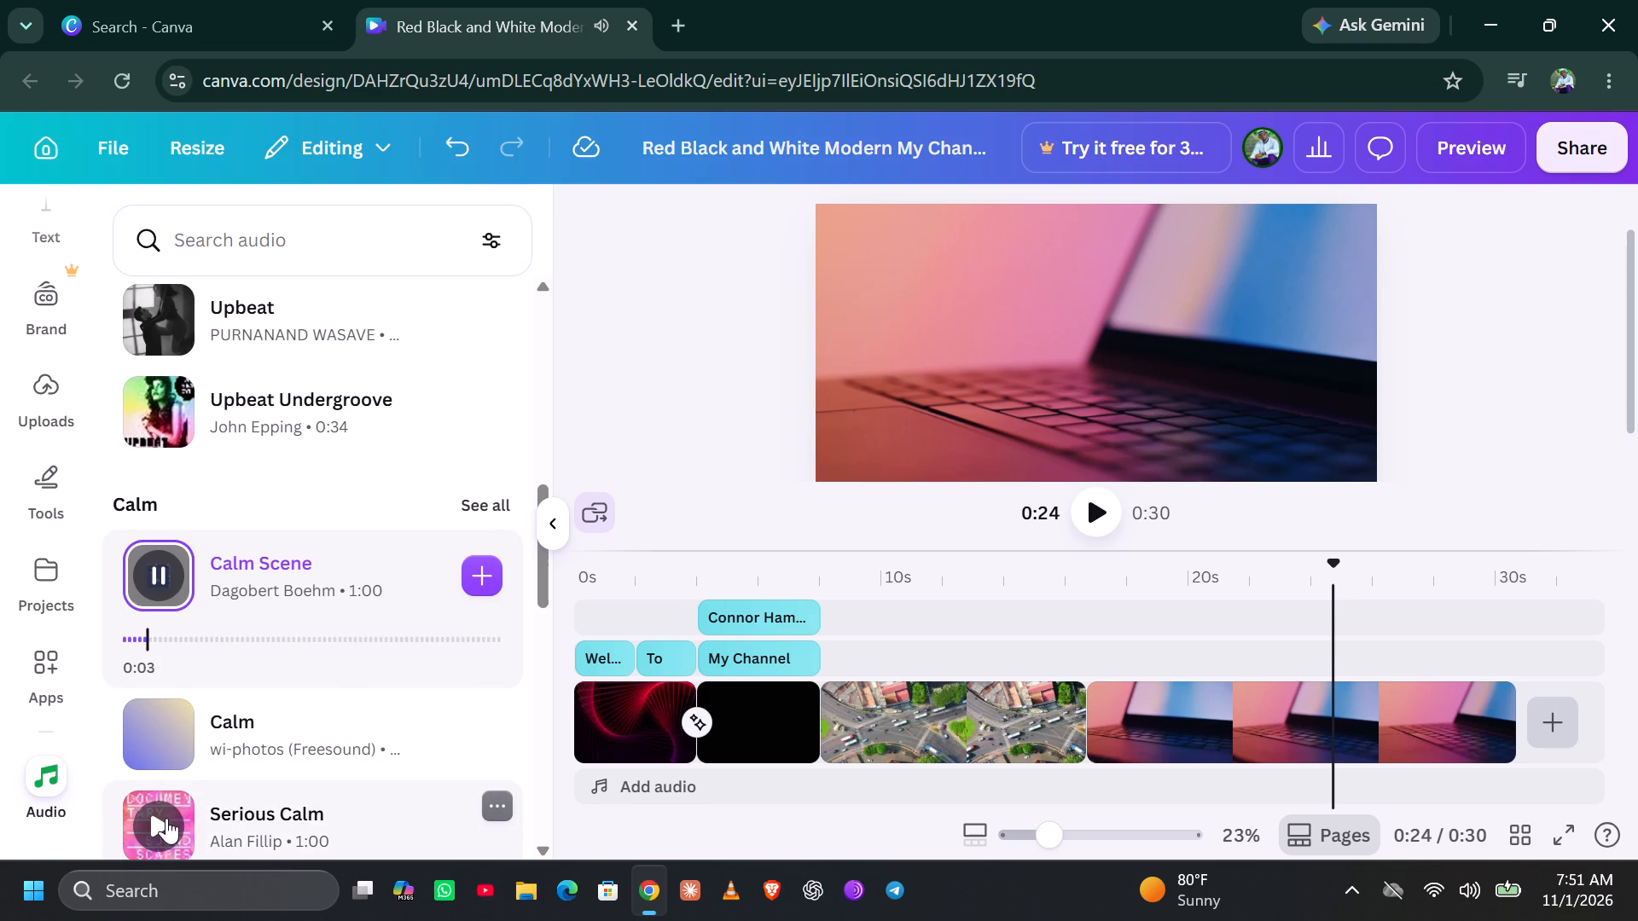
pyautogui.scroll(-3, 166, 818)
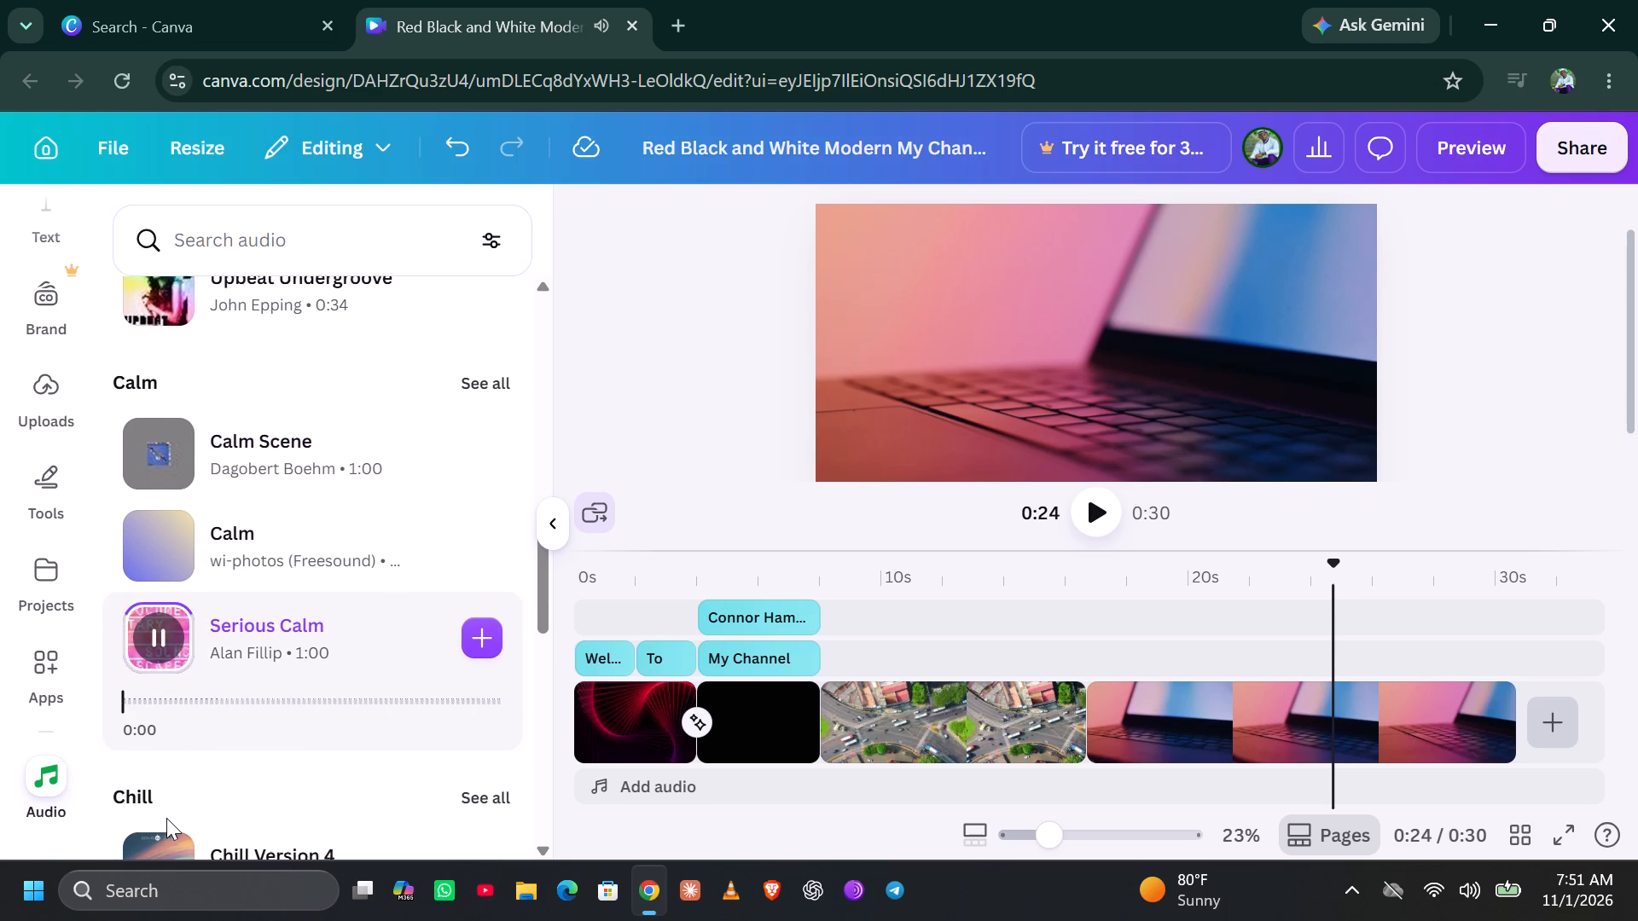
pyautogui.scroll(-2, 166, 818)
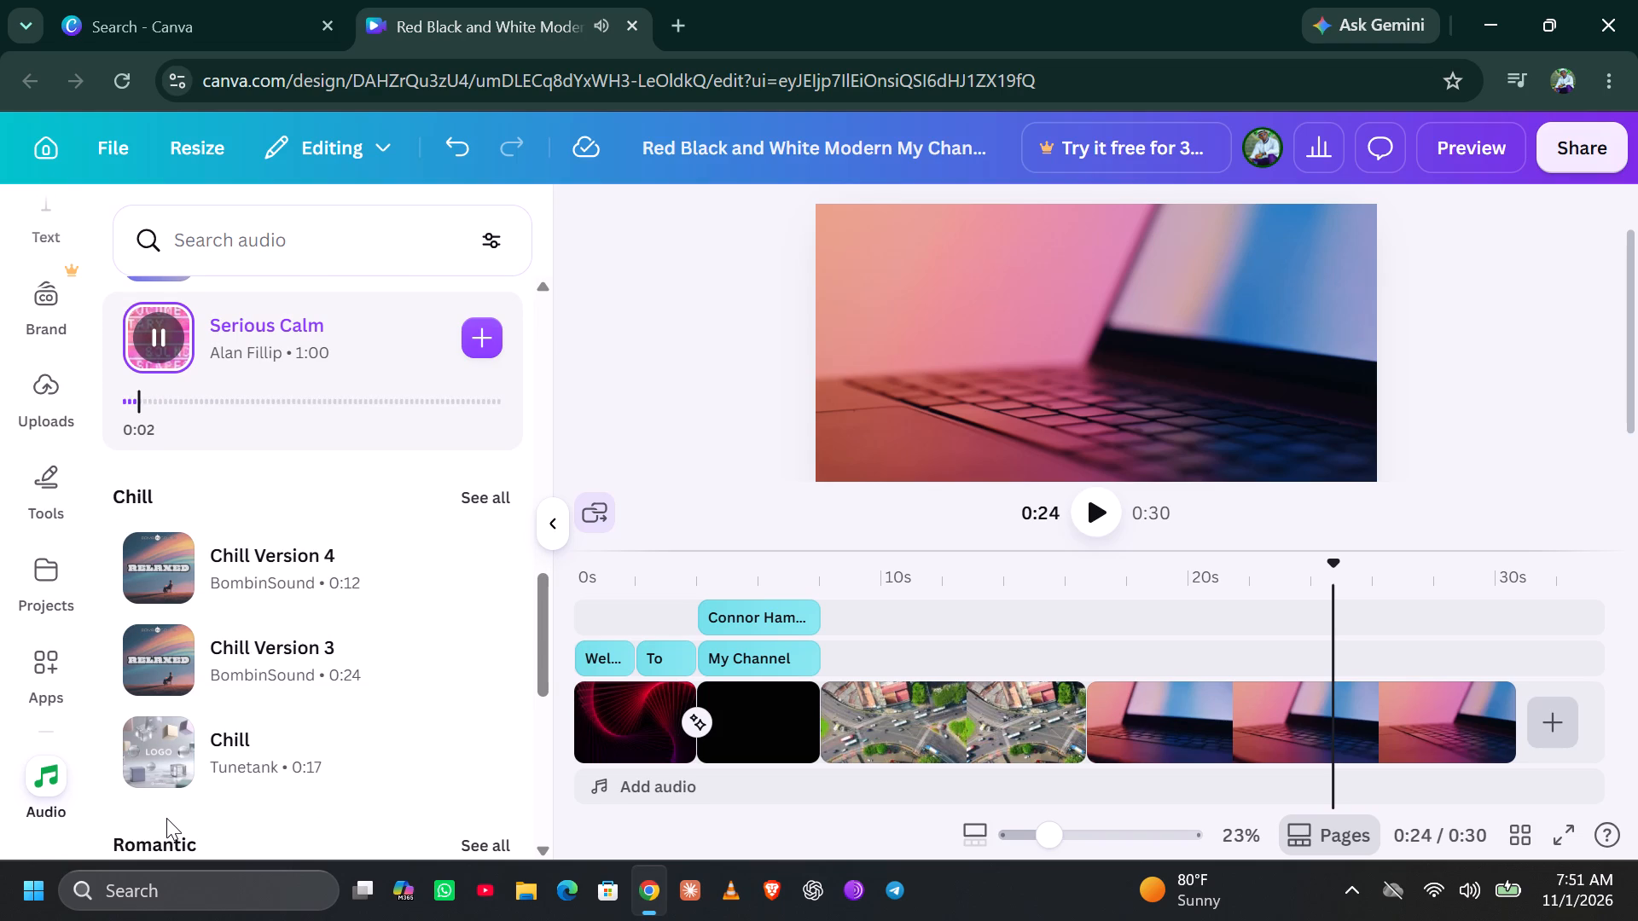
pyautogui.scroll(1, 166, 818)
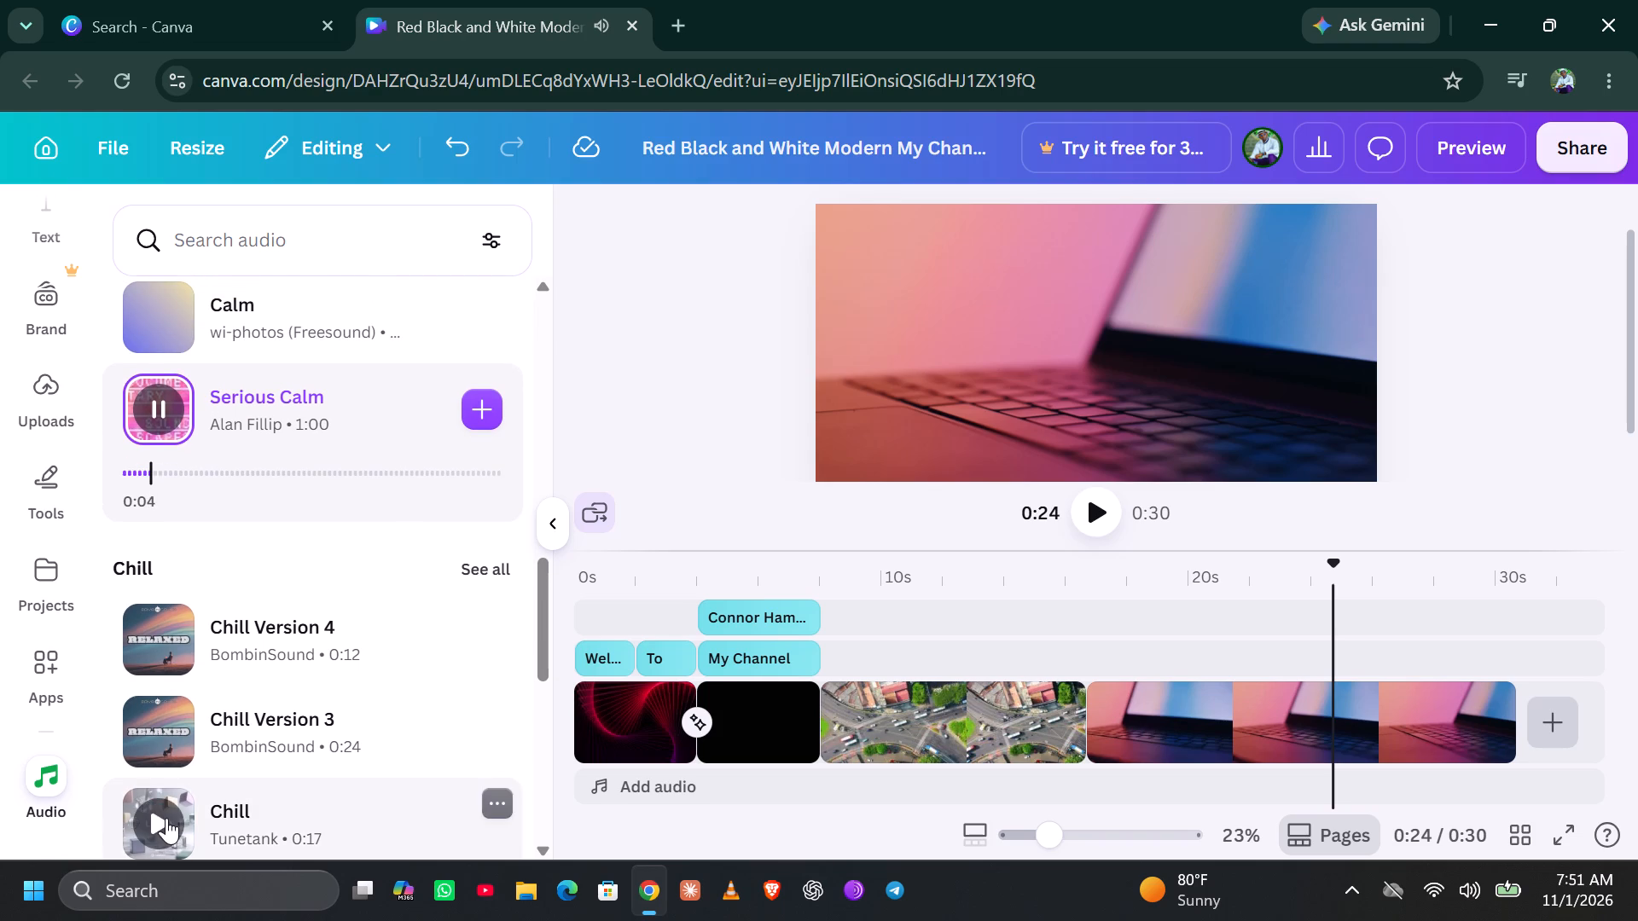
pyautogui.click(485, 392)
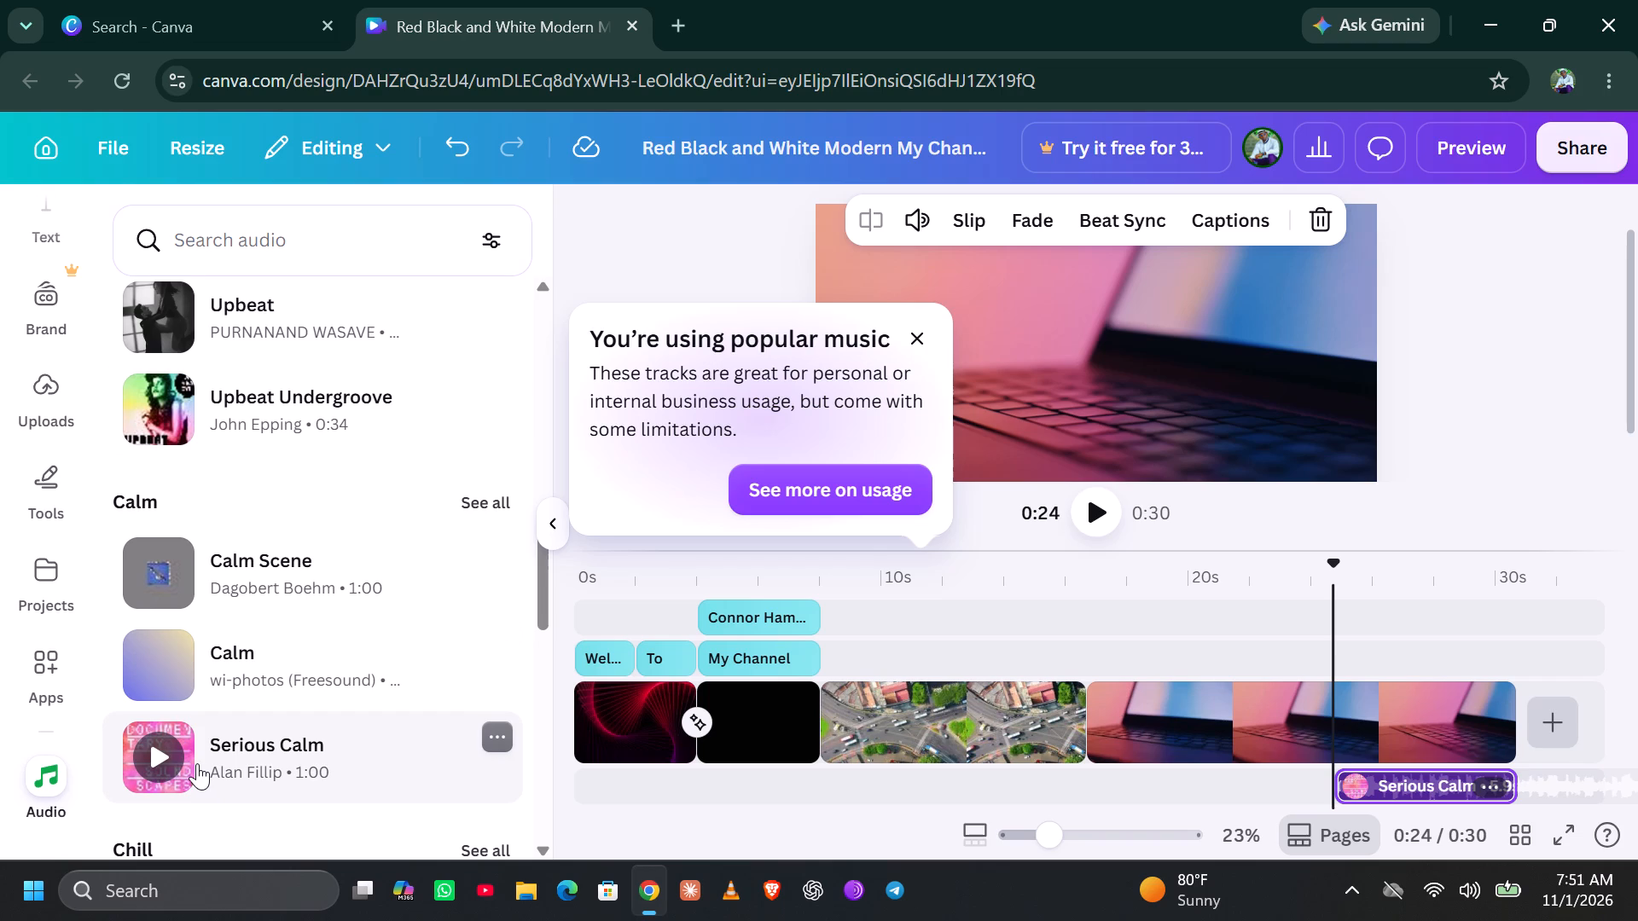
# Move the Serious Calm audio to the start of the timeline and extend it to 30.7s, spanning the whole video.
pyautogui.click(197, 763)
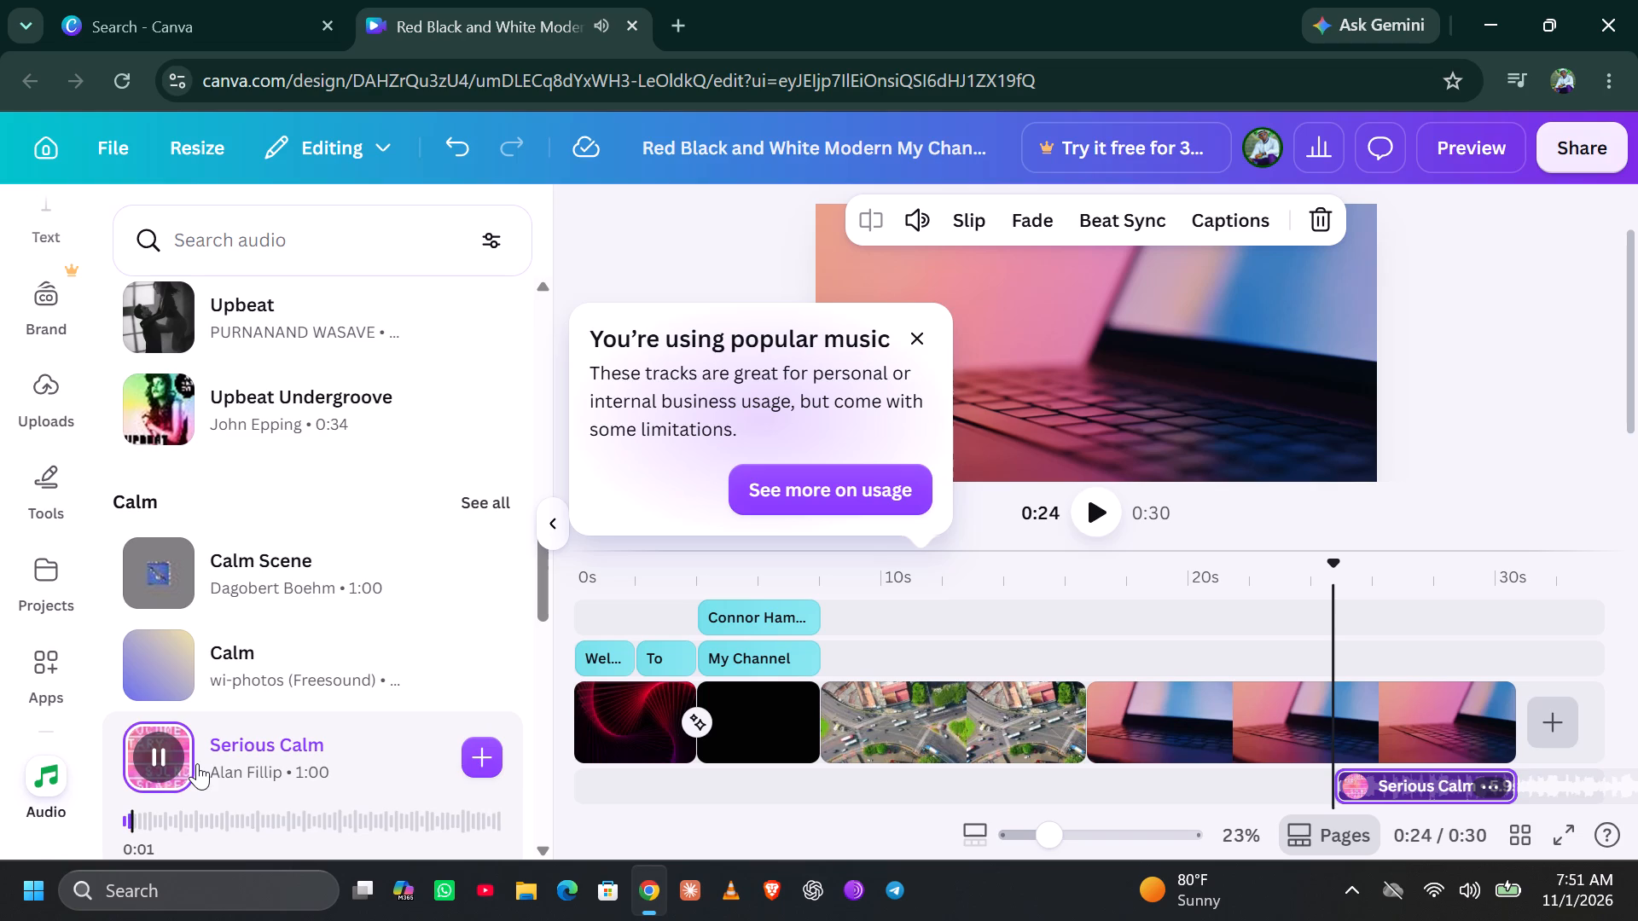
pyautogui.moveTo(197, 763); pyautogui.dragTo(375, 756)
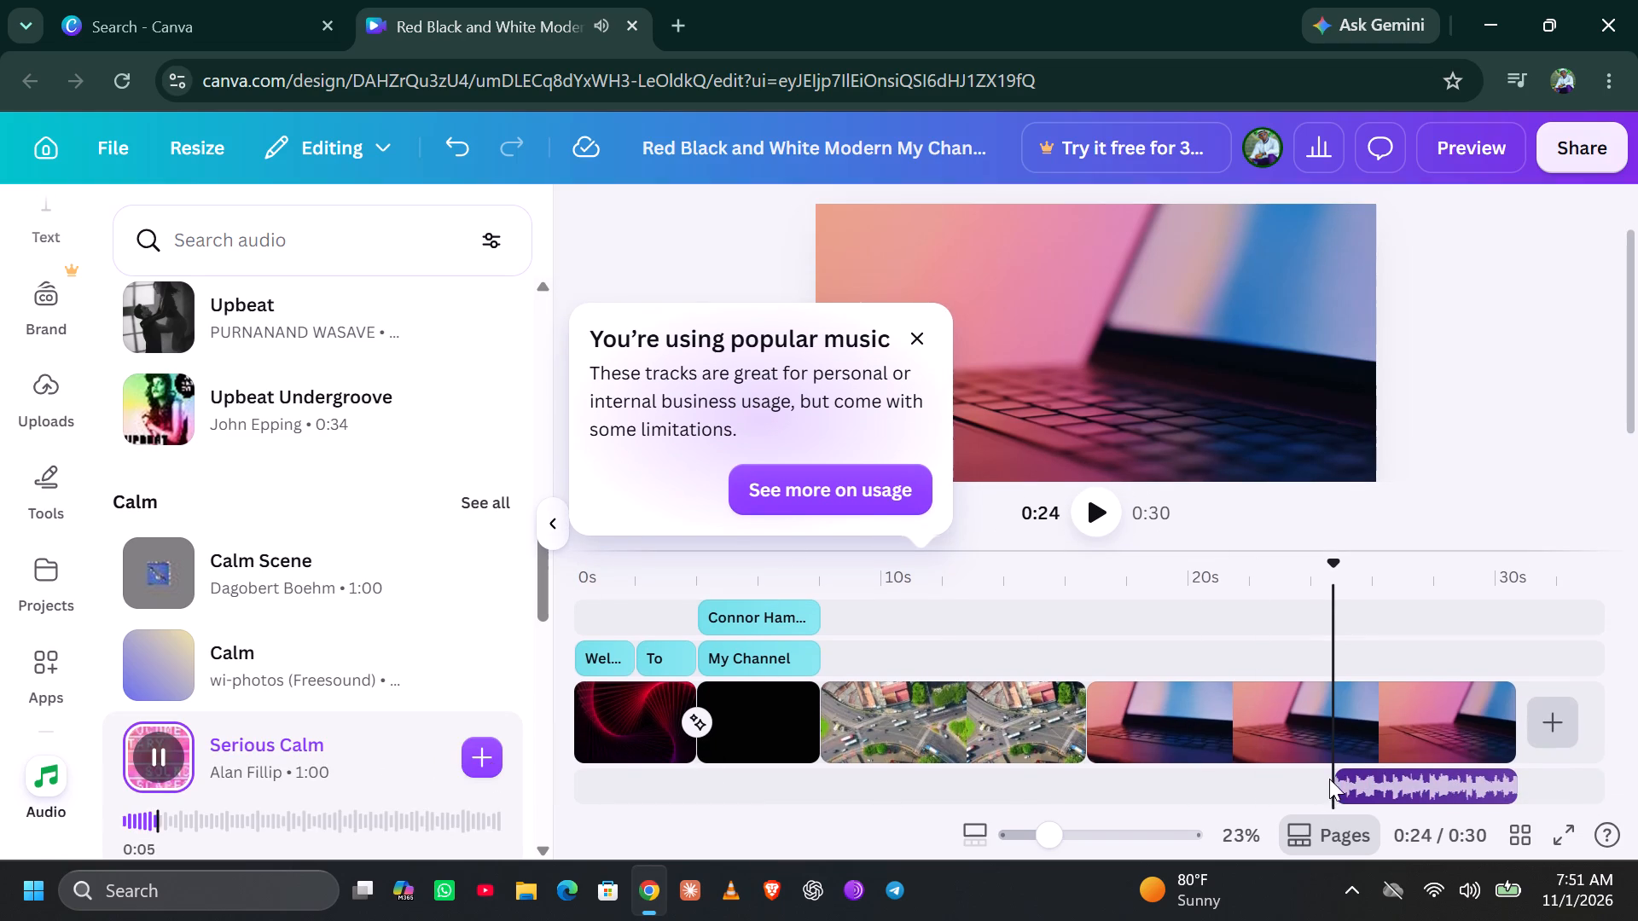
pyautogui.moveTo(1333, 778); pyautogui.dragTo(839, 835)
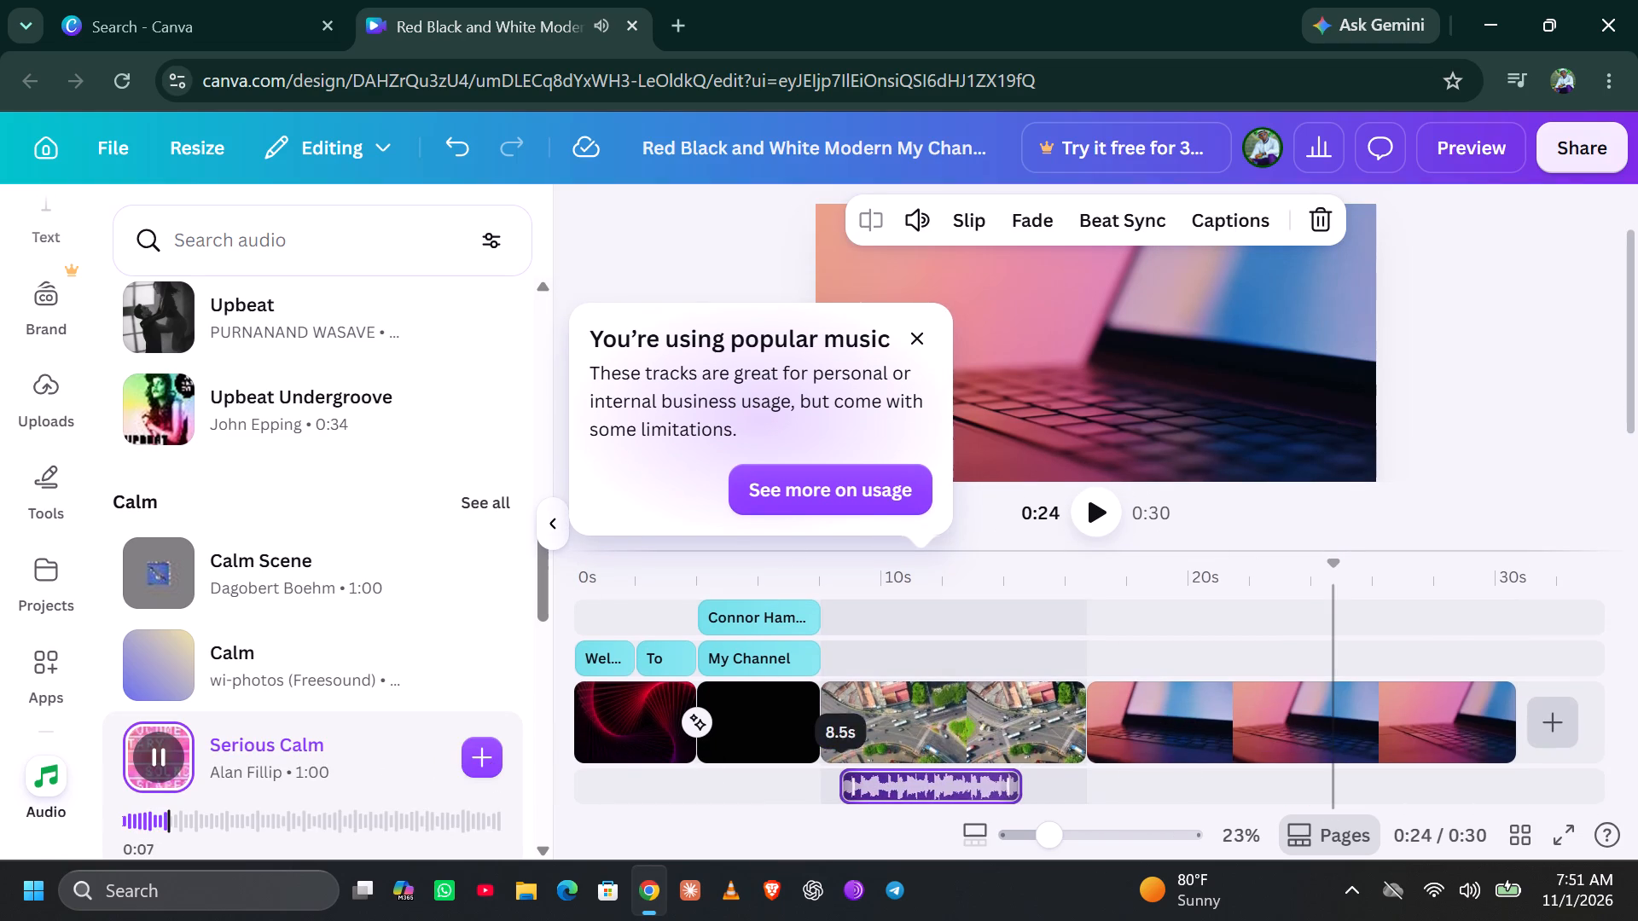
pyautogui.moveTo(839, 835); pyautogui.dragTo(540, 790)
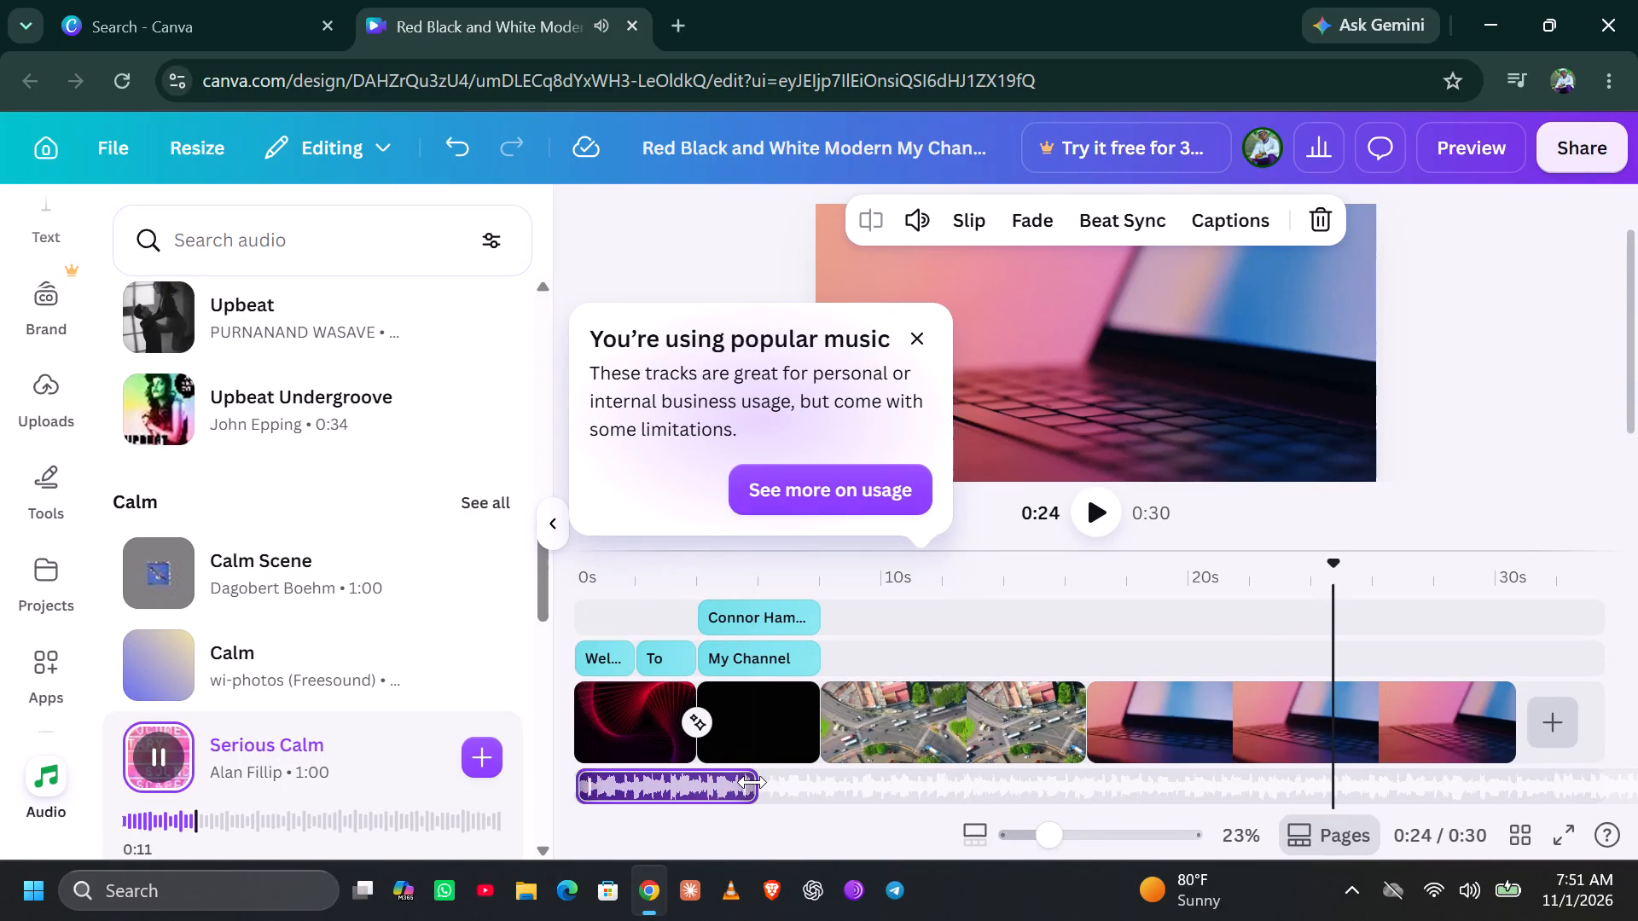
pyautogui.moveTo(752, 782); pyautogui.dragTo(1358, 749)
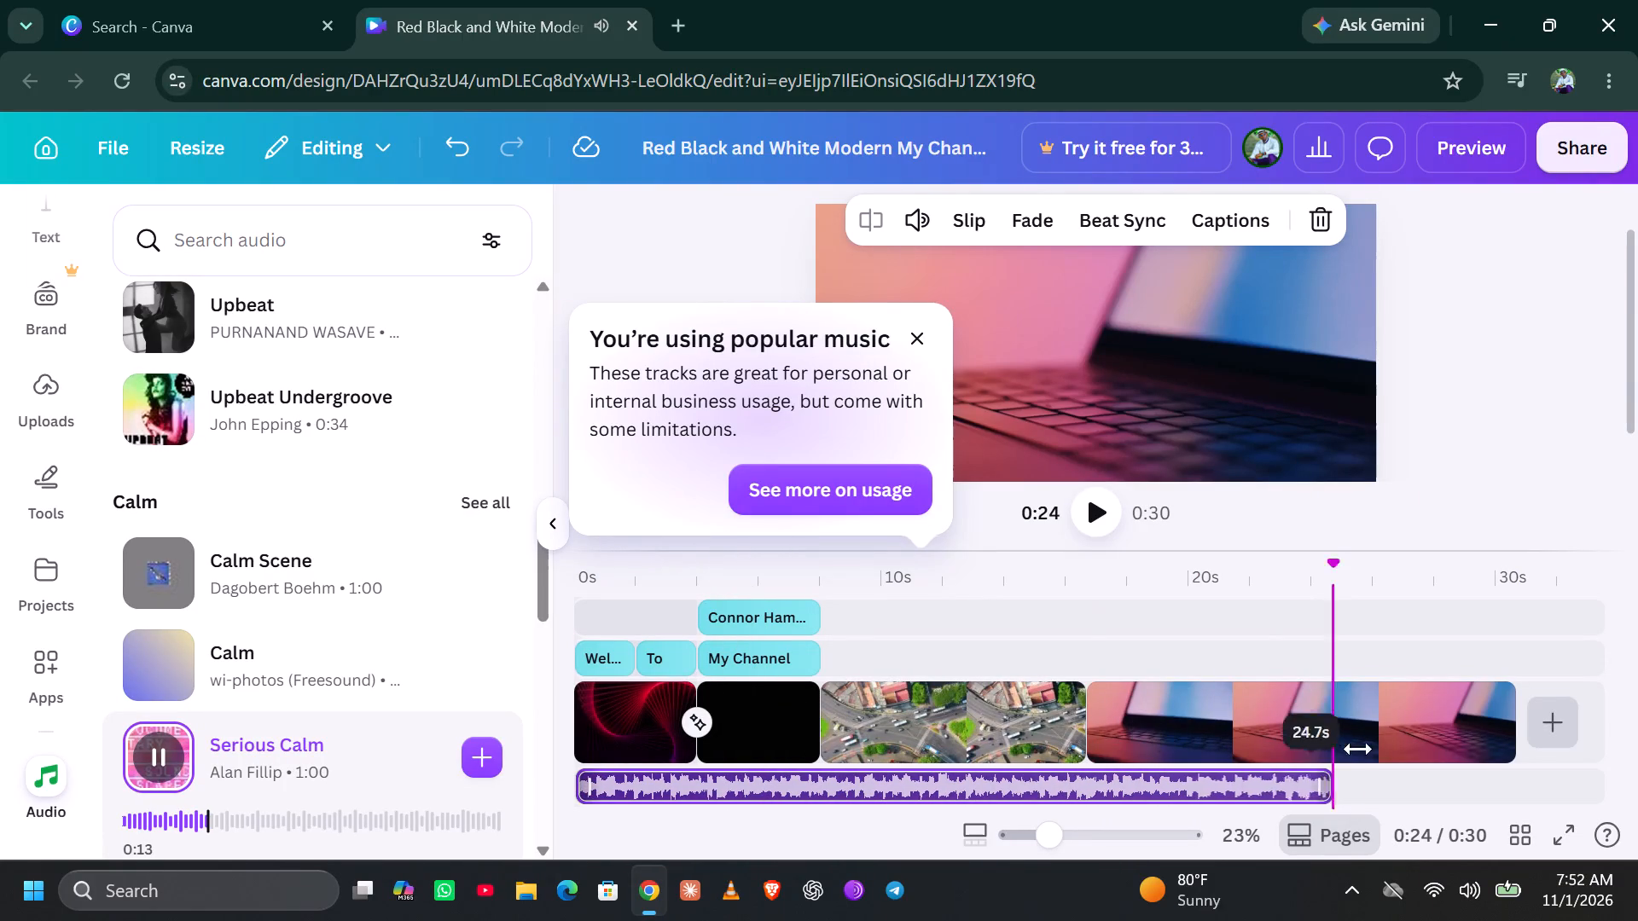
pyautogui.moveTo(1358, 749); pyautogui.dragTo(1511, 746)
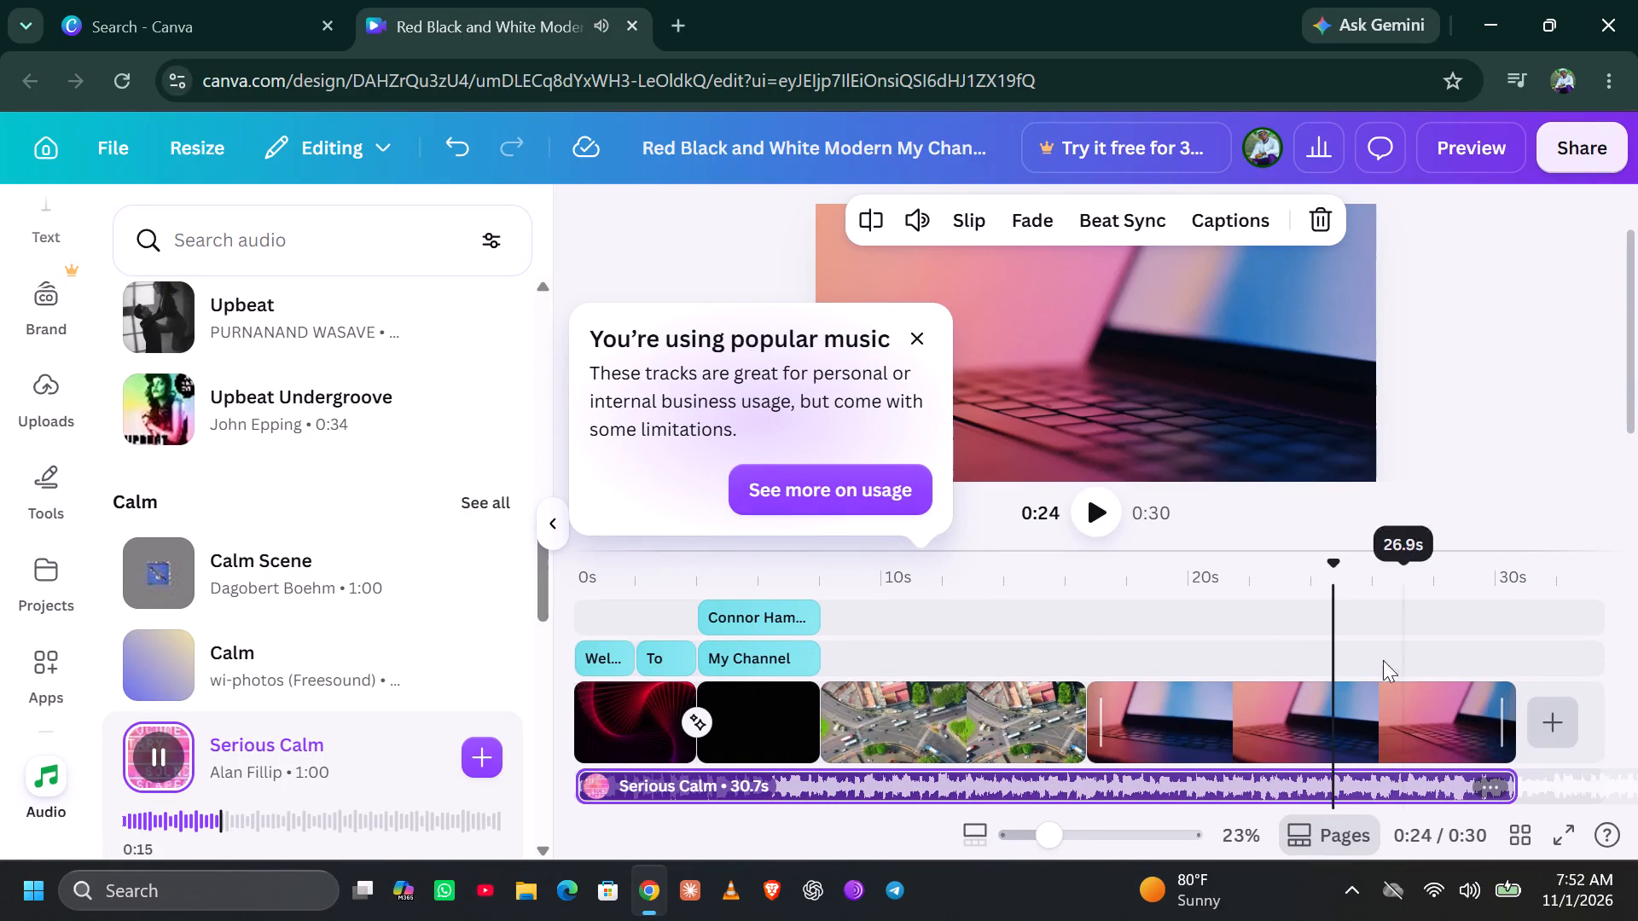
# Dismiss the information about using popular music responsibly.
pyautogui.click(913, 334)
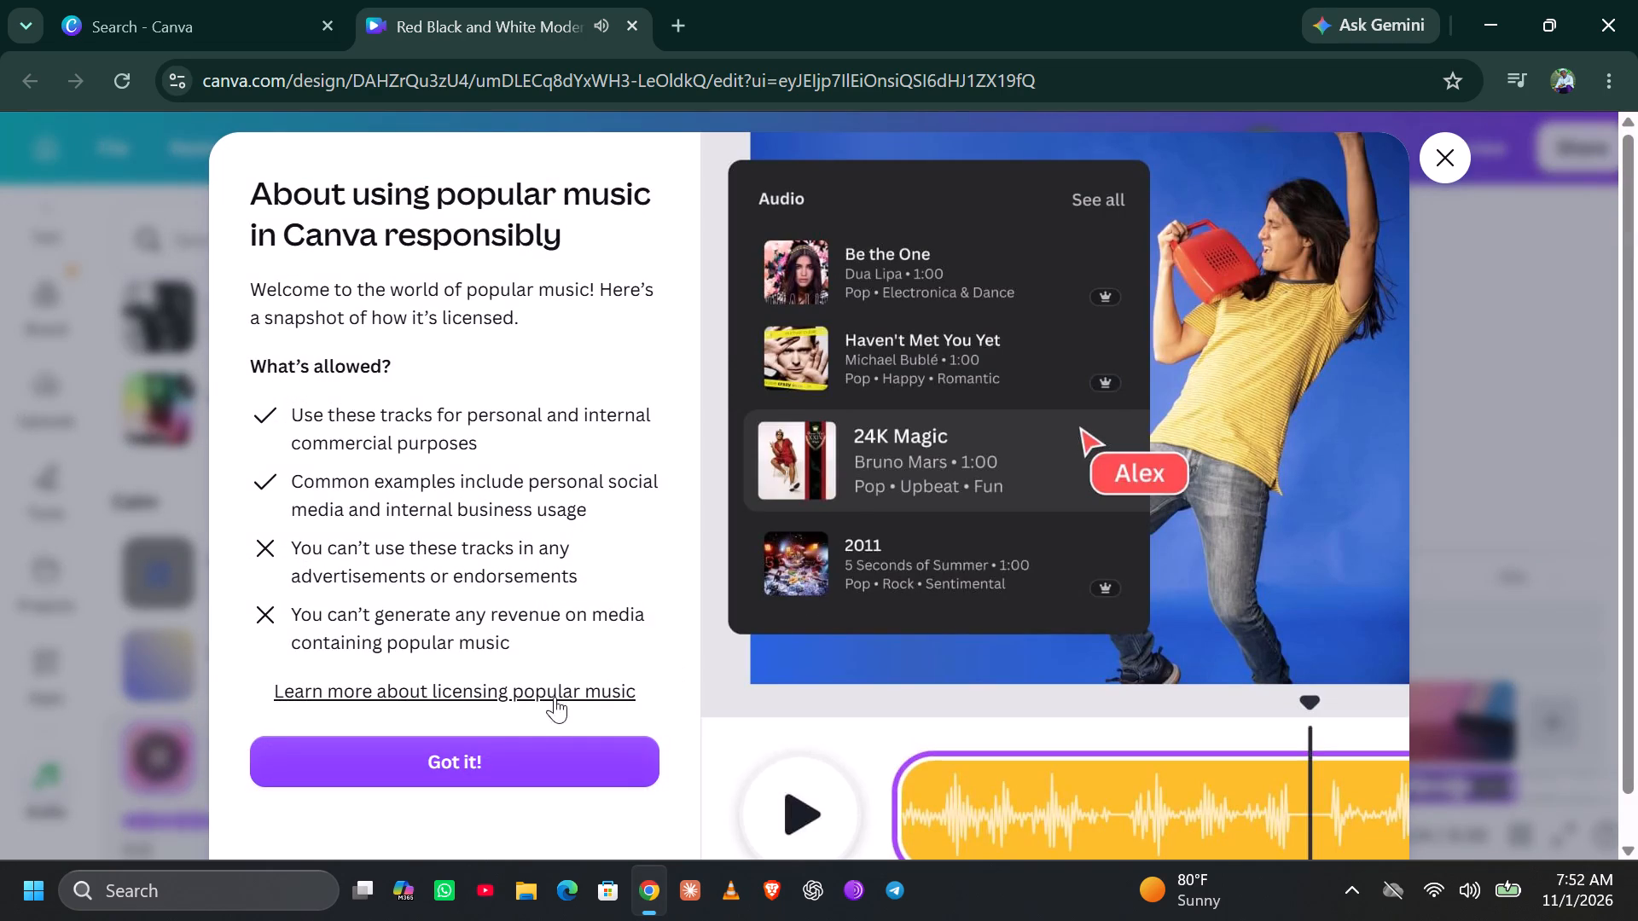
pyautogui.click(485, 776)
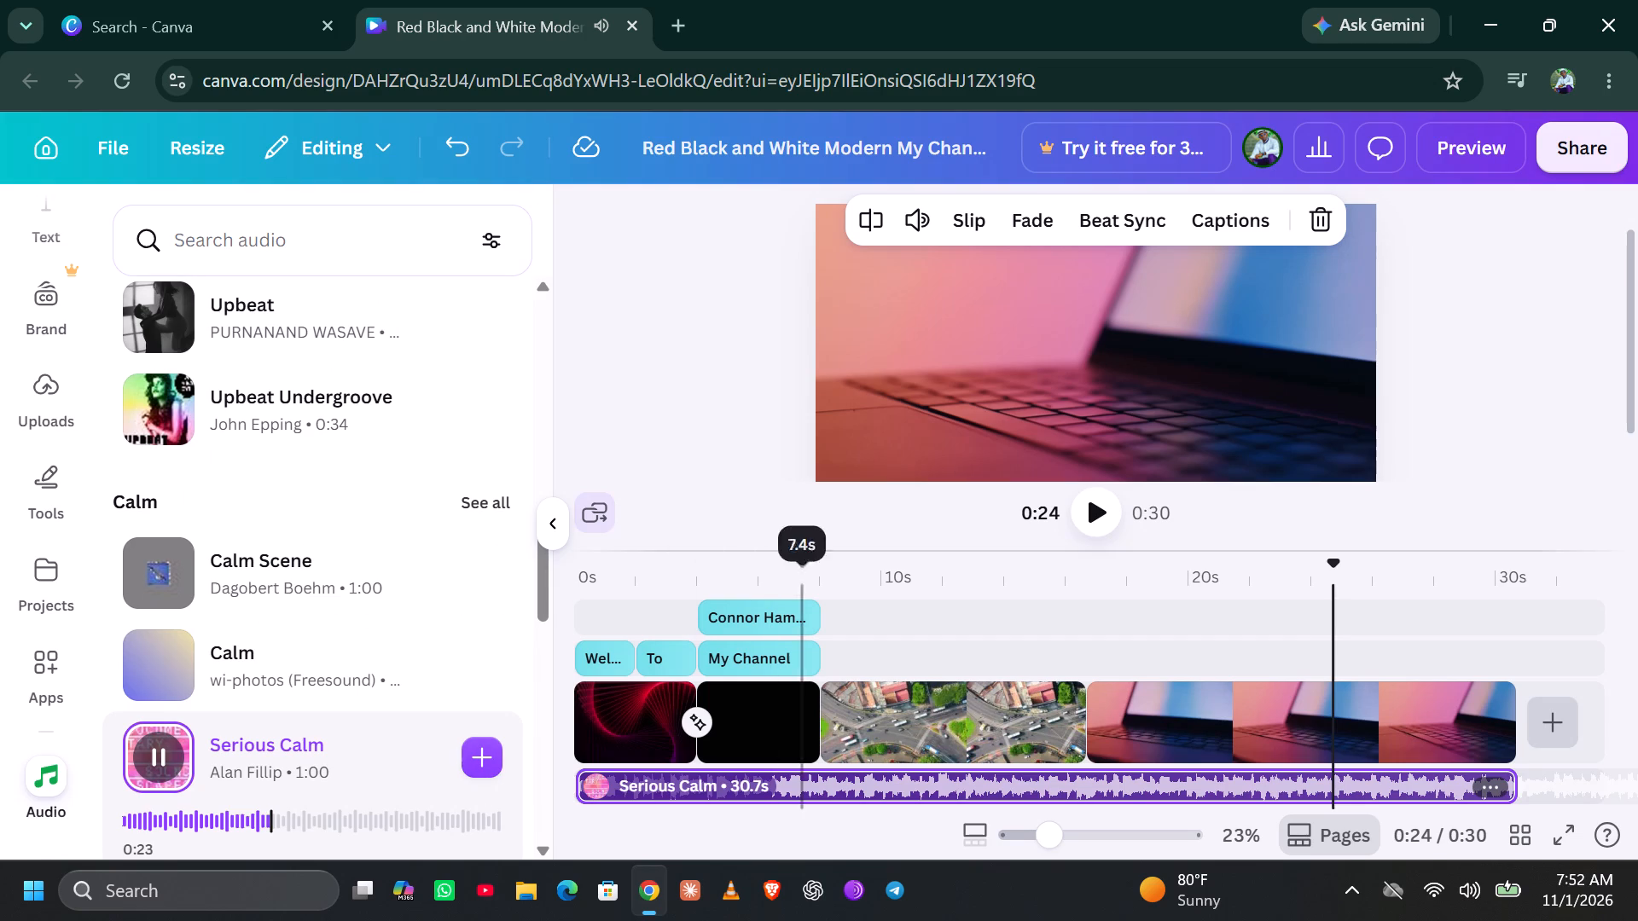
# Sample Chill Version 4 from the Chill category, and Kneecapping and Romantic Bay from the Romantic category.
pyautogui.scroll(-1, 371, 788)
pyautogui.moveTo(371, 788); pyautogui.dragTo(366, 748)
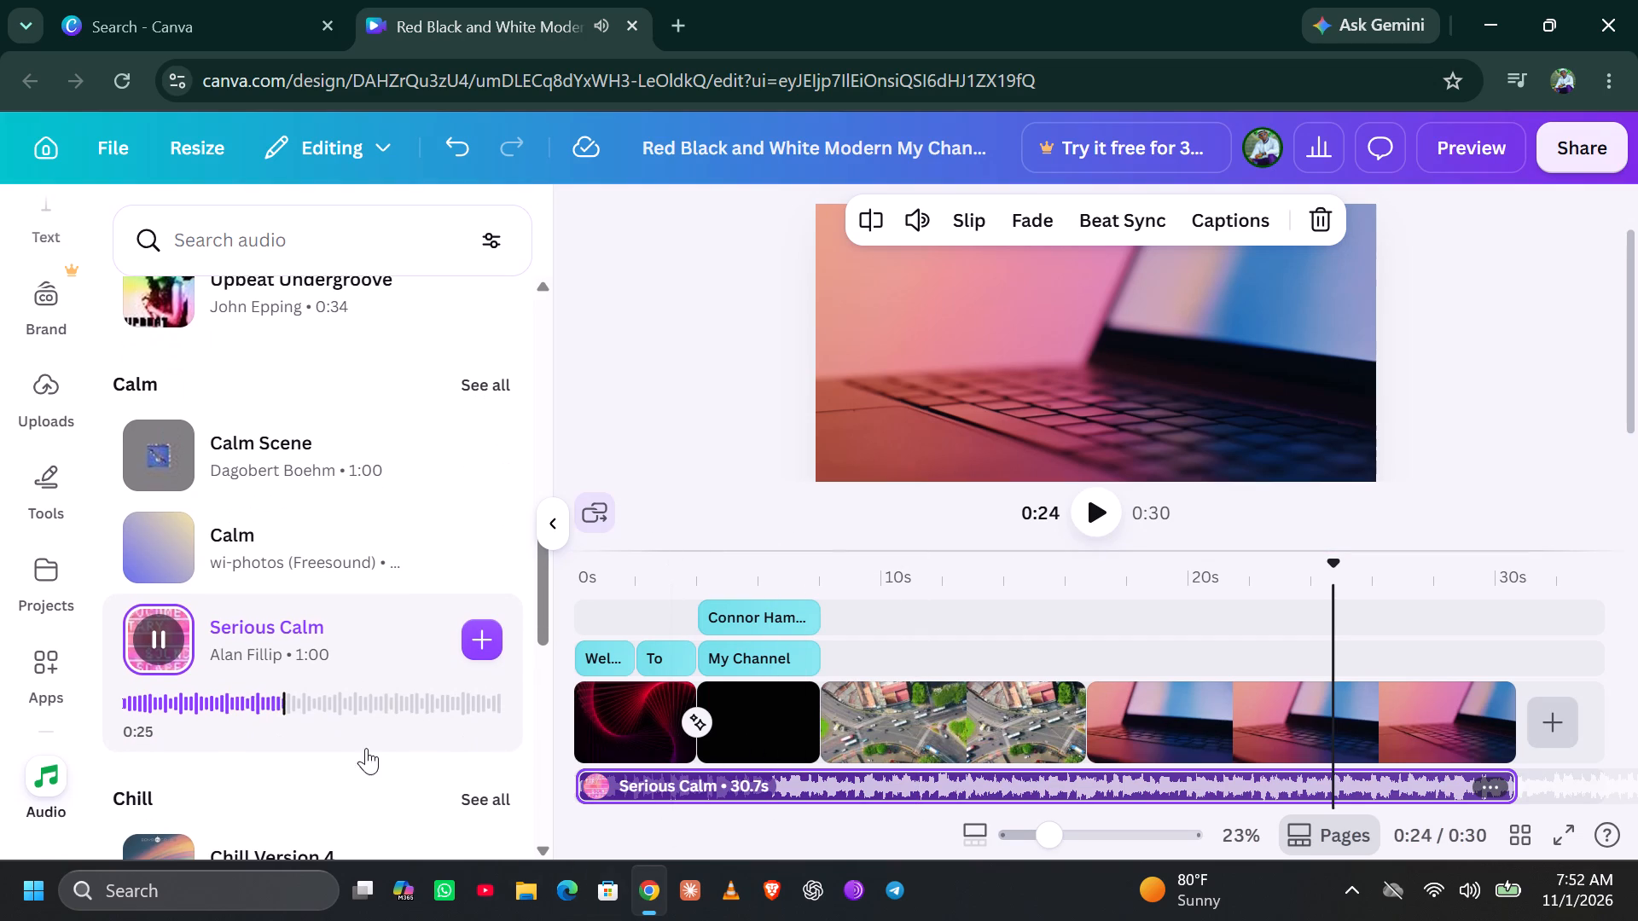
pyautogui.moveTo(366, 748); pyautogui.dragTo(368, 741)
pyautogui.scroll(-1, 368, 741)
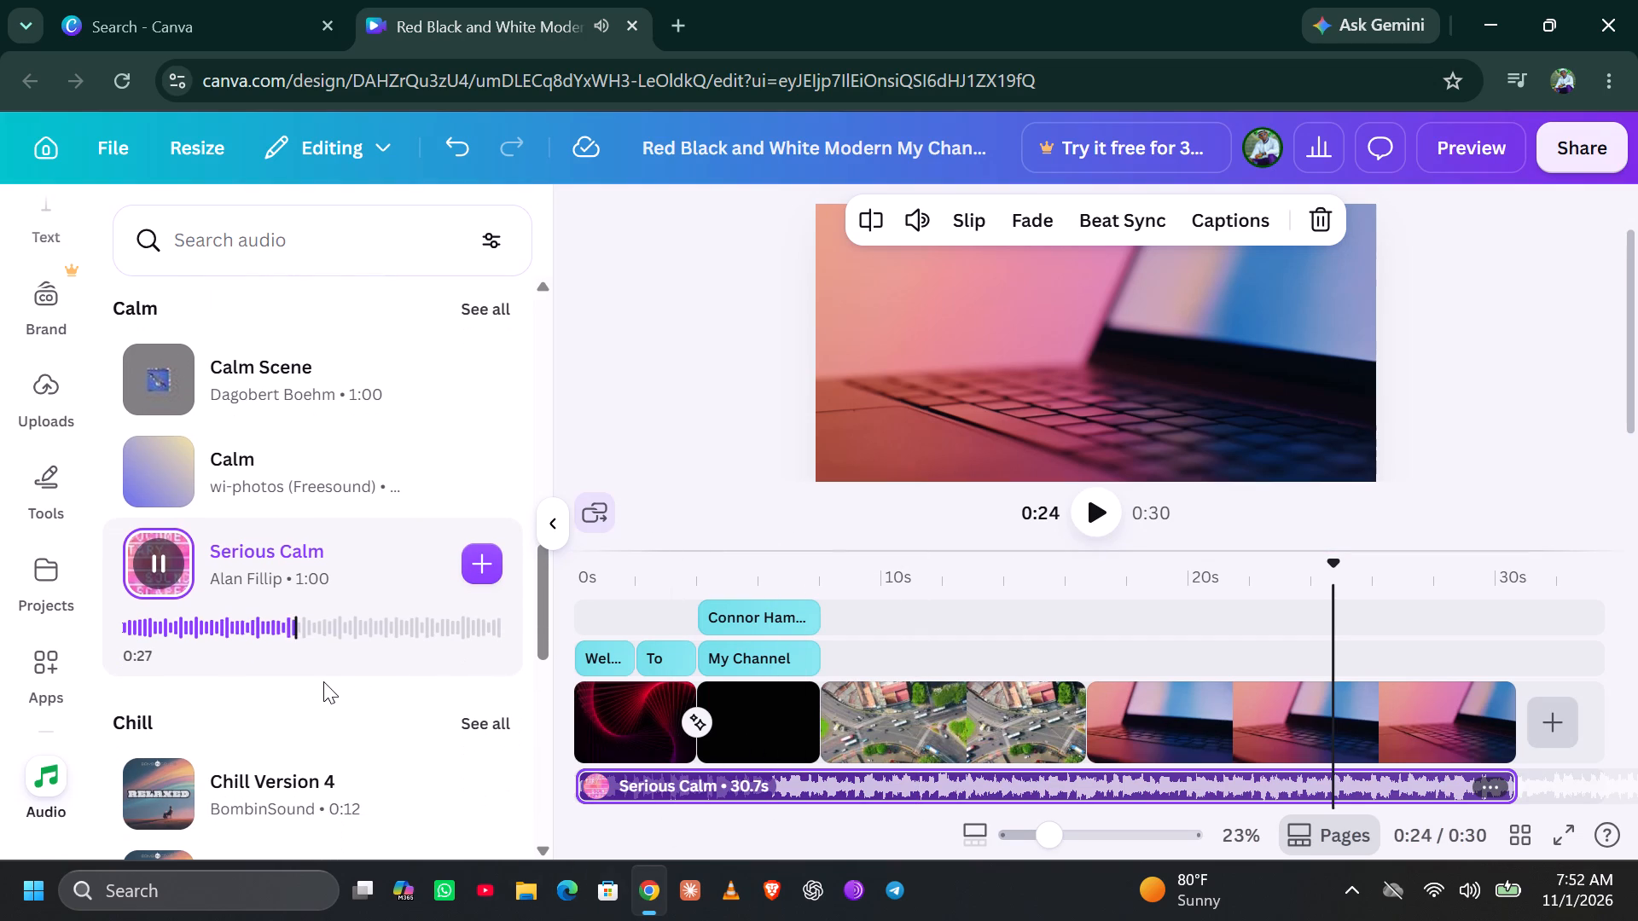
pyautogui.click(282, 779)
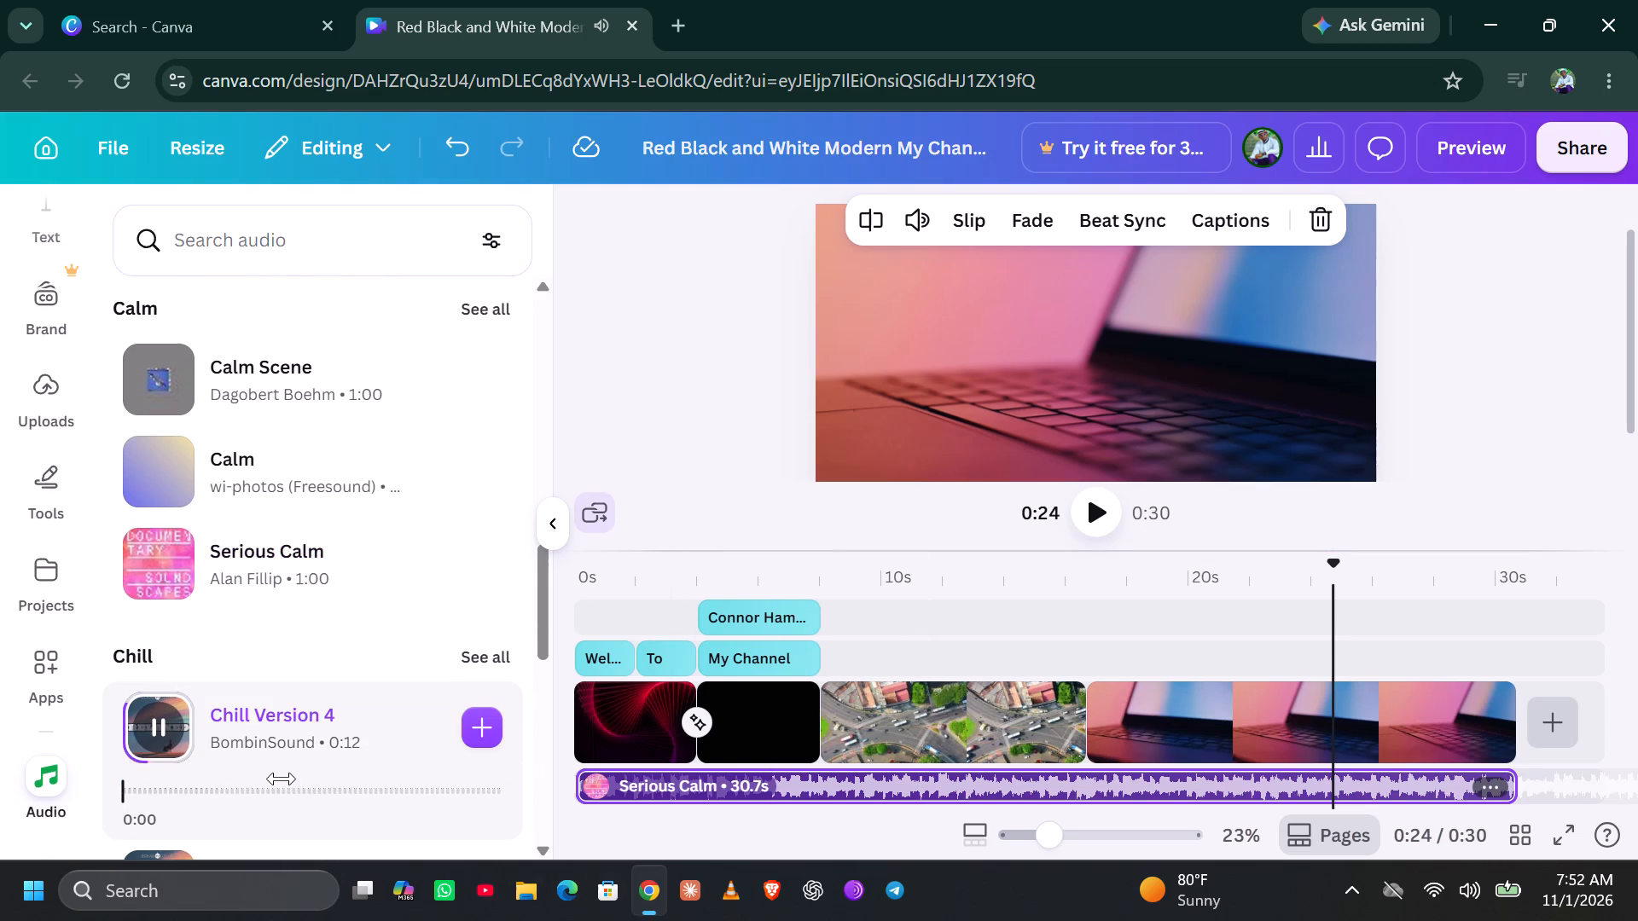
pyautogui.scroll(-4, 282, 757)
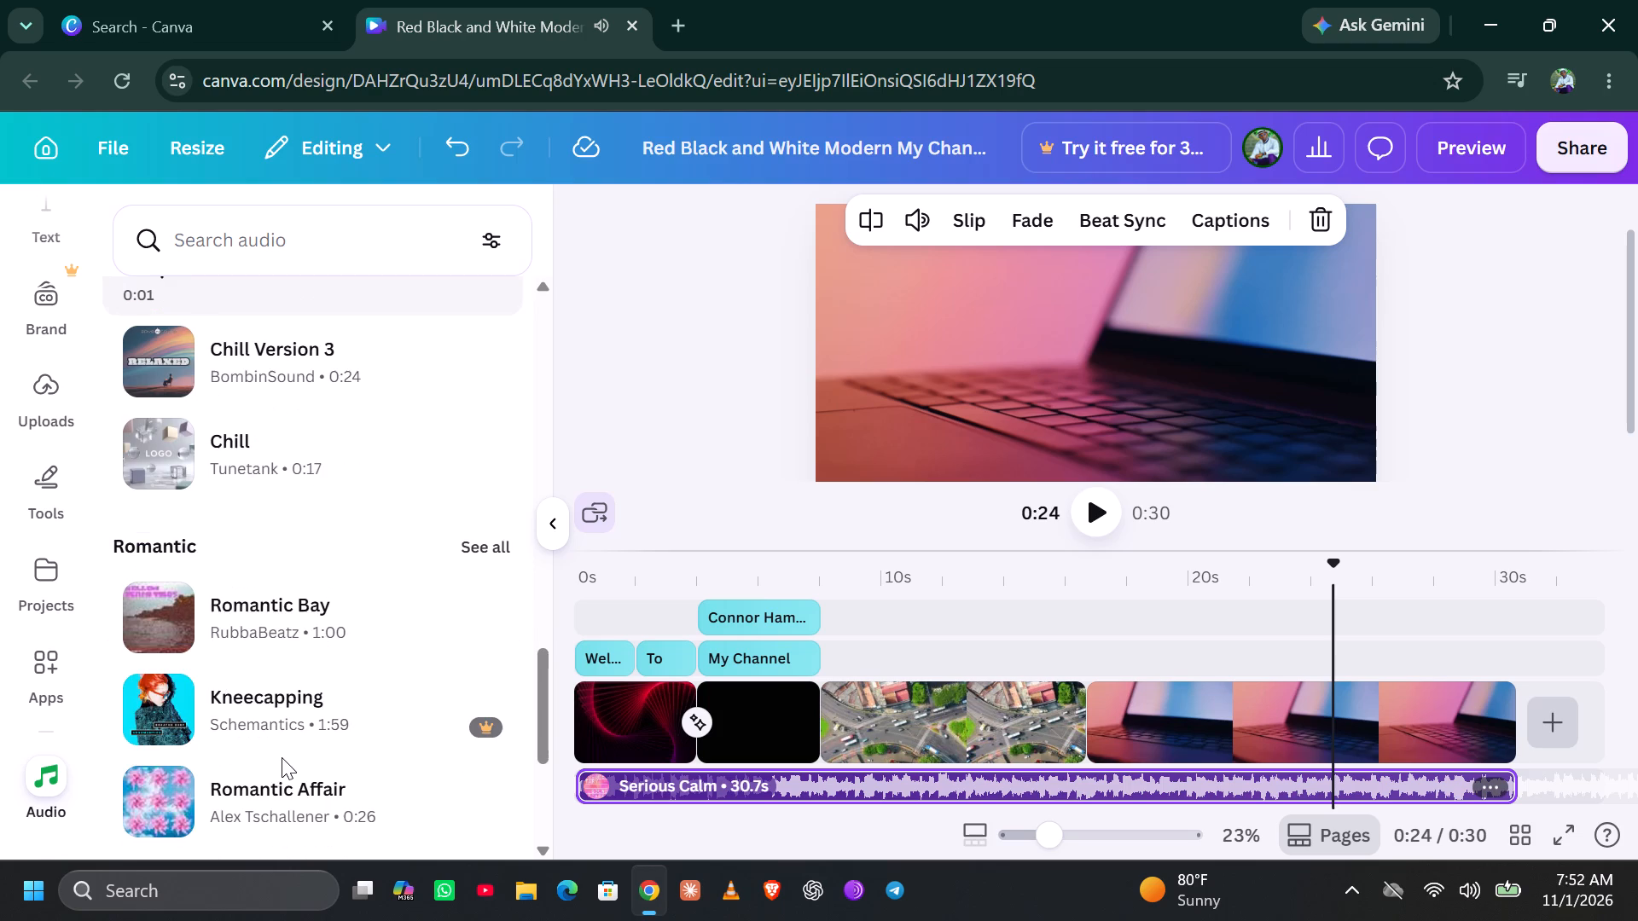
pyautogui.scroll(-1, 282, 757)
pyautogui.click(170, 679)
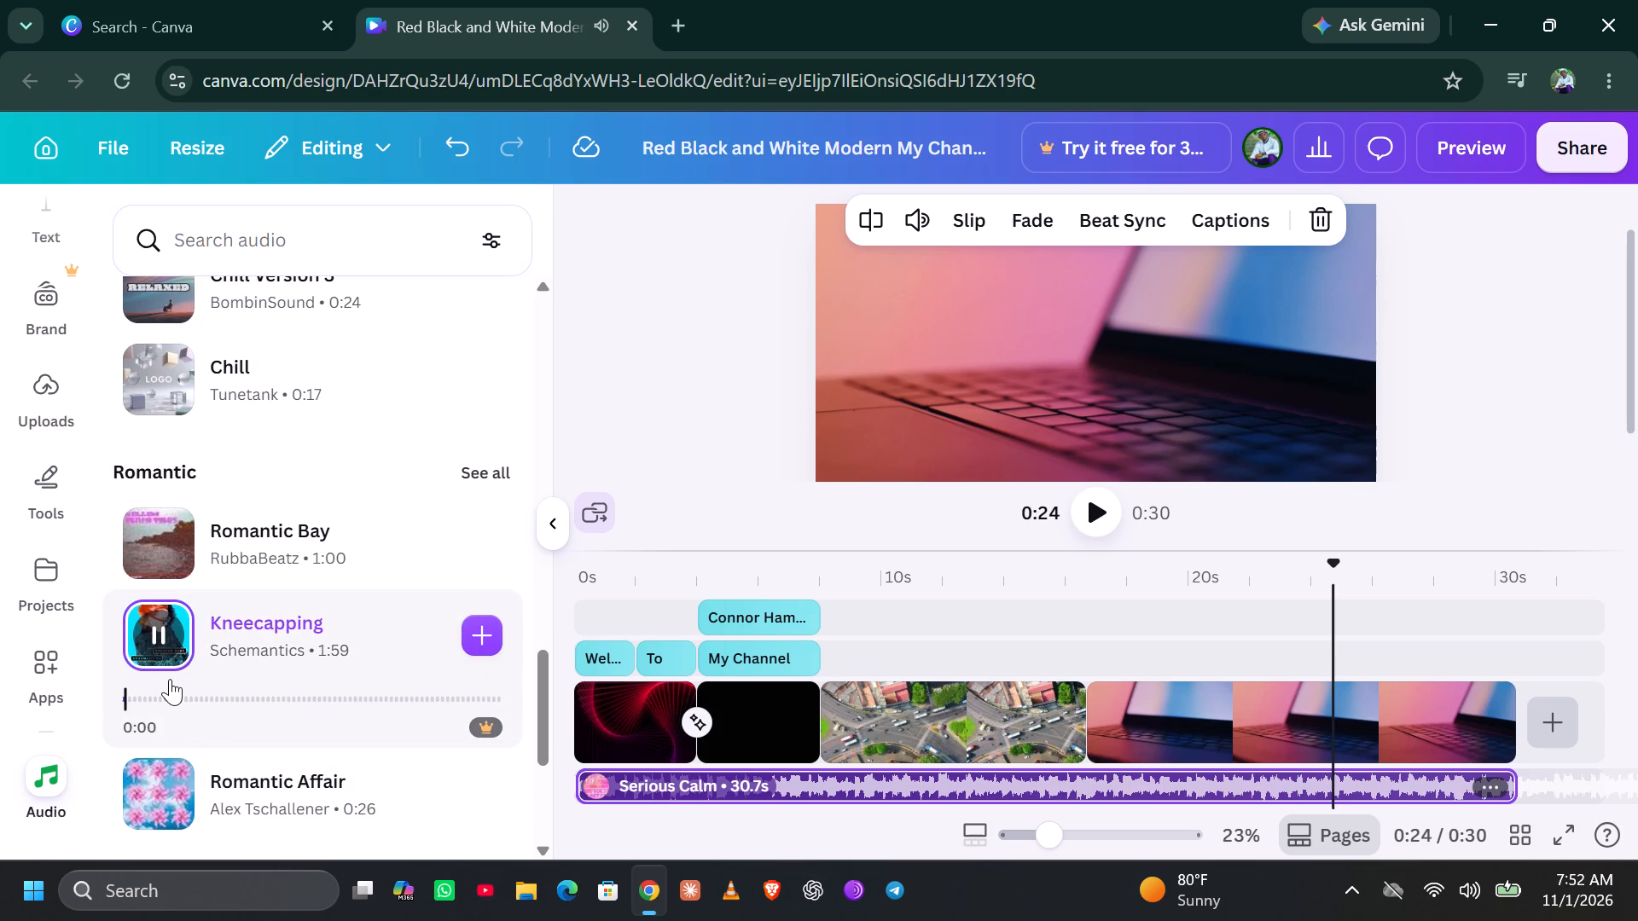
pyautogui.doubleClick(165, 565)
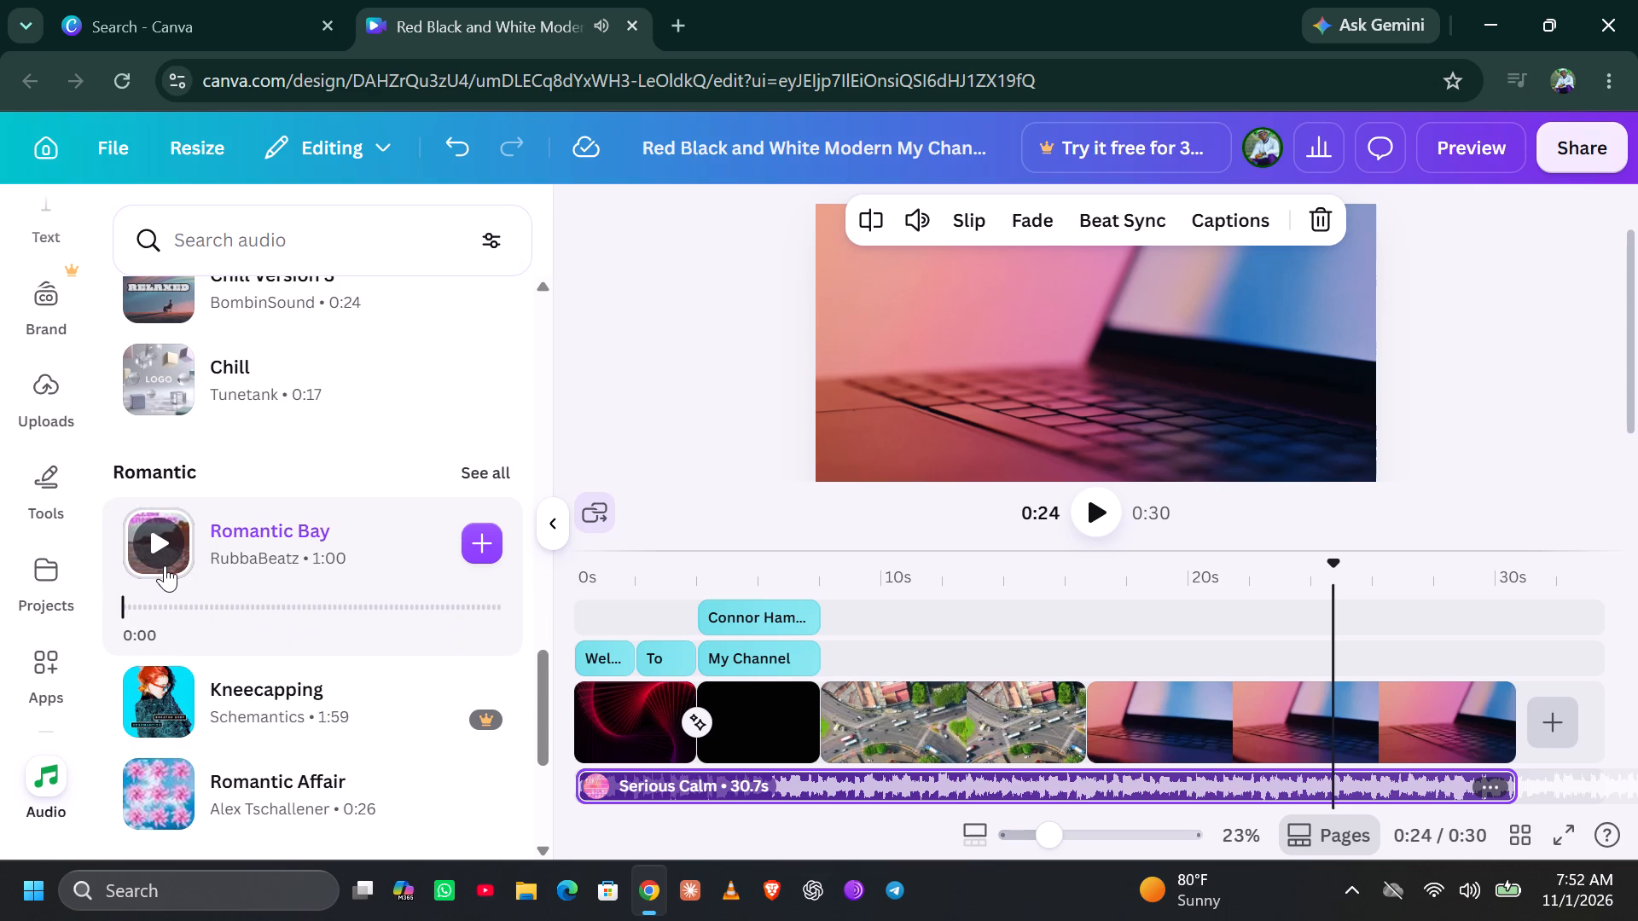
pyautogui.scroll(-1, 165, 565)
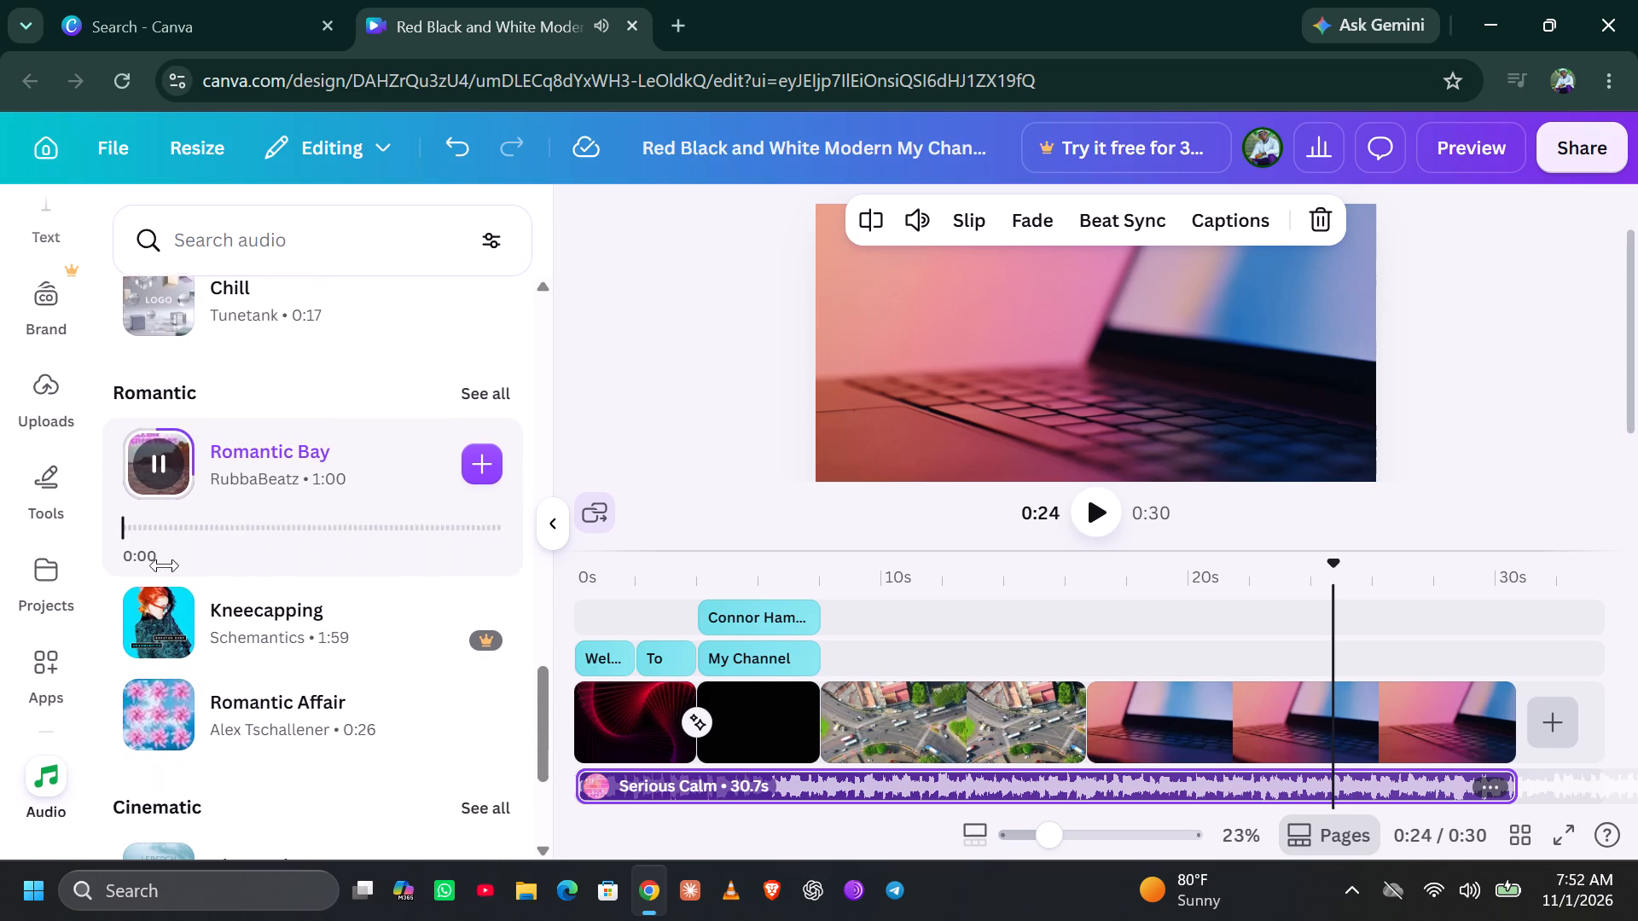
pyautogui.scroll(-1, 165, 565)
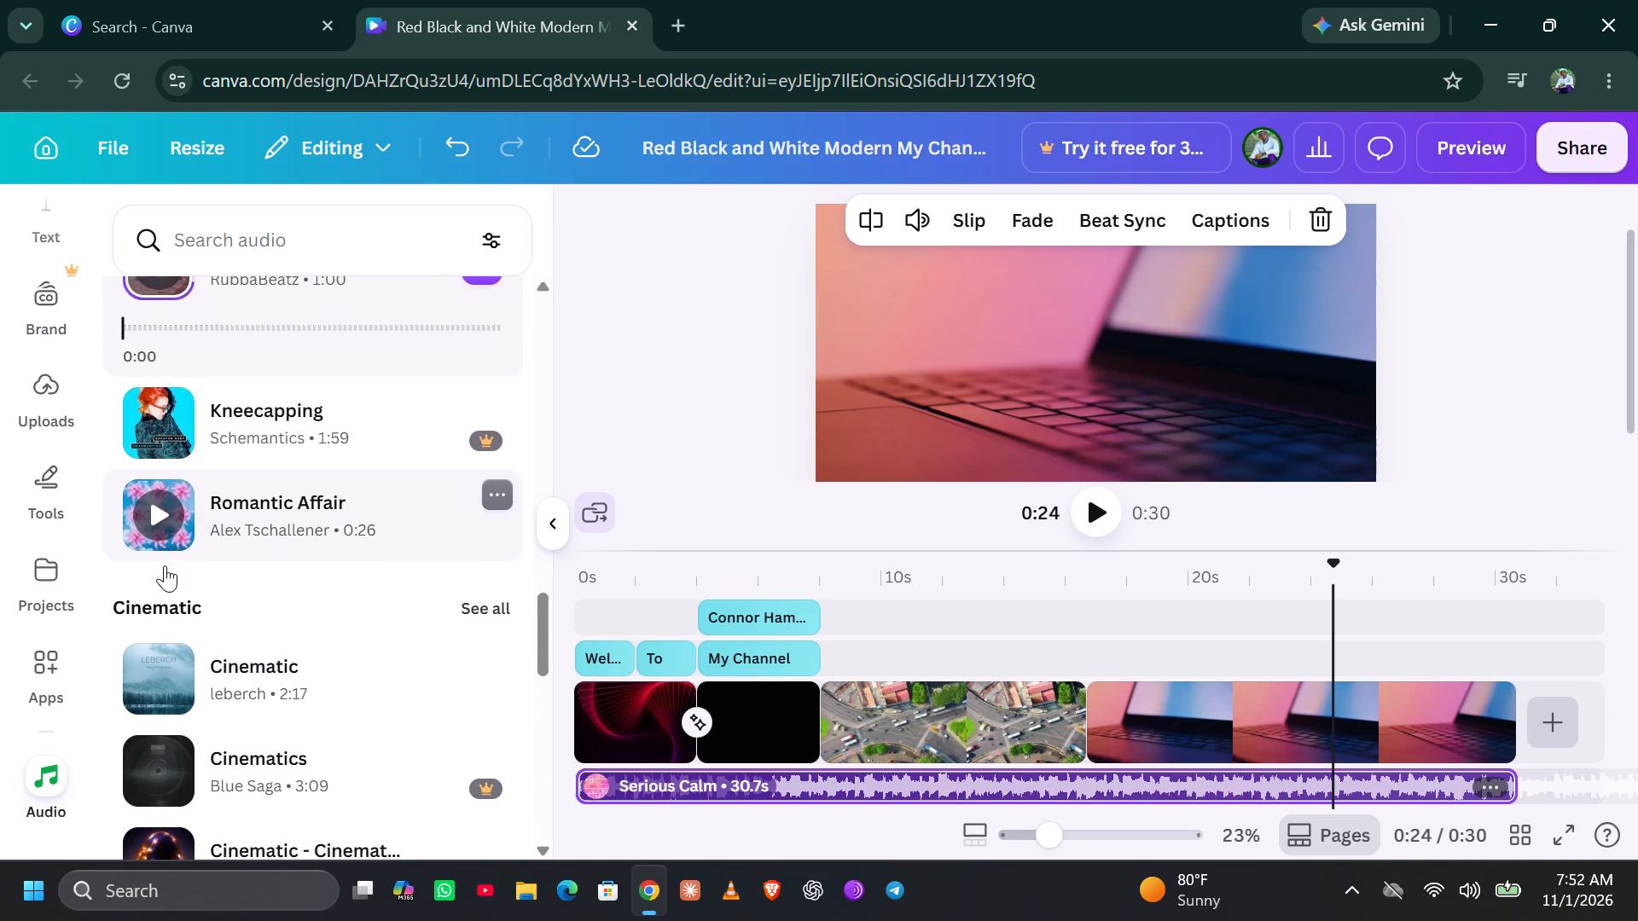
# Sample the 2:17 Cinematic track by leberch in the Cinematic category and add it at the 0:24 playhead.
pyautogui.scroll(-1, 165, 565)
pyautogui.doubleClick(164, 657)
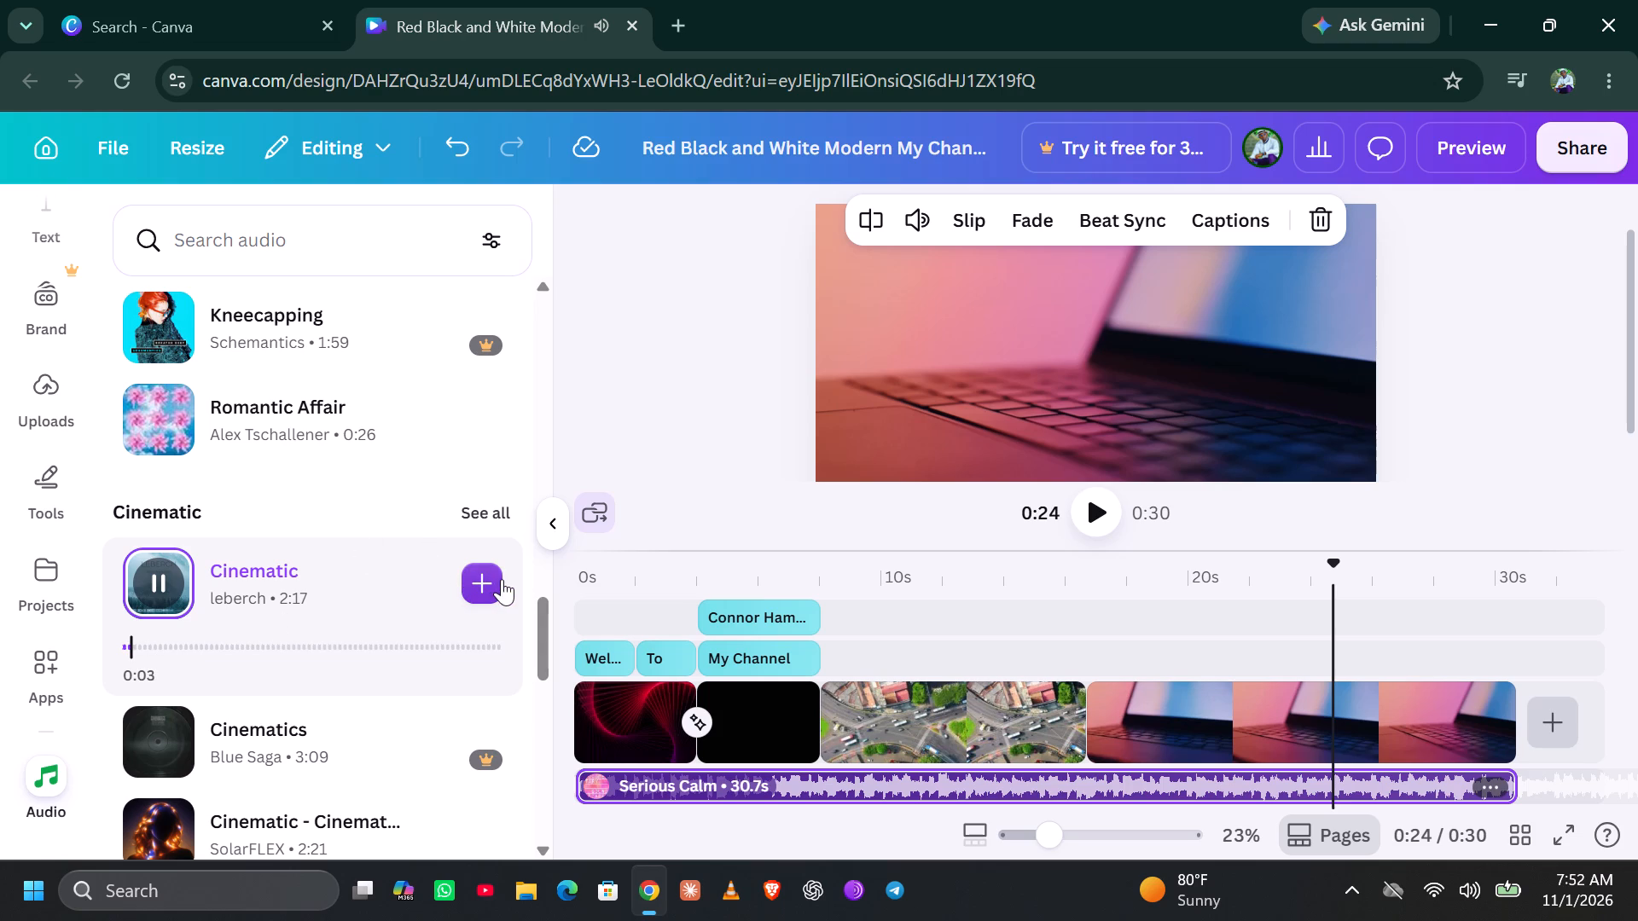
pyautogui.click(471, 571)
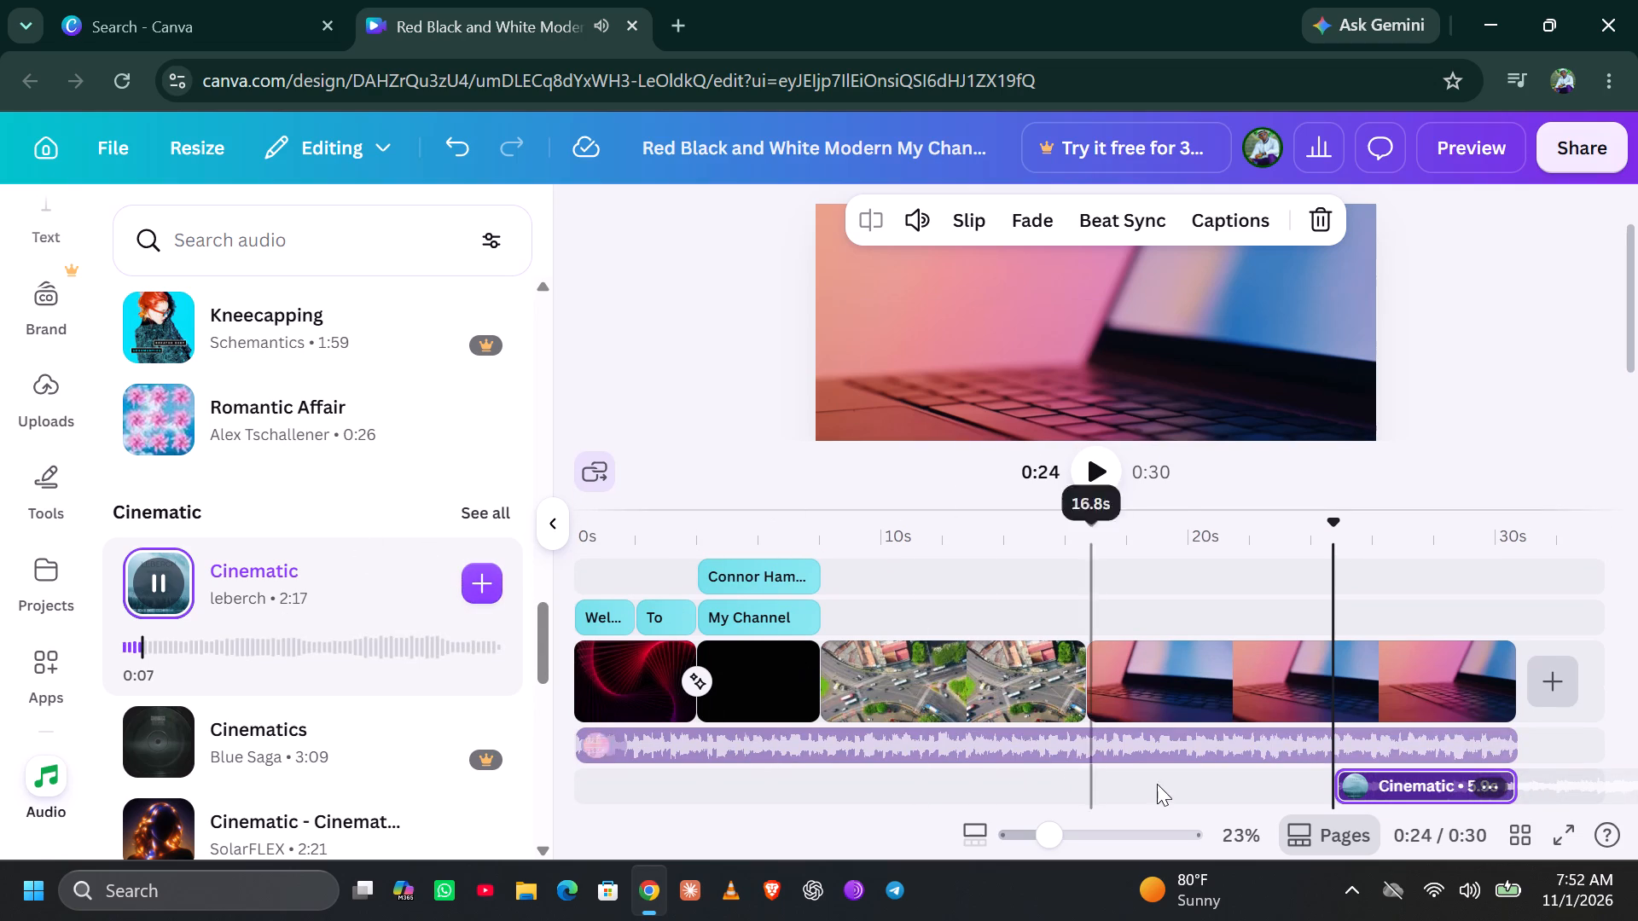
# Move the Cinematic audio clip to the start of the timeline, beneath the Serious Calm track.
pyautogui.moveTo(1339, 785); pyautogui.dragTo(1275, 784)
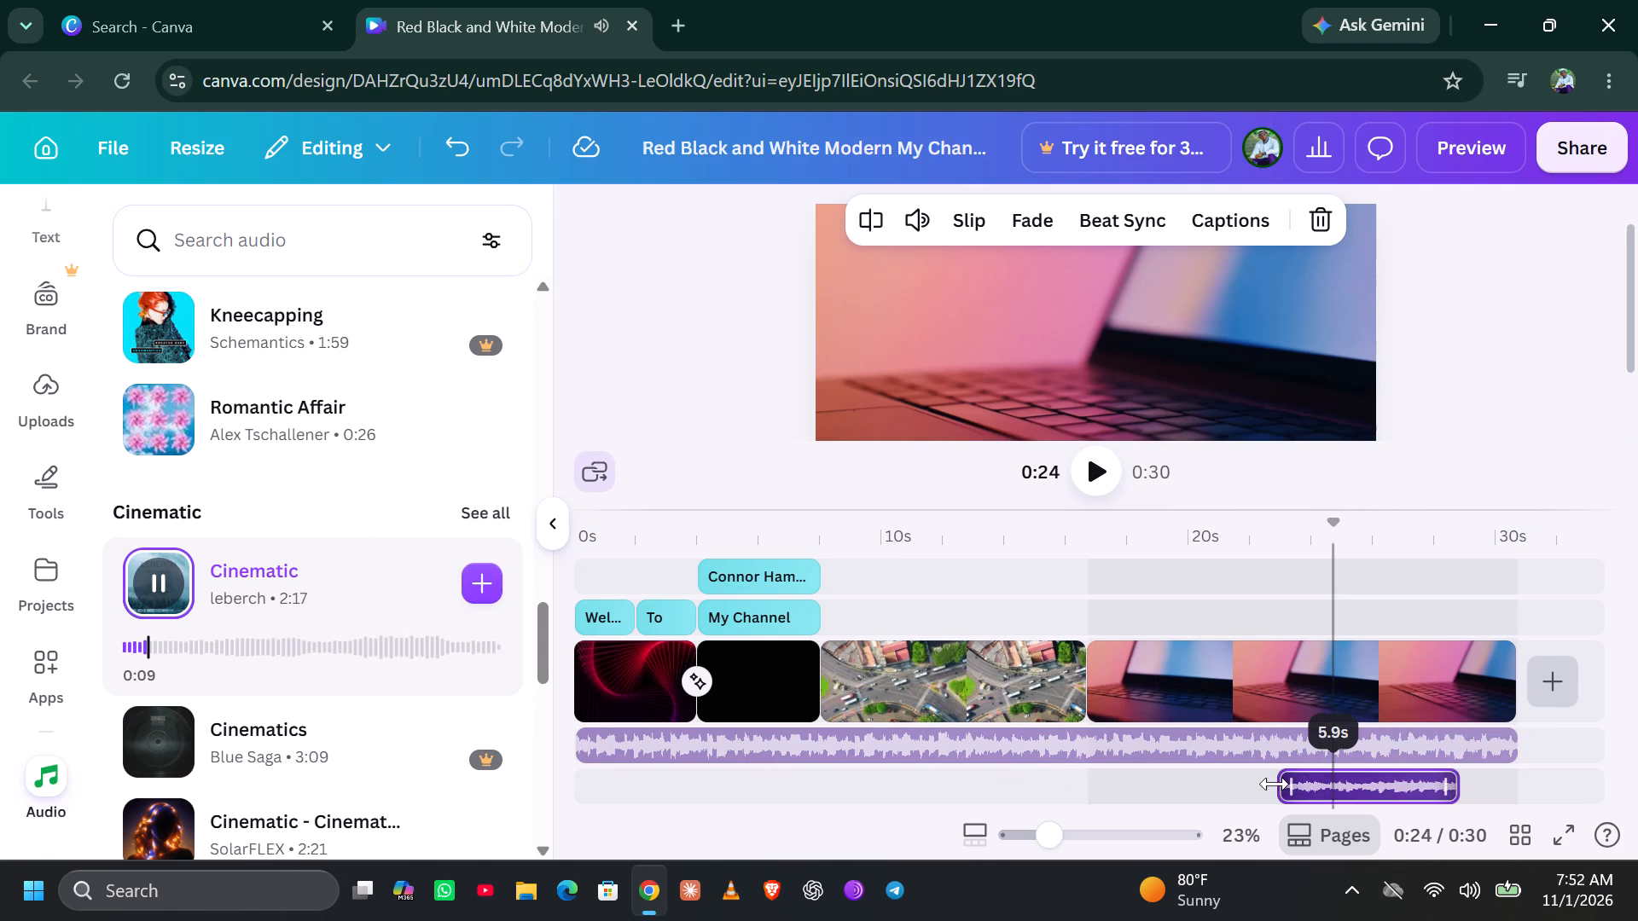
pyautogui.moveTo(1275, 784); pyautogui.dragTo(560, 789)
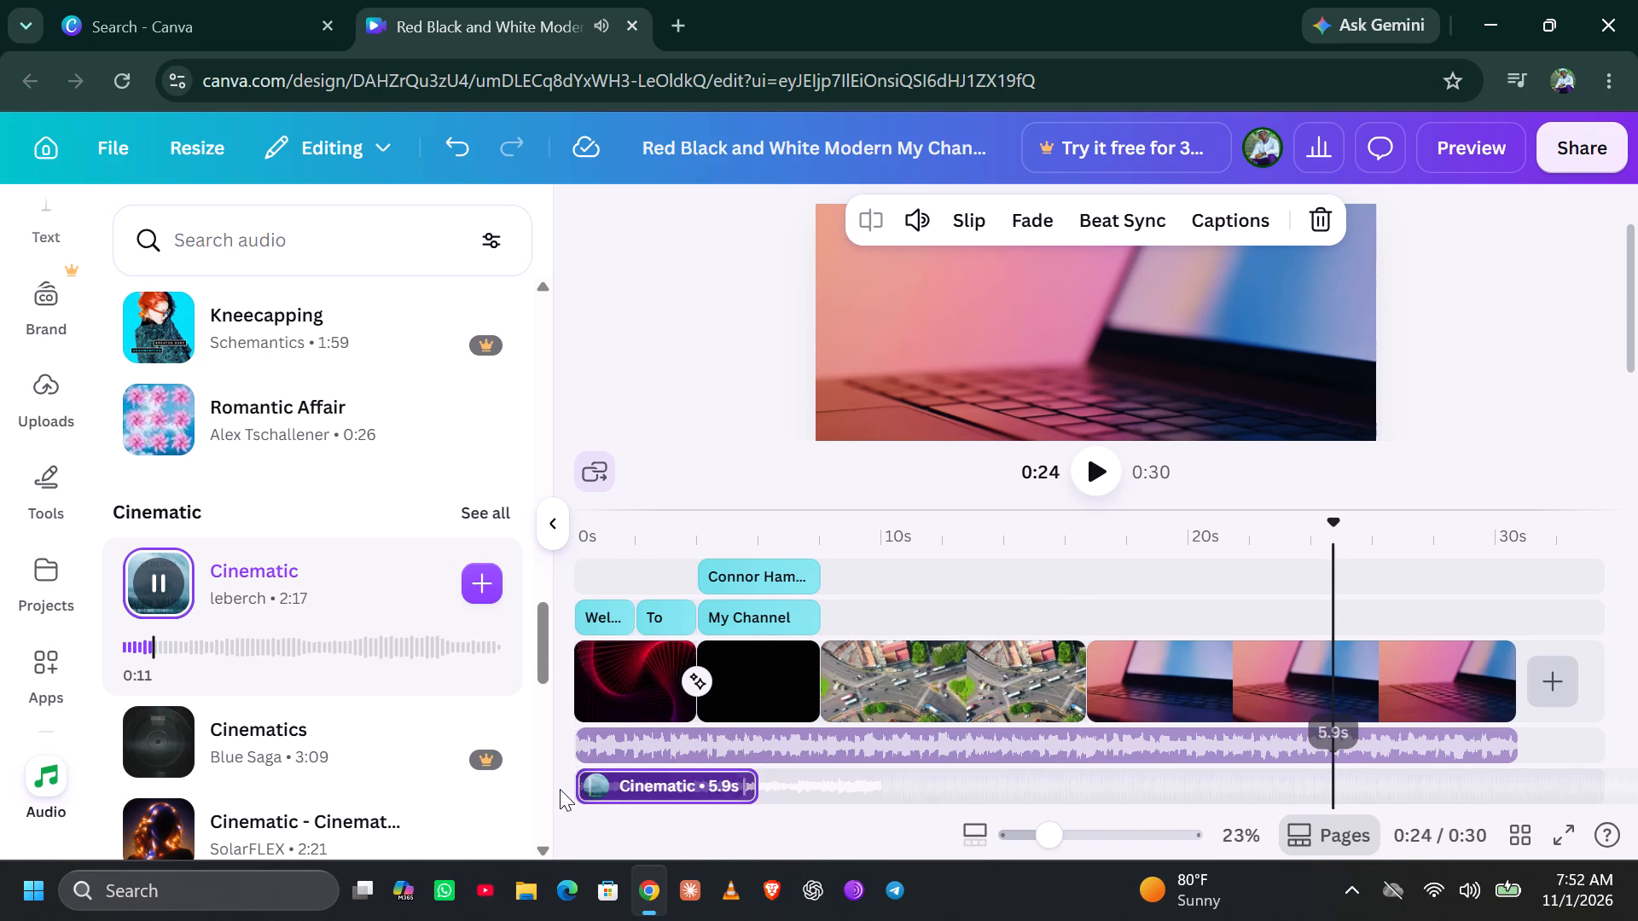
# Delete the Serious Calm audio track from the timeline.
pyautogui.click(622, 733)
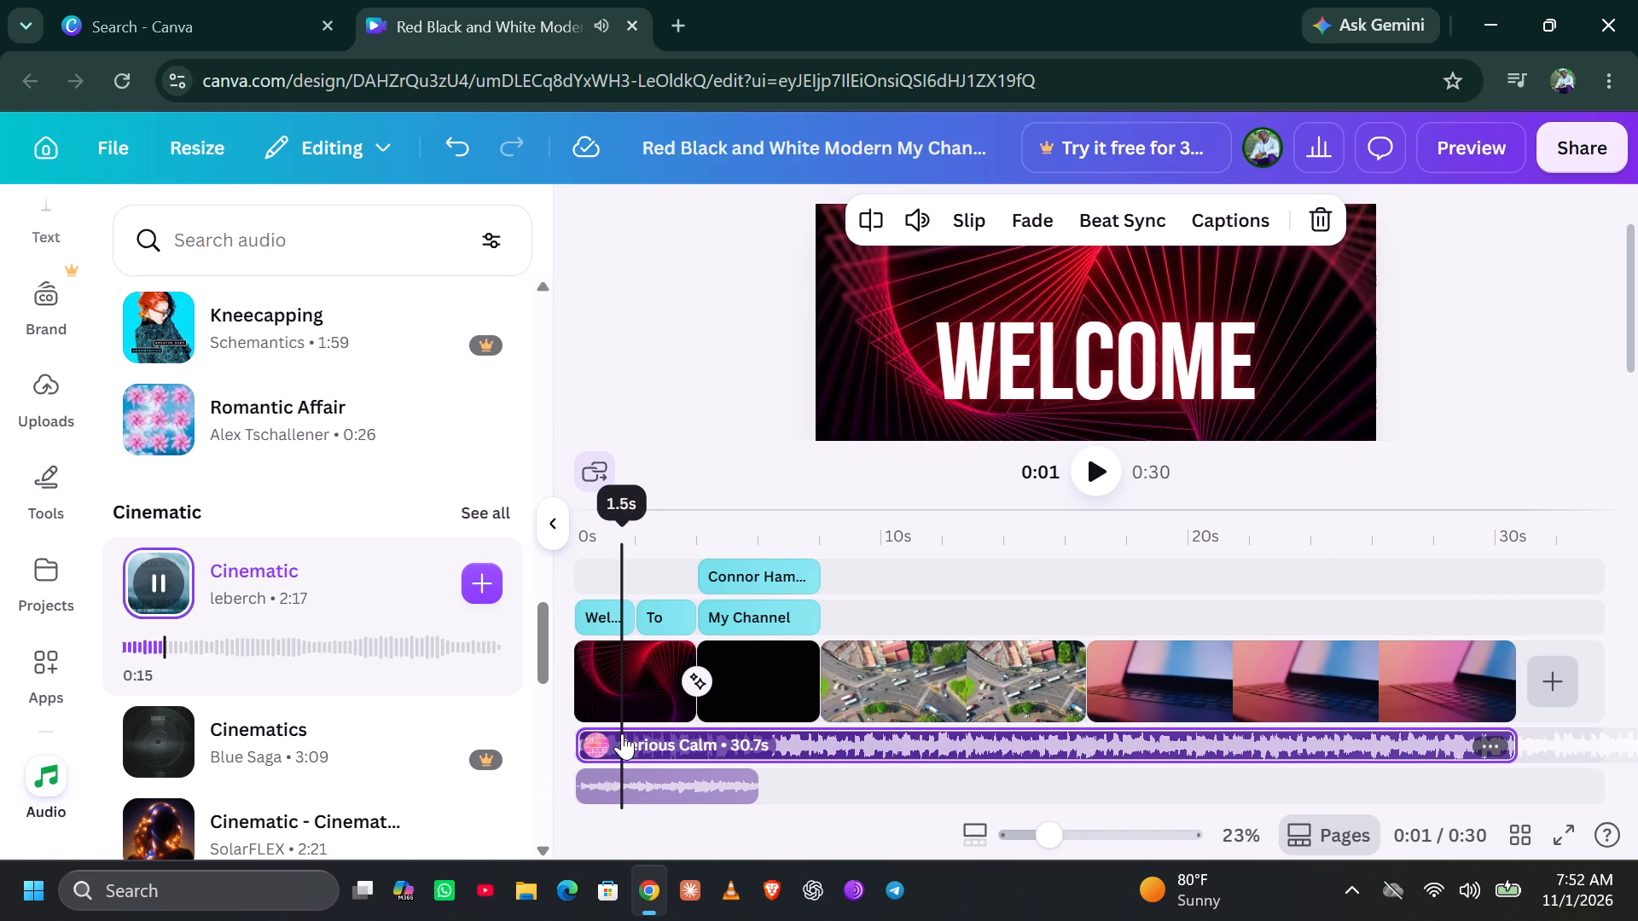
pyautogui.click(622, 733)
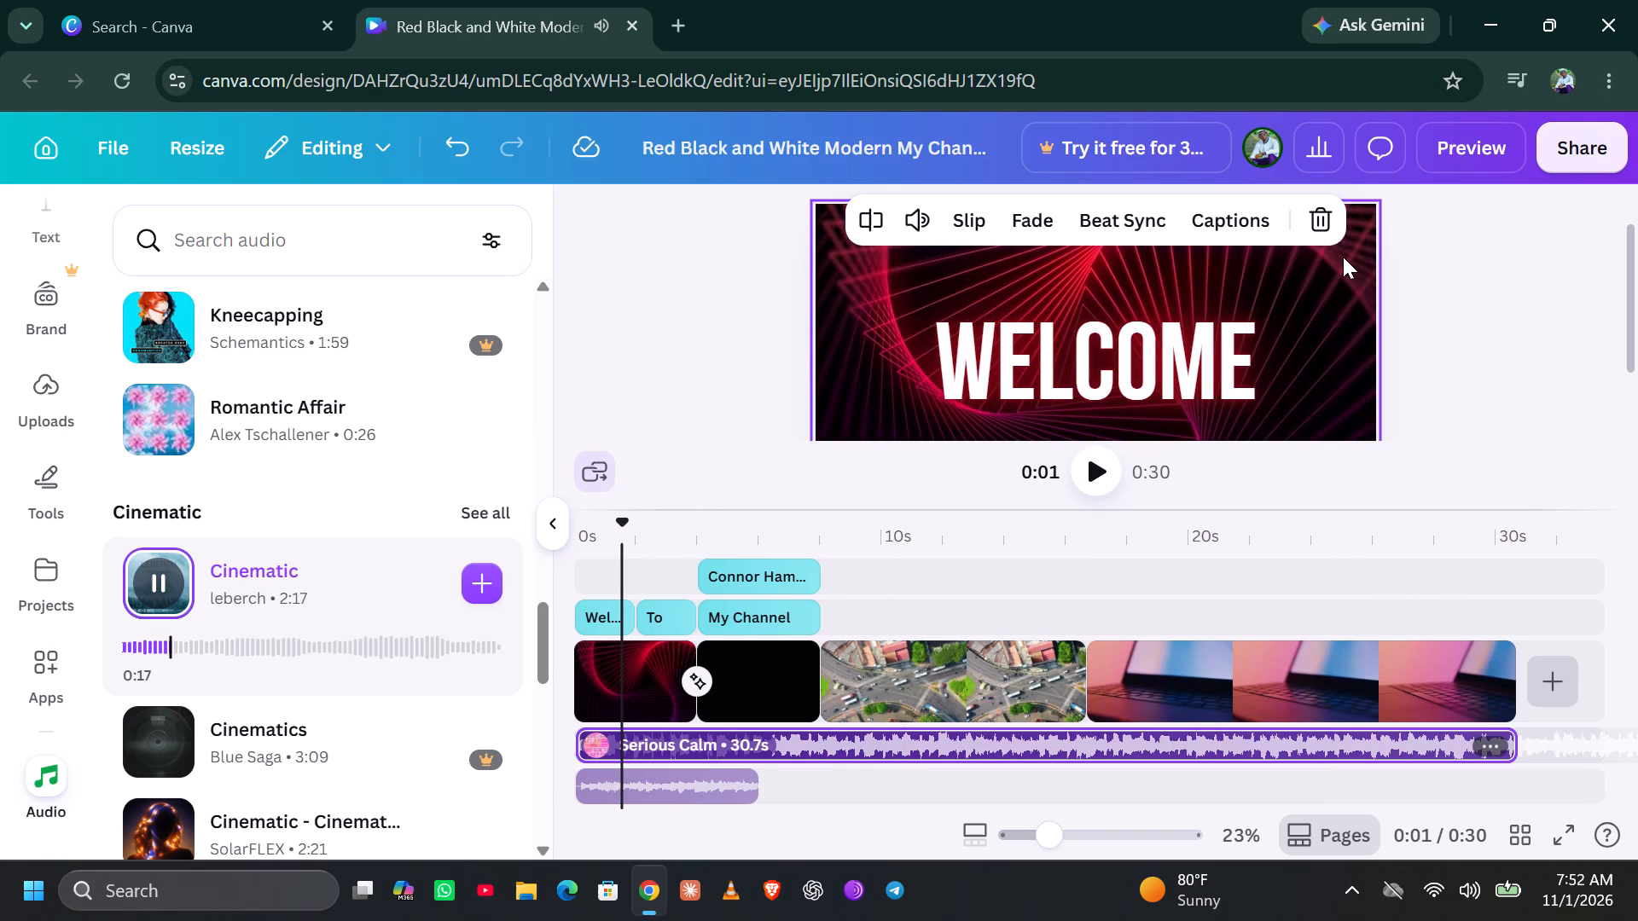
pyautogui.click(1331, 216)
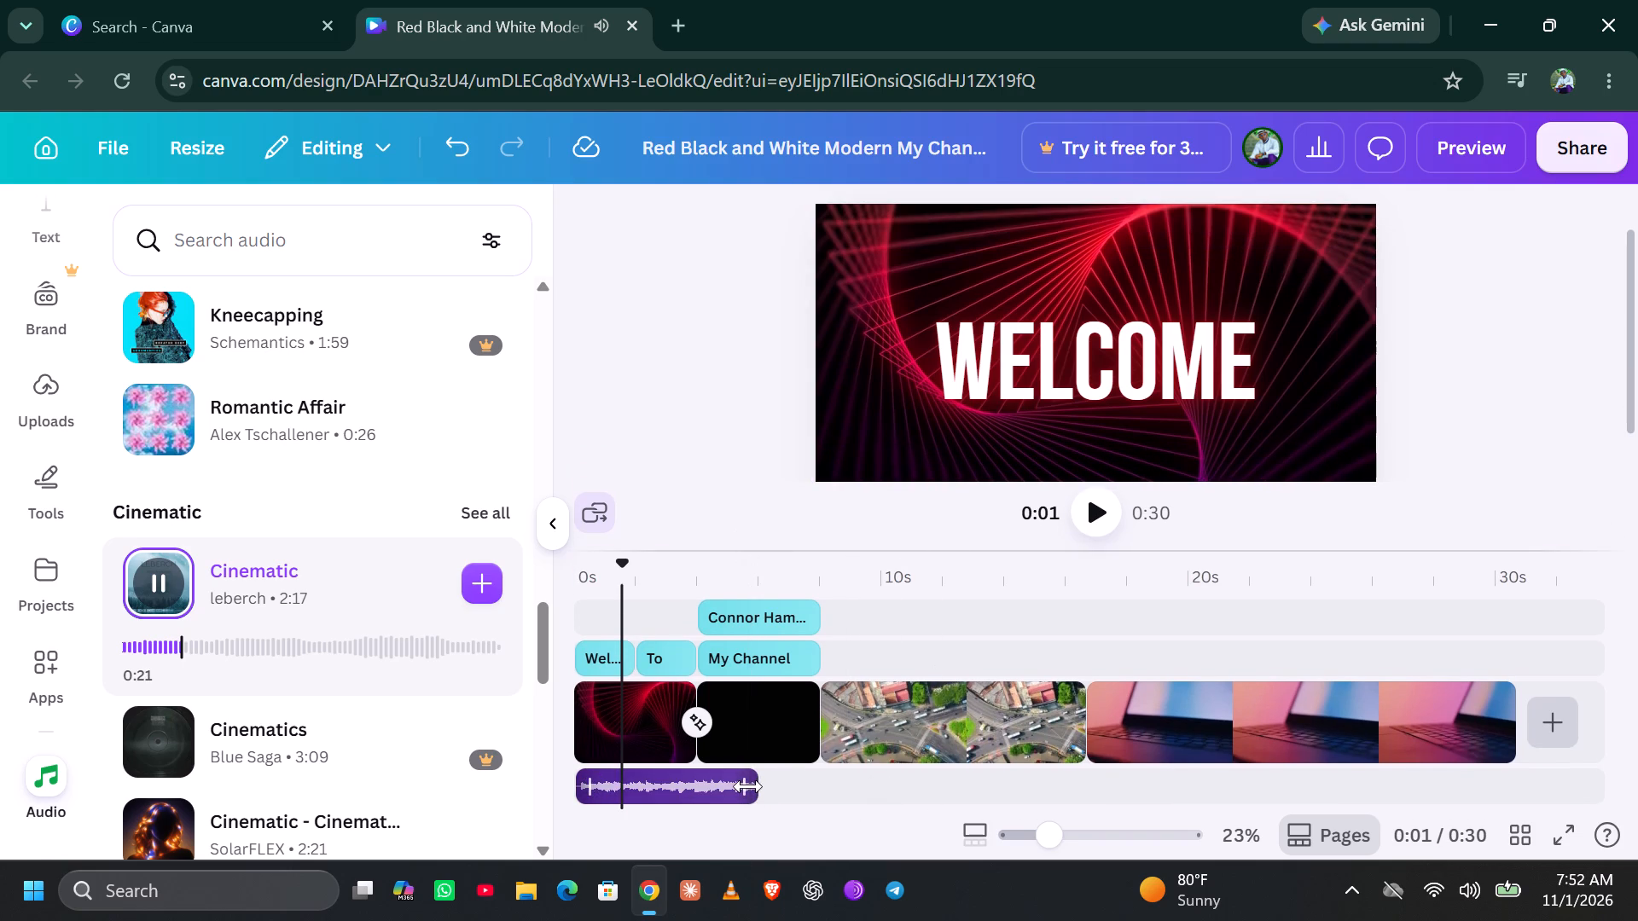
# Extend the Cinematic audio clip to 30.7s so it ends with the last video clip.
pyautogui.moveTo(748, 786); pyautogui.dragTo(1513, 733)
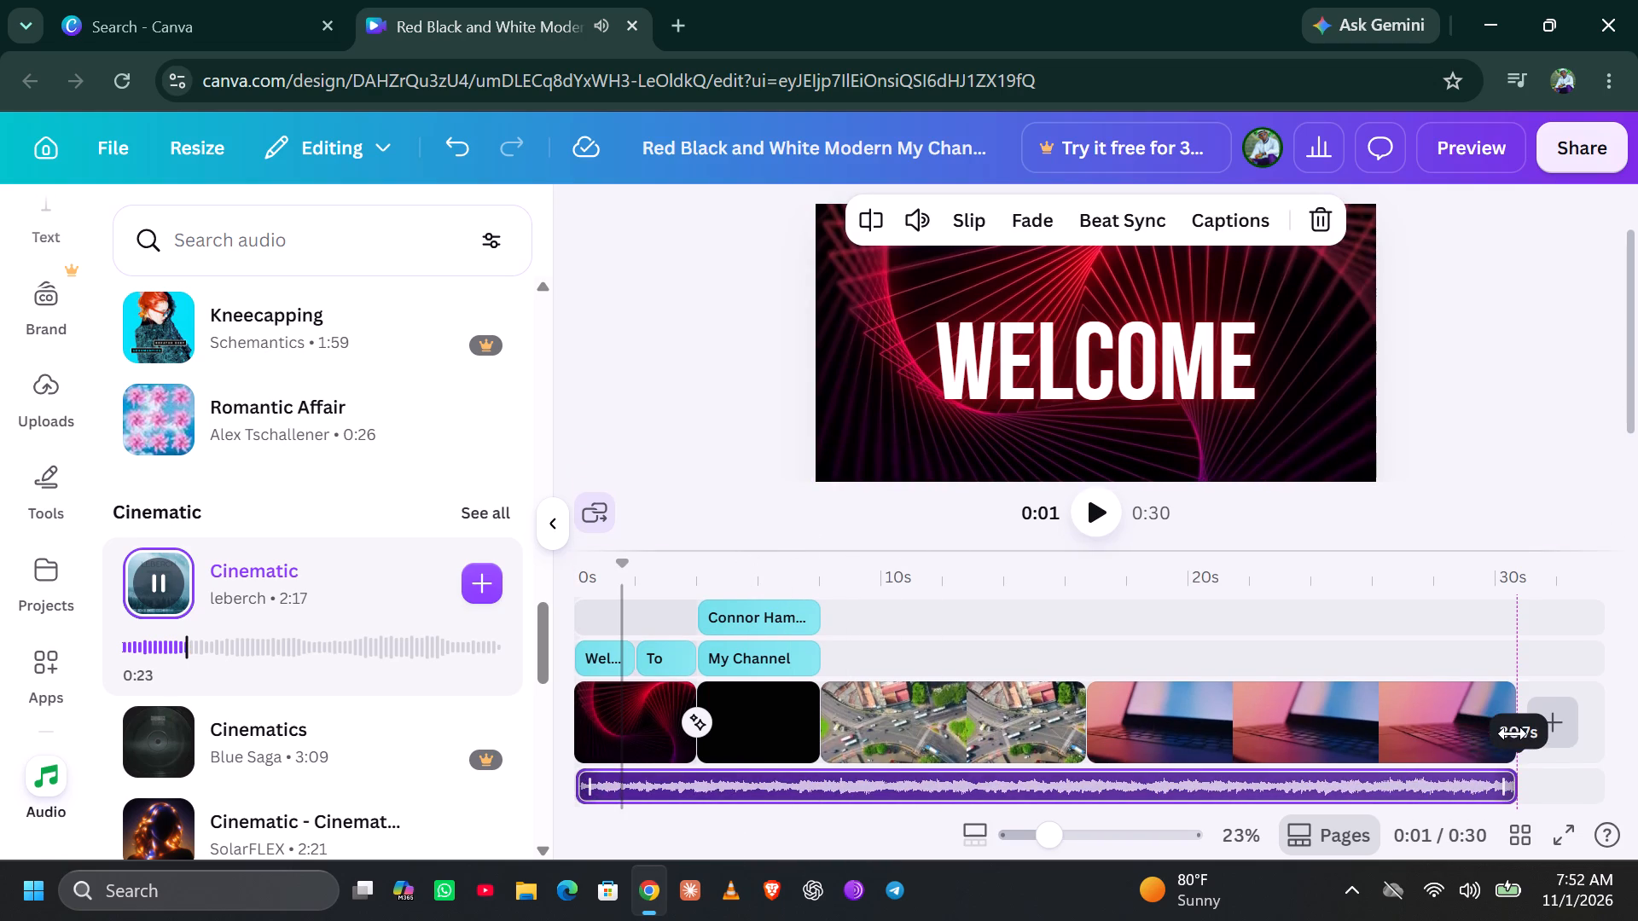
pyautogui.moveTo(1513, 733); pyautogui.dragTo(1513, 733)
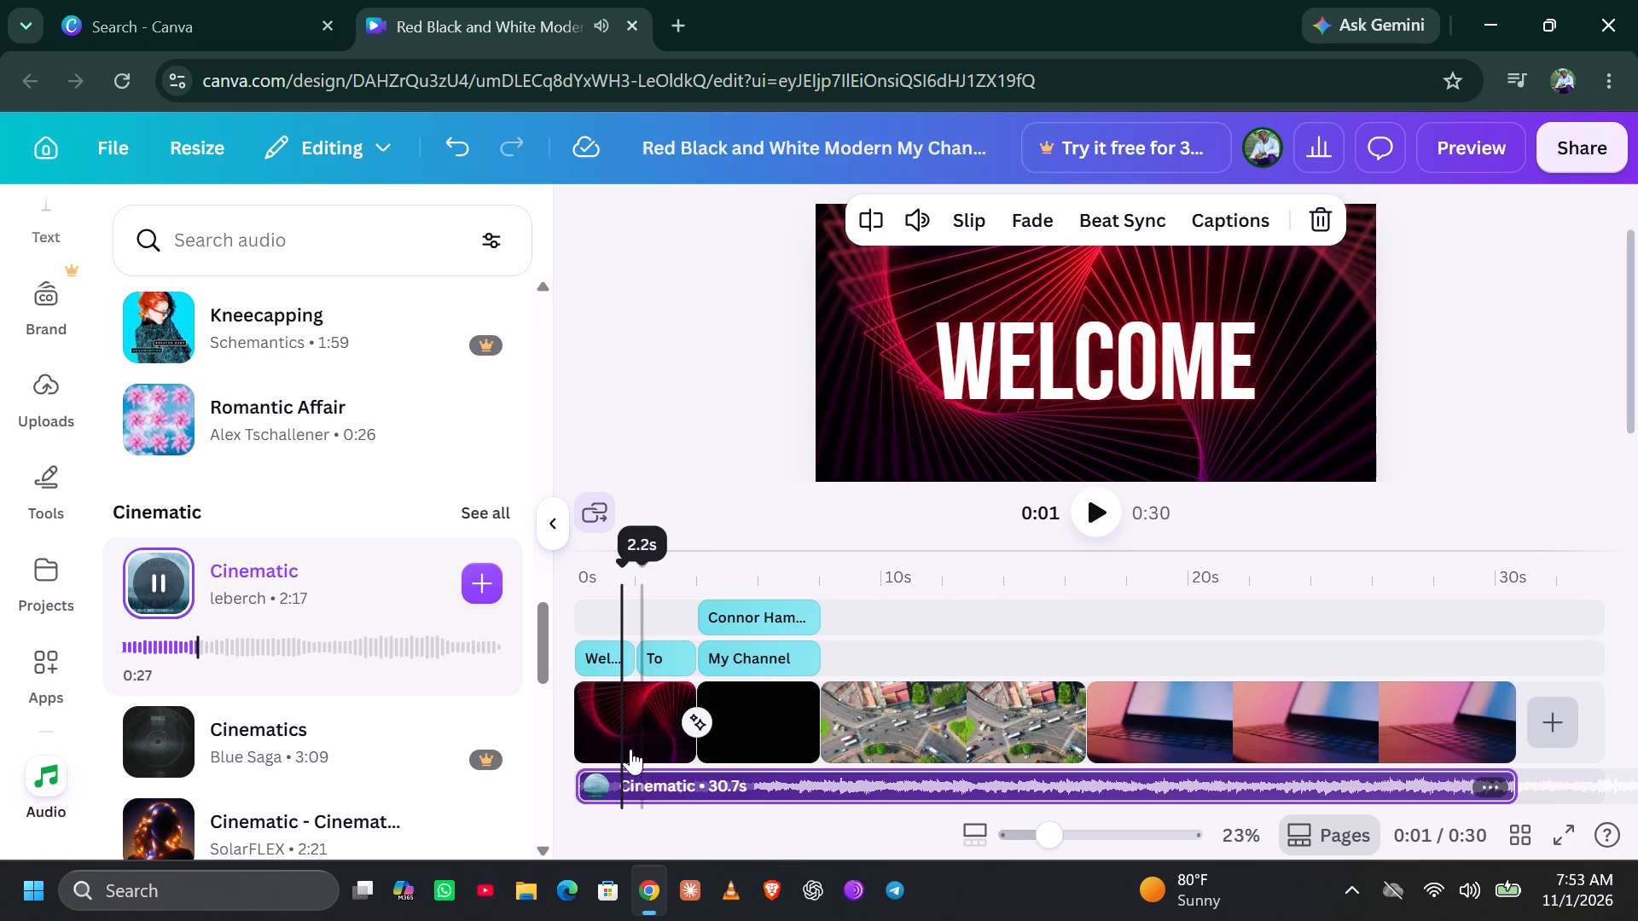
# Play the video from near its start to the end, and replay its opening to review it with the Cinematic music.
pyautogui.click(611, 778)
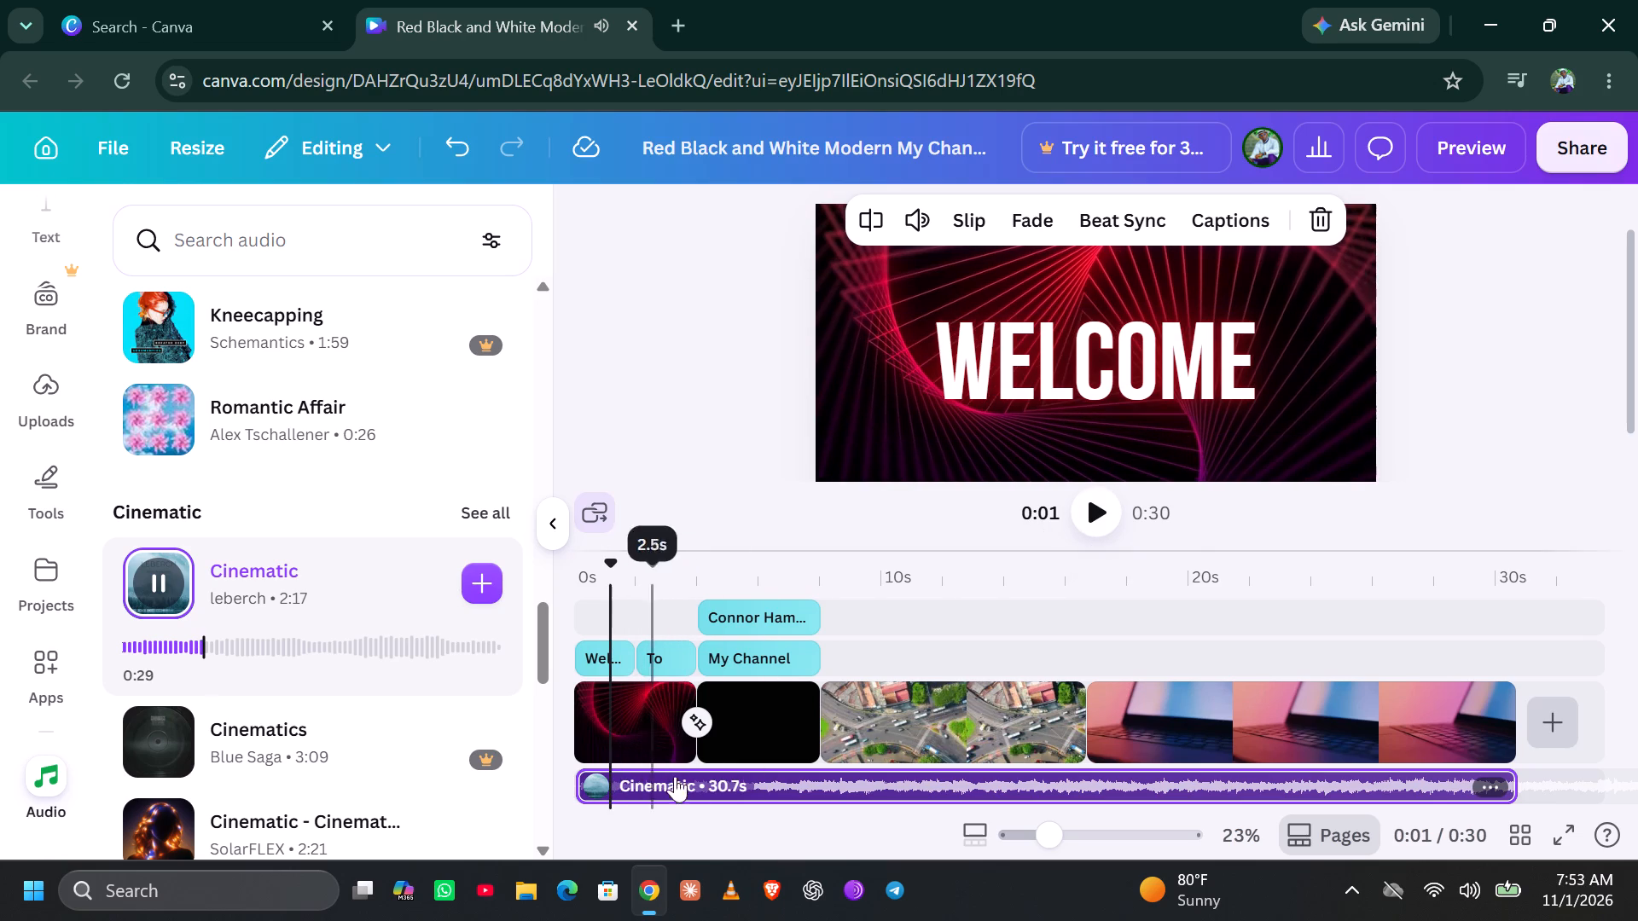
pyautogui.click(1085, 508)
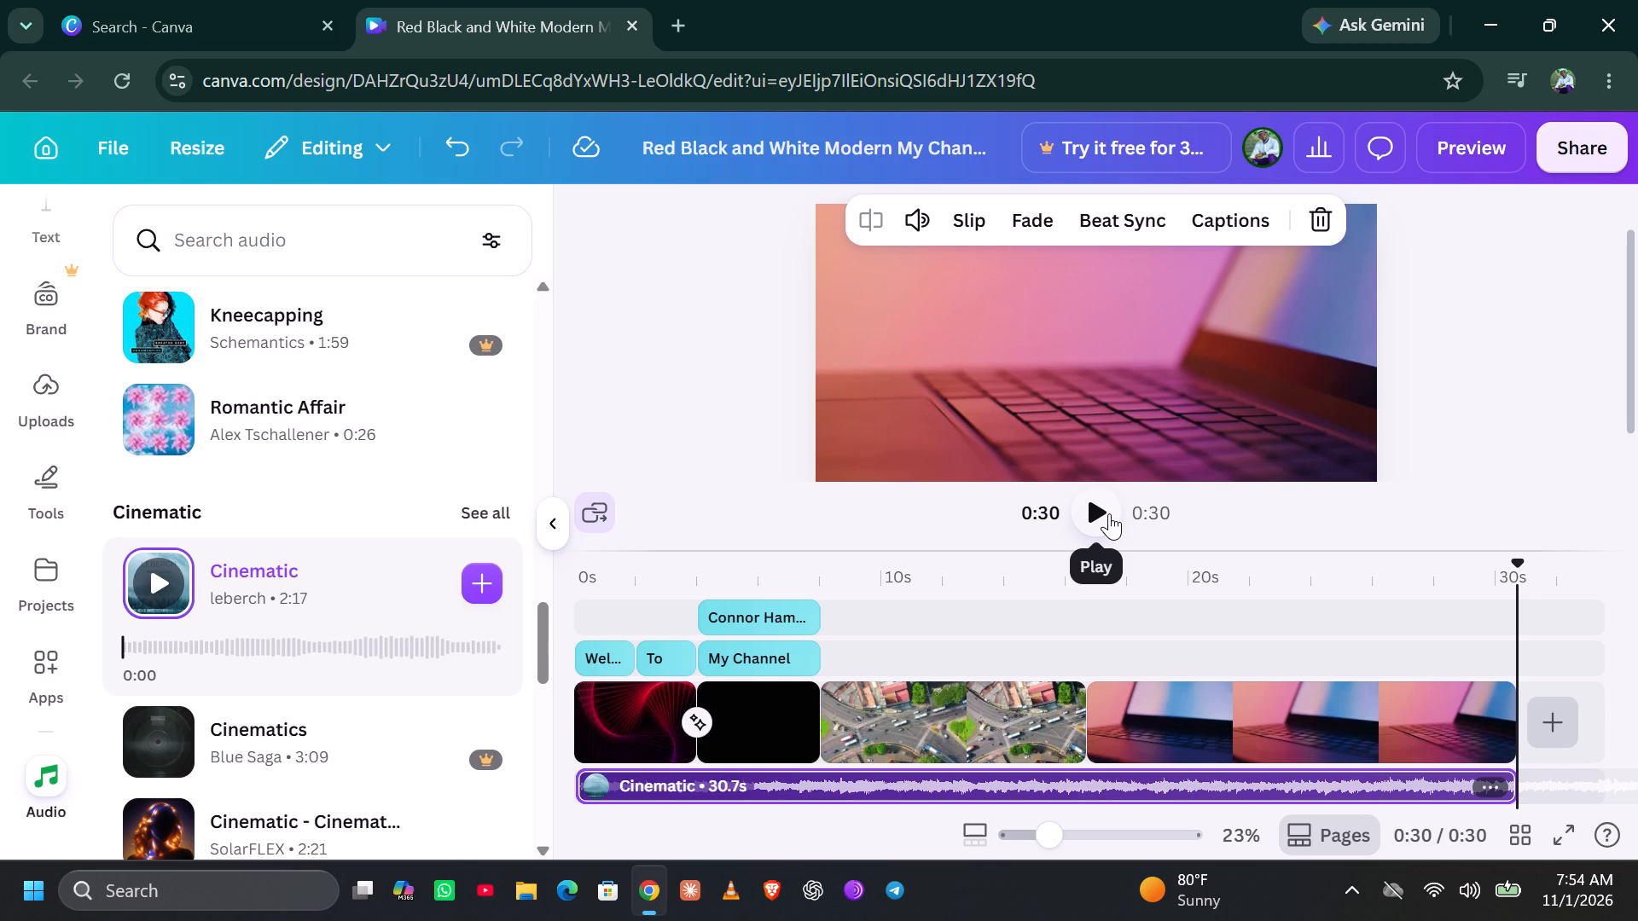
pyautogui.click(1109, 513)
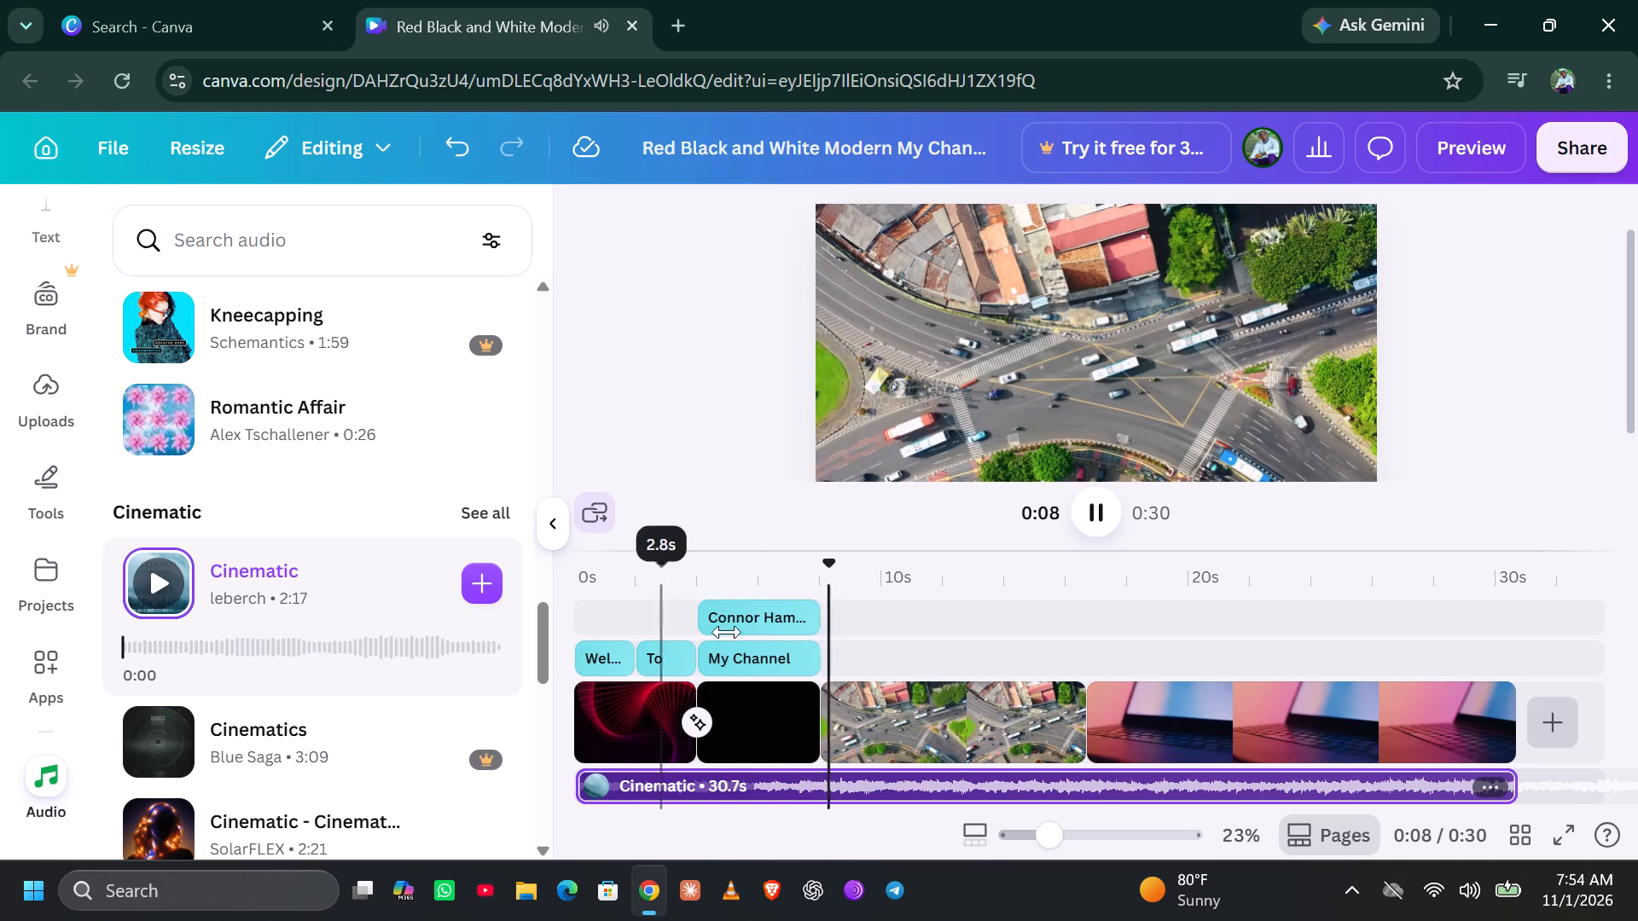
# Replace the placeholder name beneath the MY CHANNEL title with the channel owner's name.
pyautogui.click(793, 613)
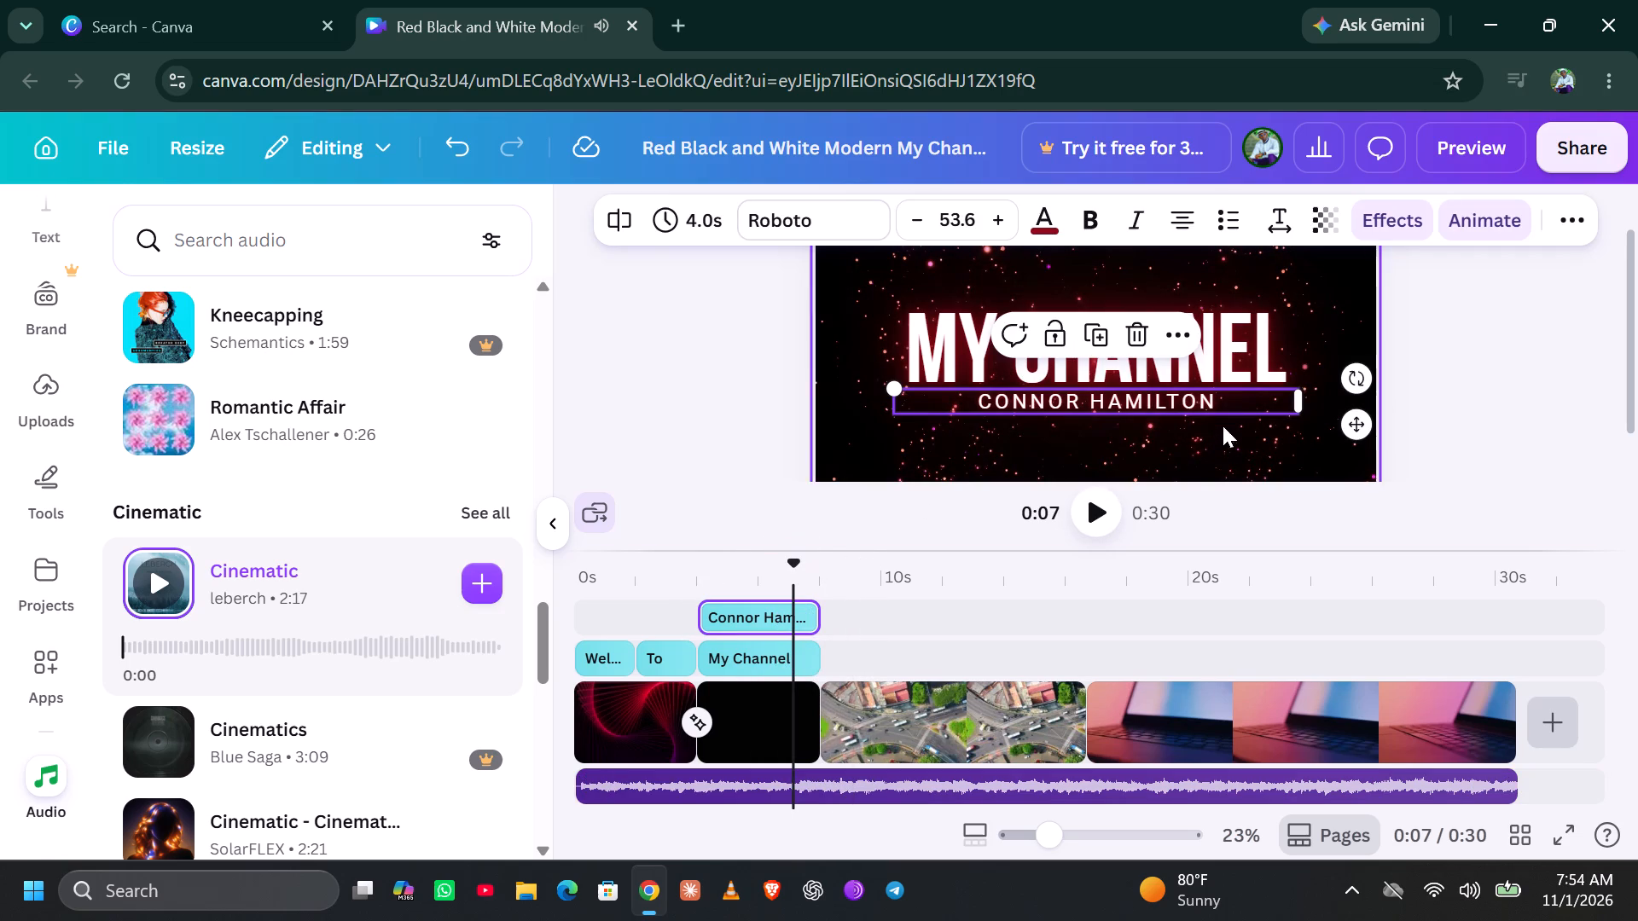
pyautogui.click(1224, 391)
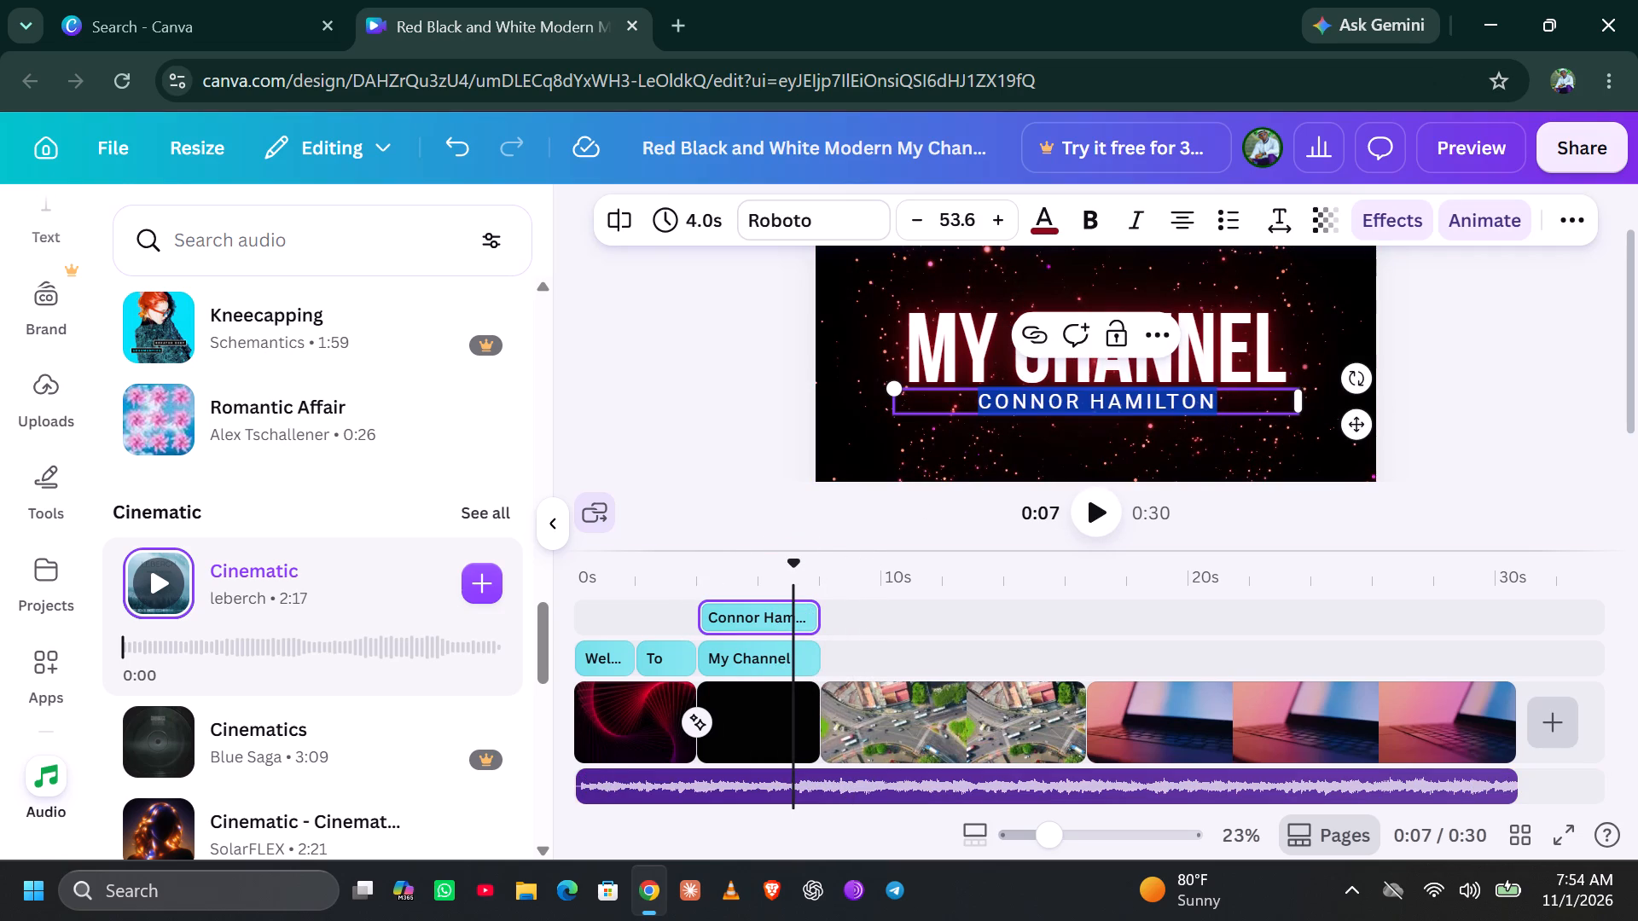
pyautogui.press('BackSpace')
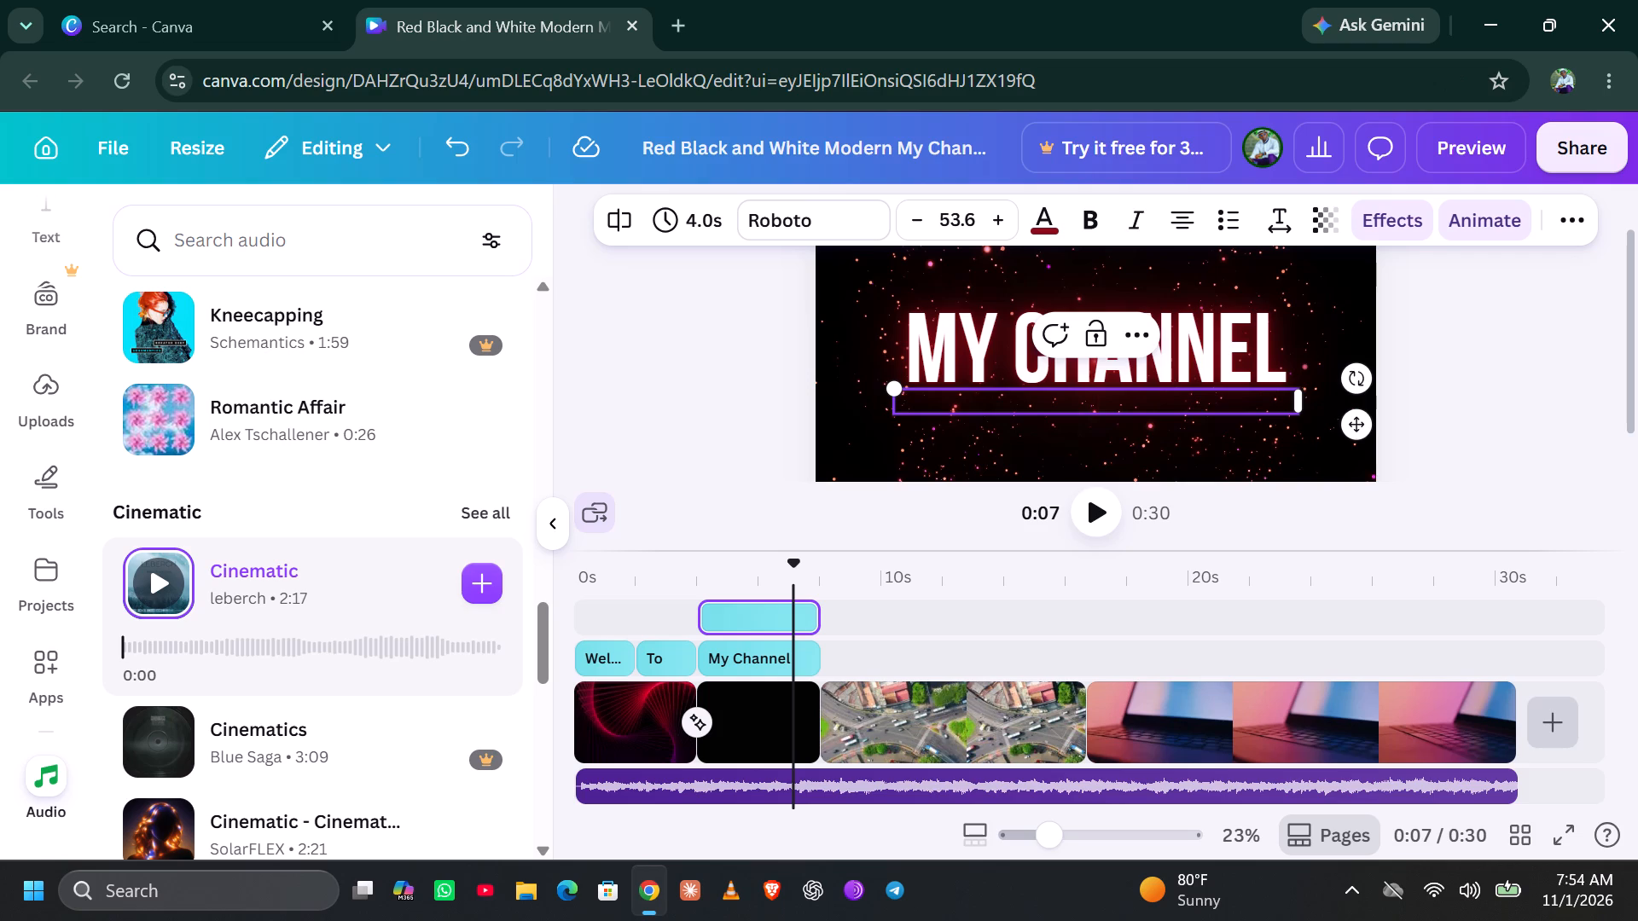
pyautogui.press('m')
pyautogui.write('arcoz')
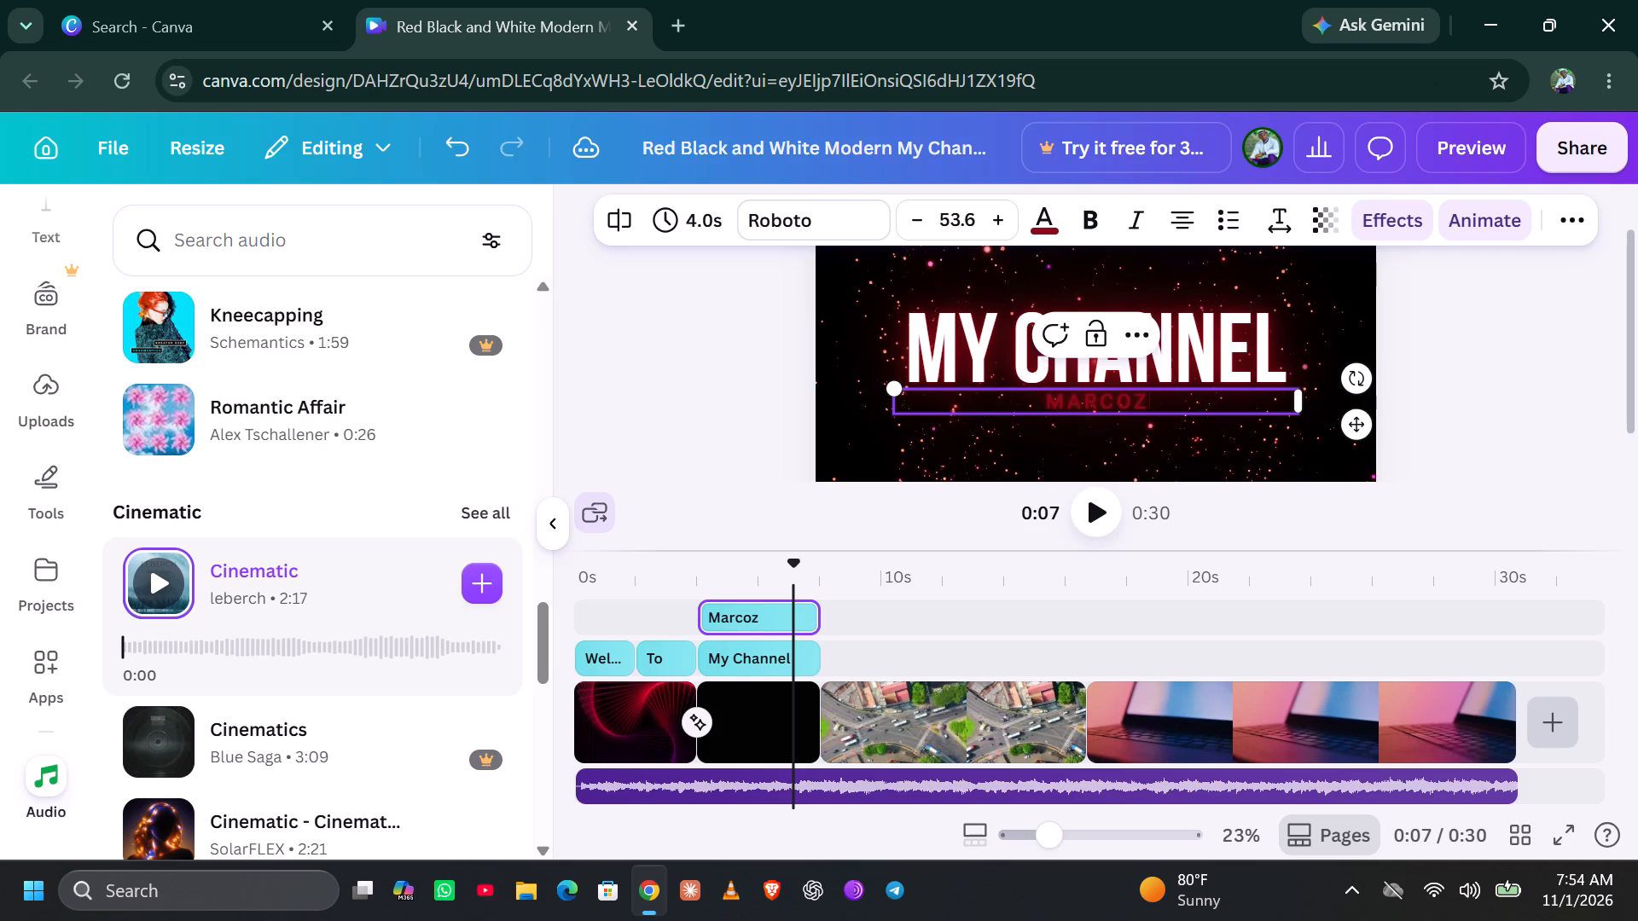
pyautogui.press('space')
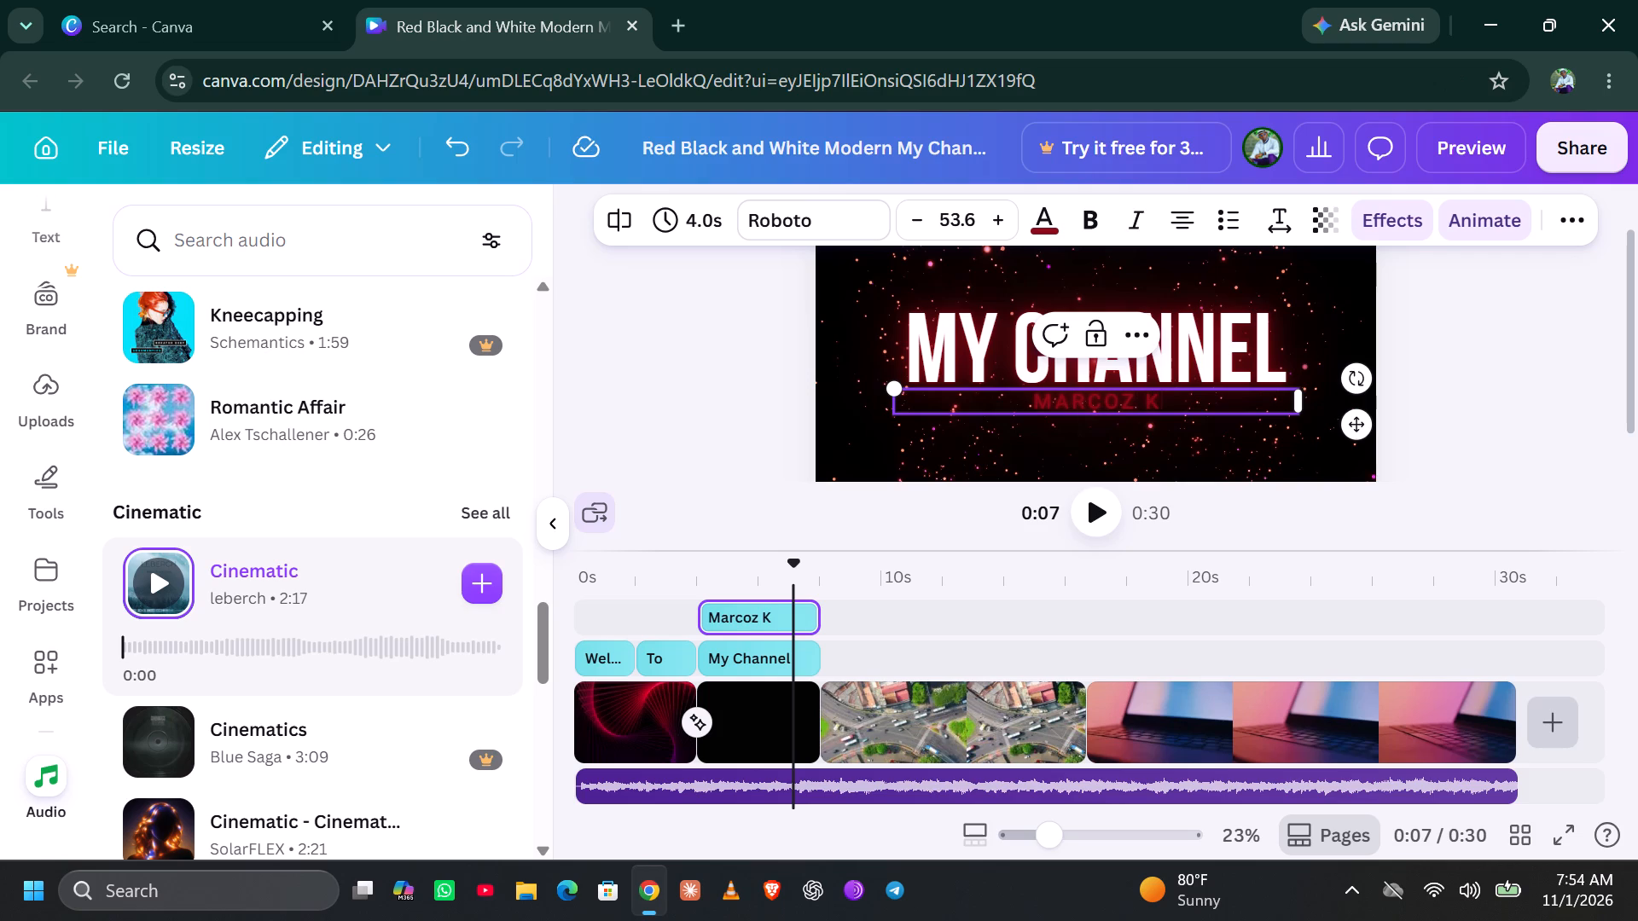
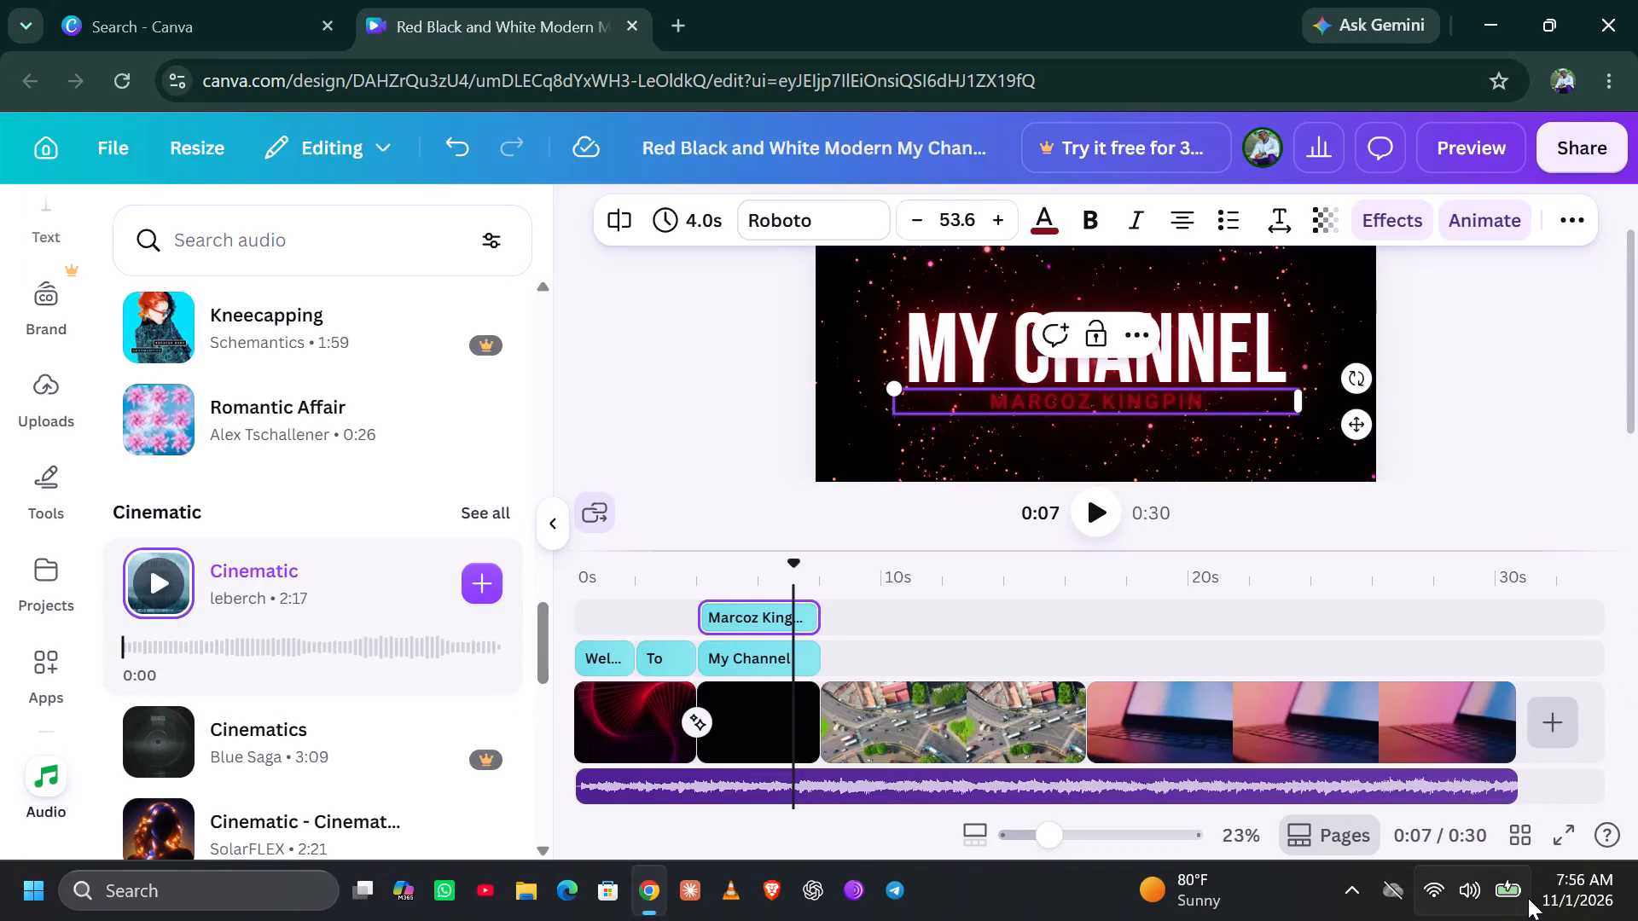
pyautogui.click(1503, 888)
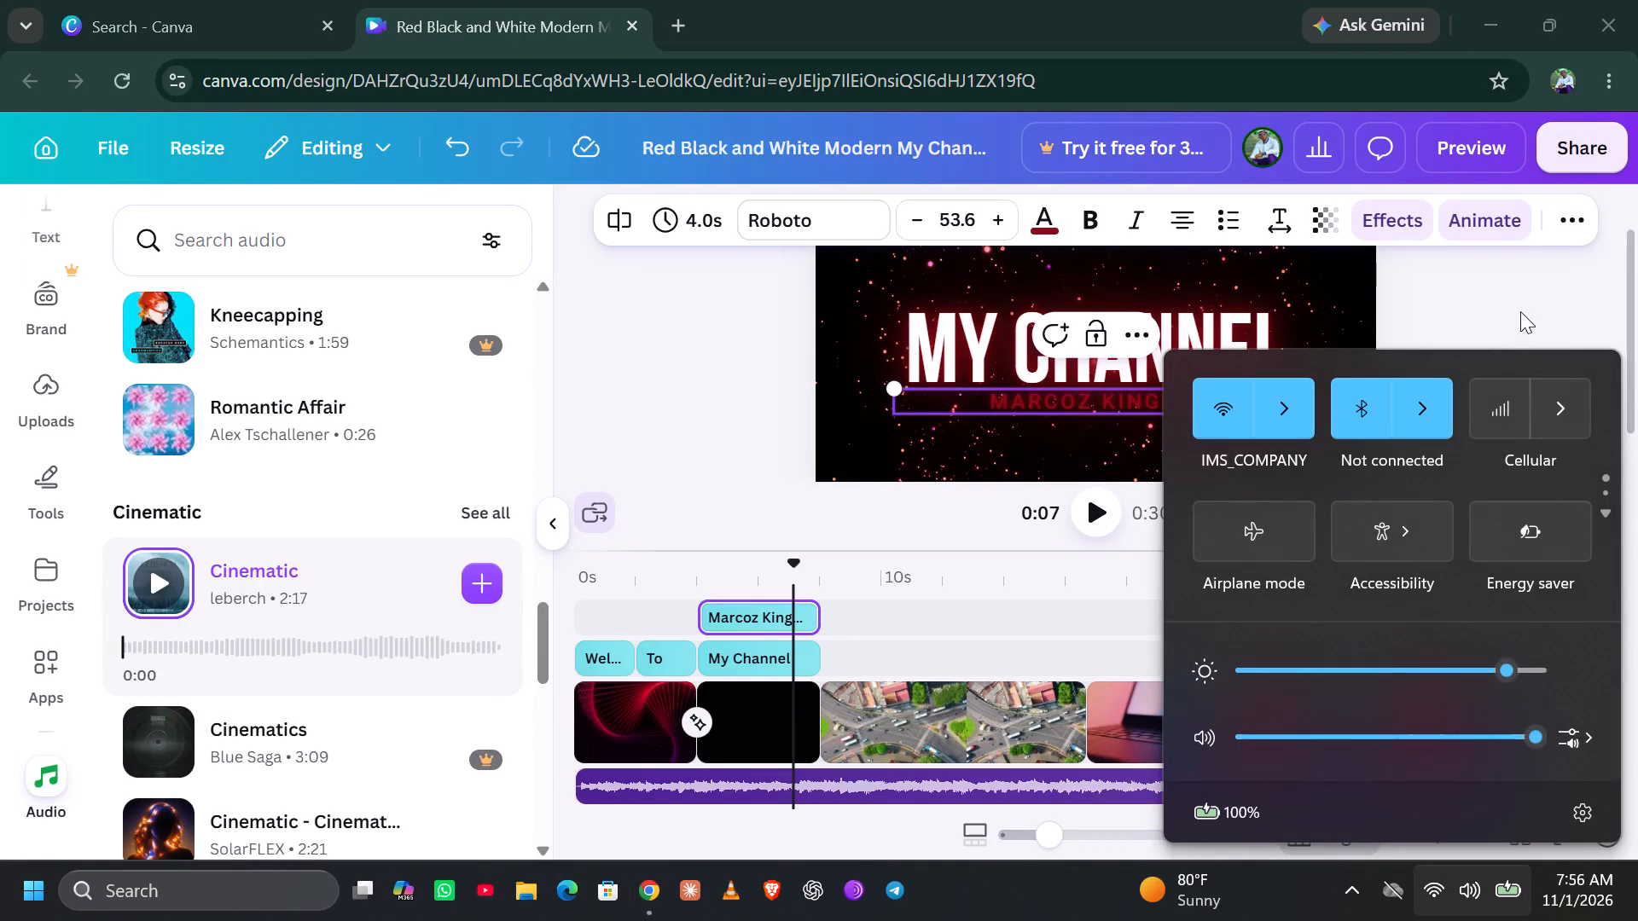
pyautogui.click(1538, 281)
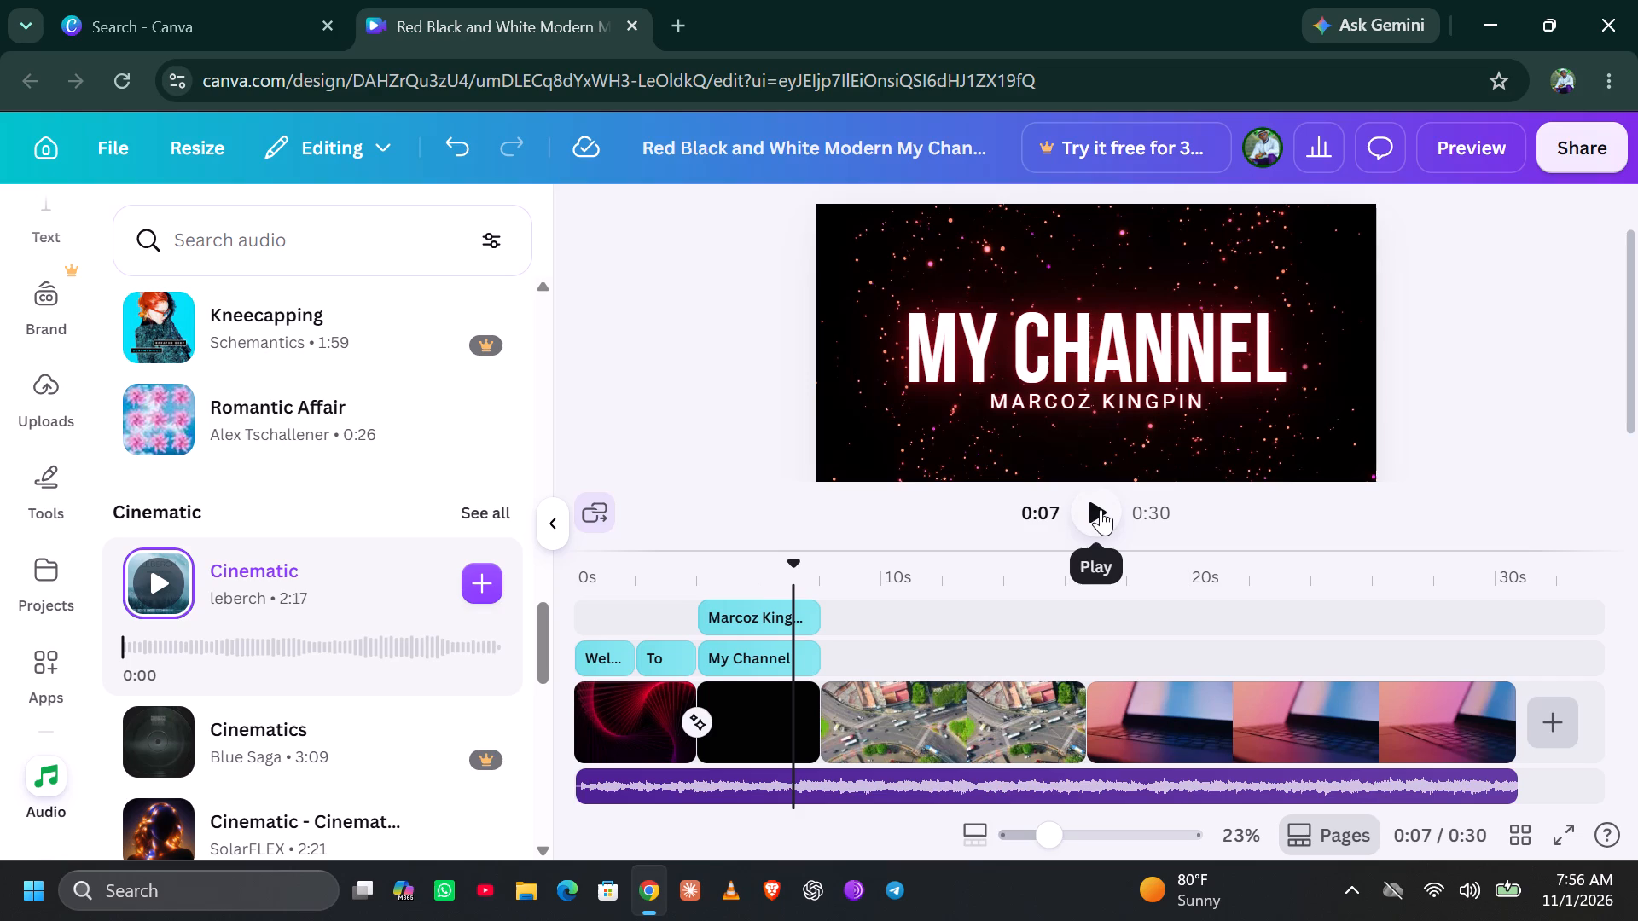
# Play the video from the MY CHANNEL title scene to review it with the updated name and Cinematic music.
pyautogui.click(1101, 509)
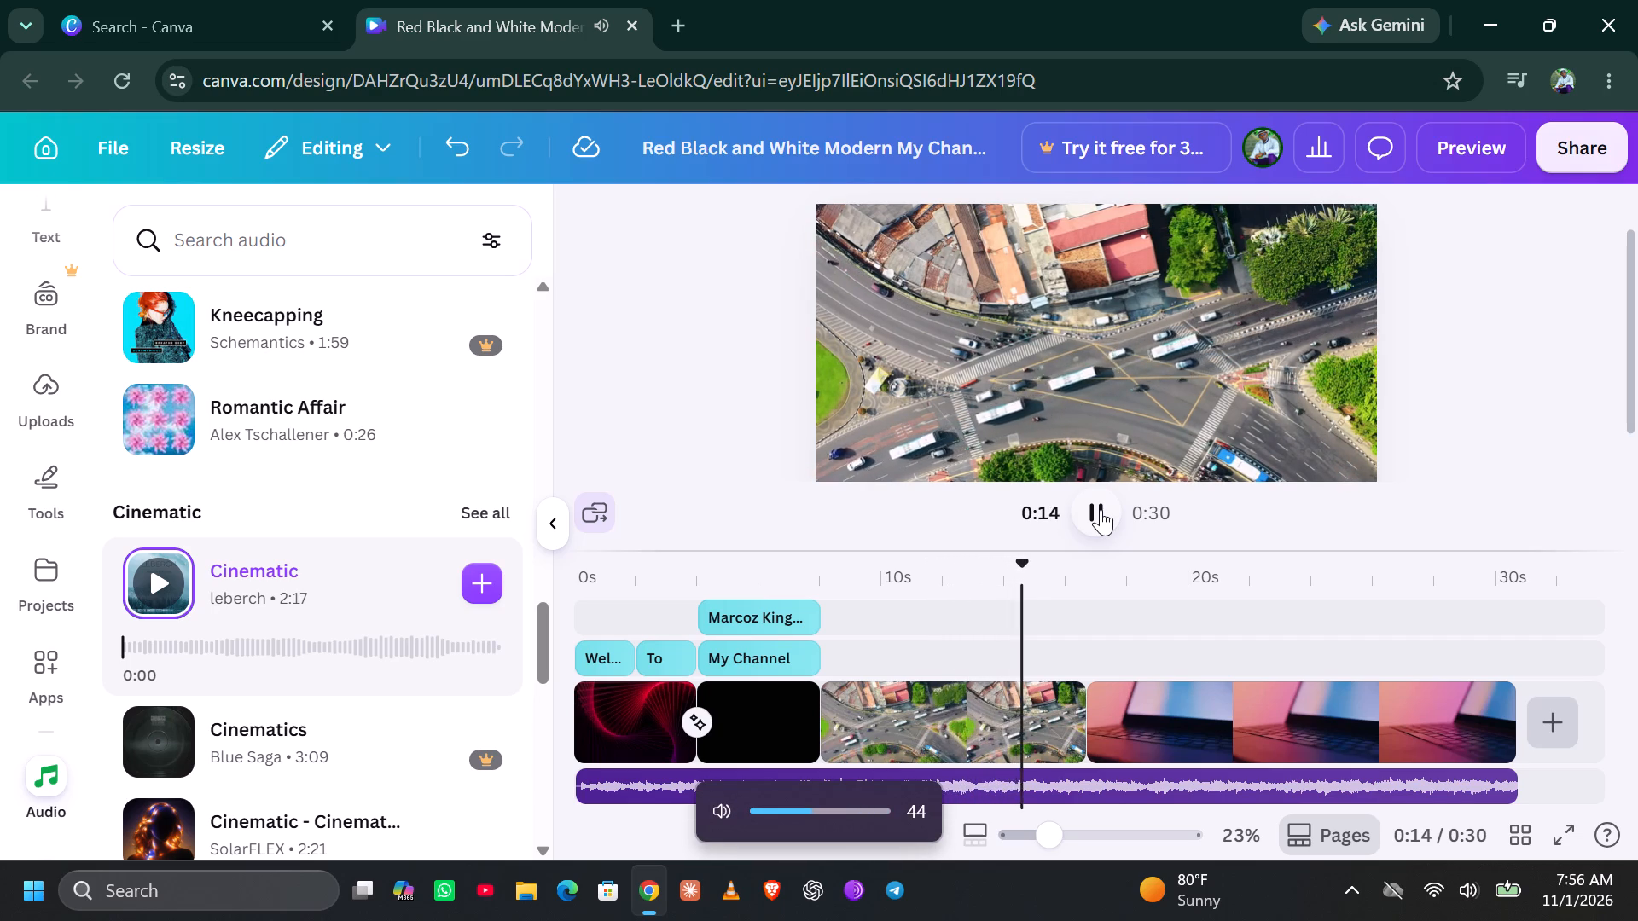
# Pause playback and trim the end of the laptop clip so it lasts 10.1s.
pyautogui.scroll(4, 47, 327)
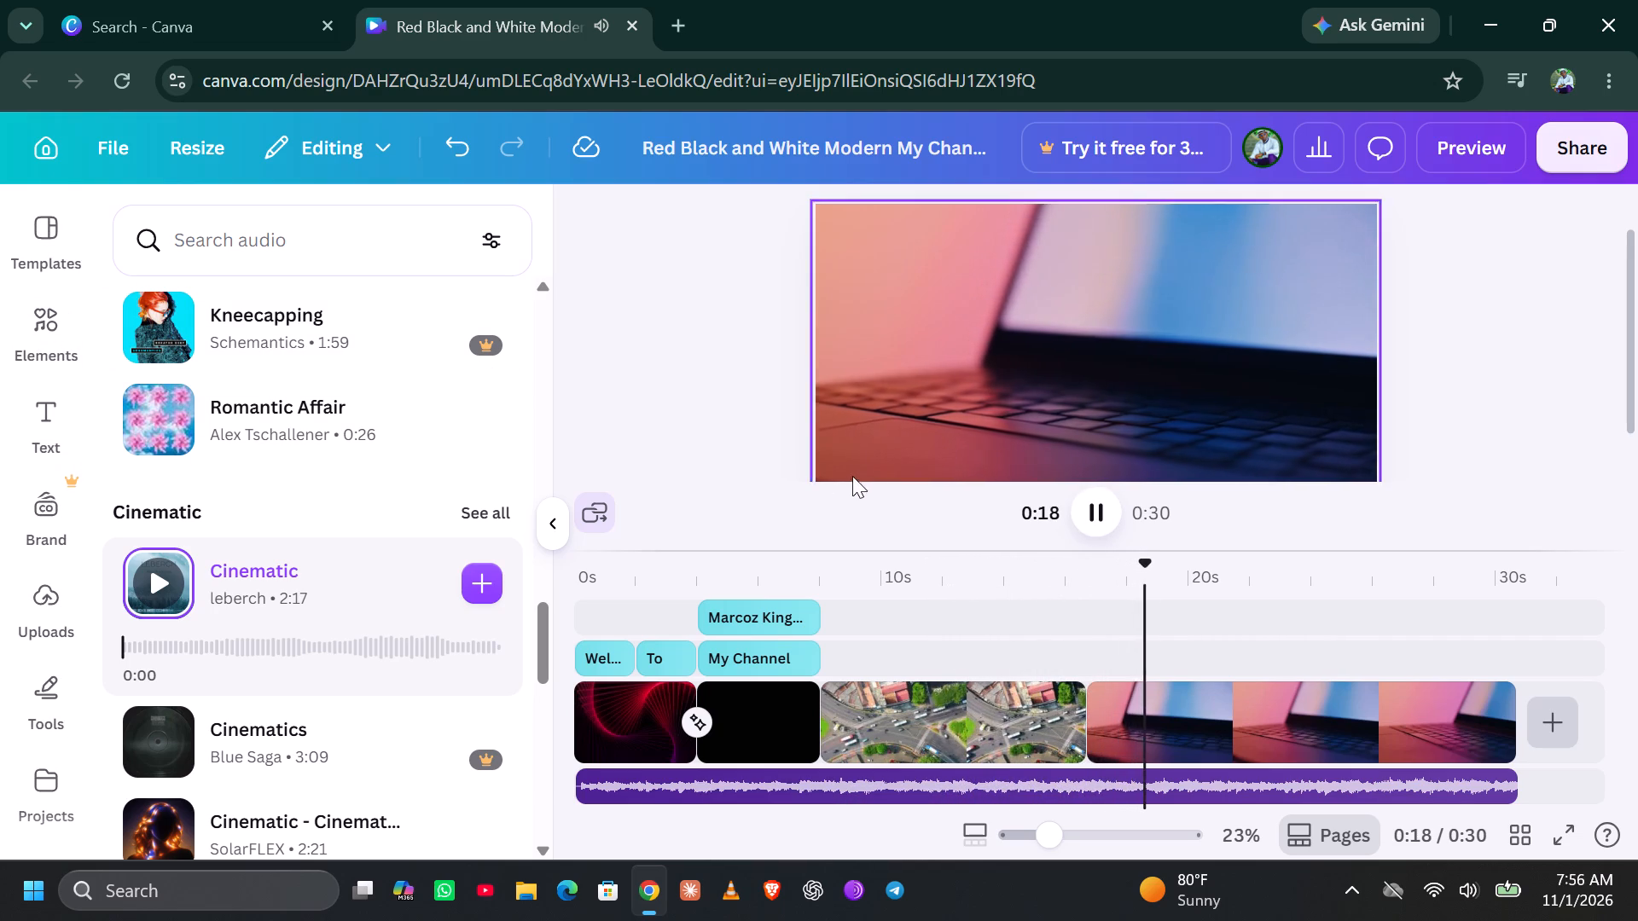
pyautogui.click(1102, 499)
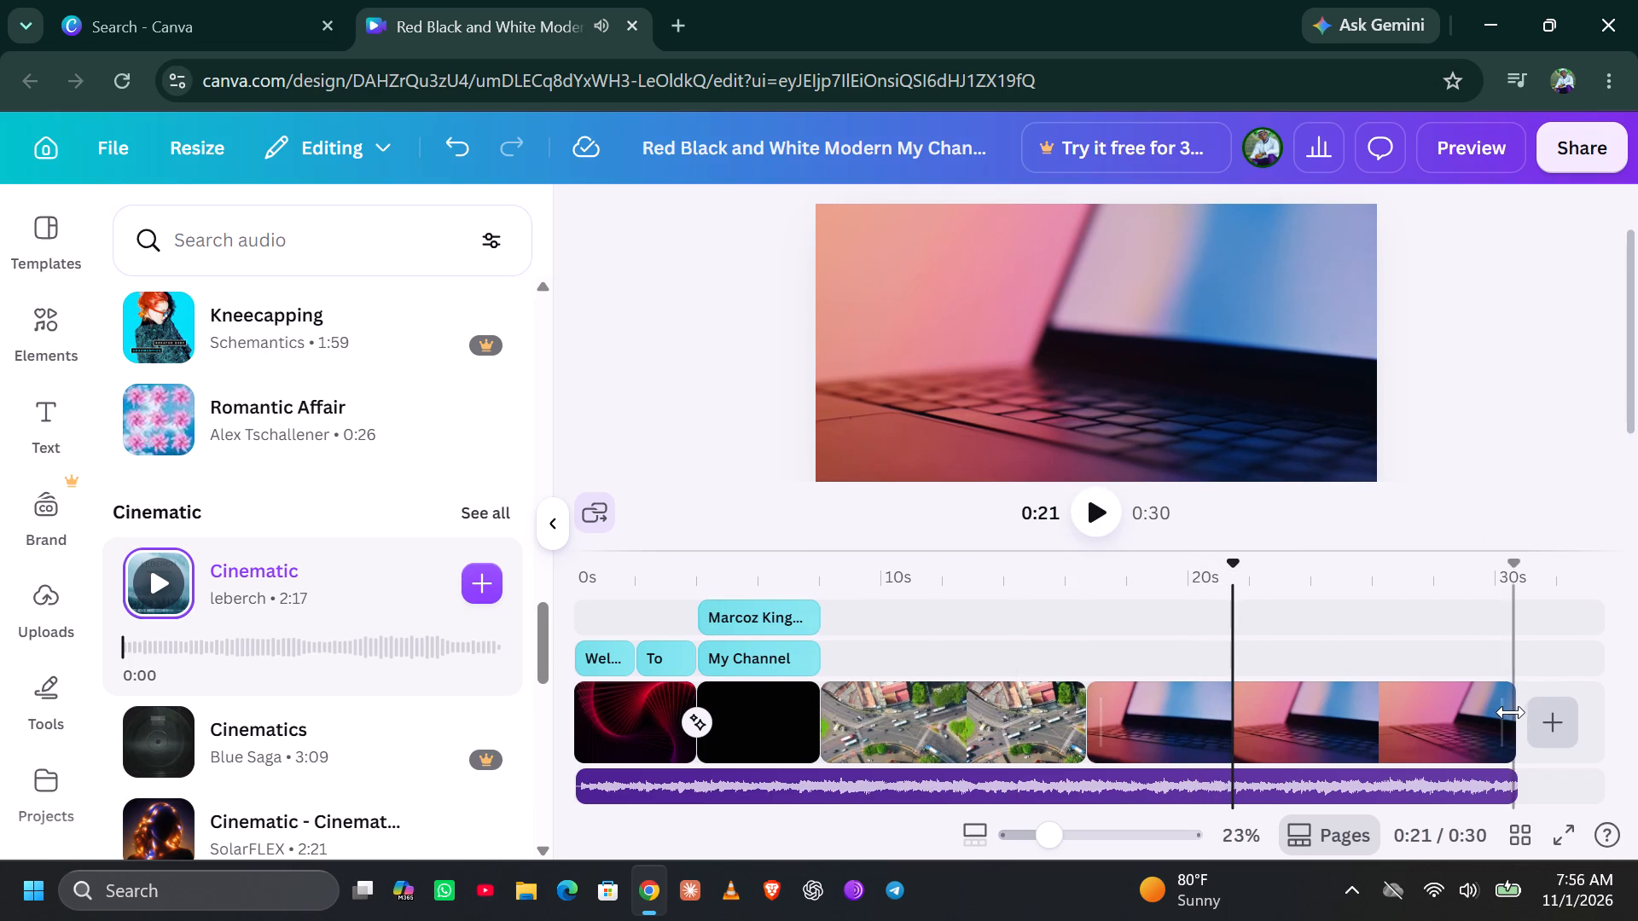
pyautogui.moveTo(1510, 715); pyautogui.dragTo(1399, 730)
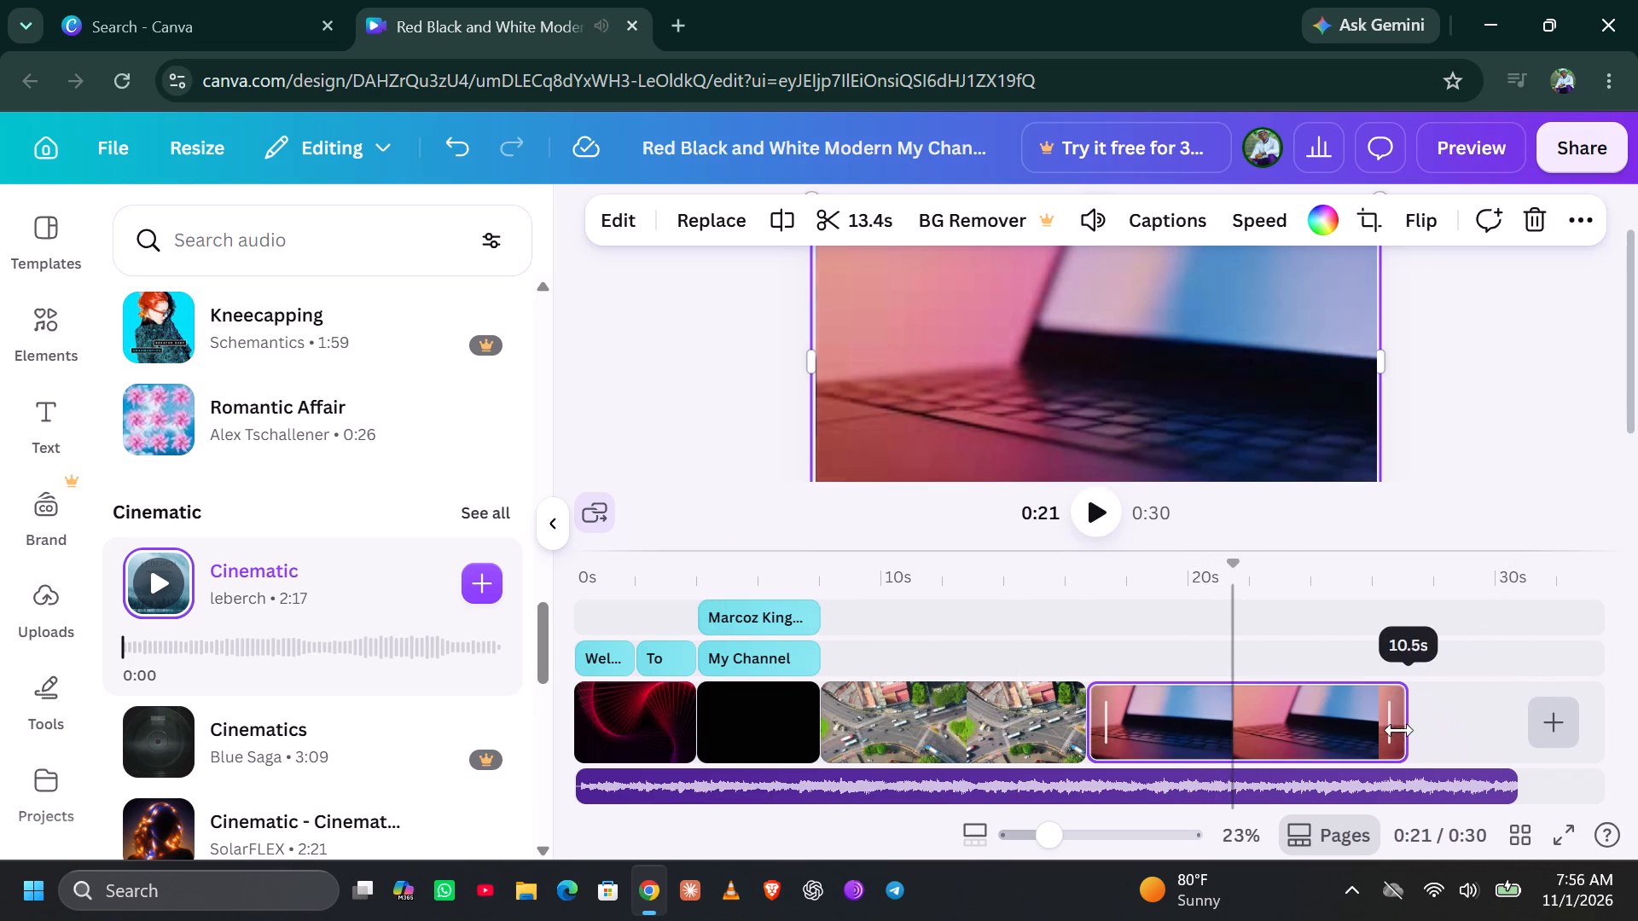
pyautogui.moveTo(1399, 730); pyautogui.dragTo(1391, 730)
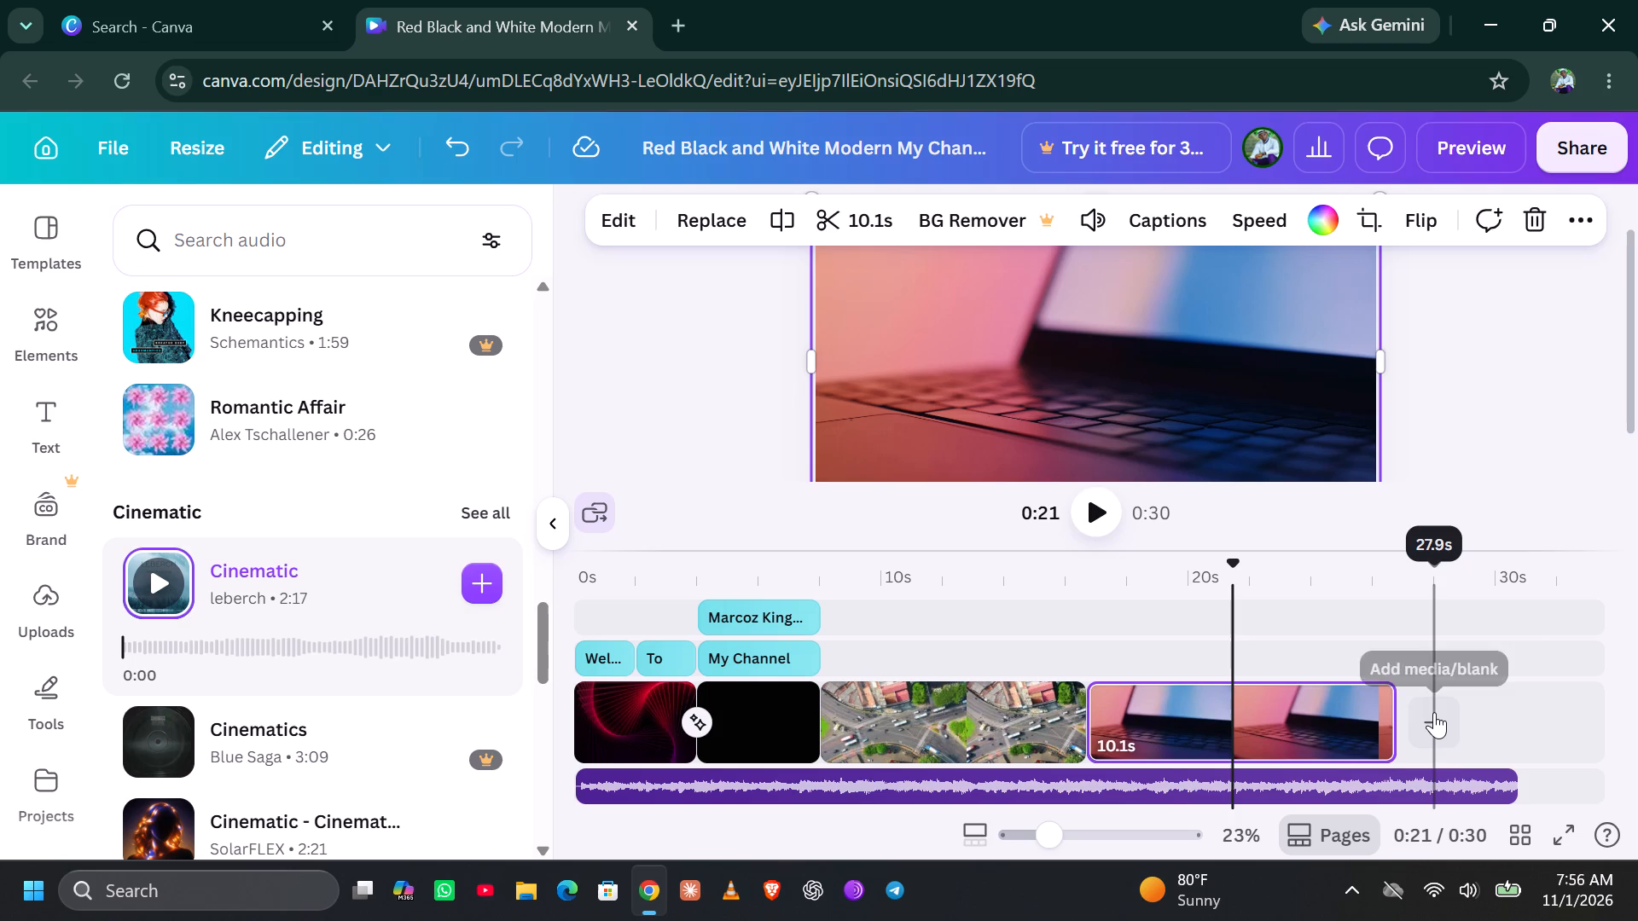
# Add the 8.0s stock video of hands using a keyboard and mouse from Magic recommendations after the laptop clip.
pyautogui.click(1434, 712)
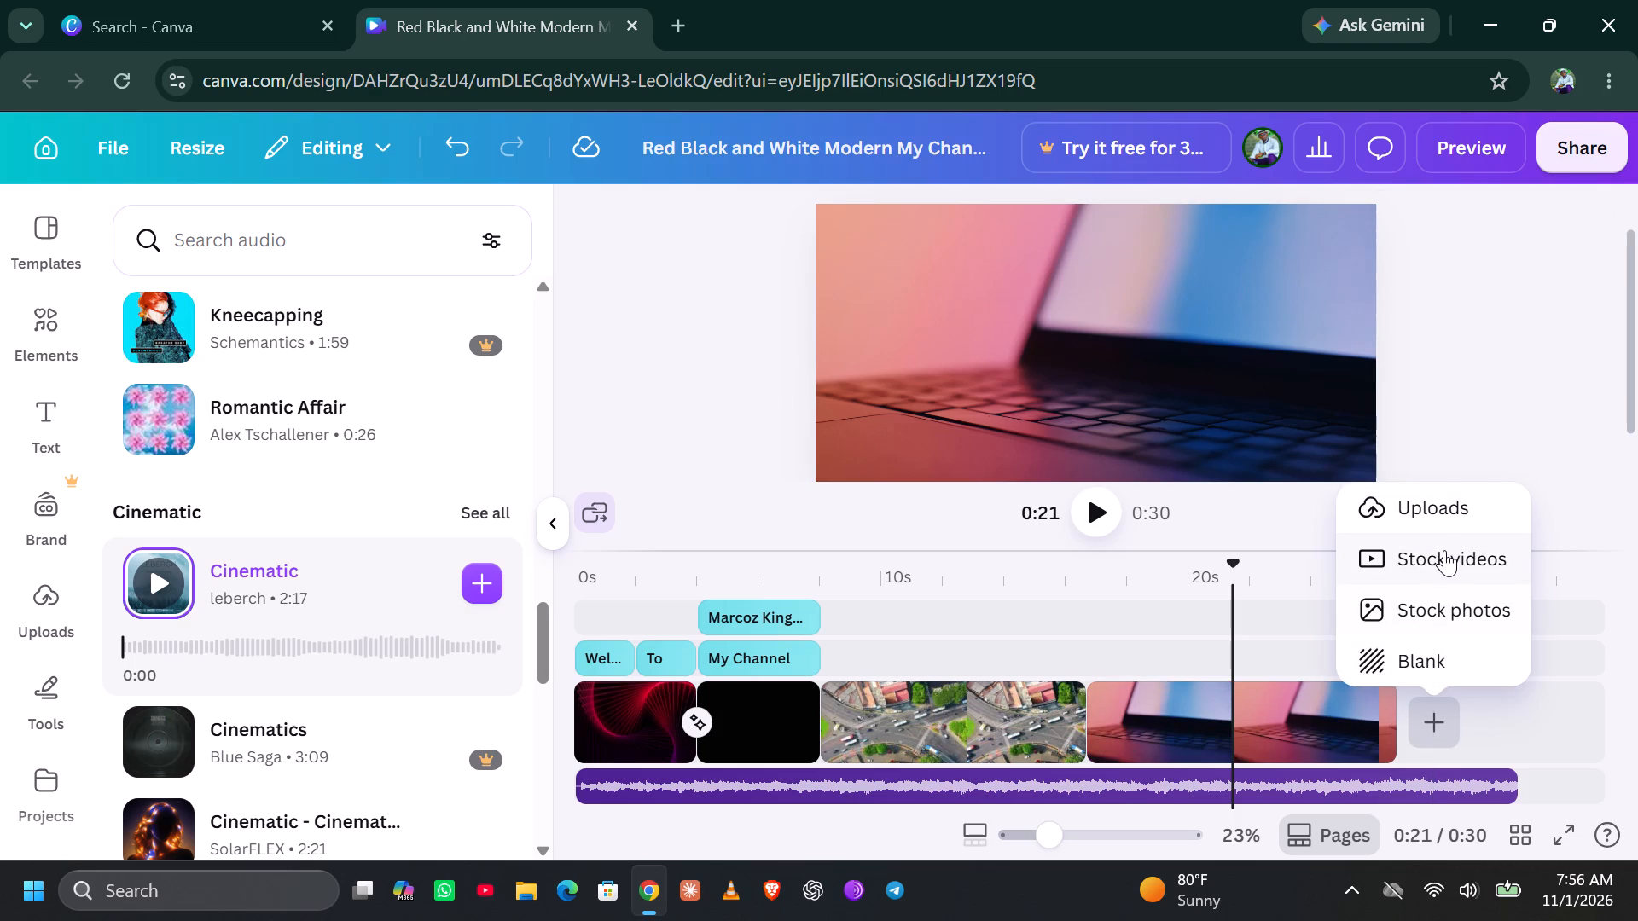
pyautogui.click(1444, 550)
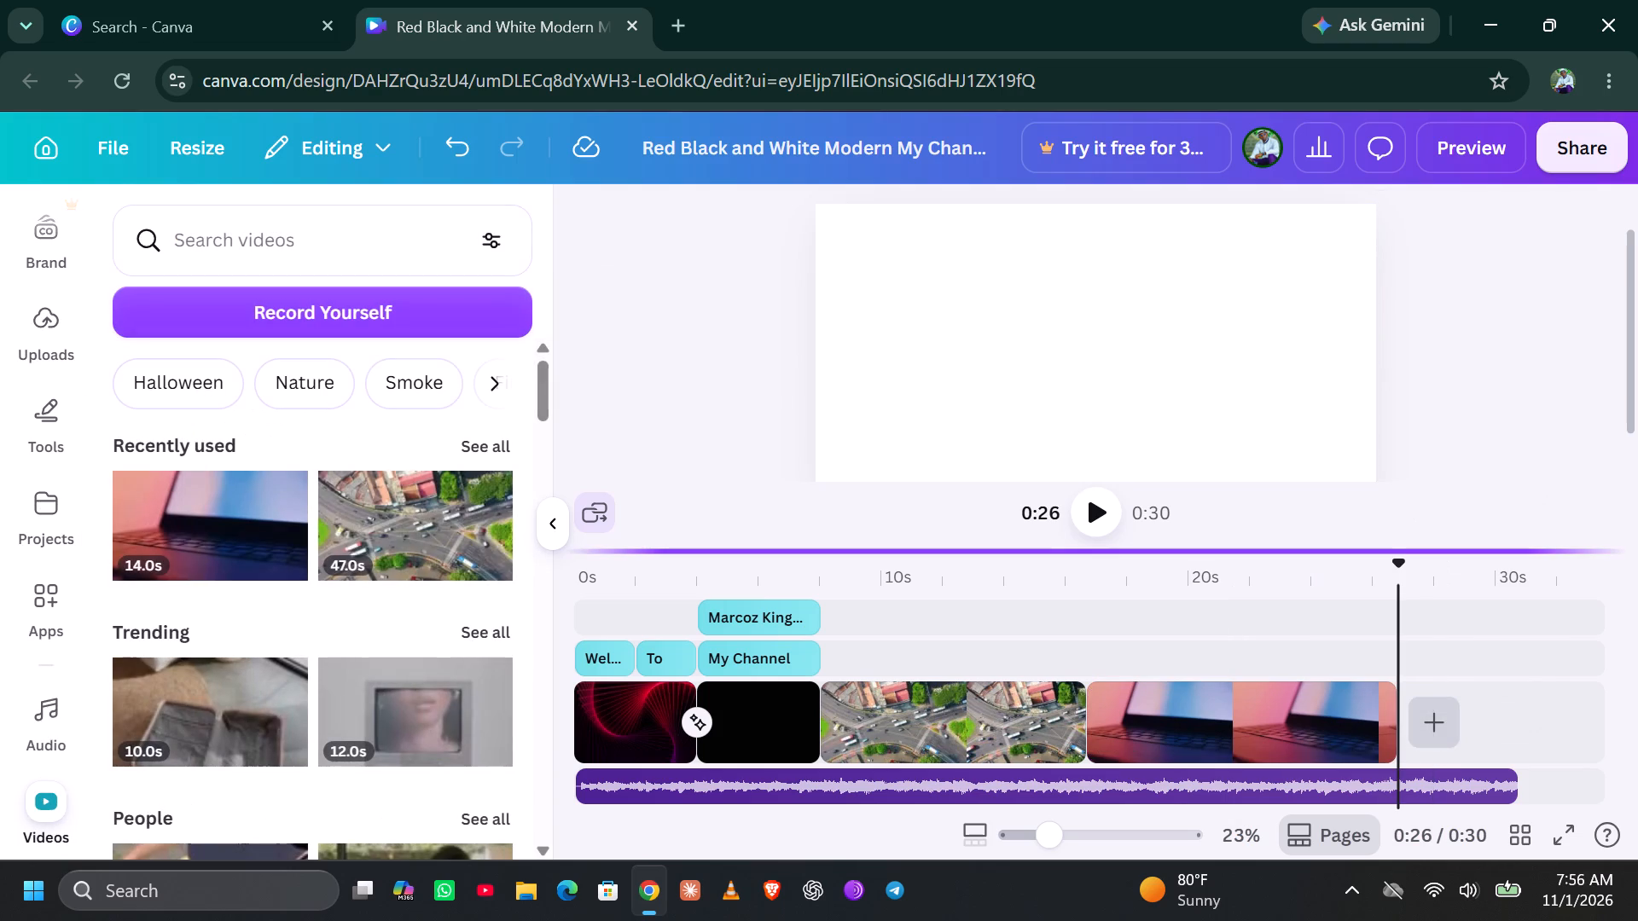
pyautogui.scroll(-2, 282, 536)
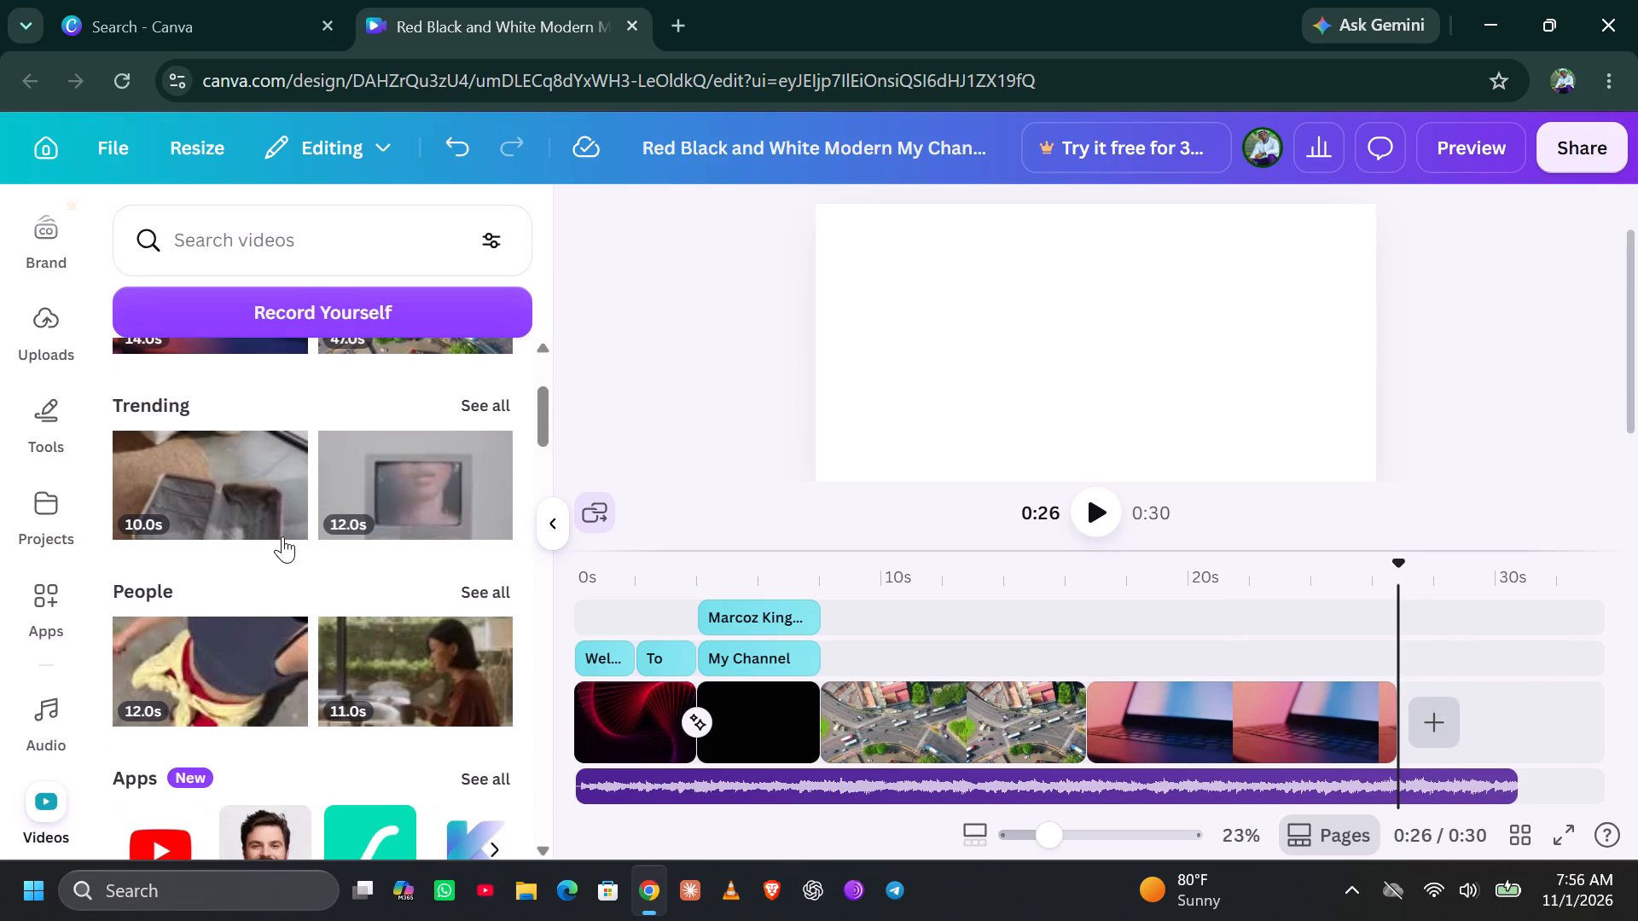
pyautogui.scroll(-1, 282, 536)
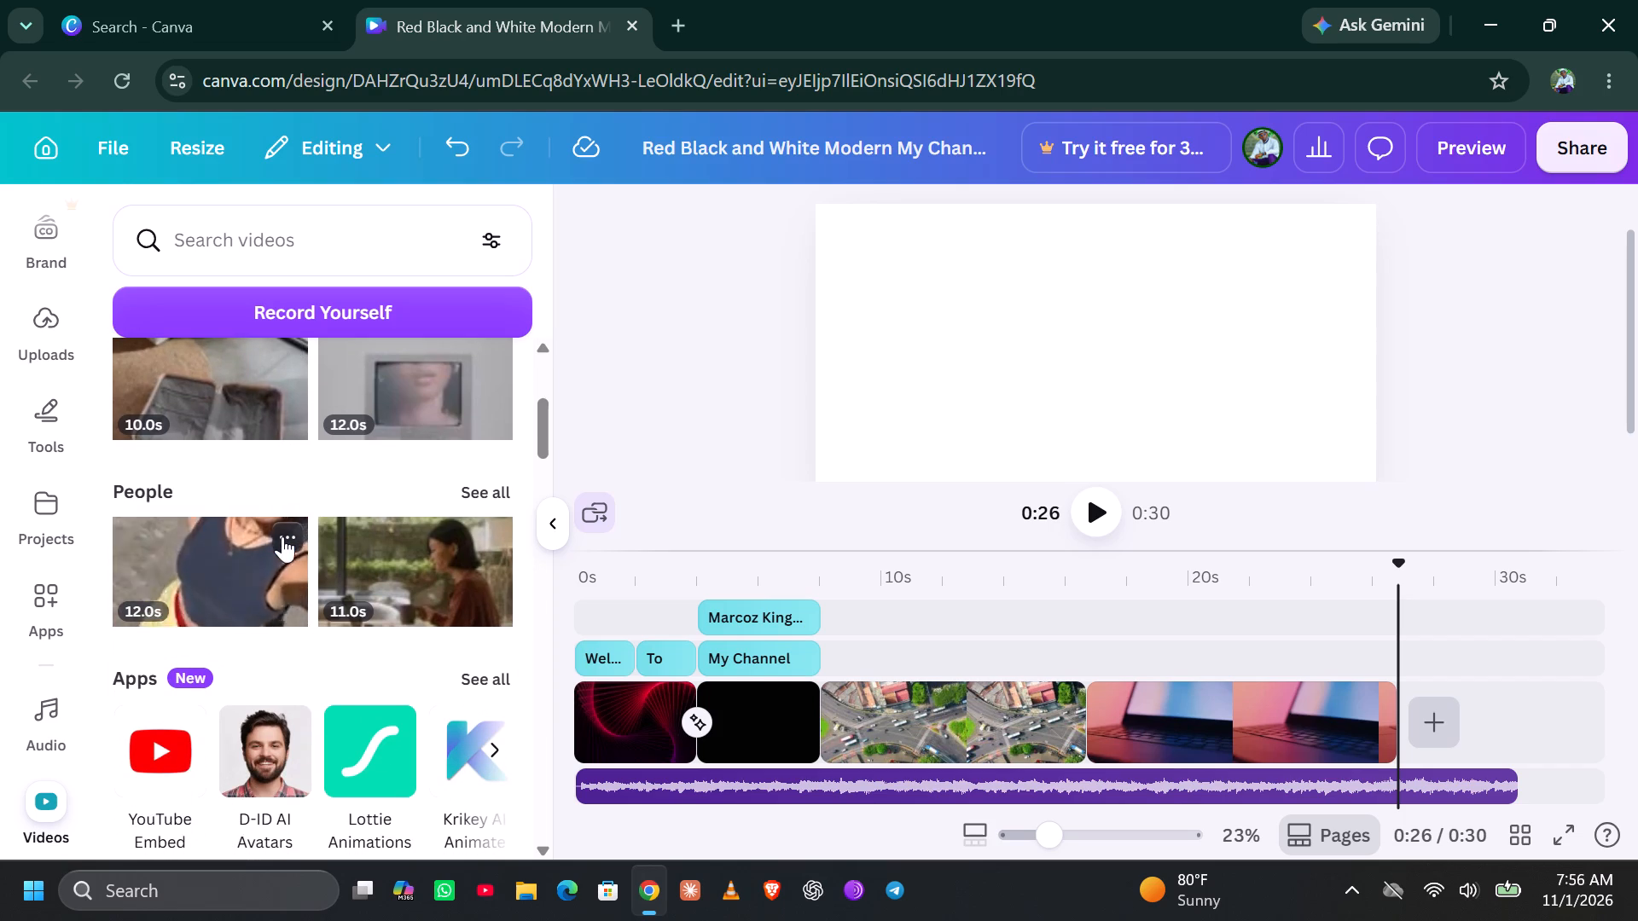
pyautogui.scroll(-5, 282, 536)
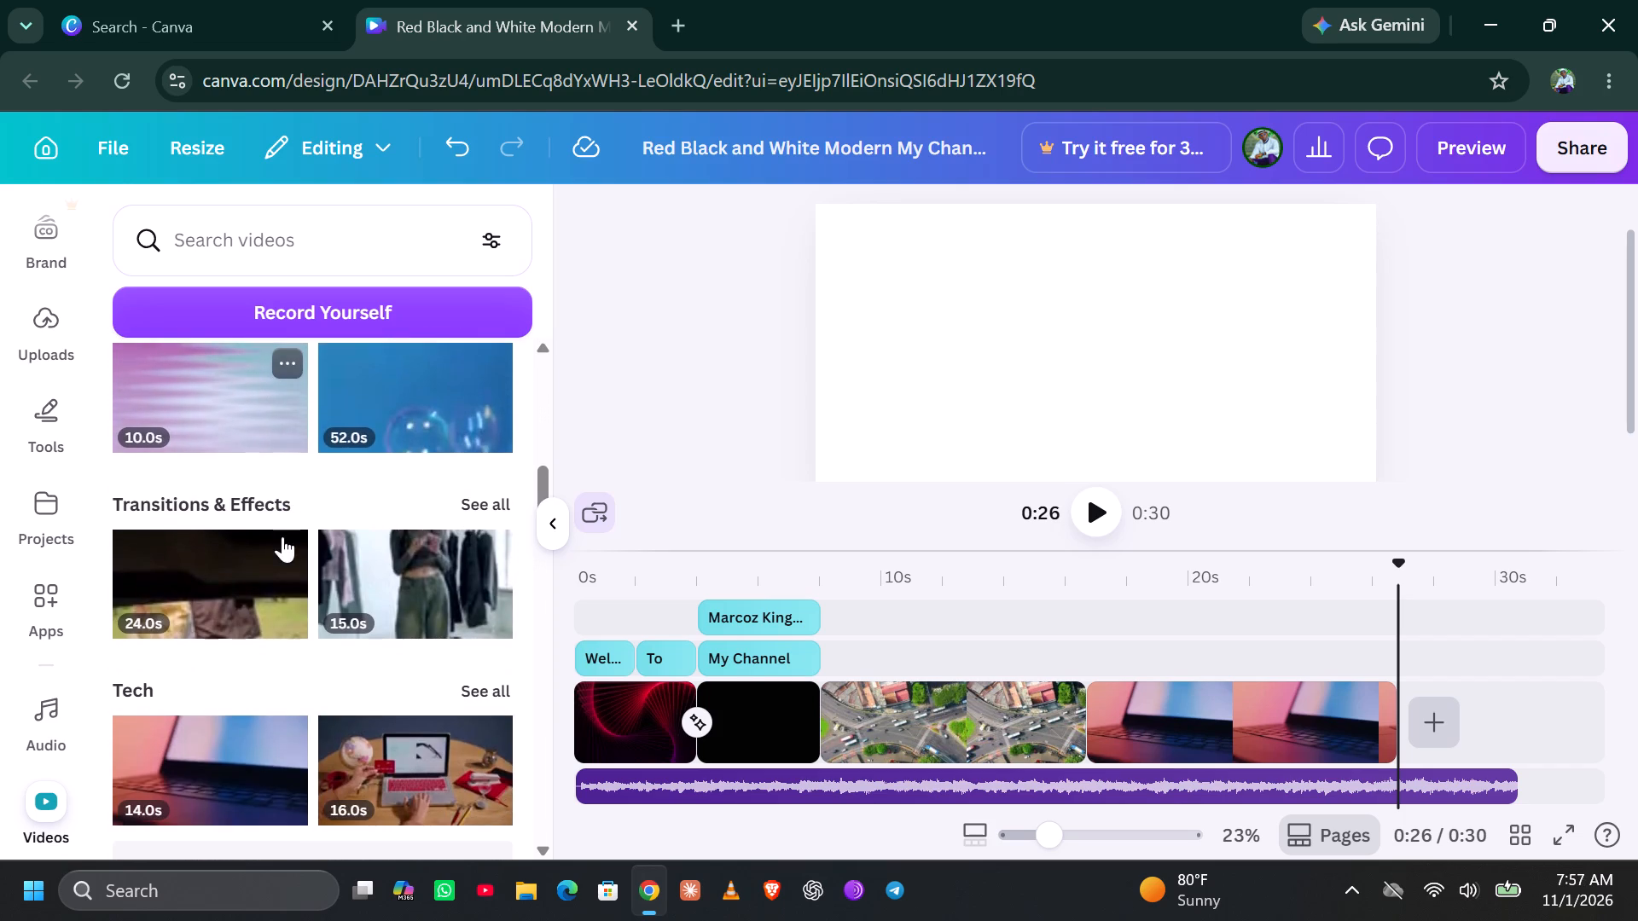
pyautogui.scroll(-3, 282, 536)
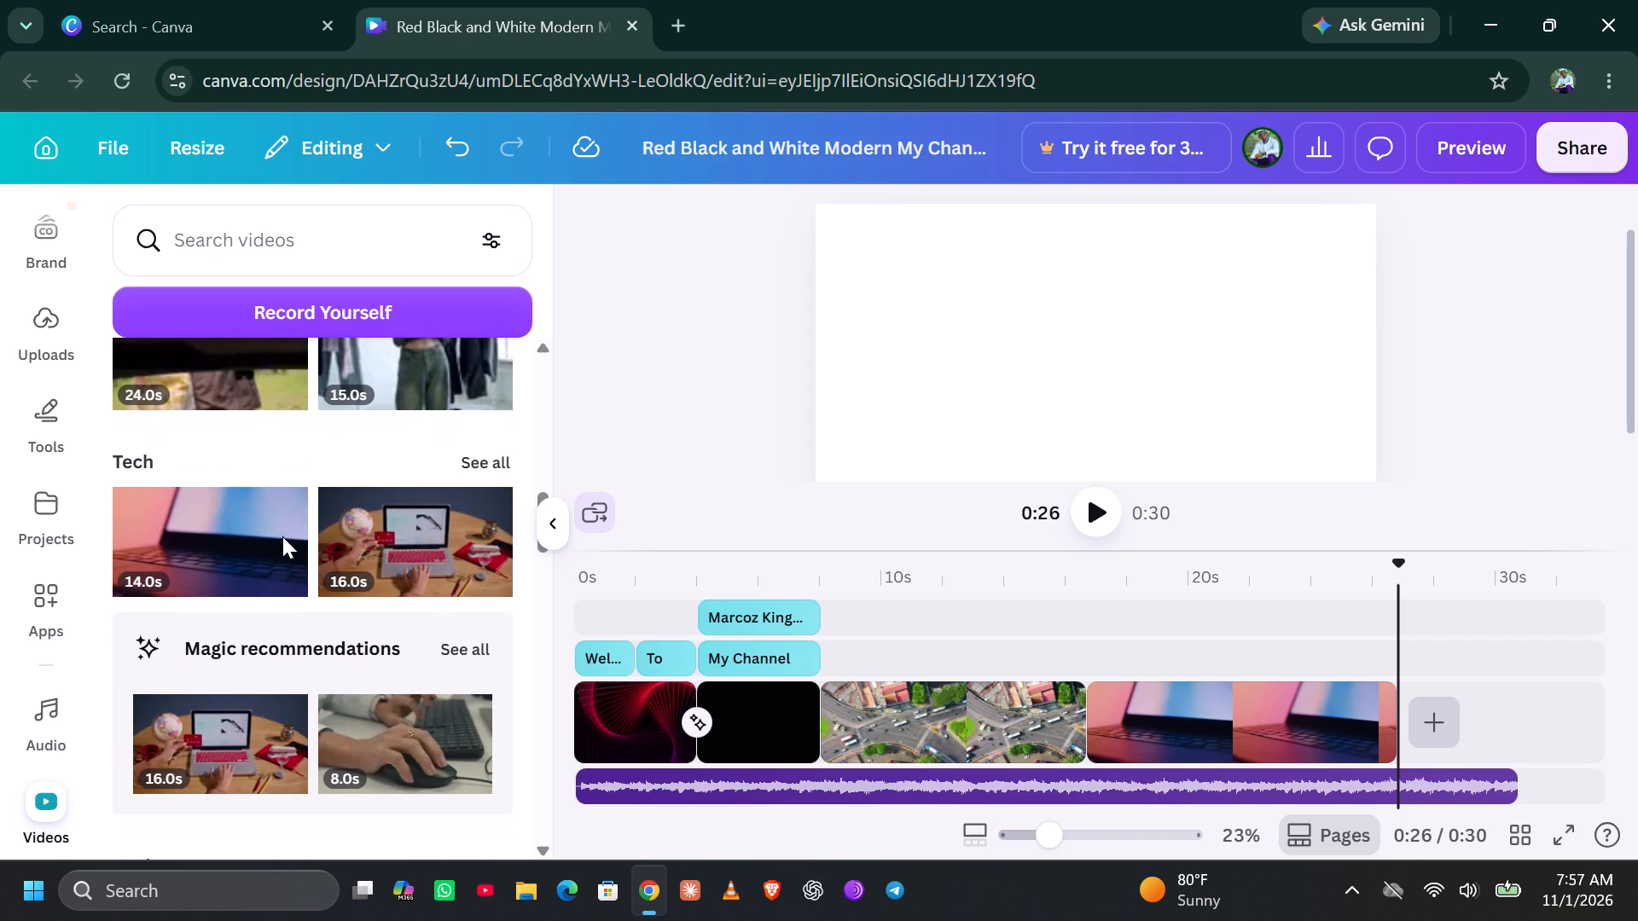
pyautogui.scroll(-2, 282, 536)
pyautogui.scroll(-1, 398, 634)
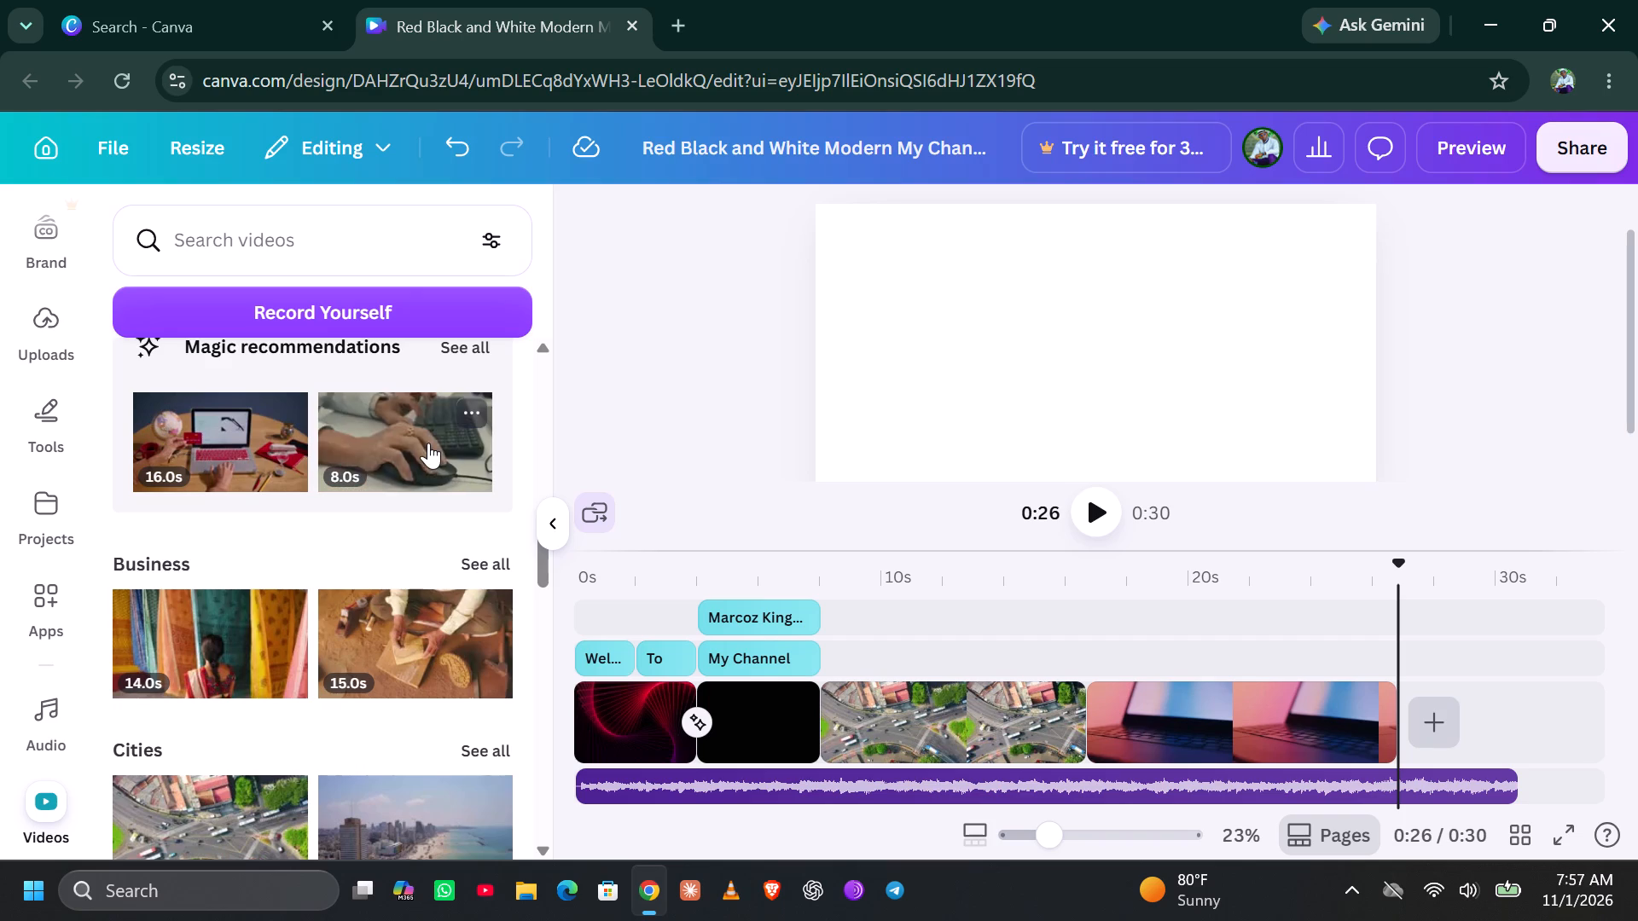
pyautogui.click(428, 443)
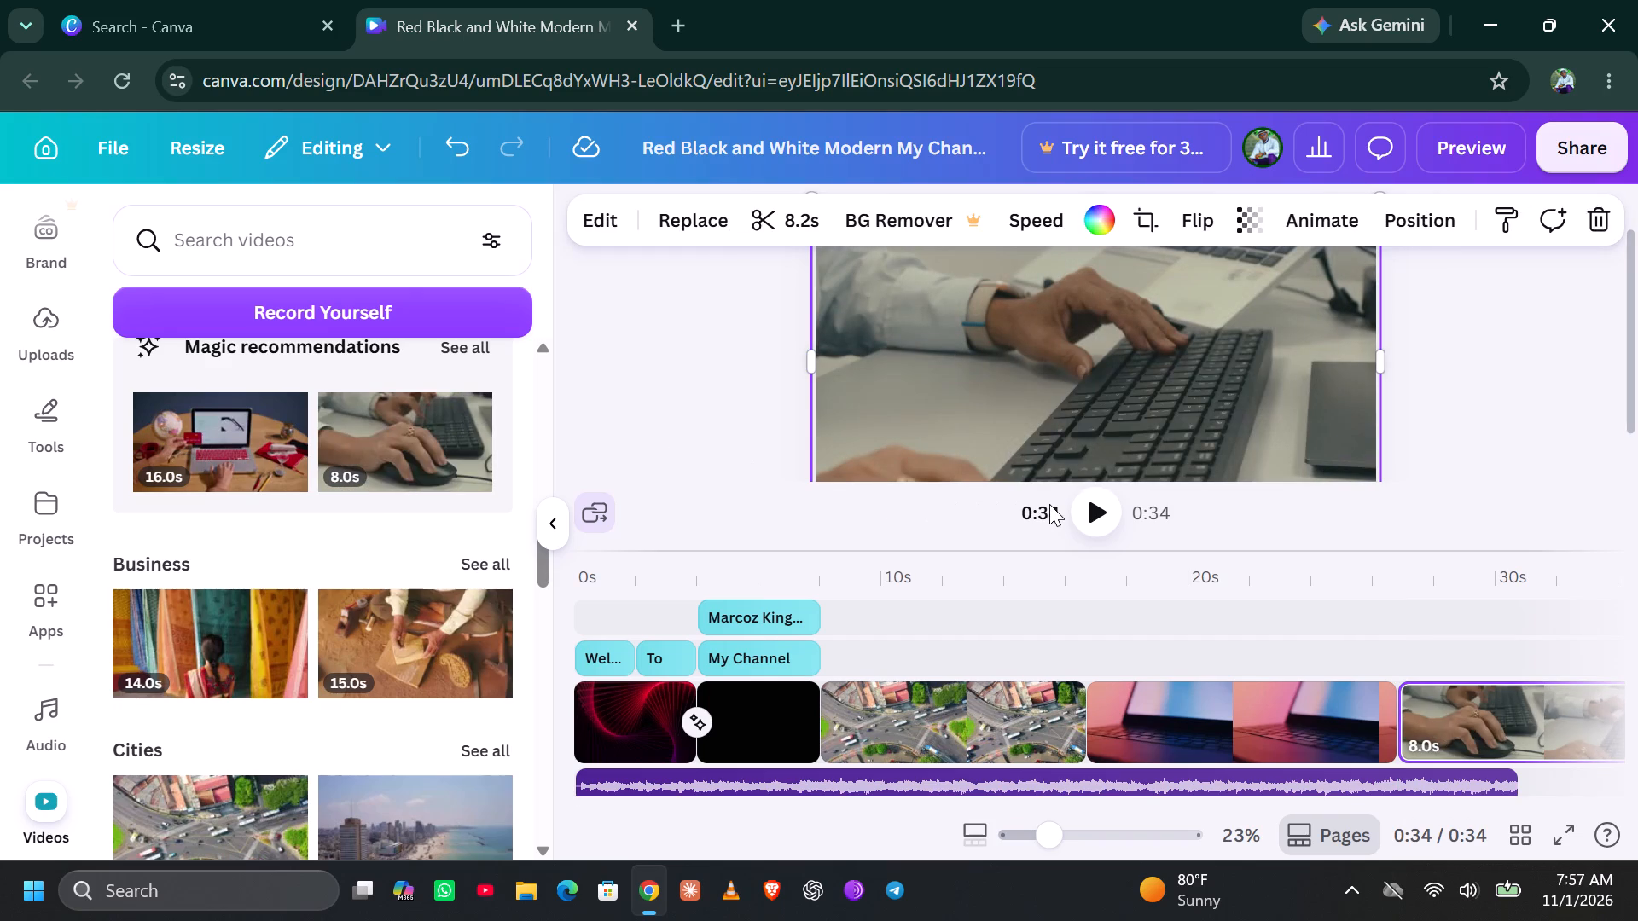
pyautogui.click(1476, 722)
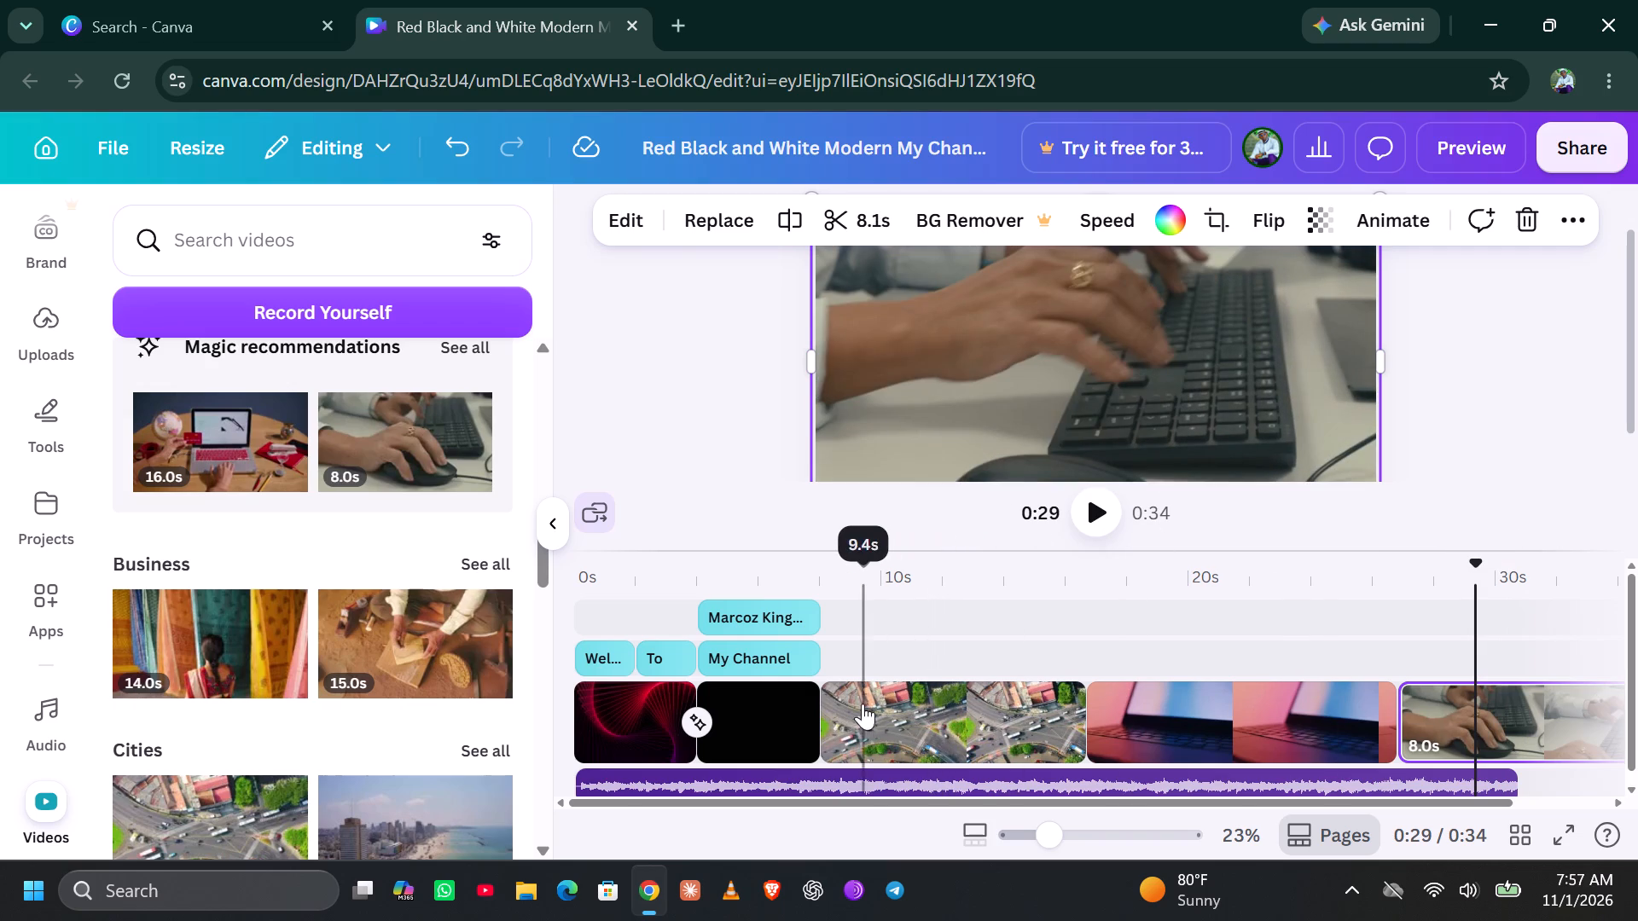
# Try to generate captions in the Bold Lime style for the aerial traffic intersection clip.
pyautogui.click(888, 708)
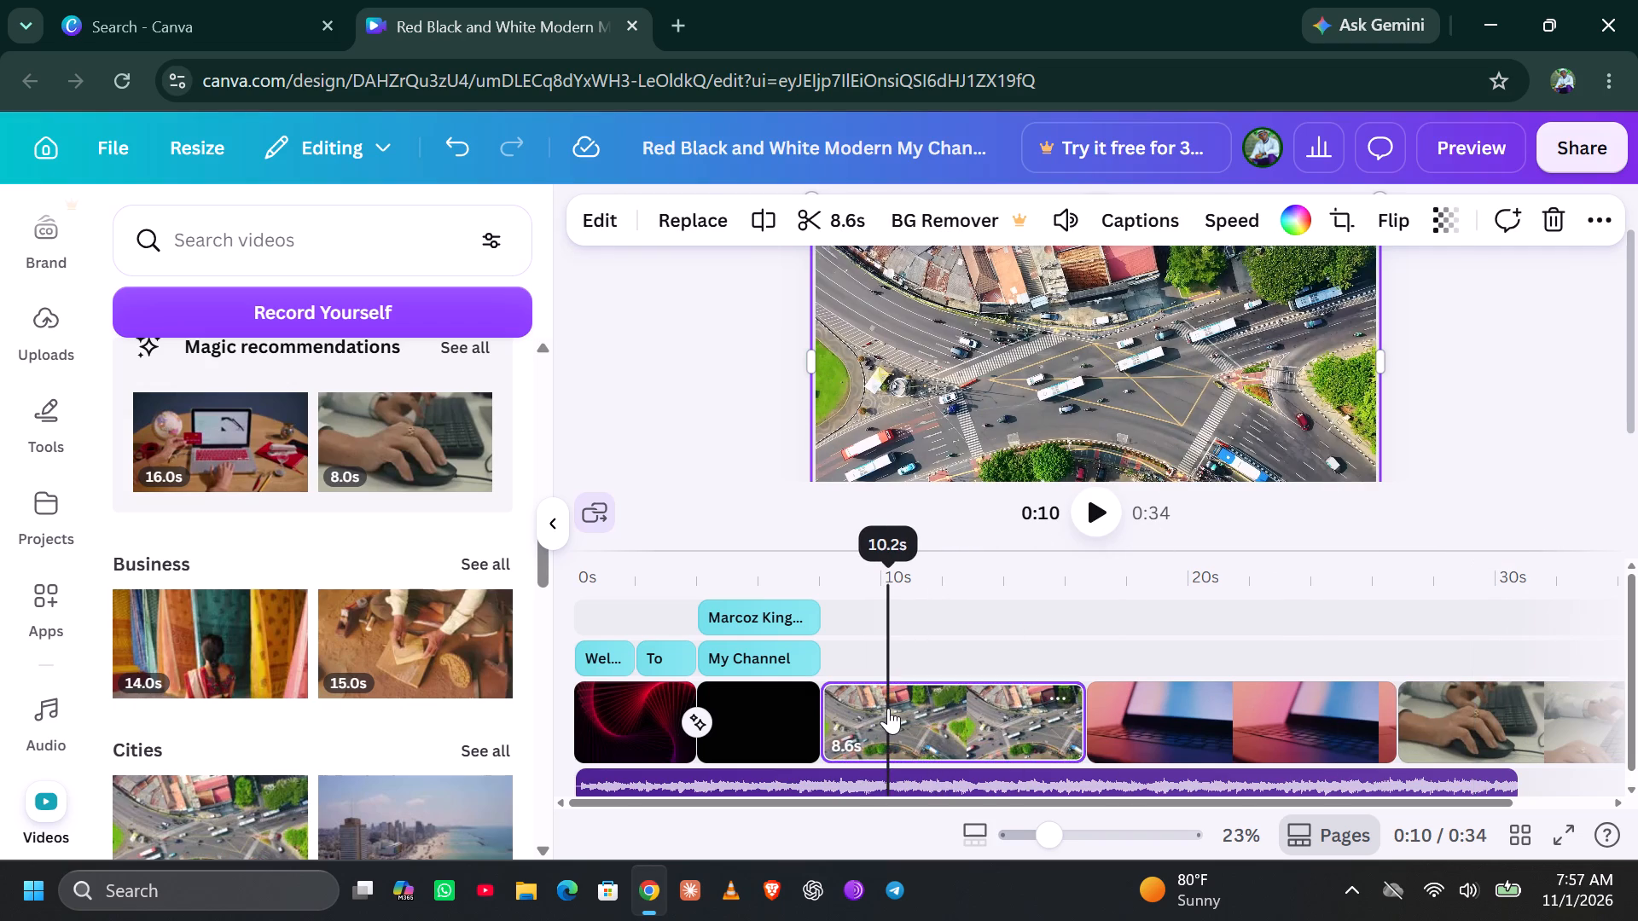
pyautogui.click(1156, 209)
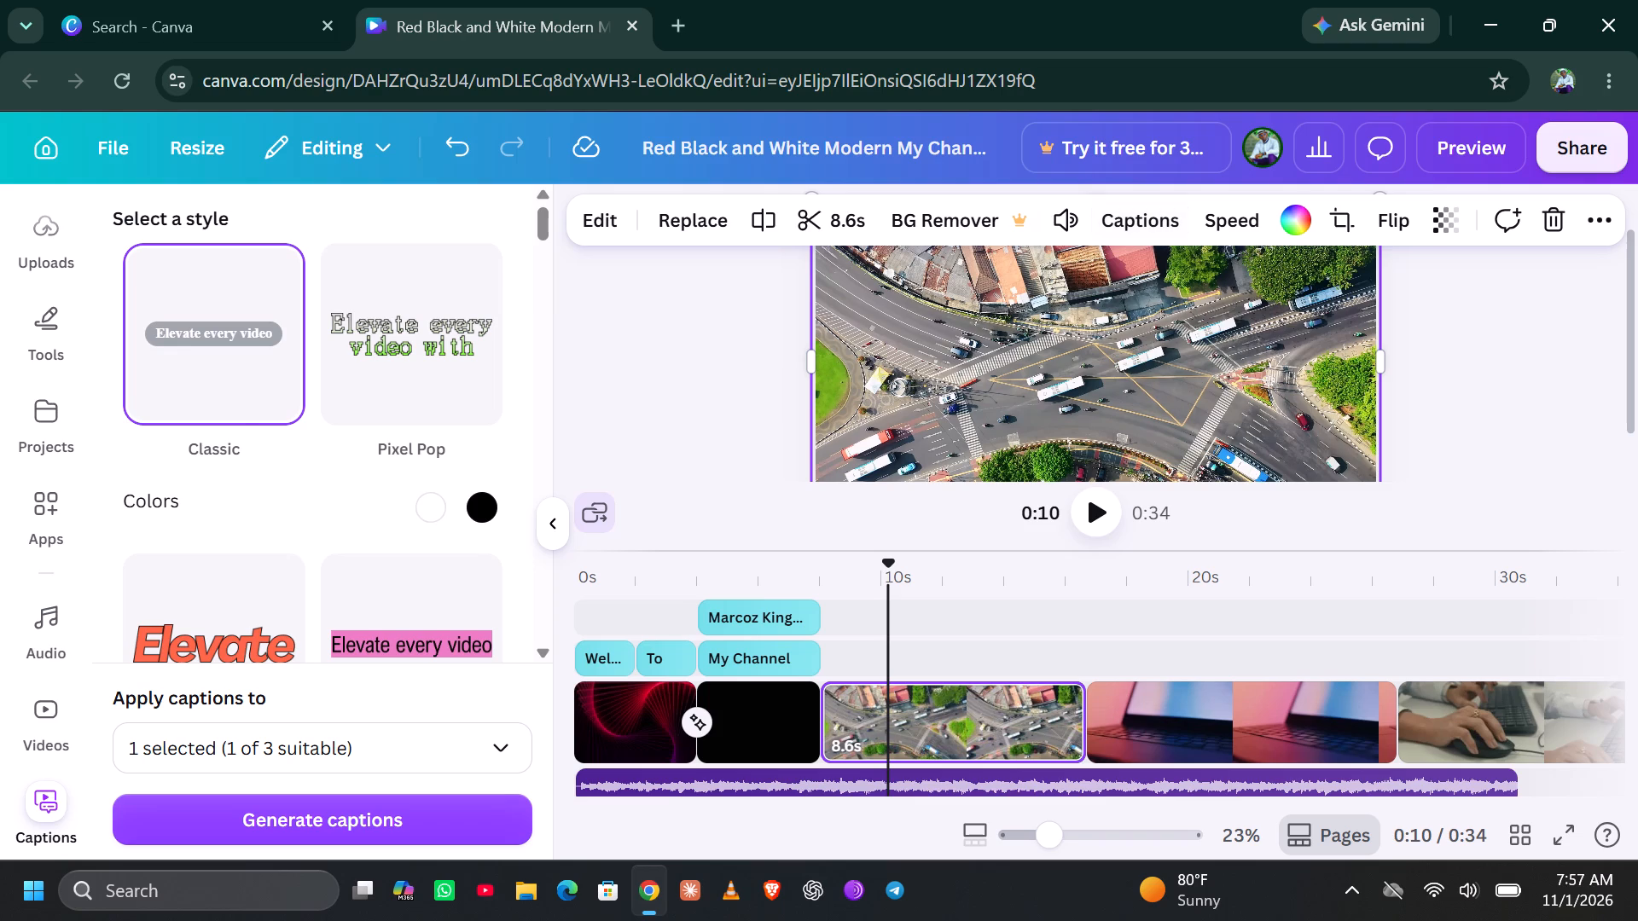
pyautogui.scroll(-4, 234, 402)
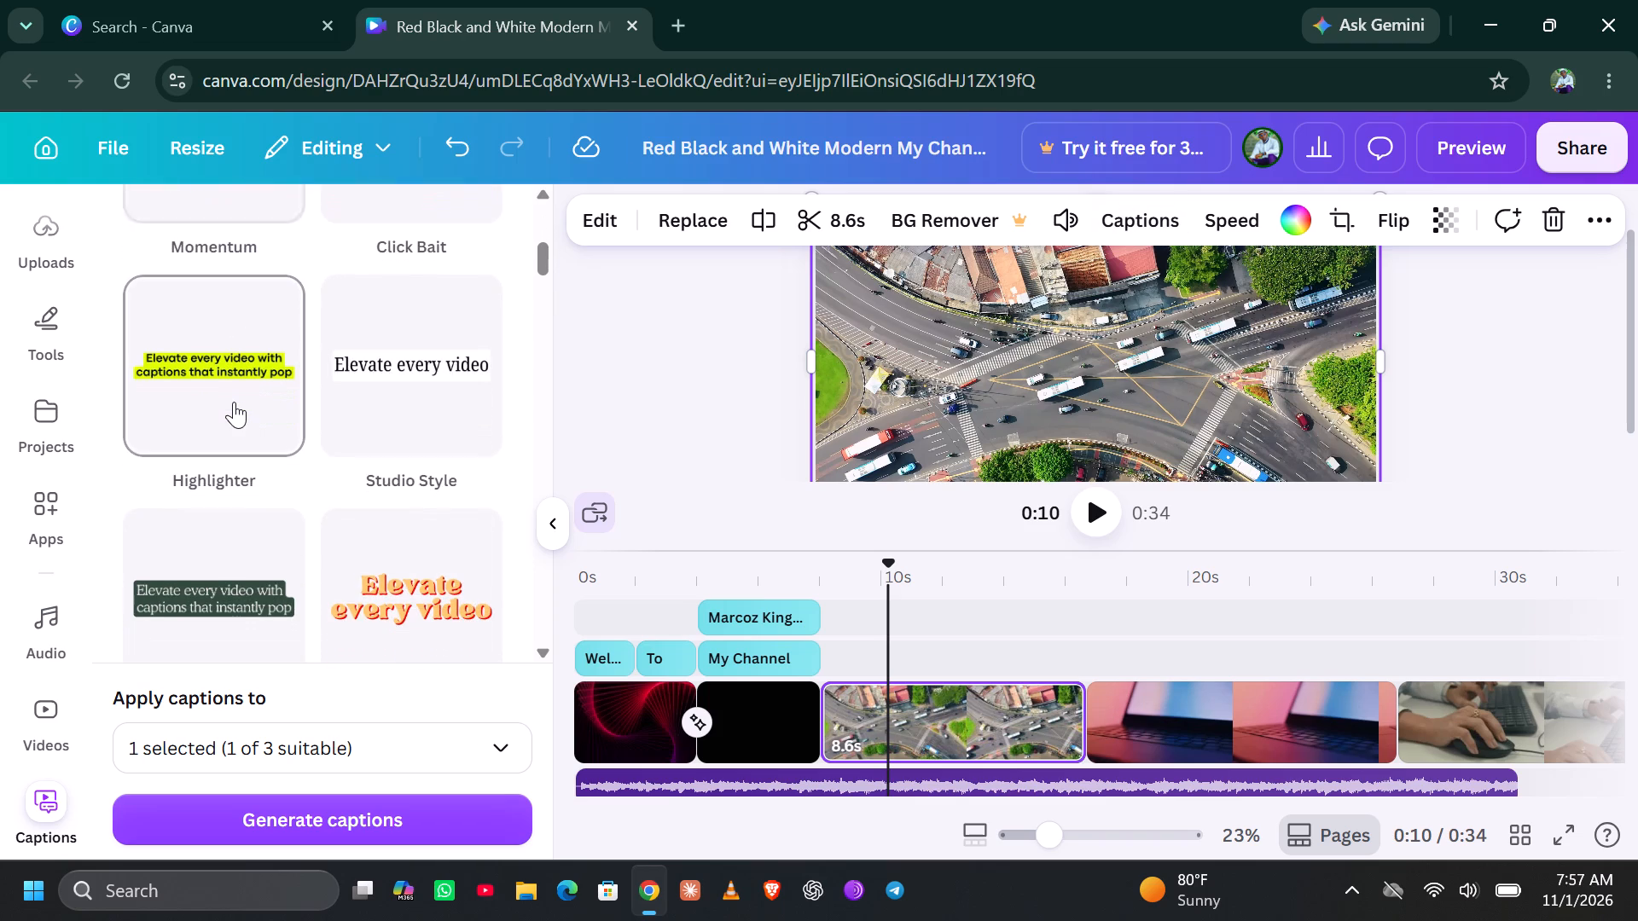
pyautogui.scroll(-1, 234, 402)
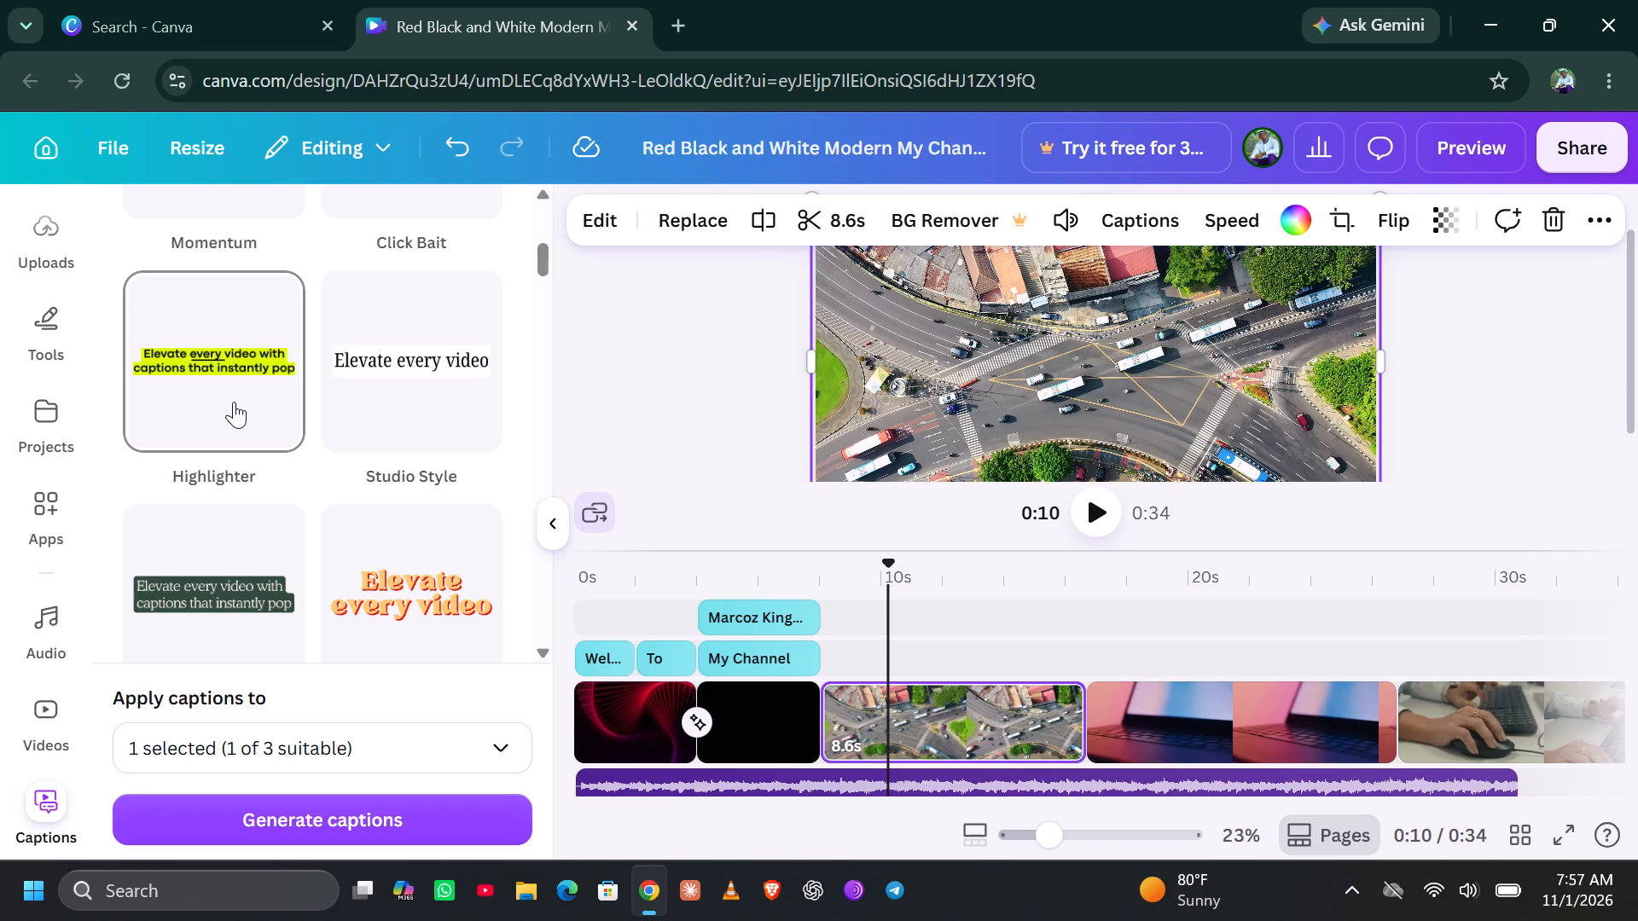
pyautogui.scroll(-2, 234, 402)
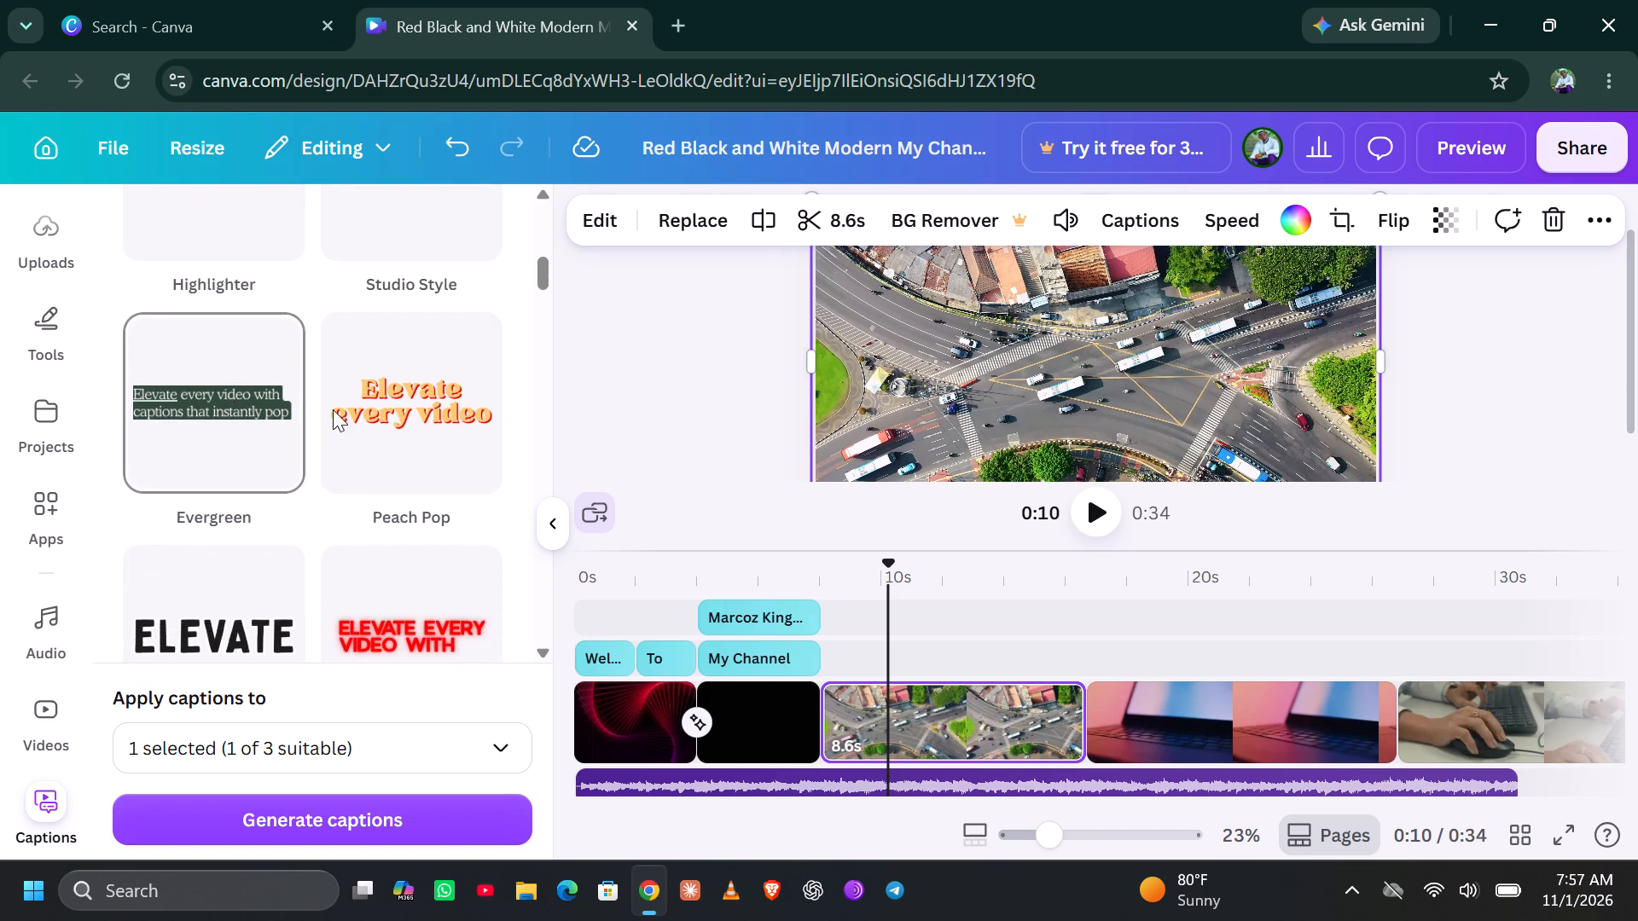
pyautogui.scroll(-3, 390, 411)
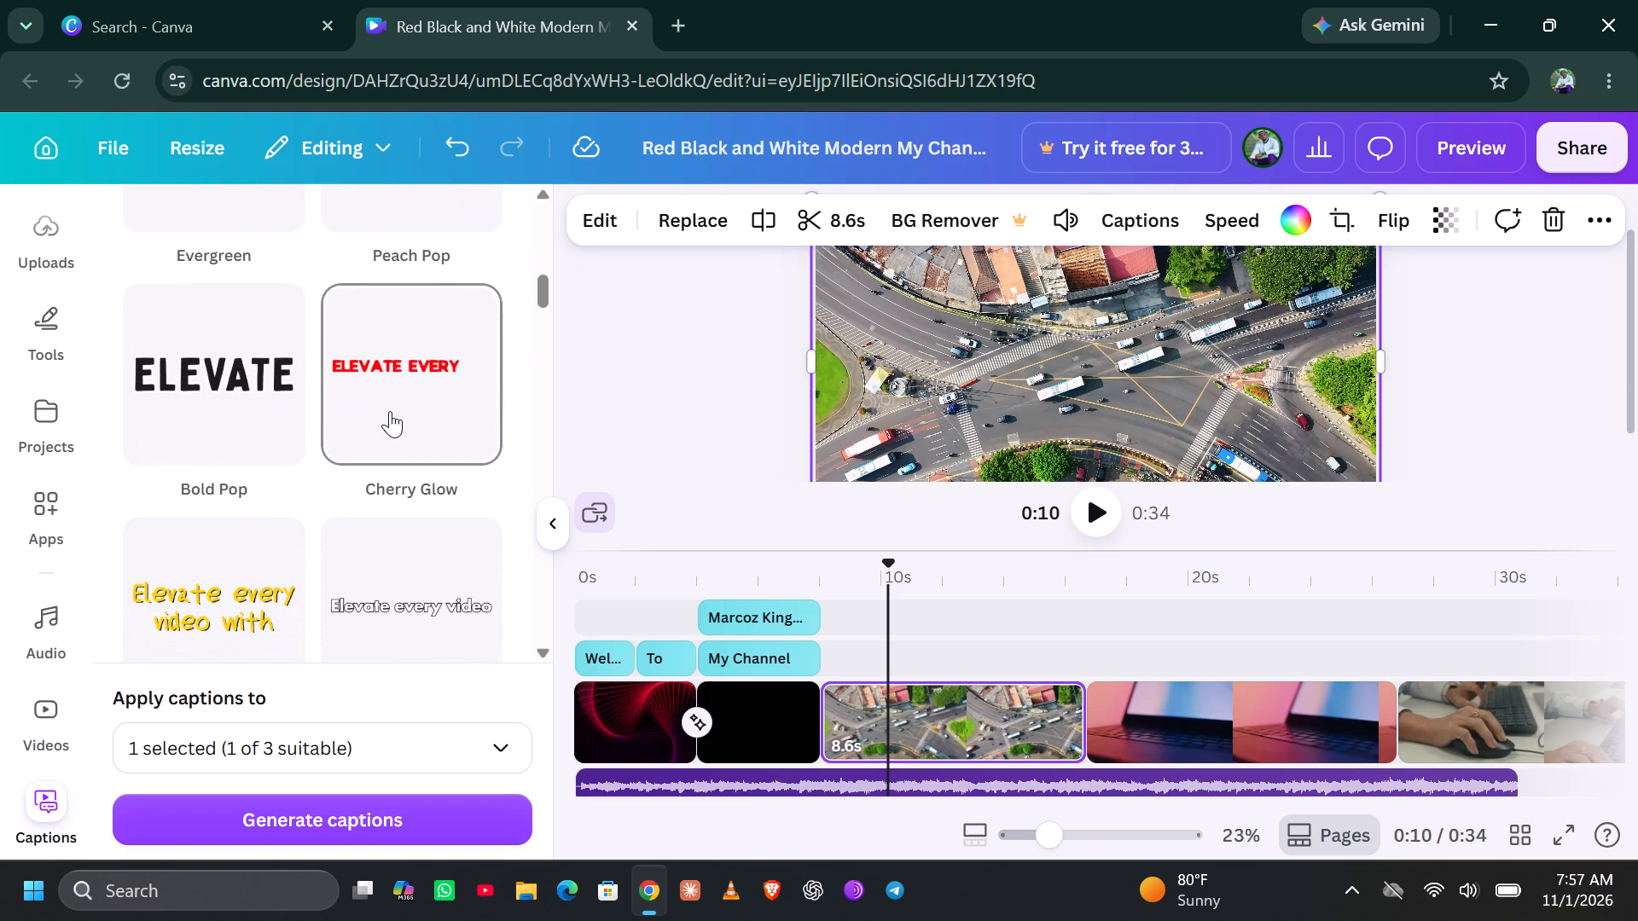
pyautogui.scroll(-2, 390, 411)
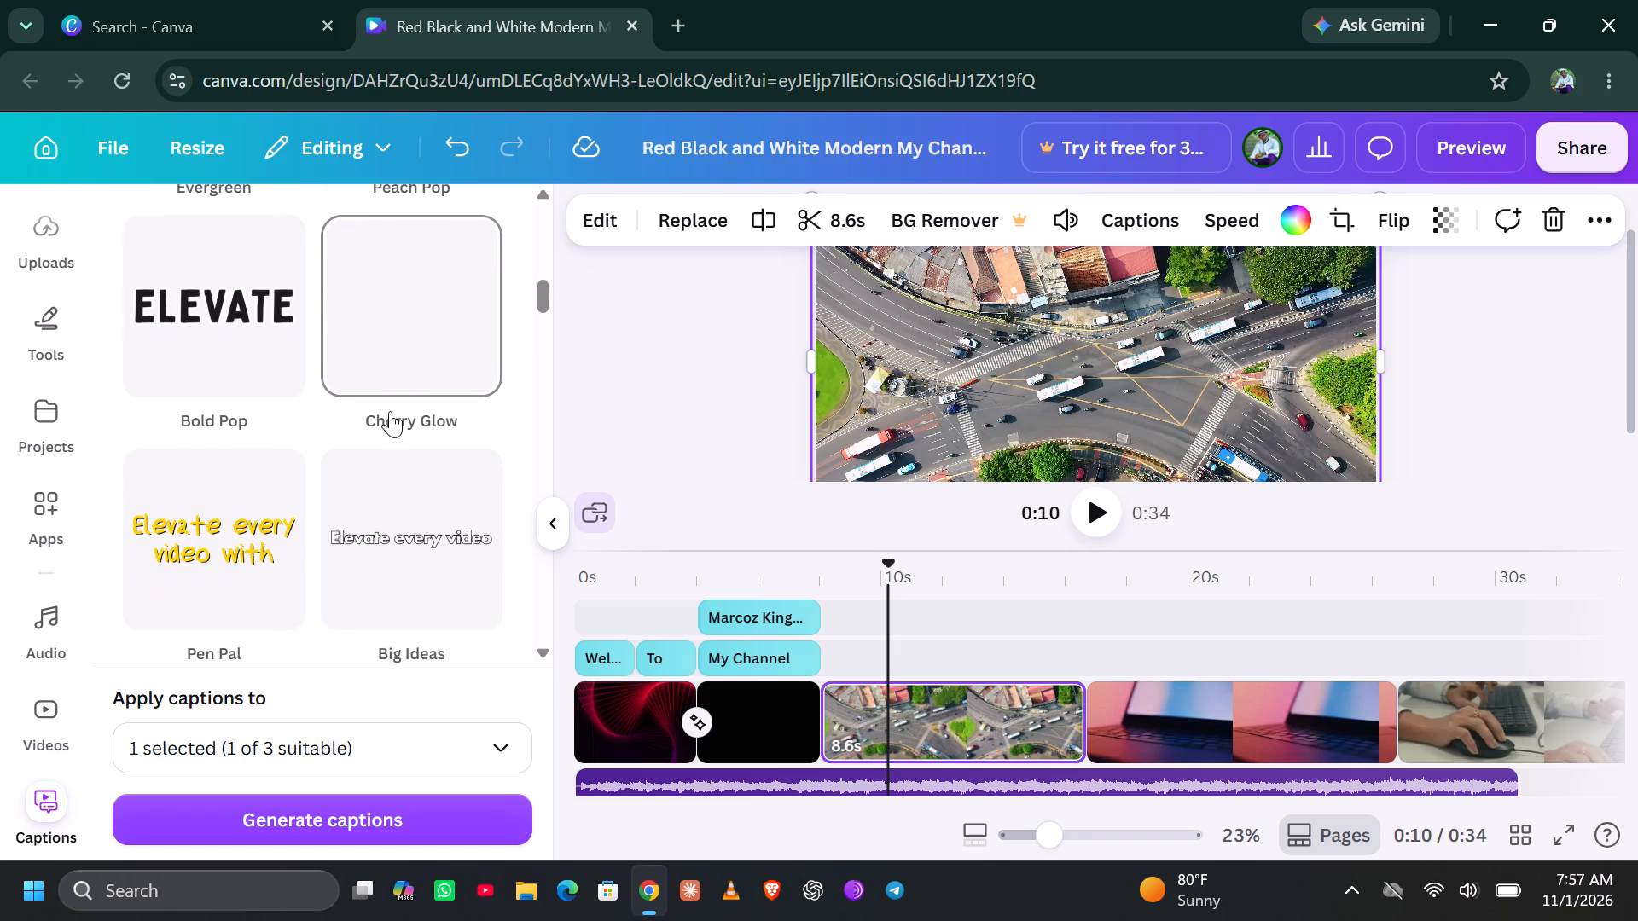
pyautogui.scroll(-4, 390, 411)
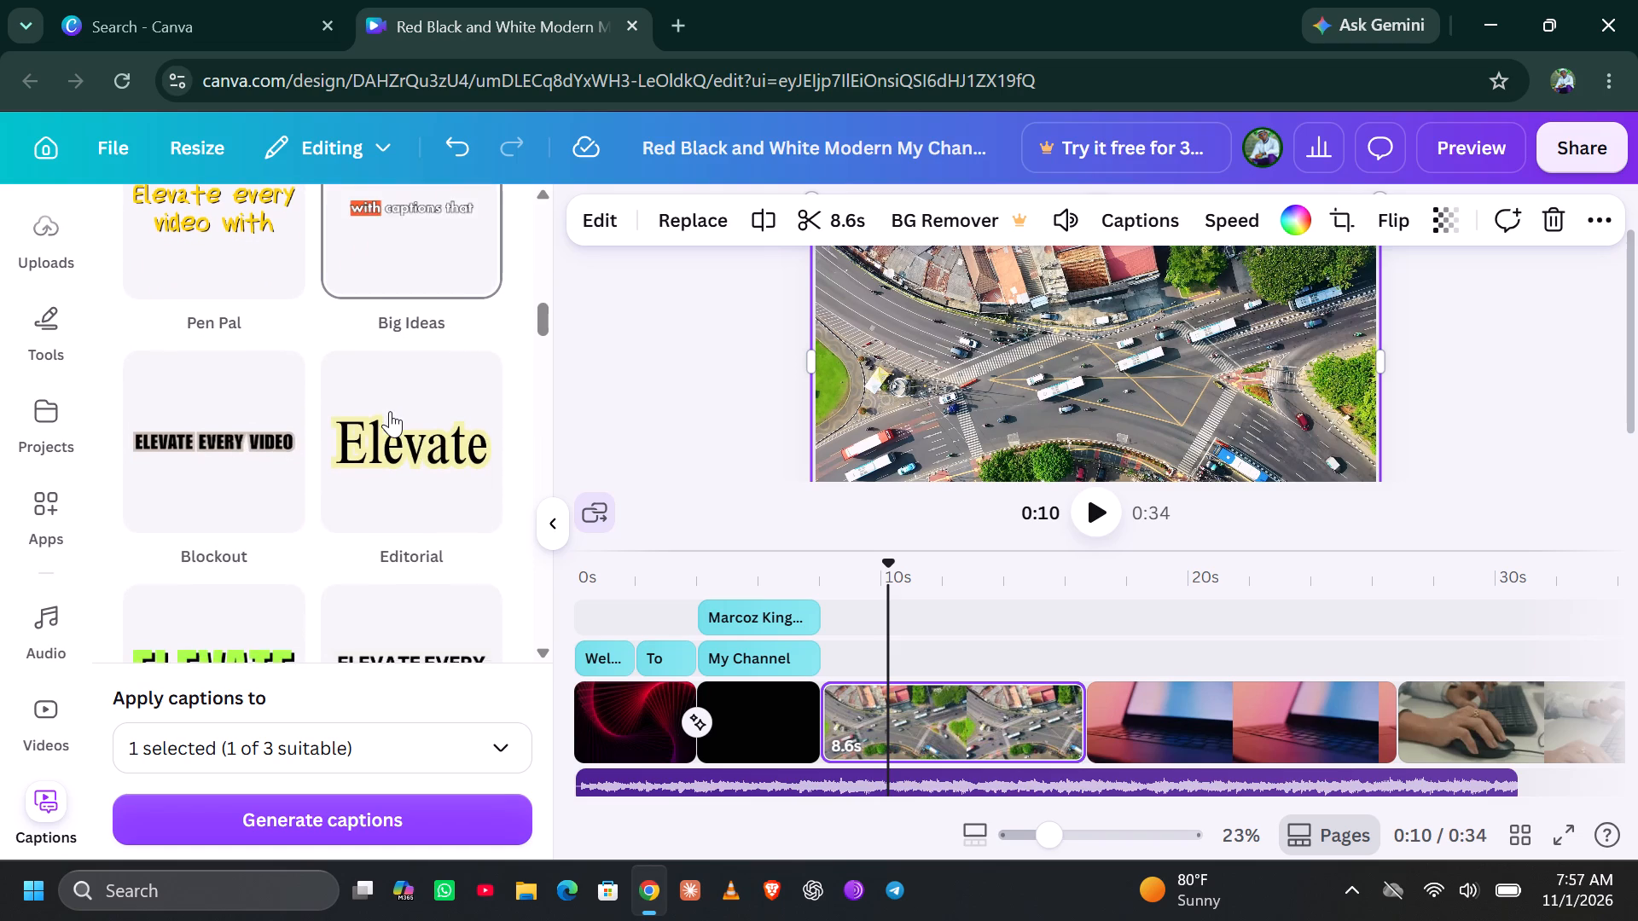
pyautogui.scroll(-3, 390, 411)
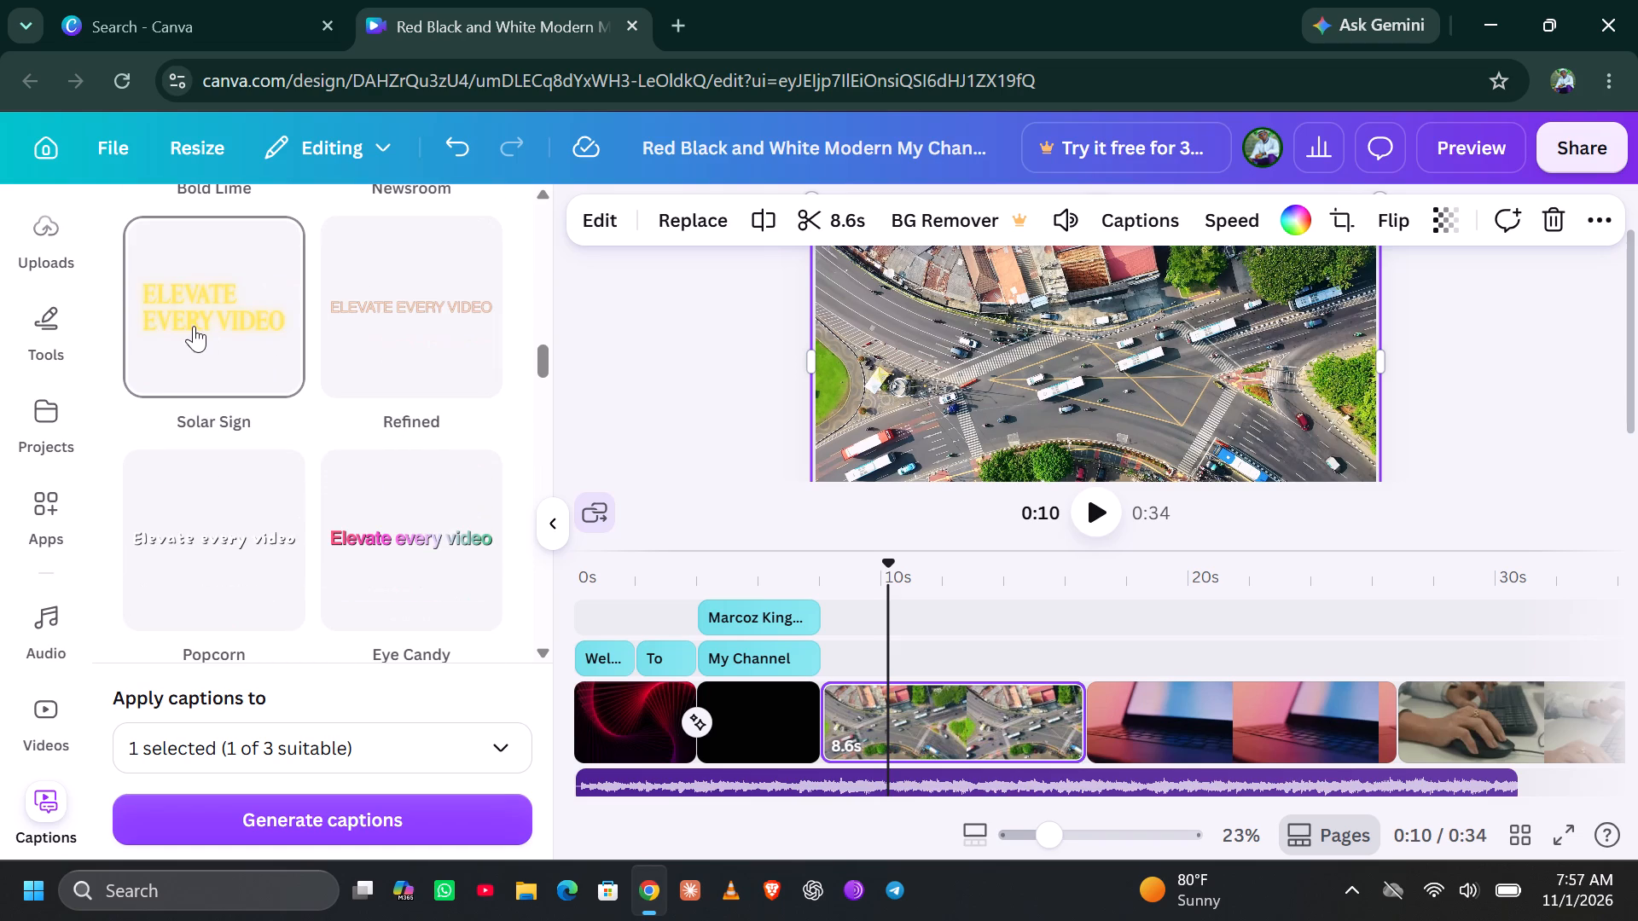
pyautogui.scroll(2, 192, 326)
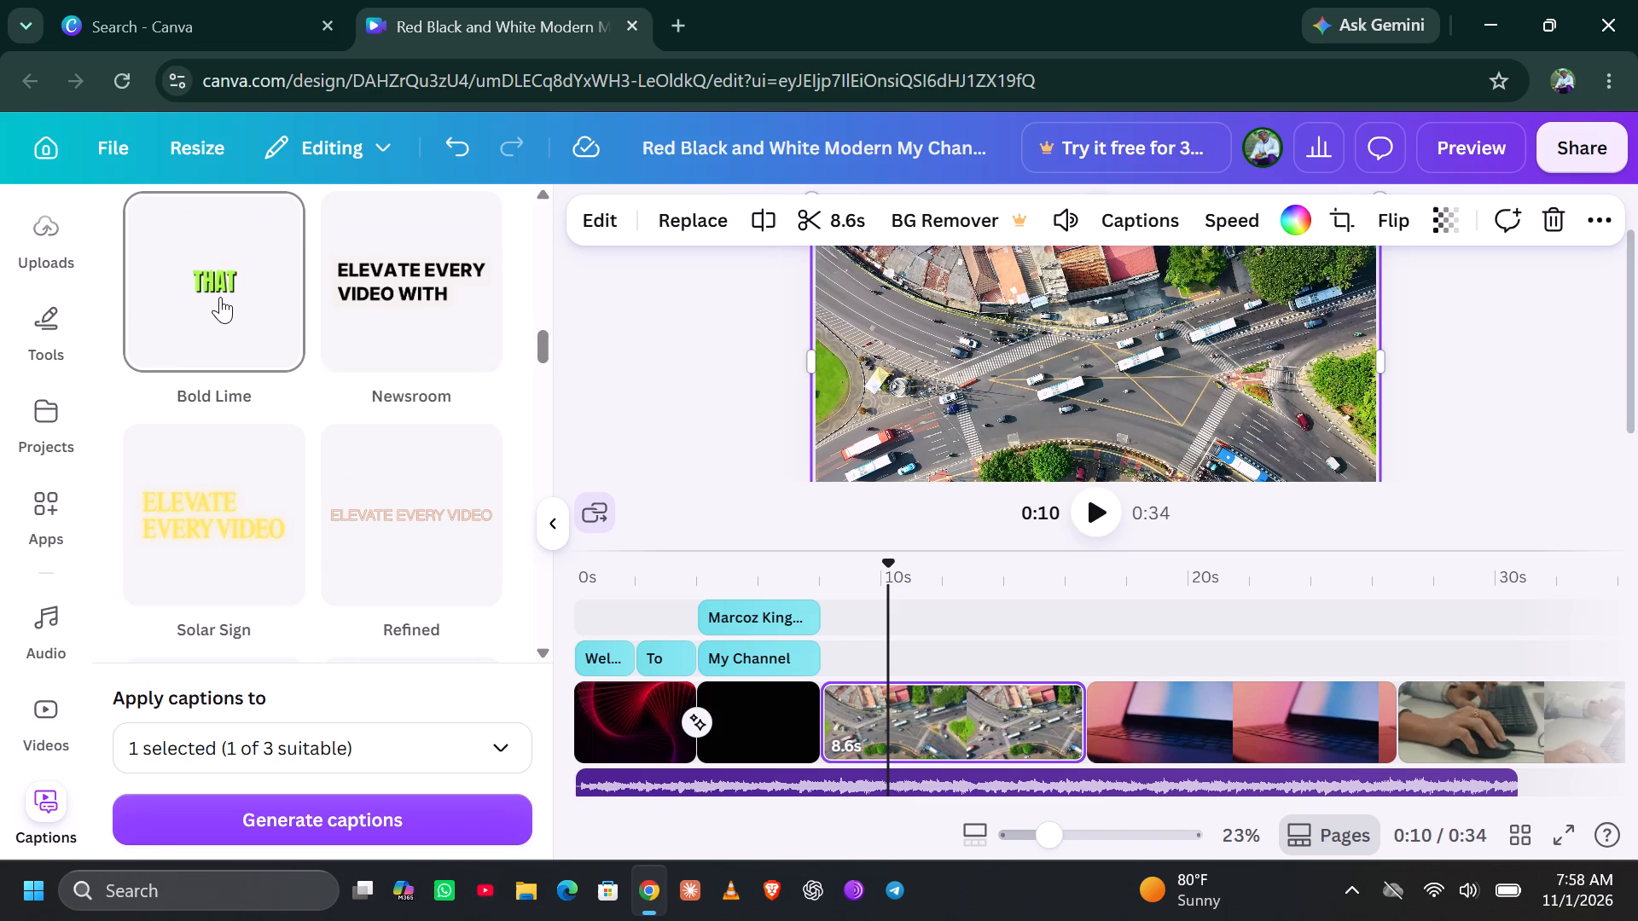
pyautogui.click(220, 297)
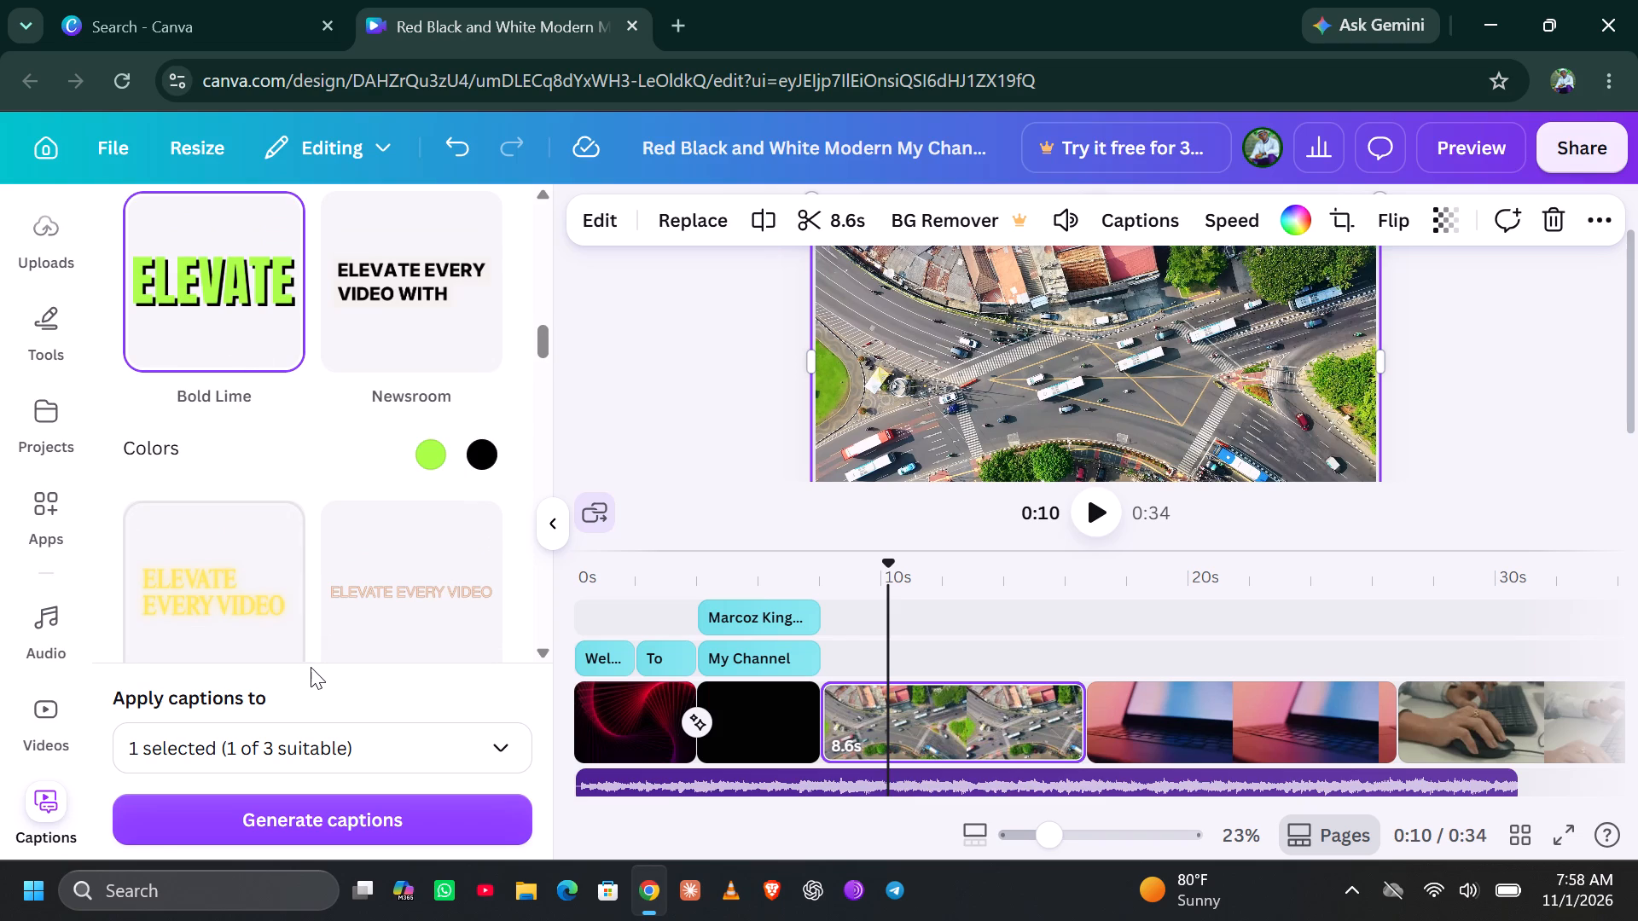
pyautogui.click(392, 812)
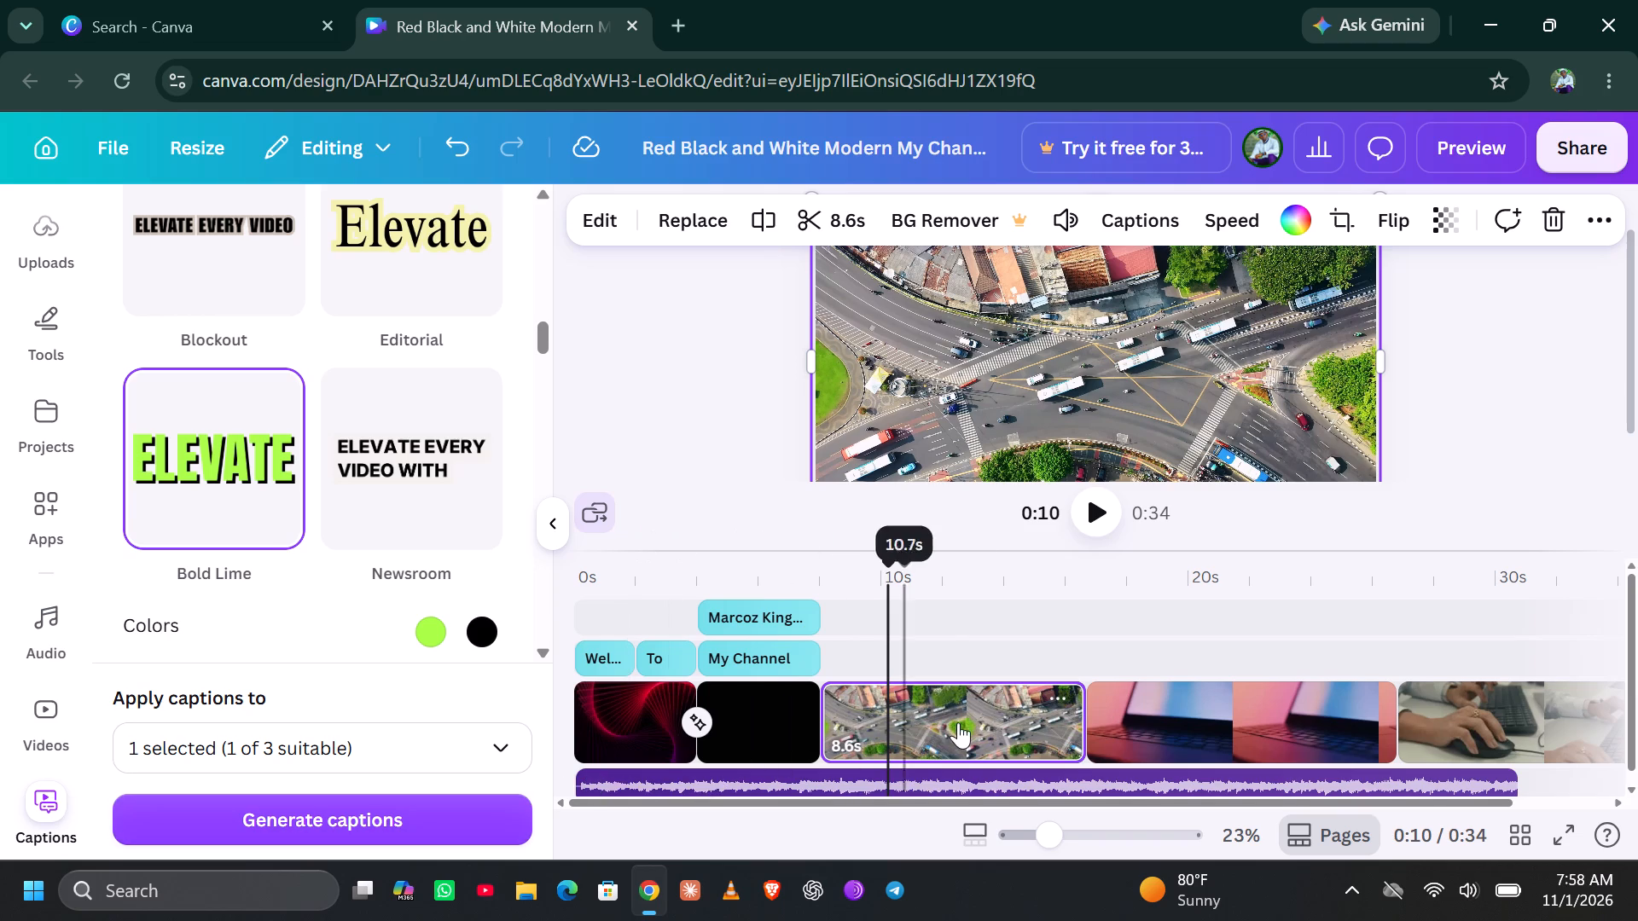
# Play part of the aerial traffic clip and check the canvas and timeline for captions.
pyautogui.click(1093, 506)
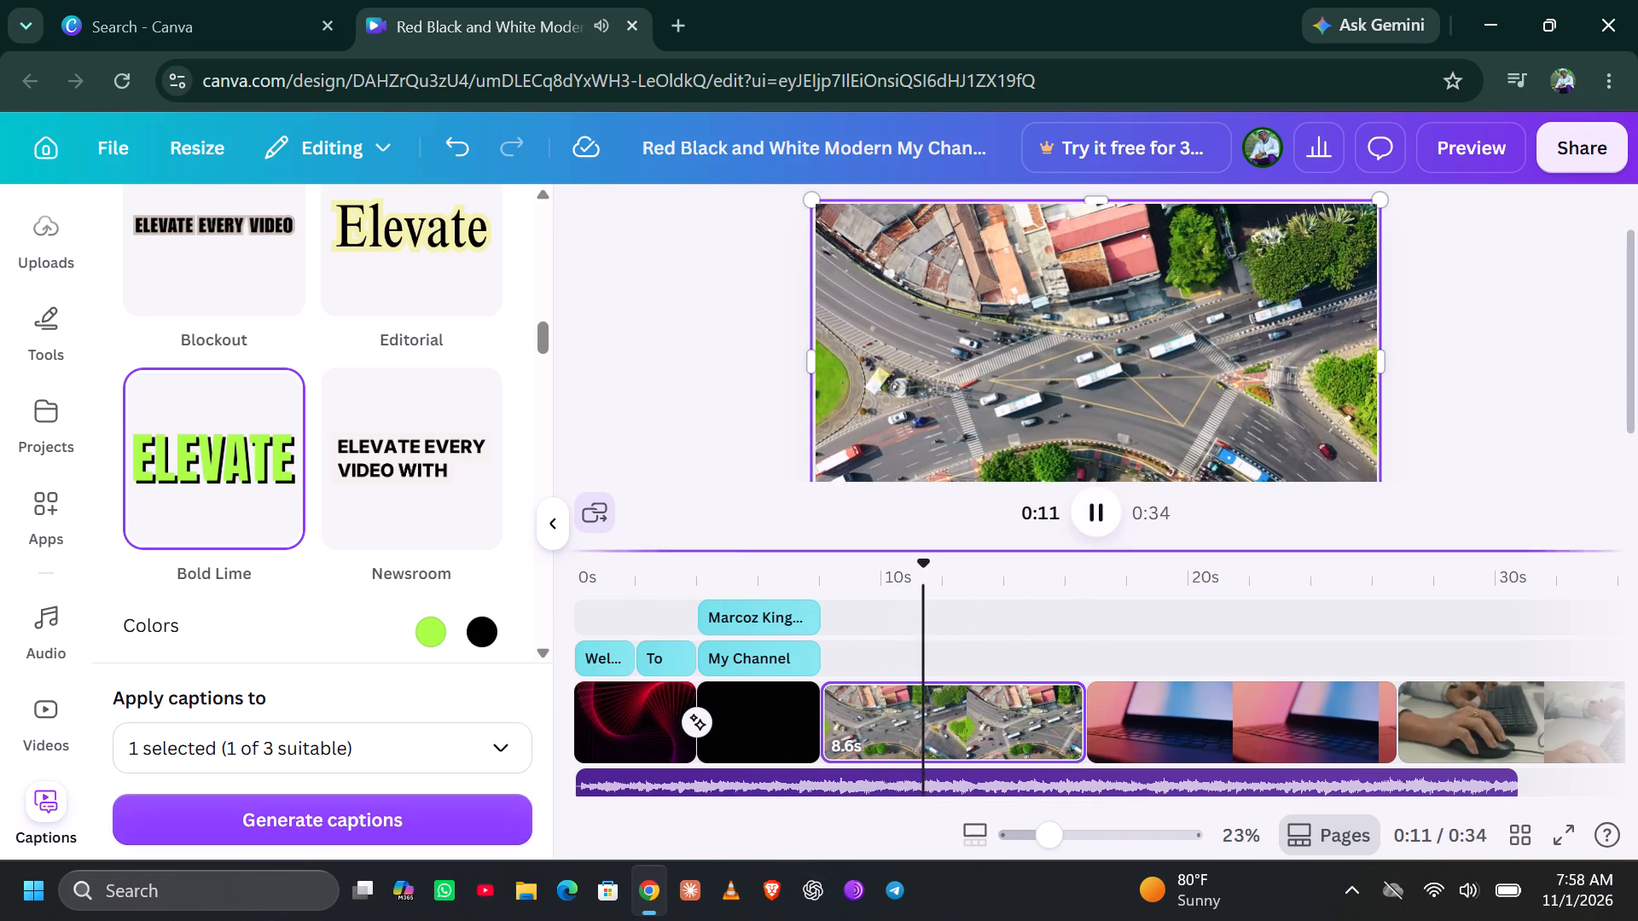
pyautogui.click(1102, 504)
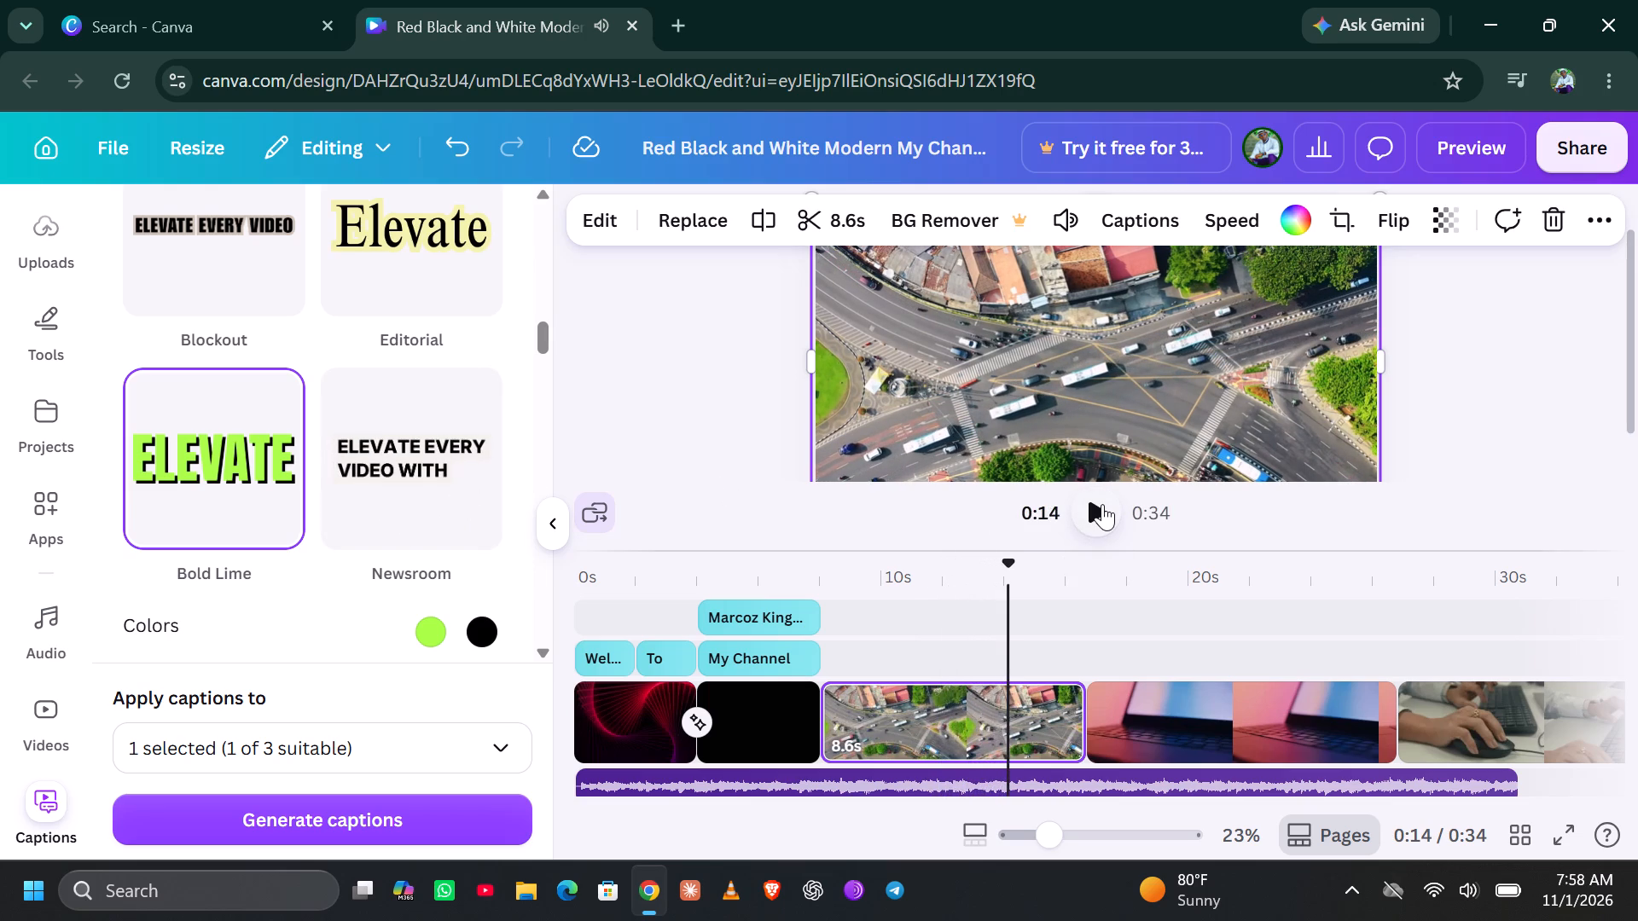
pyautogui.scroll(-2, 1102, 504)
pyautogui.scroll(-1, 713, 421)
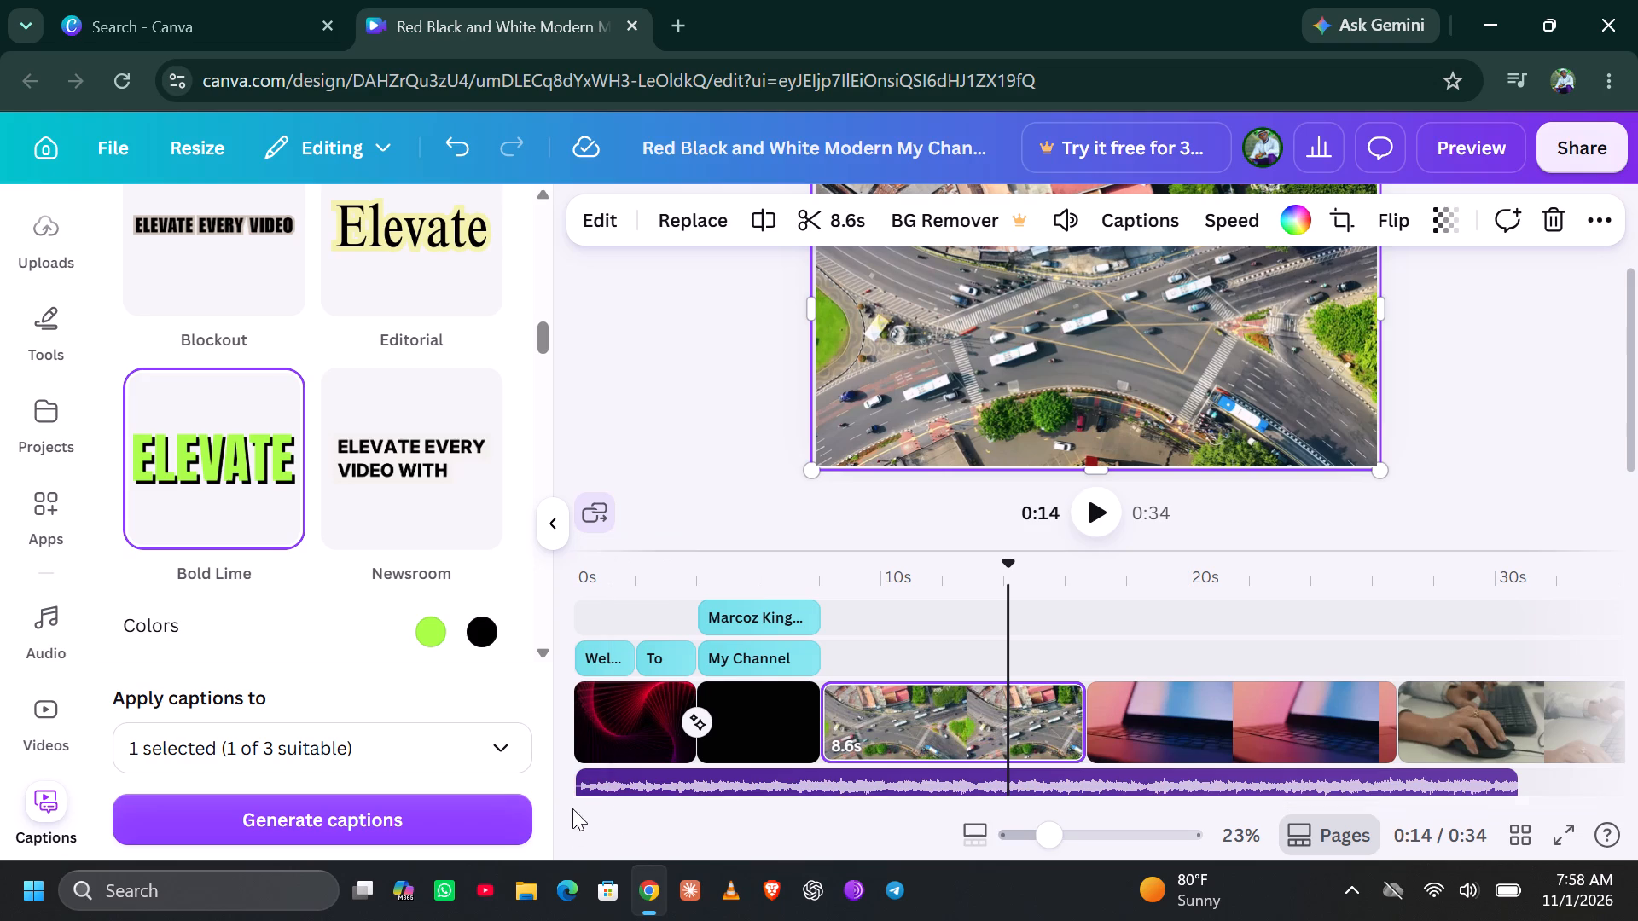
pyautogui.scroll(-1, 655, 802)
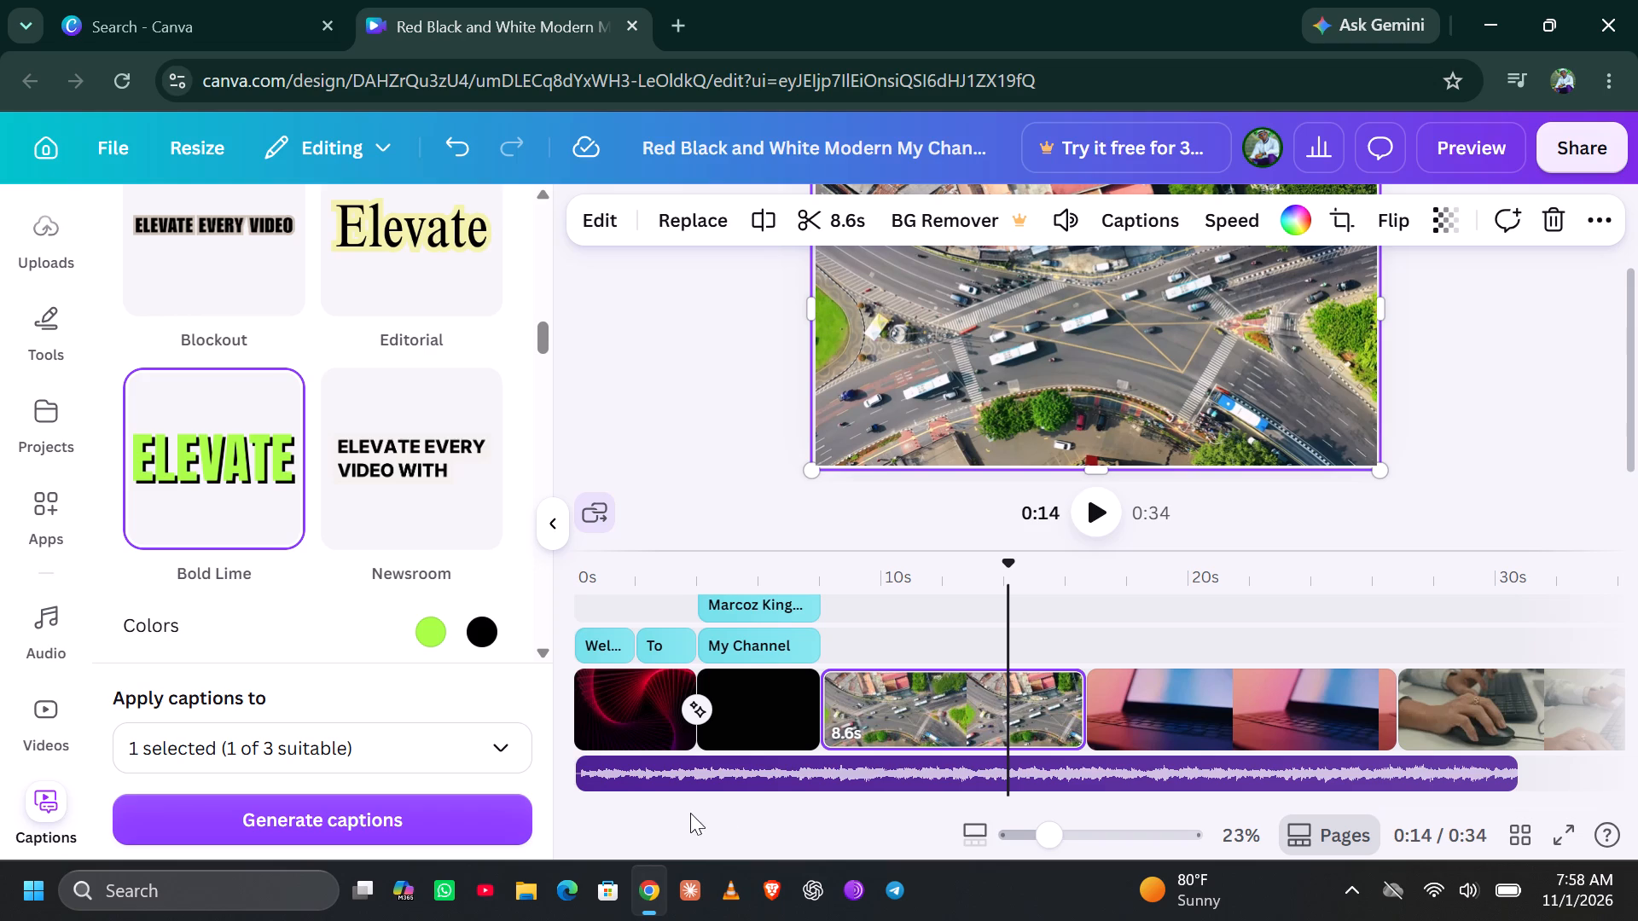
# Return to the audio library and look over its voiceover options and recently used tracks.
pyautogui.click(53, 634)
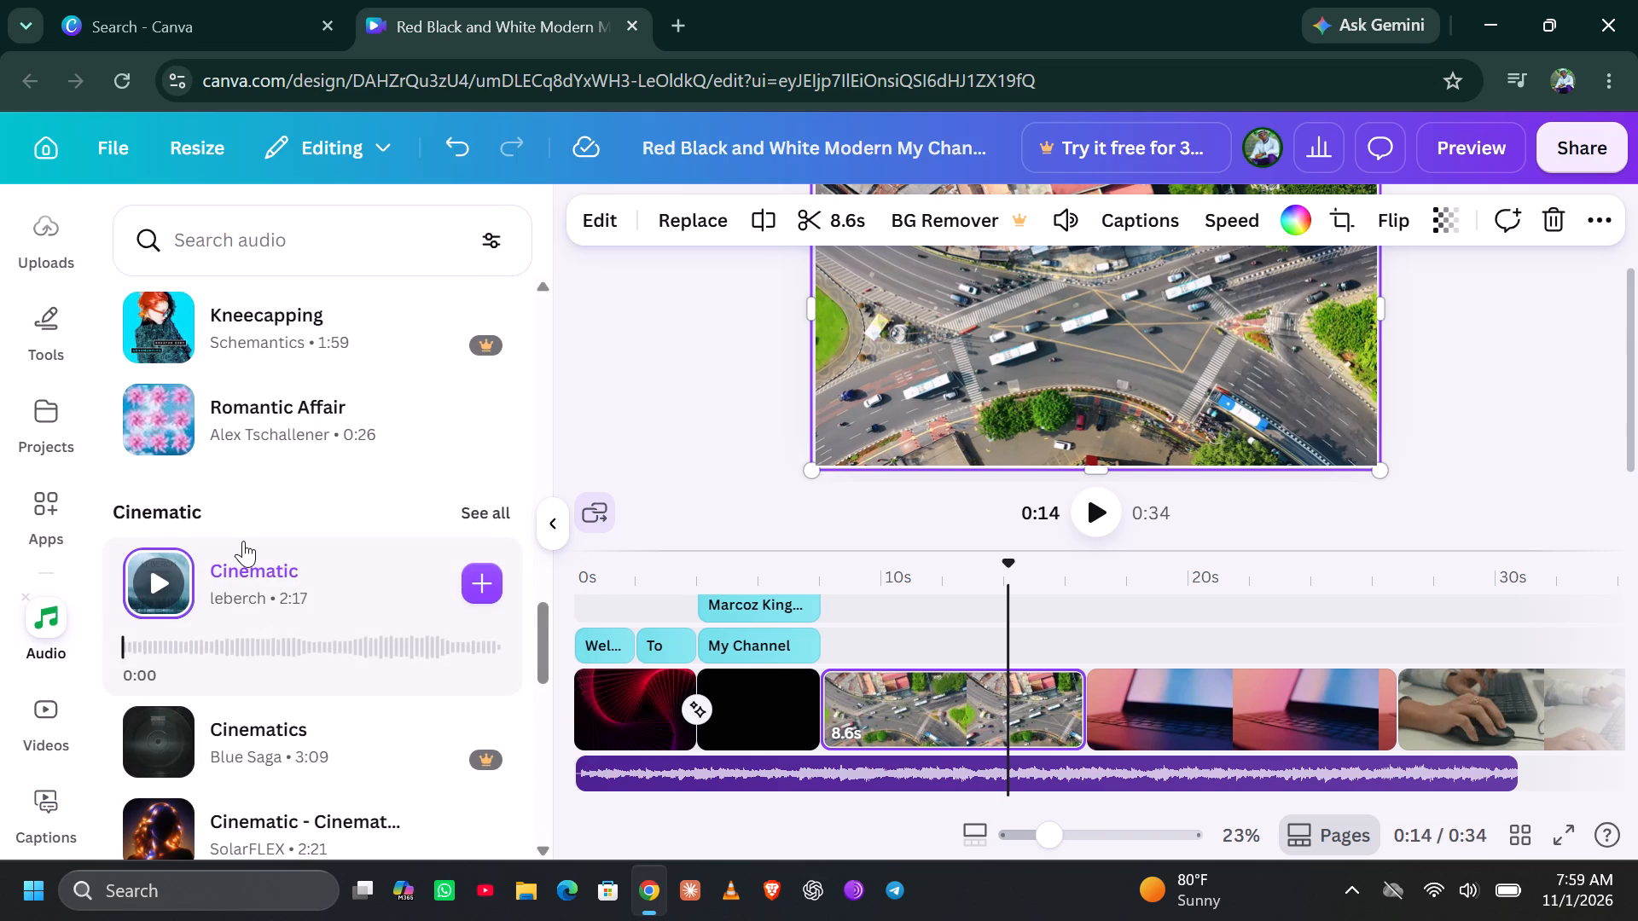
pyautogui.scroll(9, 243, 541)
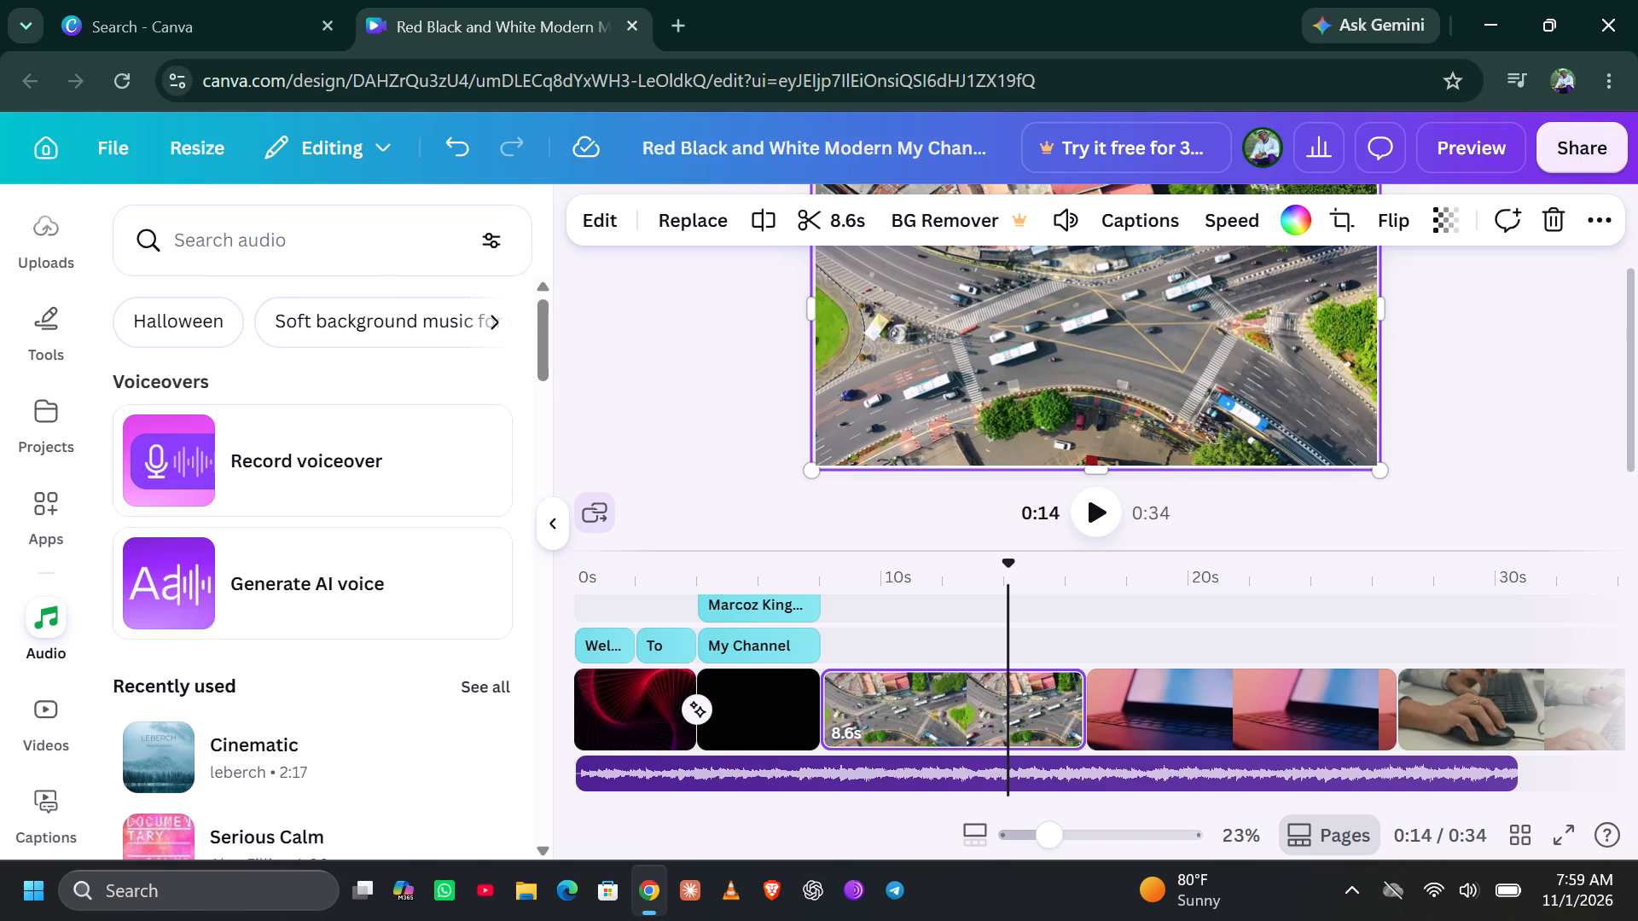
pyautogui.scroll(-1, 26, 484)
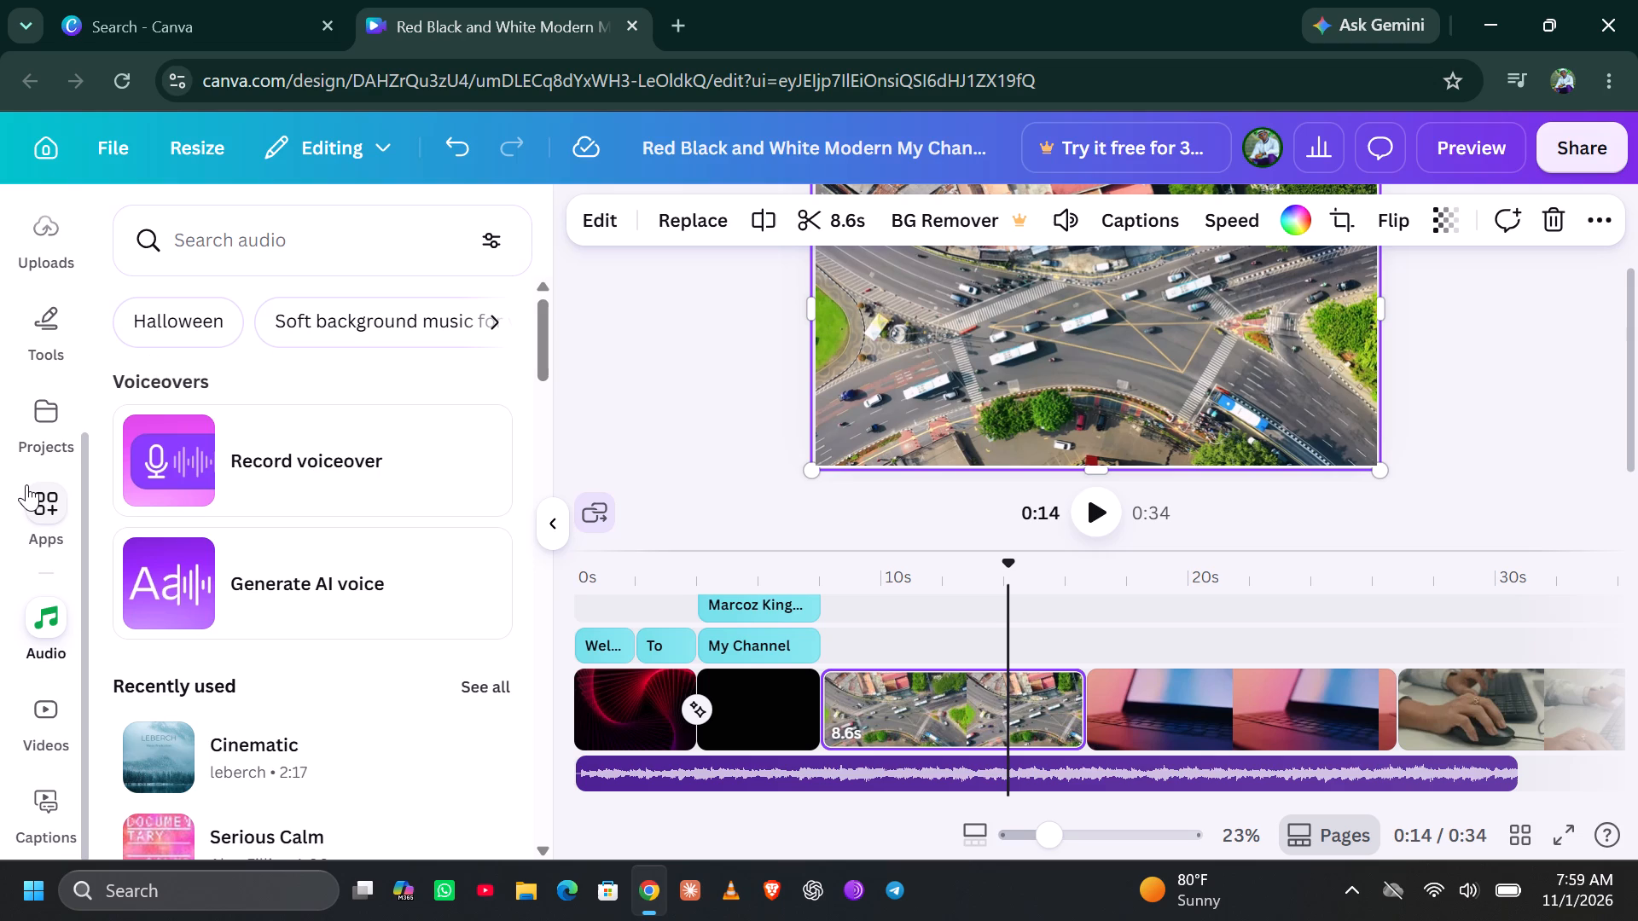
pyautogui.scroll(-1, 26, 484)
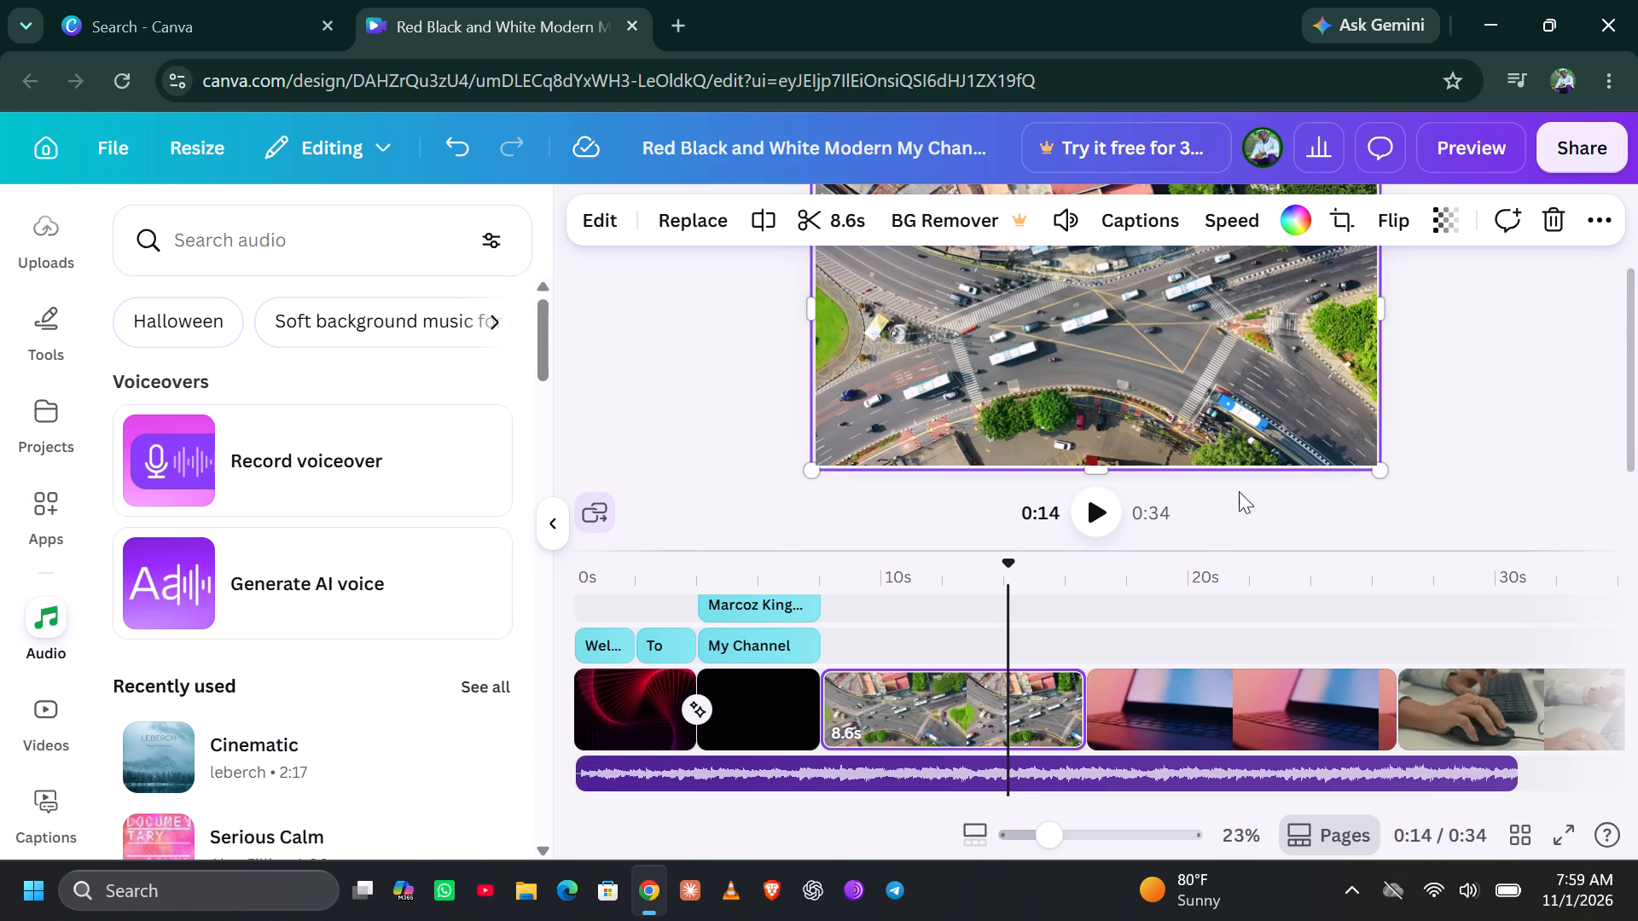
# Play the video from the aerial traffic clip through to the end.
pyautogui.click(1100, 514)
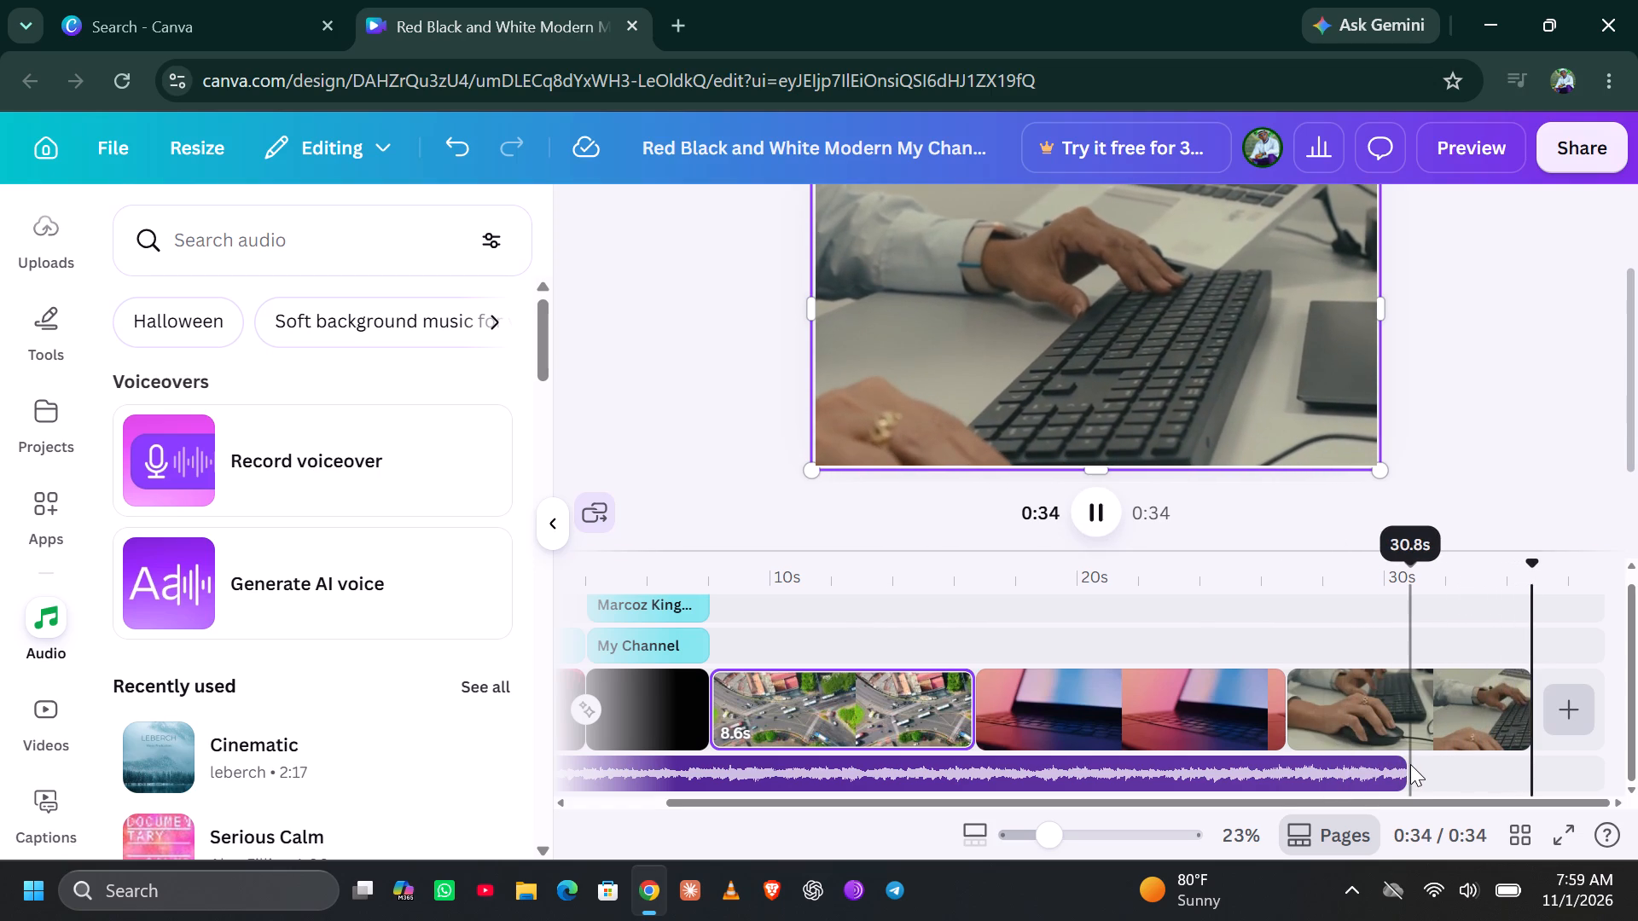
# Extend the Cinematic audio track to 34.9s, up to the end of the hands-on-keyboard clip.
pyautogui.moveTo(1403, 769); pyautogui.dragTo(1428, 770)
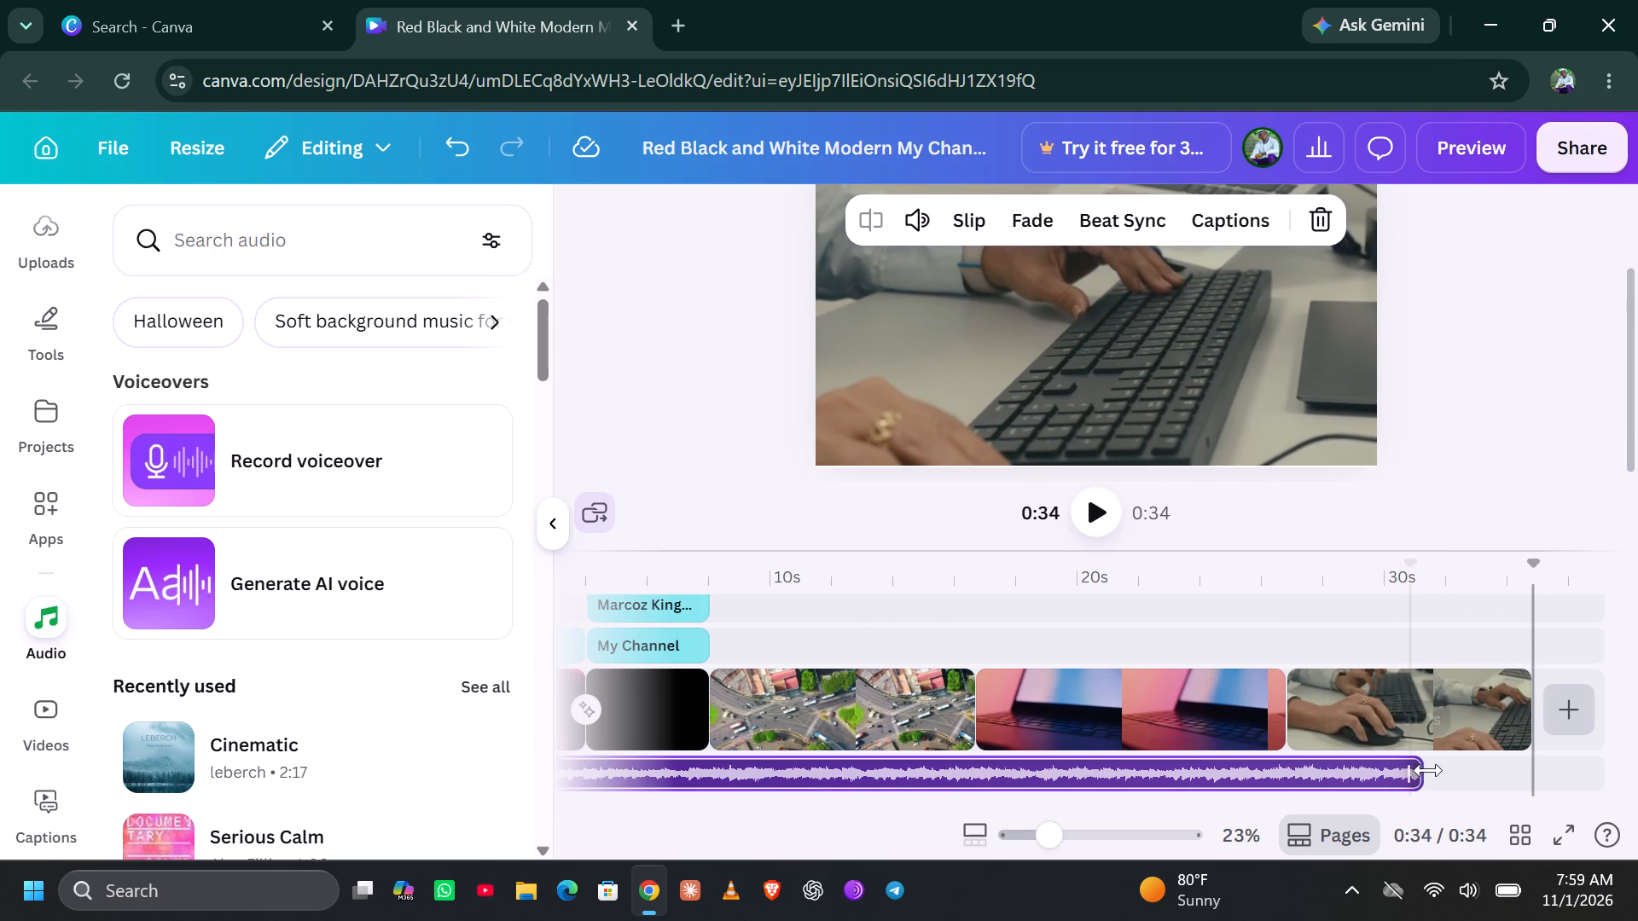
pyautogui.moveTo(1428, 770); pyautogui.dragTo(1533, 768)
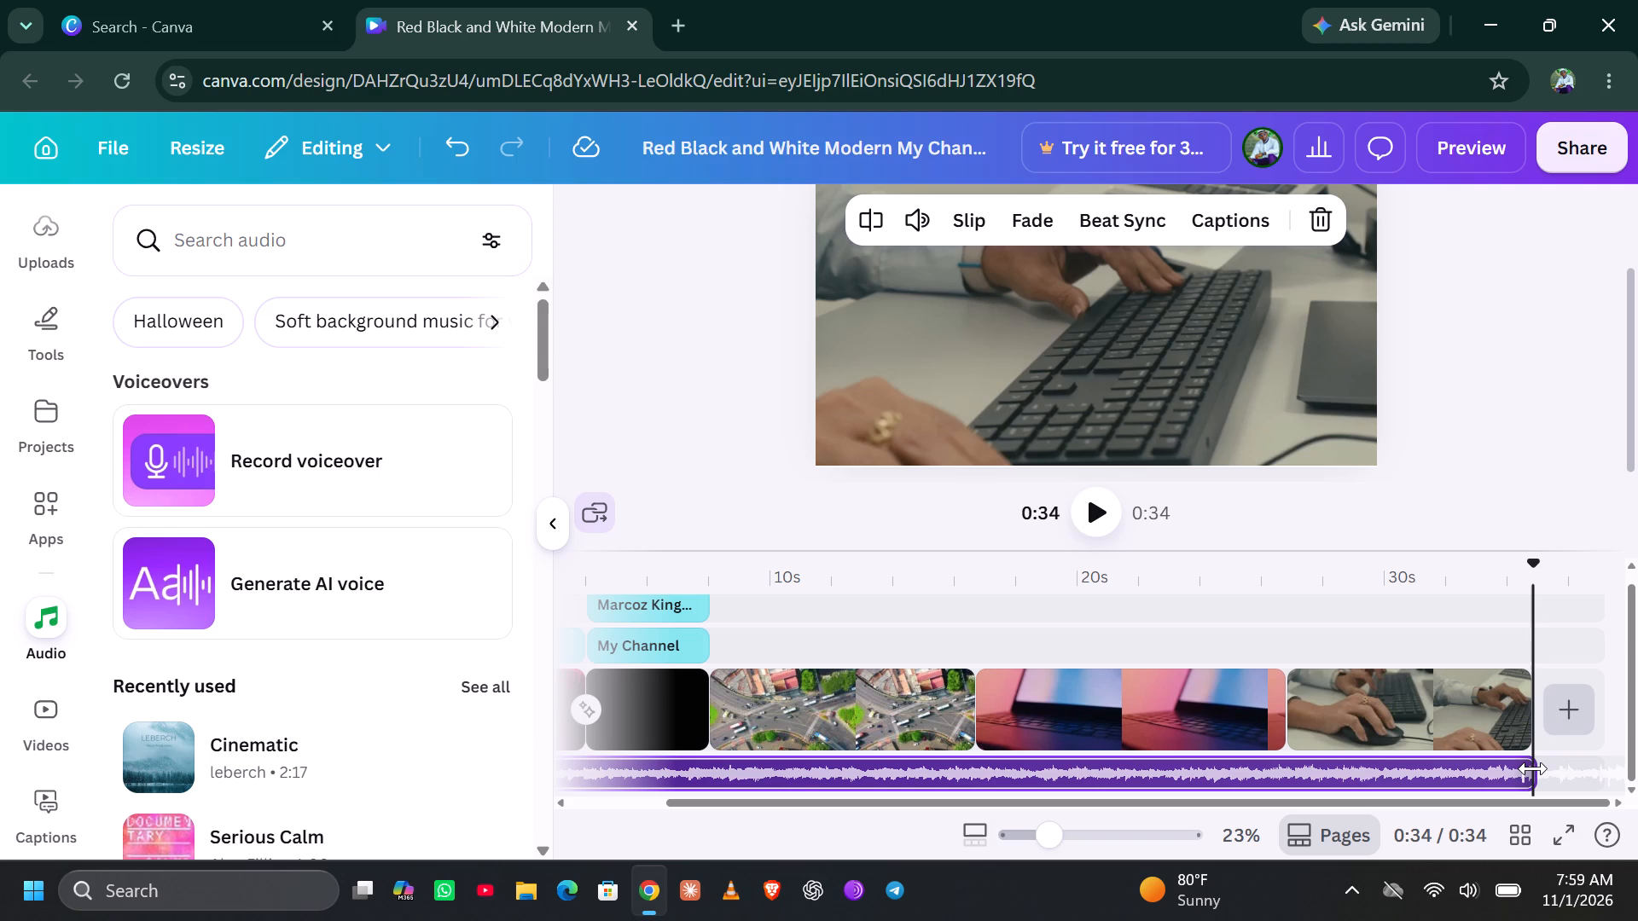
# Open the caption options for the Cinematic audio track.
pyautogui.click(1225, 223)
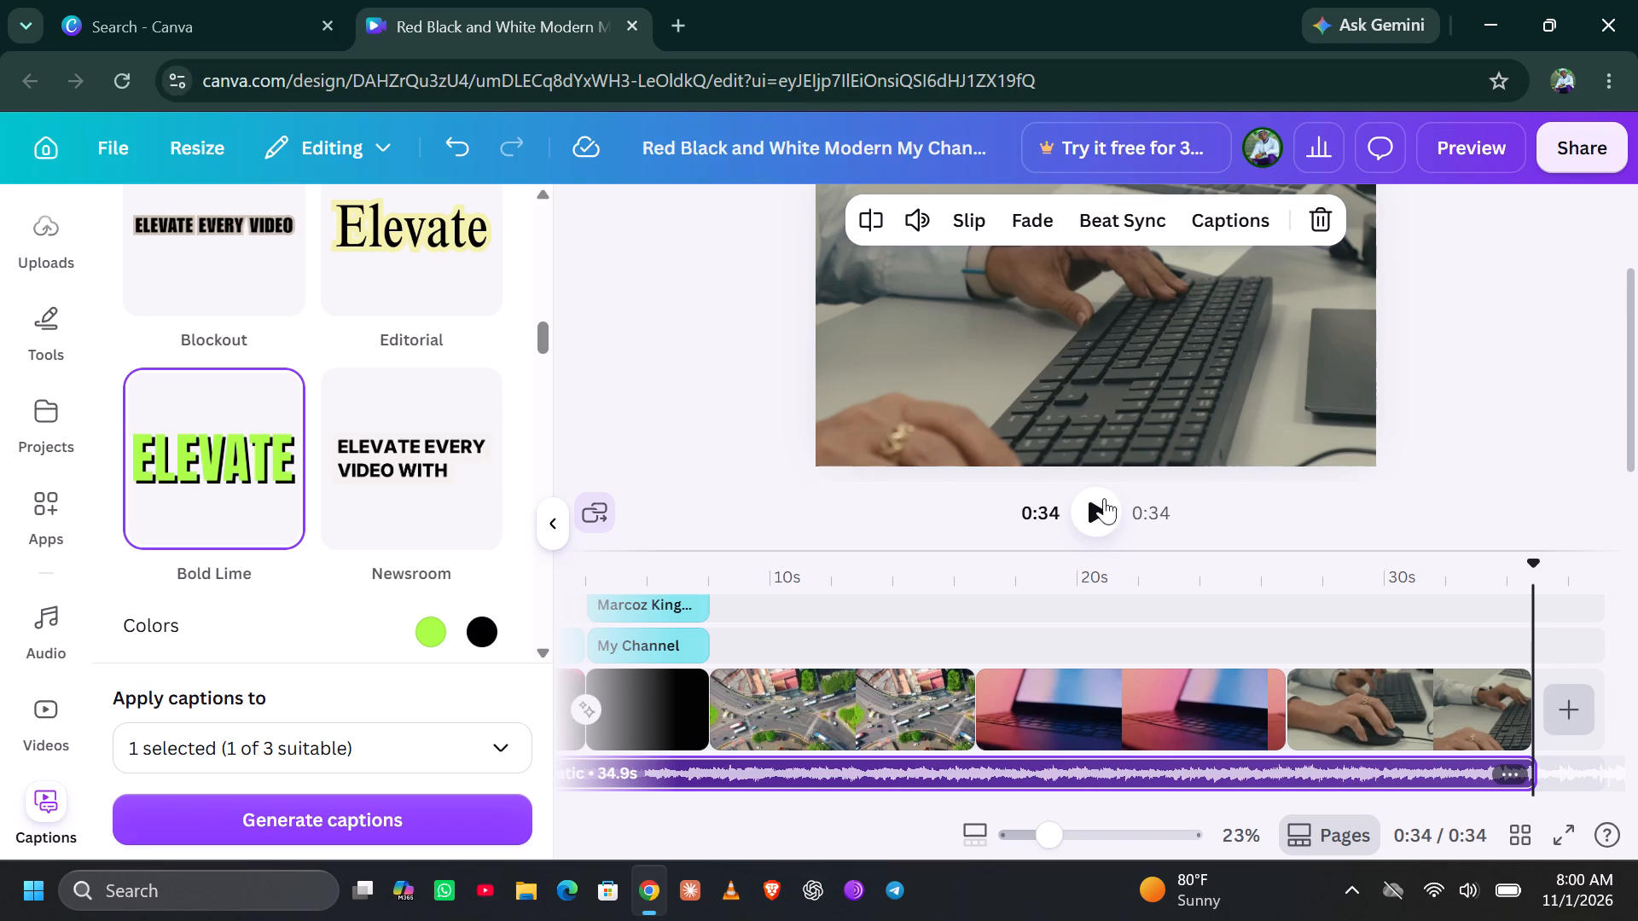
# Play the opening of the video from the beginning.
pyautogui.click(1090, 520)
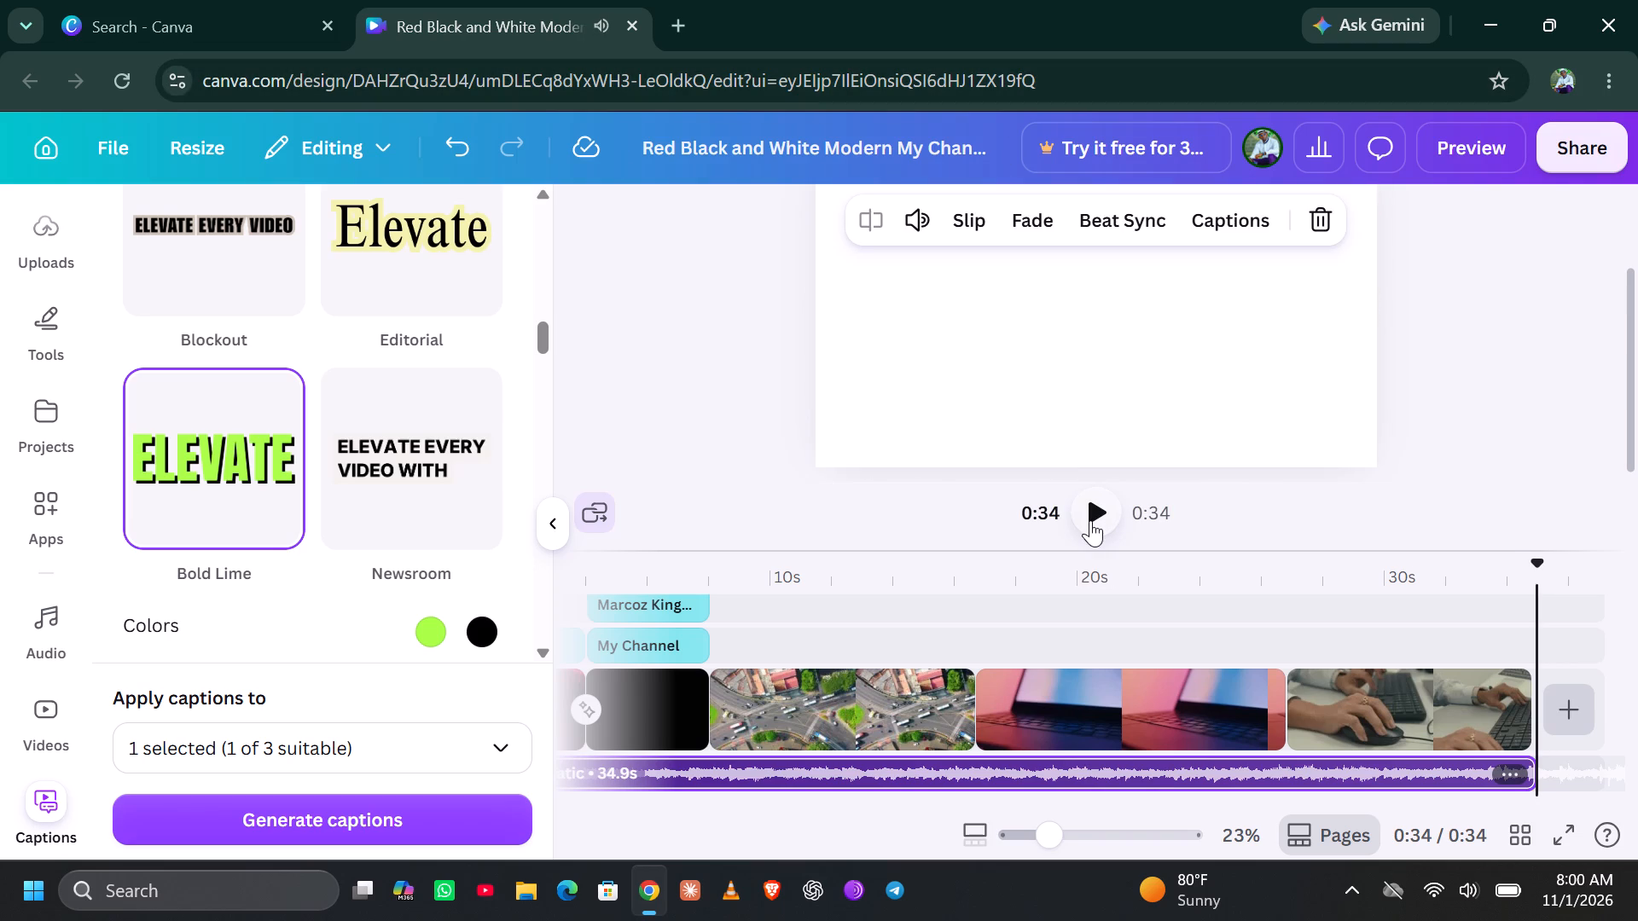
pyautogui.click(1090, 520)
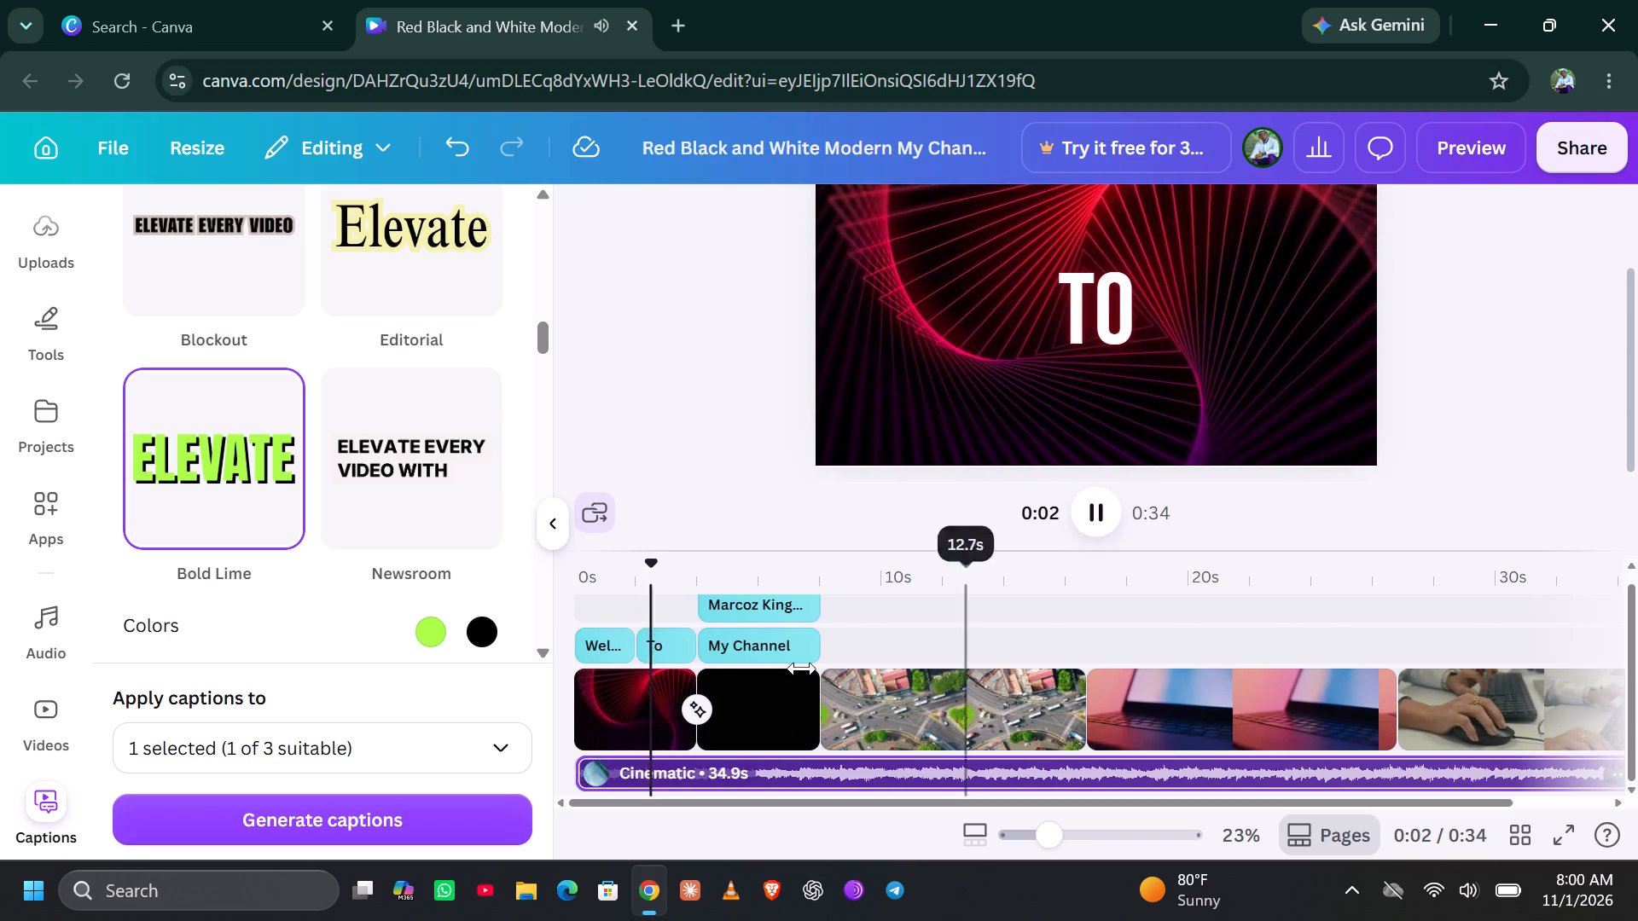
# Duplicate the My Channel title and move the copy over the start of the aerial traffic clip.
pyautogui.click(820, 650)
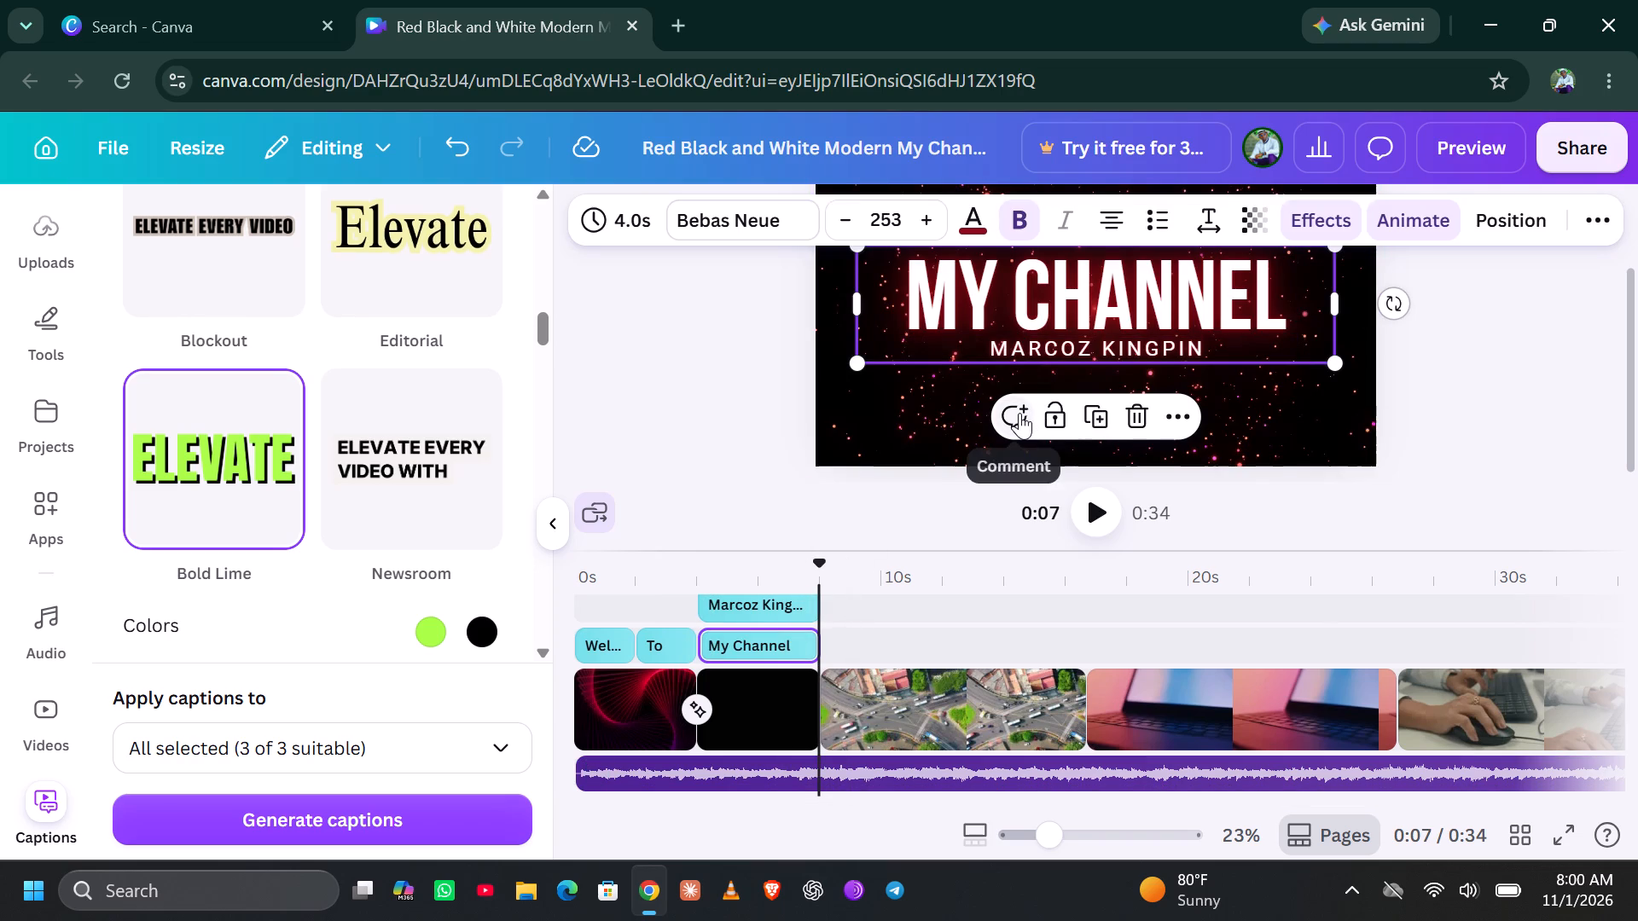
pyautogui.click(1100, 416)
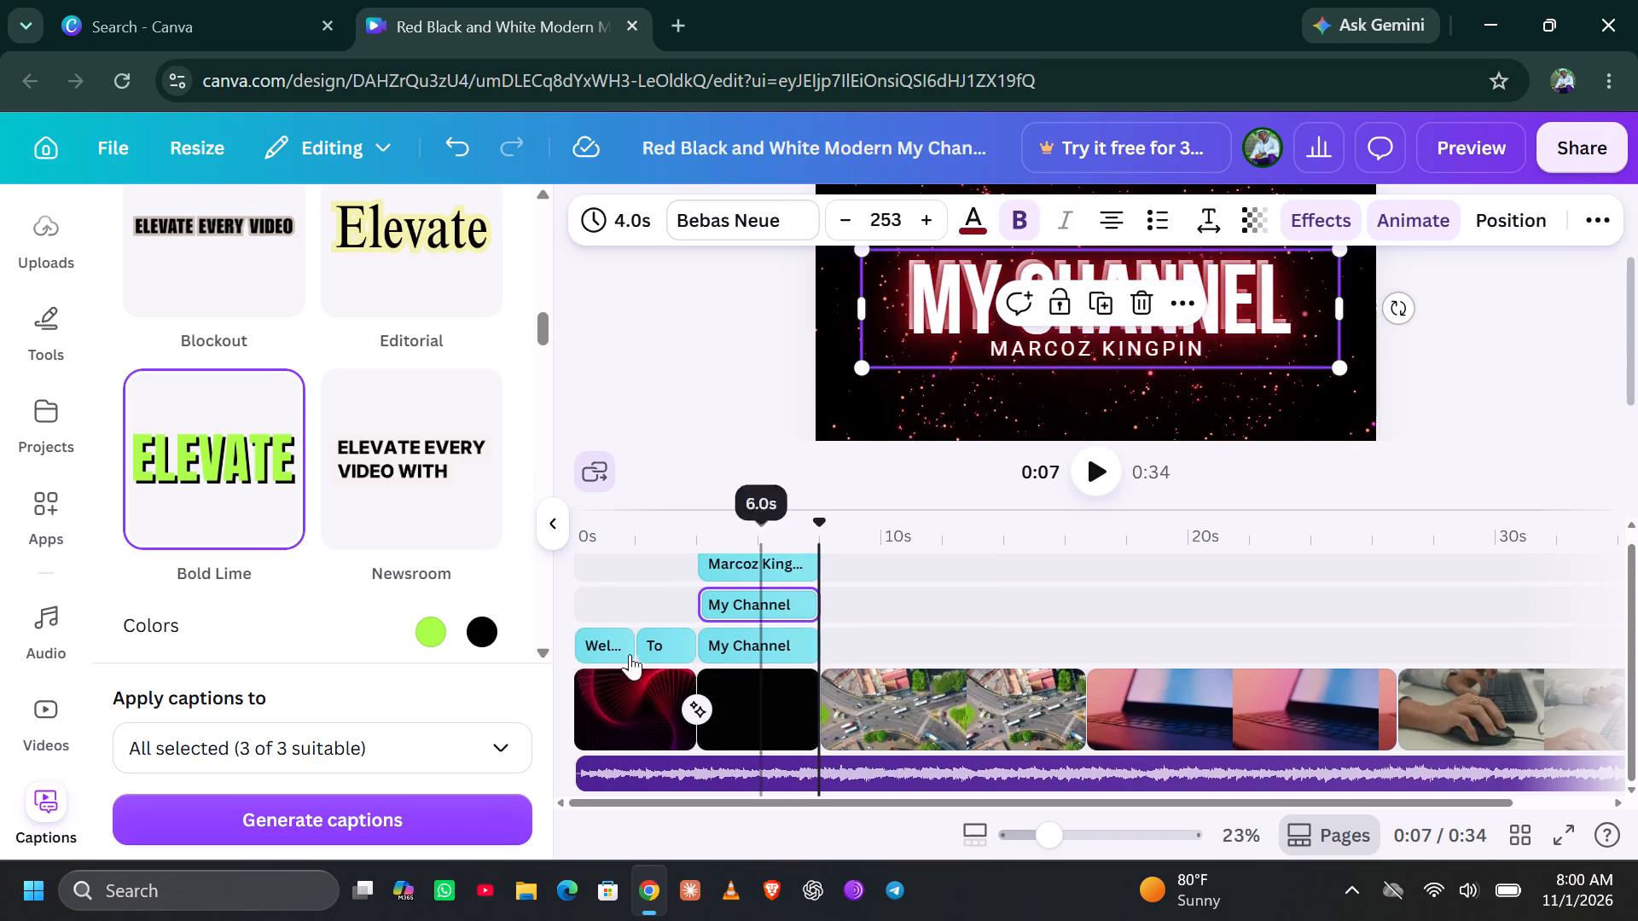
pyautogui.moveTo(754, 600); pyautogui.dragTo(821, 587)
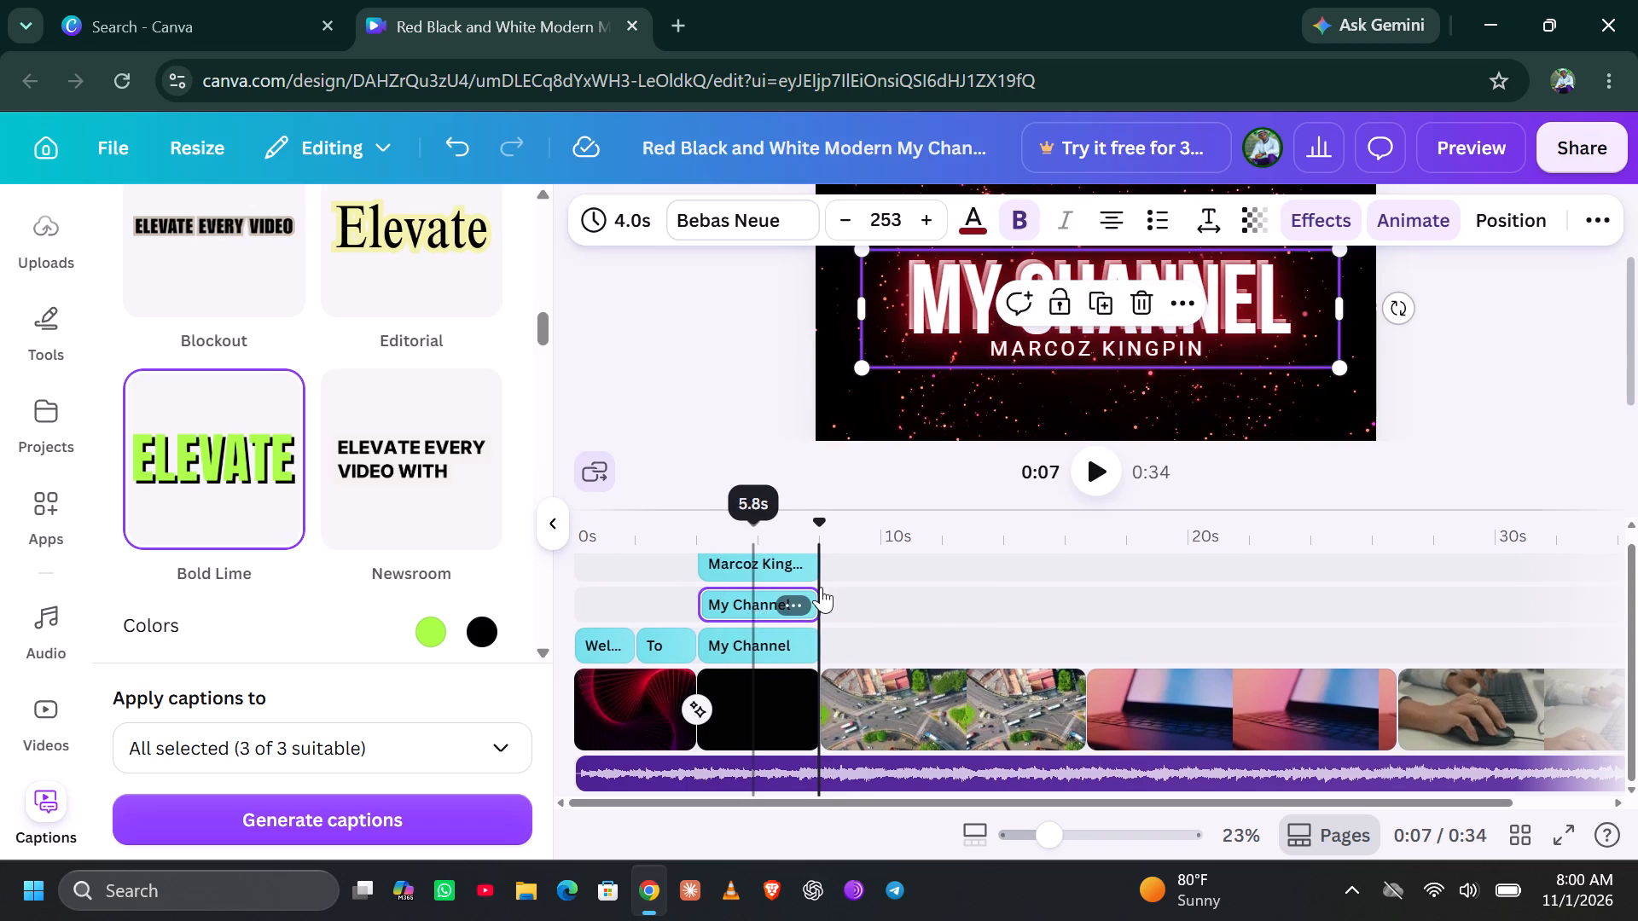
pyautogui.moveTo(821, 587); pyautogui.dragTo(888, 602)
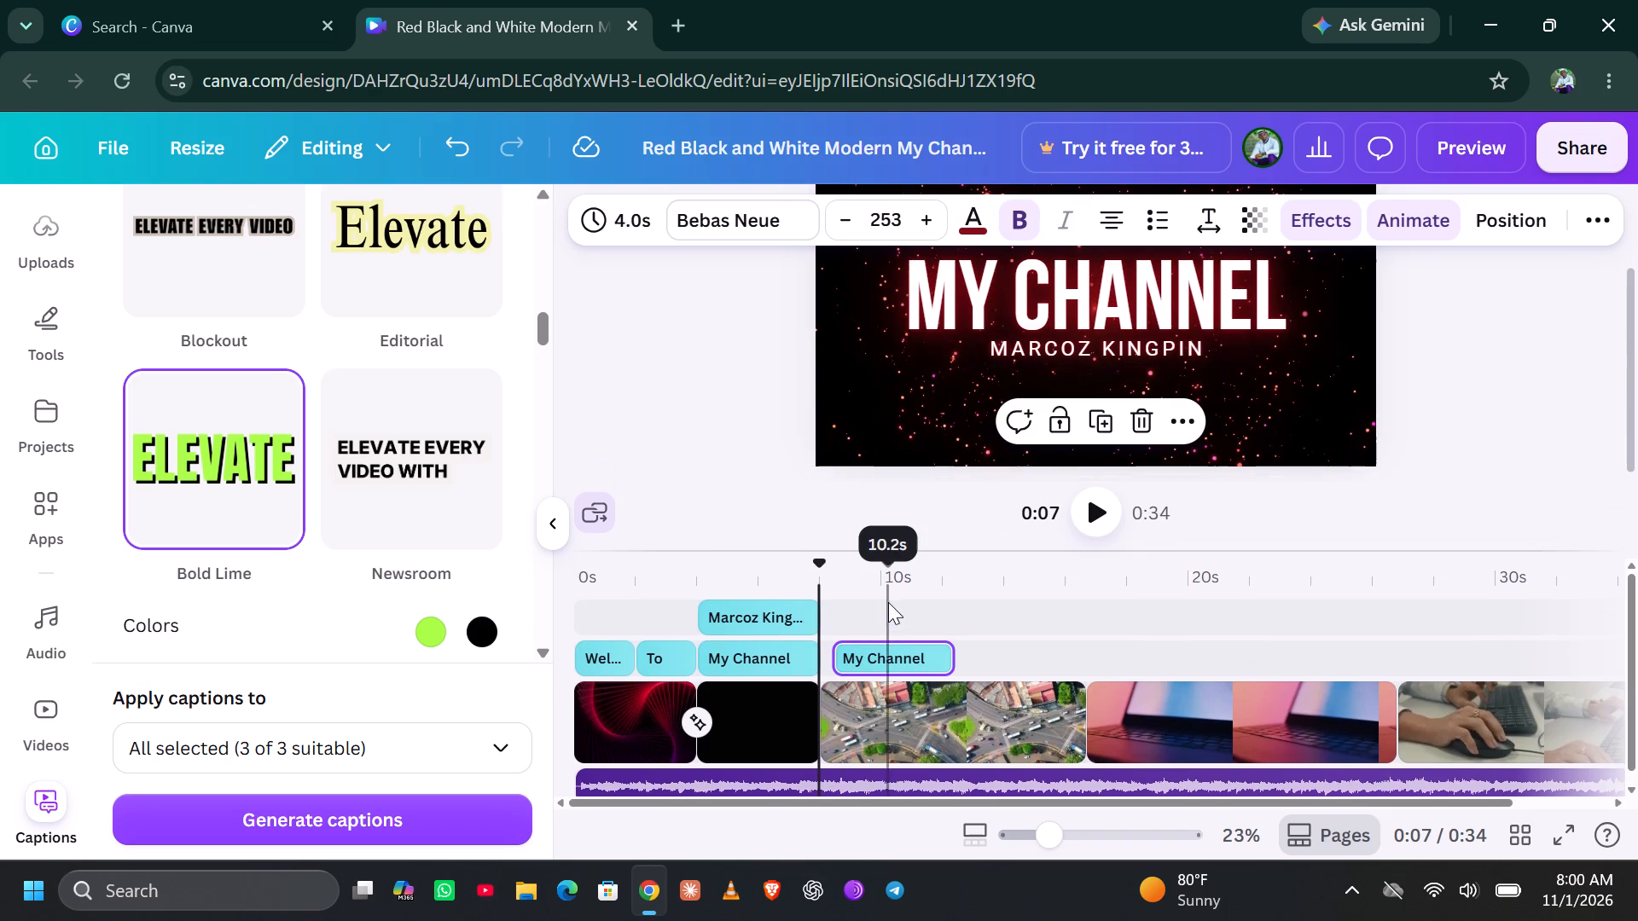
# Replace the text of the title copy over the aerial traffic clip with "In This world".
pyautogui.click(889, 647)
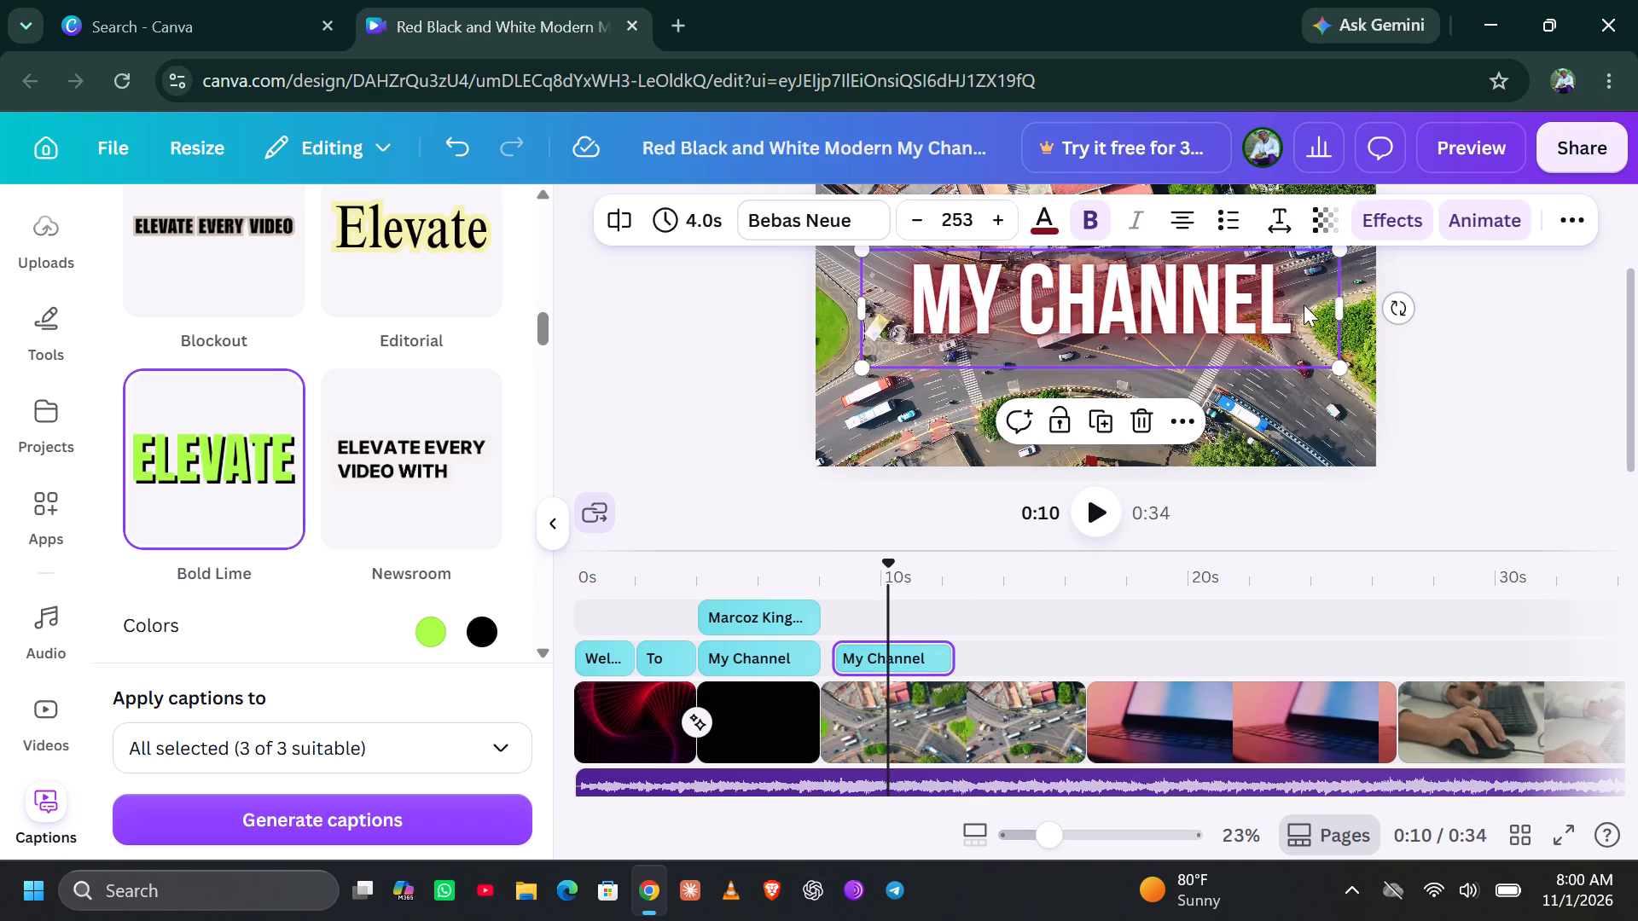
pyautogui.click(1299, 307)
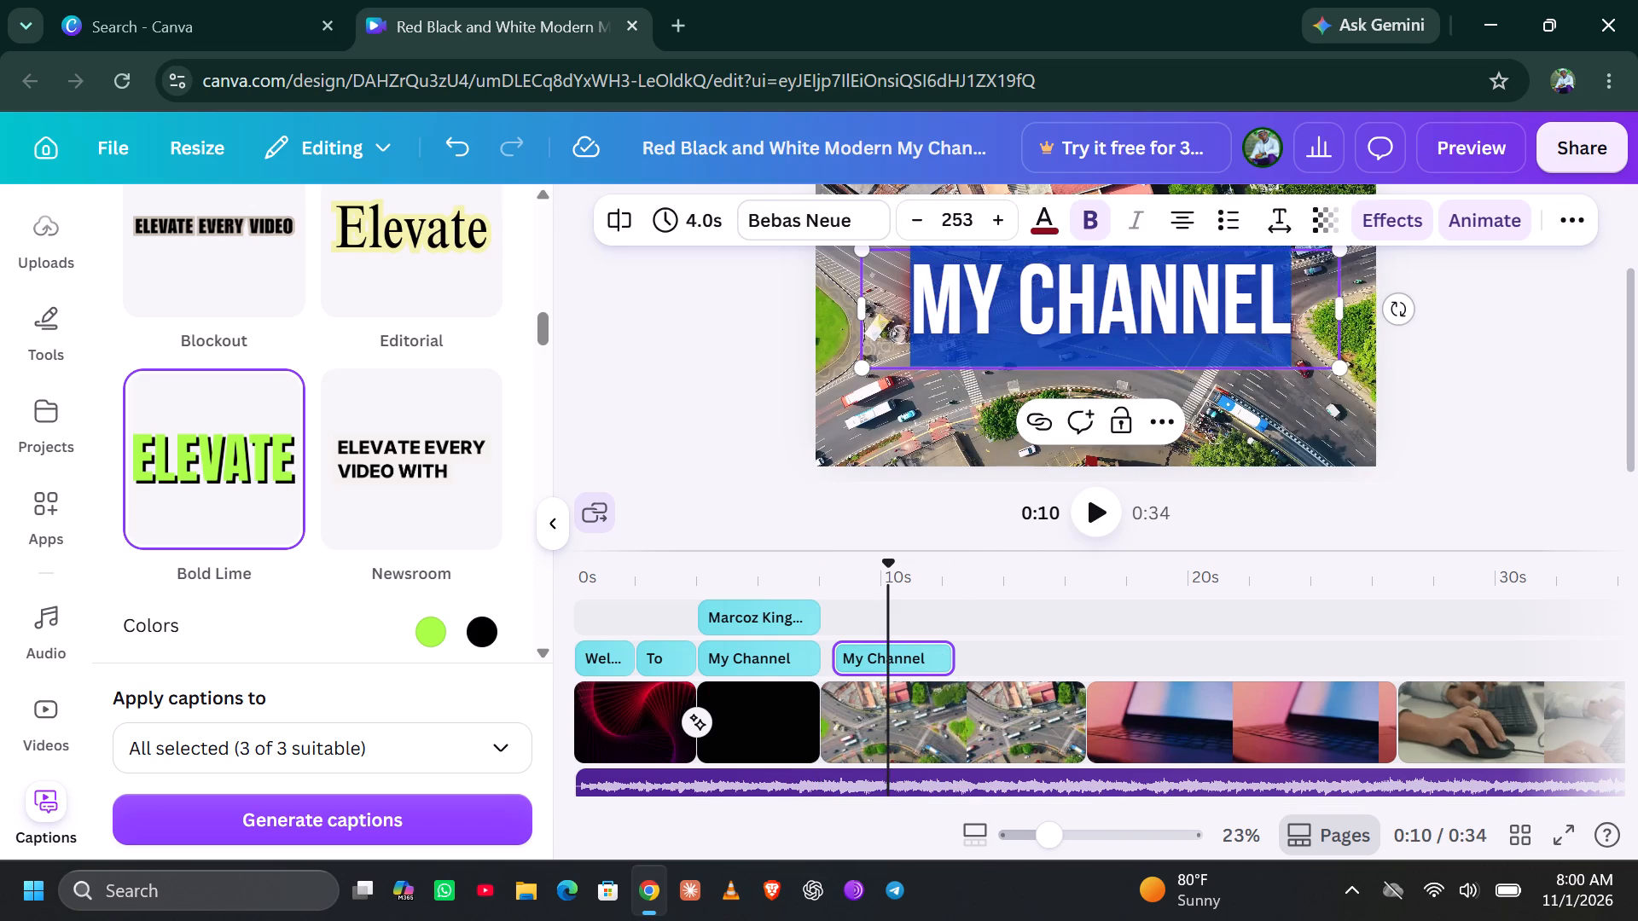
pyautogui.press('BackSpace')
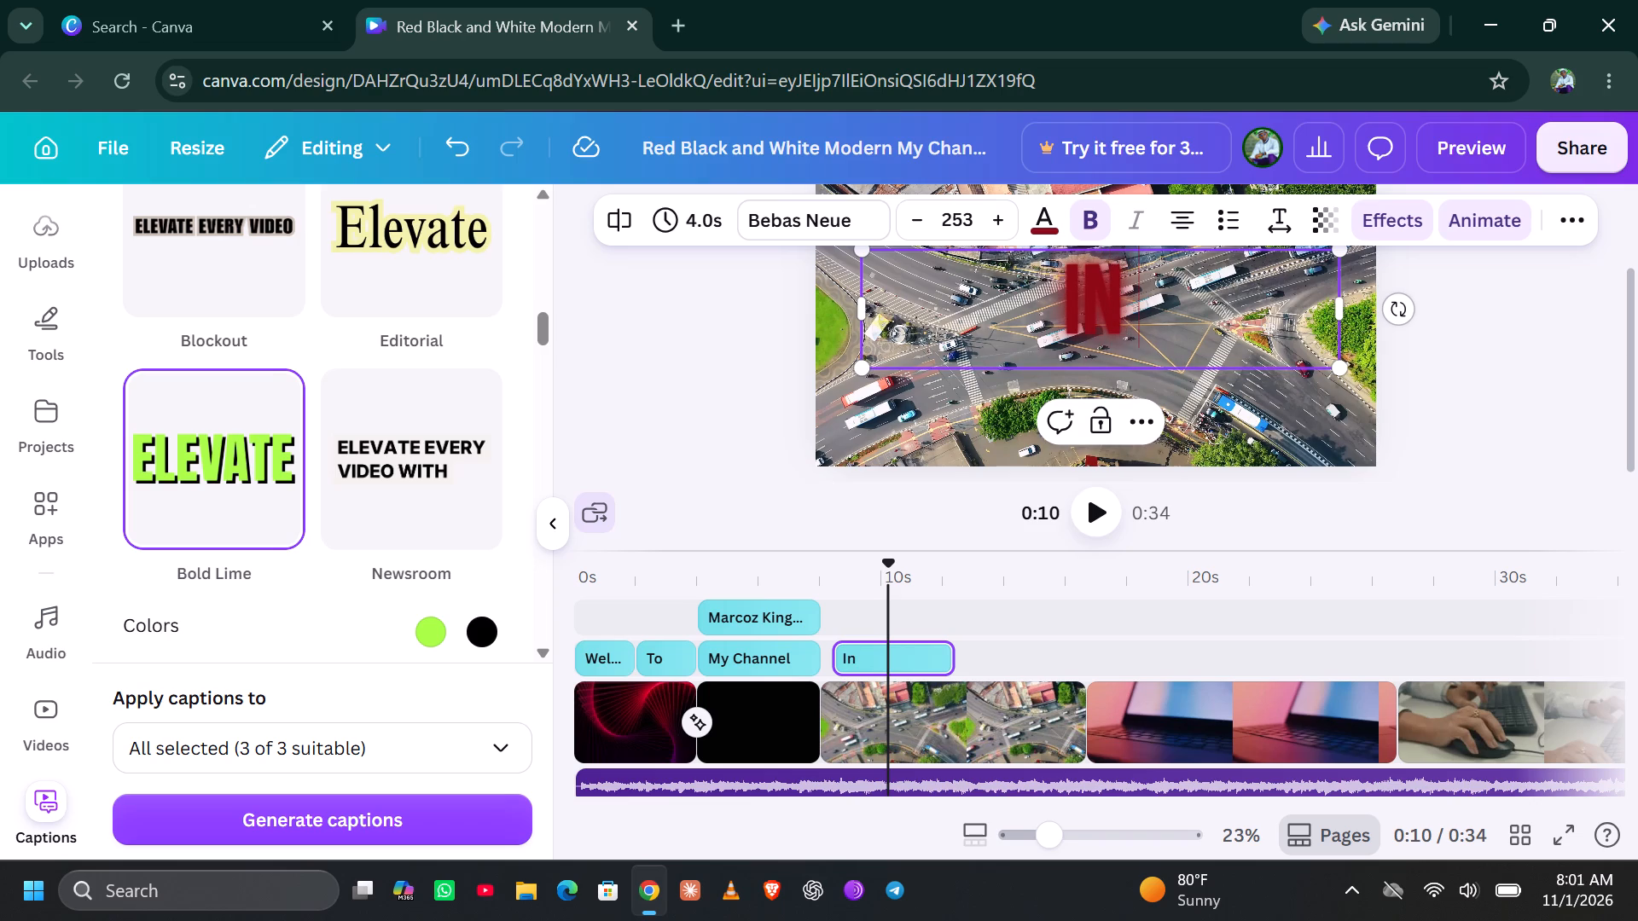
pyautogui.press('t')
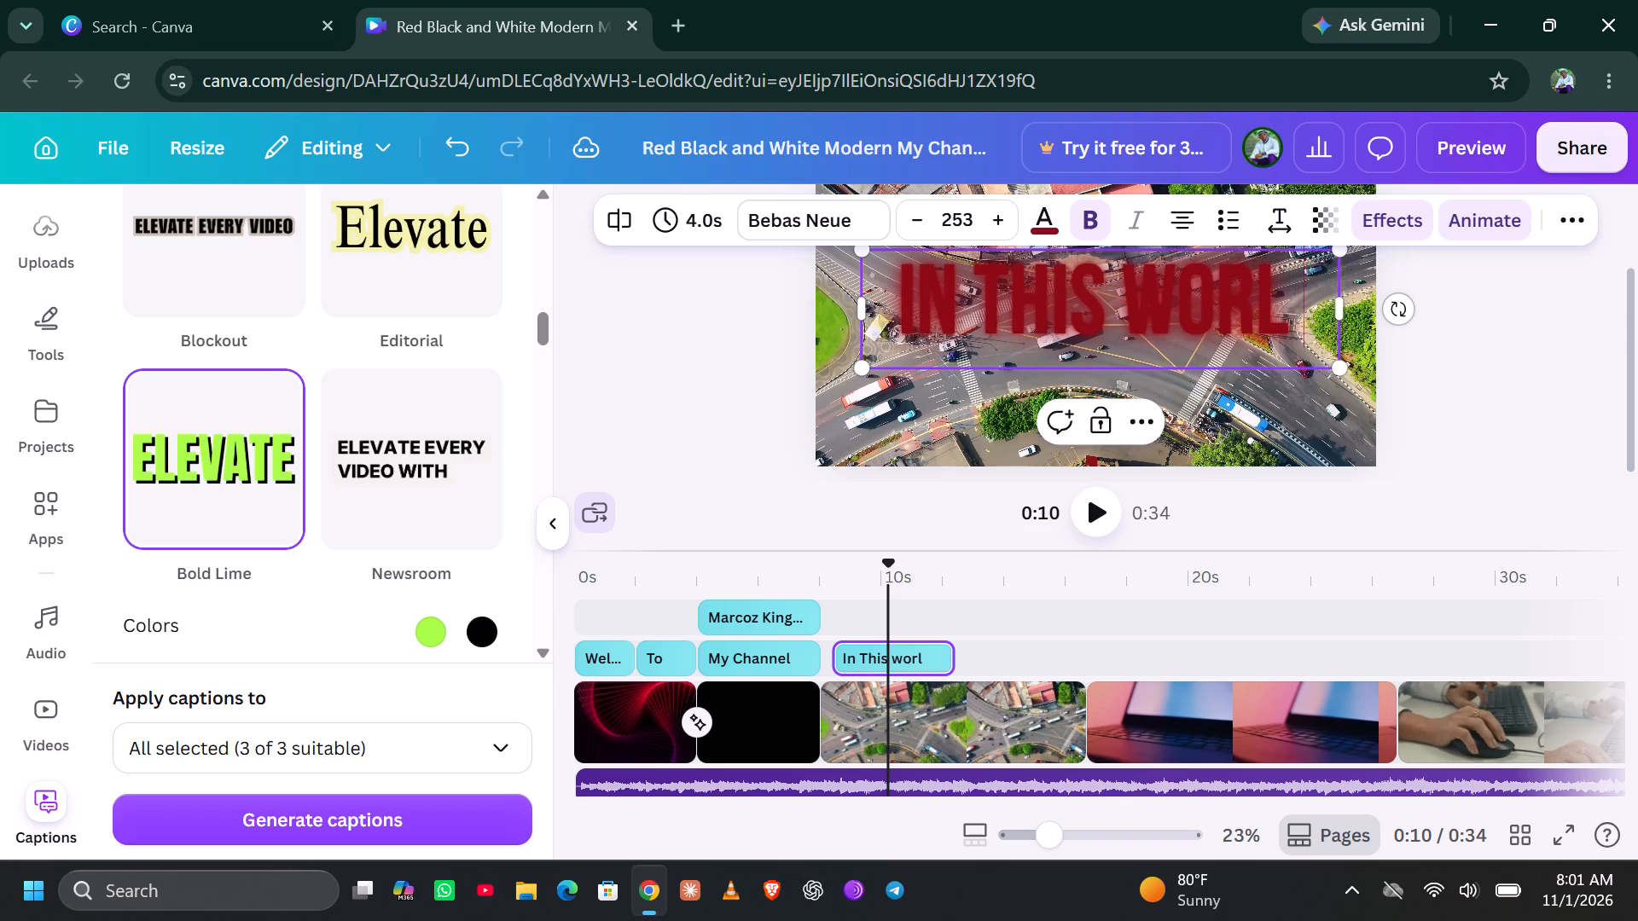
pyautogui.press('d')
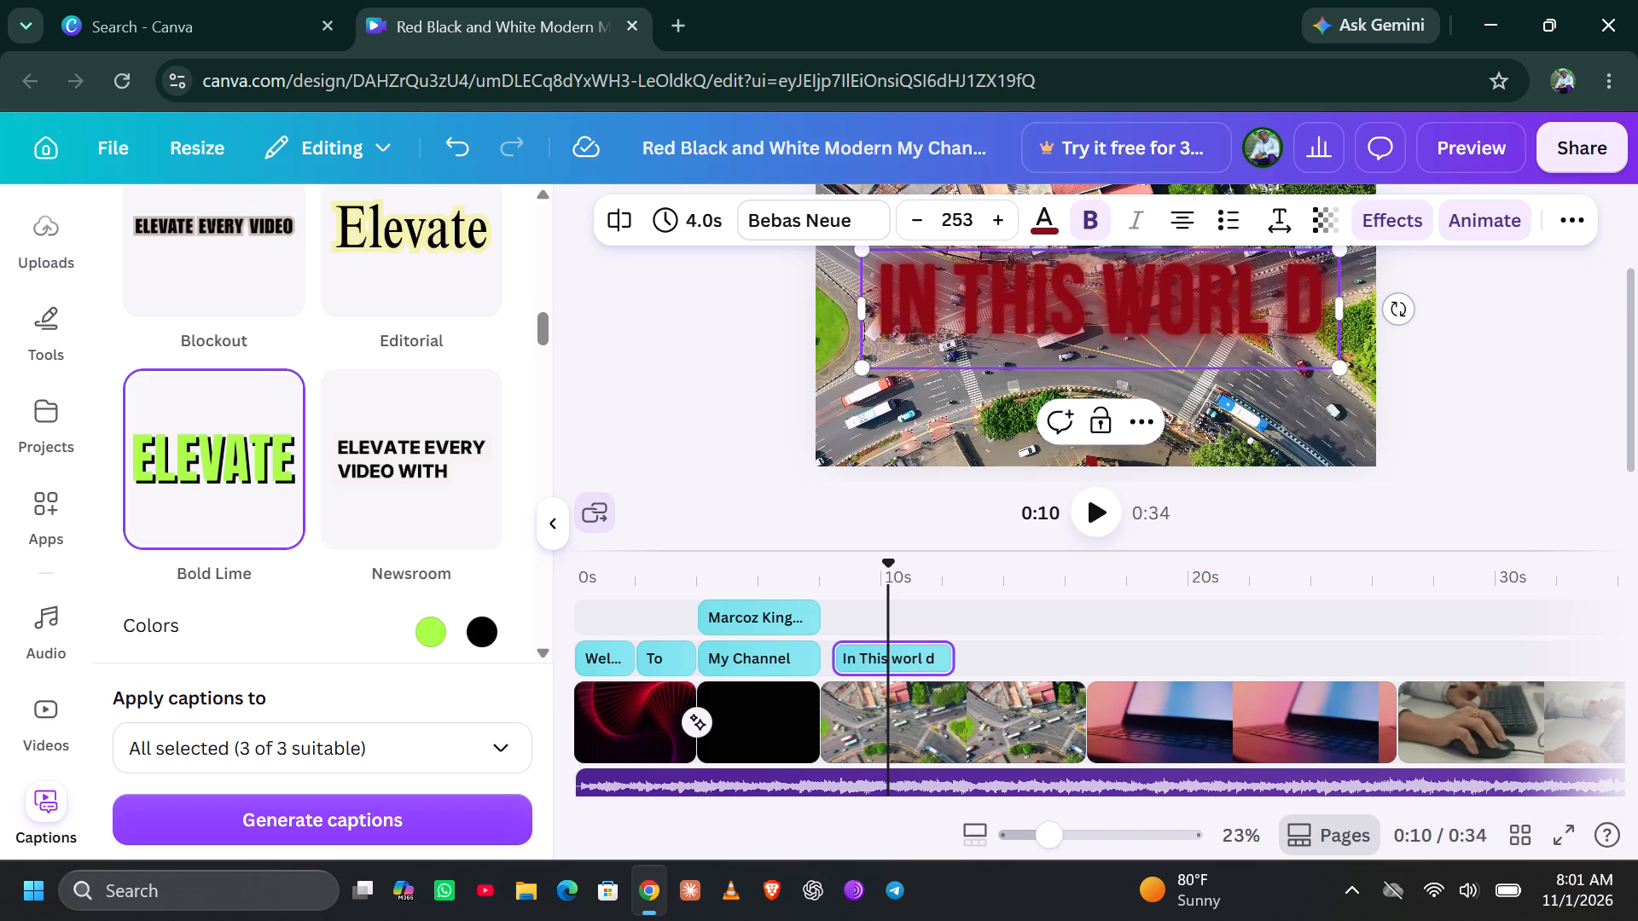
pyautogui.press('Left')
pyautogui.press('BackSpace')
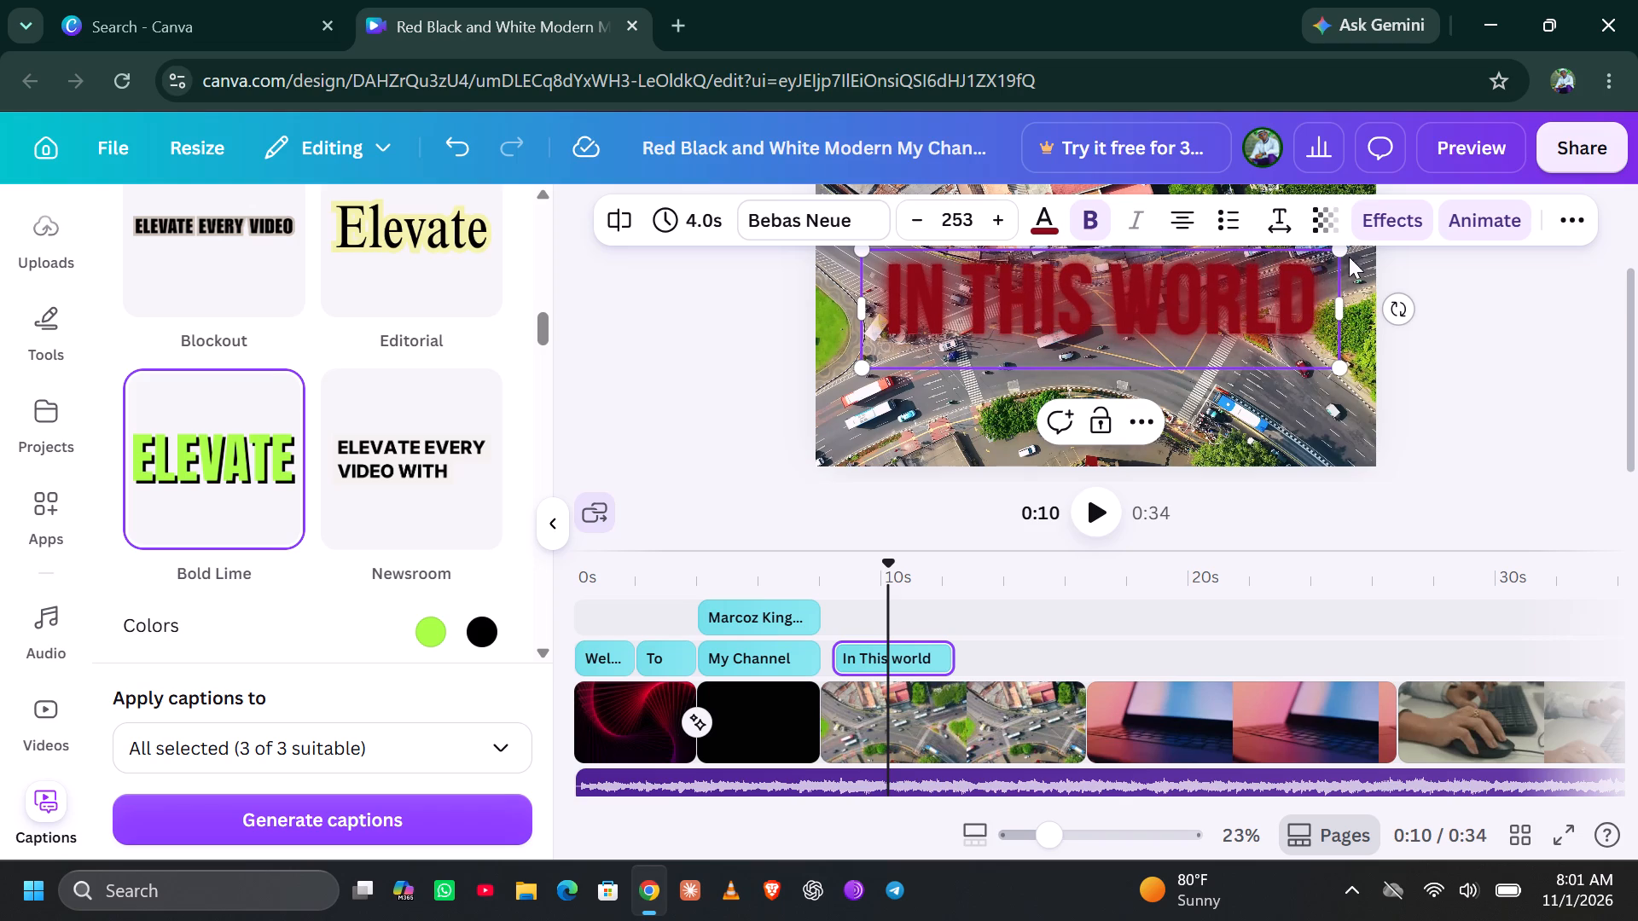
# Try violet for the "In This world" text, settle on bright orange, and apply it to all matching colours on the page.
pyautogui.click(1048, 217)
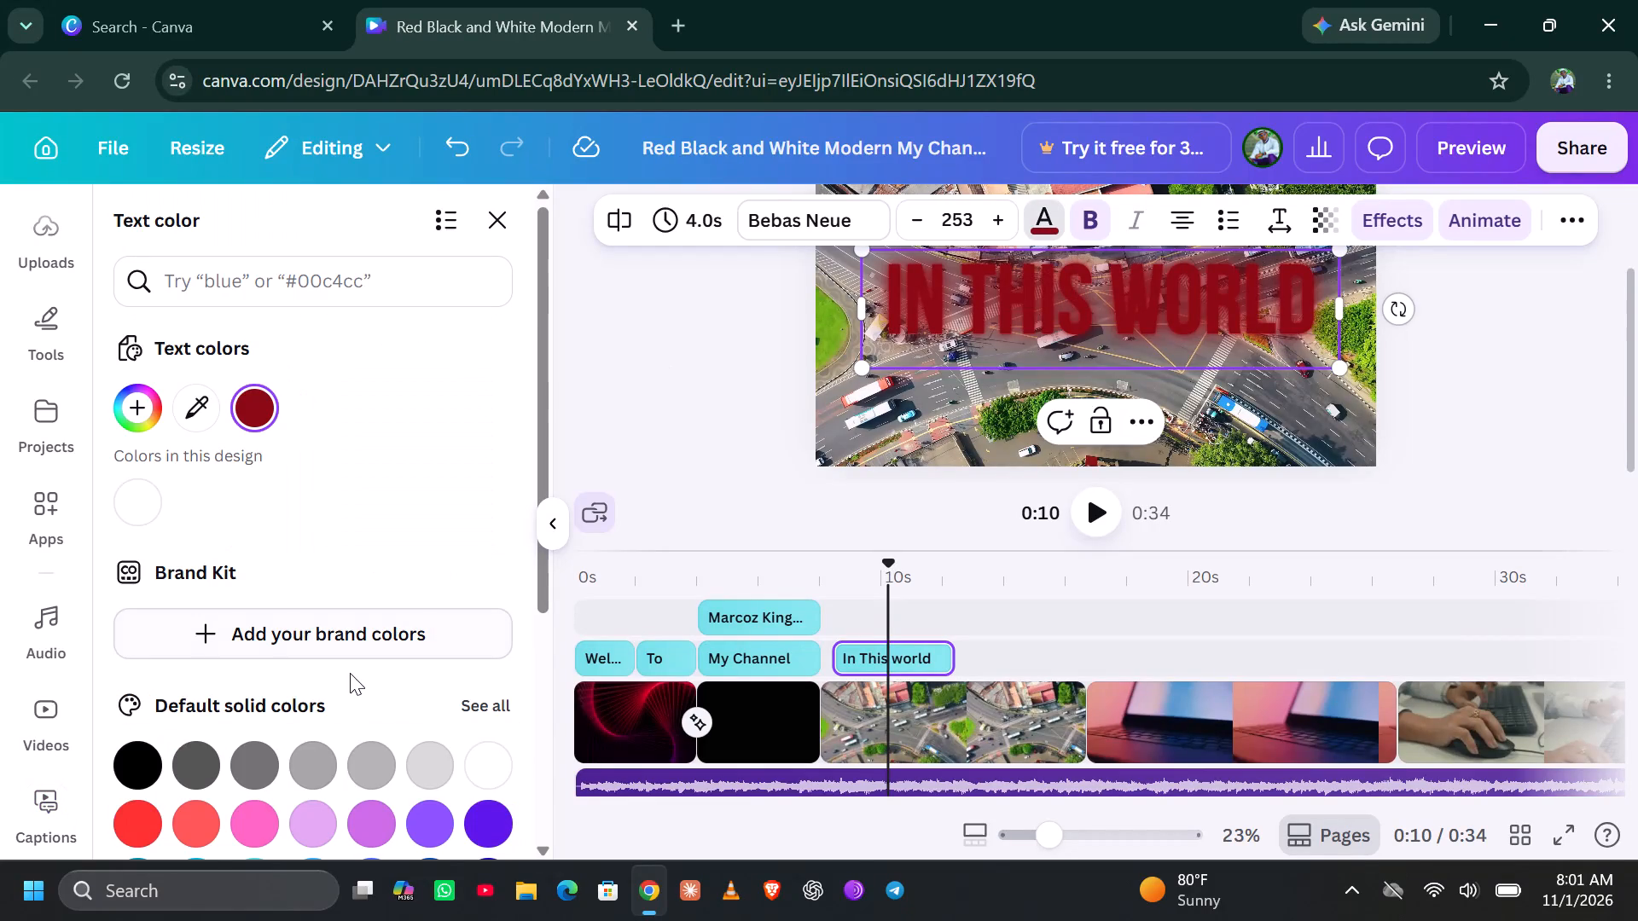
pyautogui.click(428, 815)
pyautogui.click(367, 824)
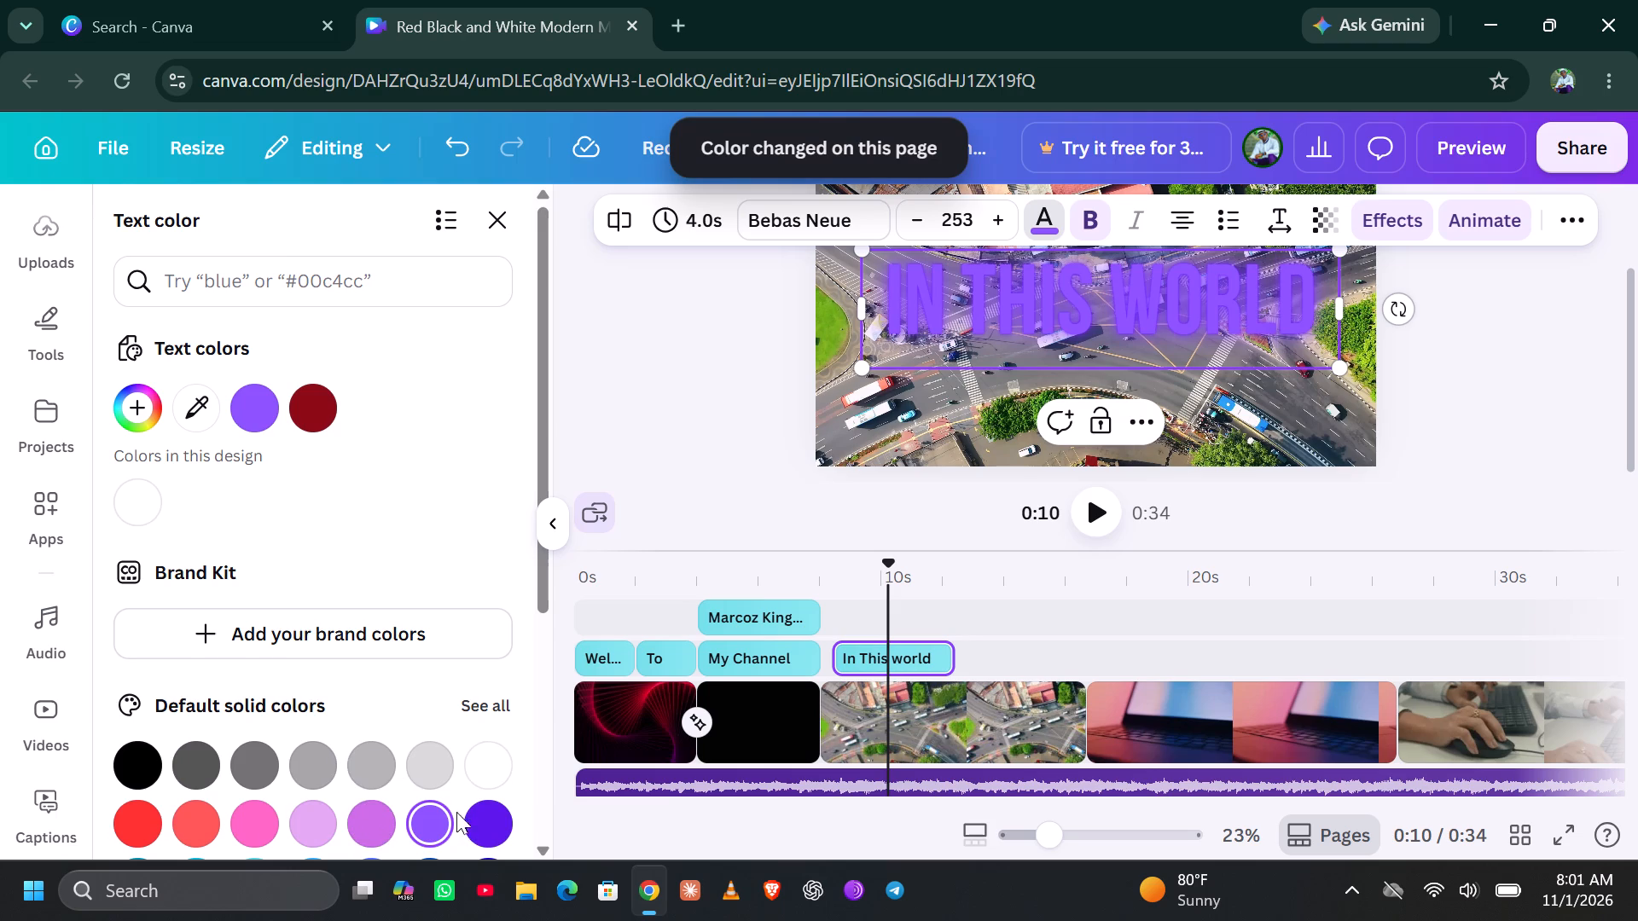
pyautogui.scroll(-1, 452, 801)
pyautogui.click(484, 803)
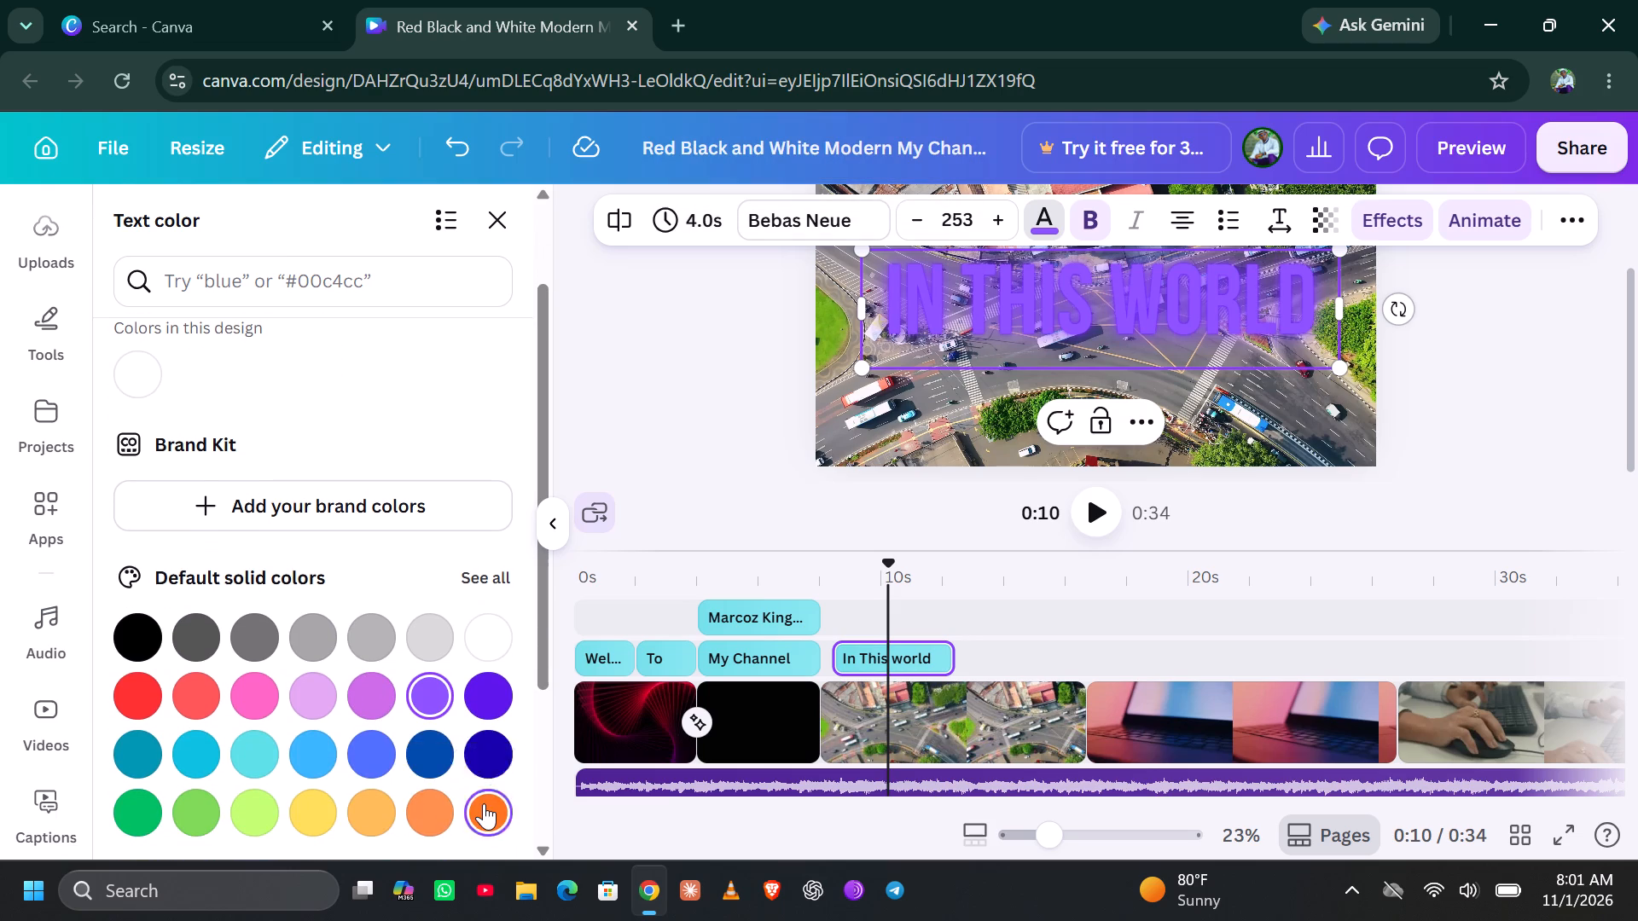
pyautogui.click(427, 814)
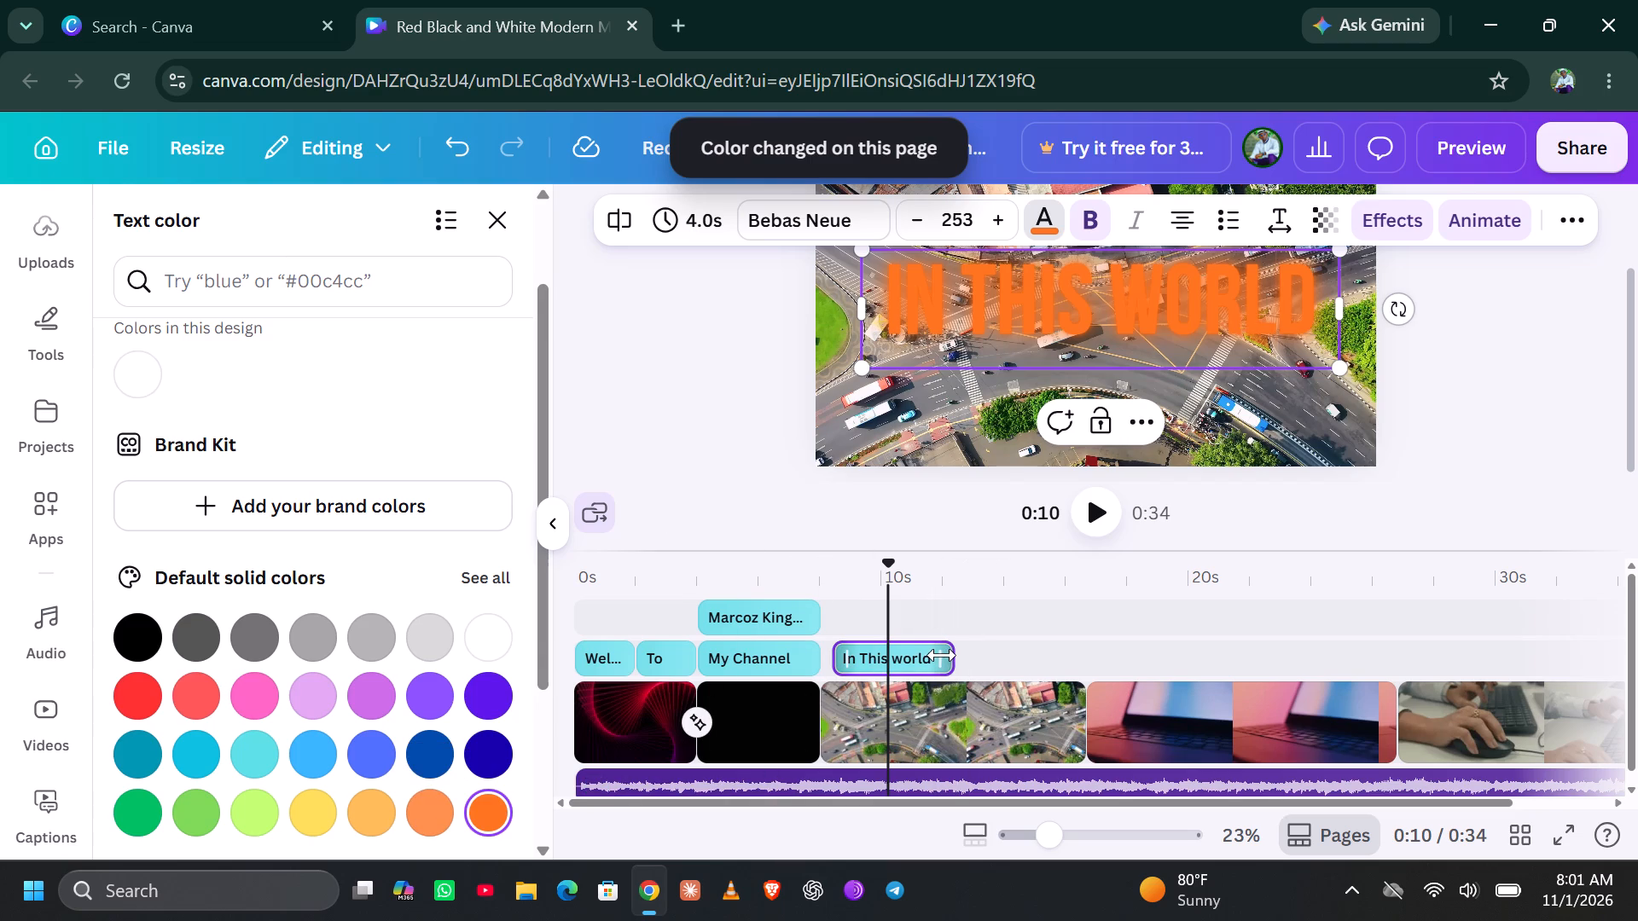
# Stretch the "In This world" text to 8.6s so it spans the whole aerial traffic clip.
pyautogui.moveTo(942, 655); pyautogui.dragTo(1062, 659)
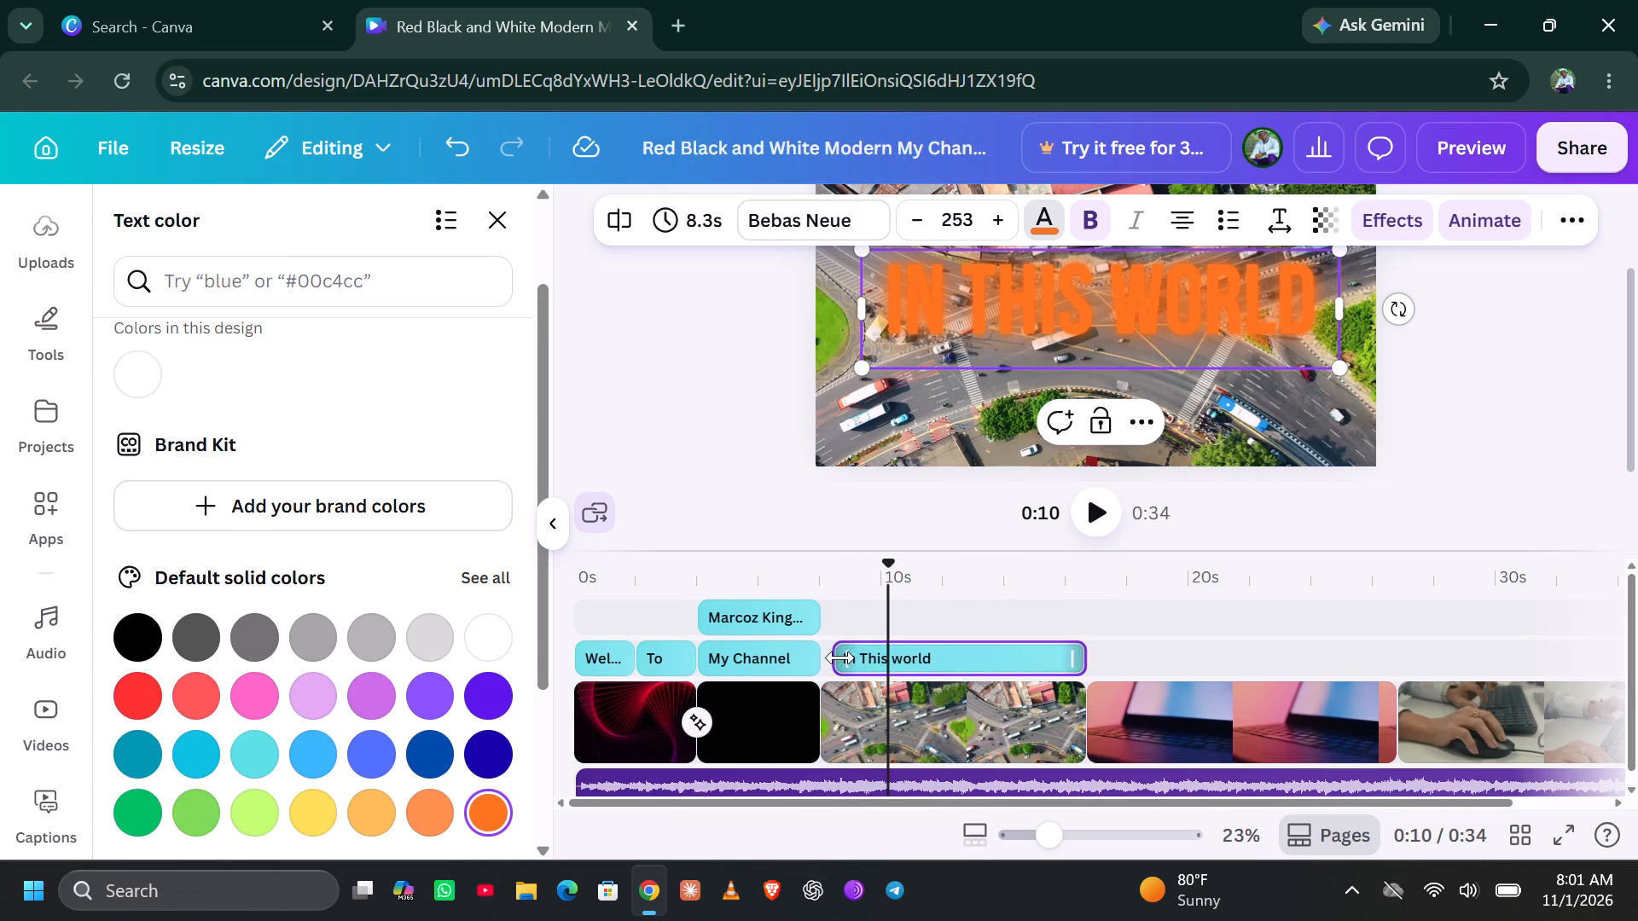
pyautogui.moveTo(841, 646); pyautogui.dragTo(833, 662)
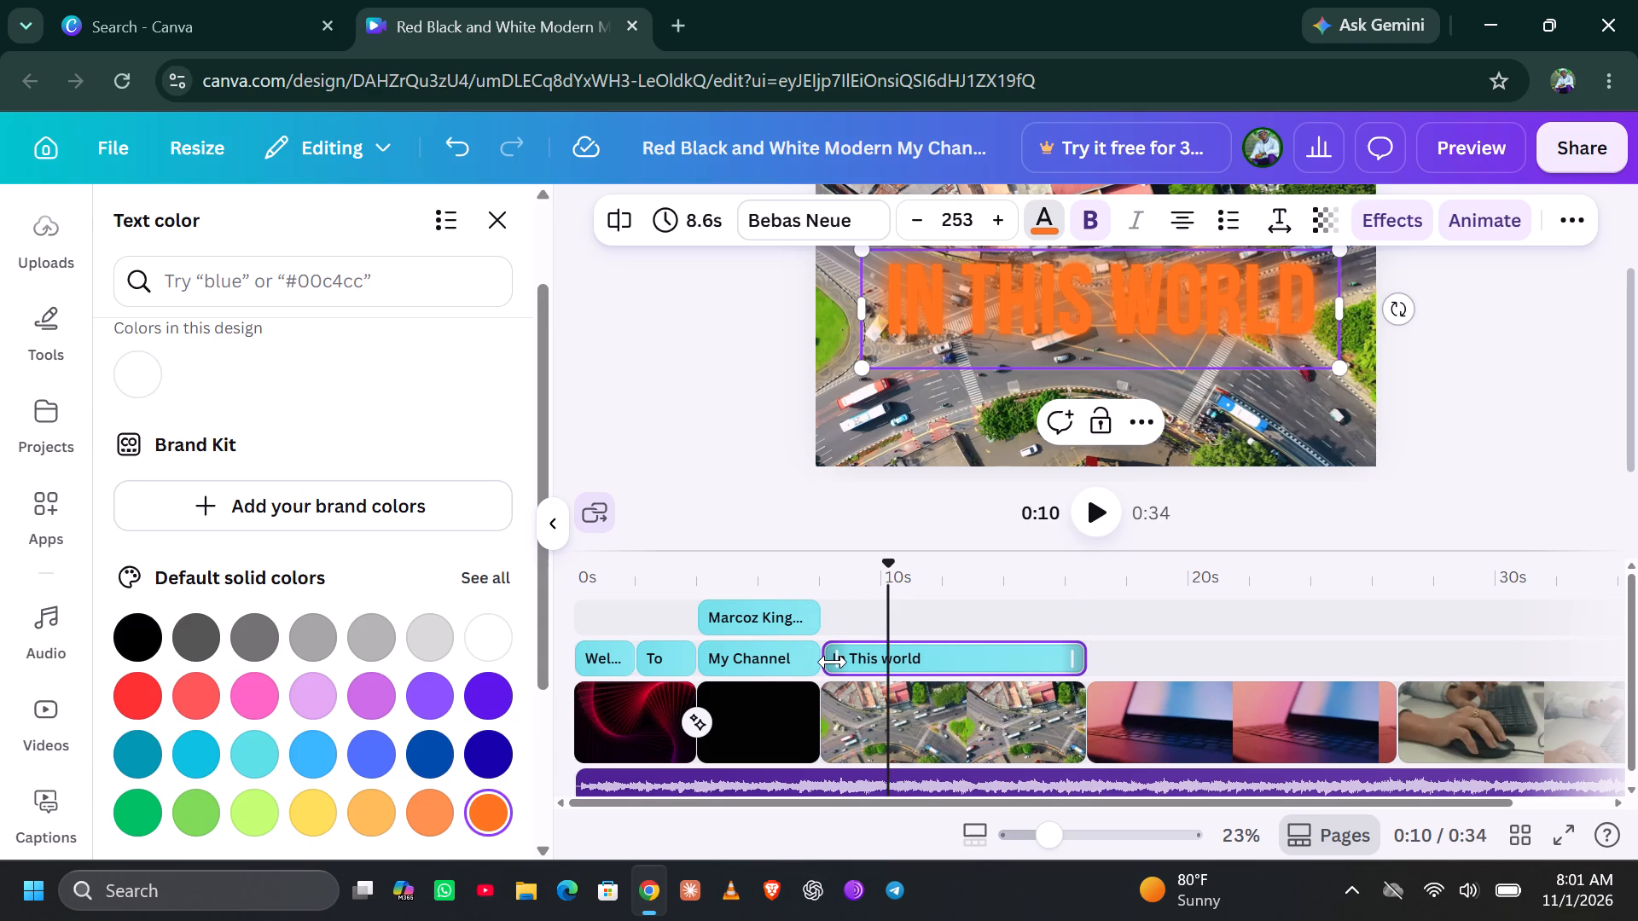
# Play the aerial traffic section to check the "In This world" text, continuing into the laptop clip.
pyautogui.click(1102, 513)
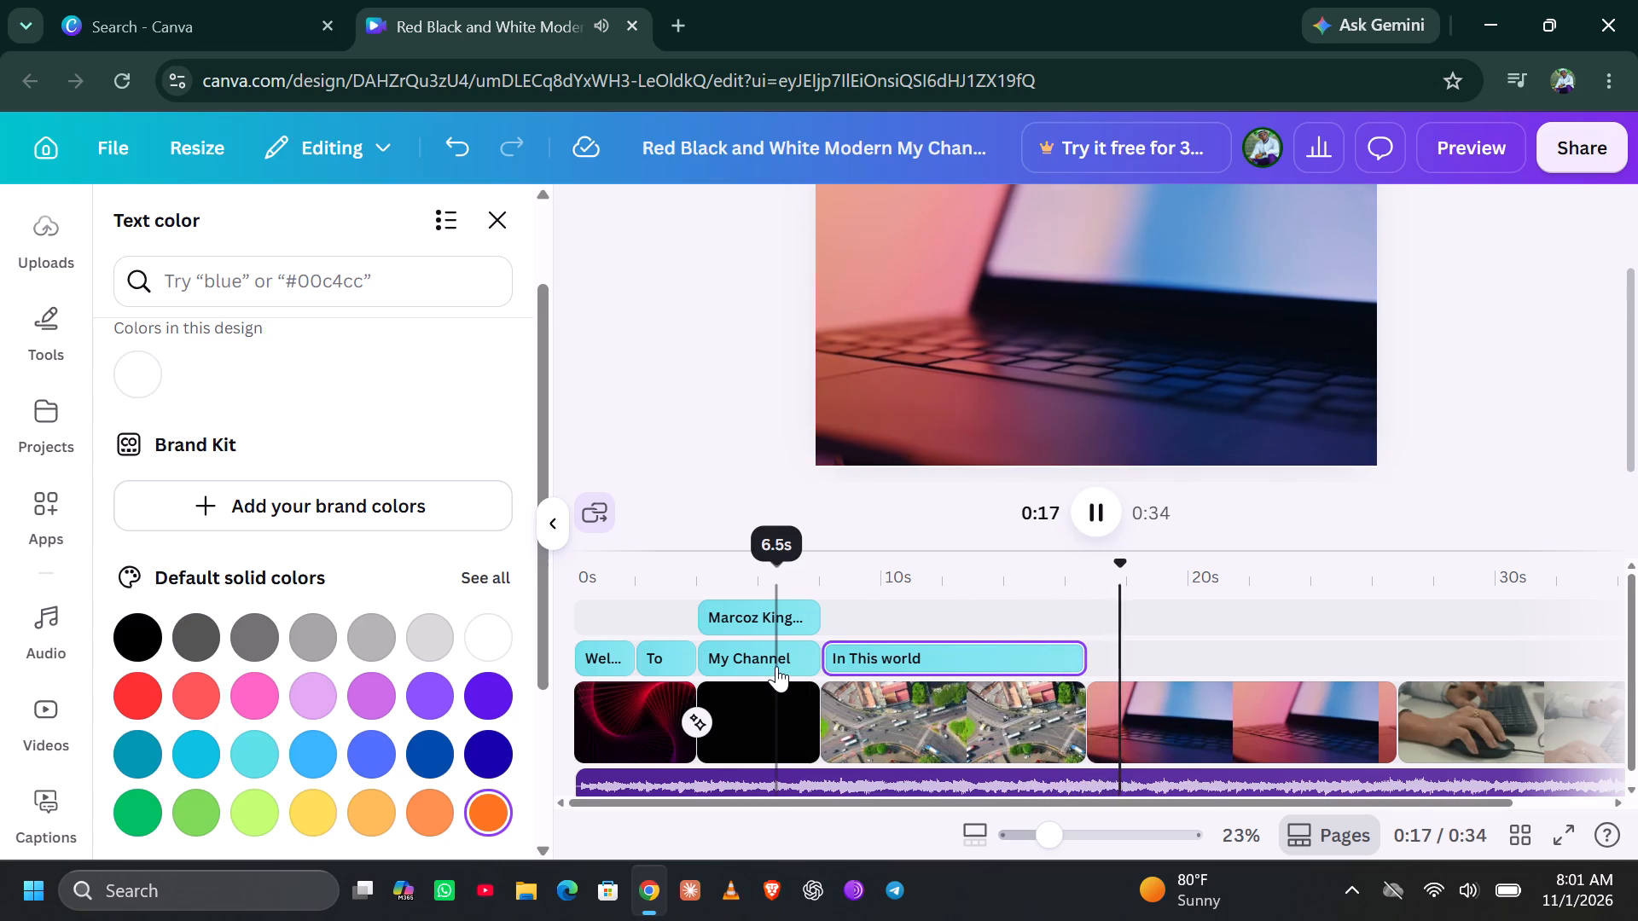
# Duplicate the My Channel title, place one copy at the start of the laptop clip, and stretch it to 10.1s to span that clip.
pyautogui.rightClick(771, 649)
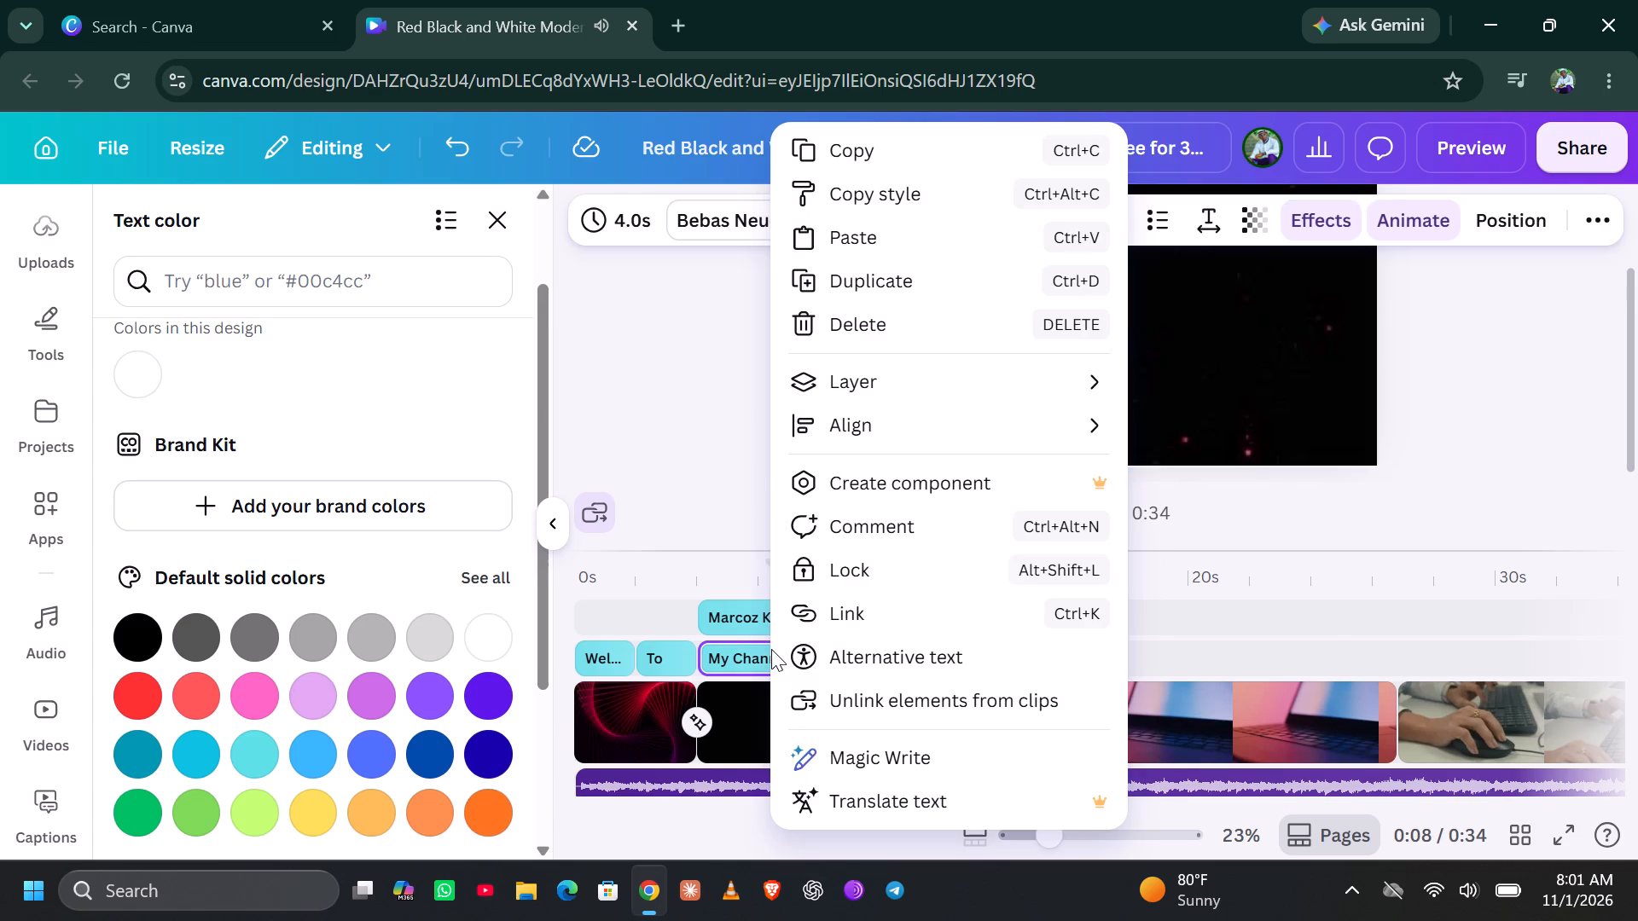
pyautogui.click(913, 285)
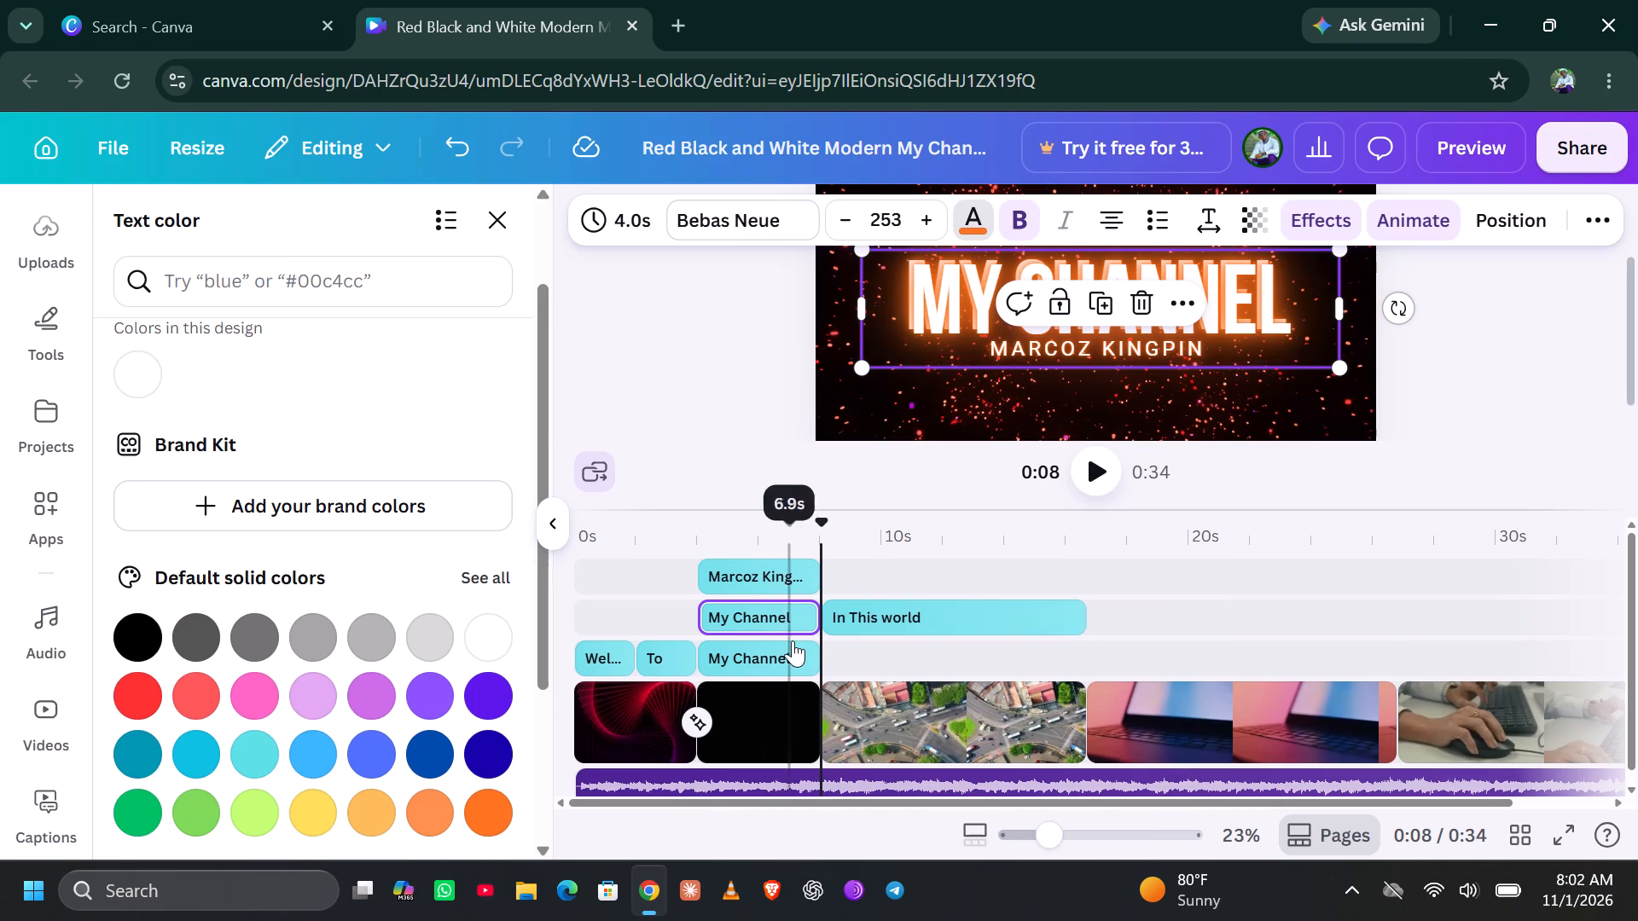
pyautogui.moveTo(781, 652); pyautogui.dragTo(968, 659)
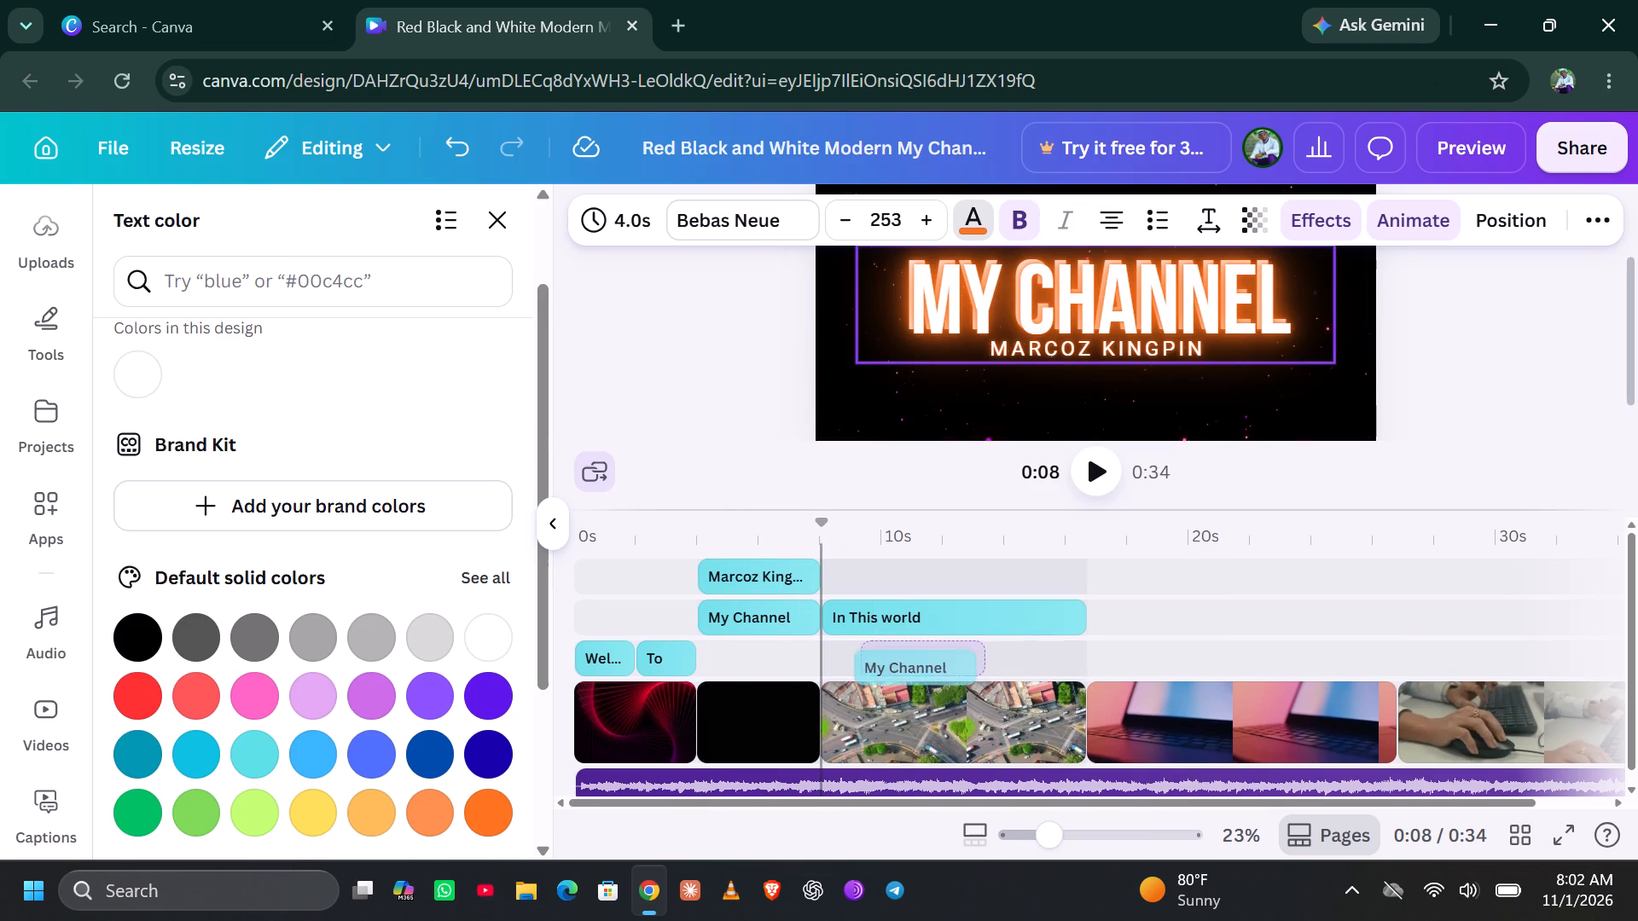
pyautogui.moveTo(968, 659); pyautogui.dragTo(1169, 648)
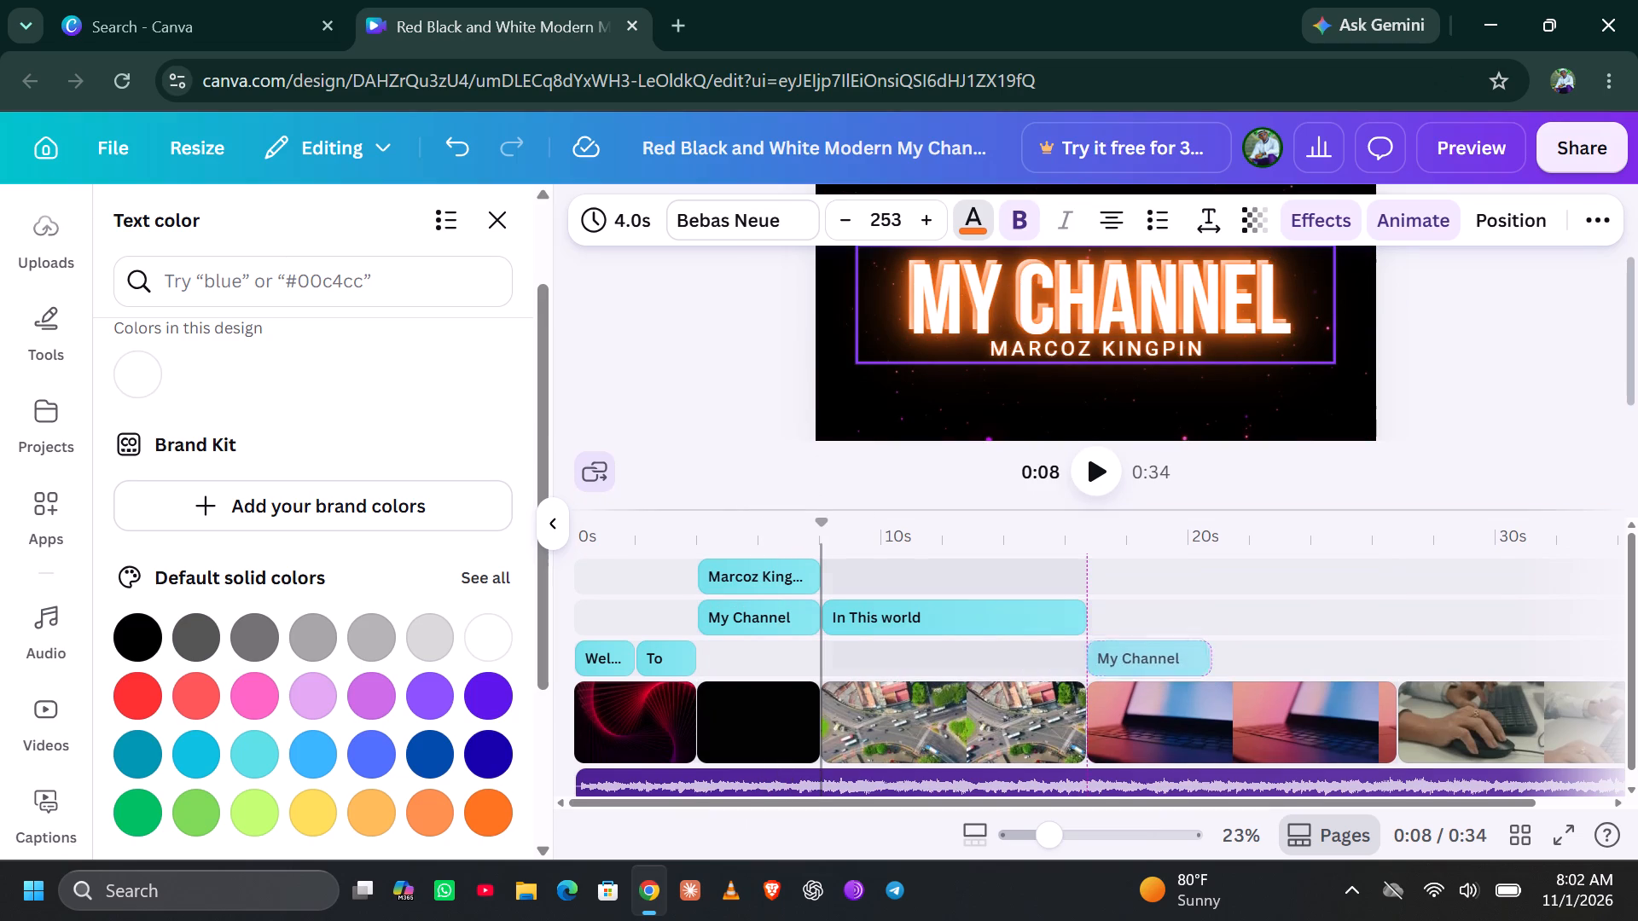
pyautogui.moveTo(1169, 648); pyautogui.dragTo(1170, 648)
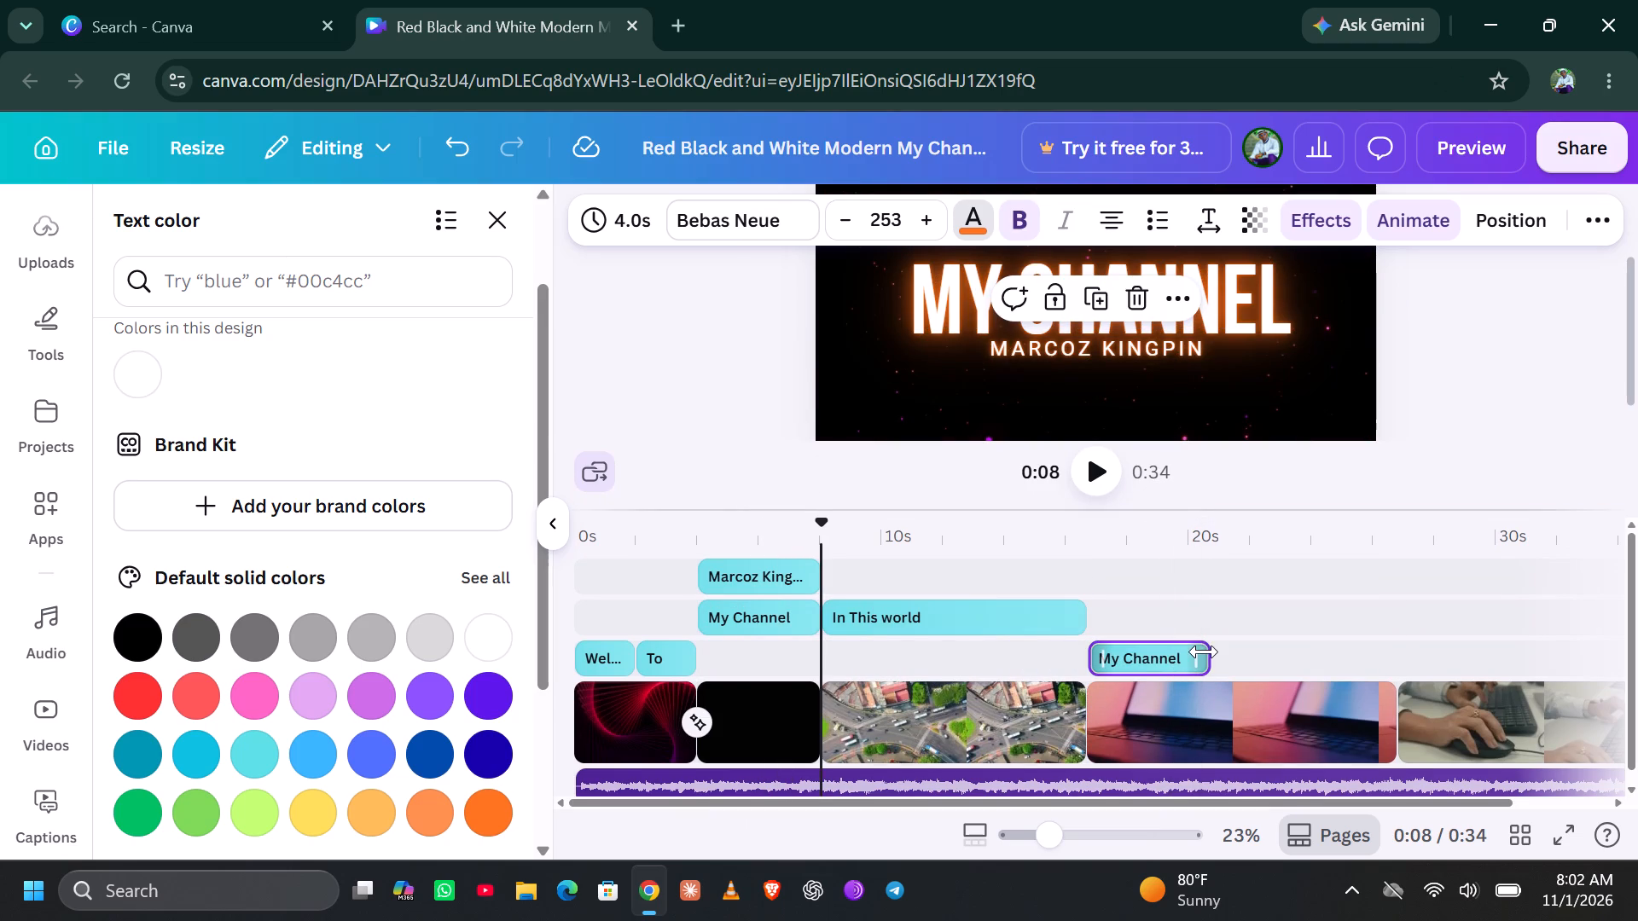
pyautogui.moveTo(1209, 652); pyautogui.dragTo(1419, 673)
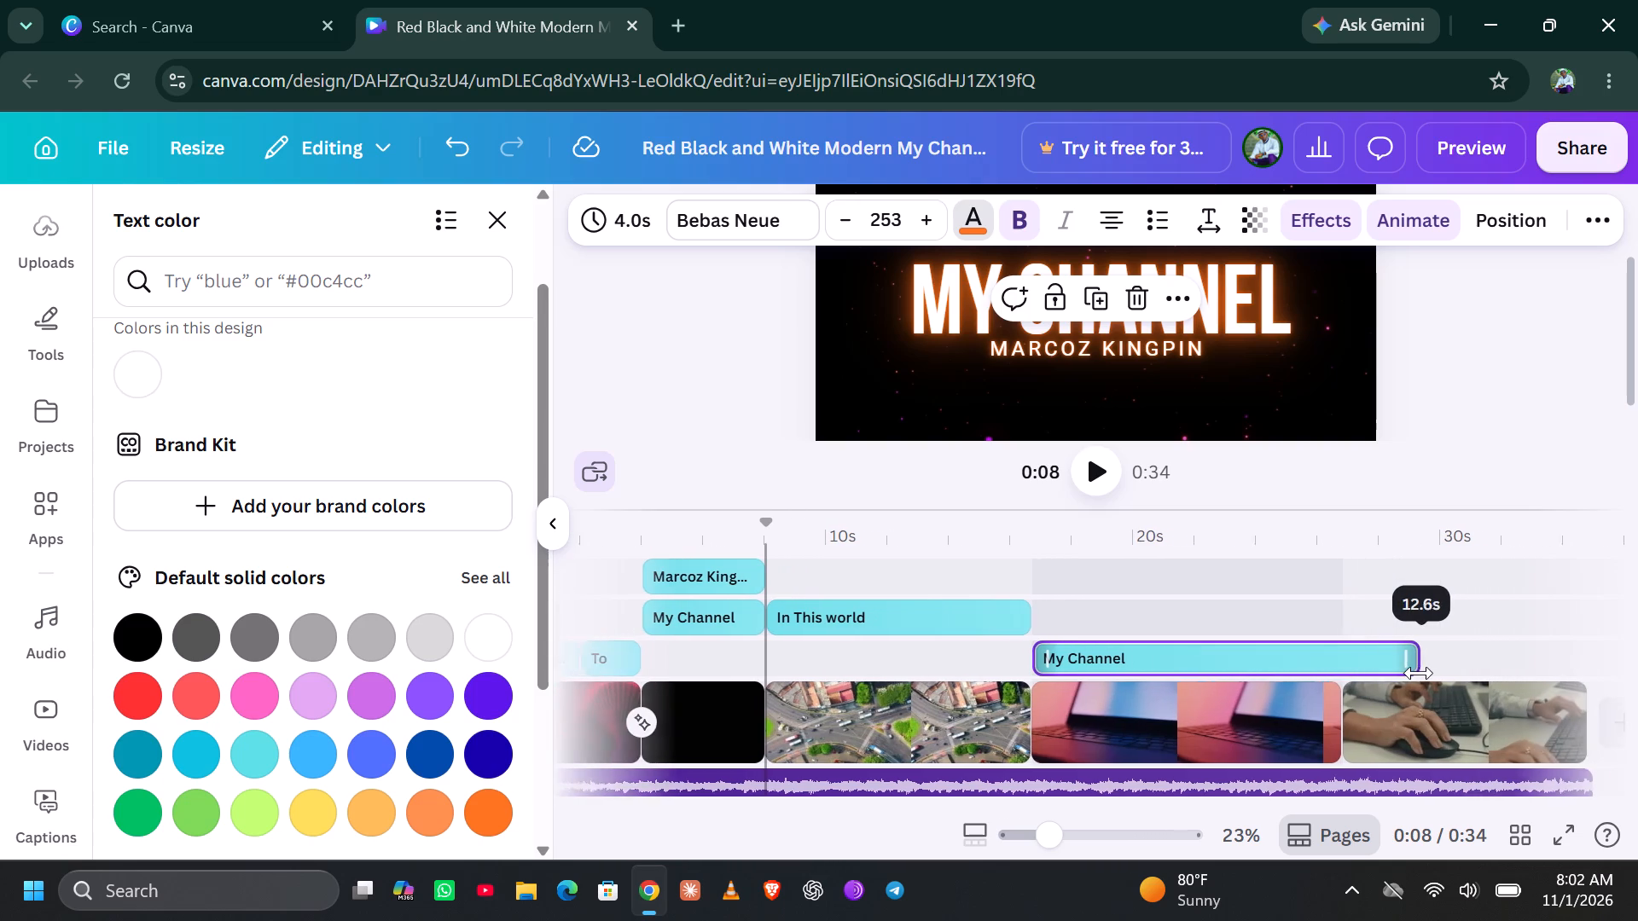
pyautogui.moveTo(1419, 673); pyautogui.dragTo(1322, 686)
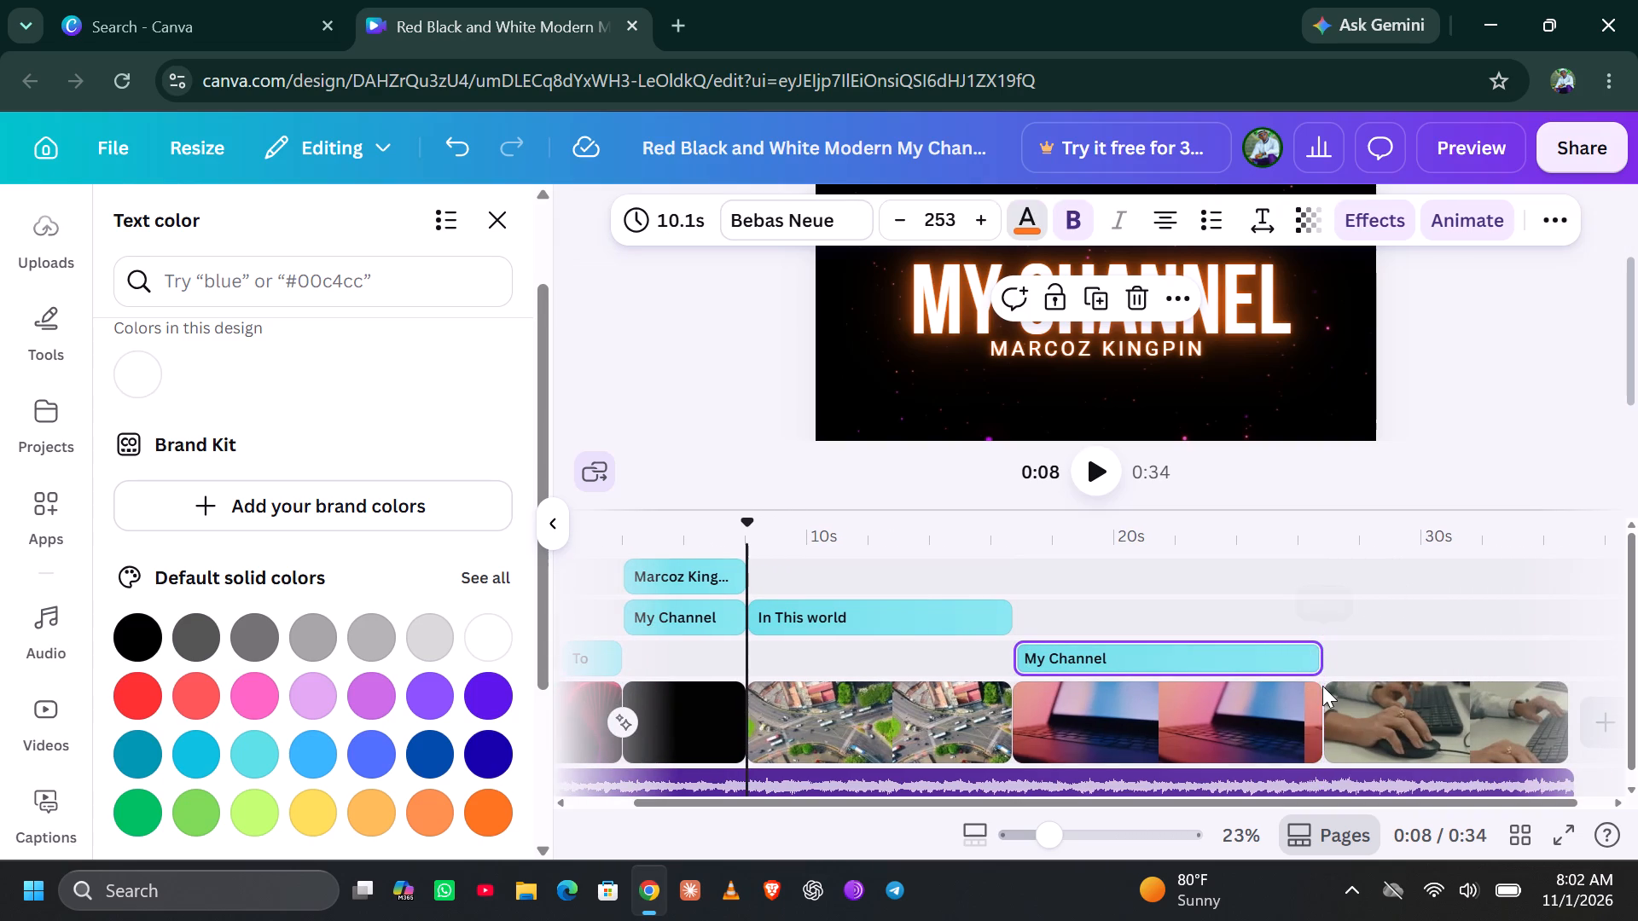
# Replace the "In This world" text over the aerial traffic clip with "THE NEW ERA OF AI".
pyautogui.click(1136, 657)
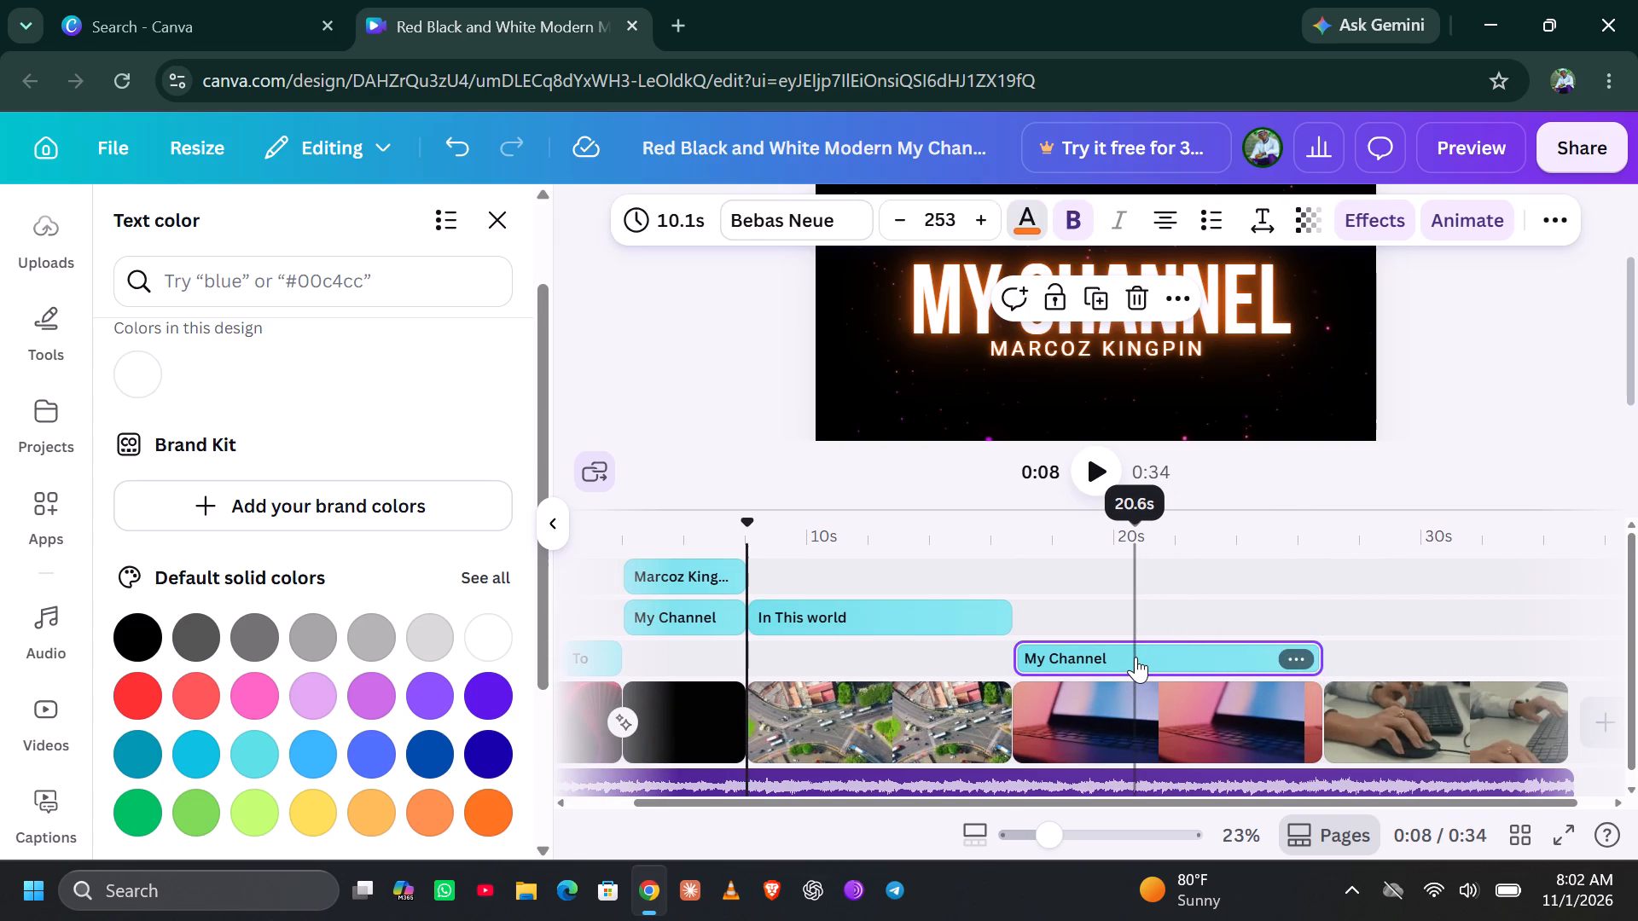
pyautogui.click(885, 606)
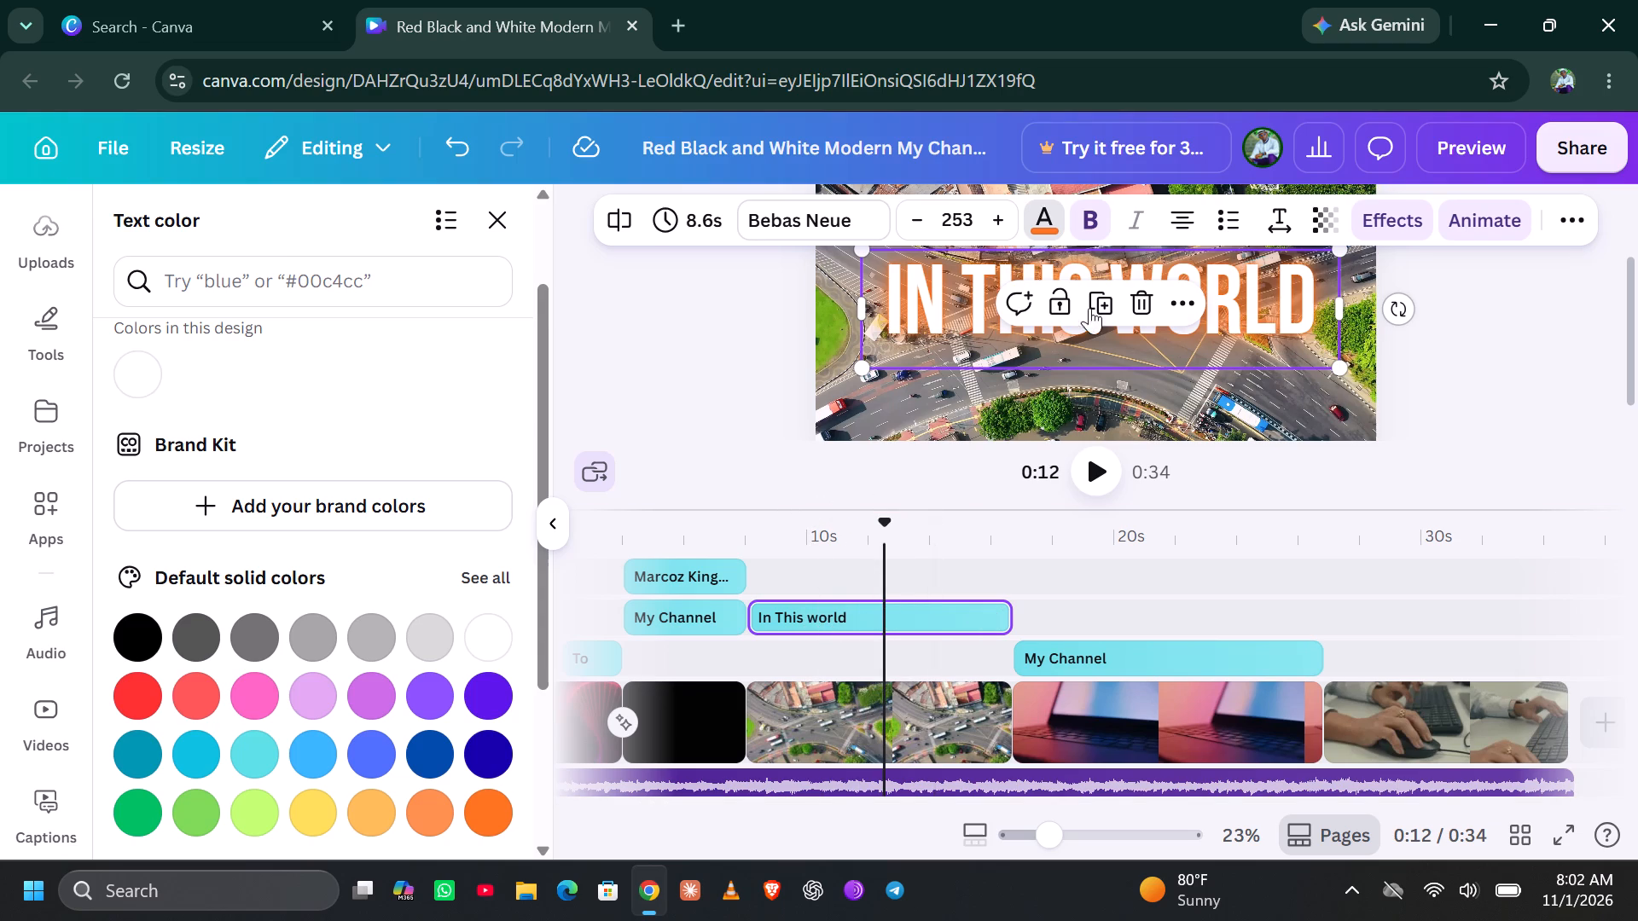
pyautogui.click(1325, 287)
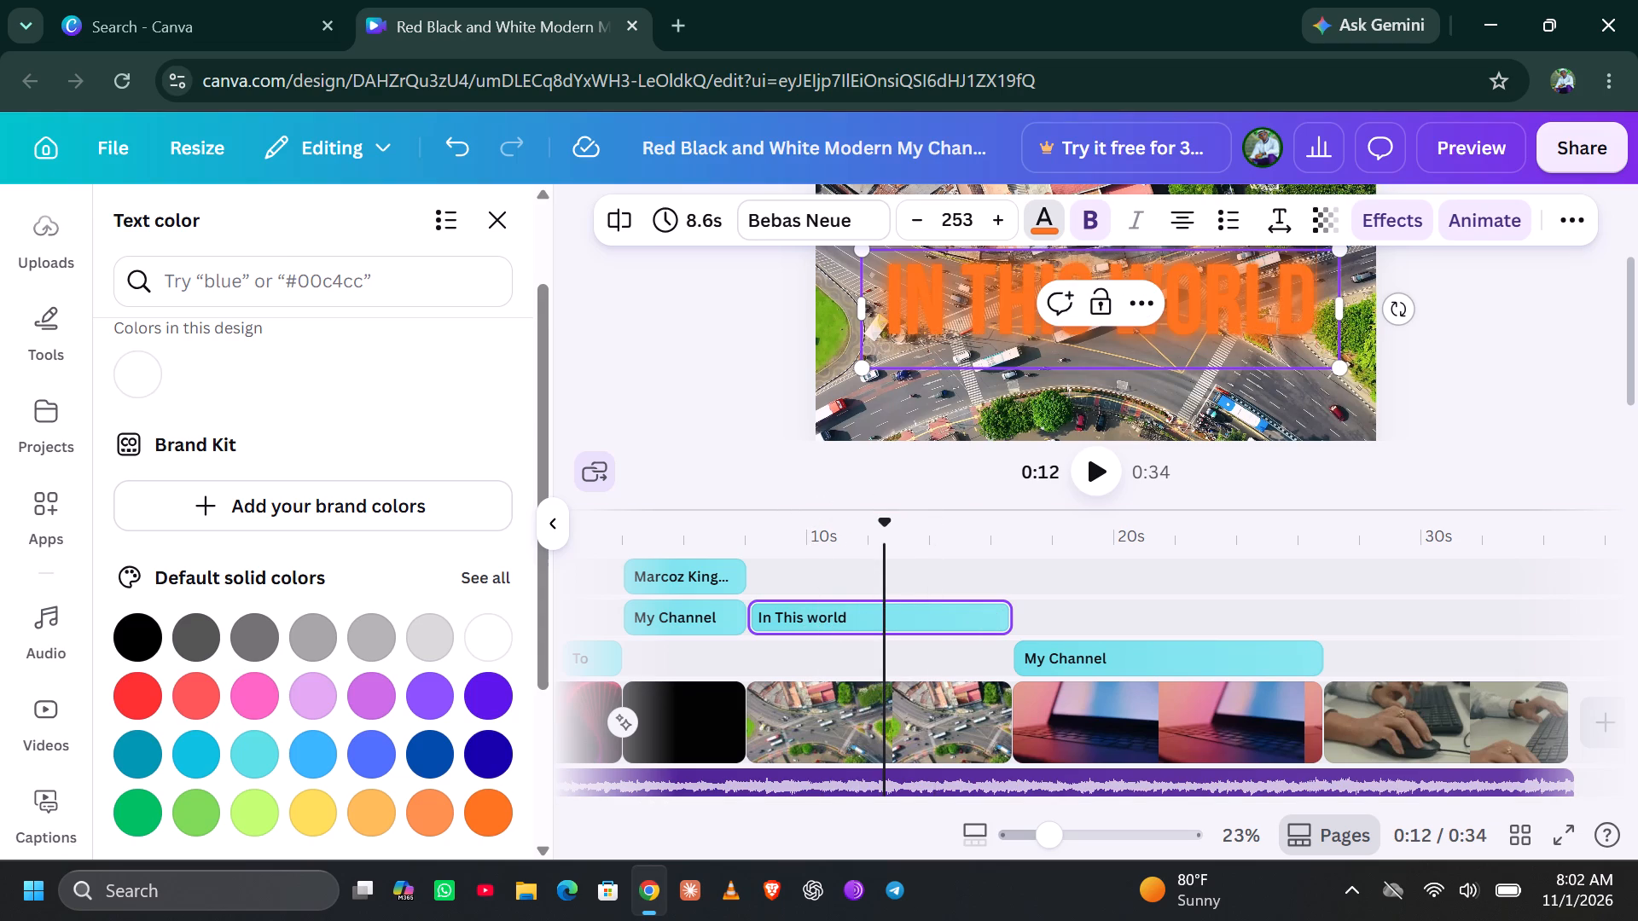
pyautogui.press('BackSpace')
pyautogui.press('BackSpace')
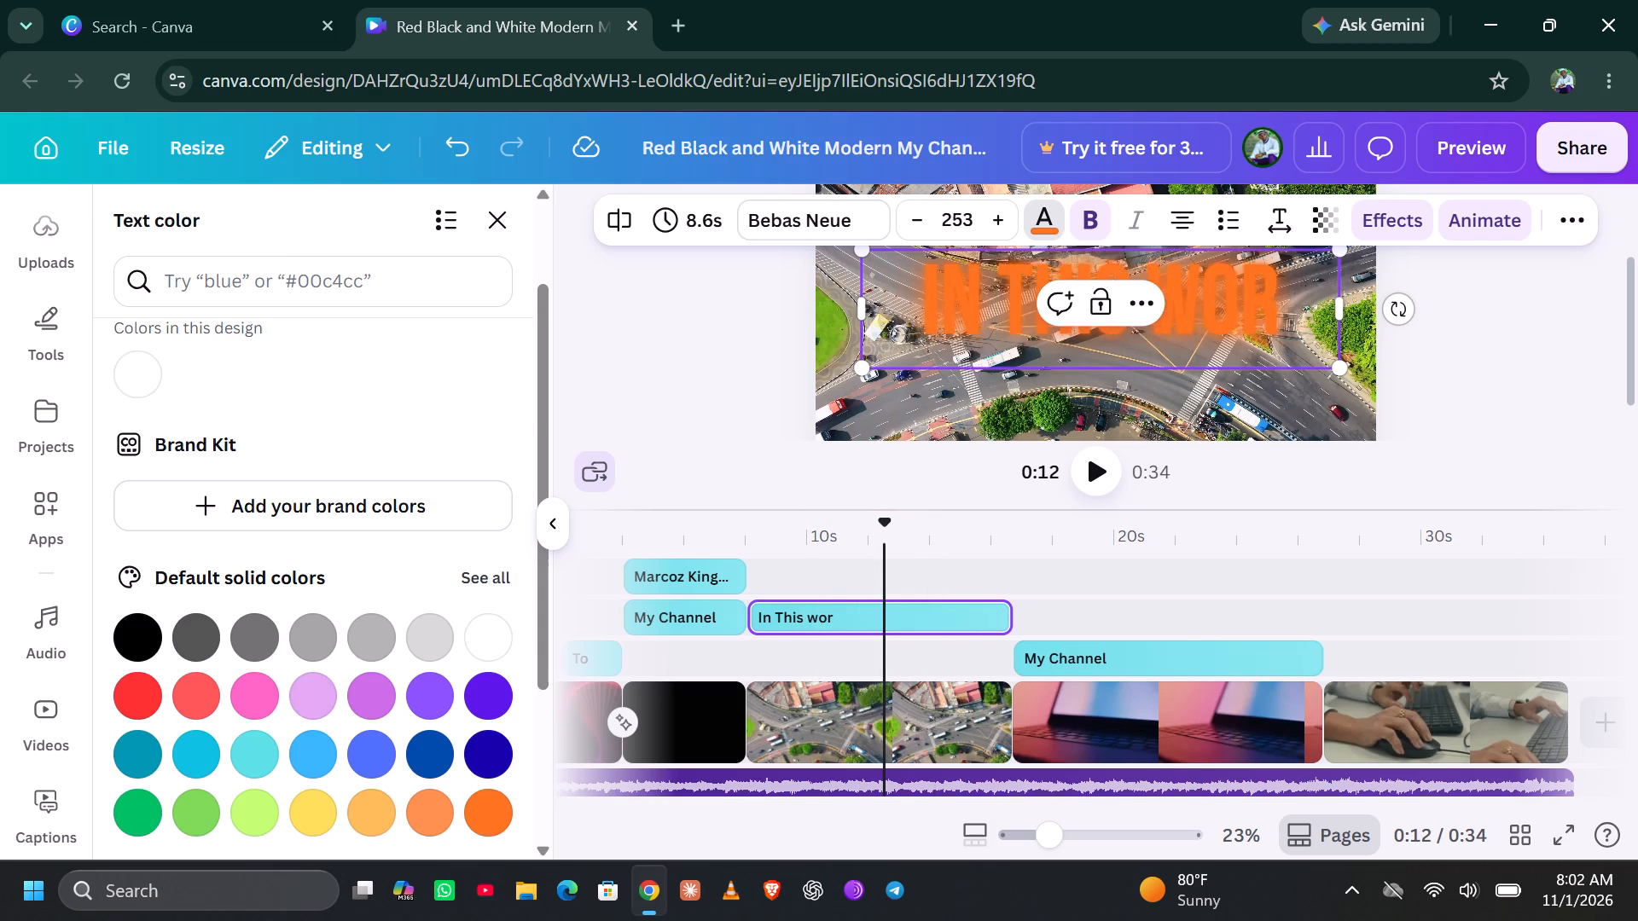
pyautogui.press('BackSpace')
pyautogui.press('BackSpace')
pyautogui.press('BackSpace')
pyautogui.press('BackSpace')
pyautogui.press('BackSpace')
pyautogui.press('BackSpace')
pyautogui.press('BackSpace')
pyautogui.press('BackSpace')
pyautogui.press('BackSpace')
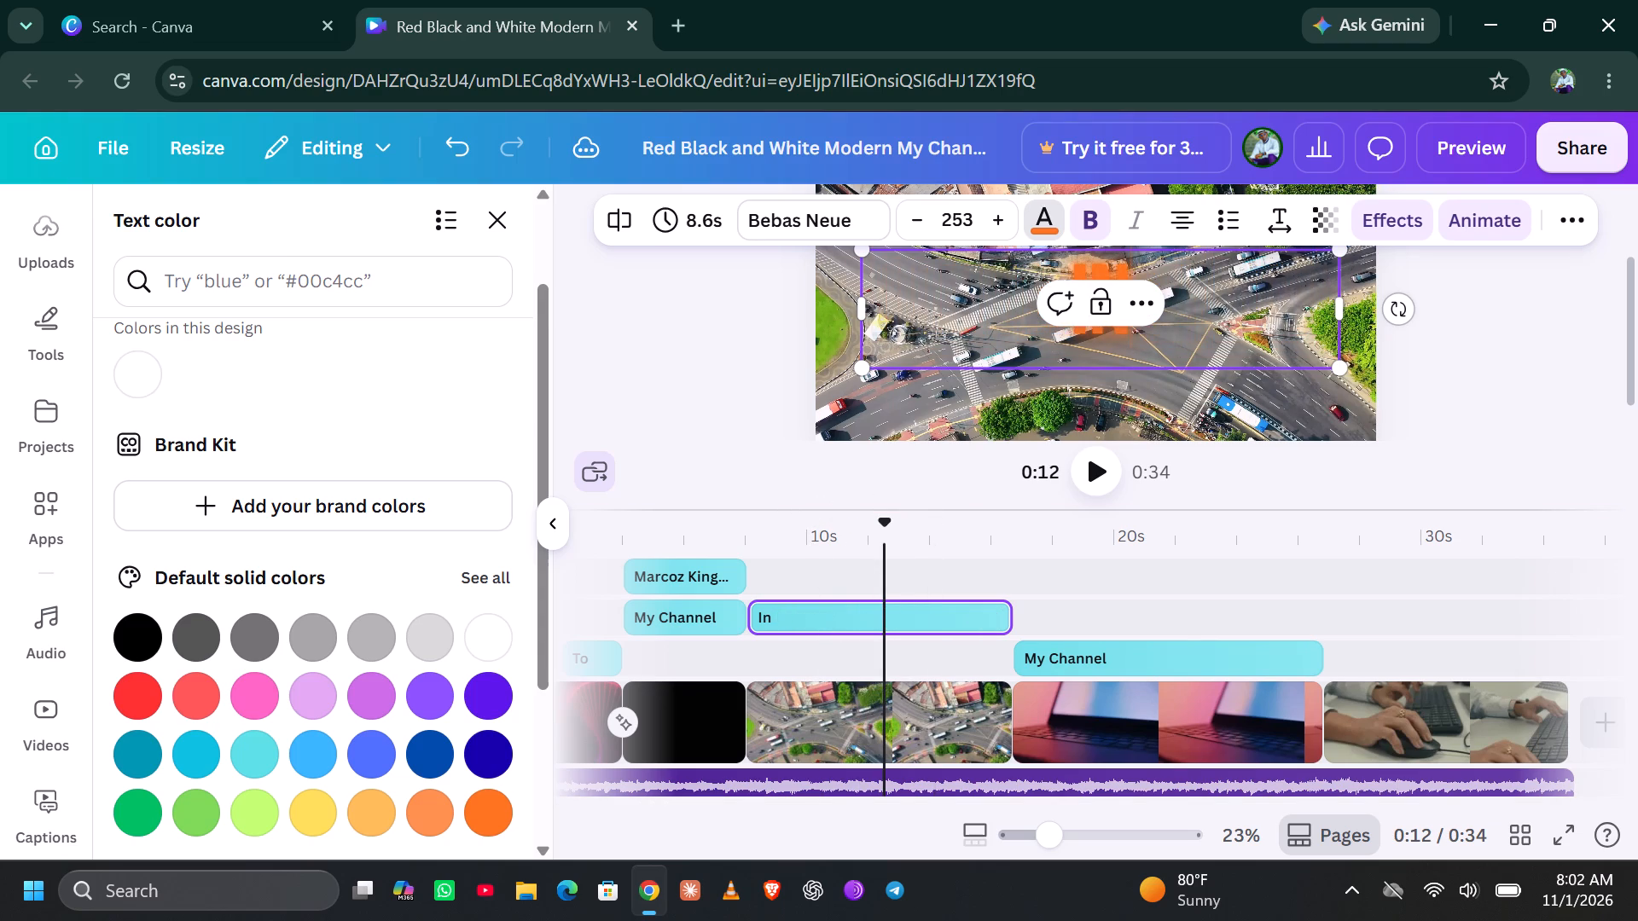
pyautogui.press('BackSpace')
pyautogui.press('BackSpace')
pyautogui.write('THE NEW ERA OF AI')
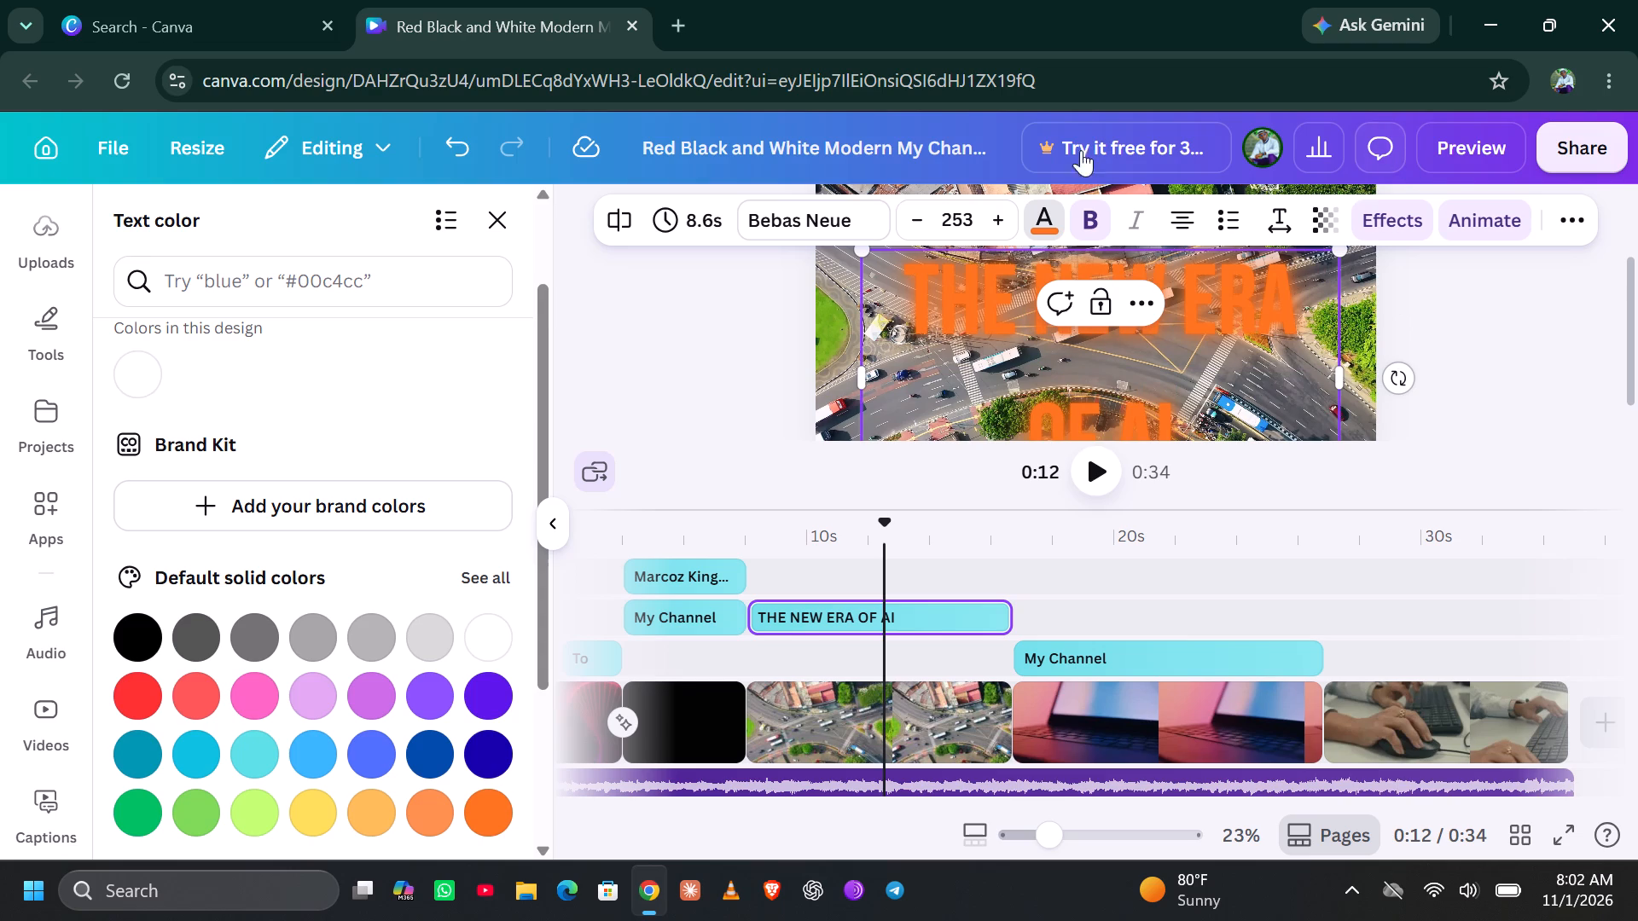
# Reduce the "THE NEW ERA OF AI" text's font size, trying 214 before settling on 218.
pyautogui.click(921, 219)
pyautogui.tripleClick(921, 219)
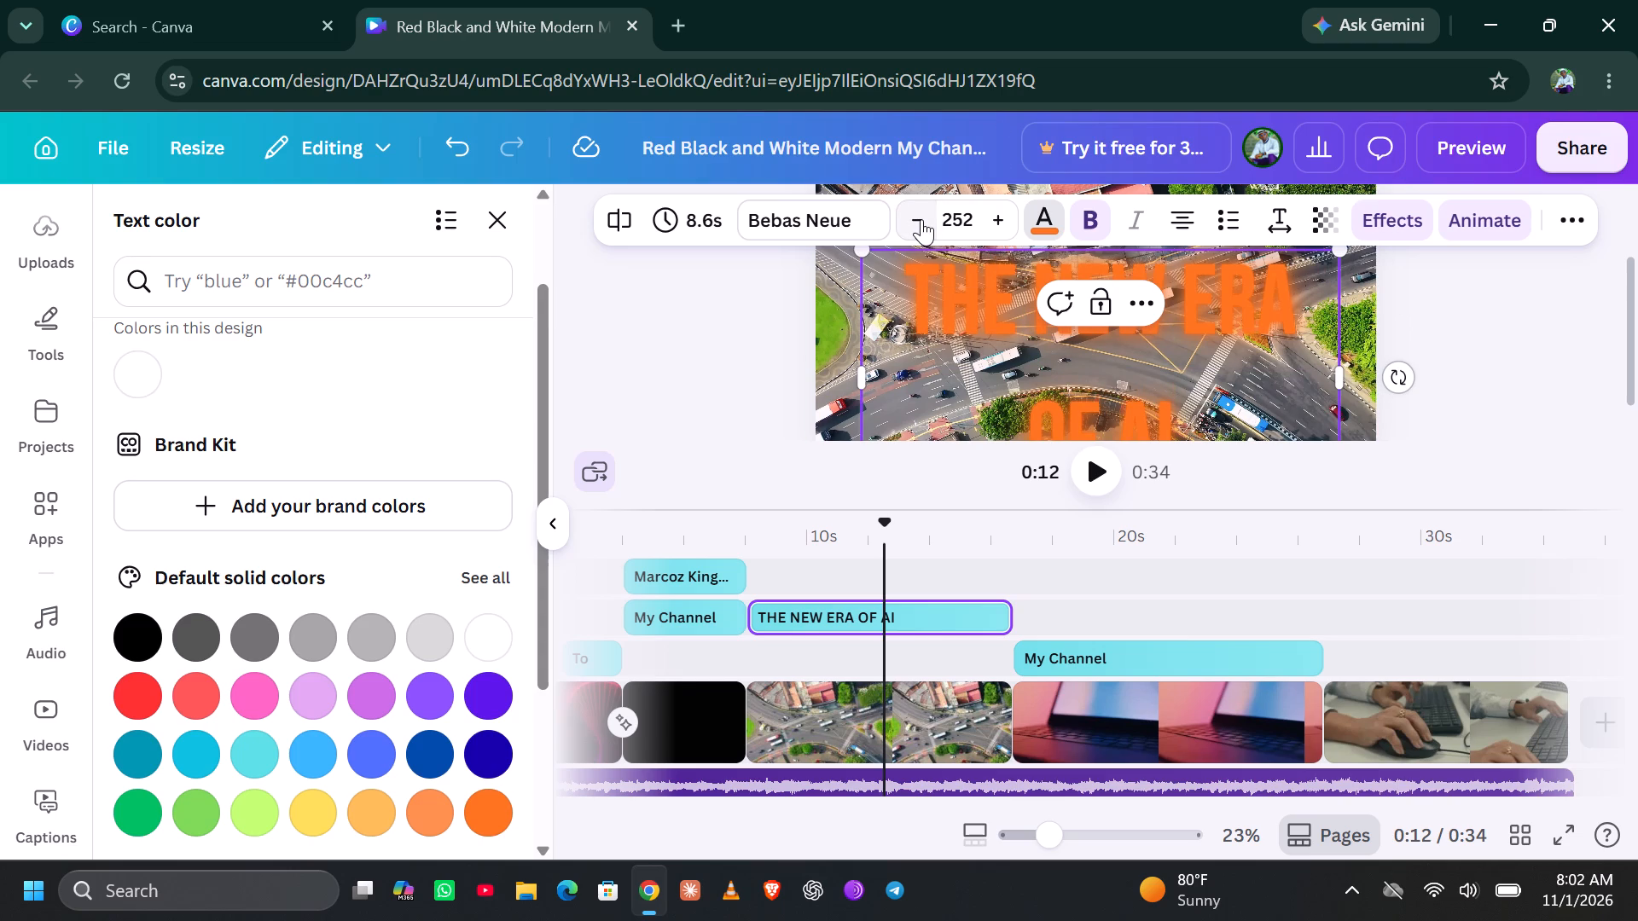
pyautogui.click(921, 219)
pyautogui.doubleClick(921, 219)
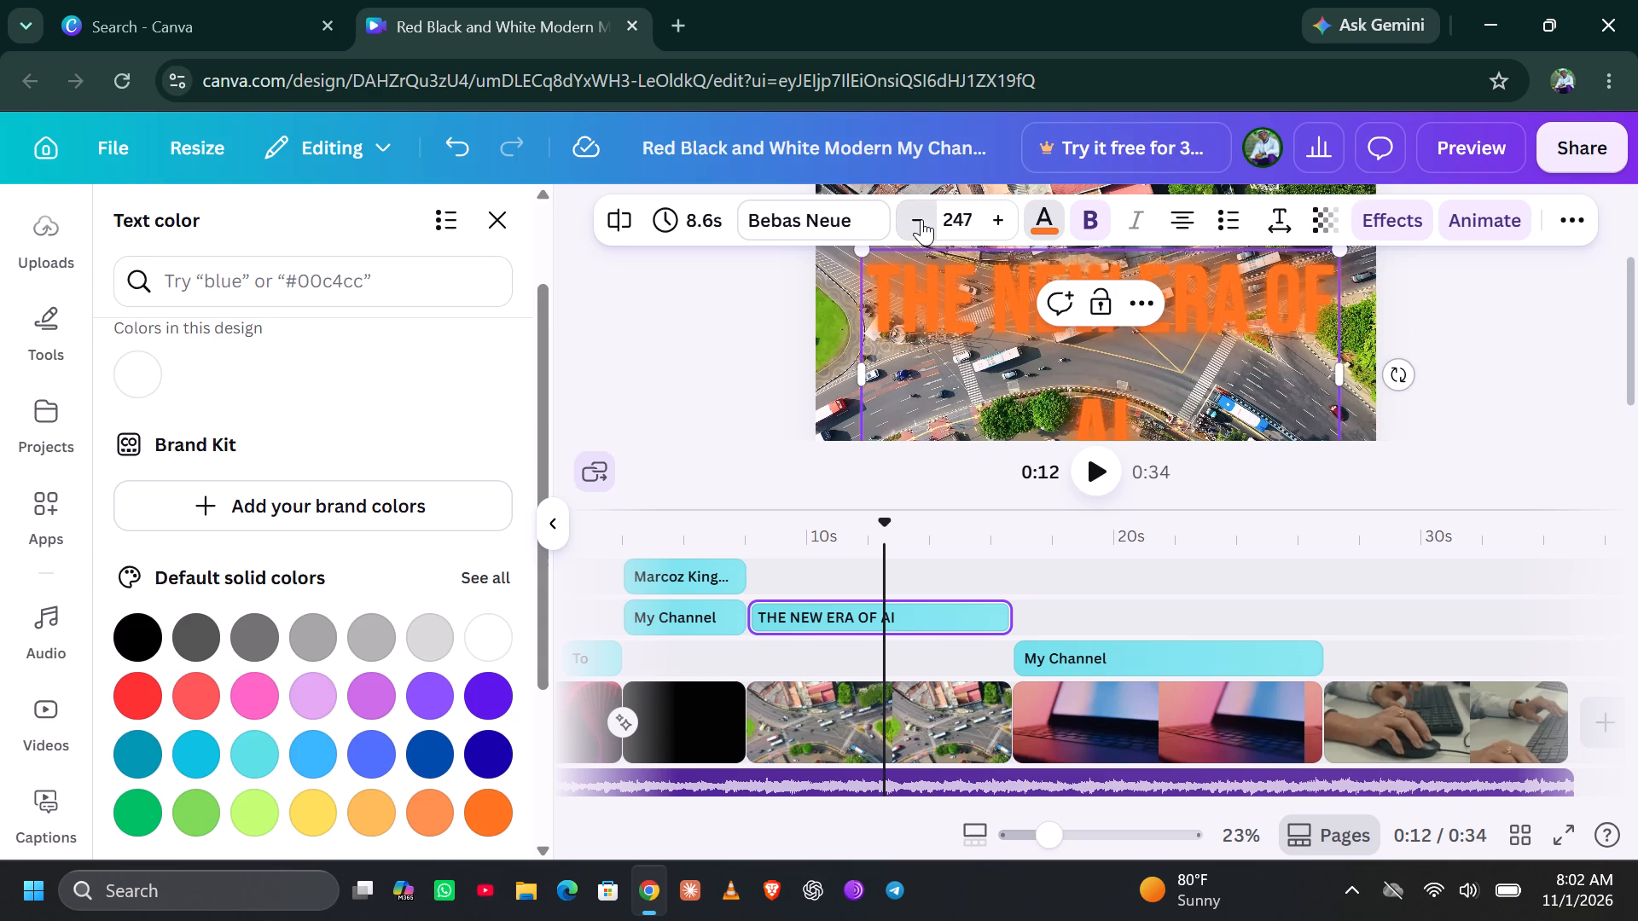
pyautogui.tripleClick(921, 219)
pyautogui.tripleClick(921, 219)
pyautogui.tripleClick(921, 219)
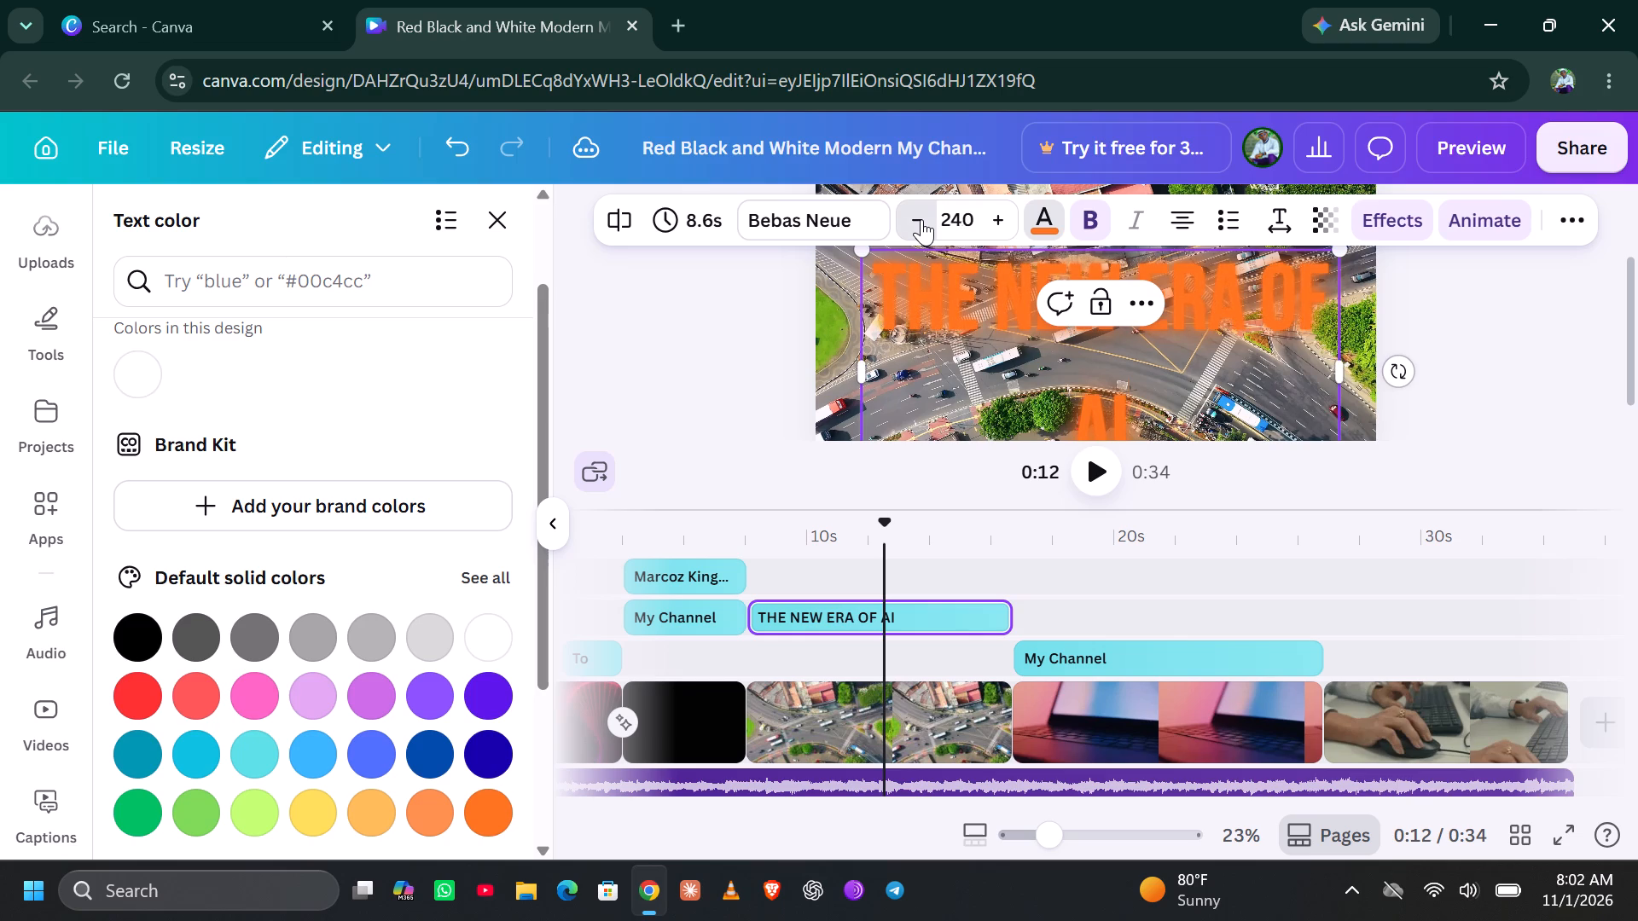
pyautogui.tripleClick(921, 219)
pyautogui.tripleClick(921, 219)
pyautogui.tripleClick(921, 219)
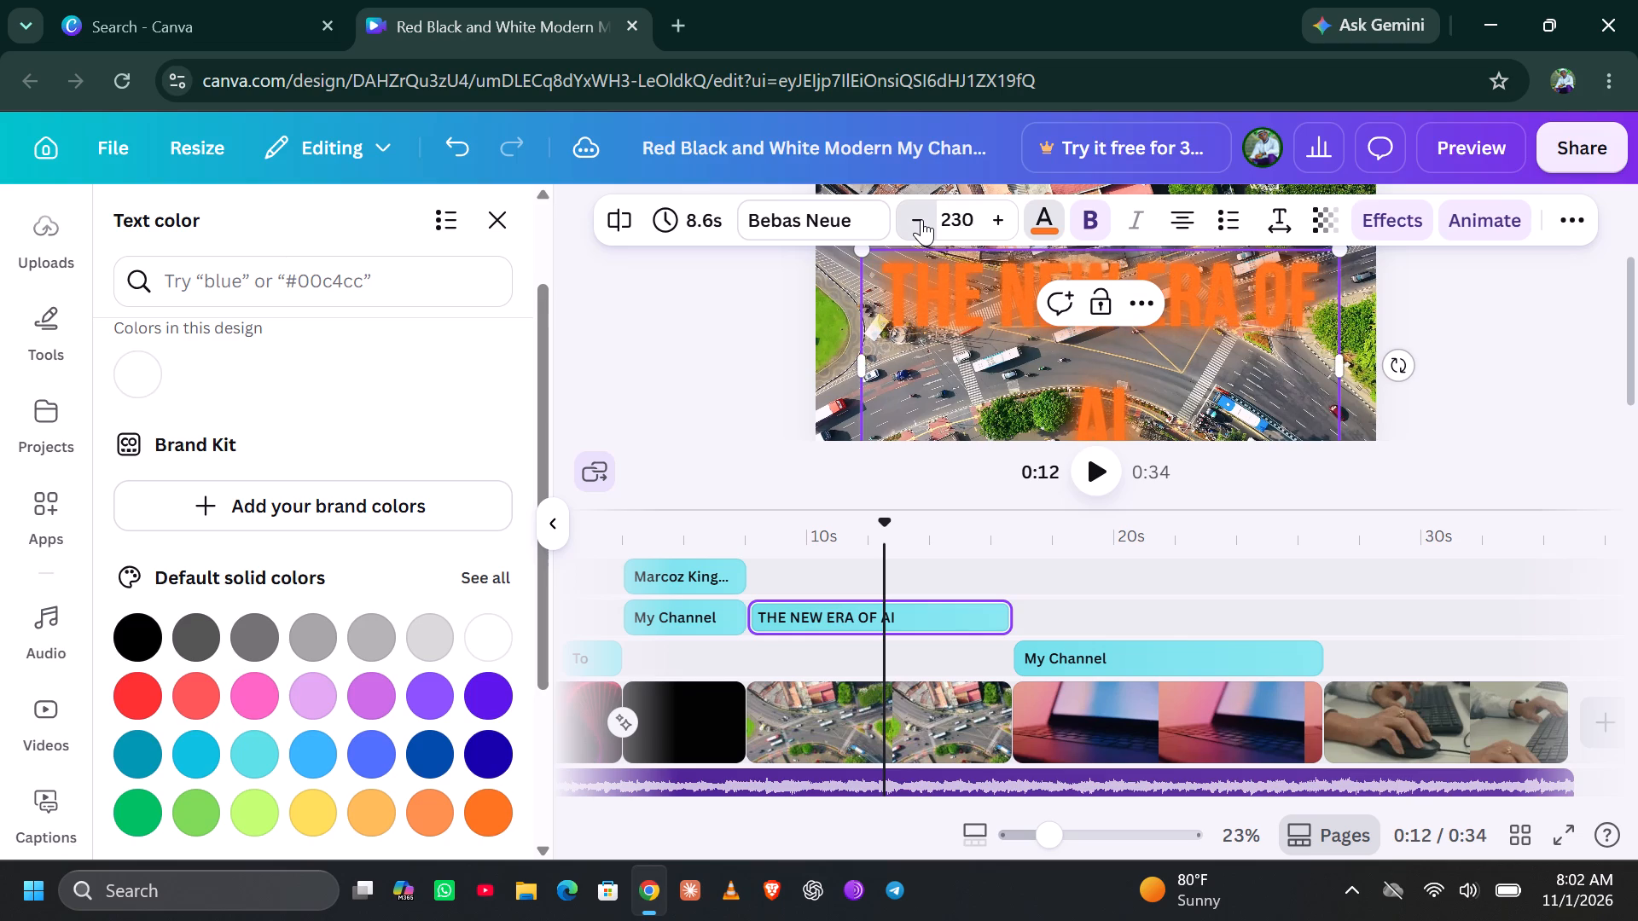
pyautogui.tripleClick(921, 219)
pyautogui.tripleClick(921, 219)
pyautogui.tripleClick(921, 219)
pyautogui.tripleClick(921, 219)
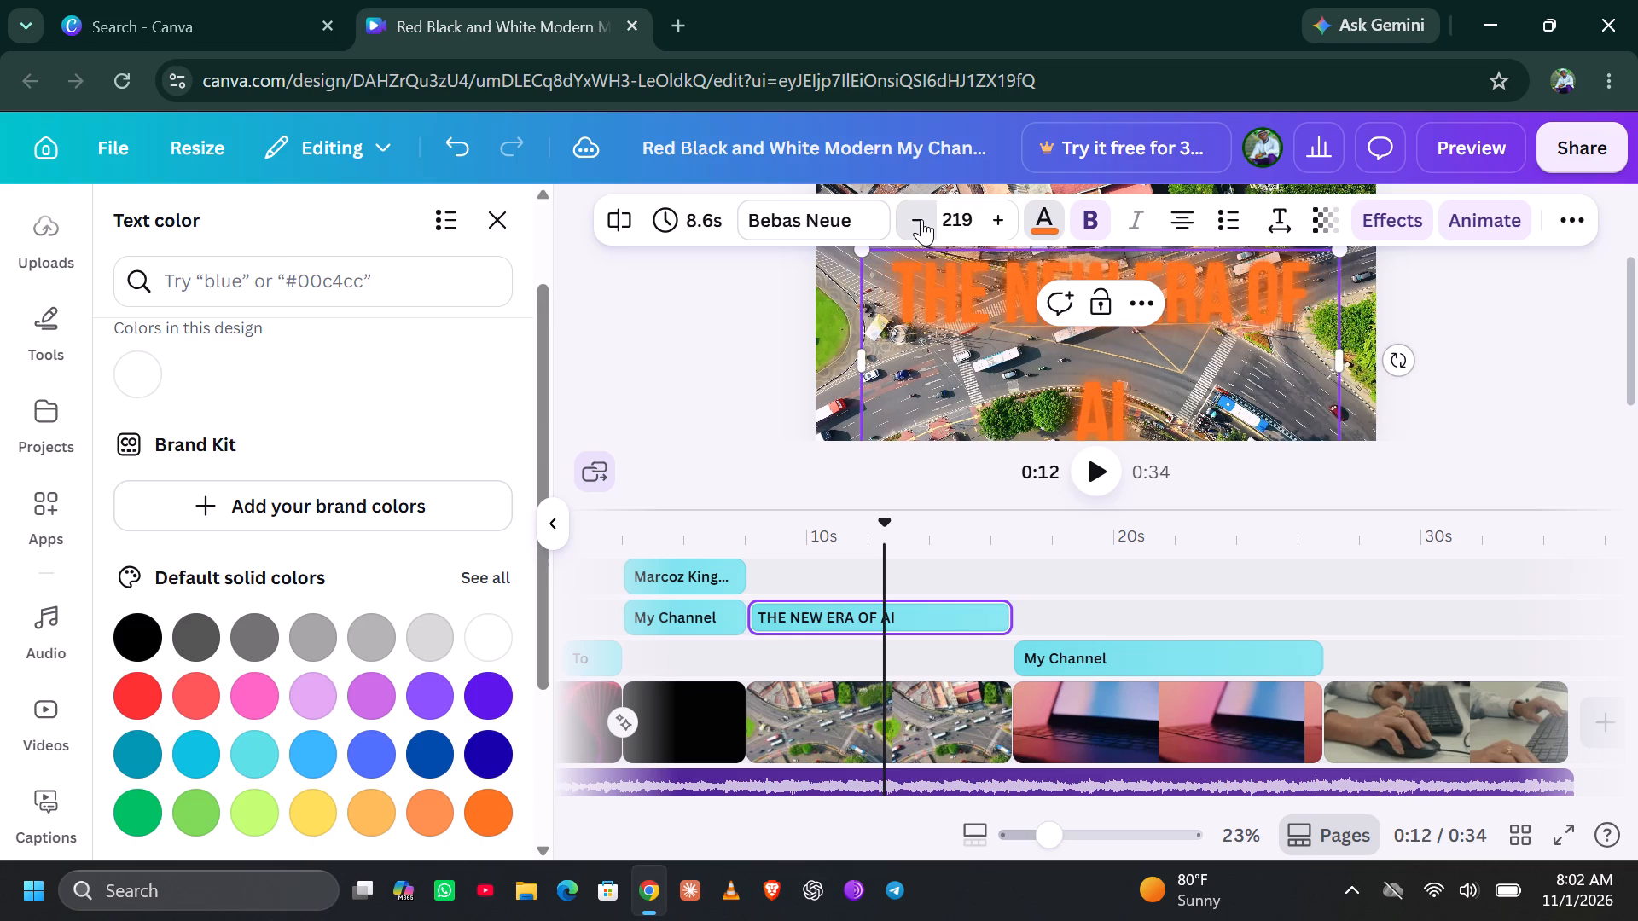
pyautogui.doubleClick(921, 219)
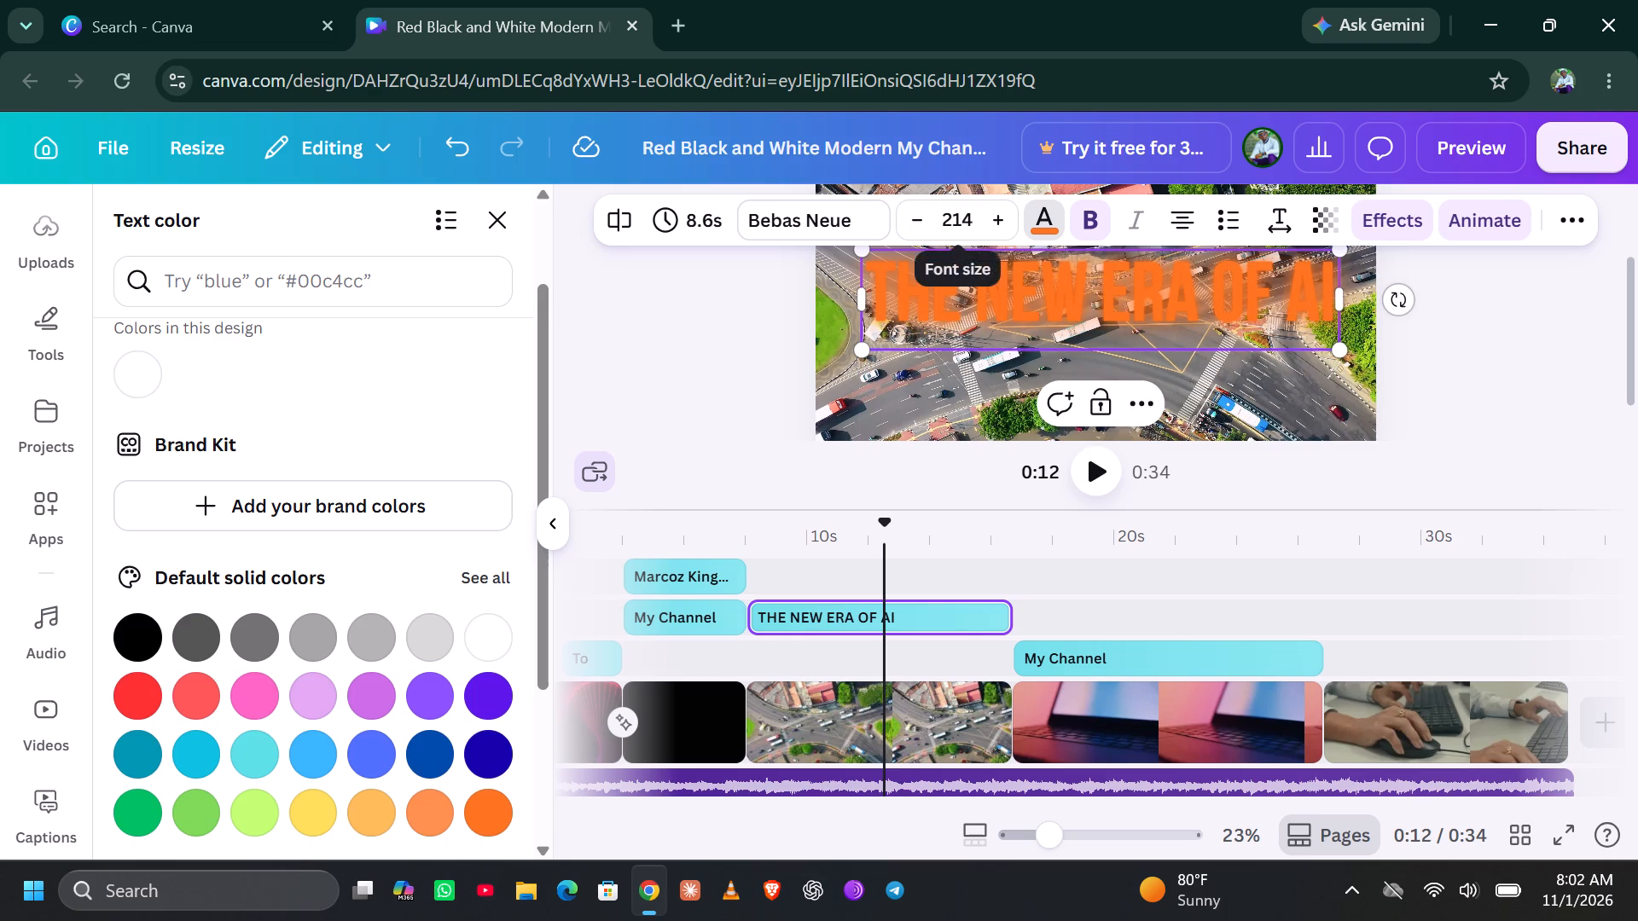
pyautogui.click(994, 223)
pyautogui.click(994, 223)
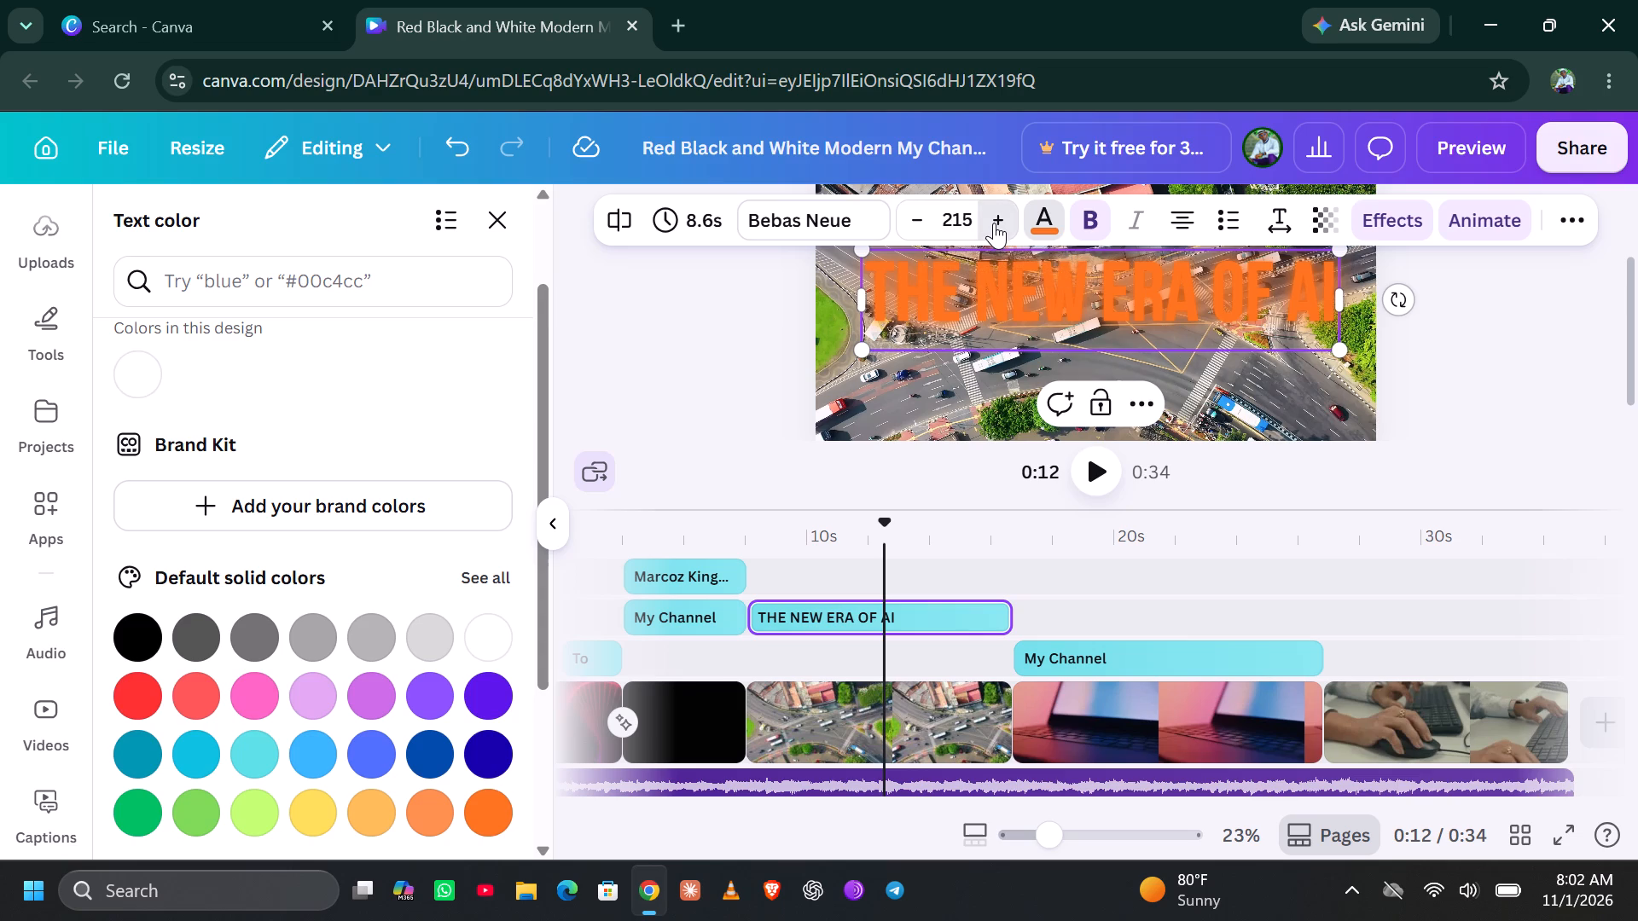
pyautogui.click(994, 223)
pyautogui.click(994, 223)
pyautogui.click(994, 223)
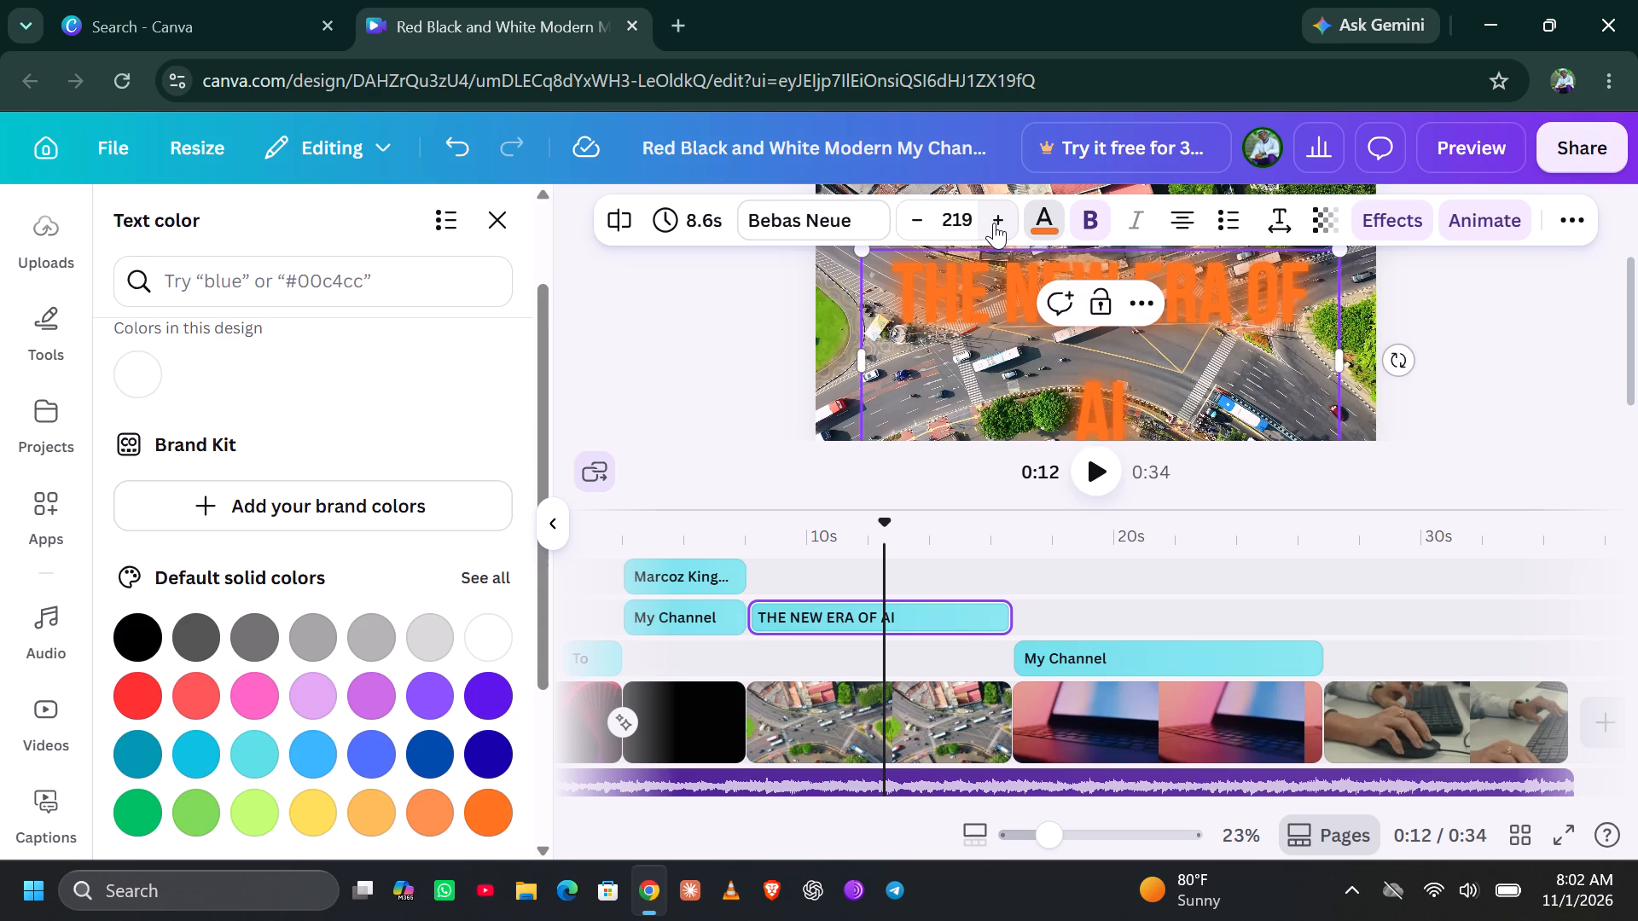
pyautogui.click(915, 223)
# Clear the wording of the My Channel title copy over the laptop clip, keeping its text box for new text.
pyautogui.click(1145, 648)
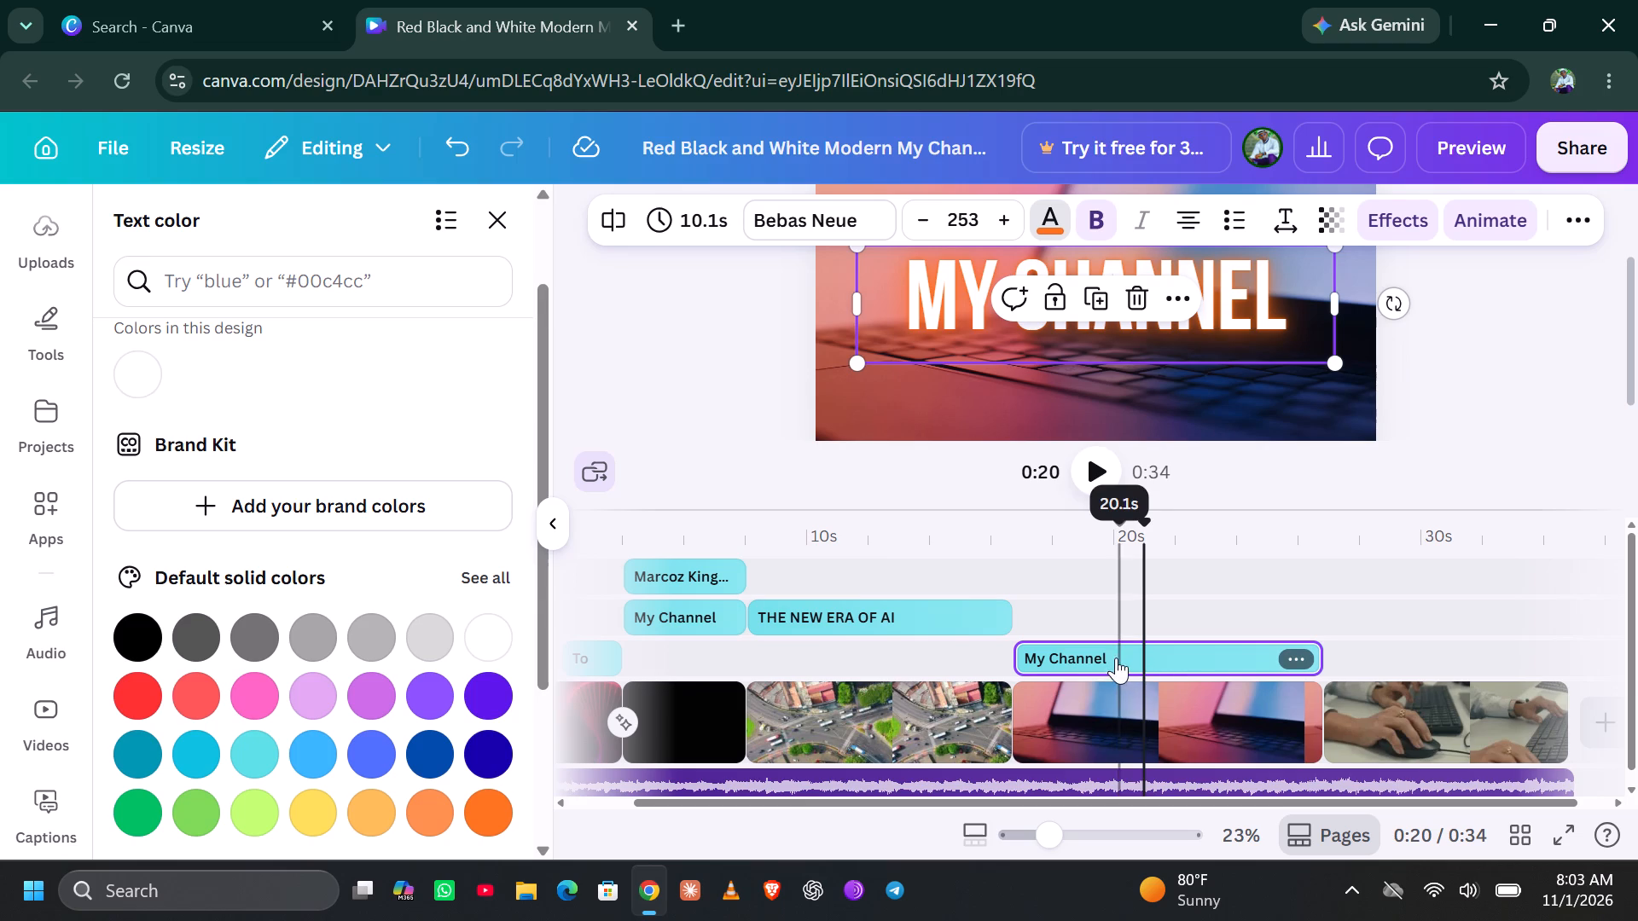
pyautogui.click(1118, 644)
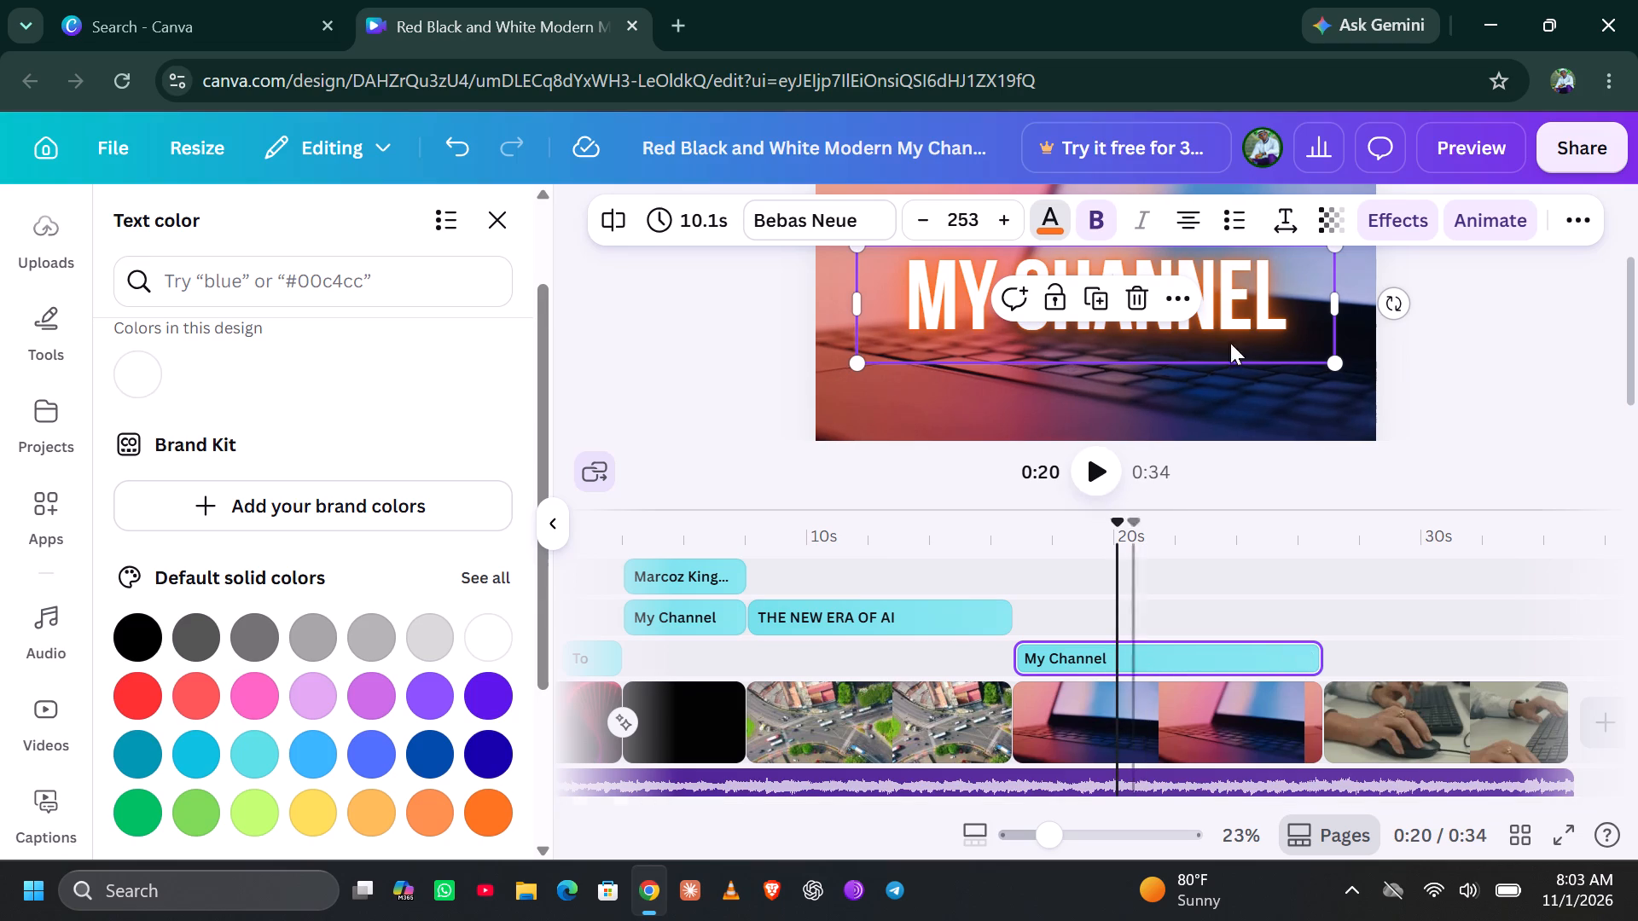
pyautogui.click(1305, 279)
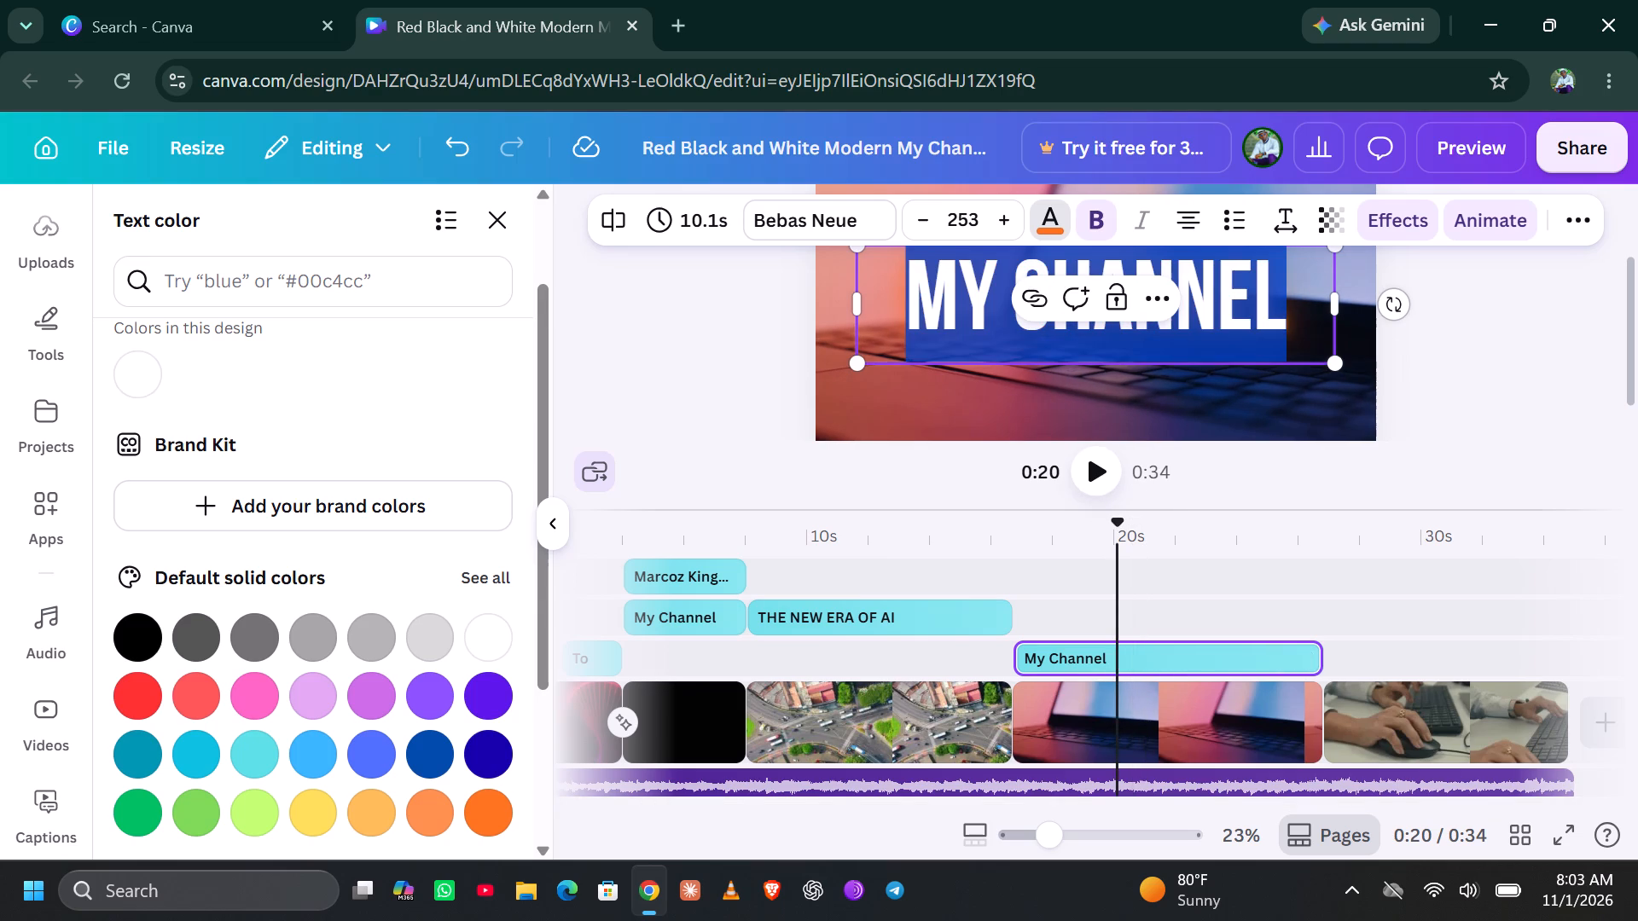
pyautogui.press('BackSpace')
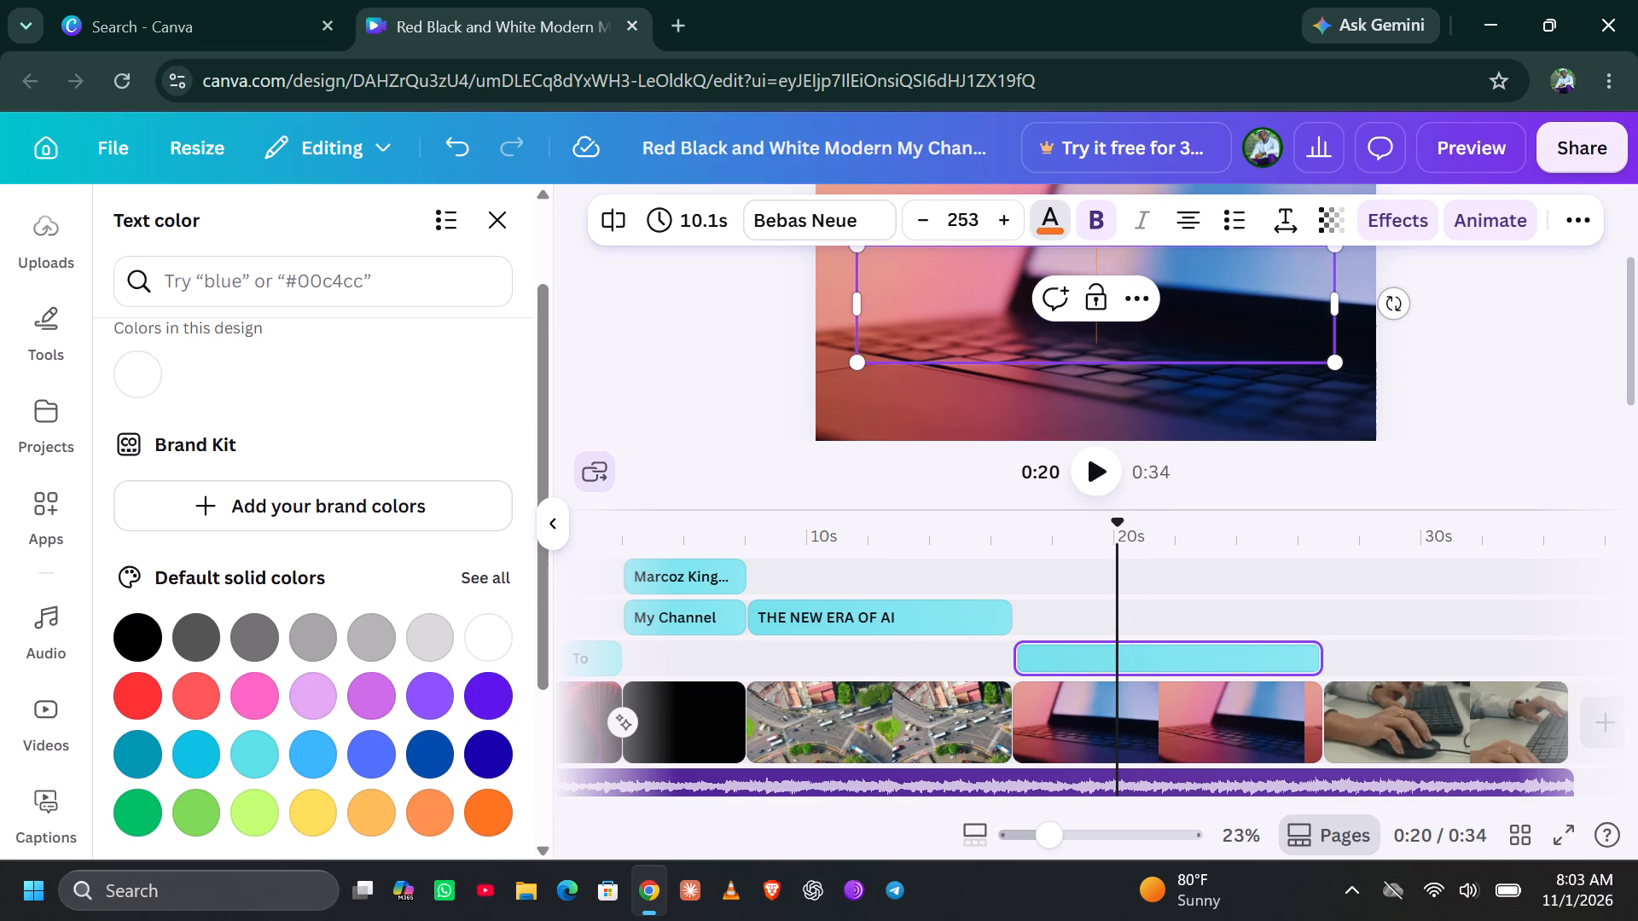
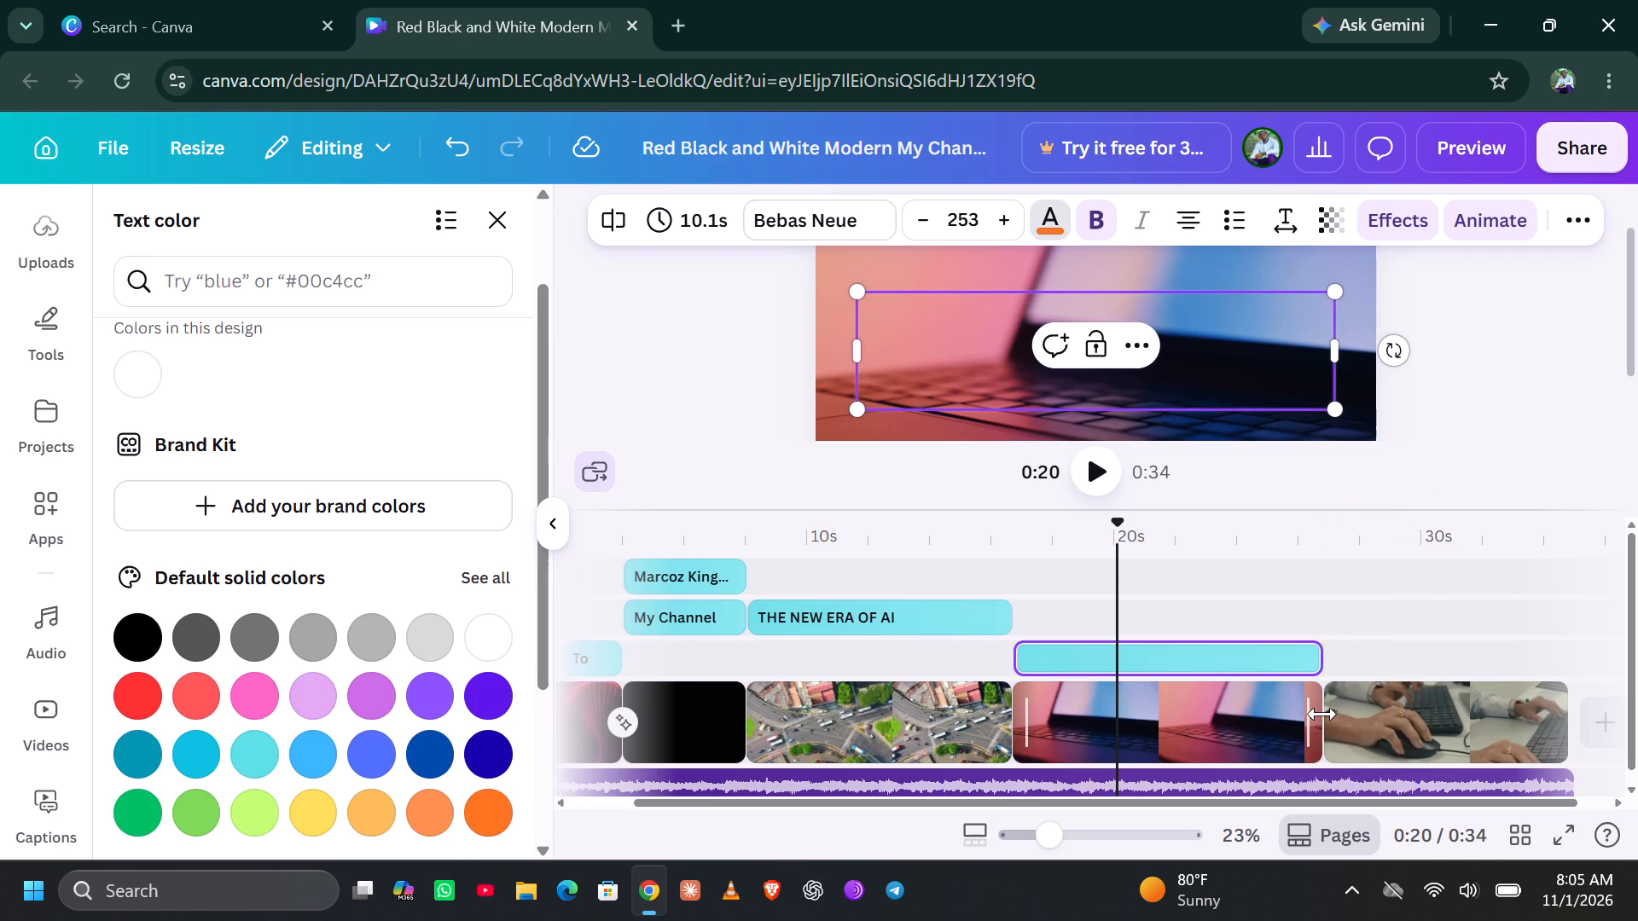
# Extend the laptop clip to 13.5s and play it back.
pyautogui.moveTo(1321, 714); pyautogui.dragTo(1352, 716)
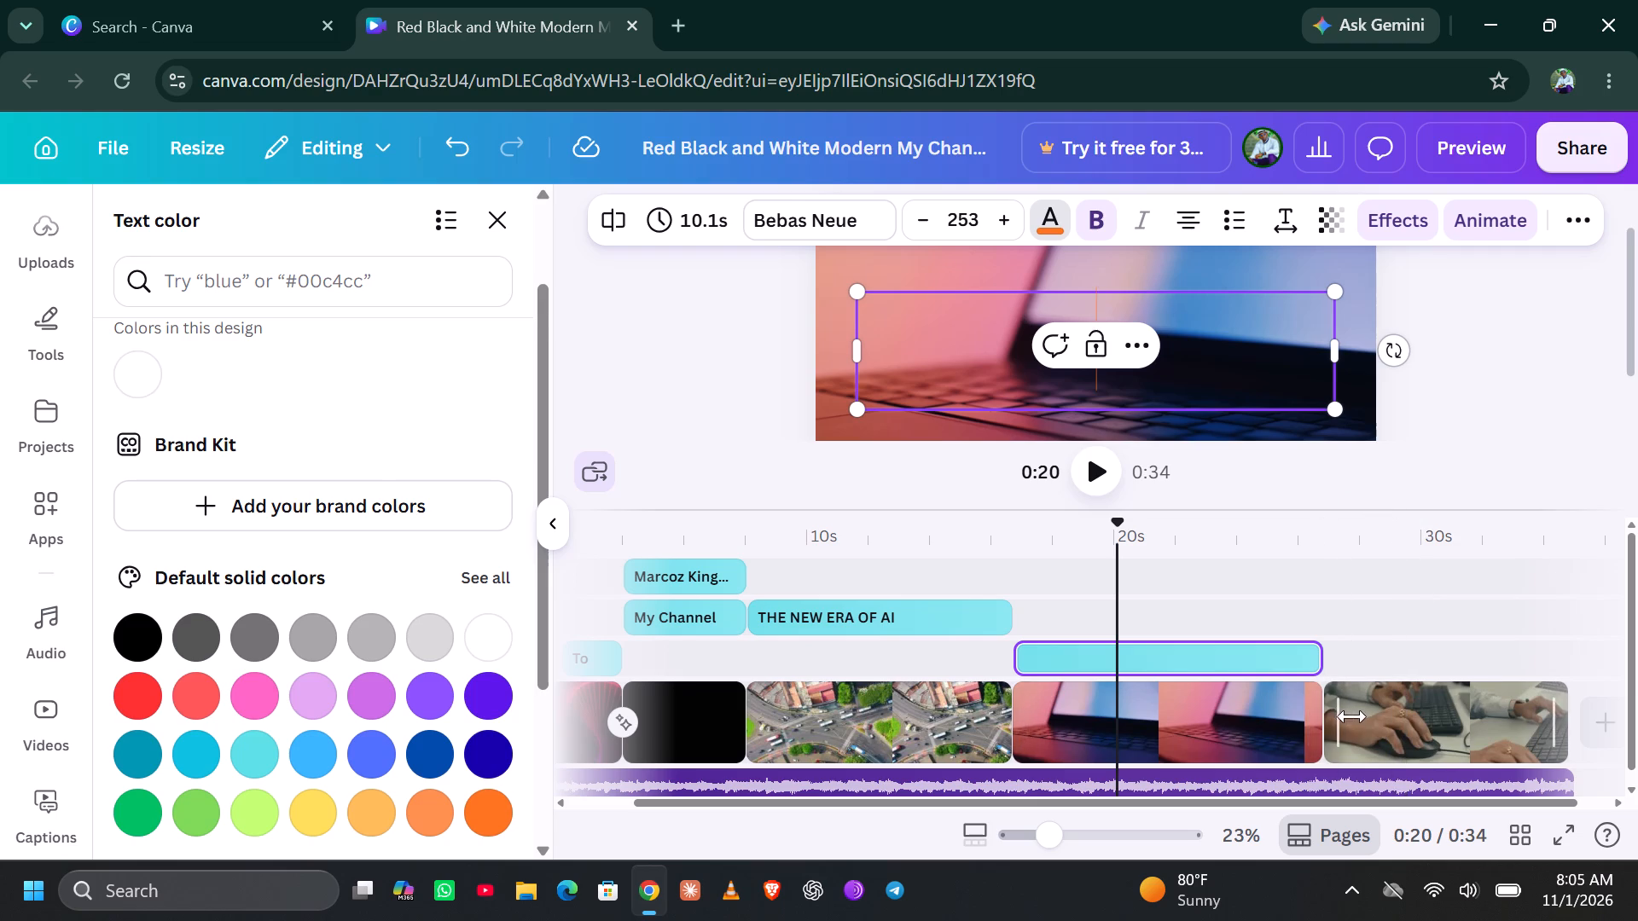
pyautogui.moveTo(1352, 716); pyautogui.dragTo(1420, 727)
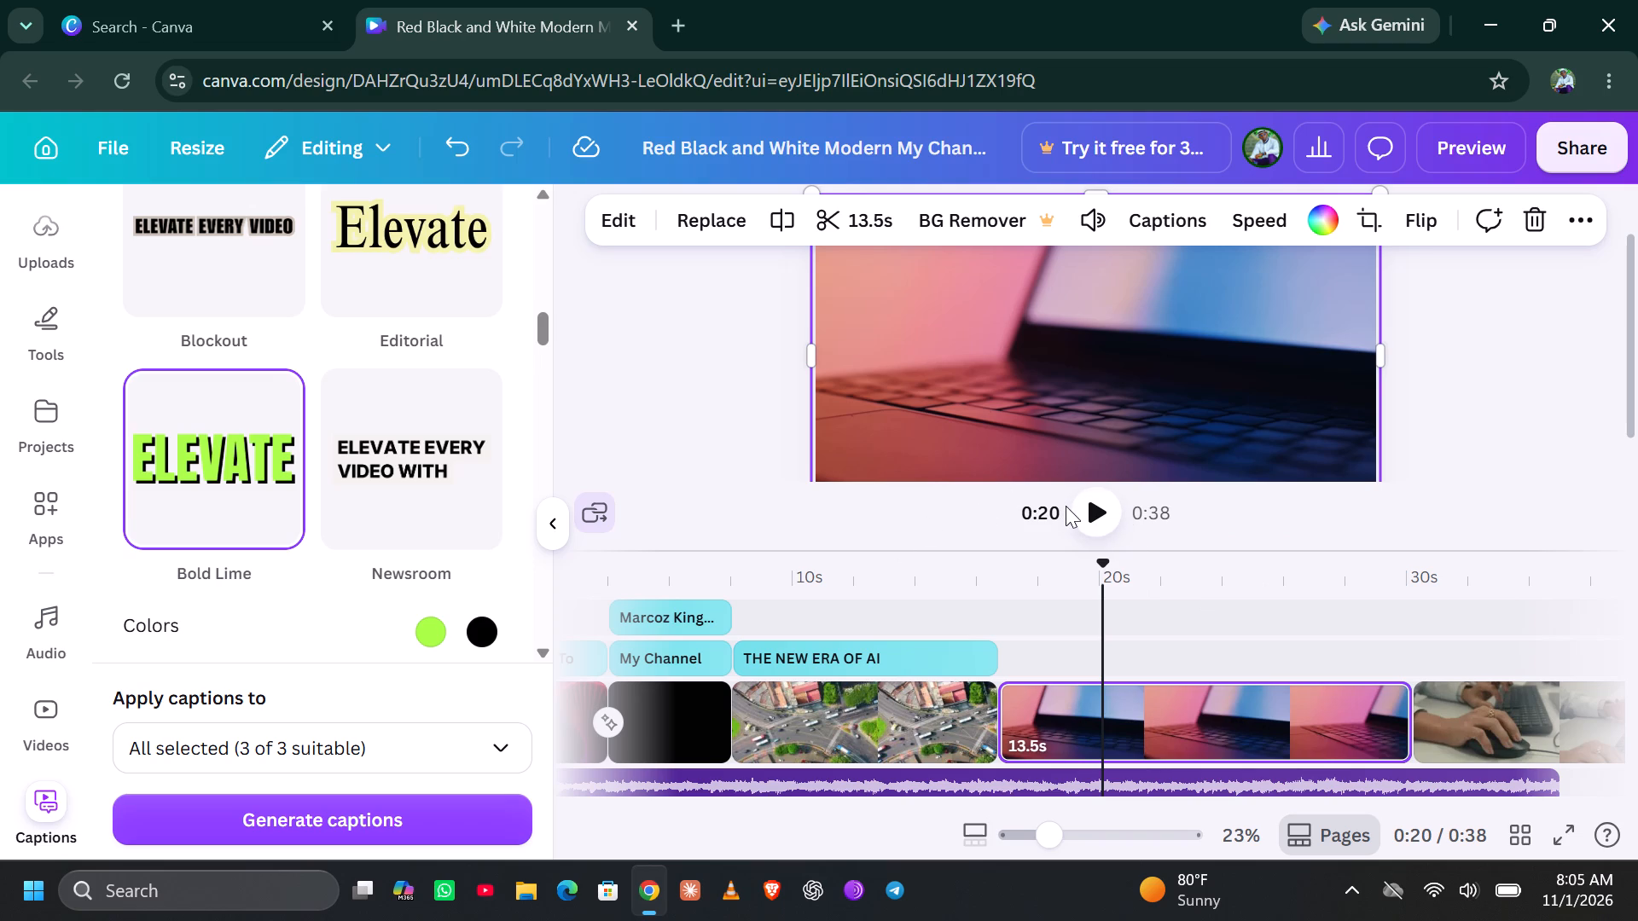
pyautogui.click(1098, 507)
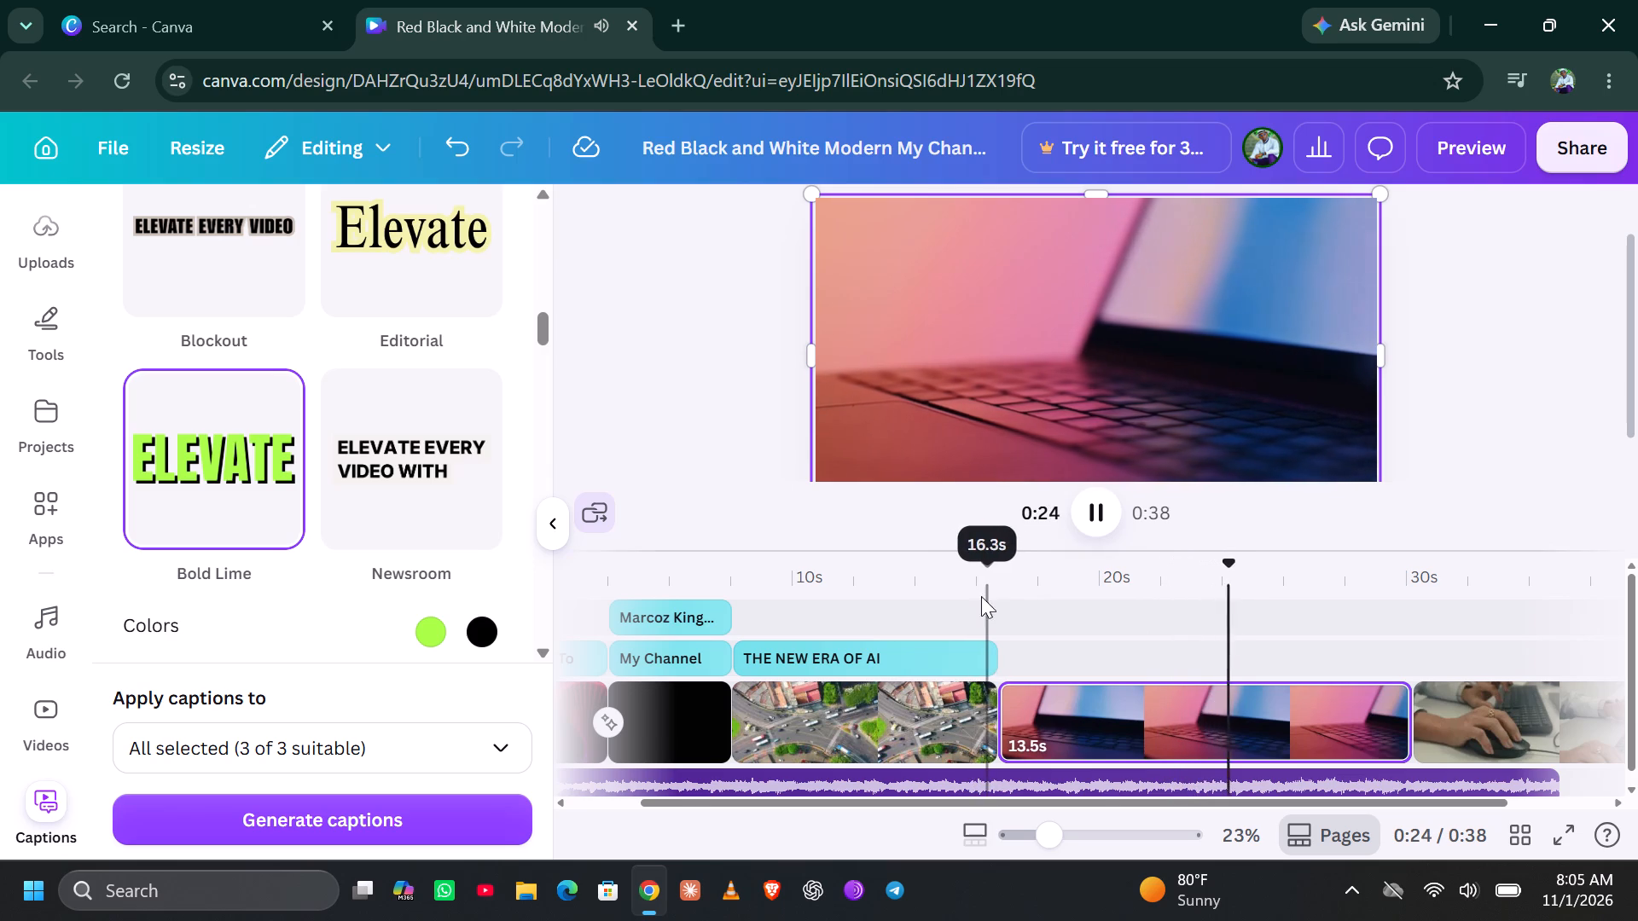
pyautogui.click(1089, 504)
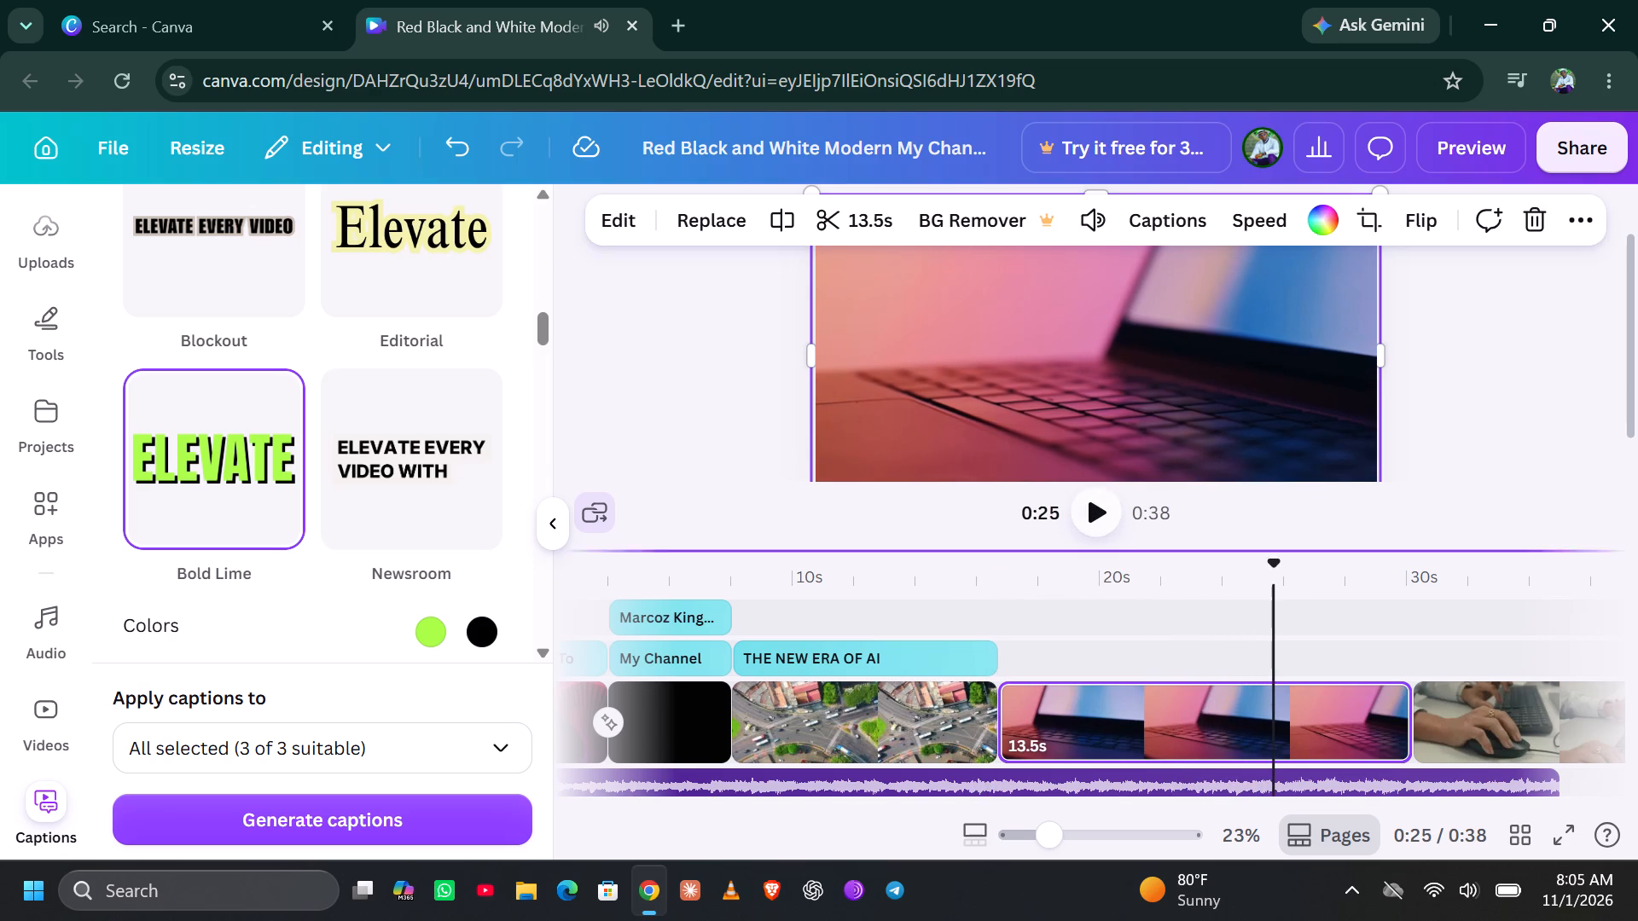
# Duplicate the My Channel title, place the copy at the start of the laptop clip, and stretch it to 21.5s across the laptop and keyboard clips.
pyautogui.scroll(-1, 893, 588)
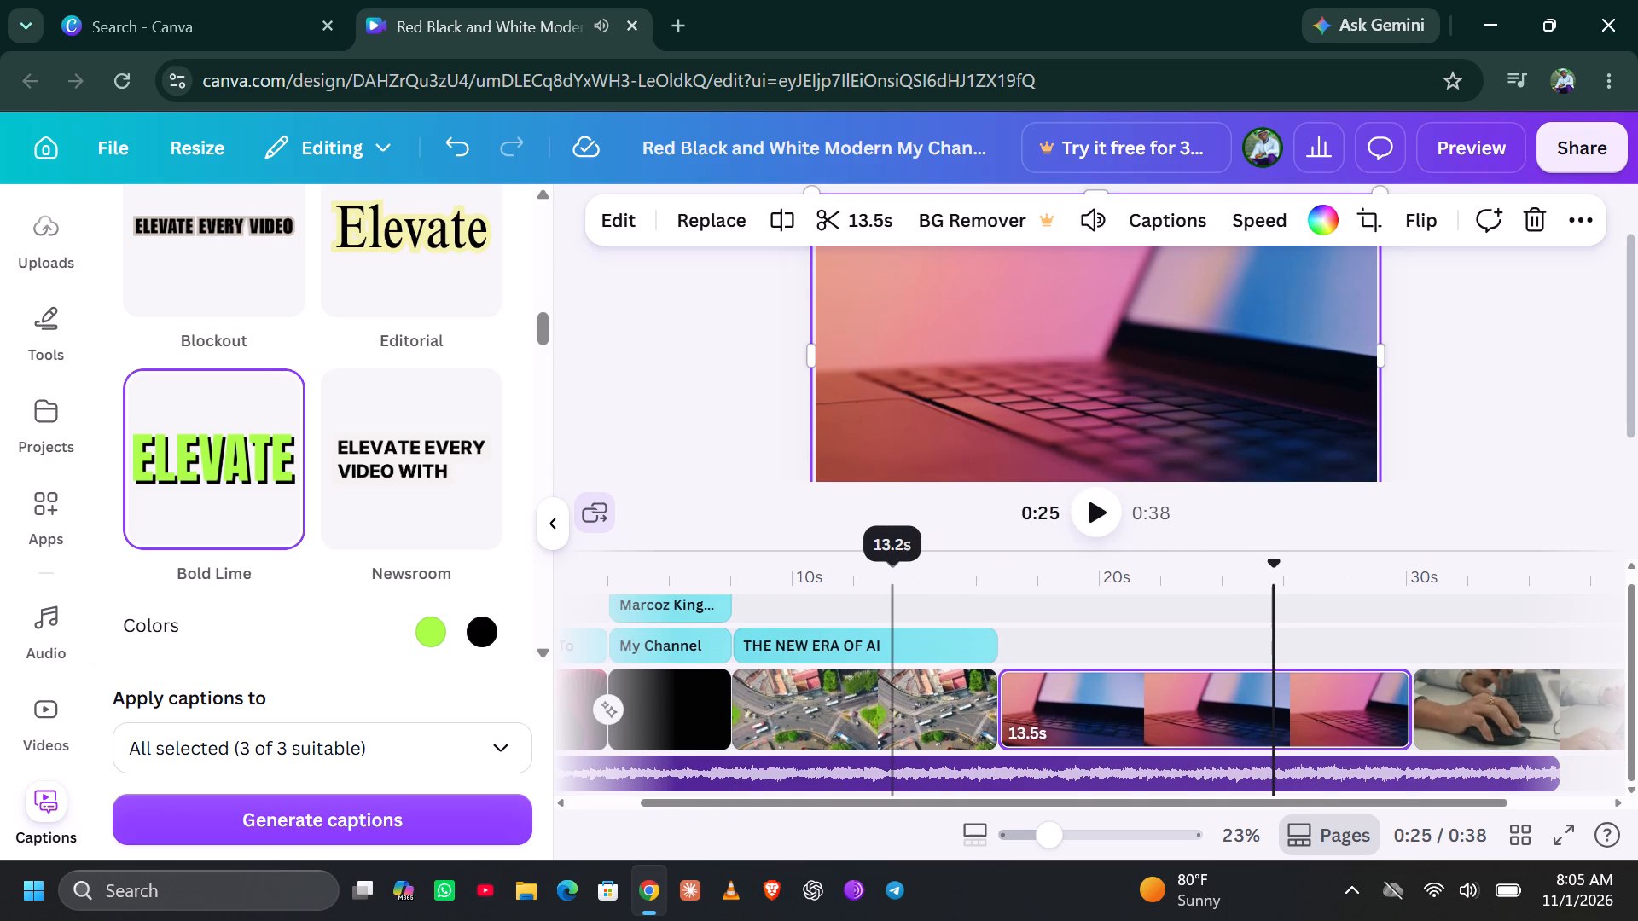
pyautogui.scroll(1, 893, 588)
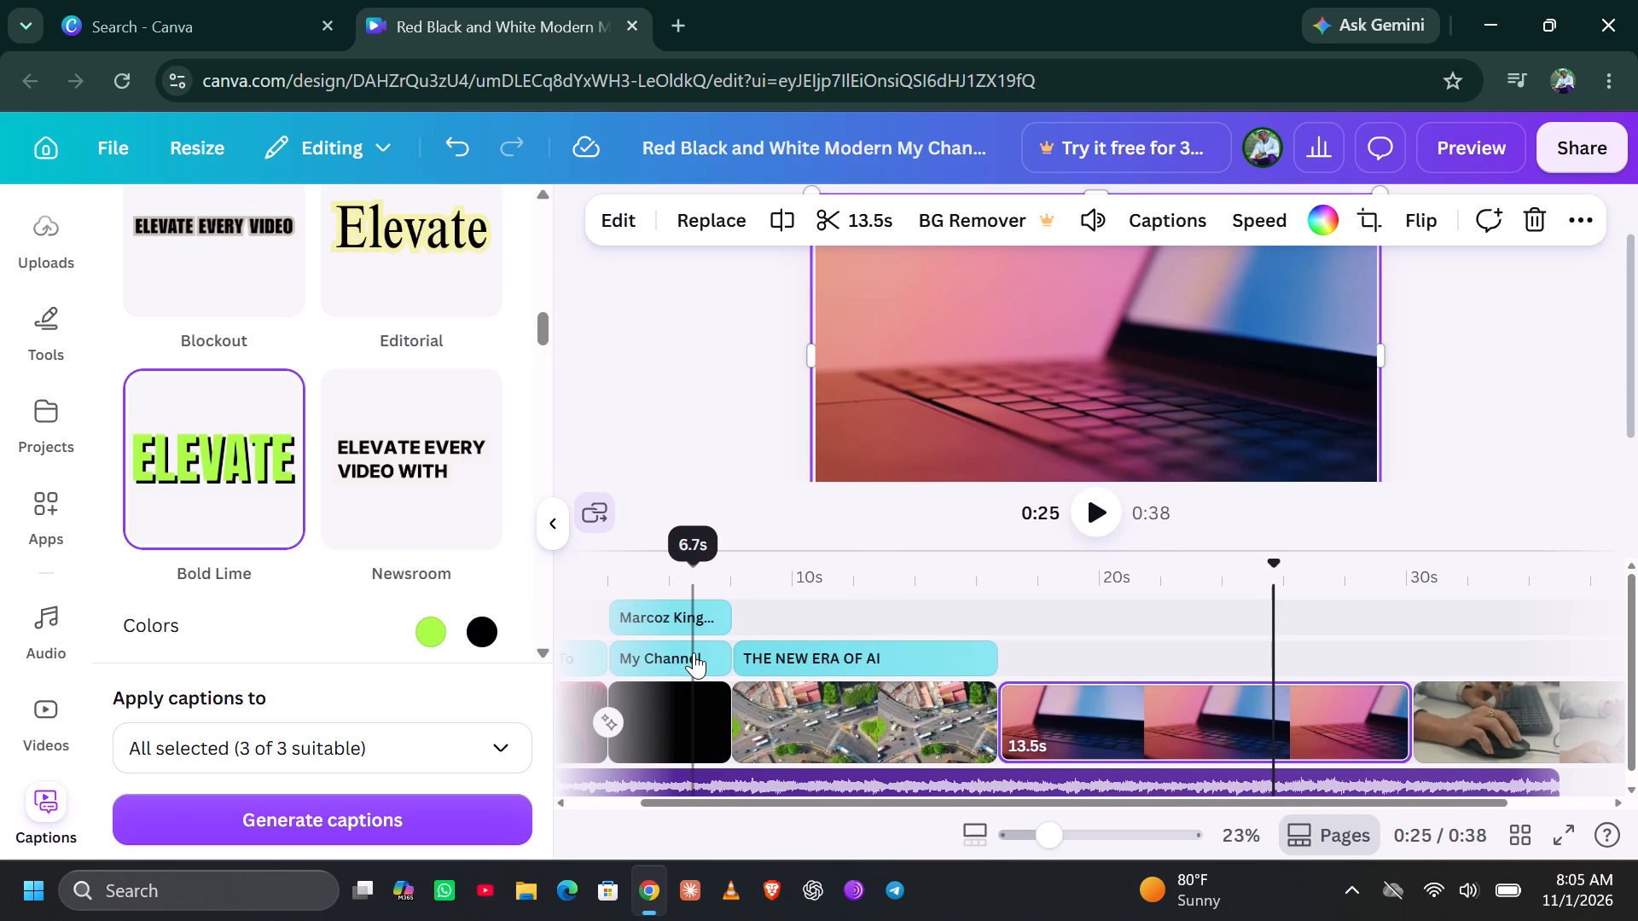
pyautogui.rightClick(694, 652)
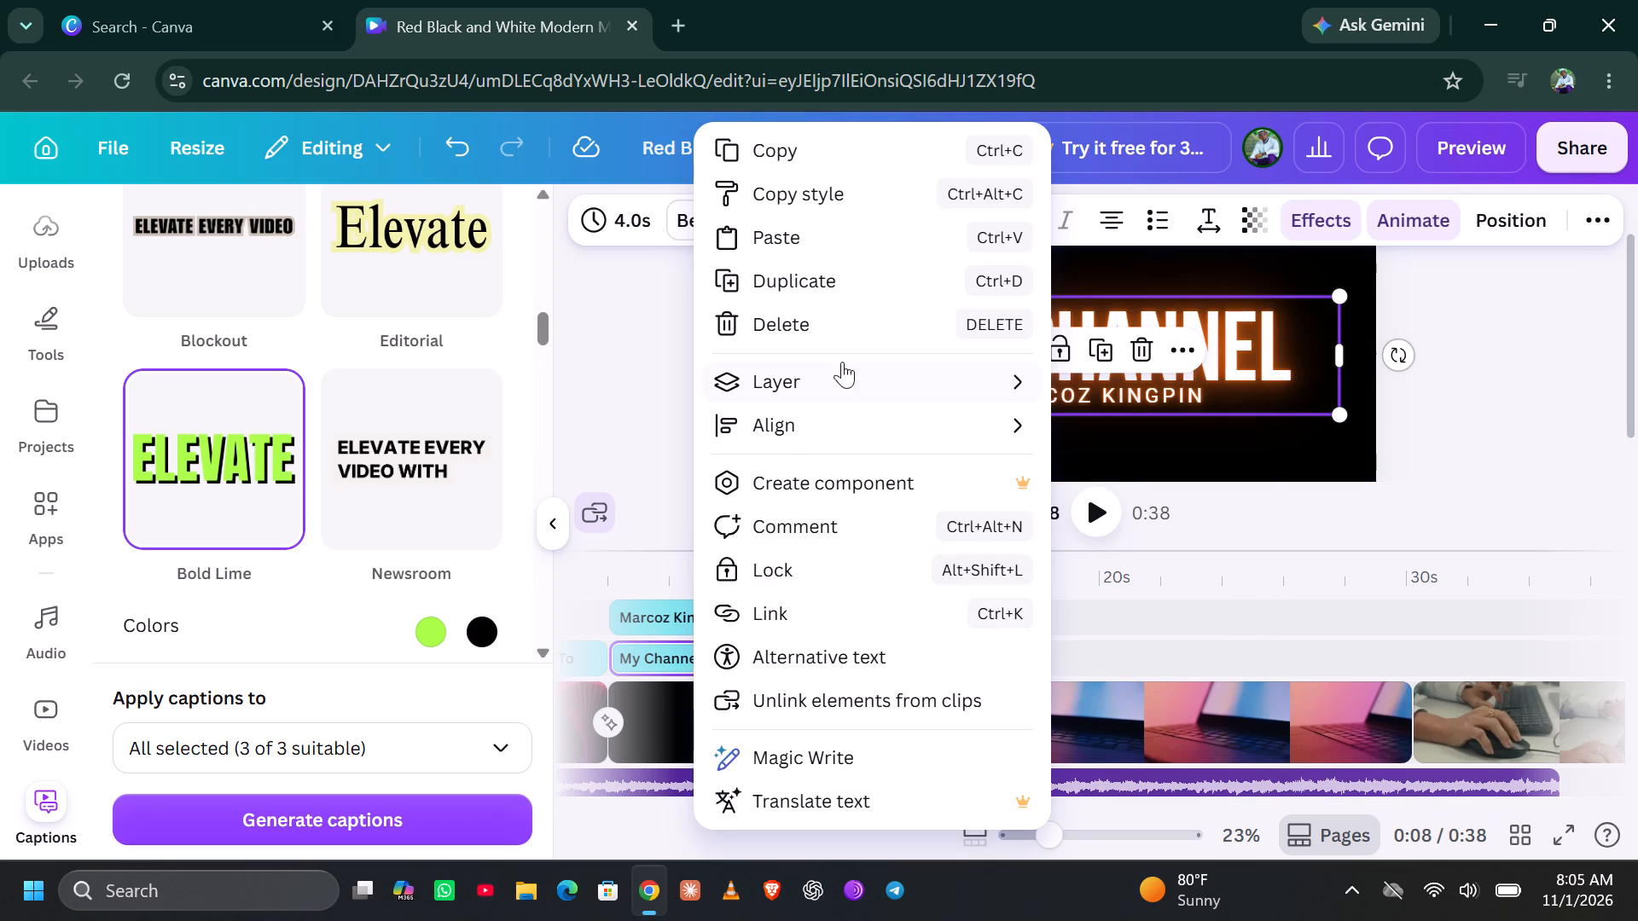
pyautogui.click(855, 280)
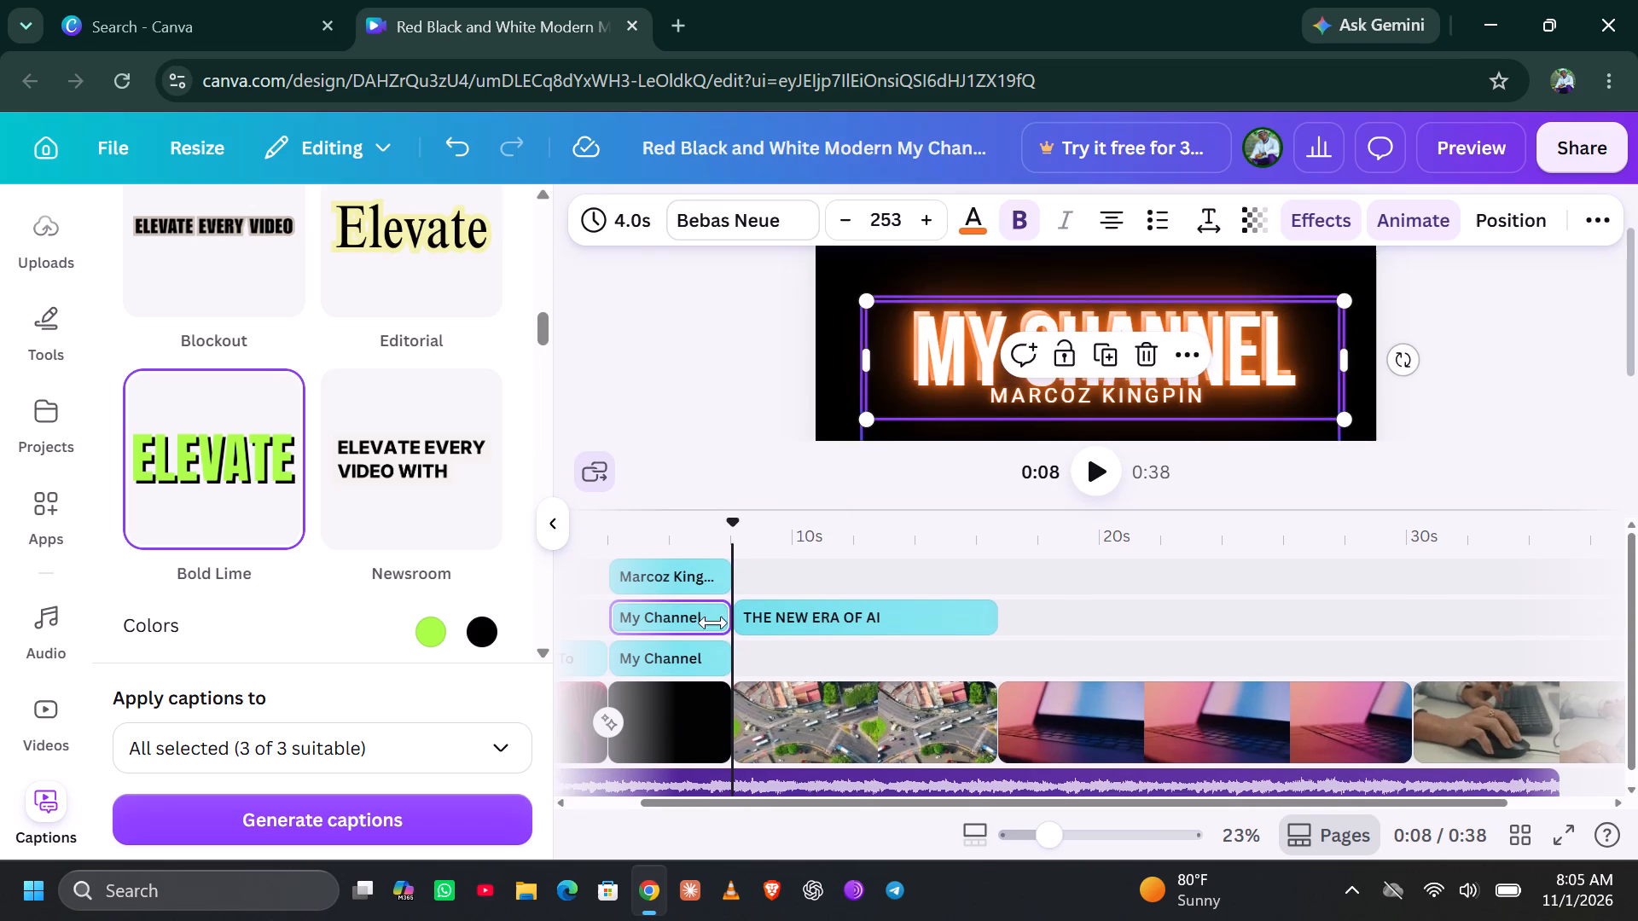
pyautogui.moveTo(682, 650); pyautogui.dragTo(1030, 667)
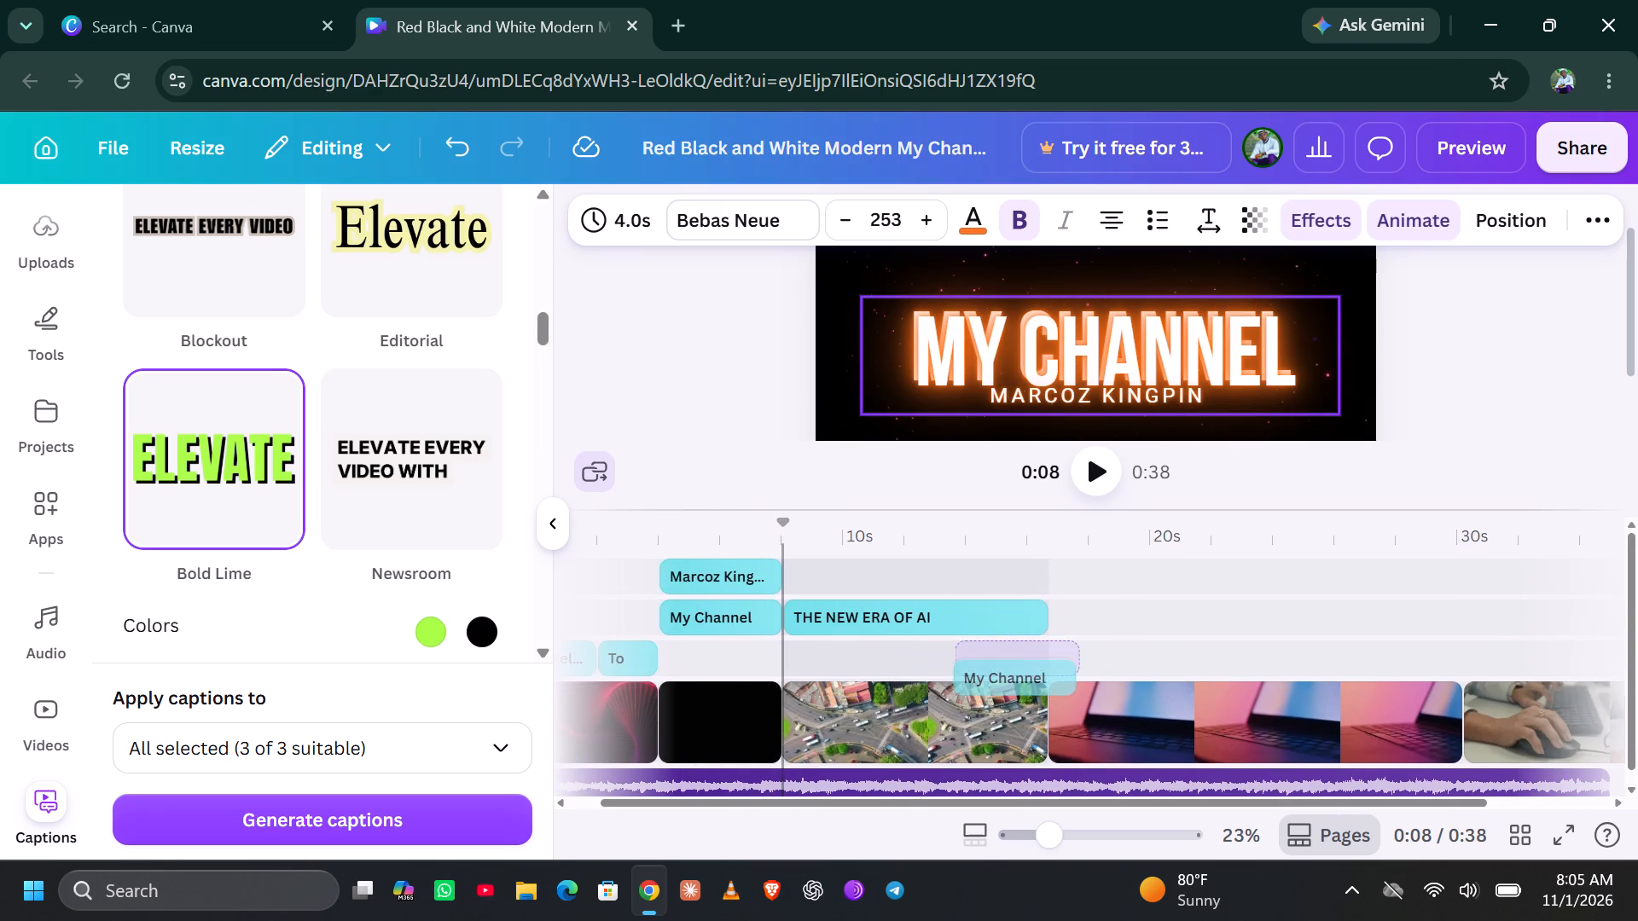
pyautogui.moveTo(1030, 667); pyautogui.dragTo(1124, 651)
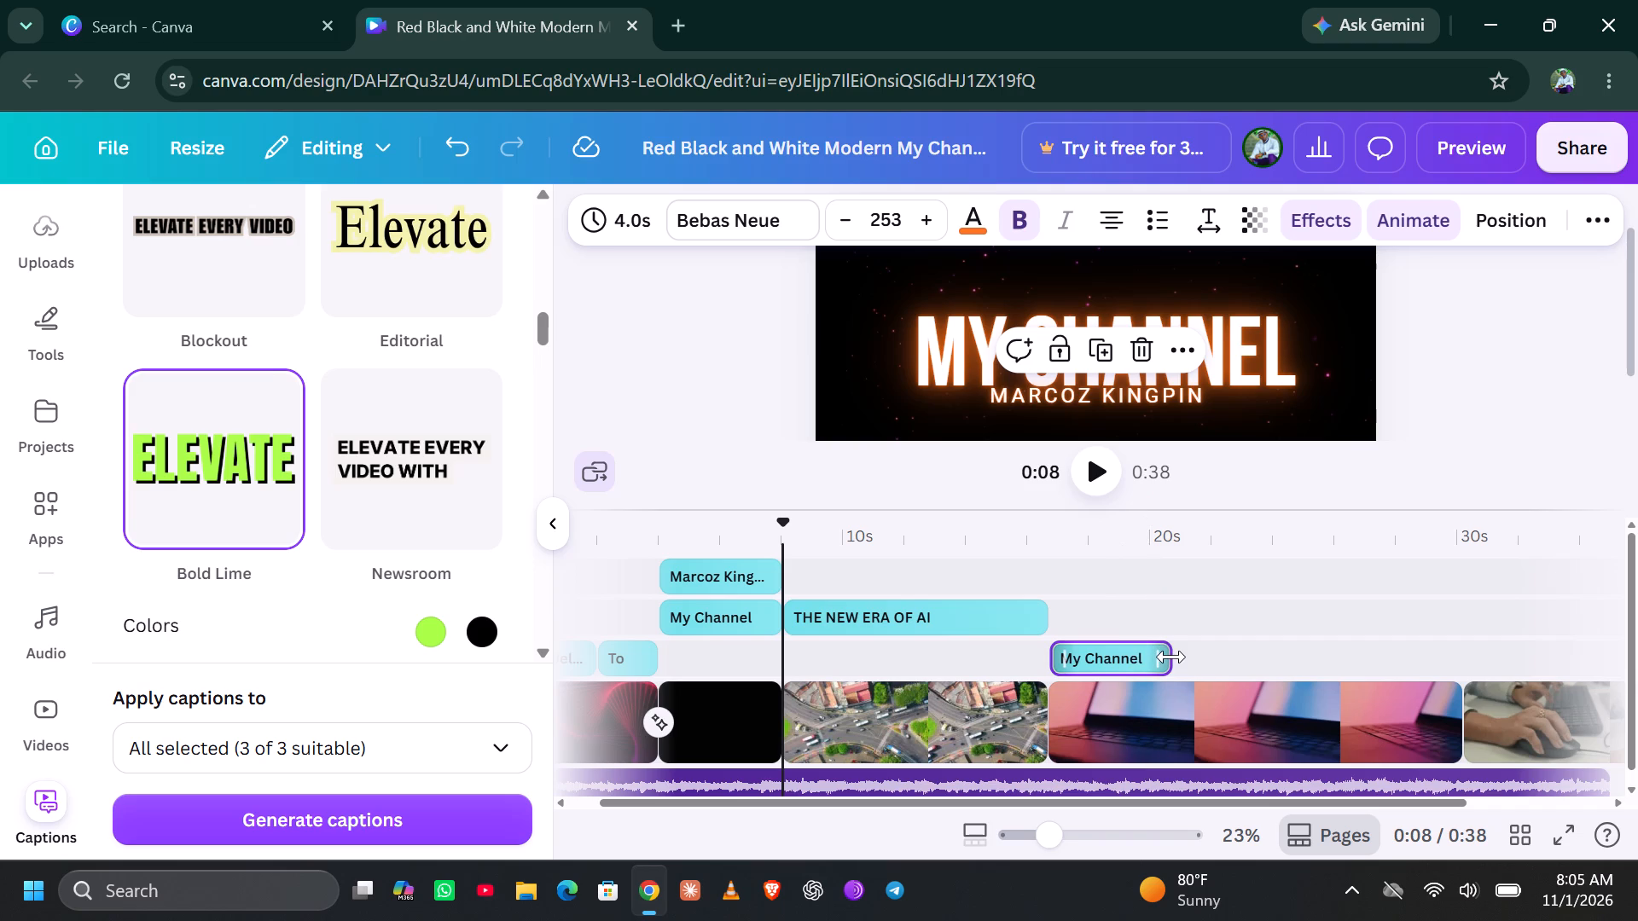
pyautogui.moveTo(1171, 657); pyautogui.dragTo(1335, 666)
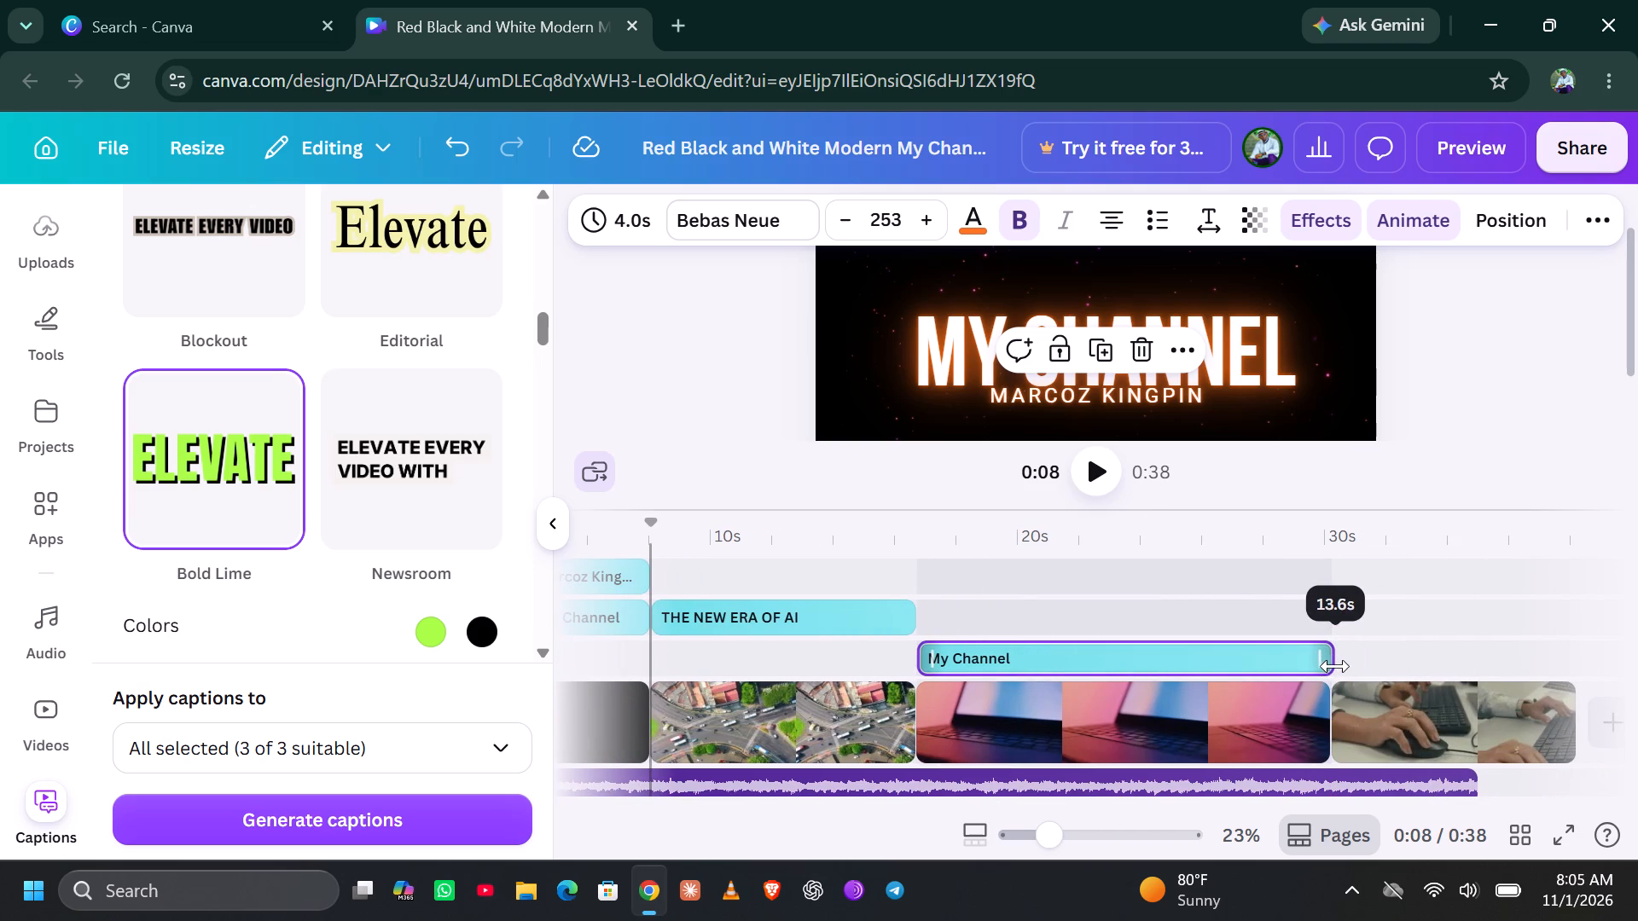
pyautogui.moveTo(1335, 666); pyautogui.dragTo(1333, 669)
pyautogui.moveTo(1333, 669); pyautogui.dragTo(1525, 668)
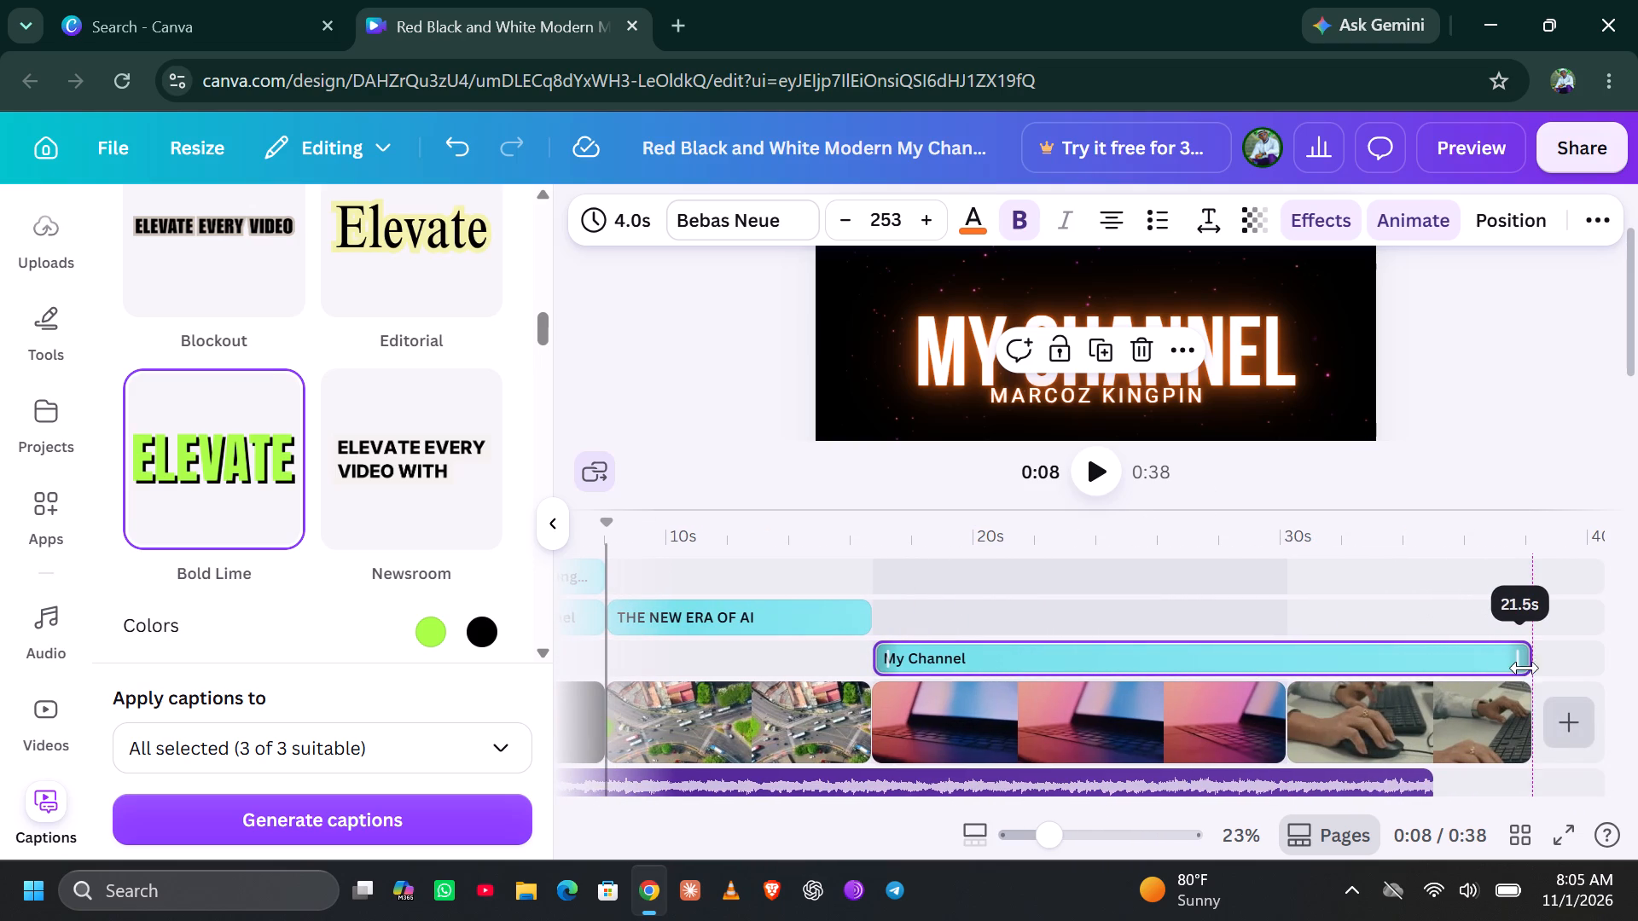
pyautogui.moveTo(1525, 668); pyautogui.dragTo(1529, 670)
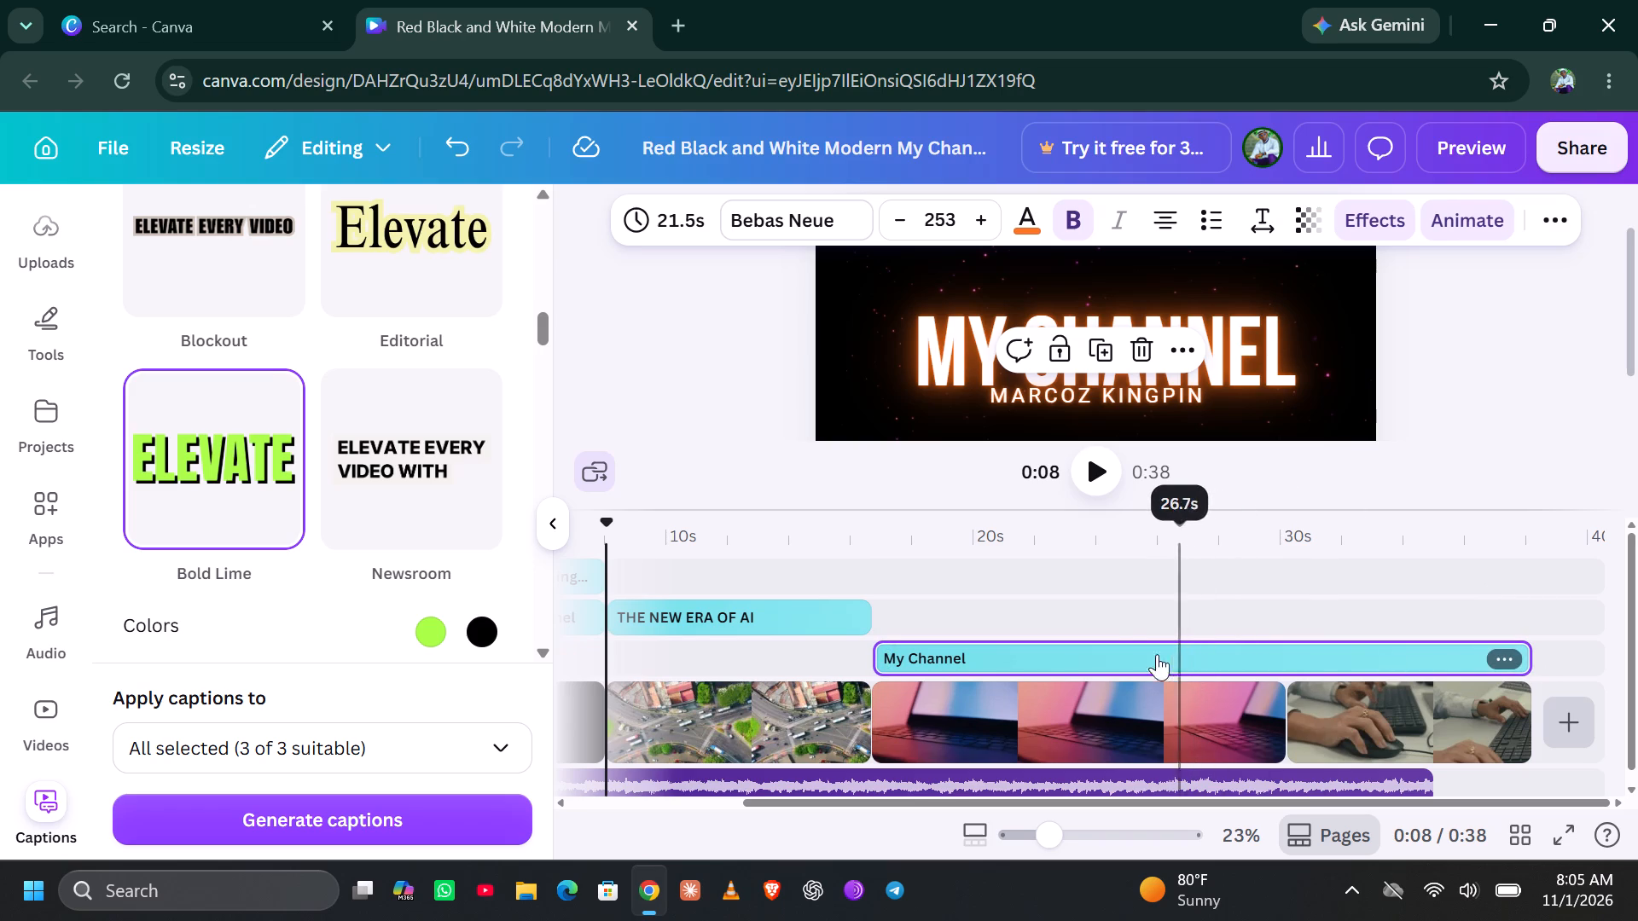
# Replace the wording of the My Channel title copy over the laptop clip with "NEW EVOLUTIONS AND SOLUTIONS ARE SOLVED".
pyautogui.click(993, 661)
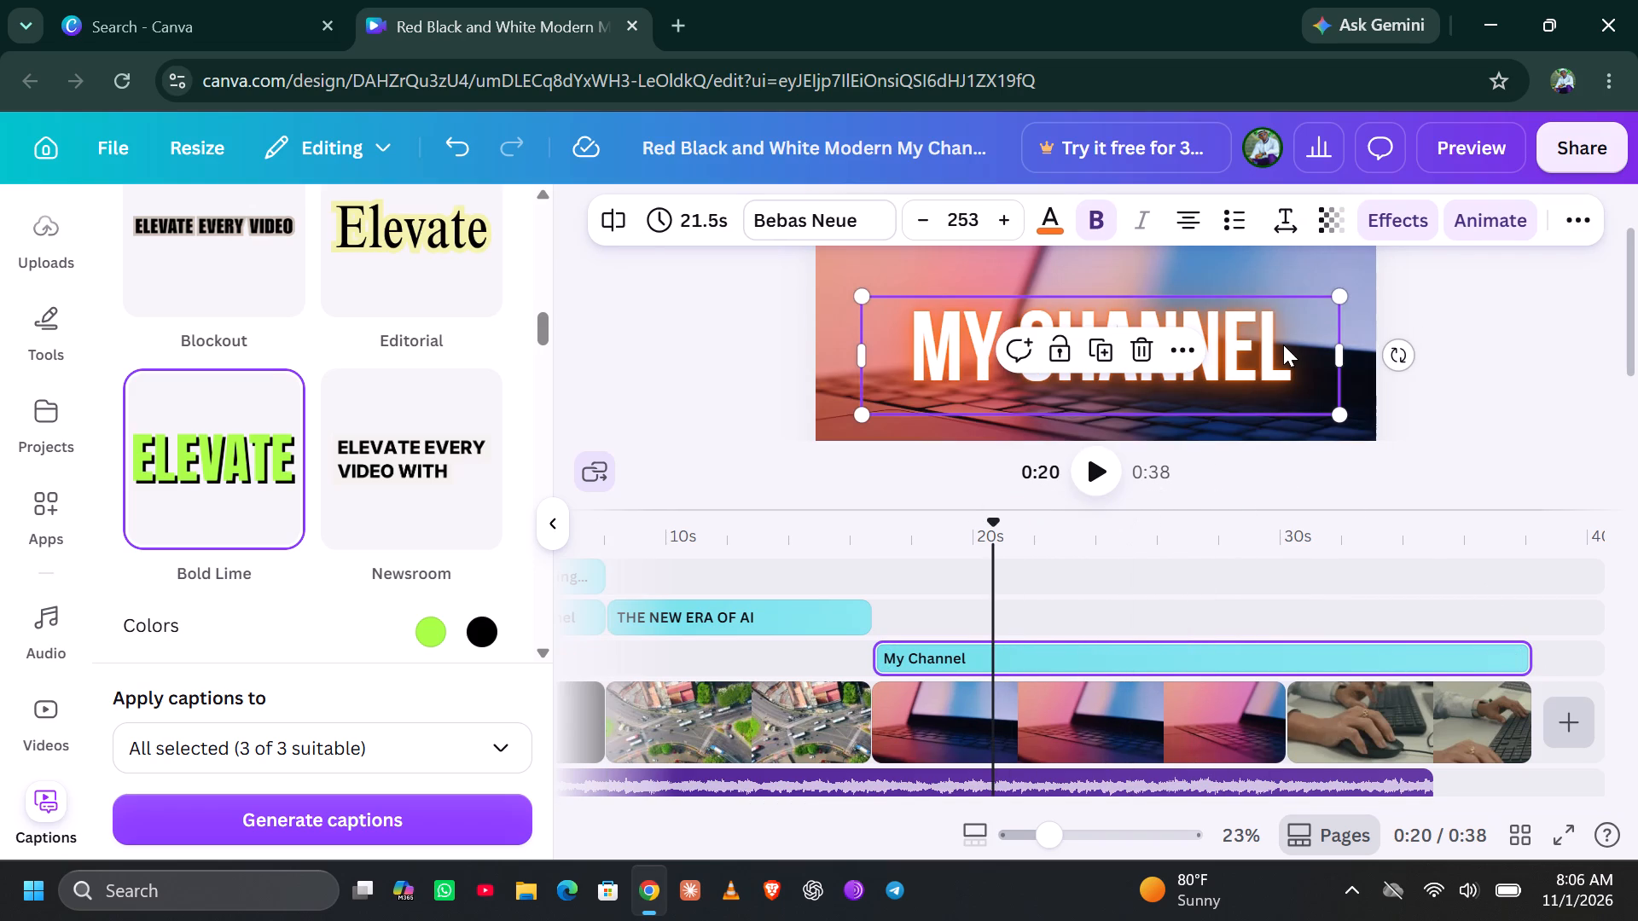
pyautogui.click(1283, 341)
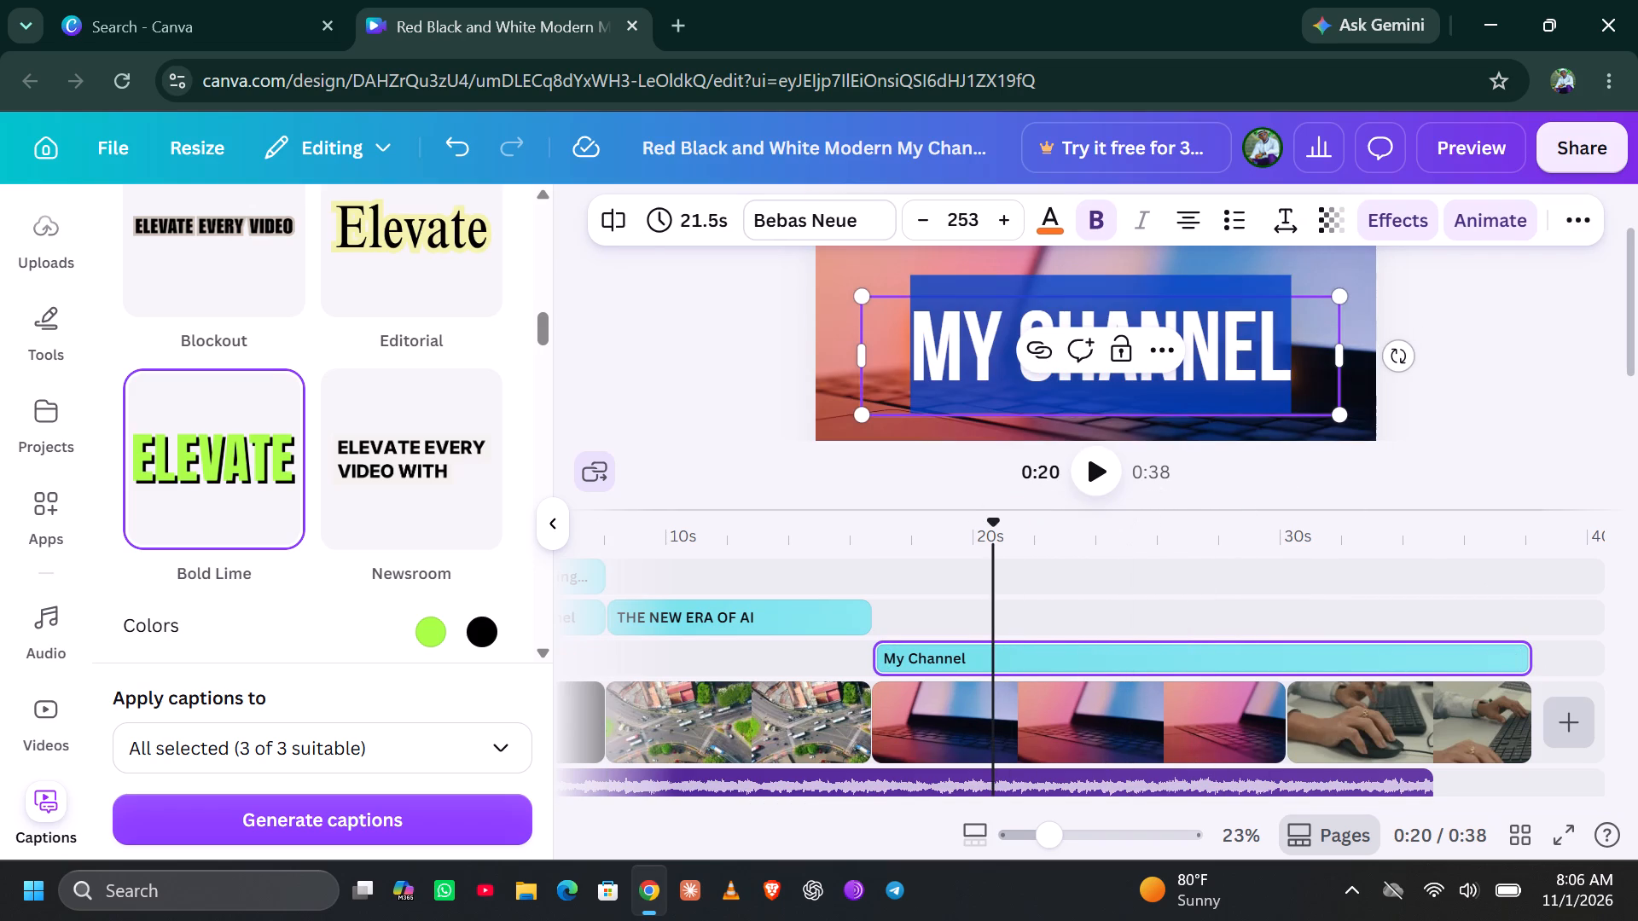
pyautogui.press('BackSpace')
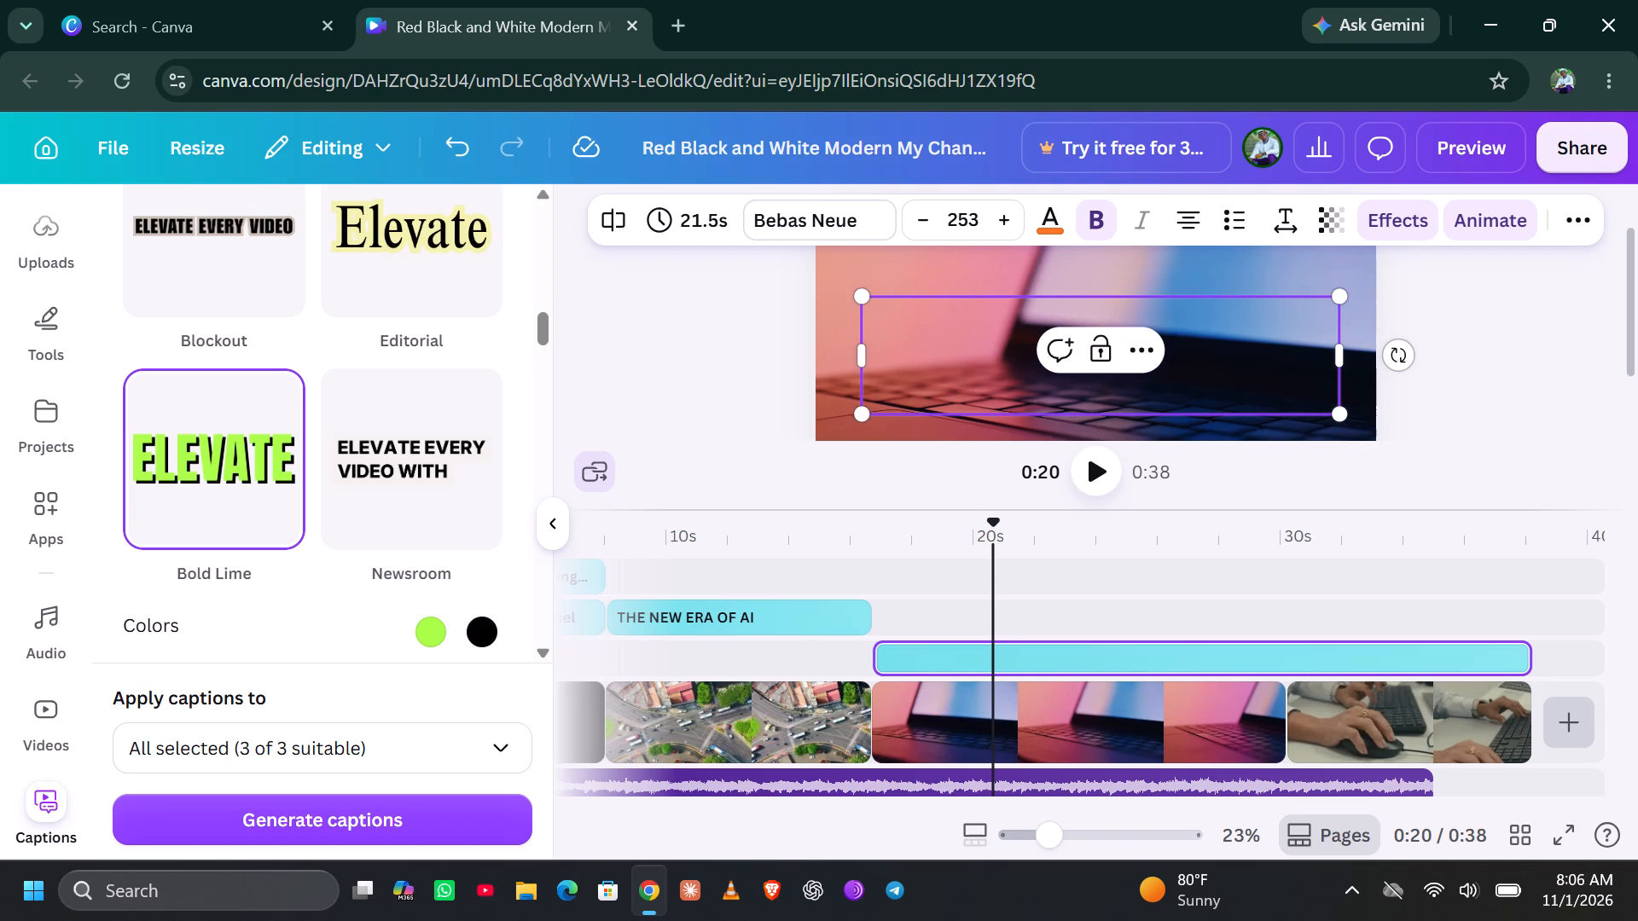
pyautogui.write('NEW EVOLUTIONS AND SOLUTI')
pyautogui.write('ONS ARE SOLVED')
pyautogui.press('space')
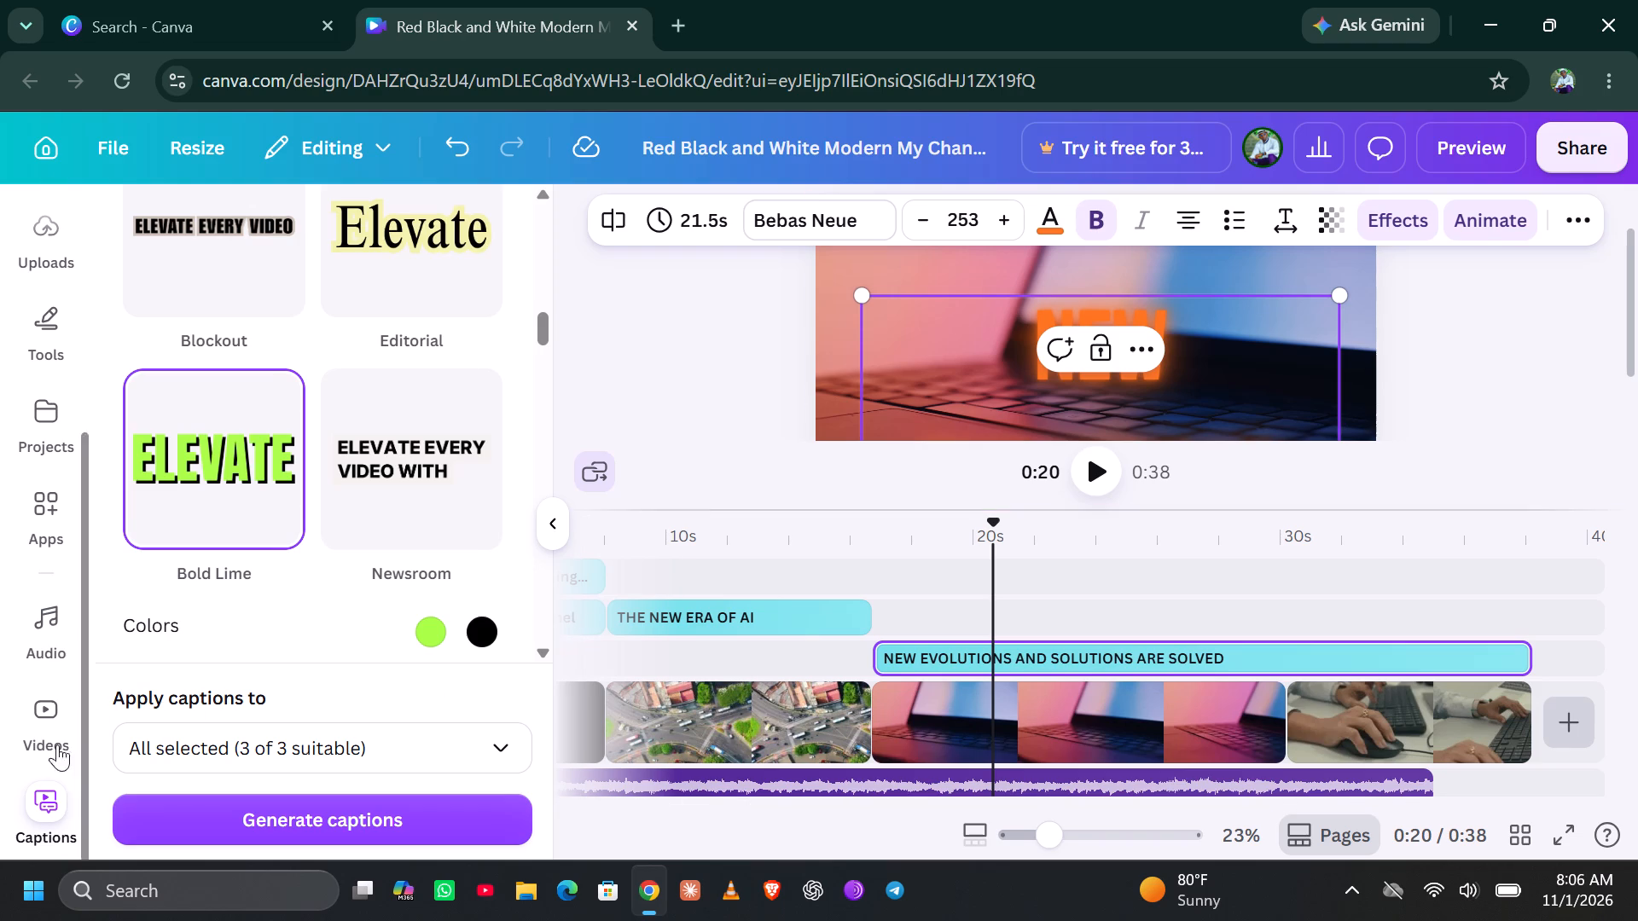
# Close the captions panel and examine how the "NEW EVOLUTIONS AND SOLUTIONS ARE SOLVED" text fits over the laptop and keyboard clips.
pyautogui.click(52, 788)
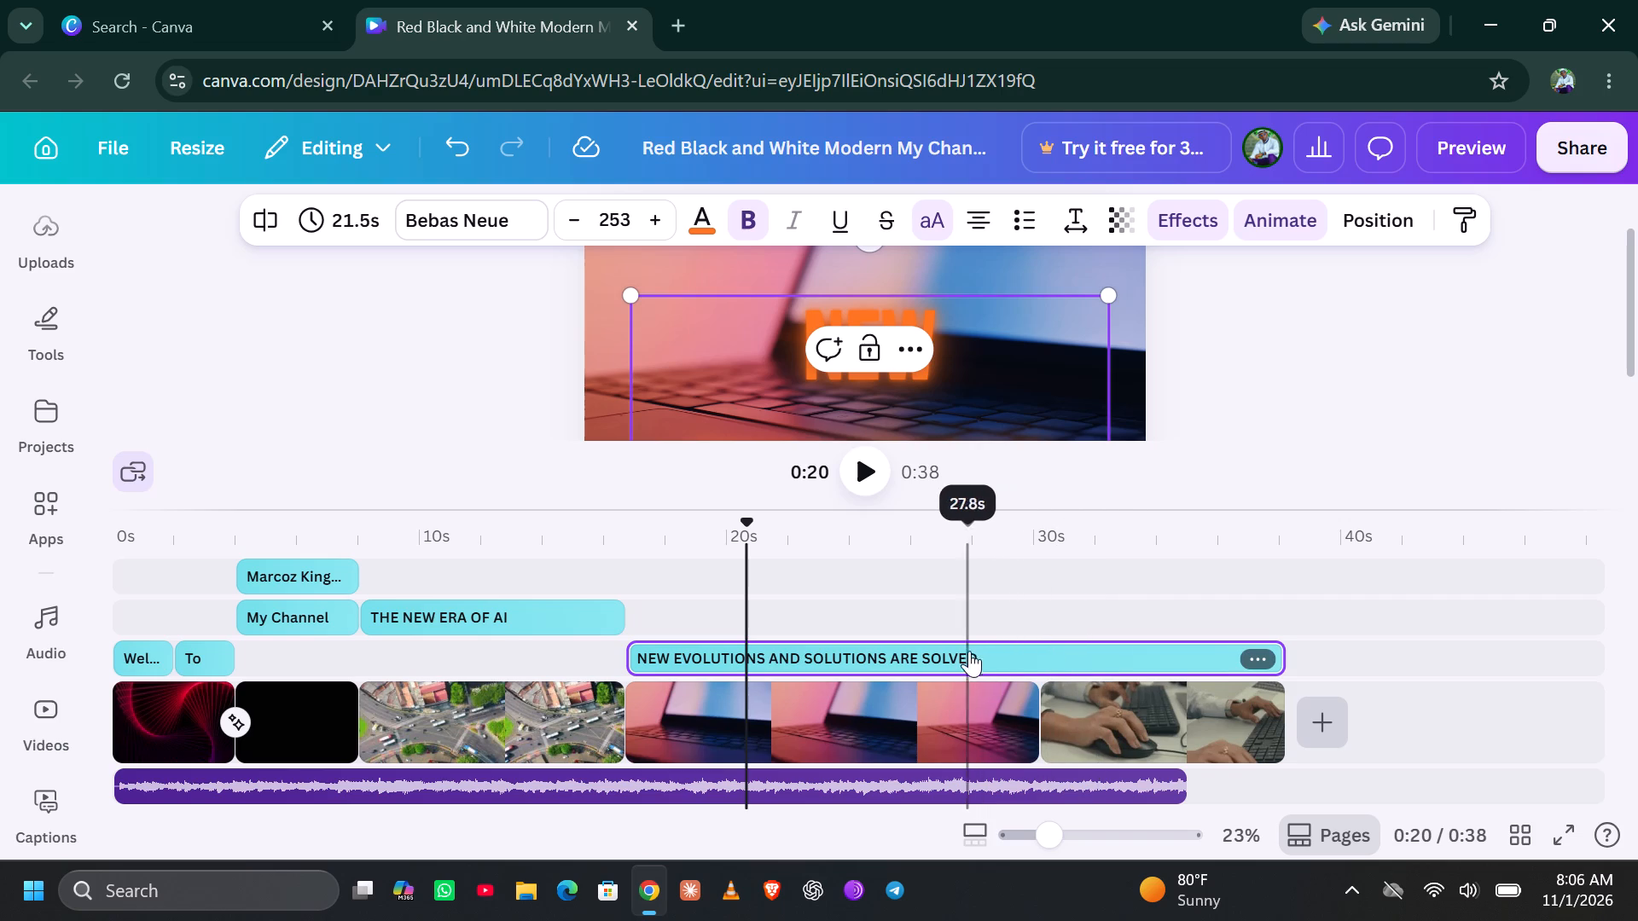
pyautogui.click(999, 653)
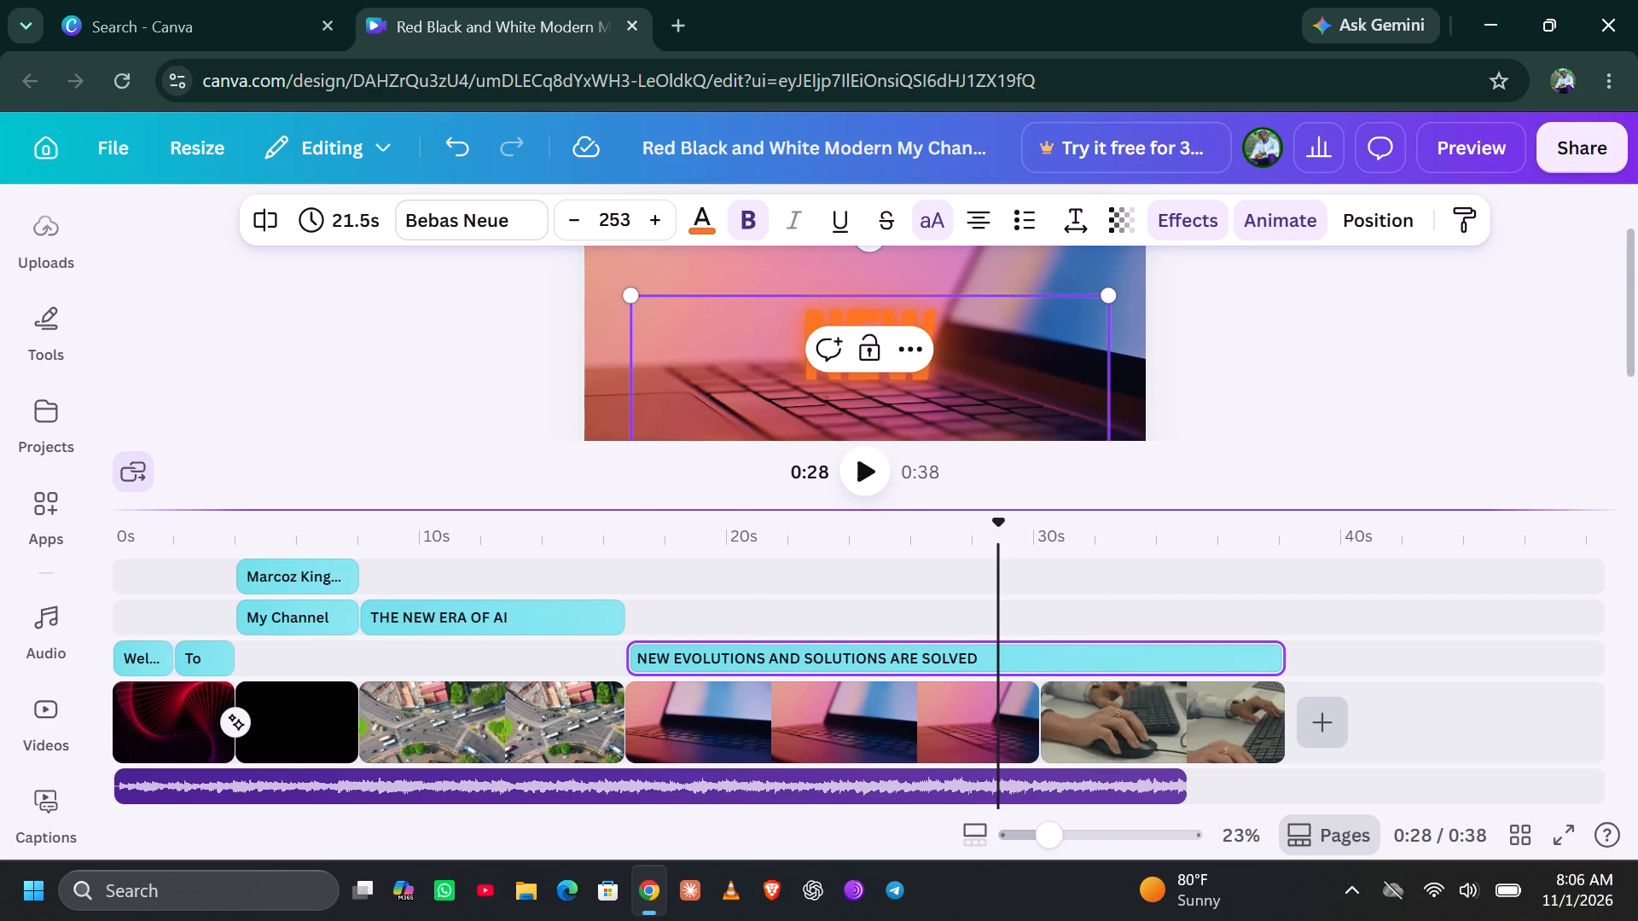
pyautogui.scroll(-3, 961, 368)
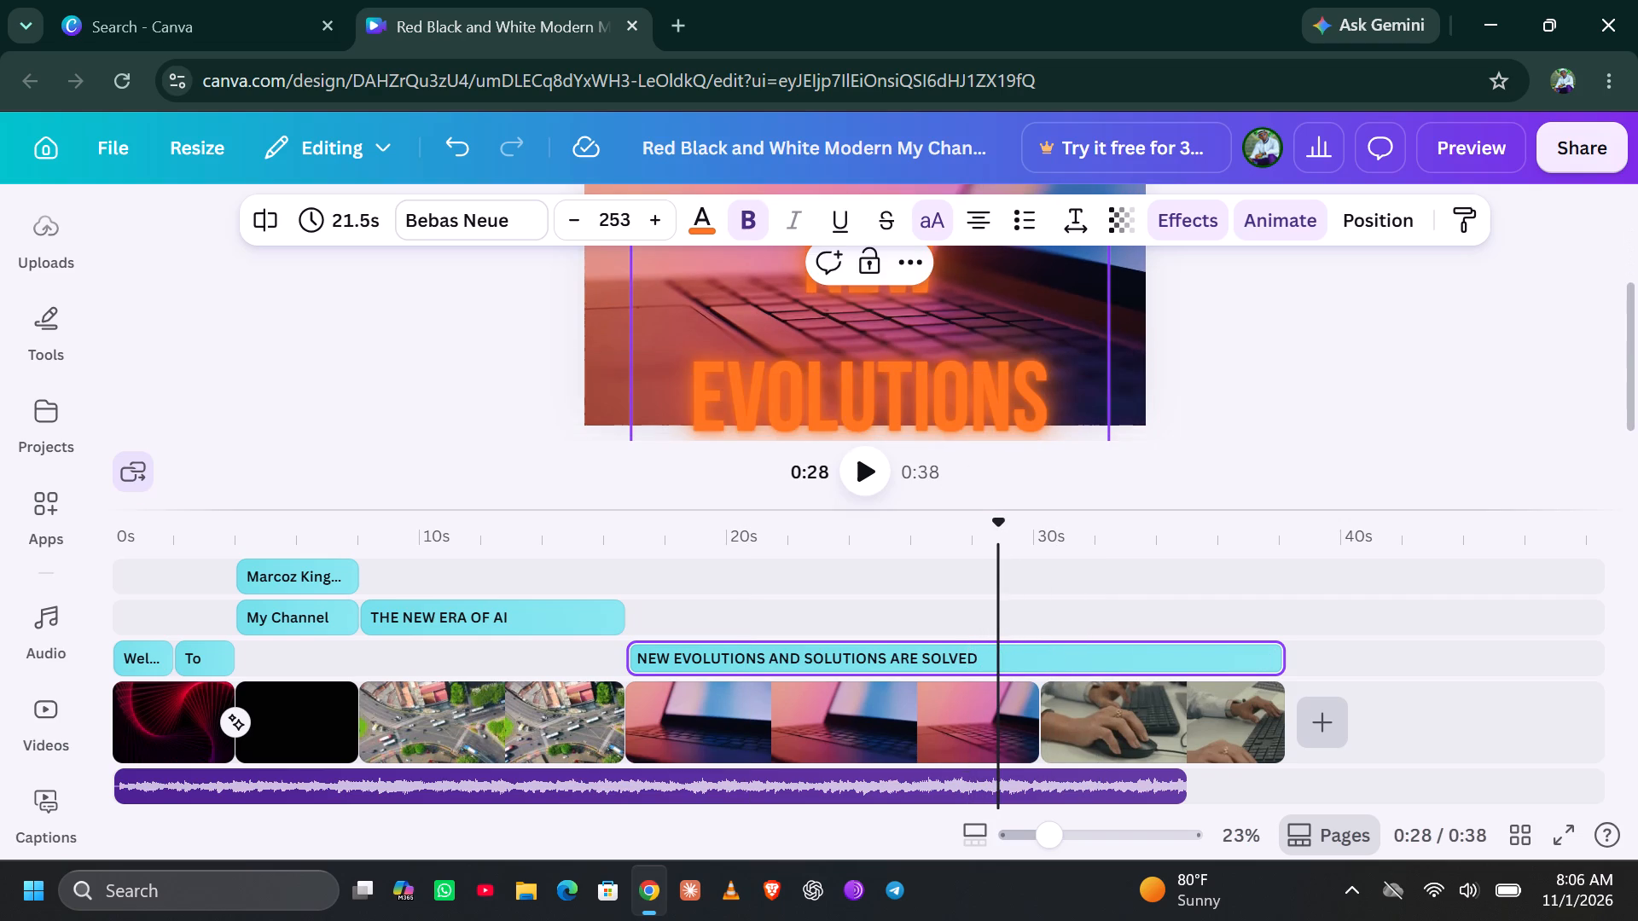
pyautogui.click(1077, 378)
pyautogui.scroll(-1, 1077, 378)
pyautogui.press('Down')
pyautogui.press('Right')
pyautogui.hscroll(1, 1008, 315)
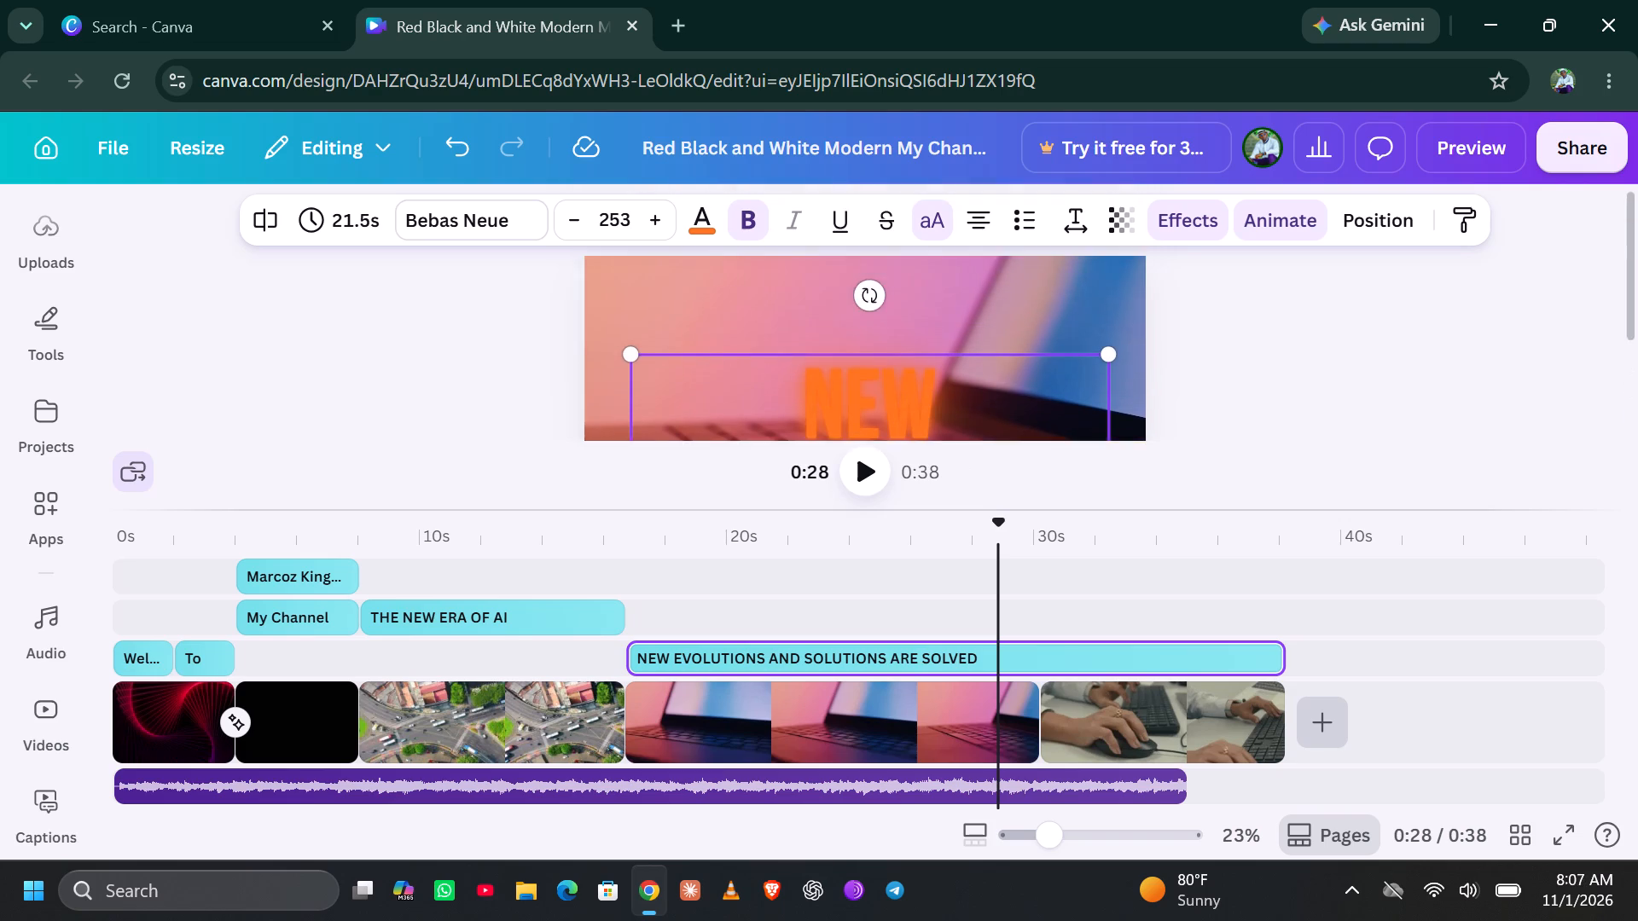
pyautogui.hscroll(1, 1008, 315)
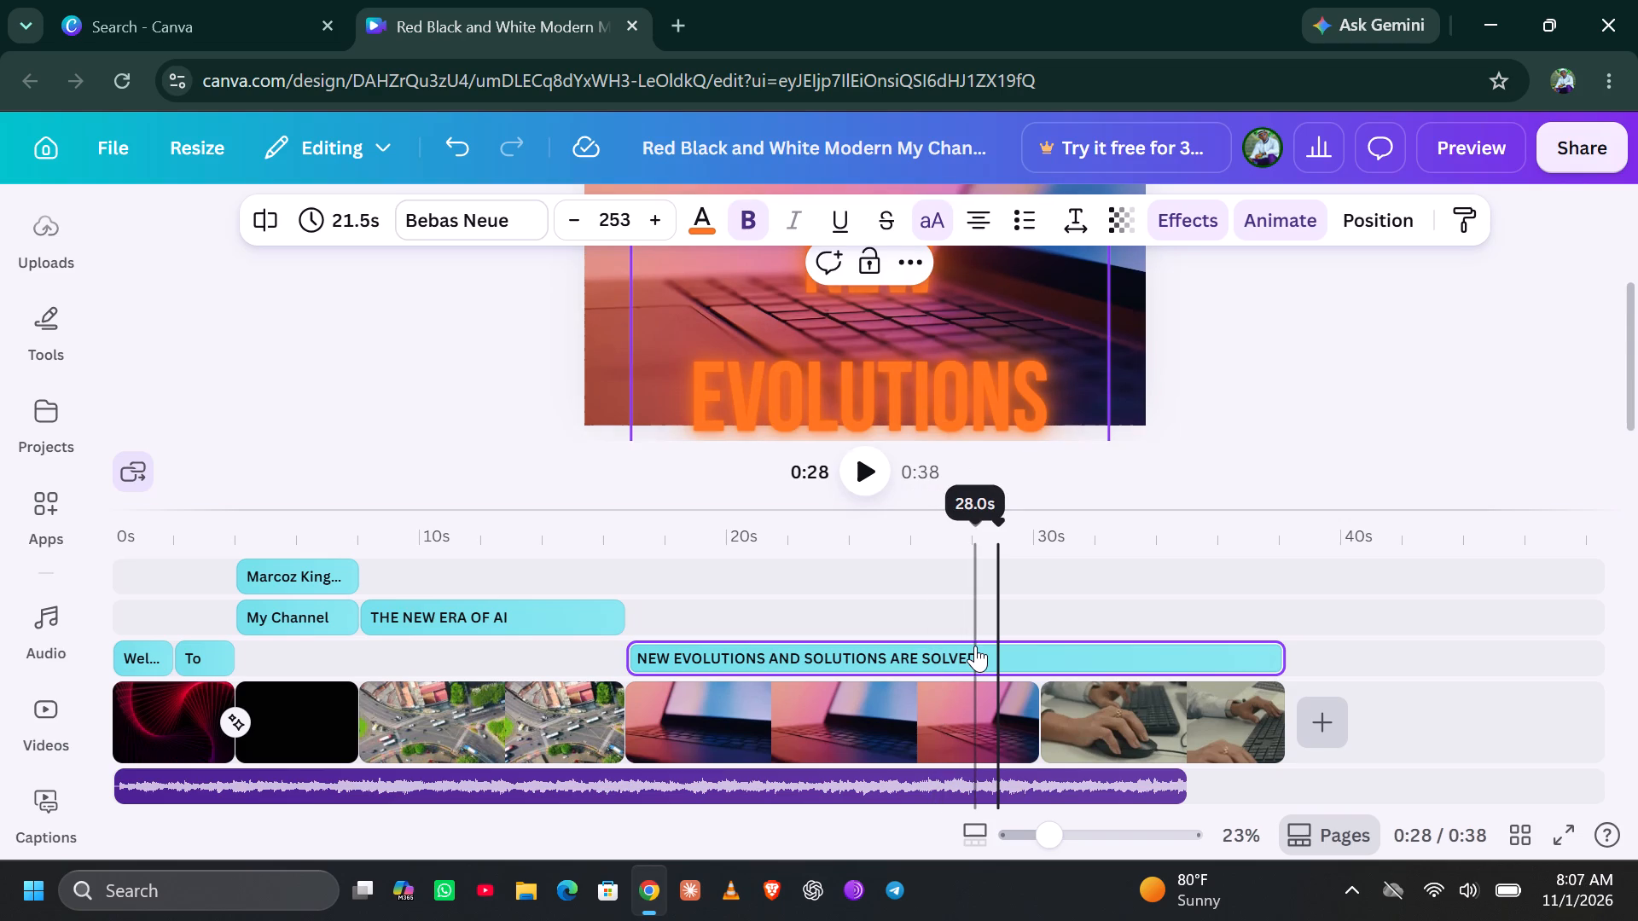
pyautogui.click(975, 646)
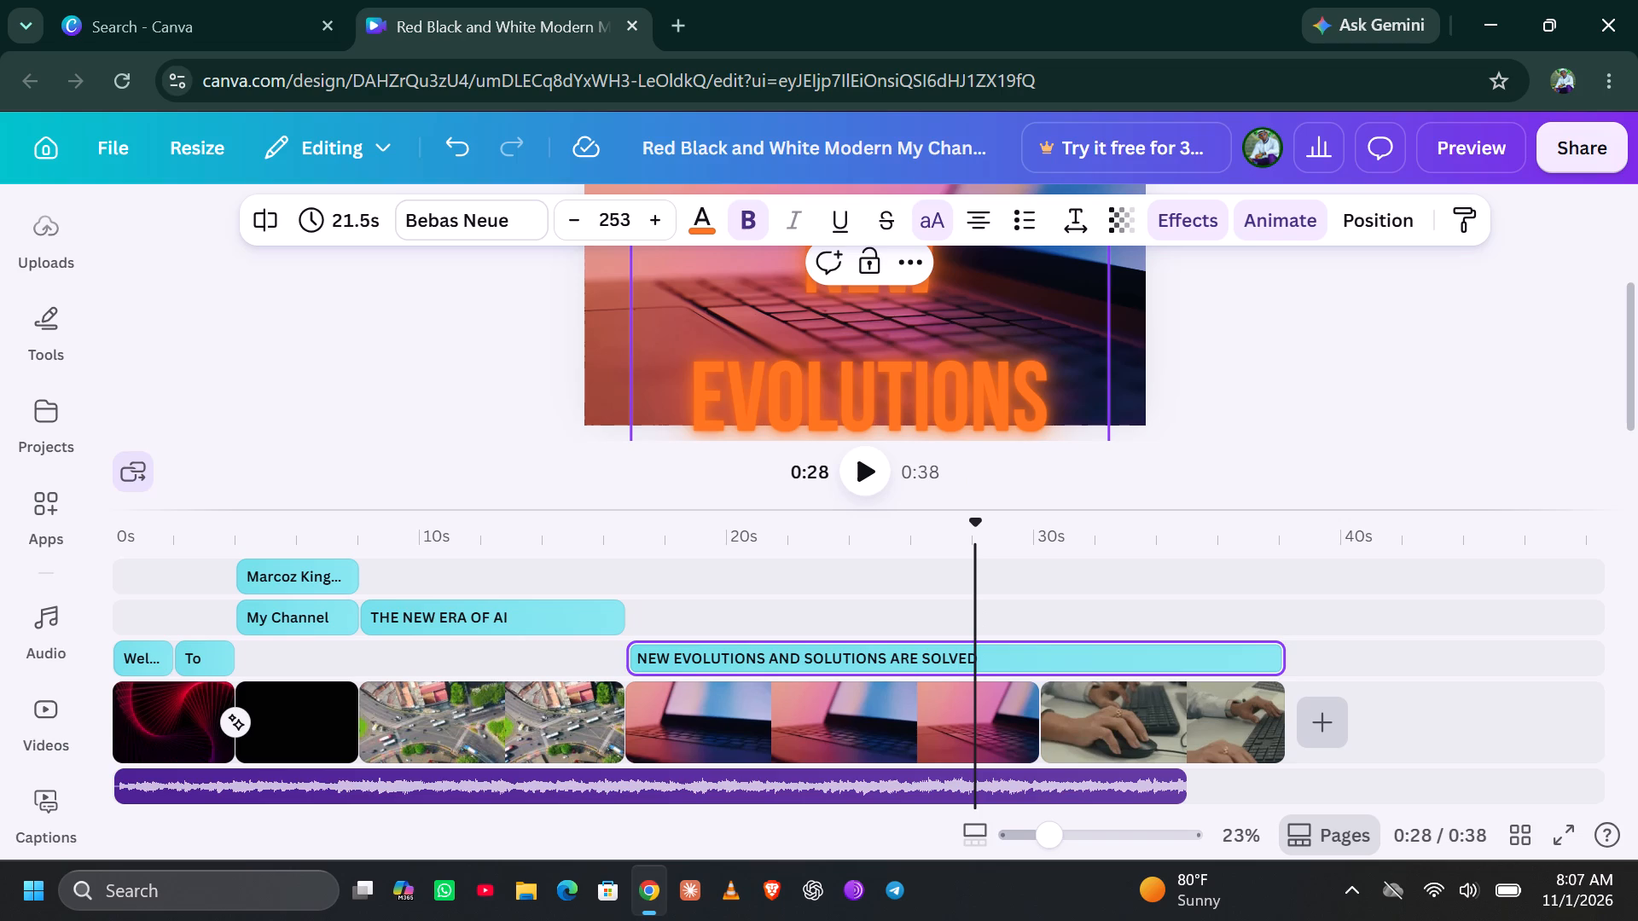
pyautogui.click(1049, 380)
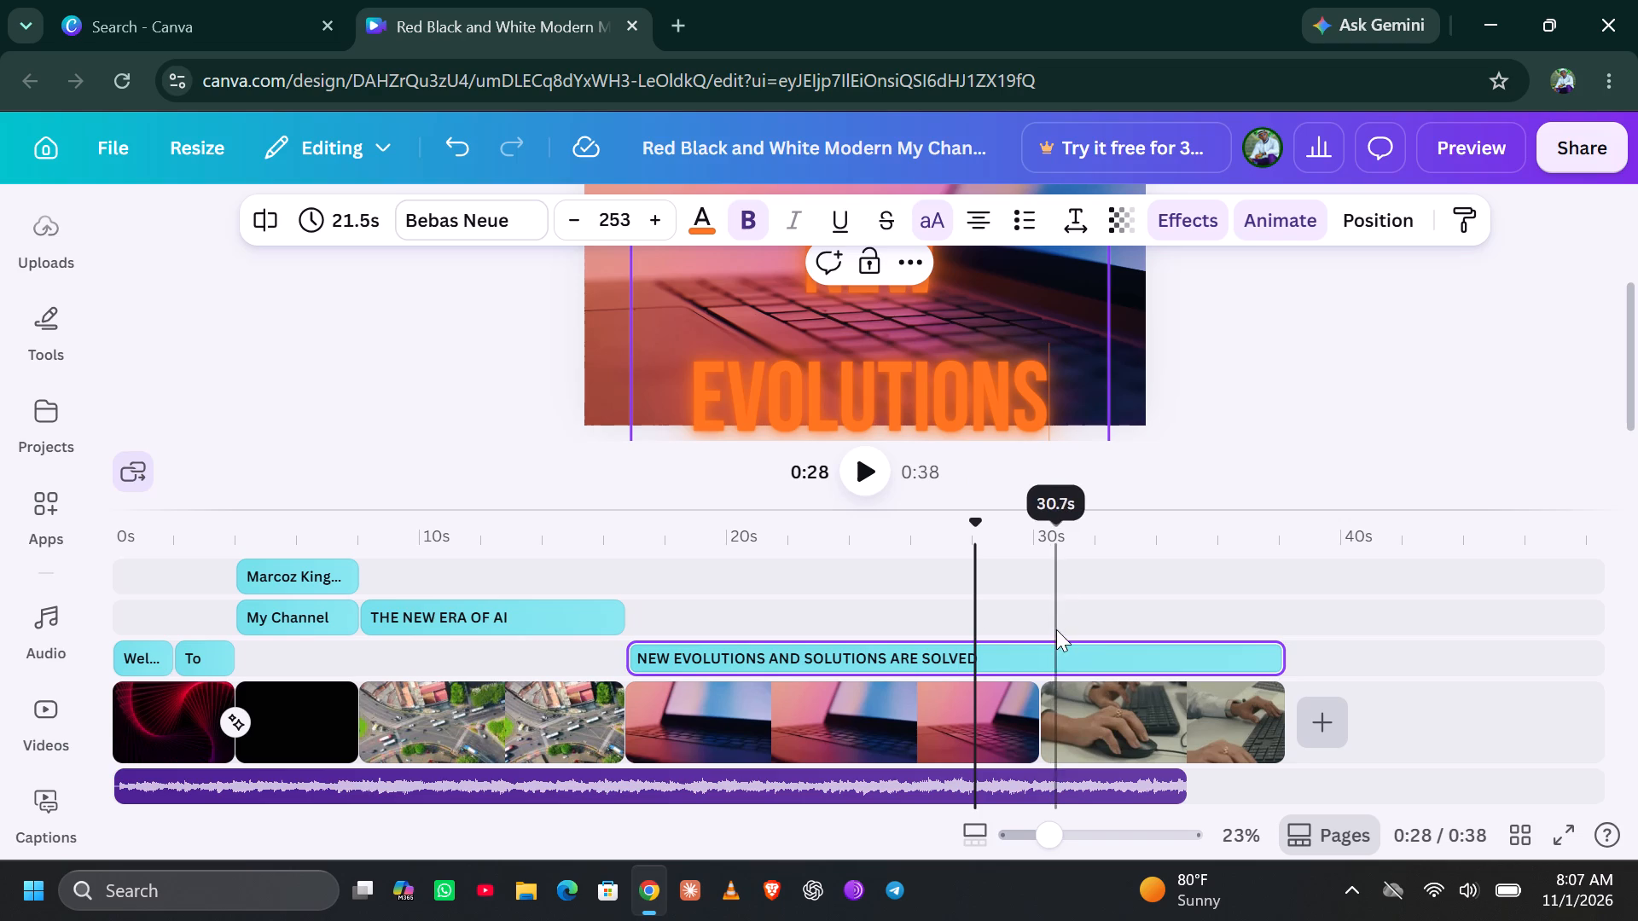
pyautogui.click(1114, 651)
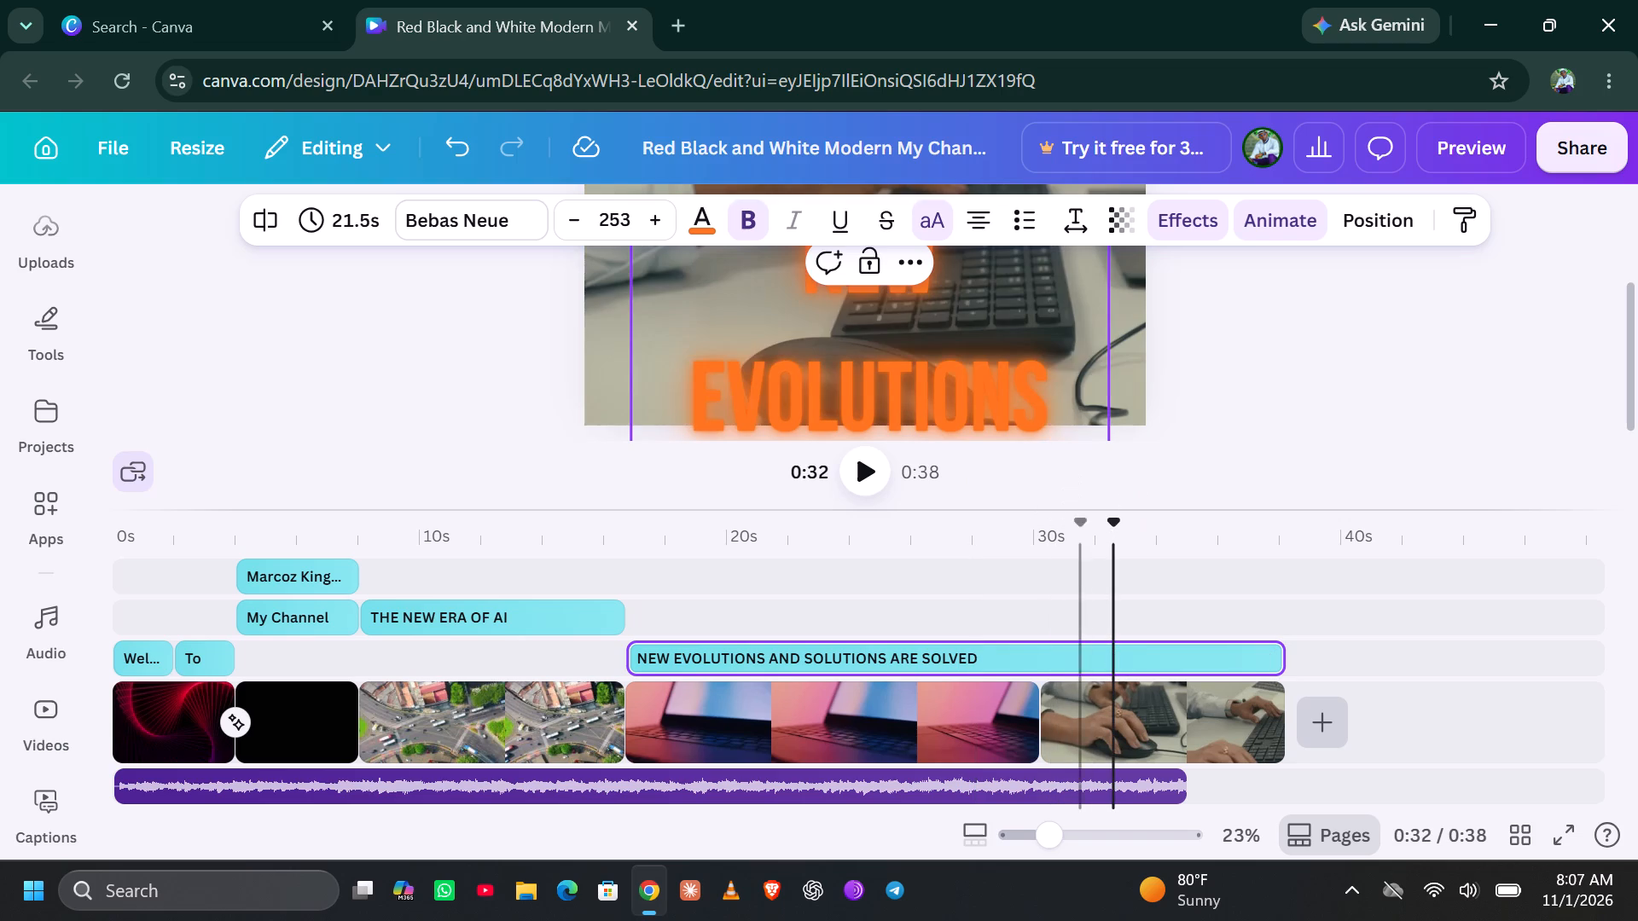
# Clear all the wording of the "NEW EVOLUTIONS AND SOLUTIONS ARE SOLVED" text, keeping its empty text box on the timeline.
pyautogui.click(1053, 378)
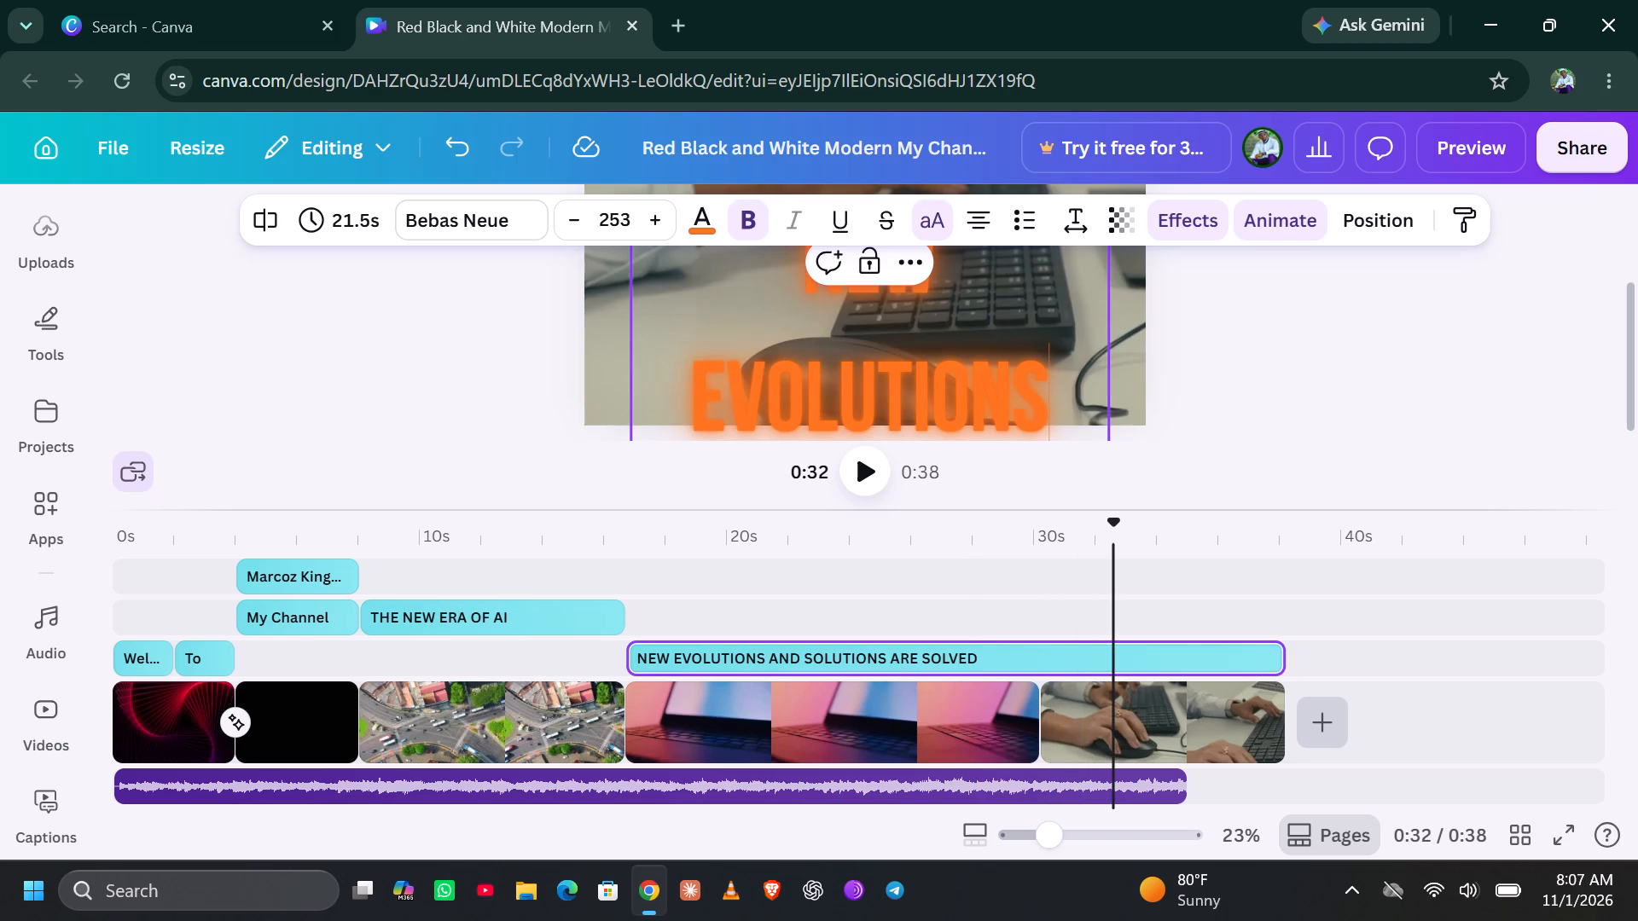
pyautogui.press('space')
pyautogui.hscroll(1, 914, 327)
pyautogui.press('e')
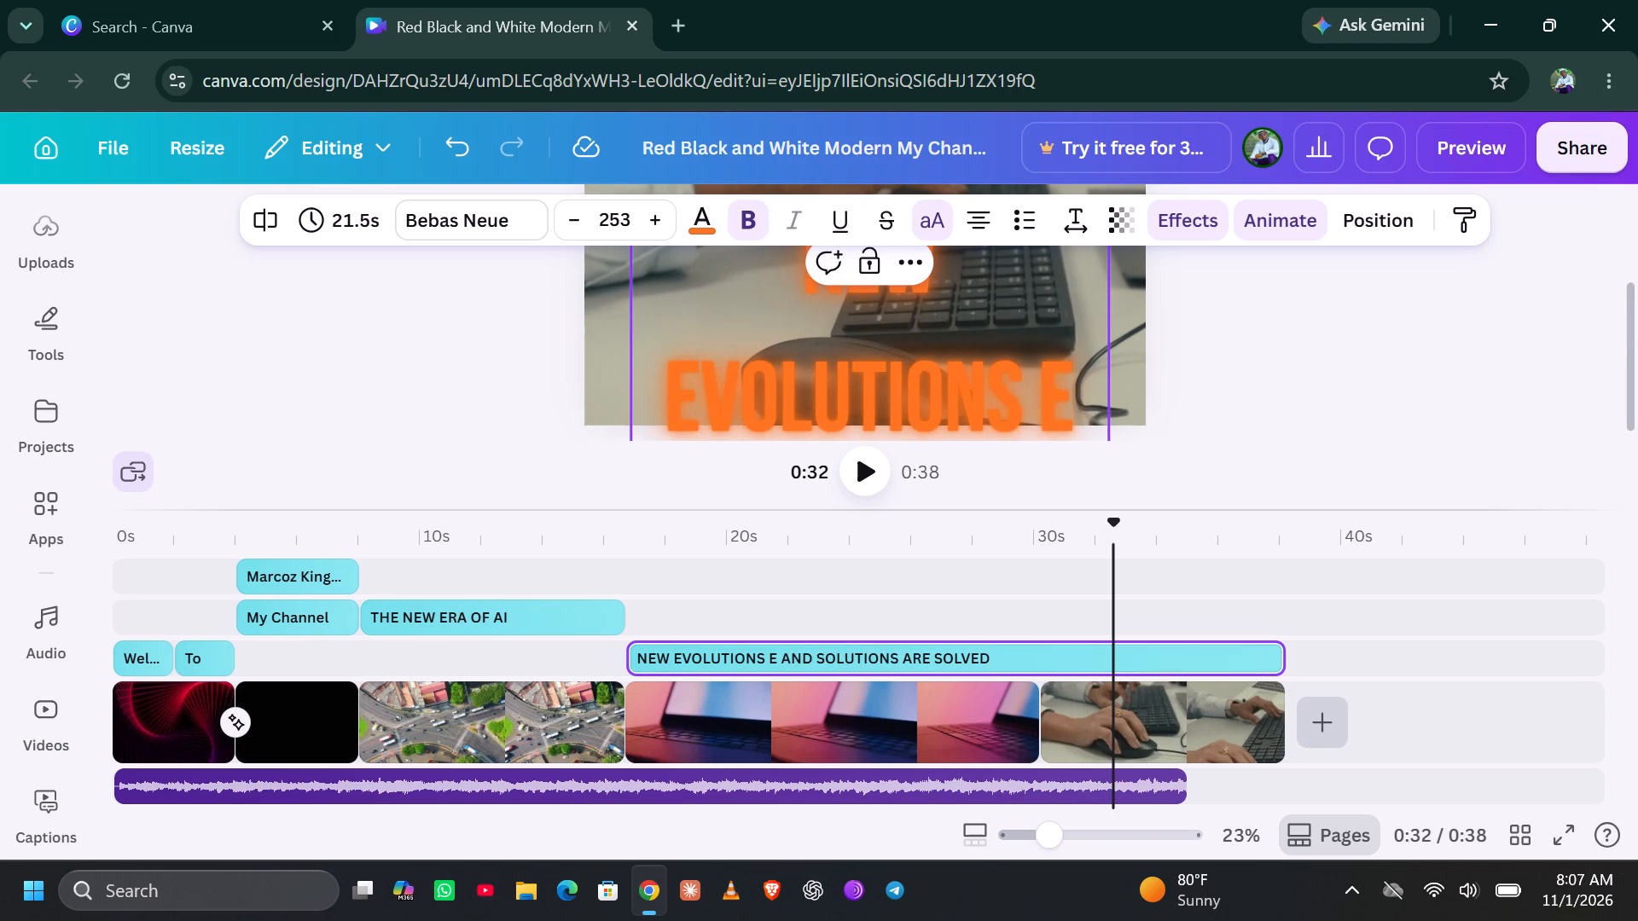
pyautogui.press('BackSpace')
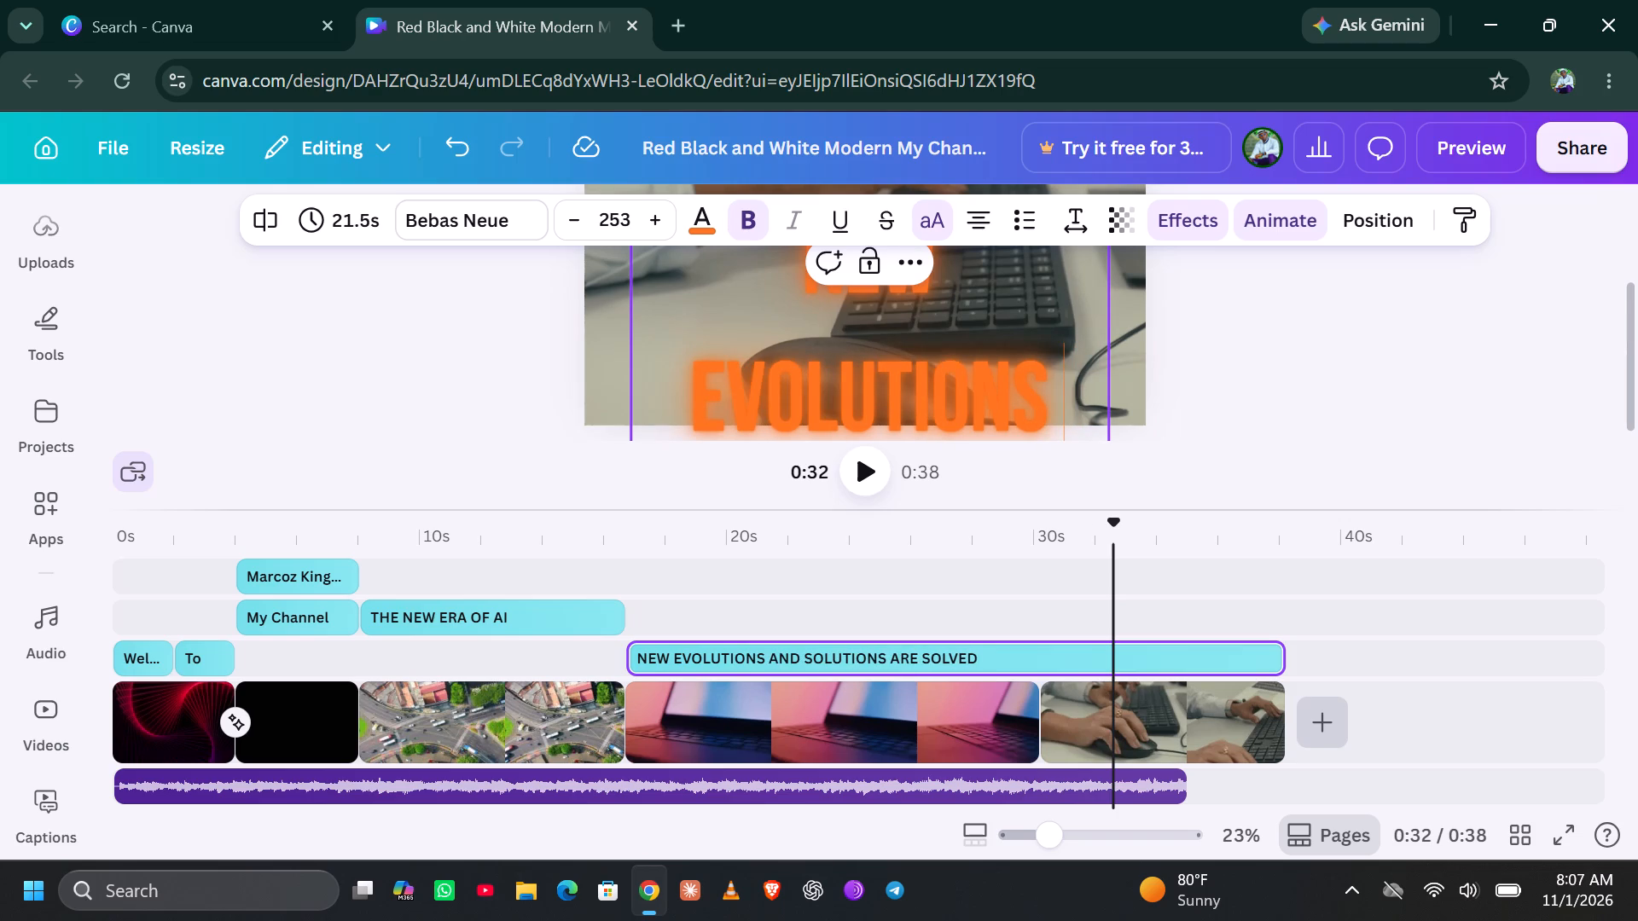
pyautogui.press('BackSpace')
pyautogui.press('BackSpace')
pyautogui.press('BackSpace')
pyautogui.press('BackSpace')
pyautogui.press('BackSpace')
pyautogui.press('BackSpace')
pyautogui.press('BackSpace')
pyautogui.press('BackSpace')
pyautogui.press('BackSpace')
pyautogui.press('BackSpace')
pyautogui.press('BackSpace')
pyautogui.press('BackSpace')
pyautogui.press('BackSpace')
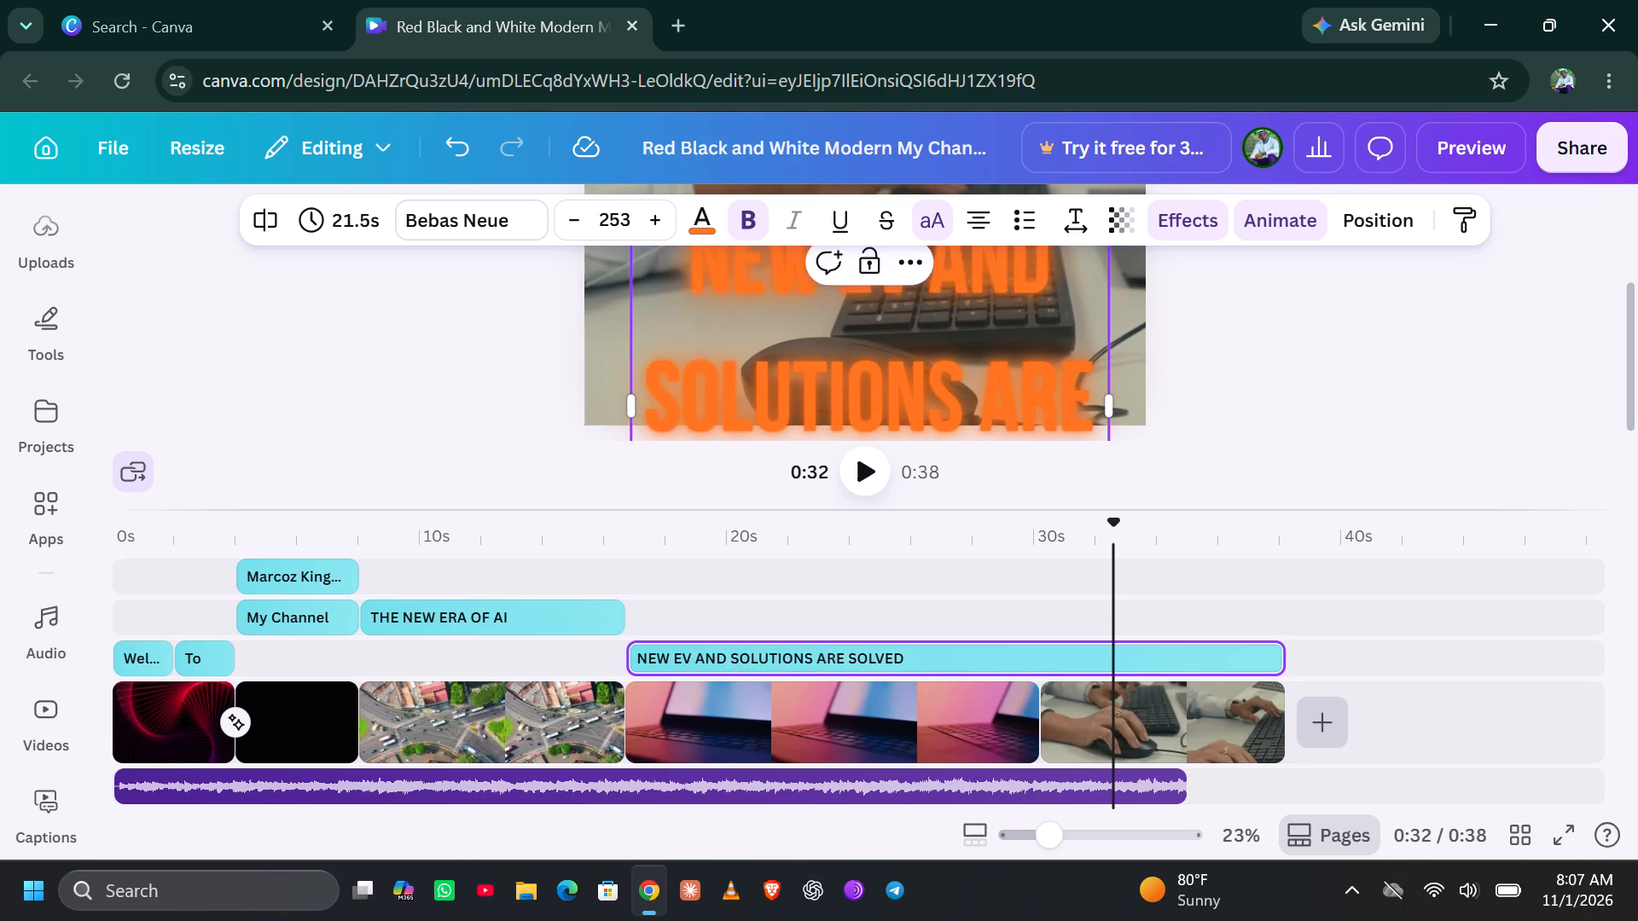
pyautogui.press('BackSpace')
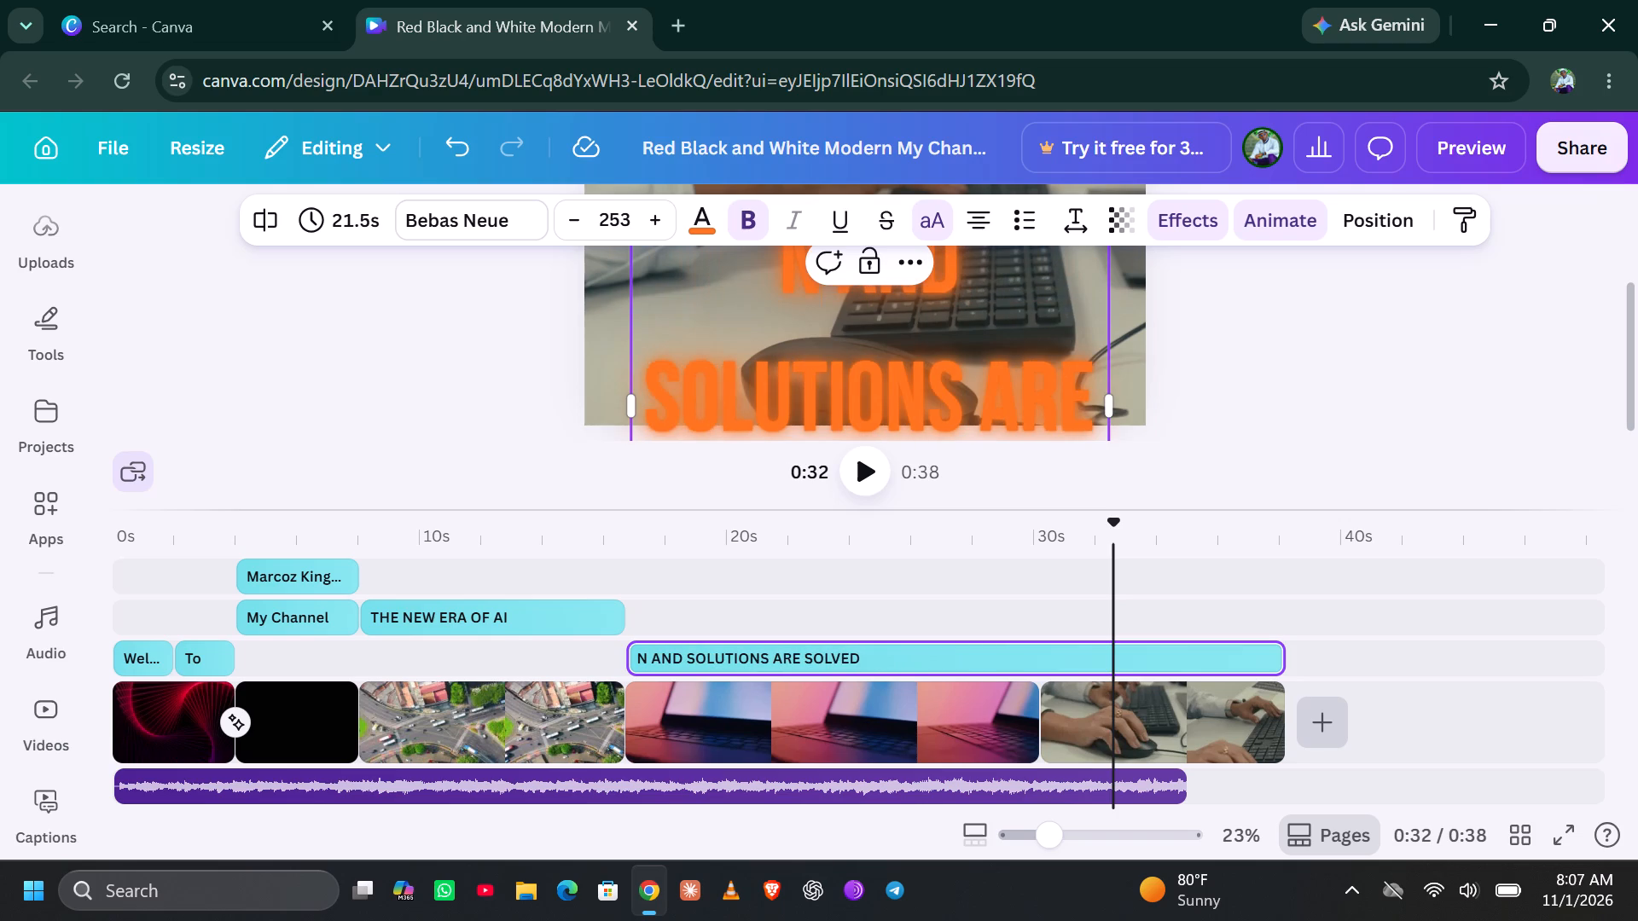
pyautogui.click(1090, 385)
pyautogui.press('BackSpace')
pyautogui.press('BackSpace')
pyautogui.press('BackSpace')
pyautogui.press('BackSpace')
pyautogui.press('BackSpace')
pyautogui.press('BackSpace')
pyautogui.press('BackSpace')
pyautogui.press('BackSpace')
pyautogui.press('BackSpace')
pyautogui.press('BackSpace')
pyautogui.press('BackSpace')
pyautogui.press('BackSpace')
pyautogui.press('BackSpace')
pyautogui.press('BackSpace')
pyautogui.press('BackSpace')
pyautogui.press('BackSpace')
pyautogui.press('BackSpace')
pyautogui.press('BackSpace')
pyautogui.press('BackSpace')
pyautogui.press('BackSpace')
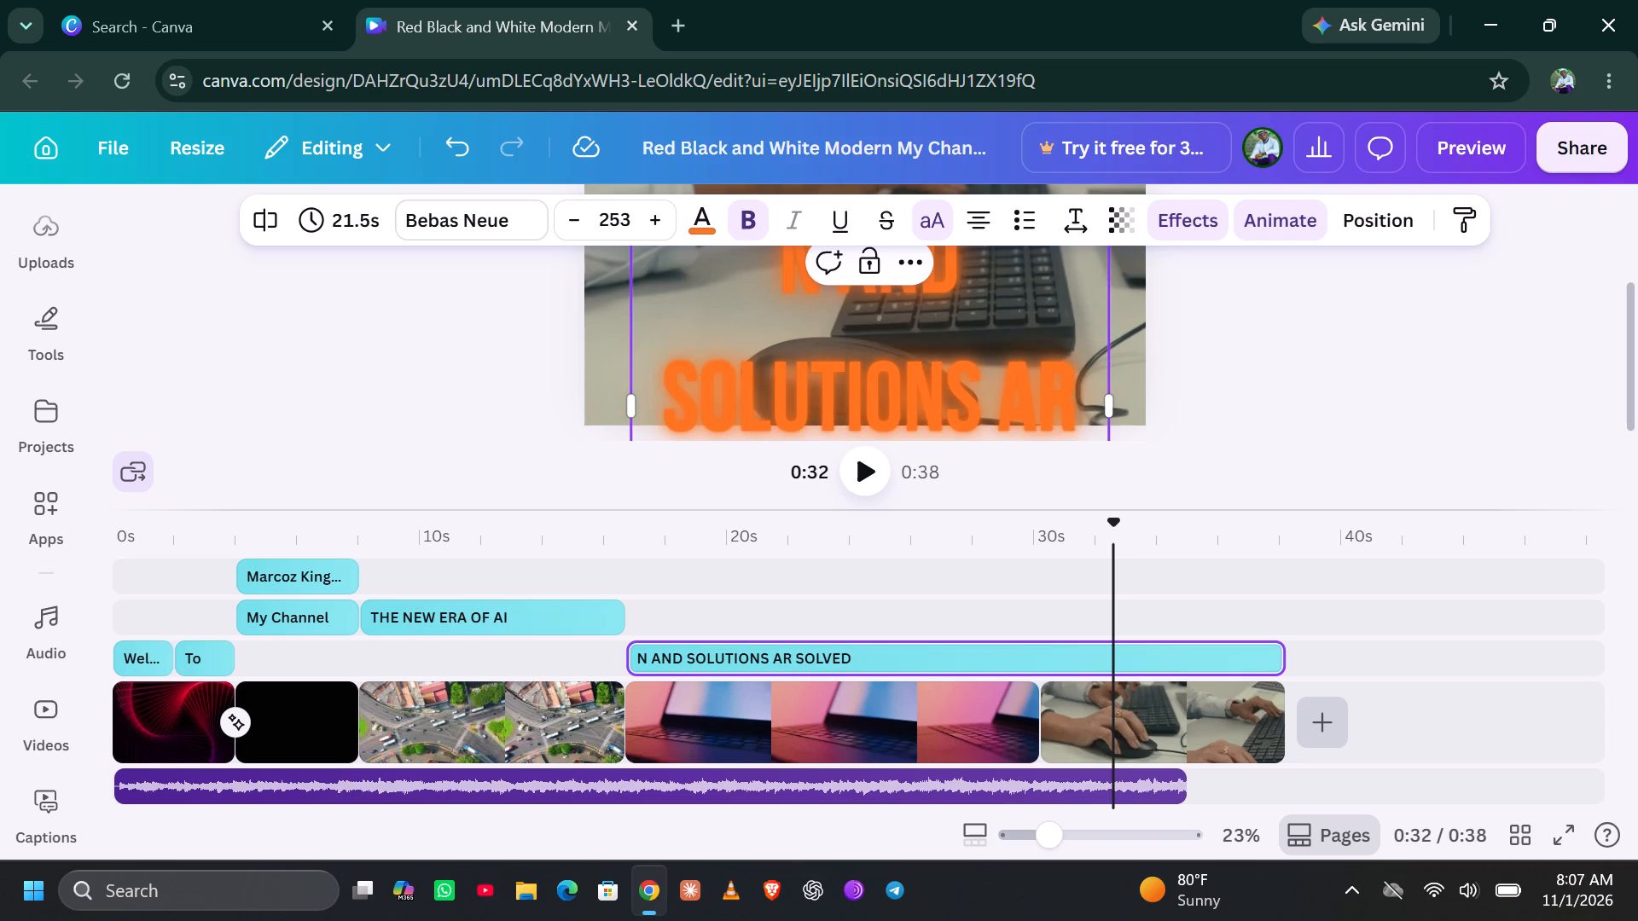
pyautogui.press('BackSpace')
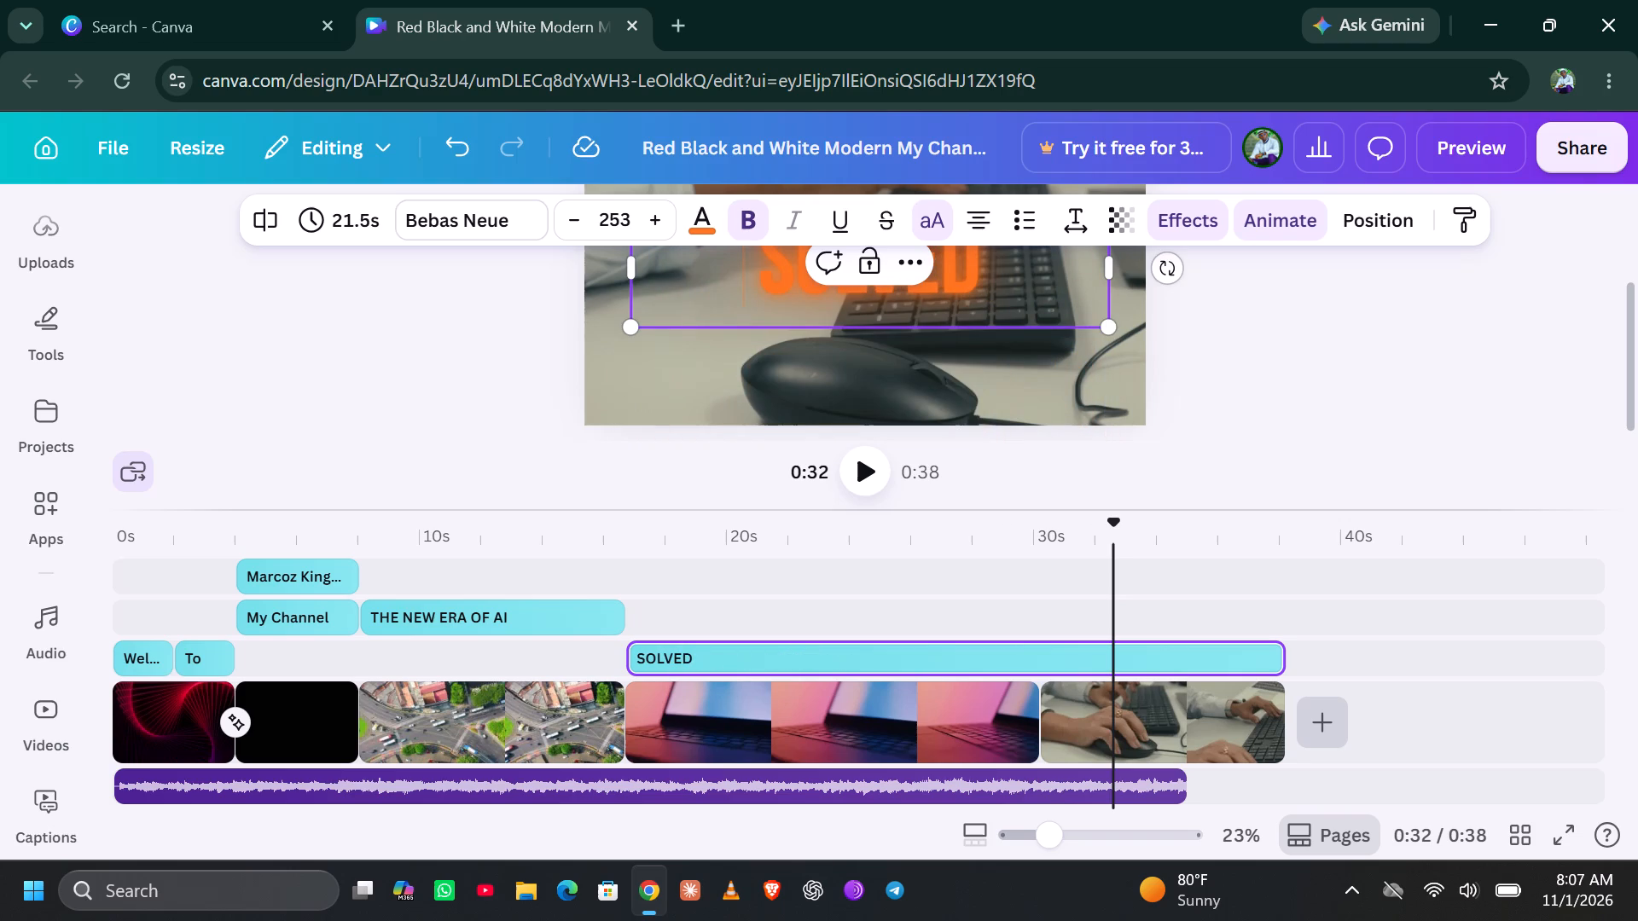
pyautogui.click(1013, 267)
pyautogui.press('BackSpace')
pyautogui.press('BackSpace')
pyautogui.press('BackSpace')
pyautogui.press('BackSpace')
pyautogui.press('BackSpace')
pyautogui.press('BackSpace')
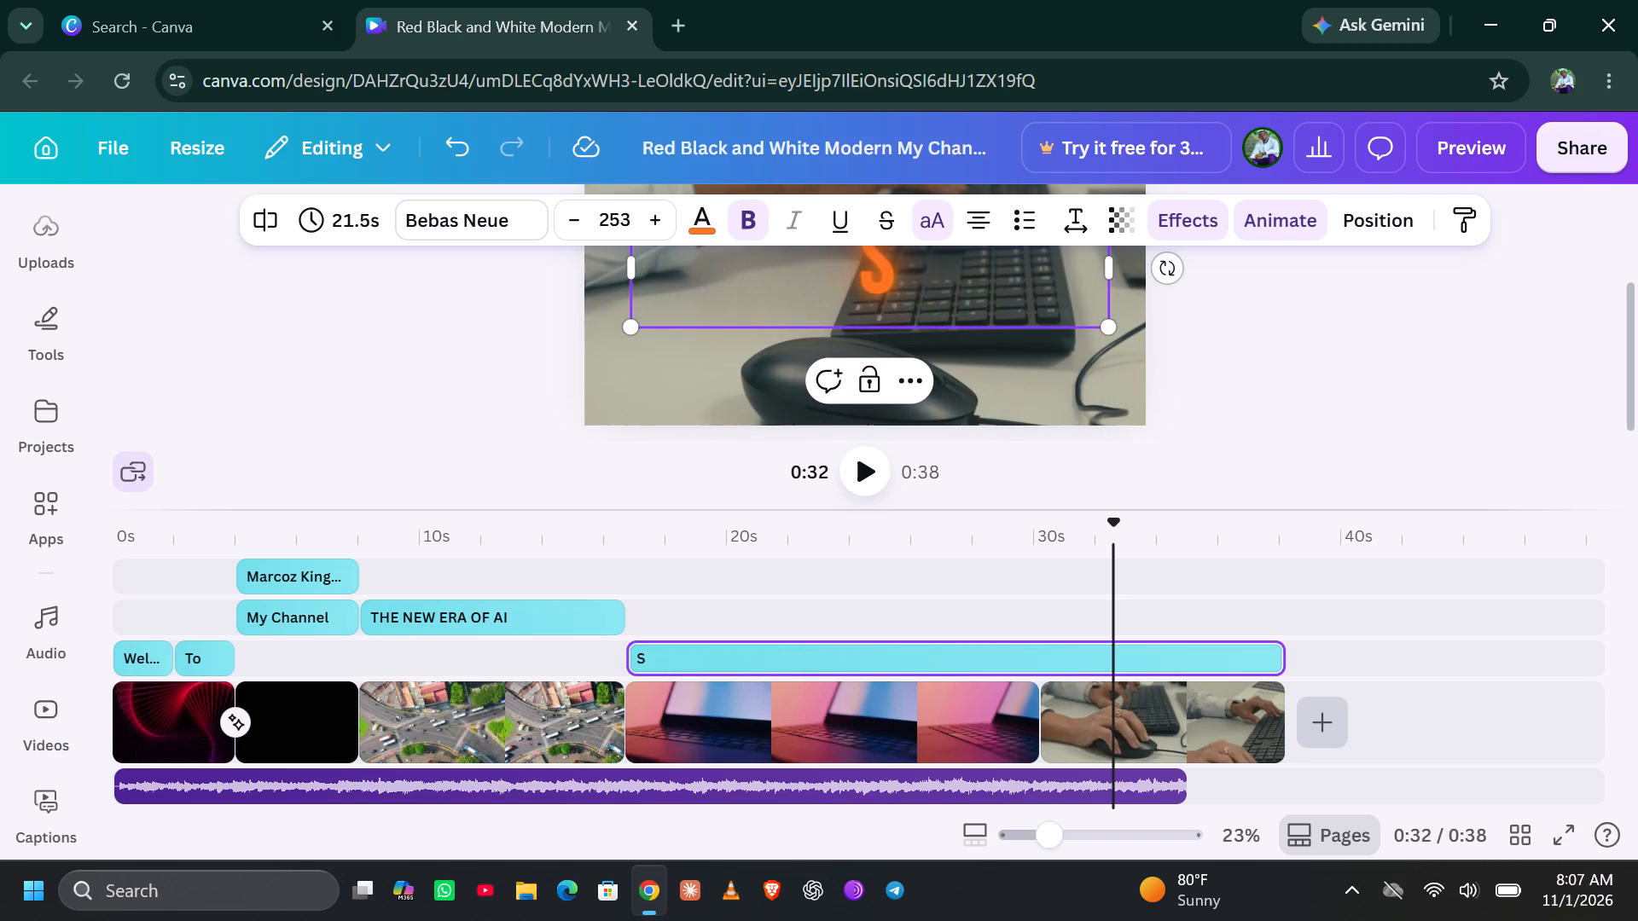
pyautogui.press('BackSpace')
pyautogui.press('BackSpace')
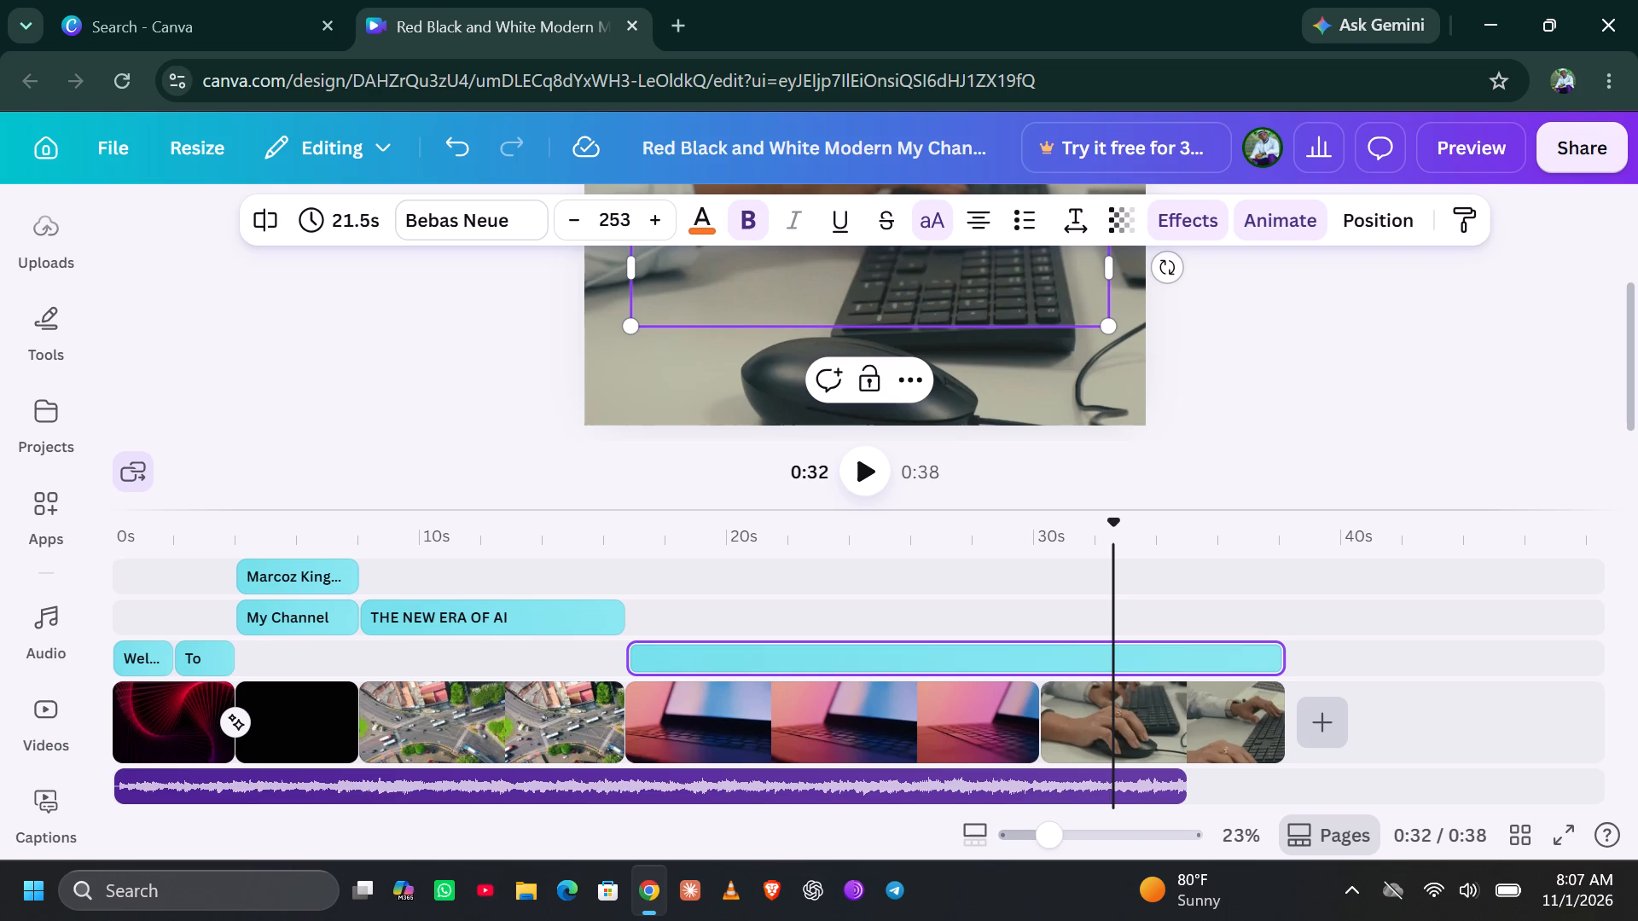
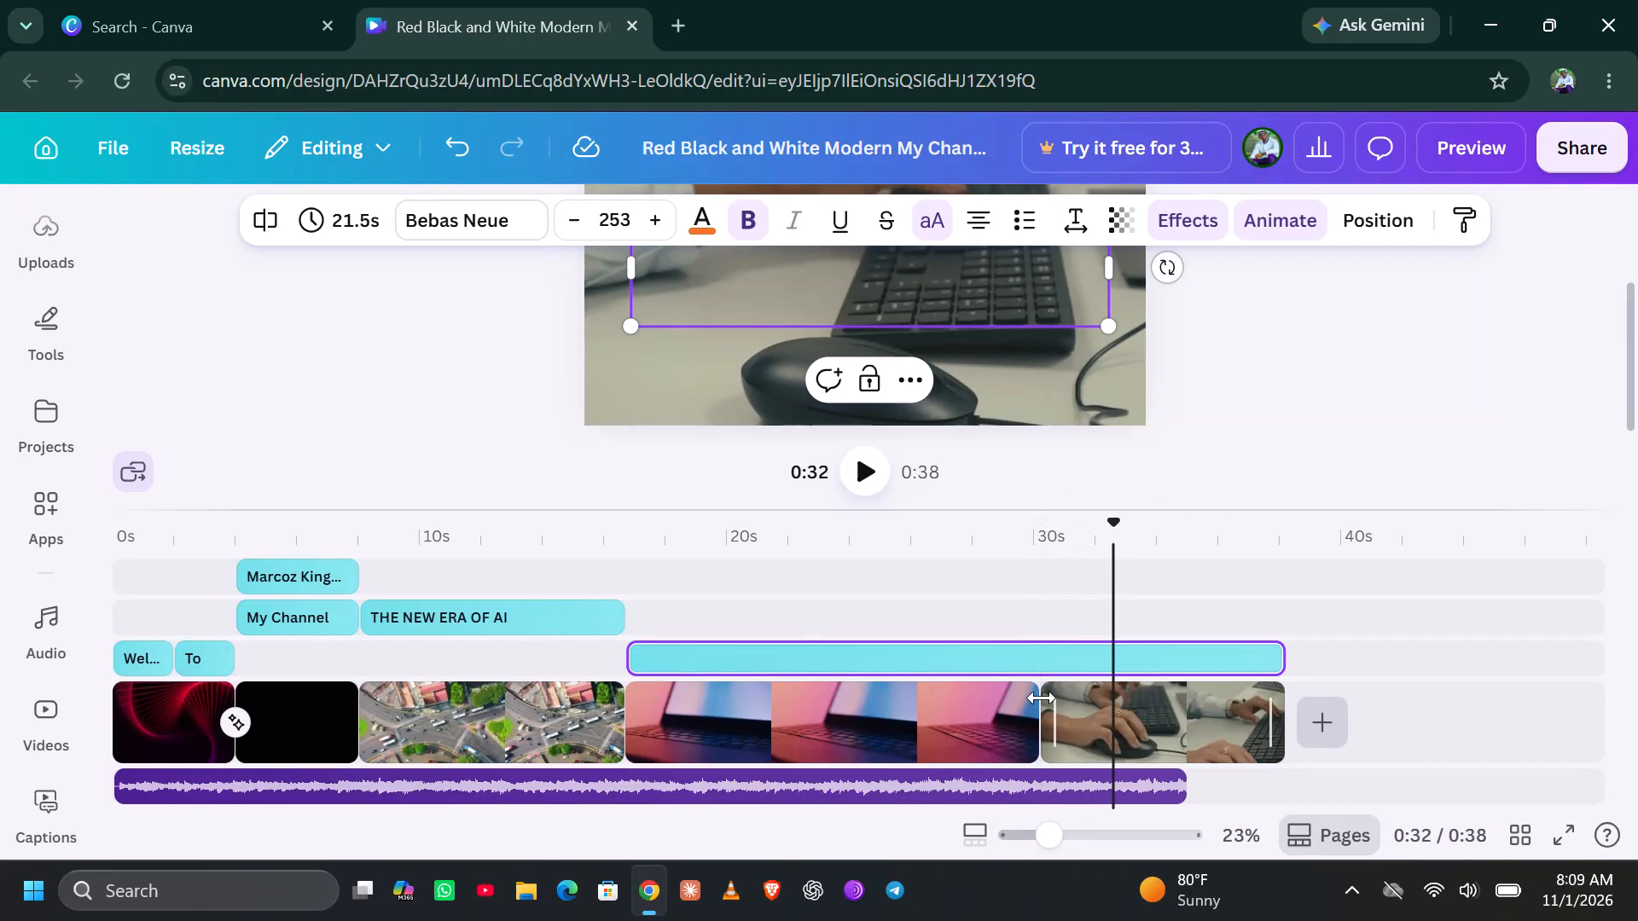
# Play the video to its end and extend the Cinematic music track to 38.3s, matching the end of the keyboard clip.
pyautogui.click(868, 473)
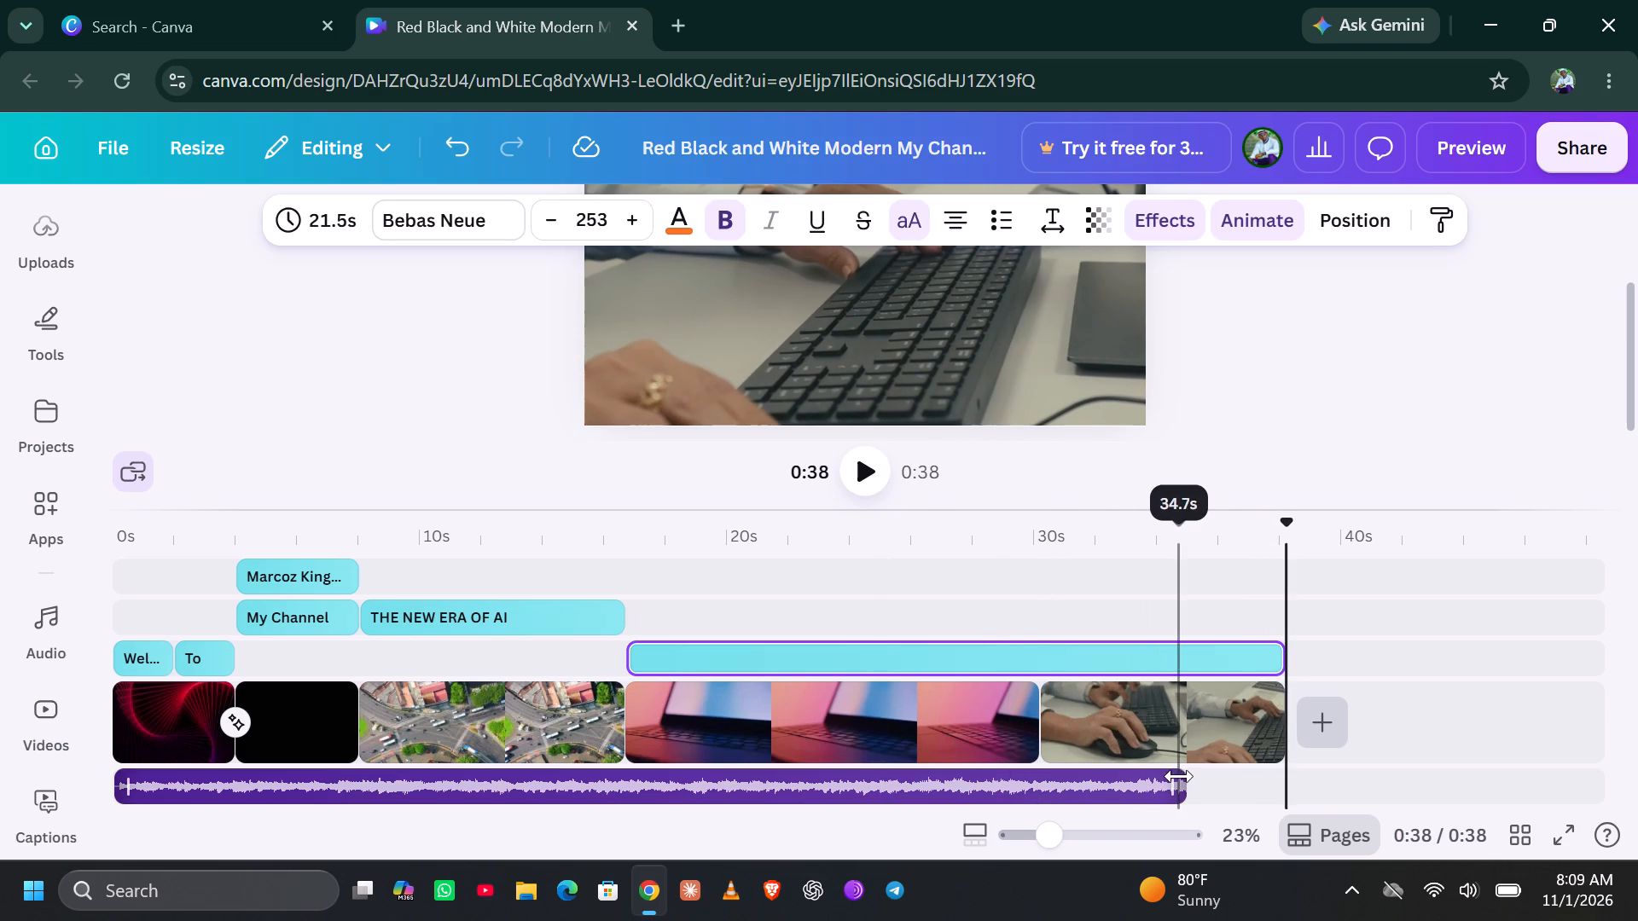
pyautogui.moveTo(1183, 784); pyautogui.dragTo(1287, 792)
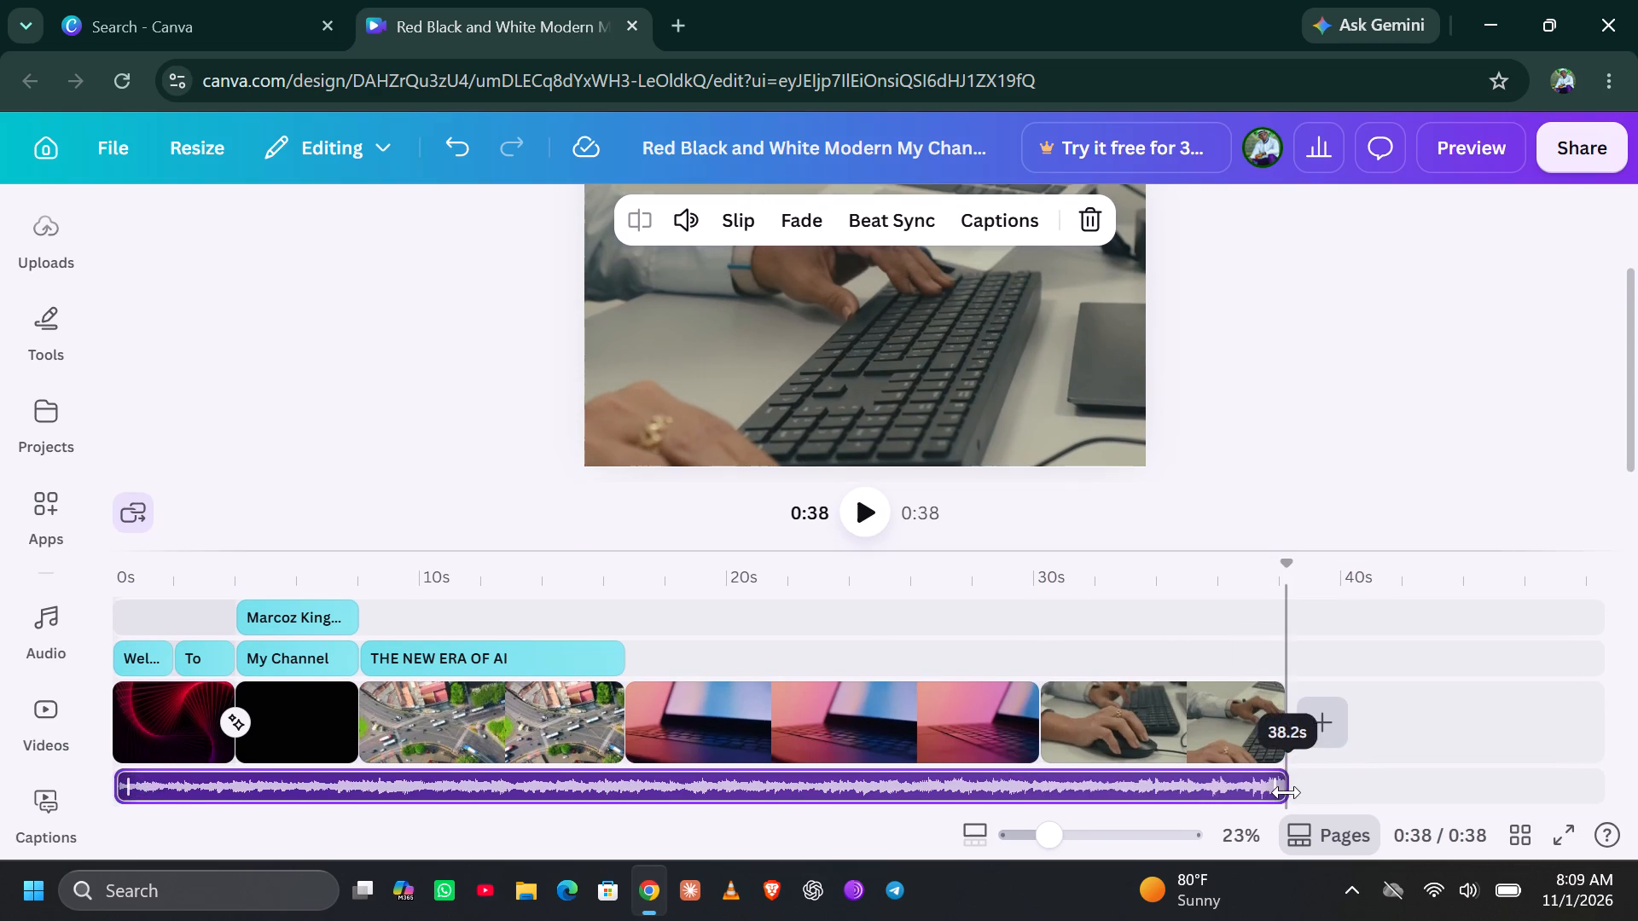
pyautogui.moveTo(1287, 792); pyautogui.dragTo(1288, 792)
# Duplicate the My Channel title on the timeline and stretch the copy to 14.1s.
pyautogui.scroll(1, 781, 373)
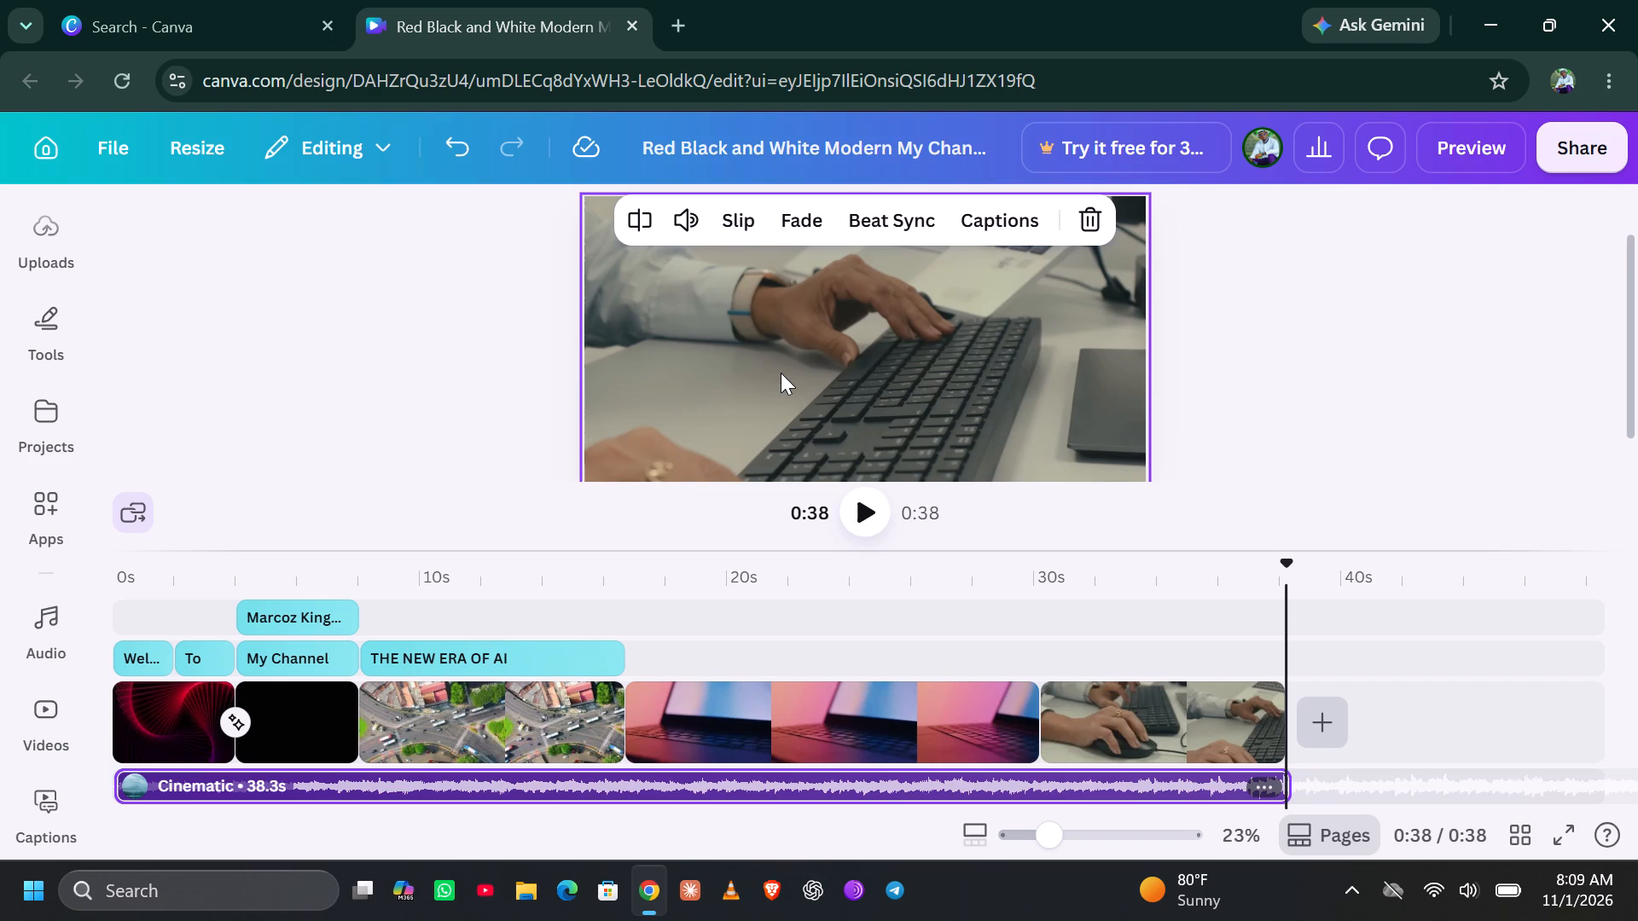
pyautogui.scroll(-1, 781, 373)
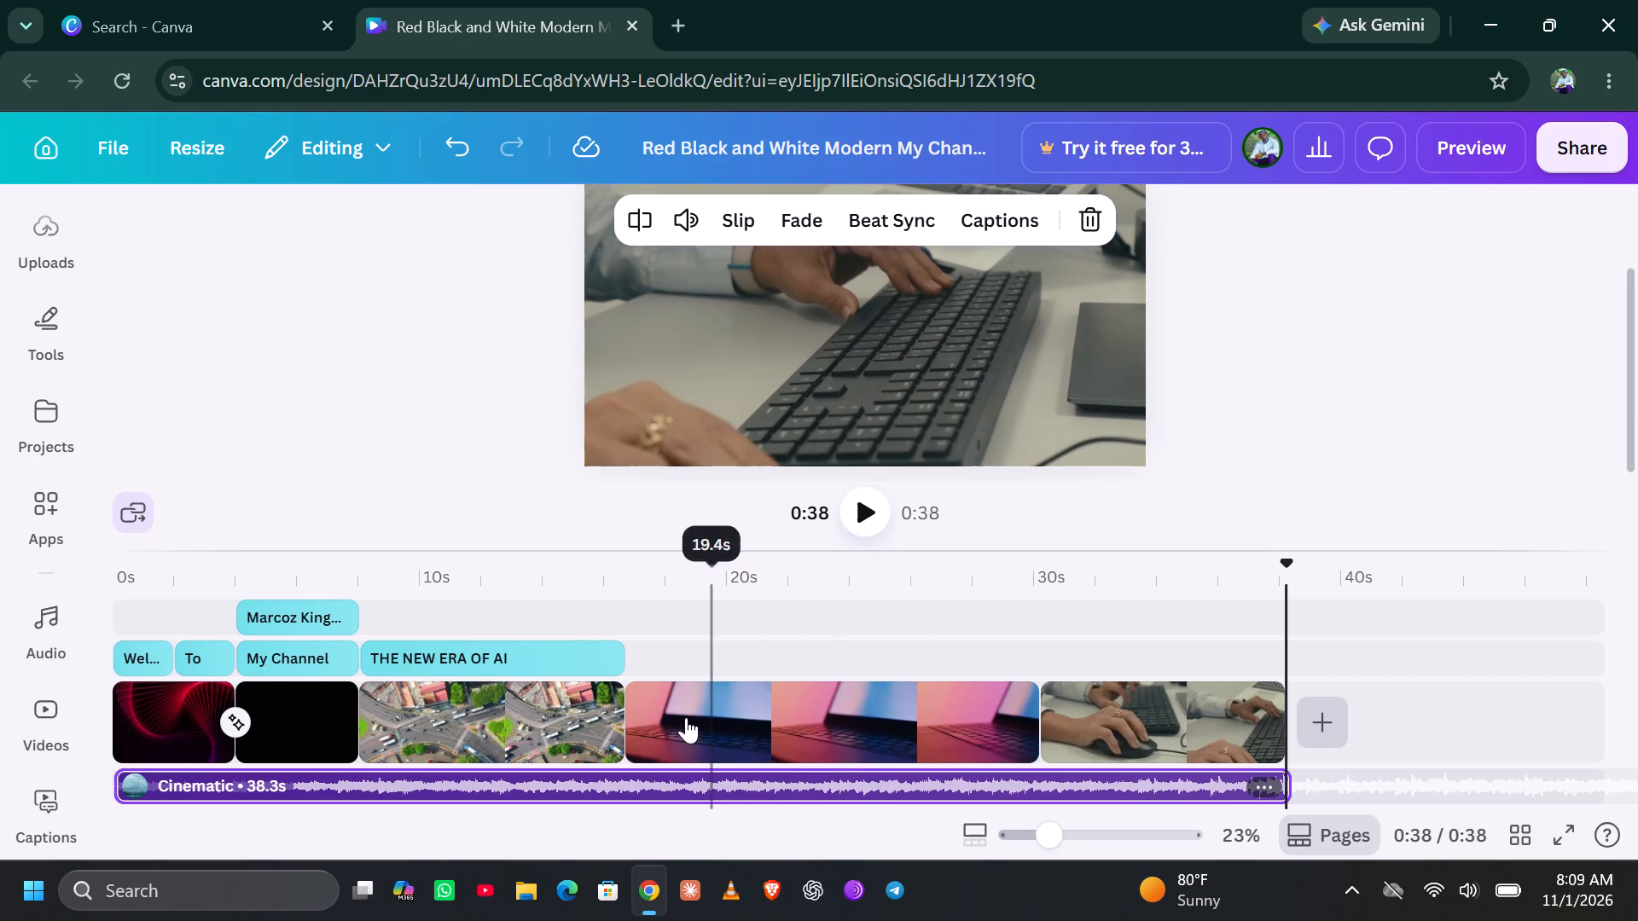
pyautogui.scroll(-1, 499, 649)
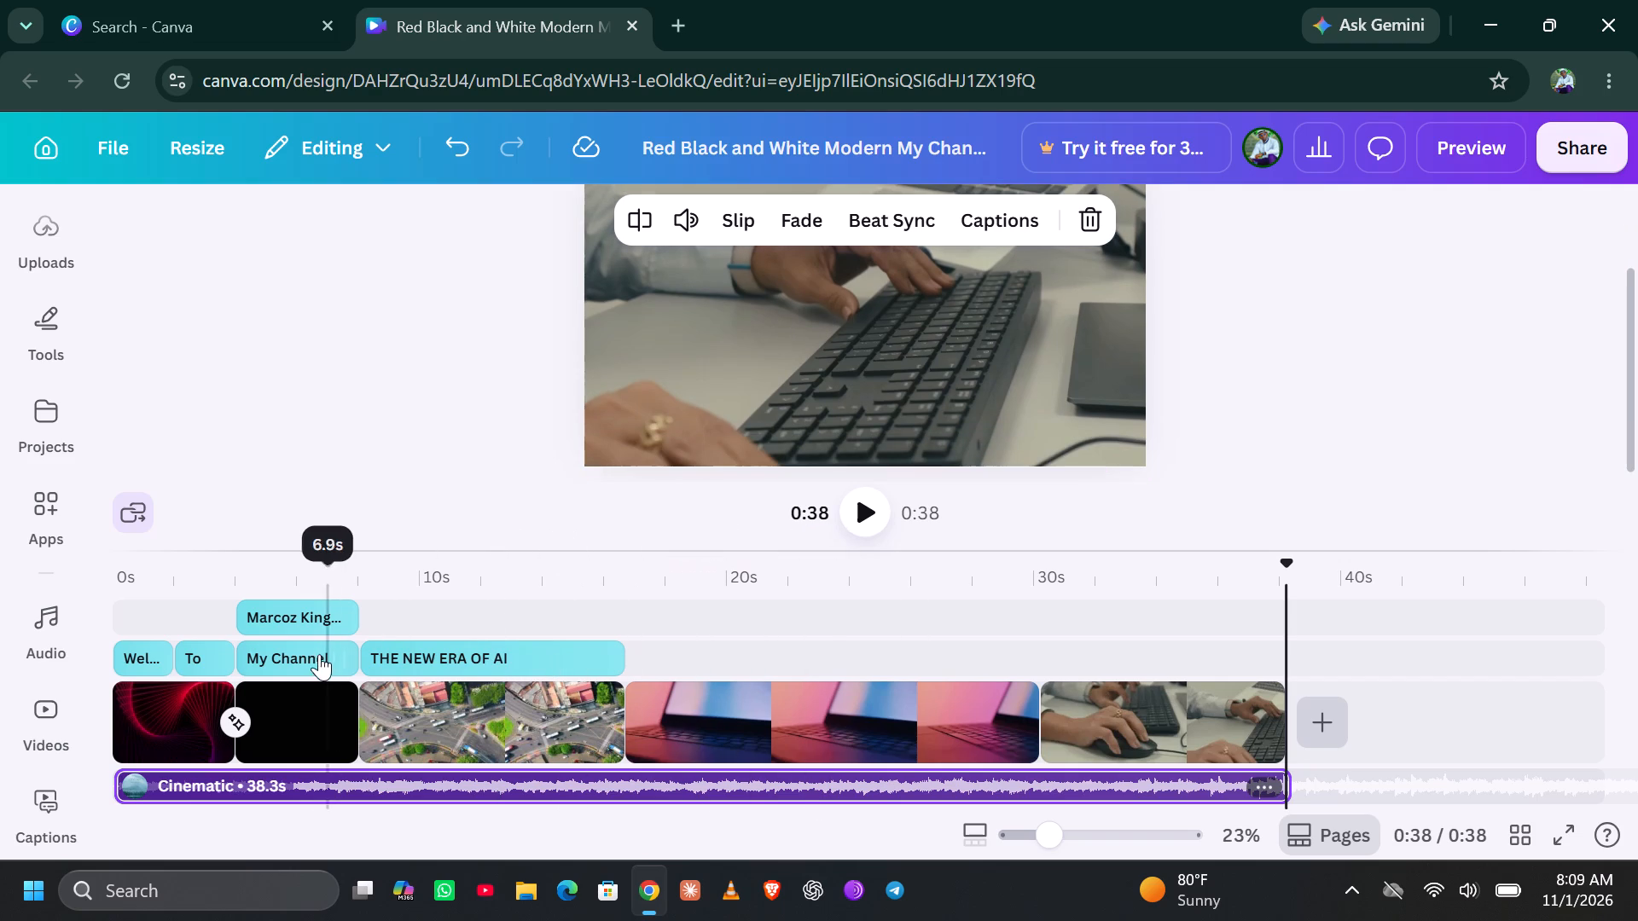
pyautogui.click(324, 653)
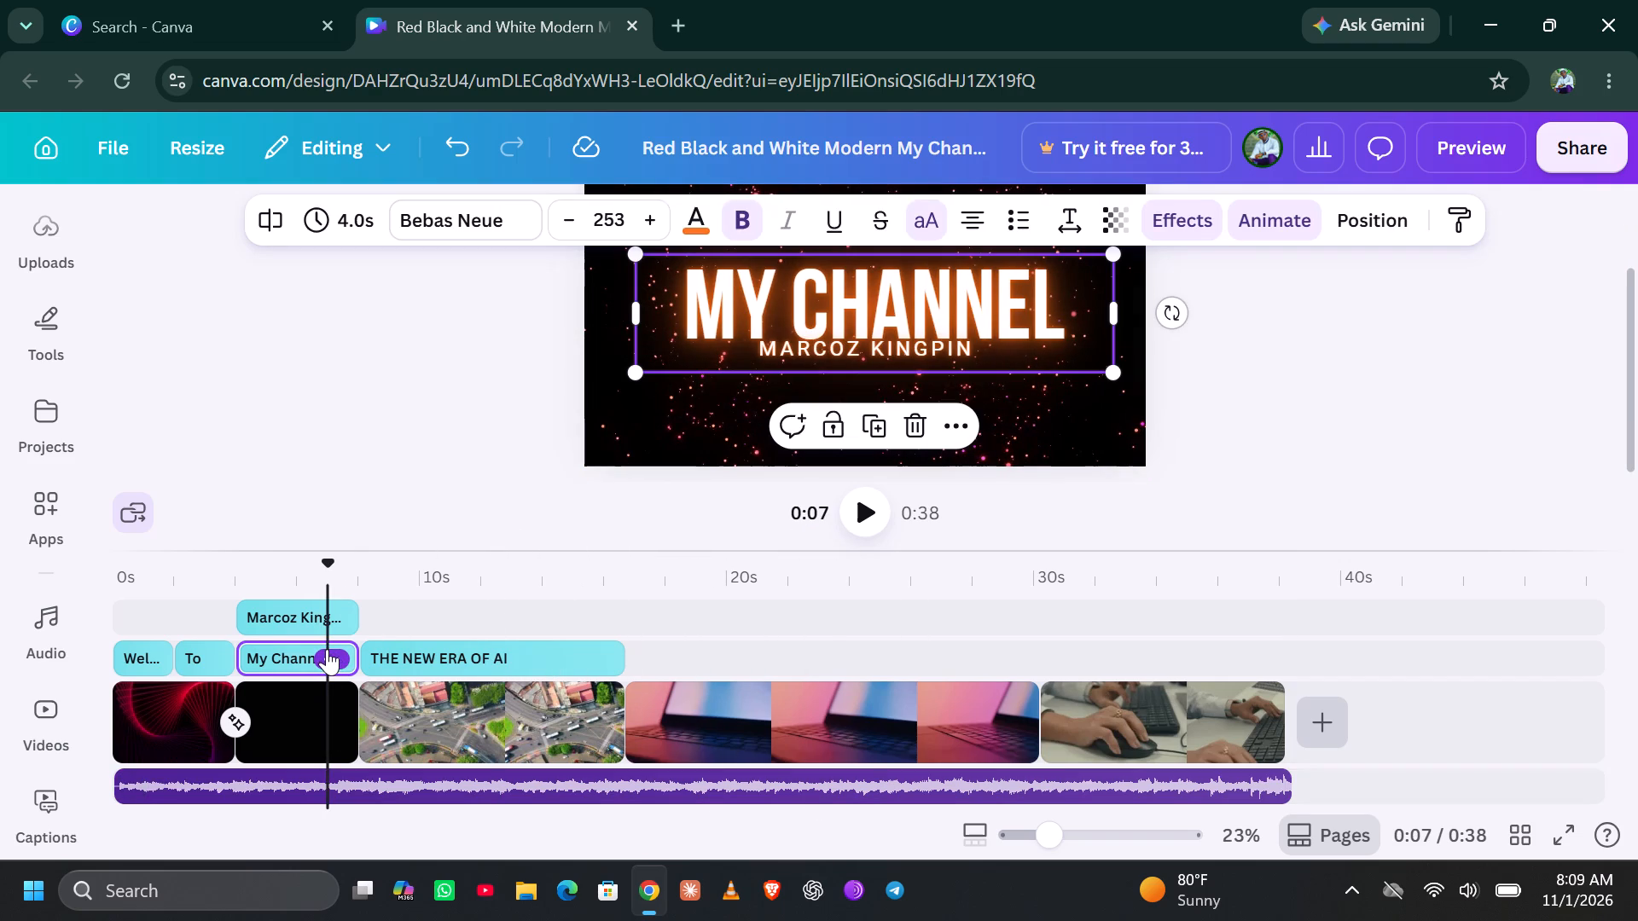
pyautogui.click(293, 648)
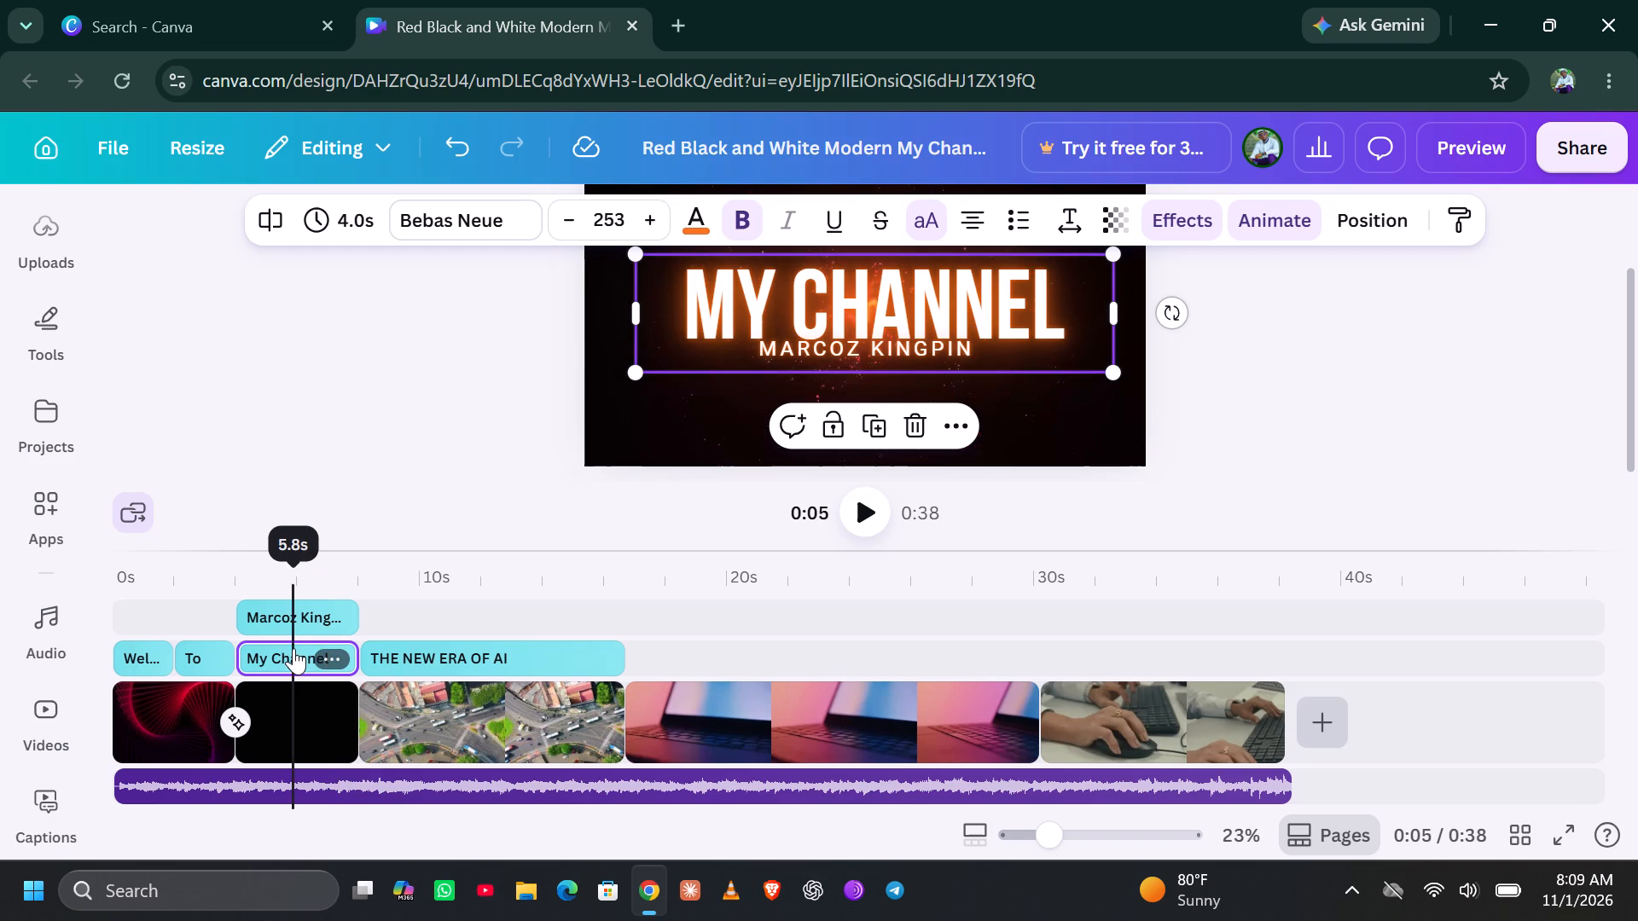
pyautogui.rightClick(293, 648)
pyautogui.click(526, 290)
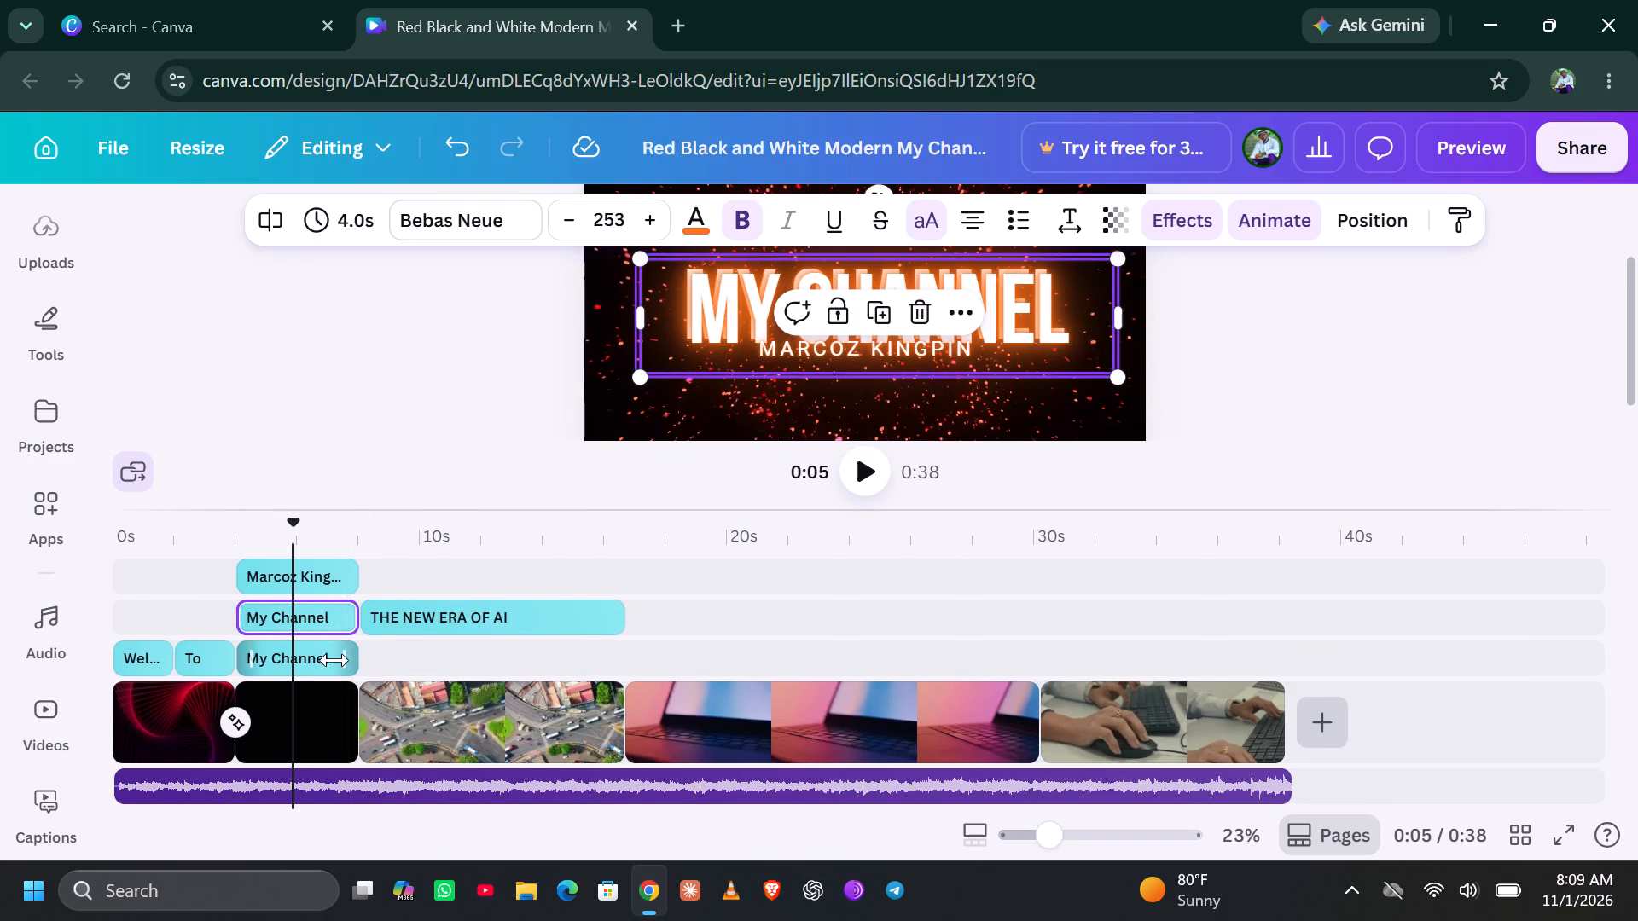
pyautogui.moveTo(334, 660); pyautogui.dragTo(645, 680)
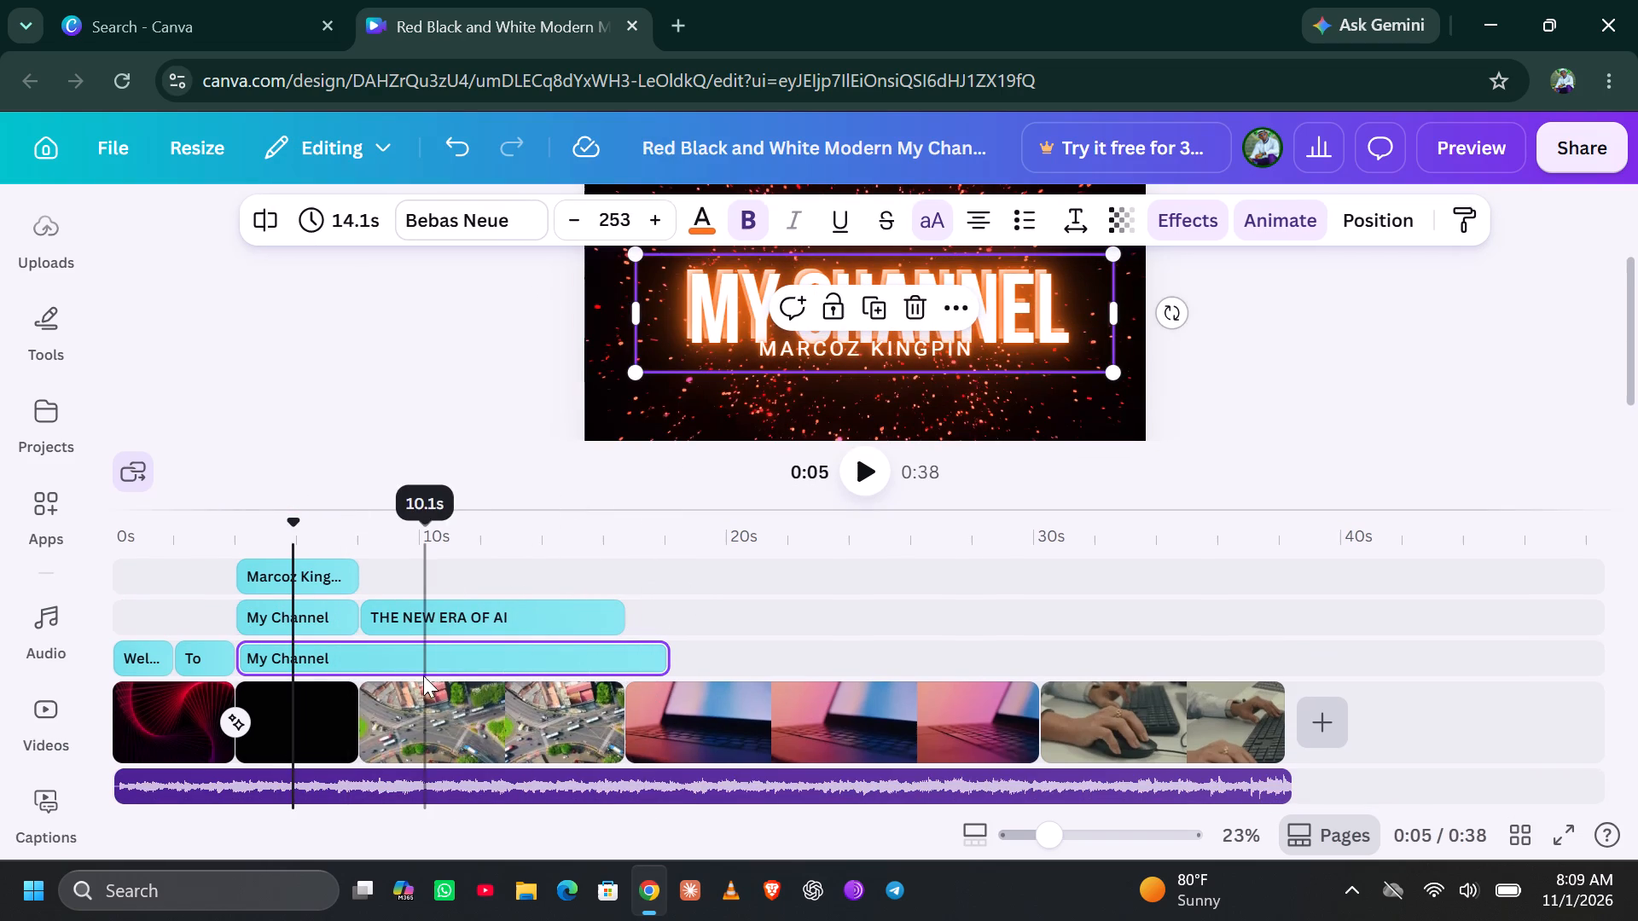
# Move the stretched My Channel copy to the start of the laptop clip and show it over that clip.
pyautogui.moveTo(456, 651); pyautogui.dragTo(486, 649, button='right')
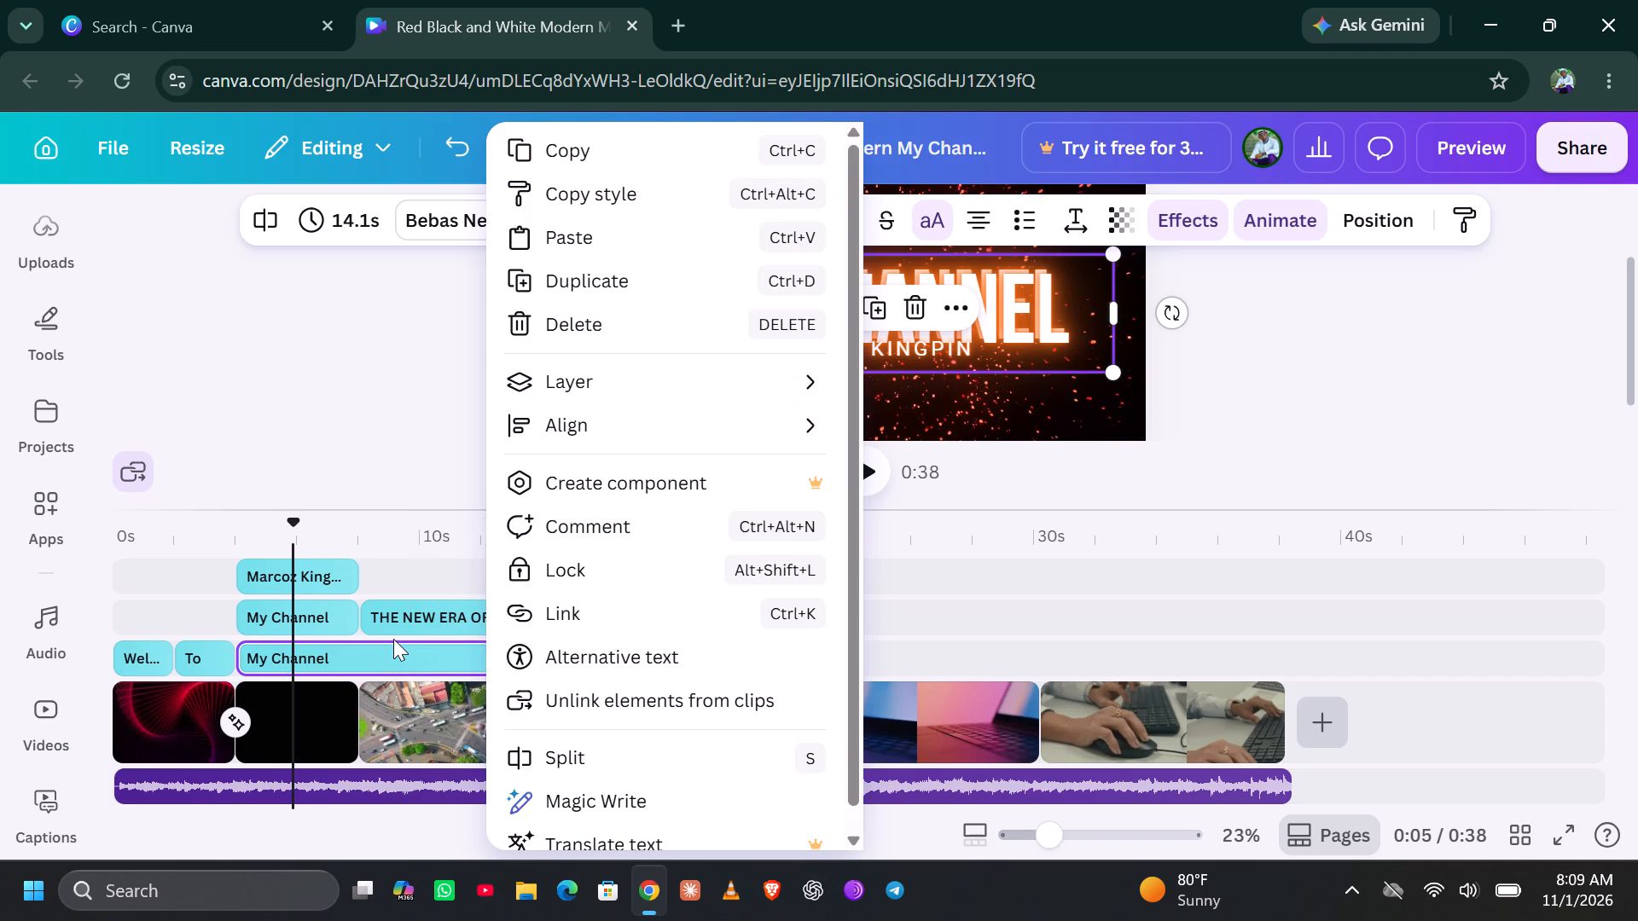
pyautogui.click(394, 646)
pyautogui.moveTo(394, 646); pyautogui.dragTo(454, 646)
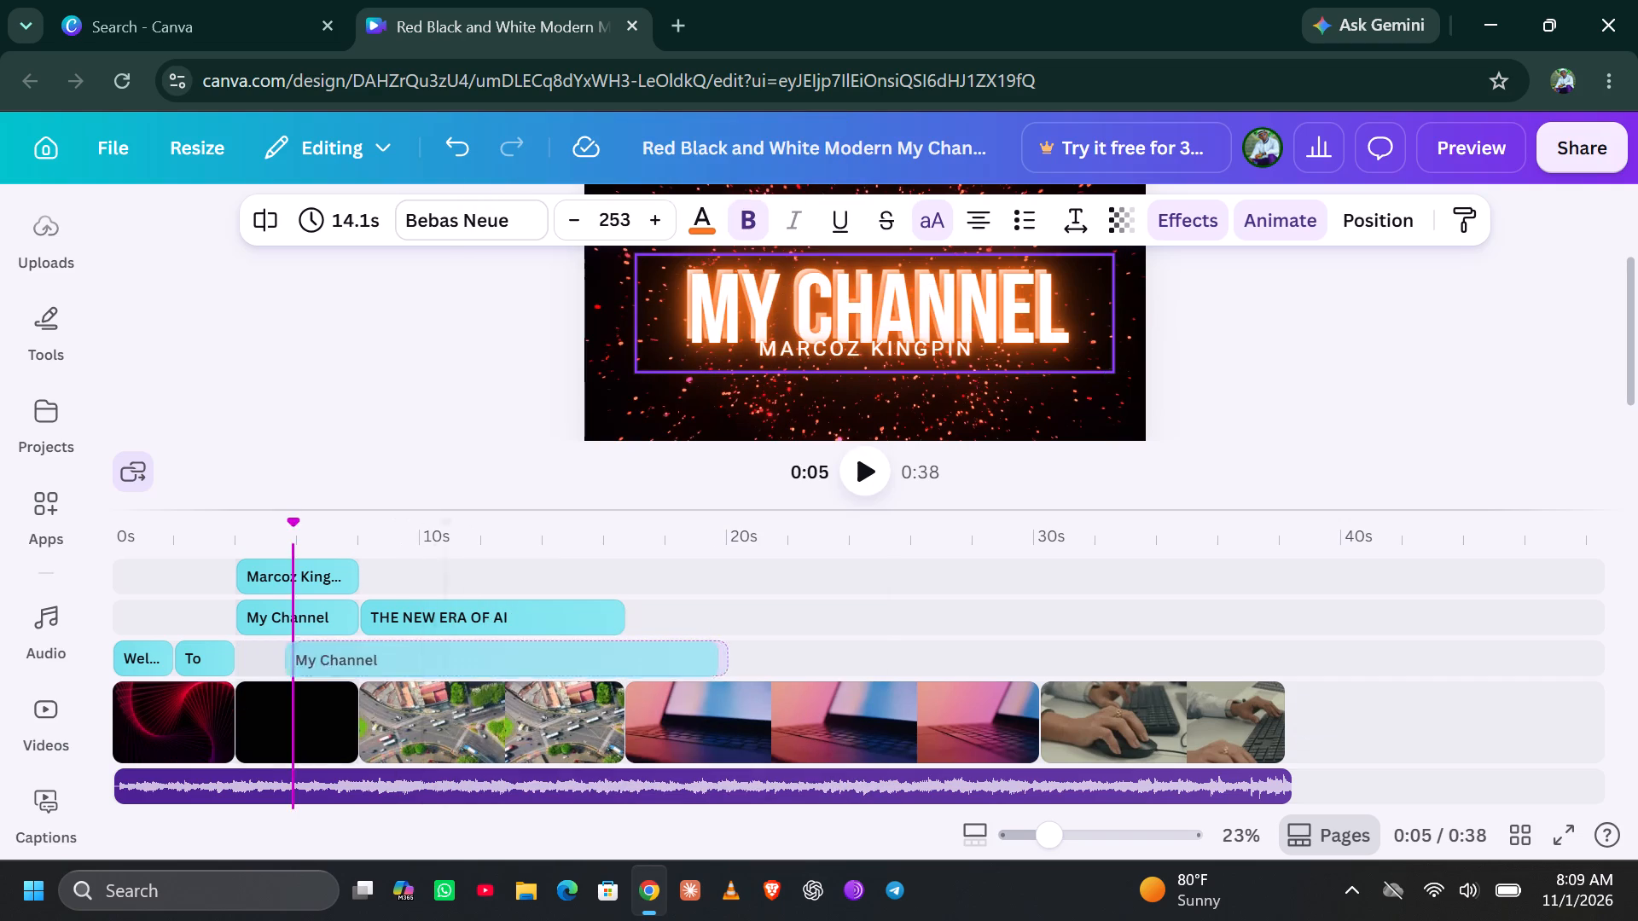
pyautogui.moveTo(454, 646); pyautogui.dragTo(785, 647)
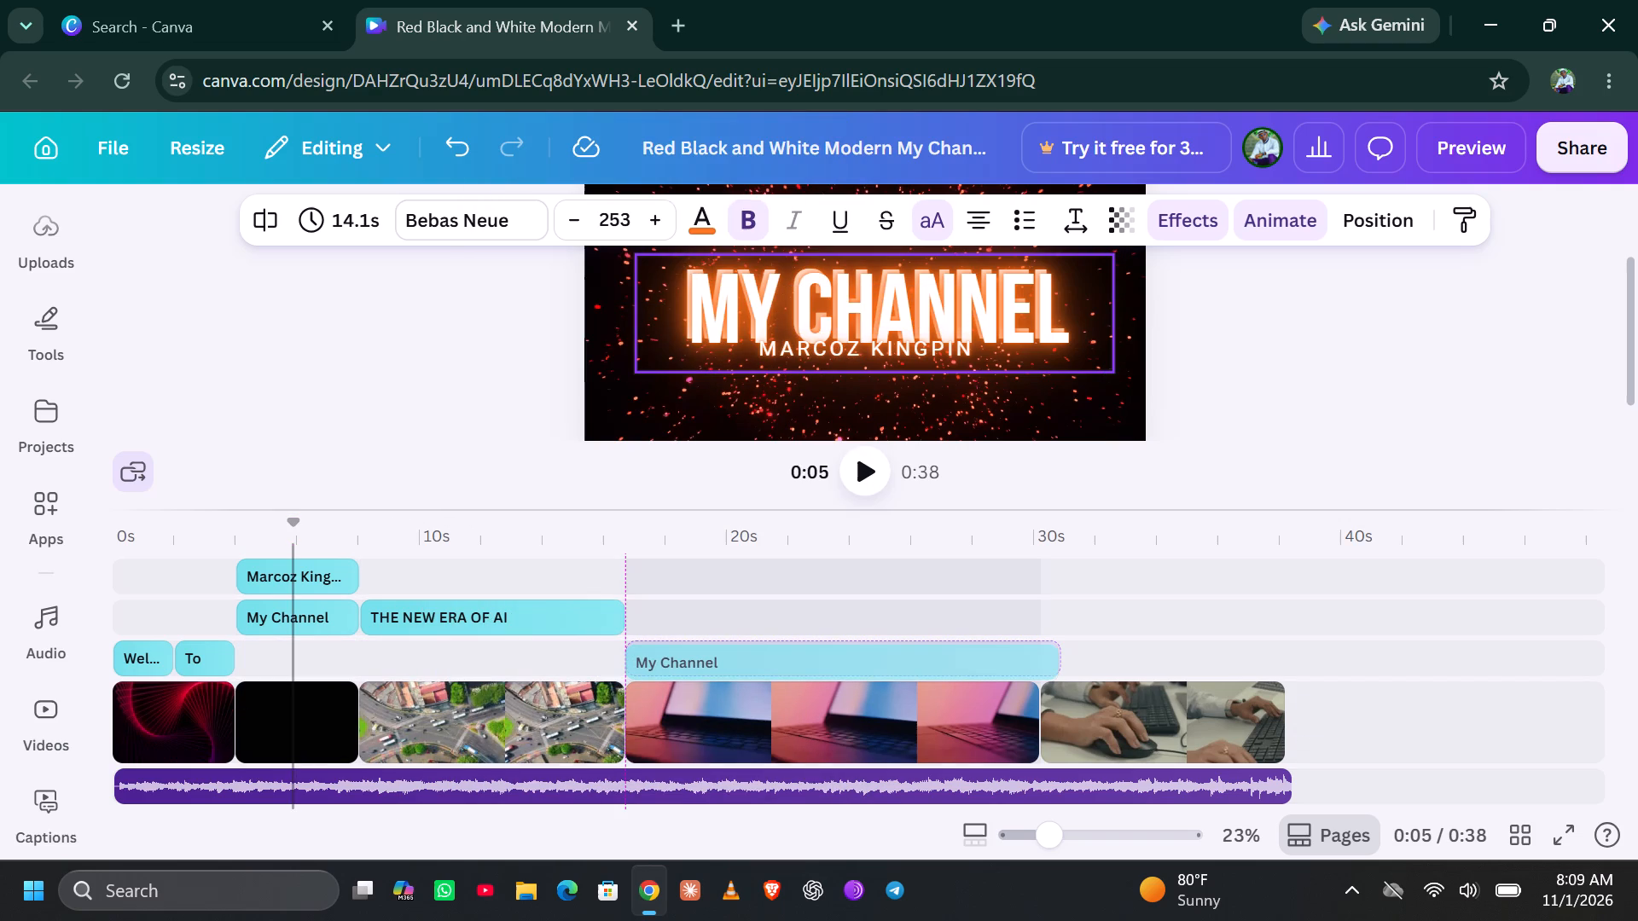
pyautogui.moveTo(785, 647); pyautogui.dragTo(786, 647)
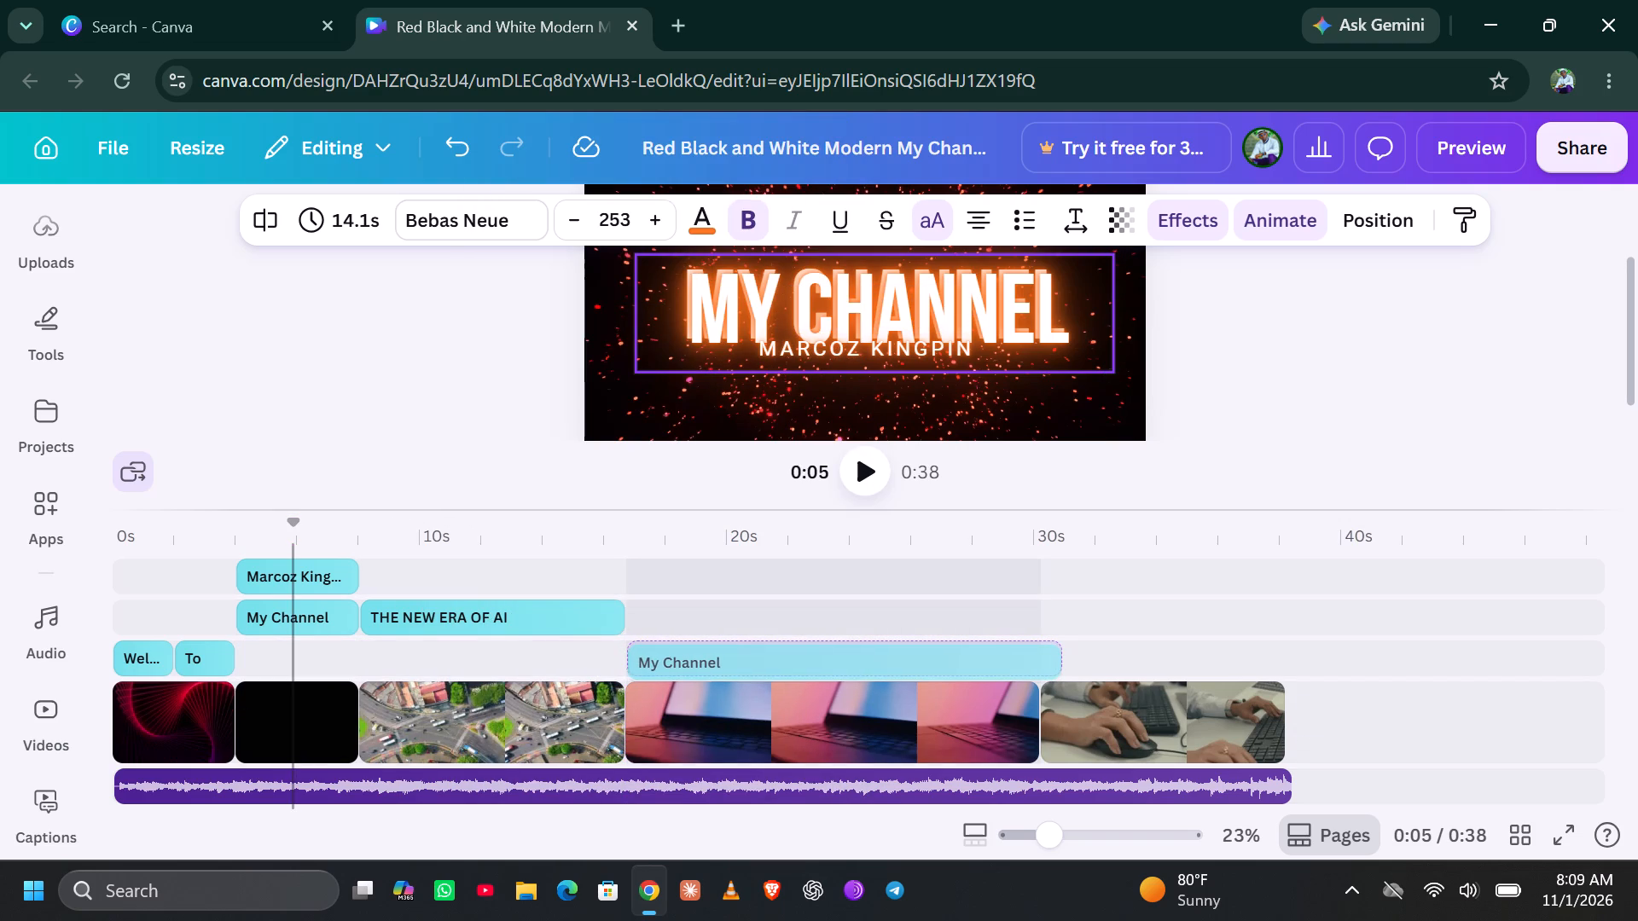
pyautogui.moveTo(786, 647); pyautogui.dragTo(781, 647)
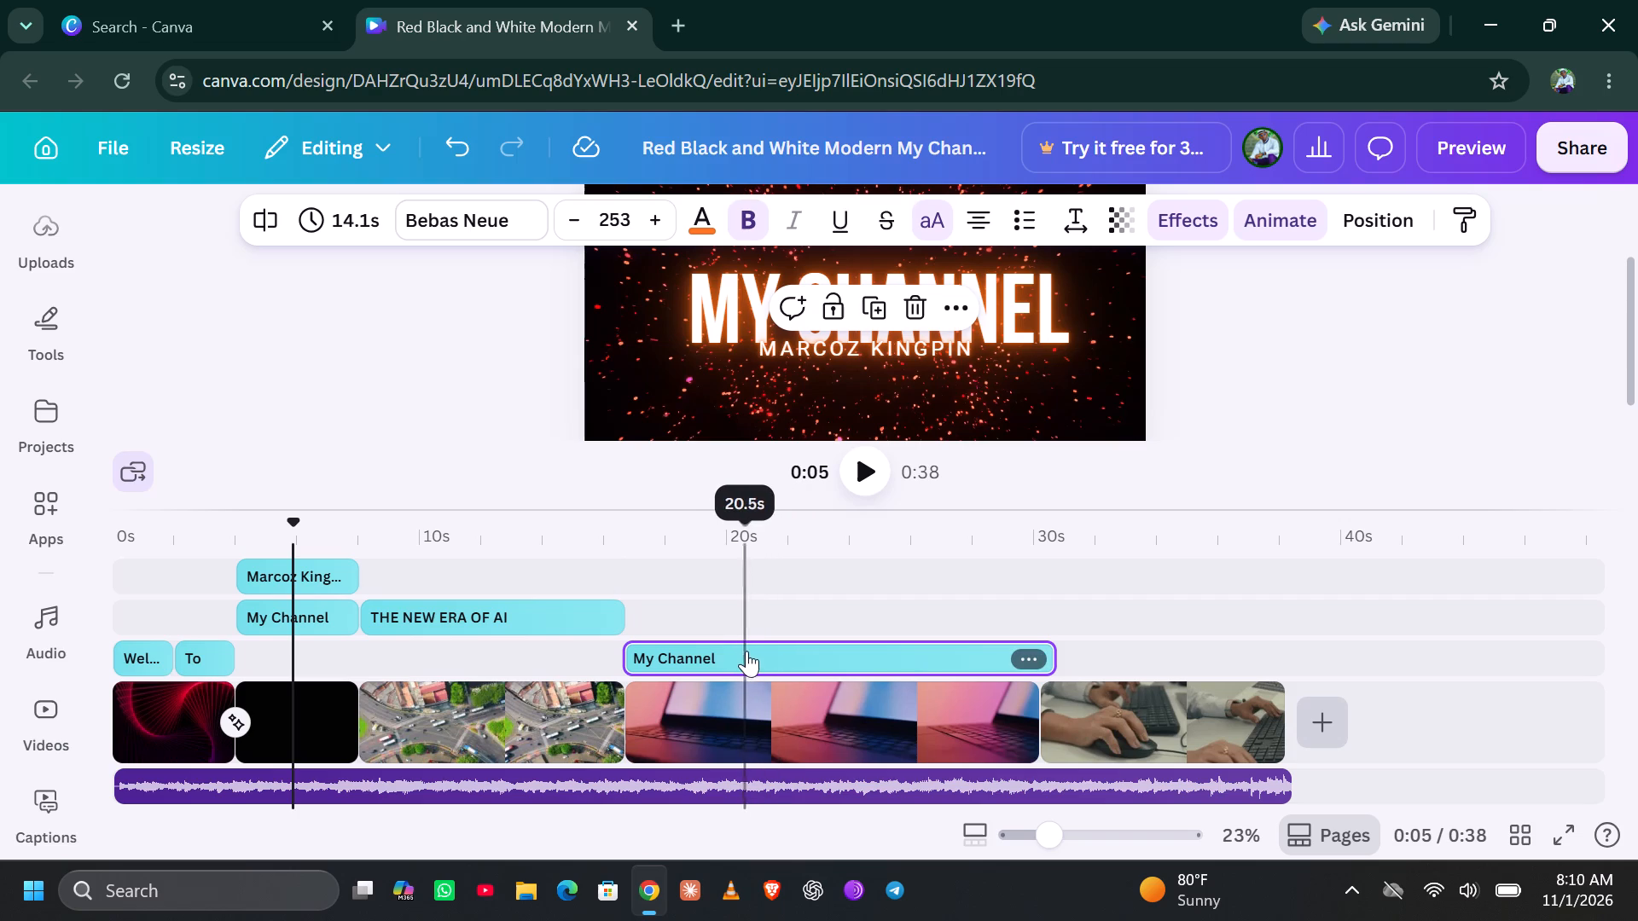
pyautogui.click(749, 650)
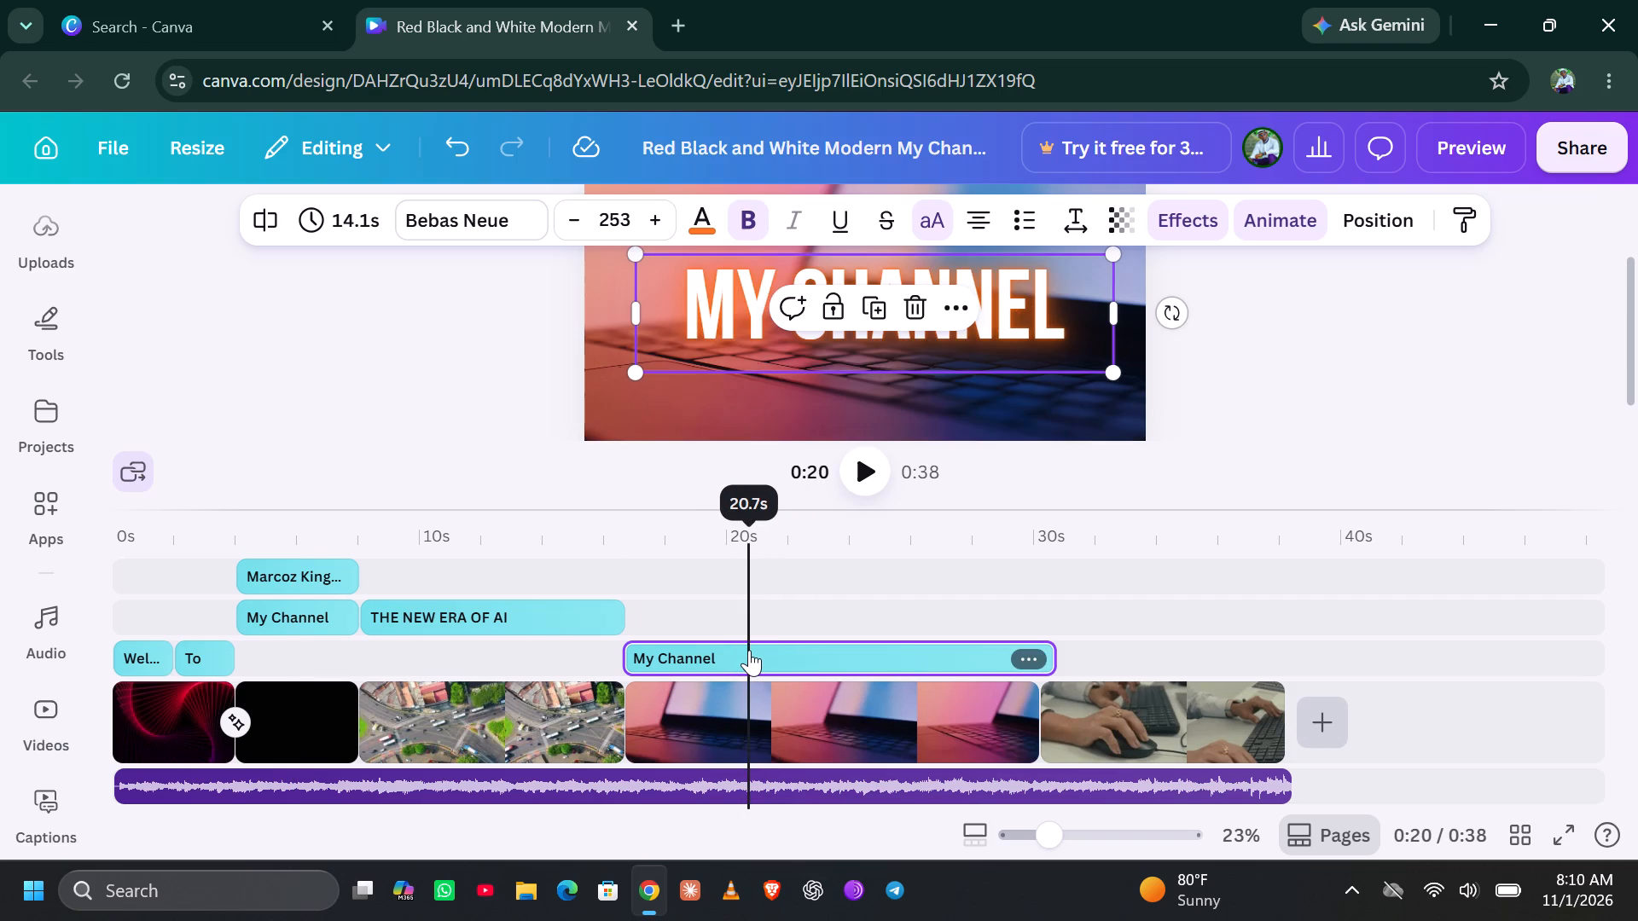
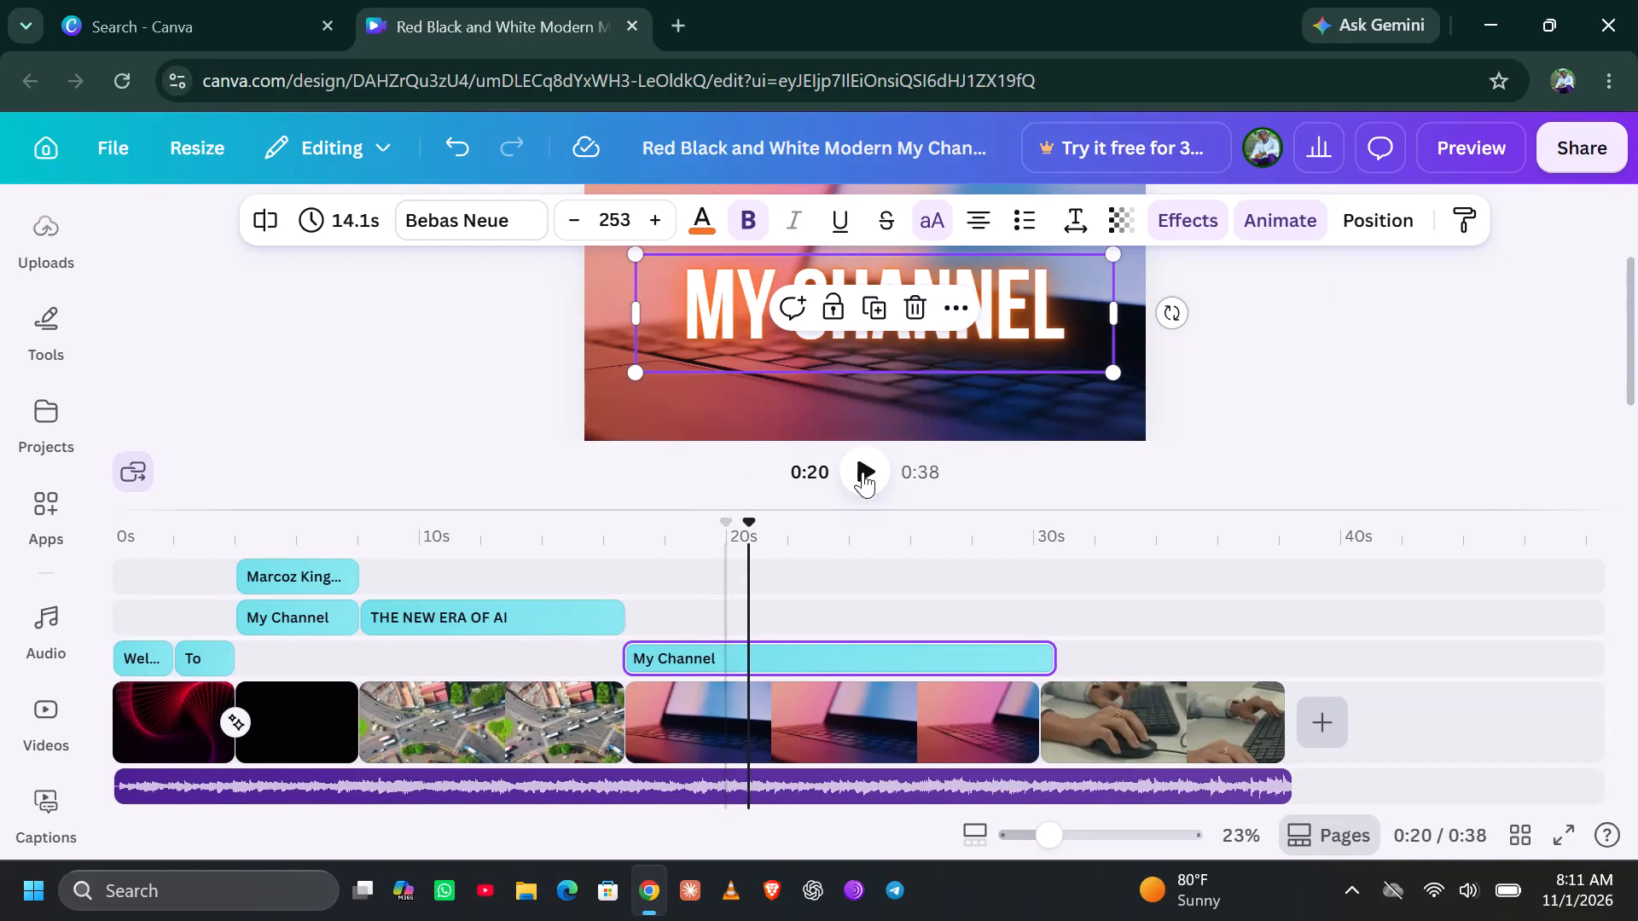
# Replace the duplicated My Channel title over the laptop clip with "NEW IDEAS AND SOLUTIONS ARE MET MAKING THE WORLD A BETTER PLACE TO BE".
pyautogui.click(1067, 291)
pyautogui.press('BackSpace')
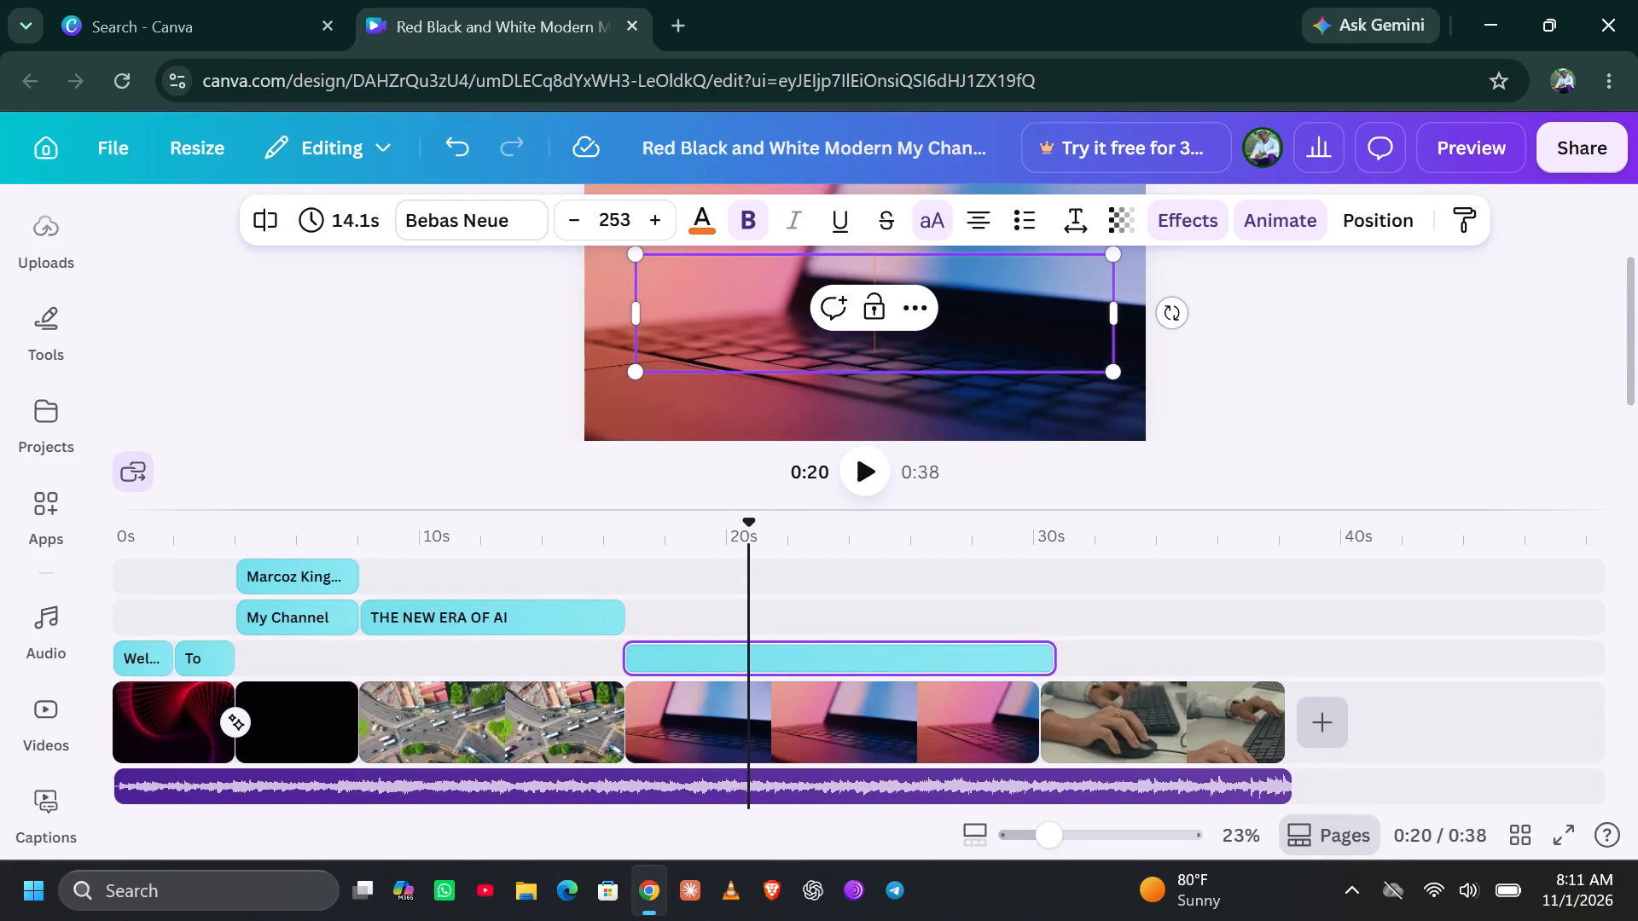
pyautogui.write('NEW IDEAS AND SOLUTIONS ARE MET')
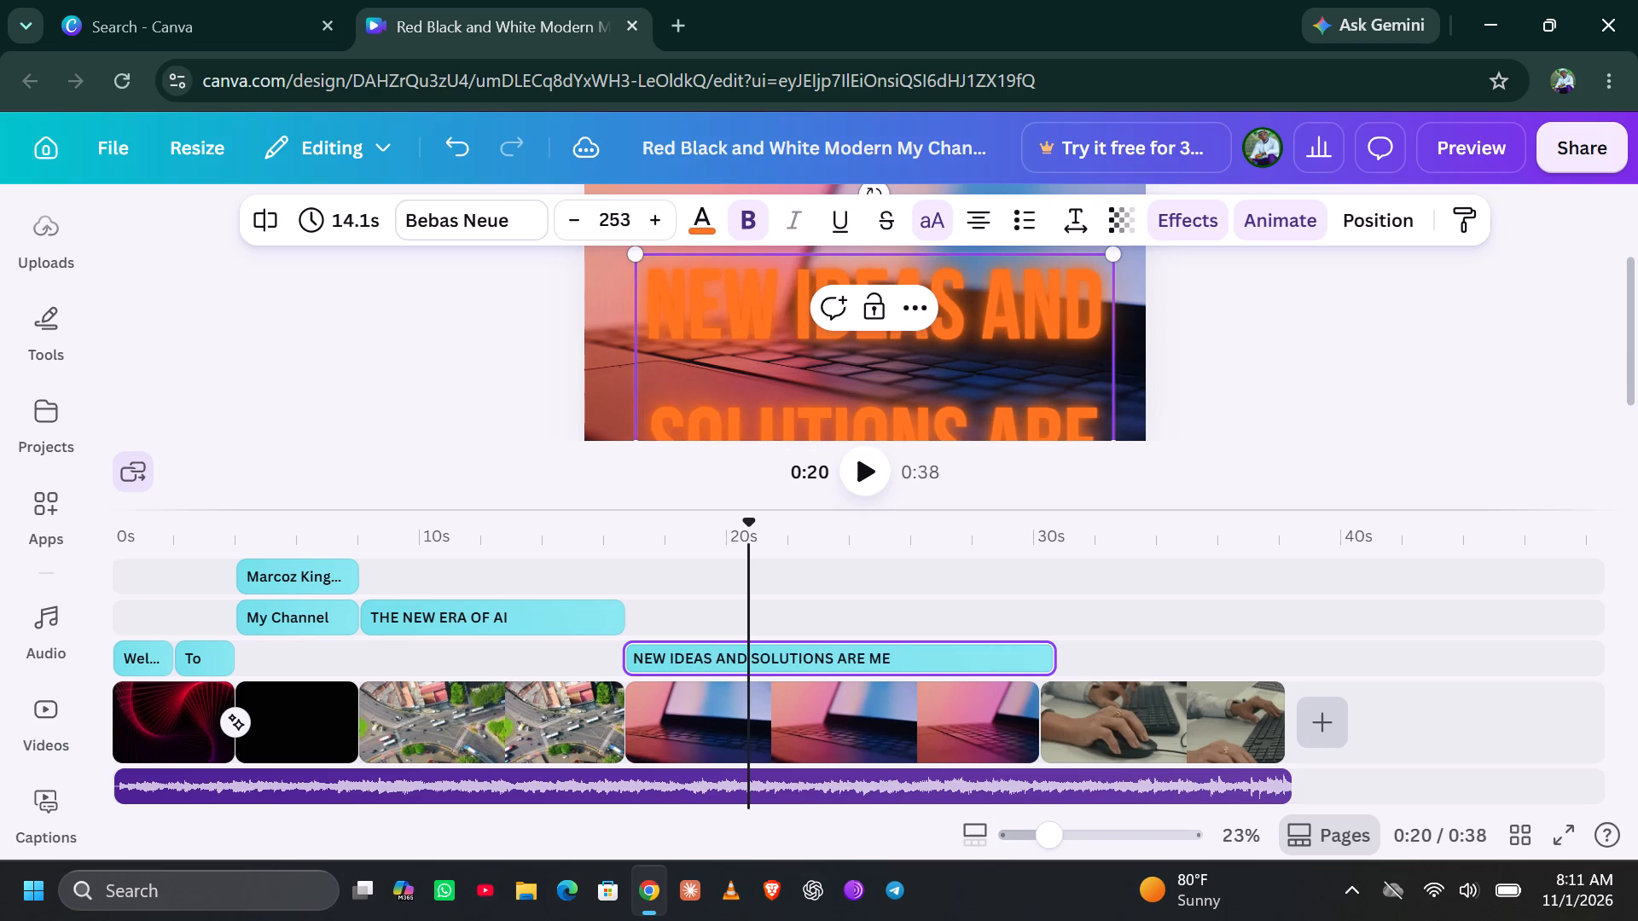
pyautogui.press('space')
pyautogui.write('MAKING THE WORLD A BETTER PLACE TO BE')
pyautogui.press('space')
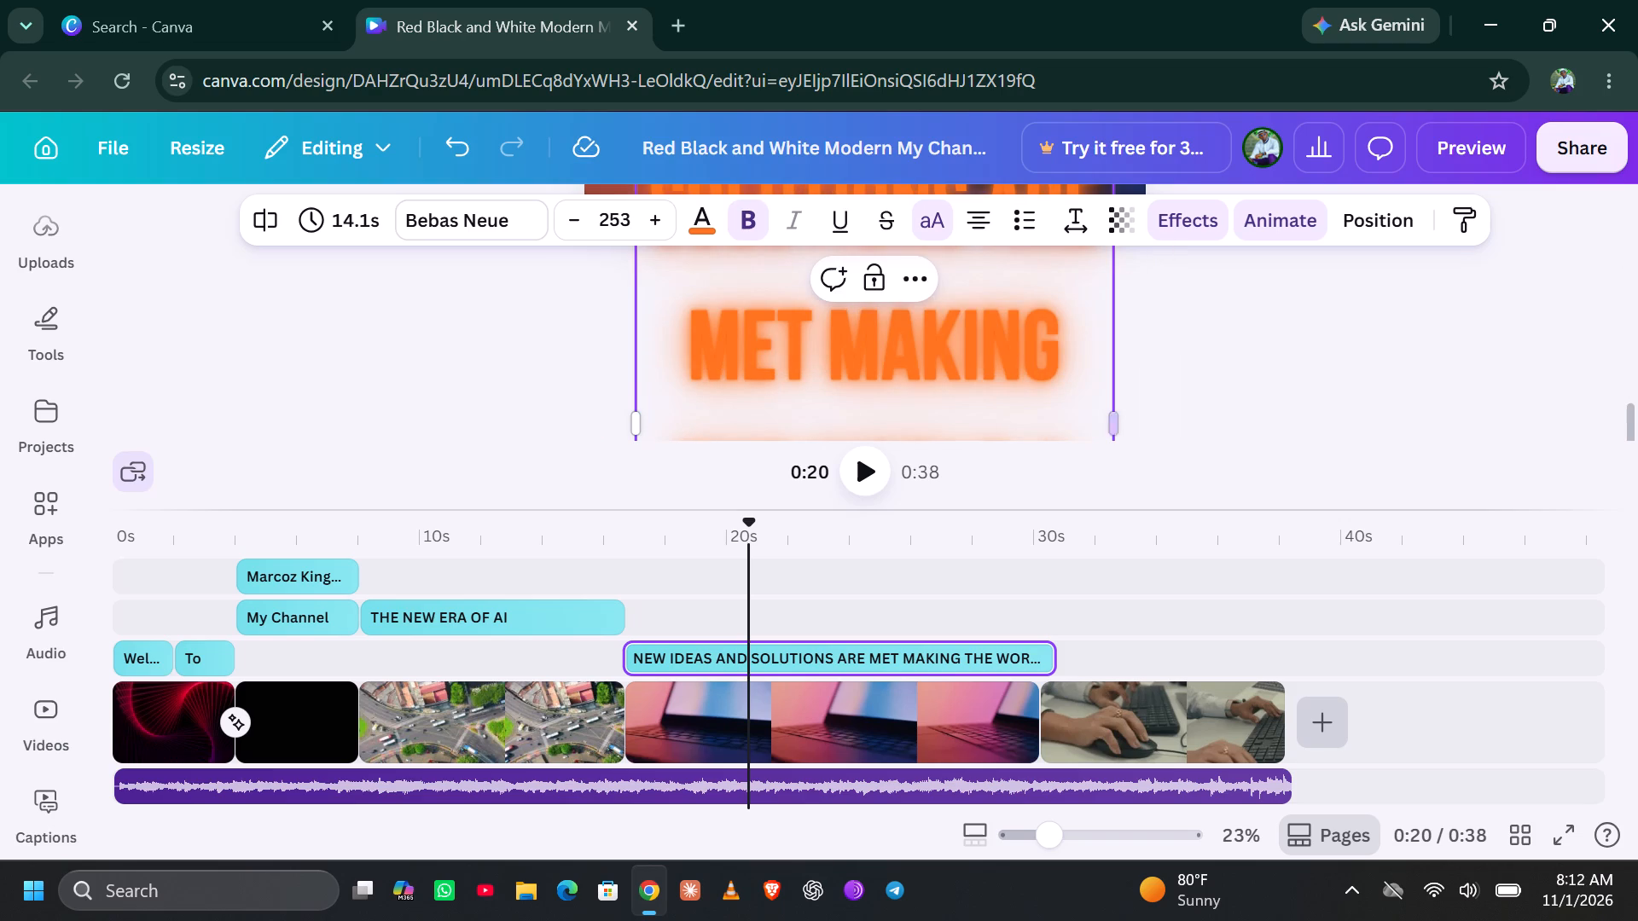
# Play the video from 0:20 through the laptop clip to check the new text.
pyautogui.click(876, 468)
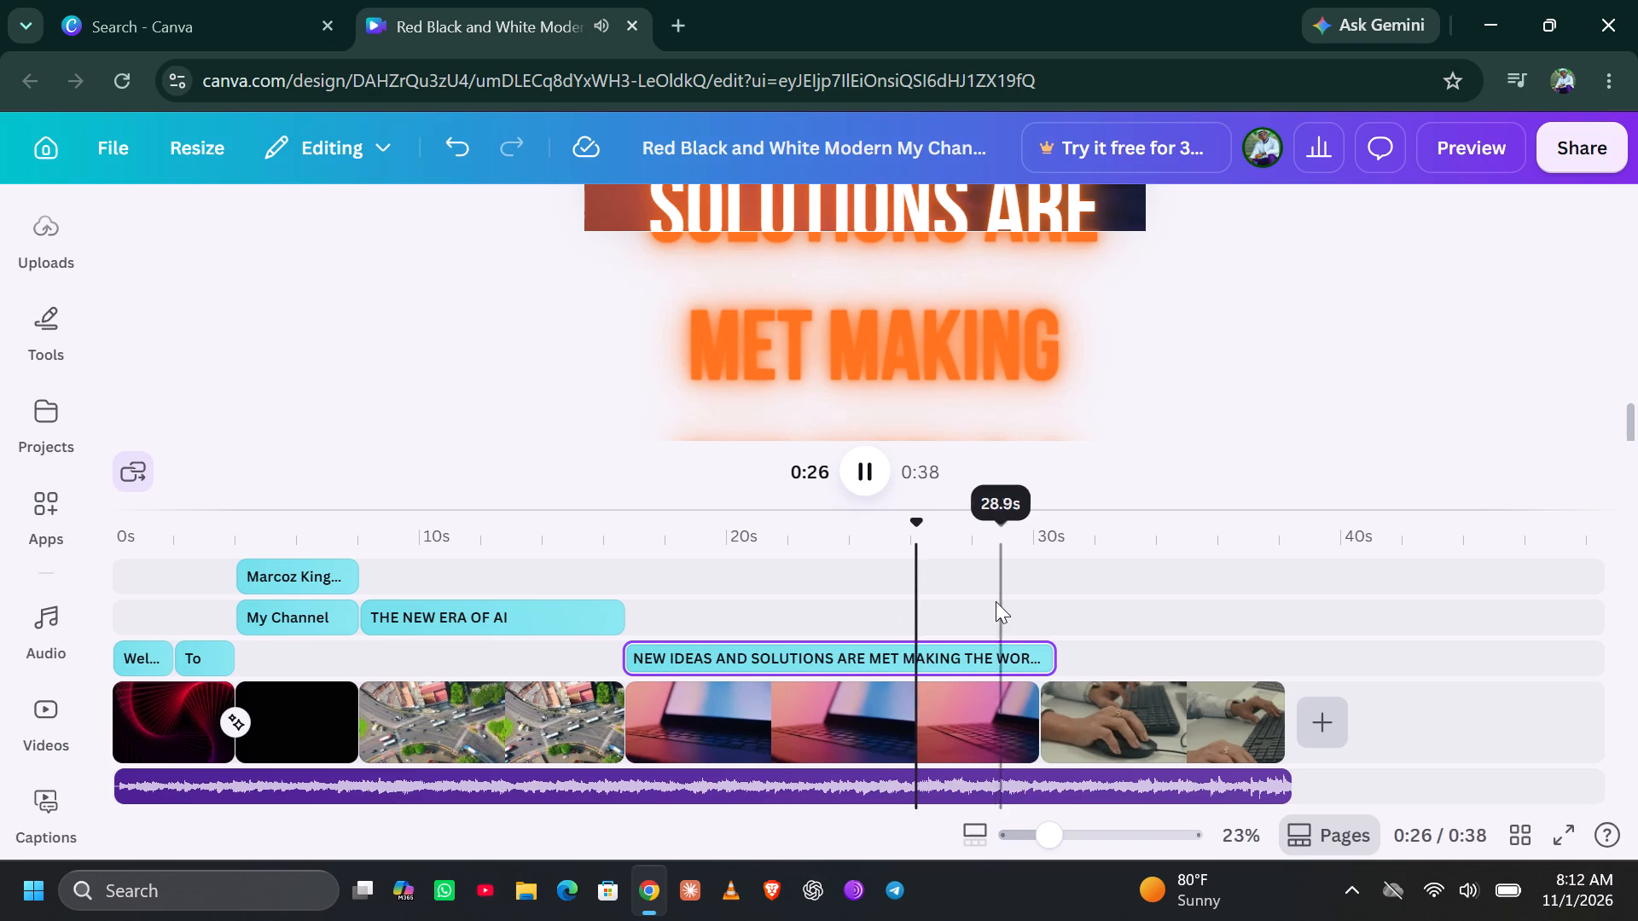
pyautogui.scroll(1, 861, 284)
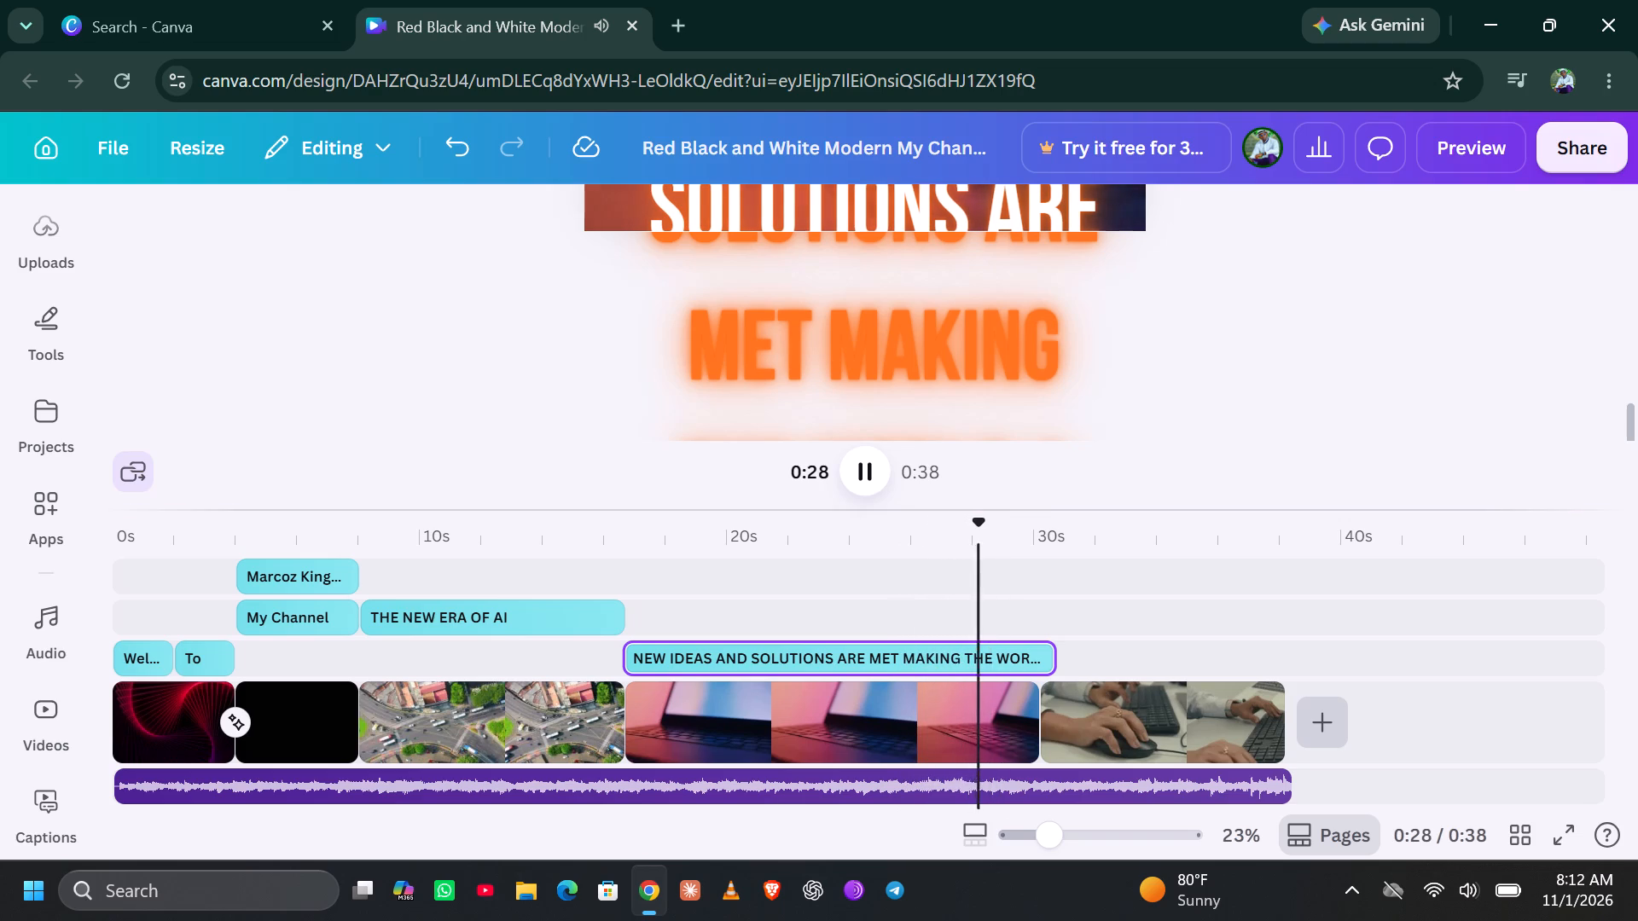
pyautogui.scroll(2, 861, 284)
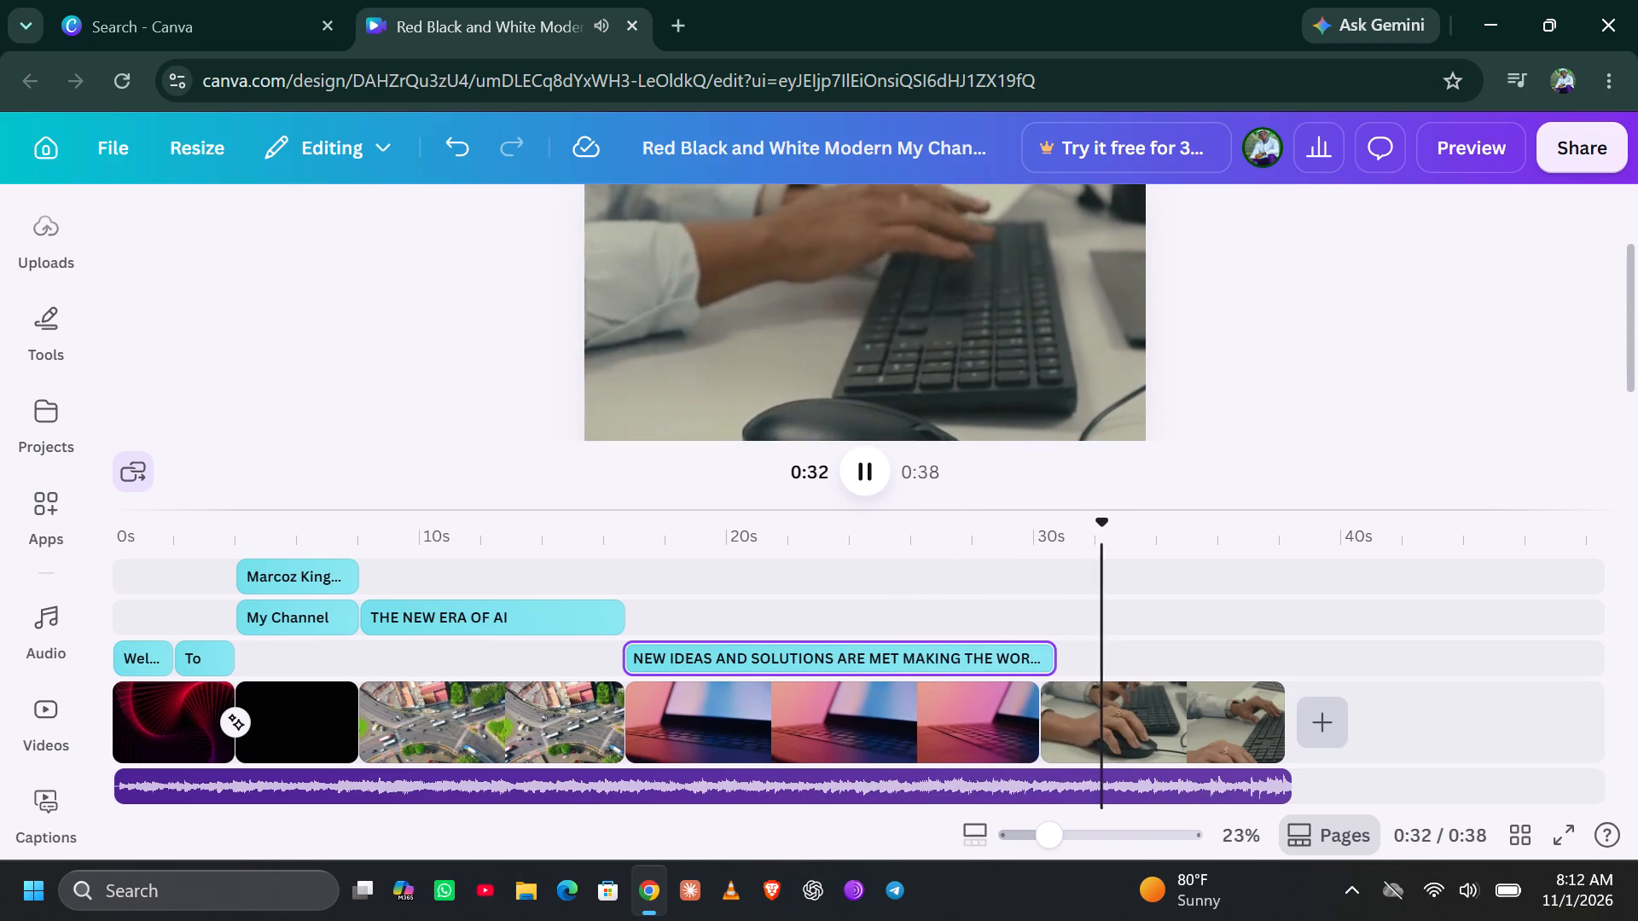
pyautogui.moveTo(935, 636); pyautogui.dragTo(977, 654)
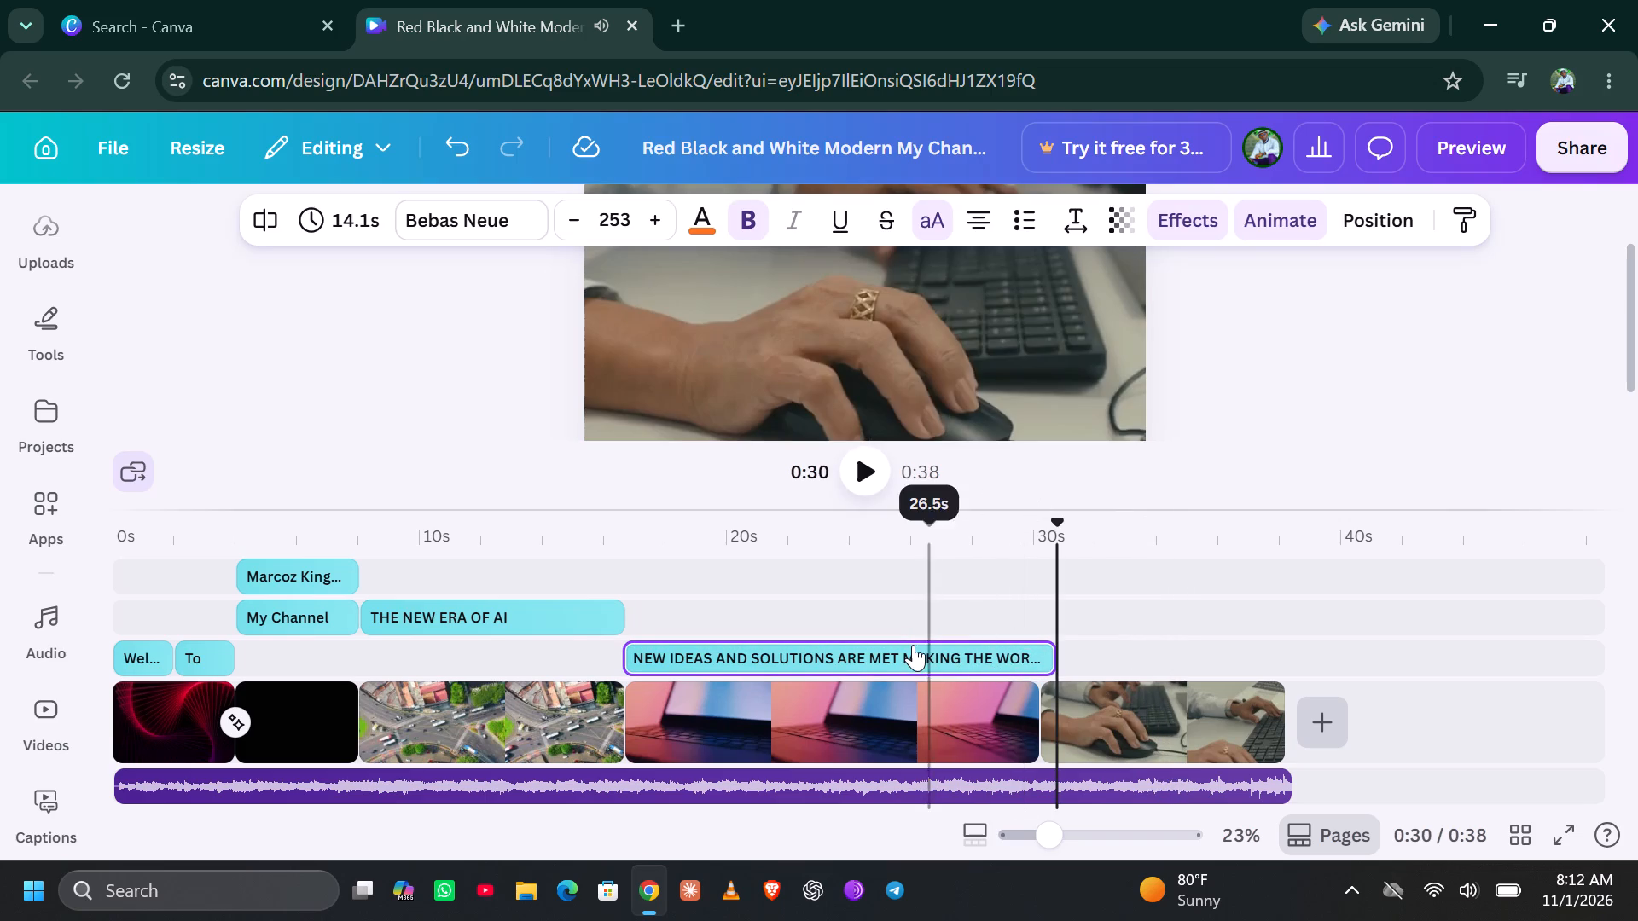
# Reduce the font size of the NEW IDEAS AND SOLUTIONS text over the laptop clip to 174.
pyautogui.click(911, 647)
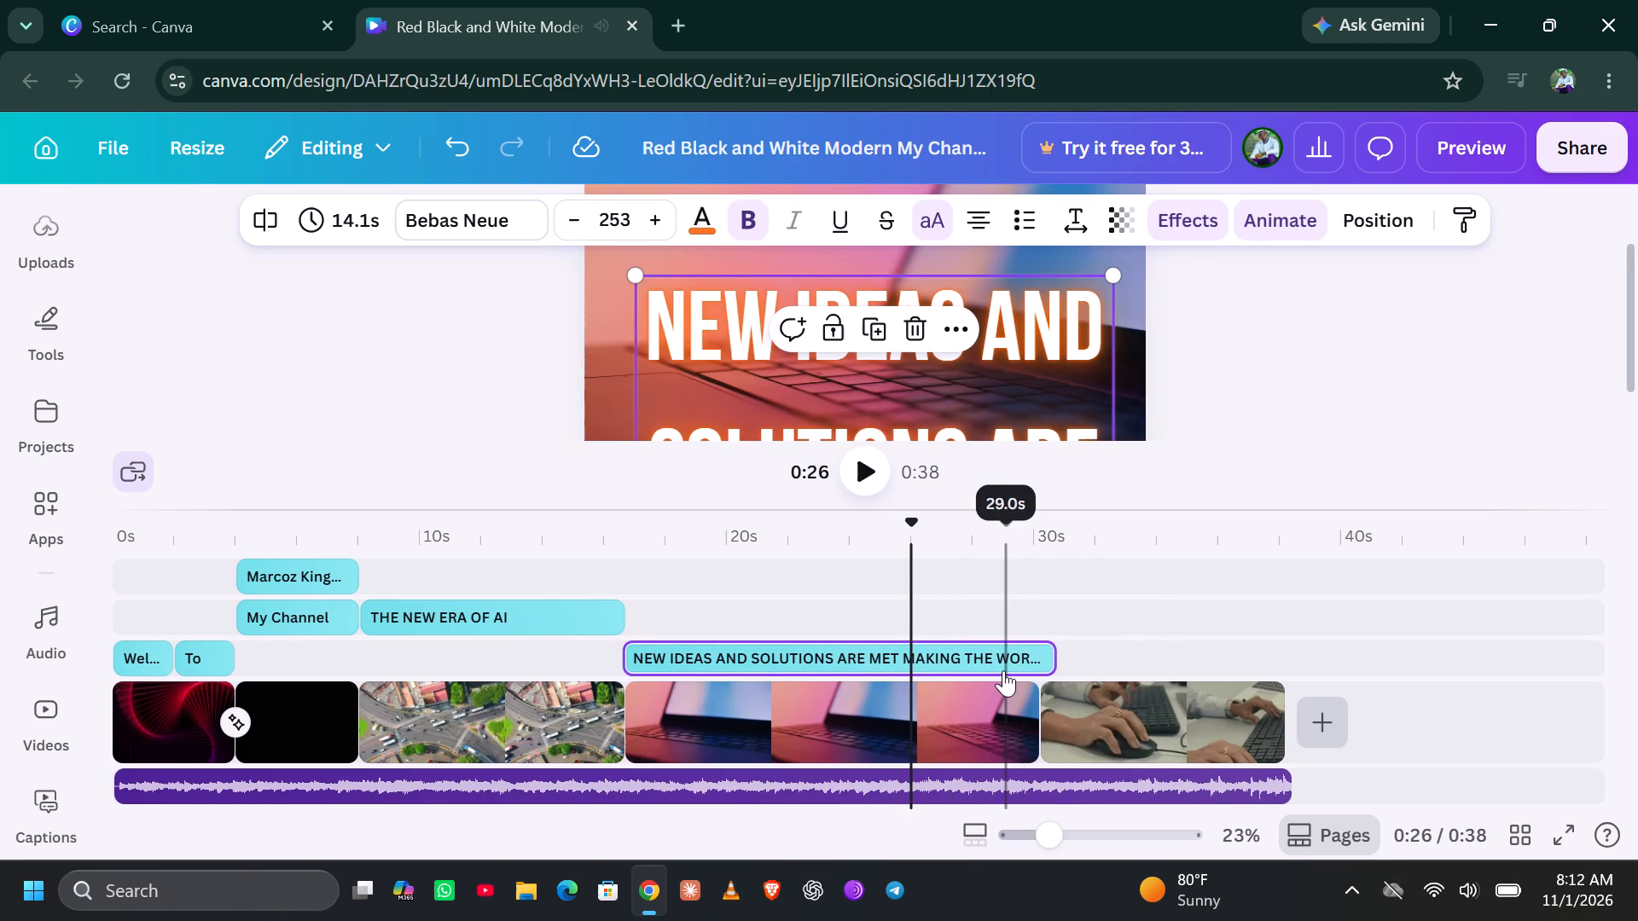
pyautogui.scroll(-1, 863, 320)
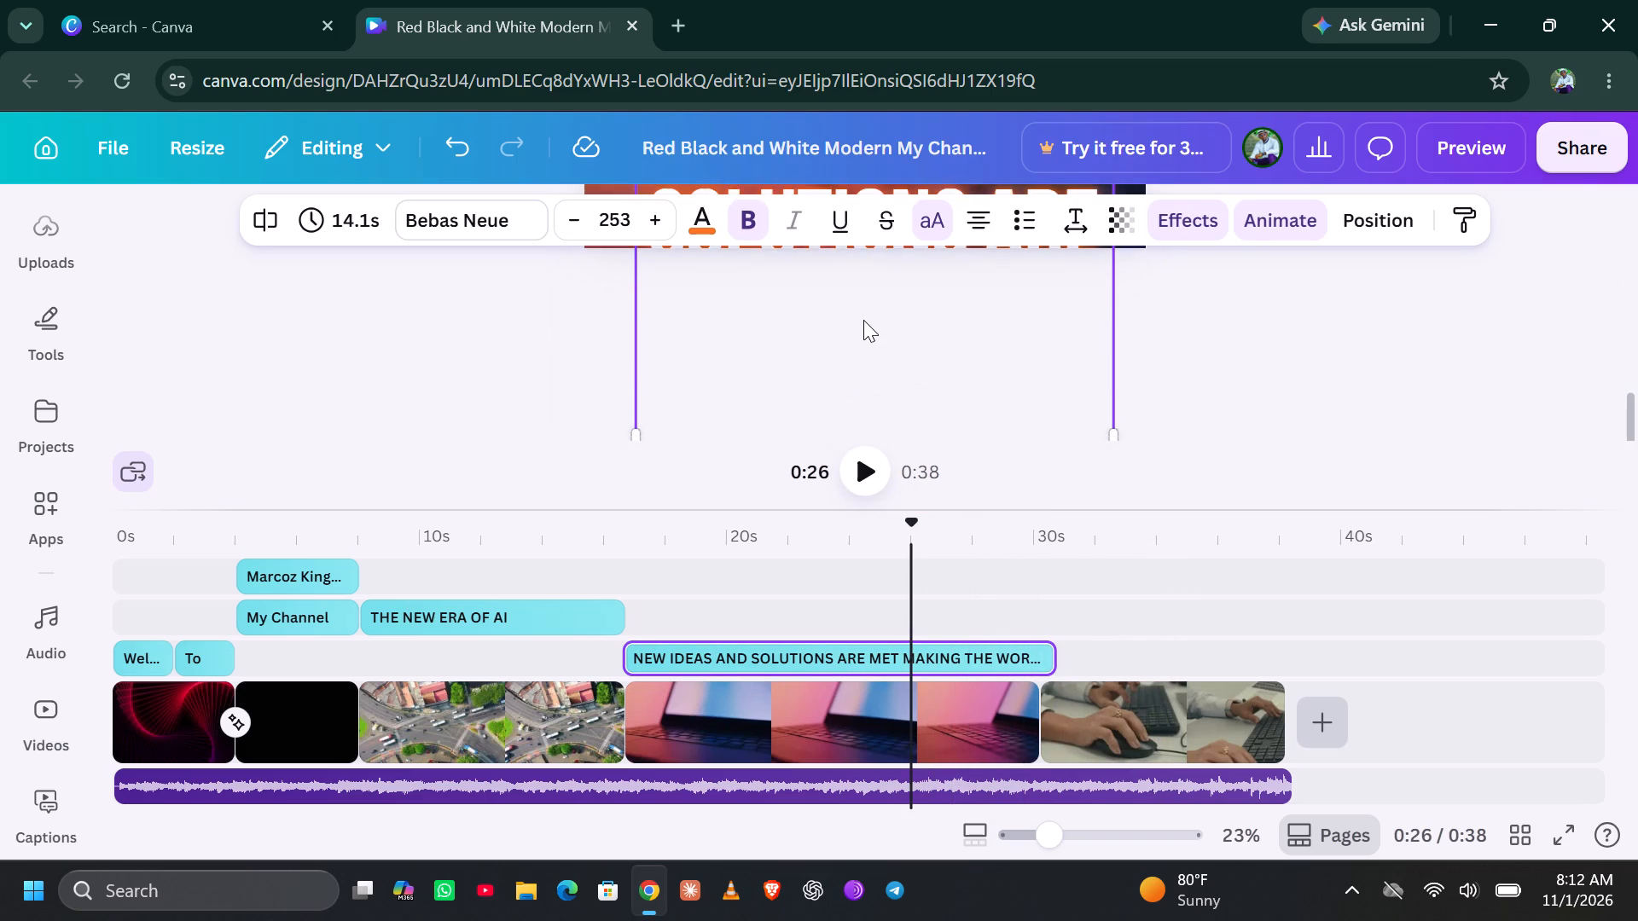
pyautogui.scroll(-2, 863, 320)
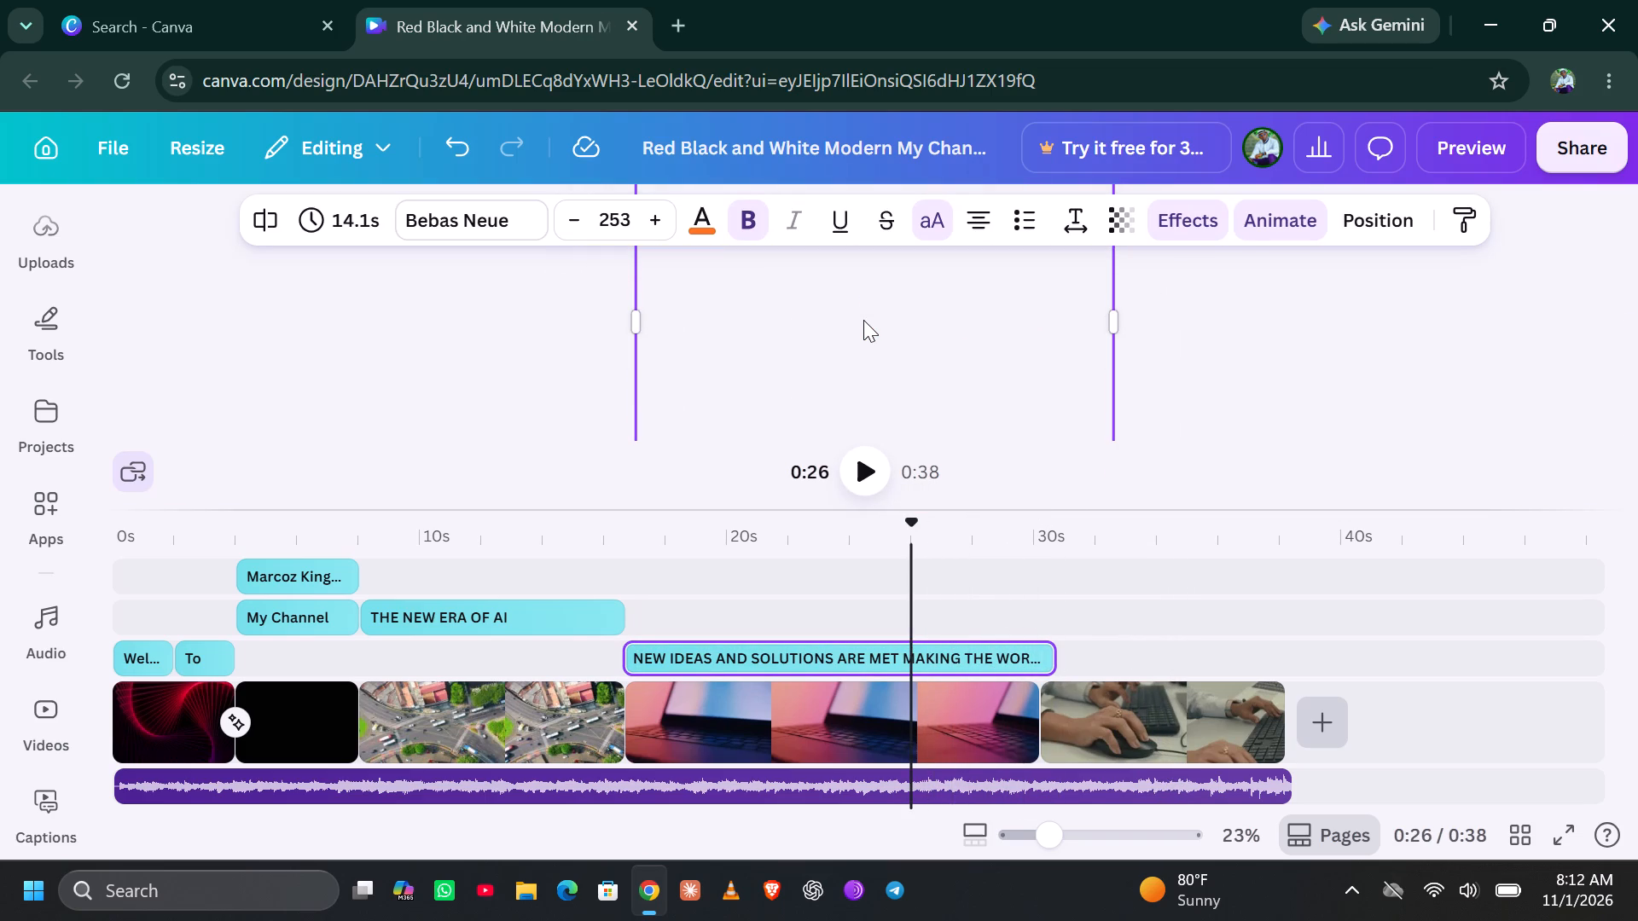
pyautogui.scroll(-1, 863, 320)
pyautogui.click(1074, 416)
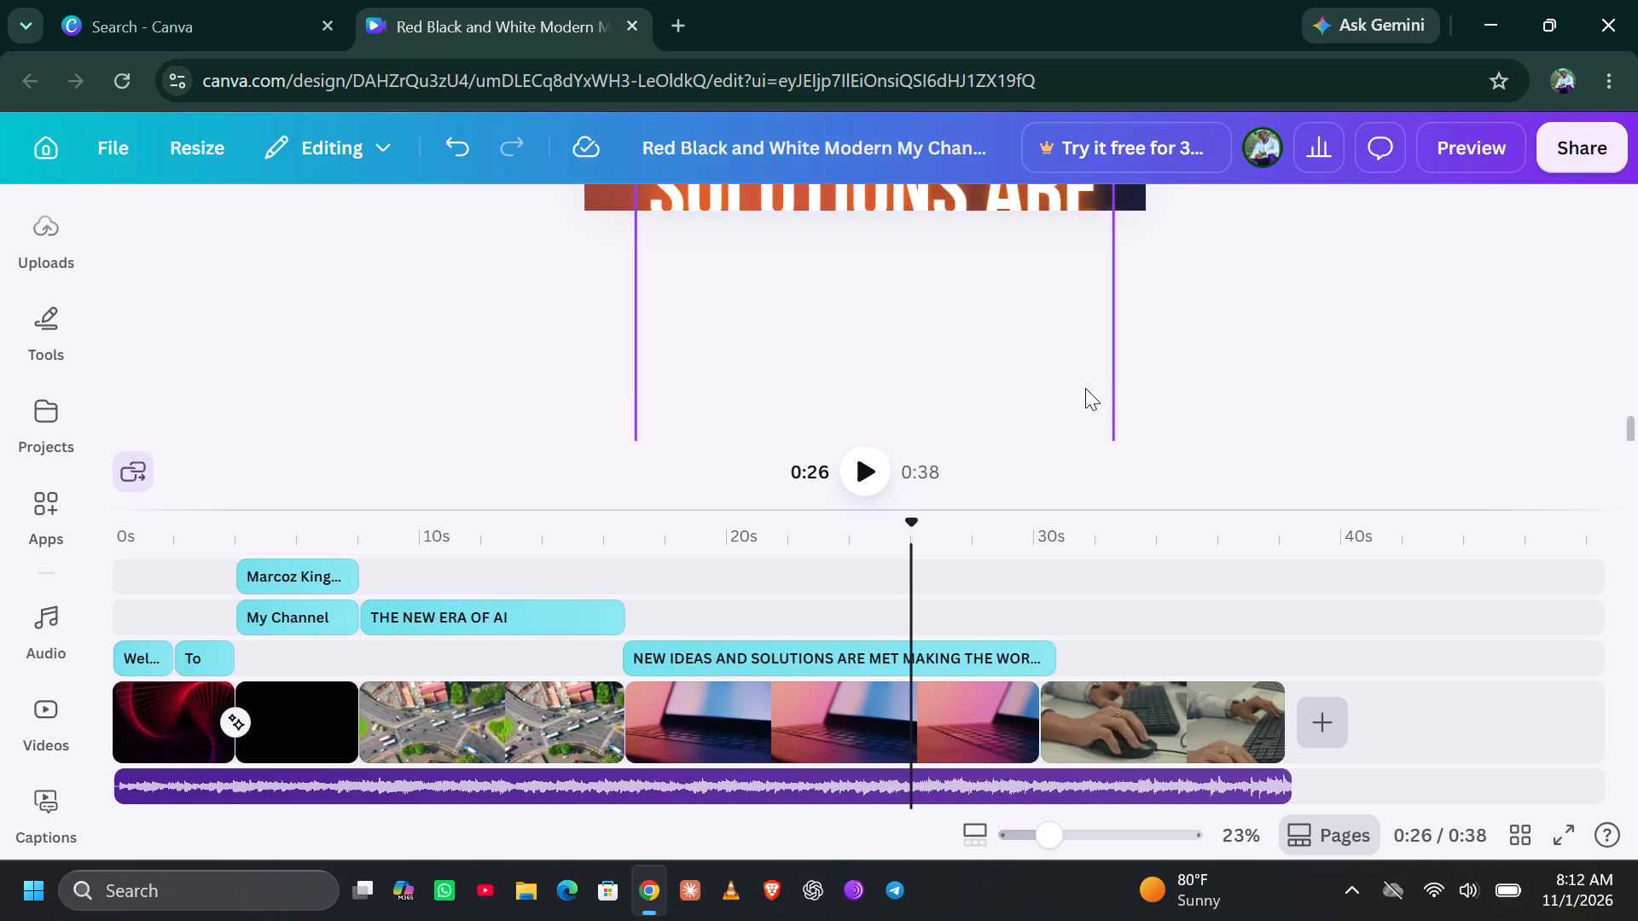
pyautogui.click(1058, 378)
pyautogui.scroll(1, 1058, 378)
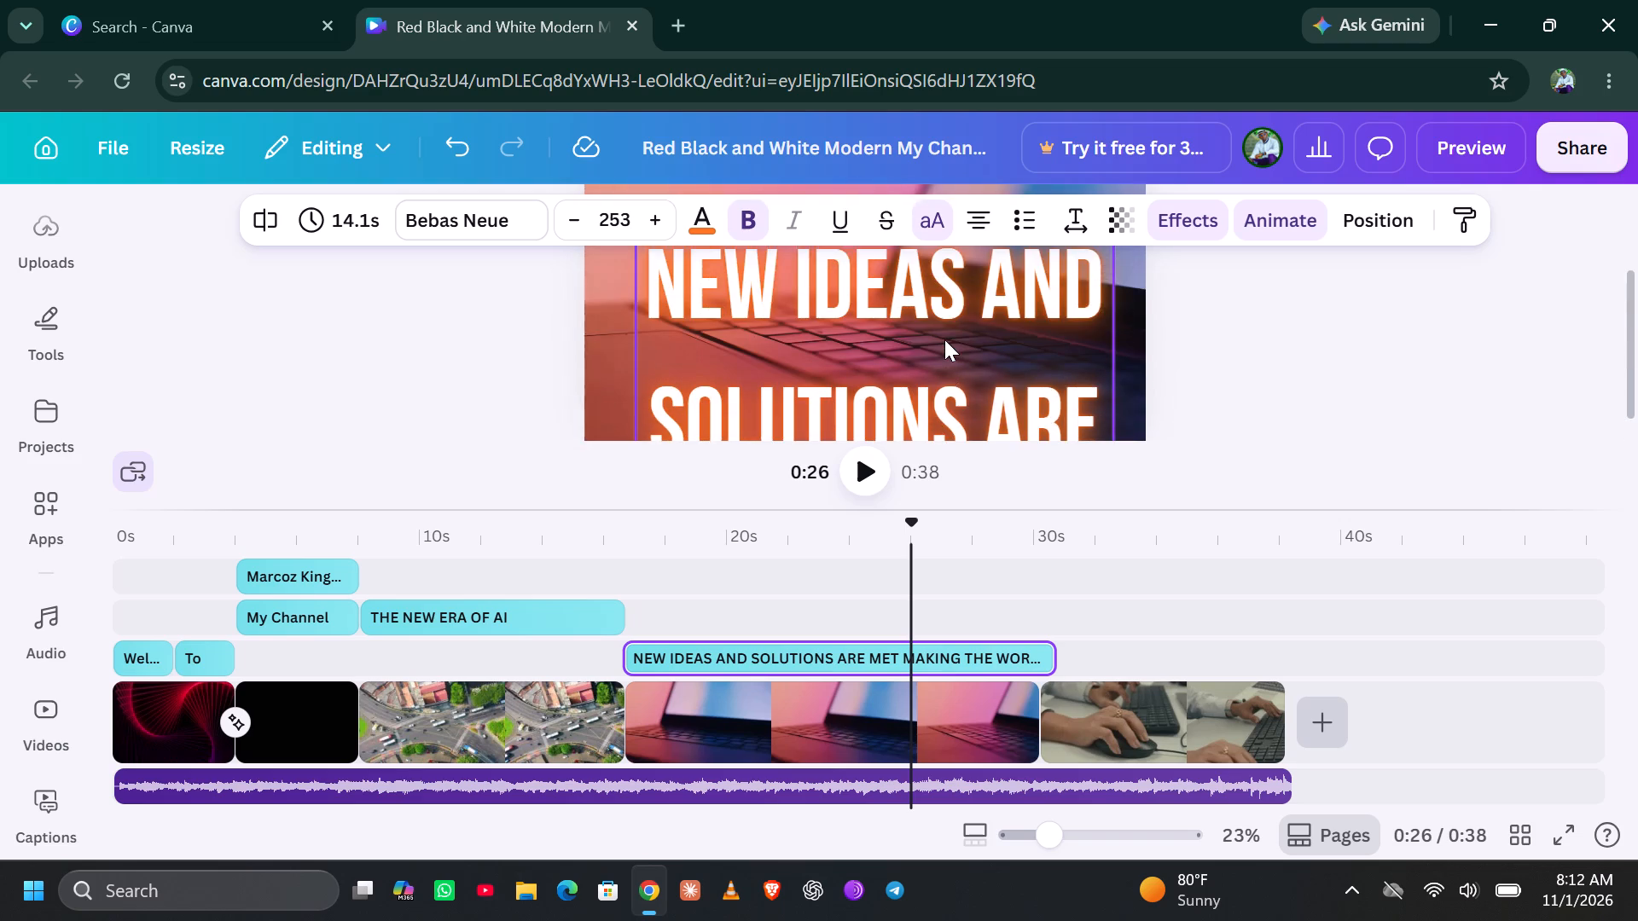
pyautogui.scroll(1, 944, 339)
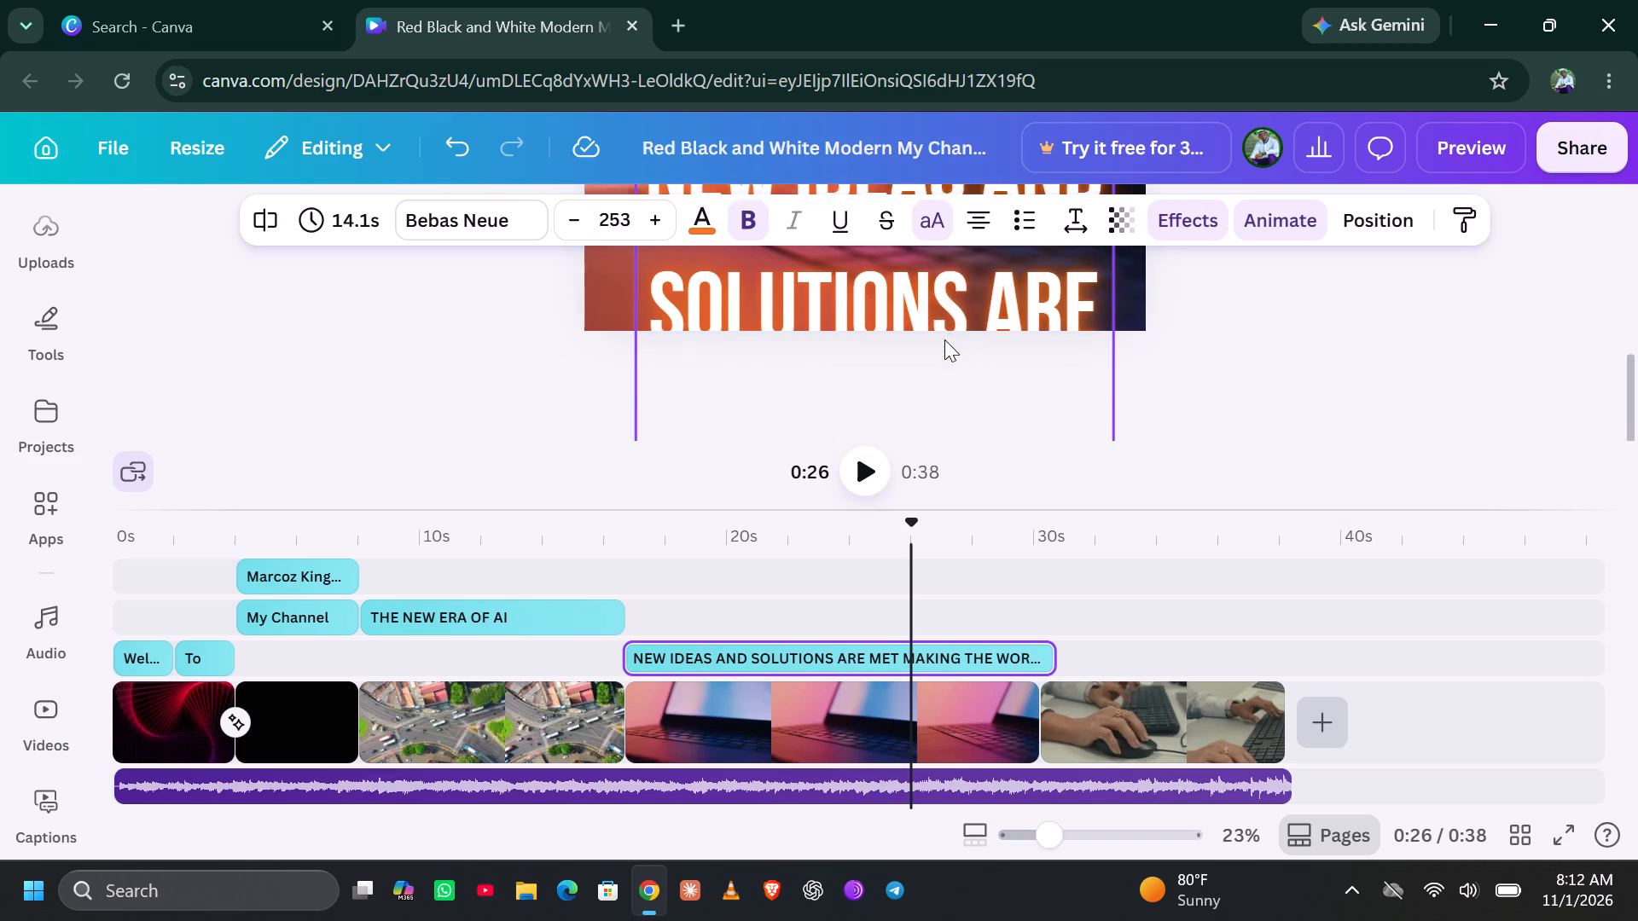
pyautogui.tripleClick(569, 216)
pyautogui.tripleClick(569, 216)
pyautogui.tripleClick(569, 216)
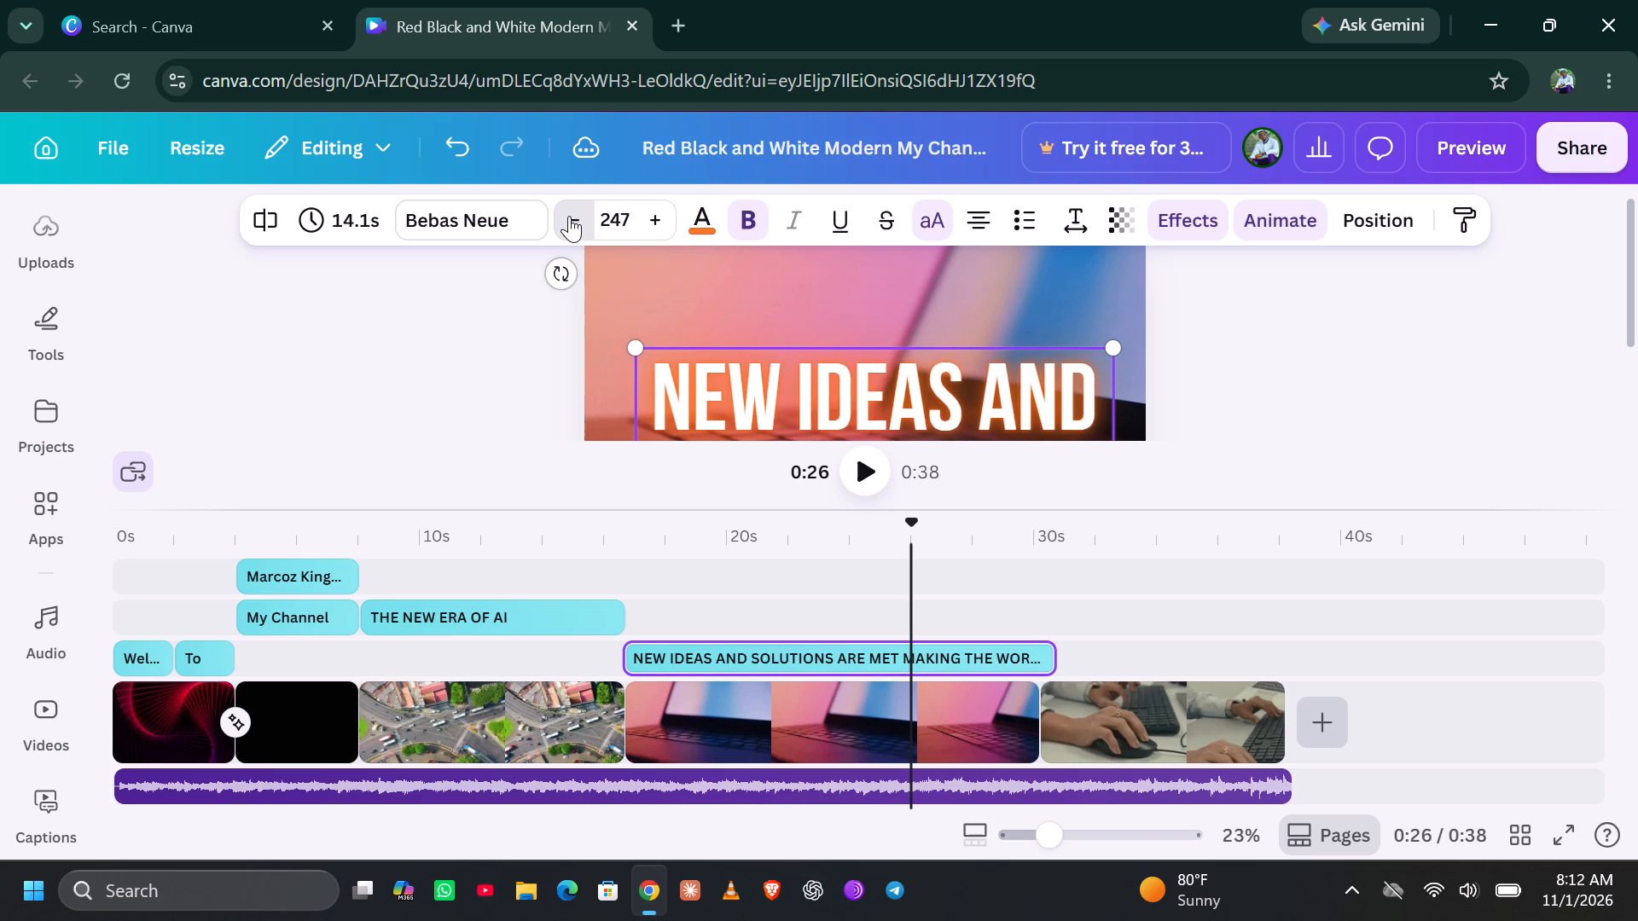
pyautogui.tripleClick(569, 216)
pyautogui.tripleClick(569, 216)
pyautogui.tripleClick(569, 216)
pyautogui.click(569, 216)
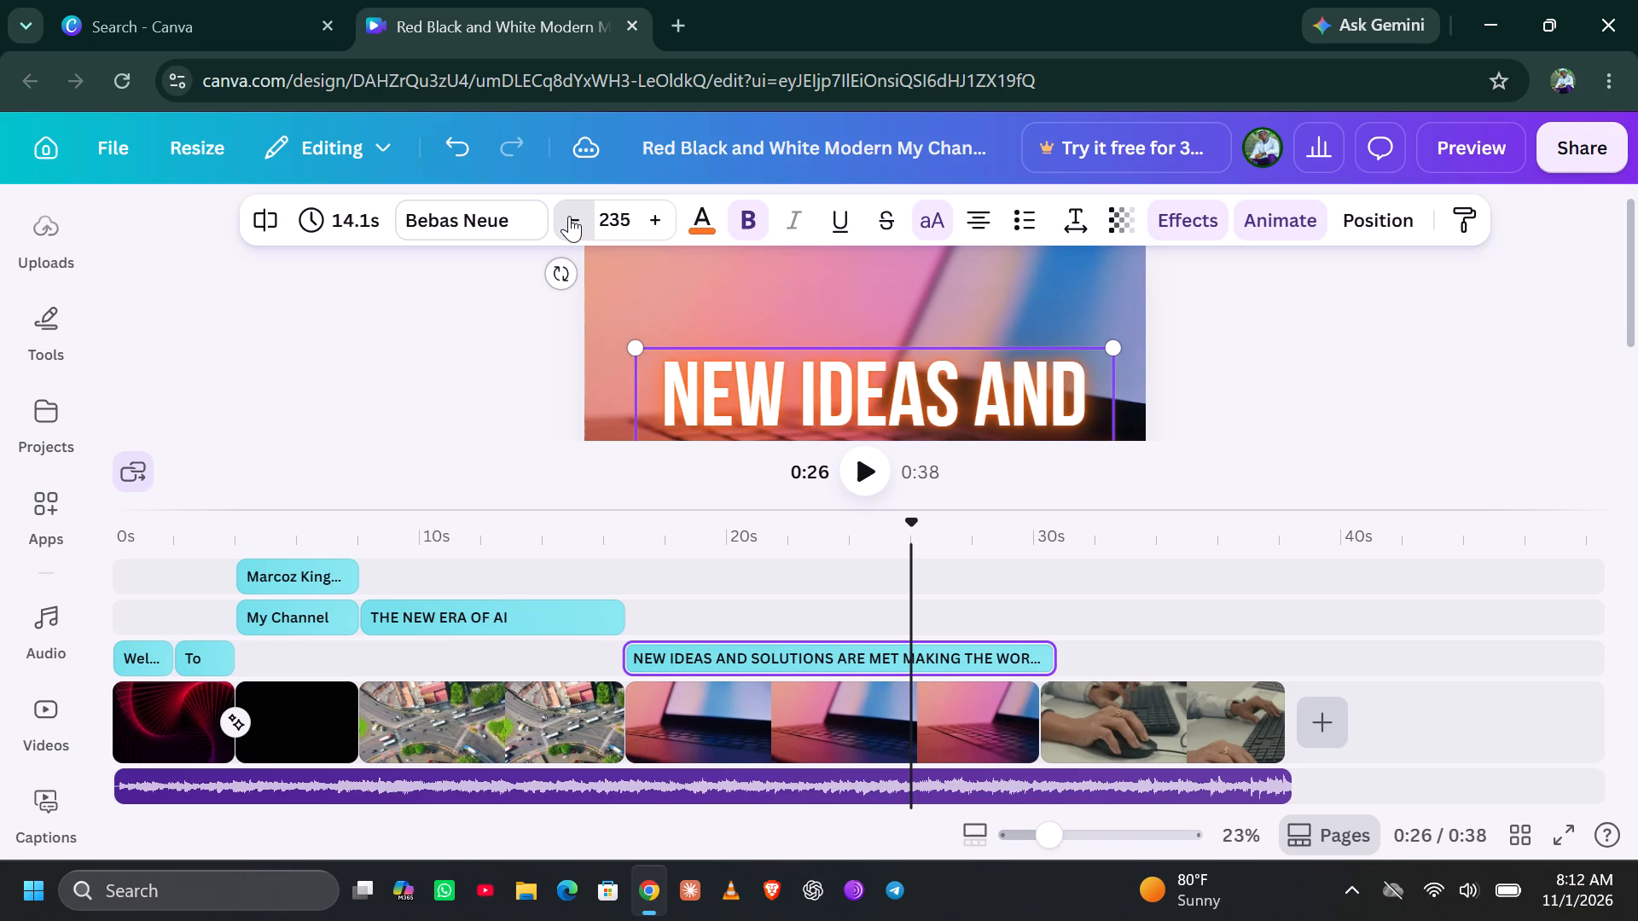
pyautogui.click(567, 217)
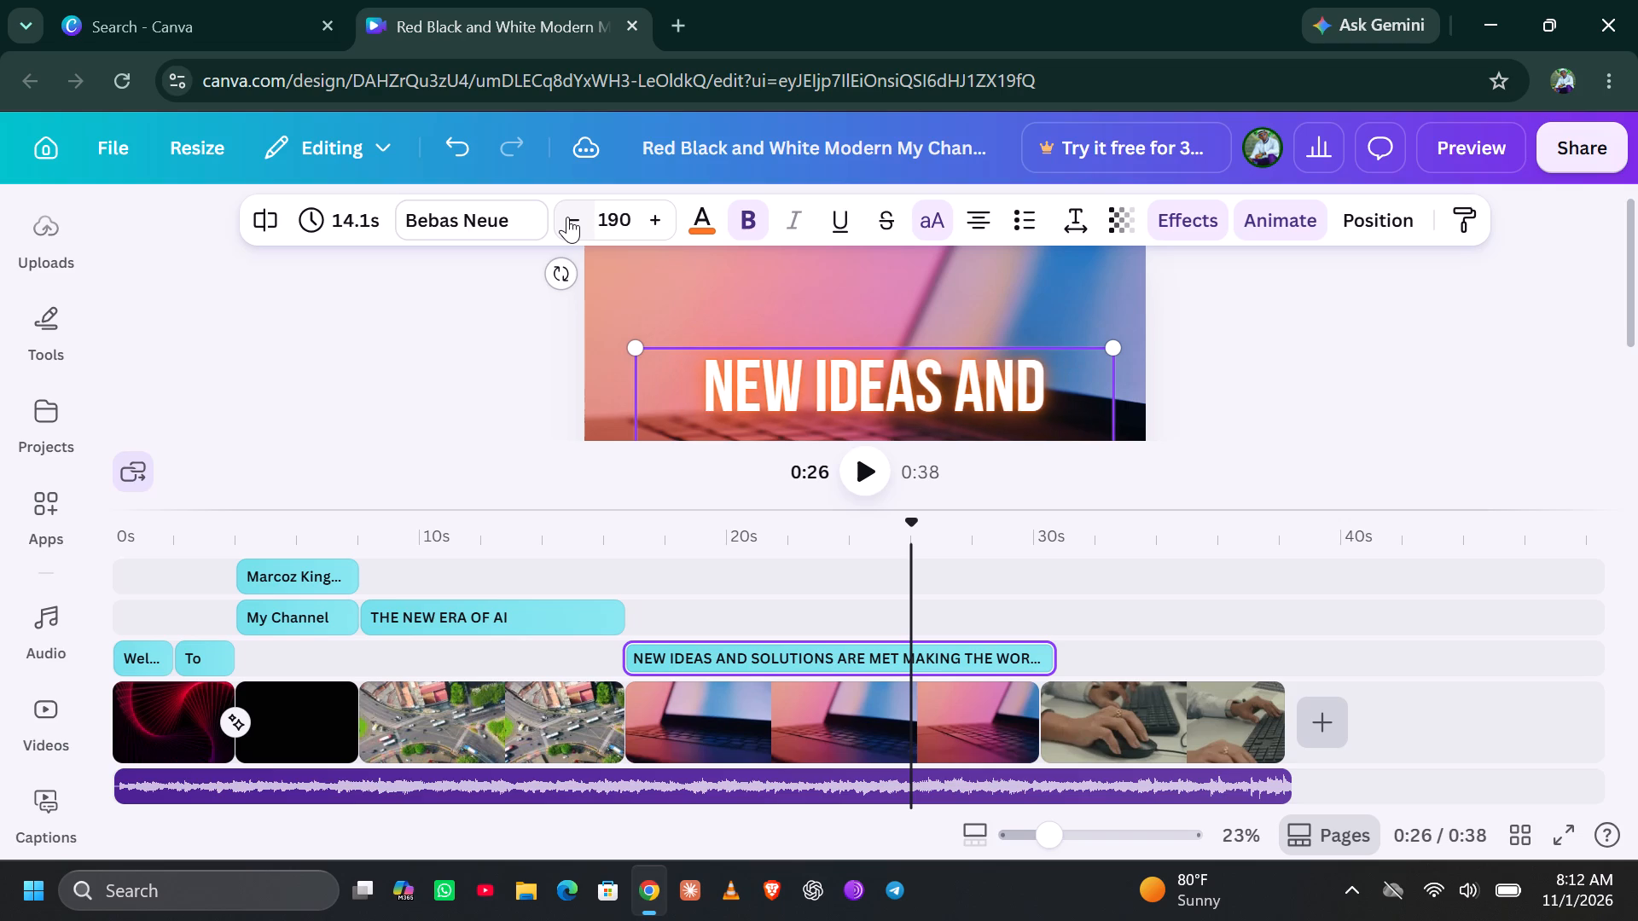
pyautogui.click(567, 217)
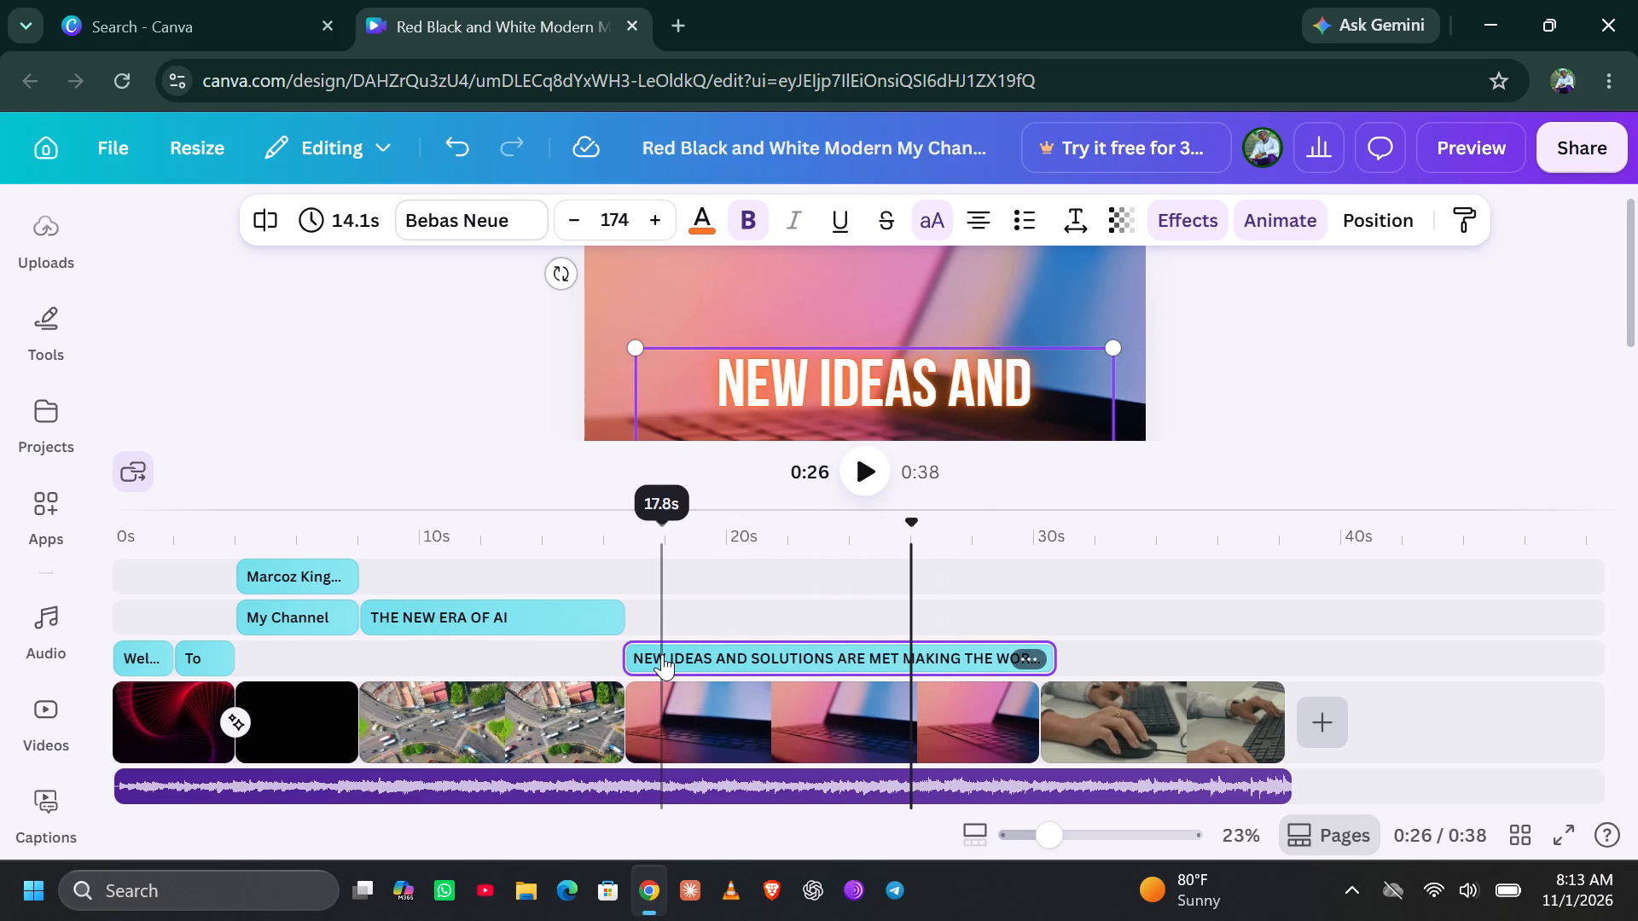
# Move the NEW IDEAS AND SOLUTIONS text to the topmost timeline track, starting just after the laptop clip begins.
pyautogui.moveTo(662, 654); pyautogui.dragTo(689, 621)
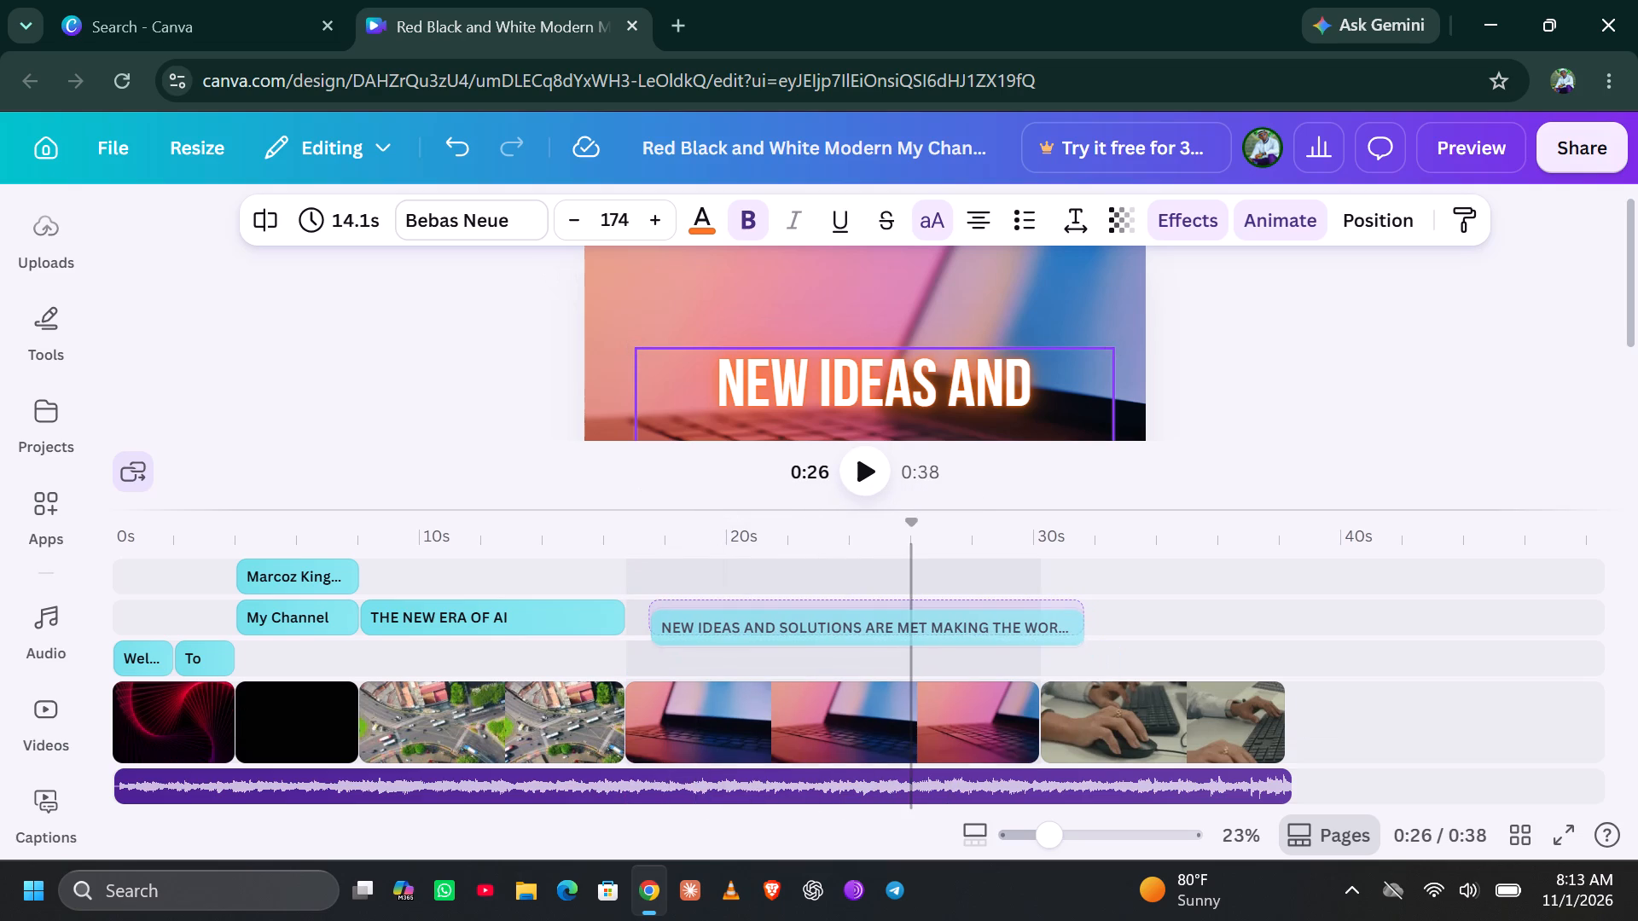
pyautogui.moveTo(689, 621); pyautogui.dragTo(680, 576)
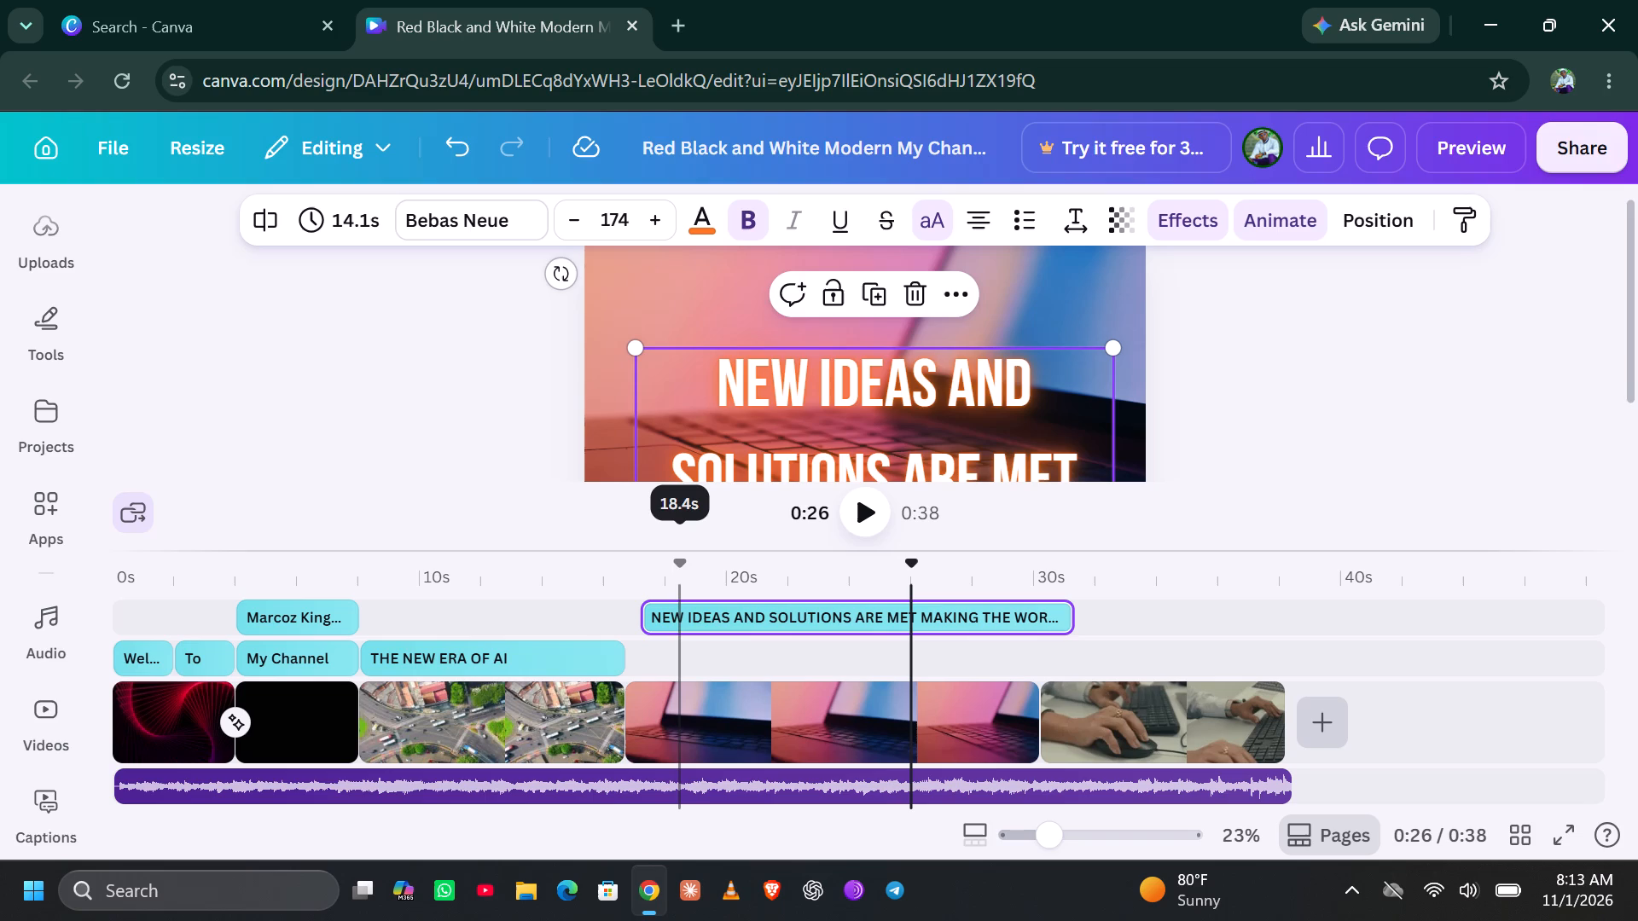
# Reduce the NEW IDEAS AND SOLUTIONS text's font size to 94.6 so the sentence fits on two lines.
pyautogui.tripleClick(577, 209)
pyautogui.tripleClick(577, 209)
pyautogui.tripleClick(577, 209)
pyautogui.tripleClick(577, 209)
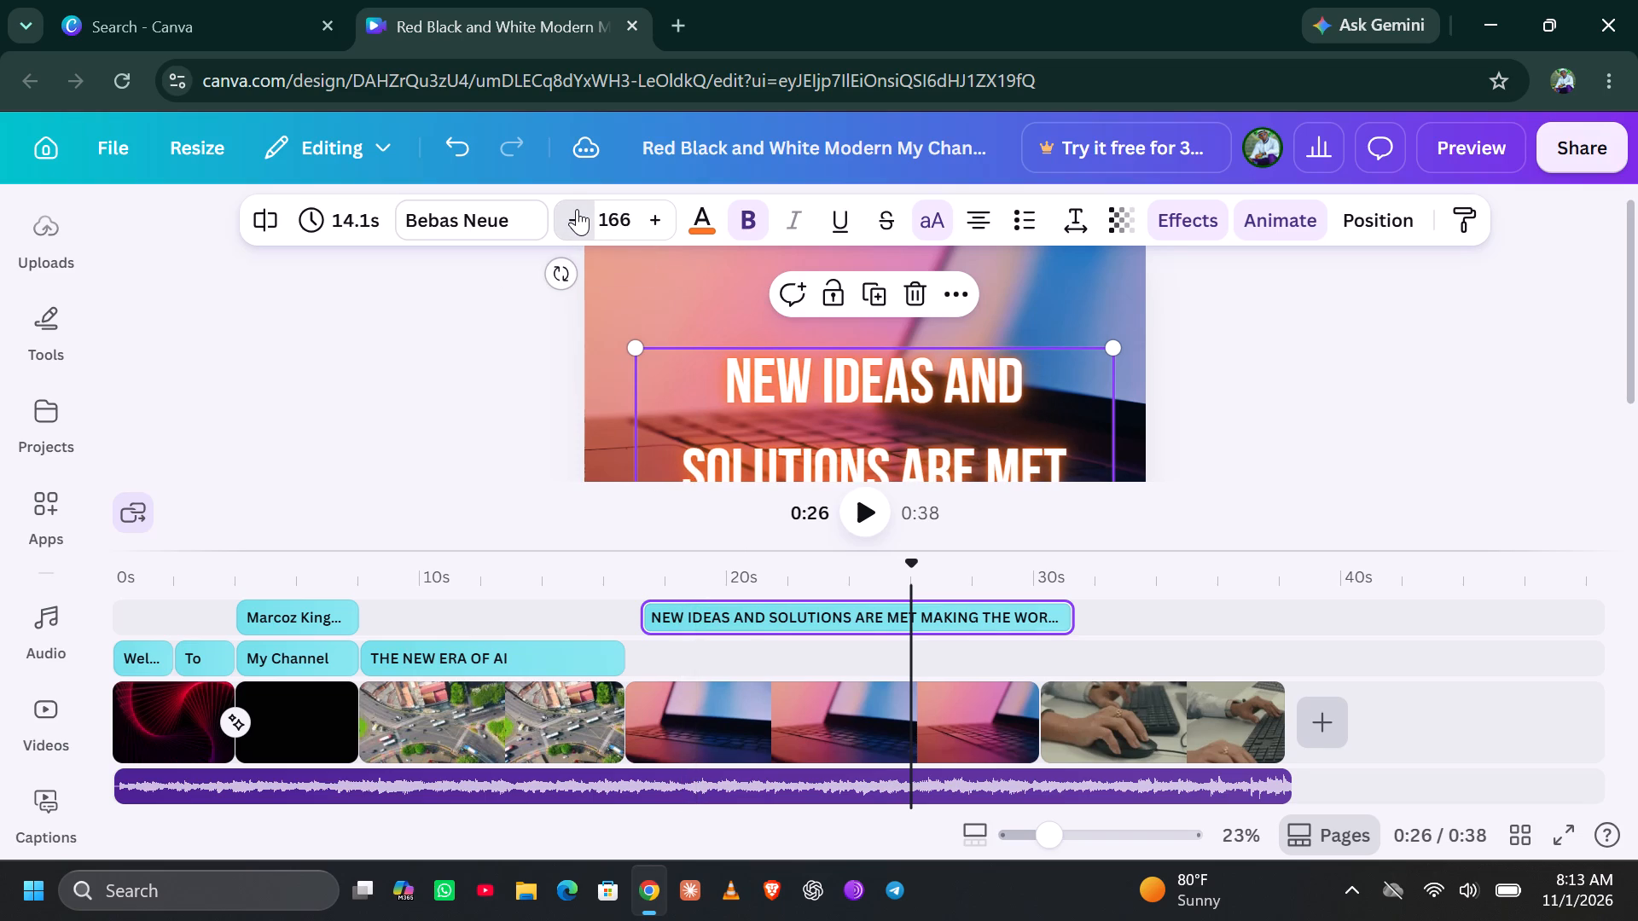
pyautogui.tripleClick(577, 209)
pyautogui.tripleClick(577, 209)
pyautogui.tripleClick(577, 209)
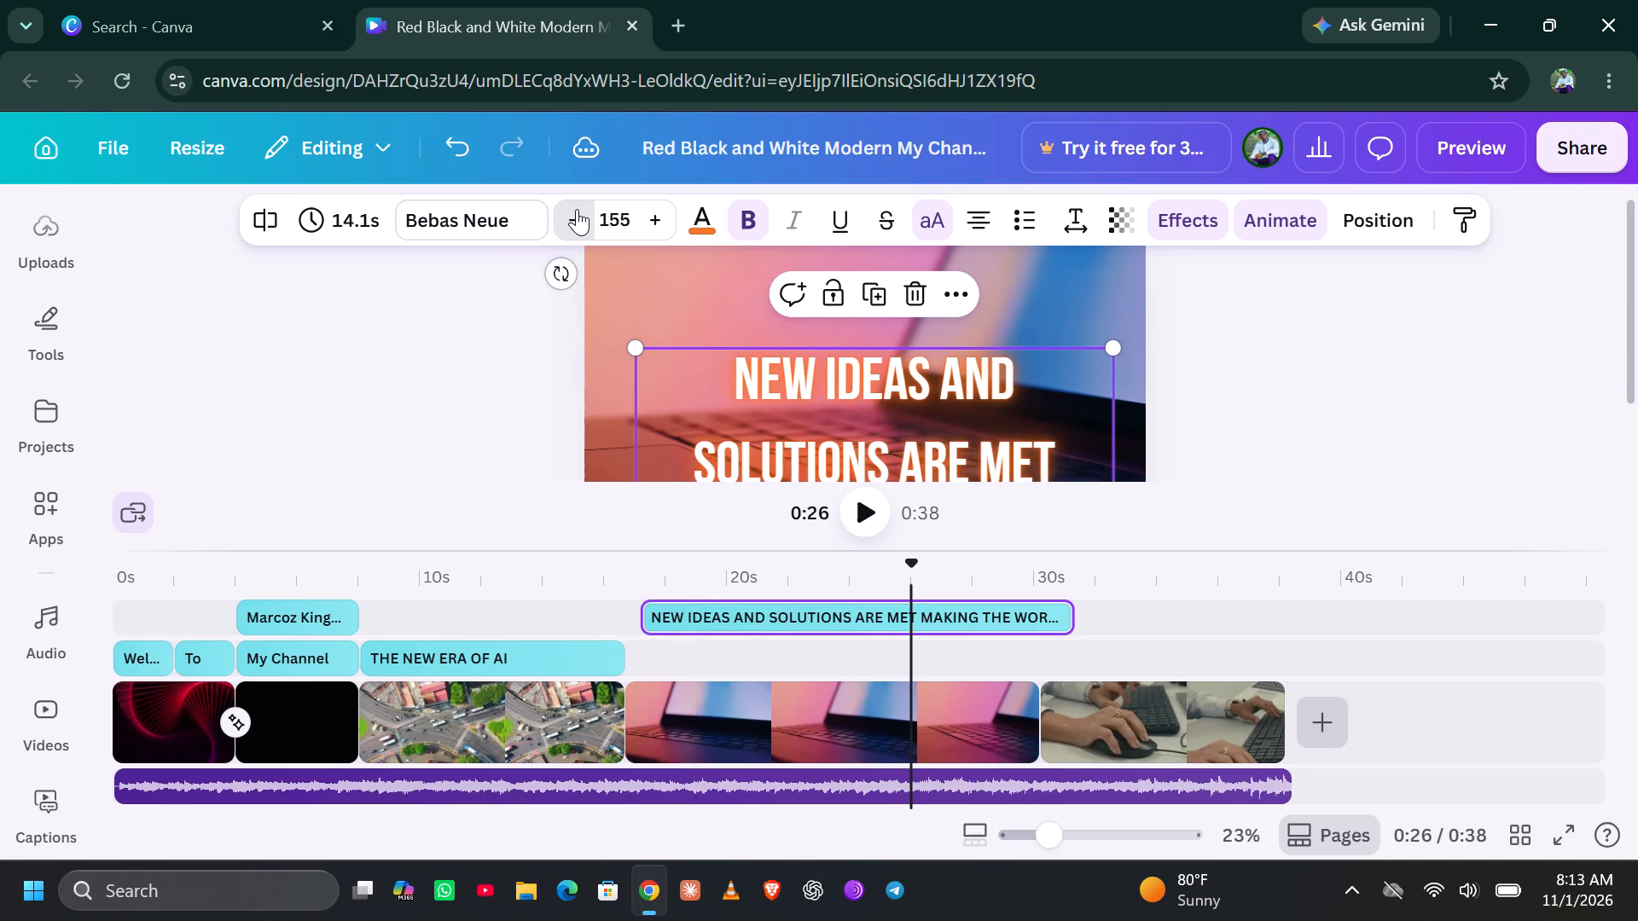
pyautogui.tripleClick(577, 209)
pyautogui.click(577, 209)
pyautogui.tripleClick(577, 209)
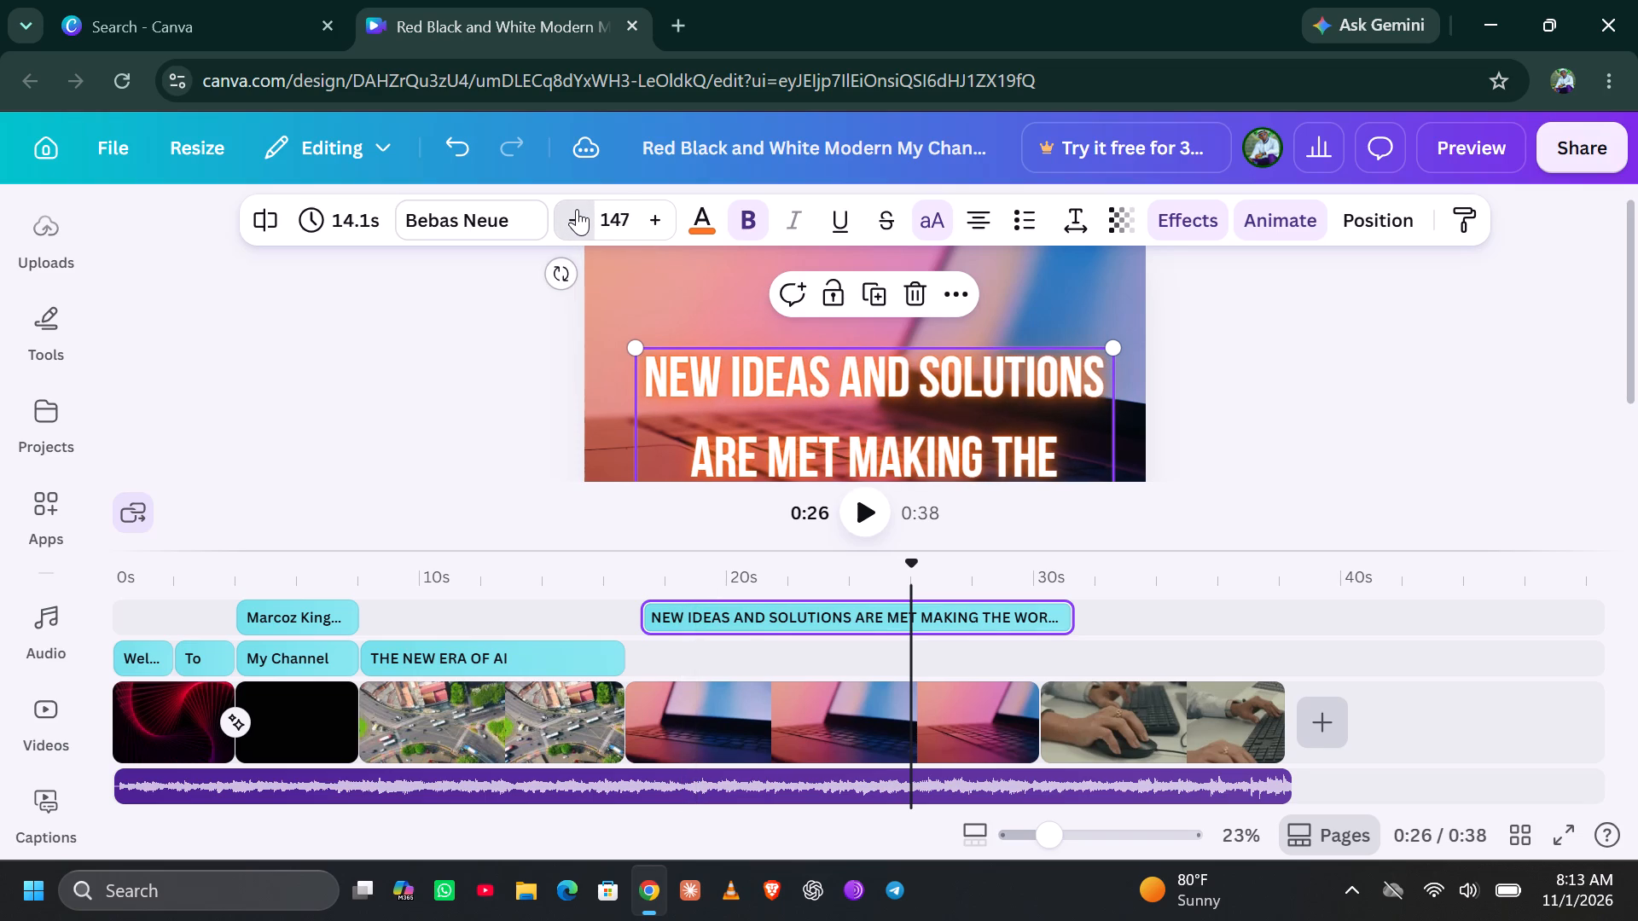
pyautogui.tripleClick(577, 209)
pyautogui.tripleClick(577, 209)
pyautogui.tripleClick(577, 209)
pyautogui.tripleClick(577, 209)
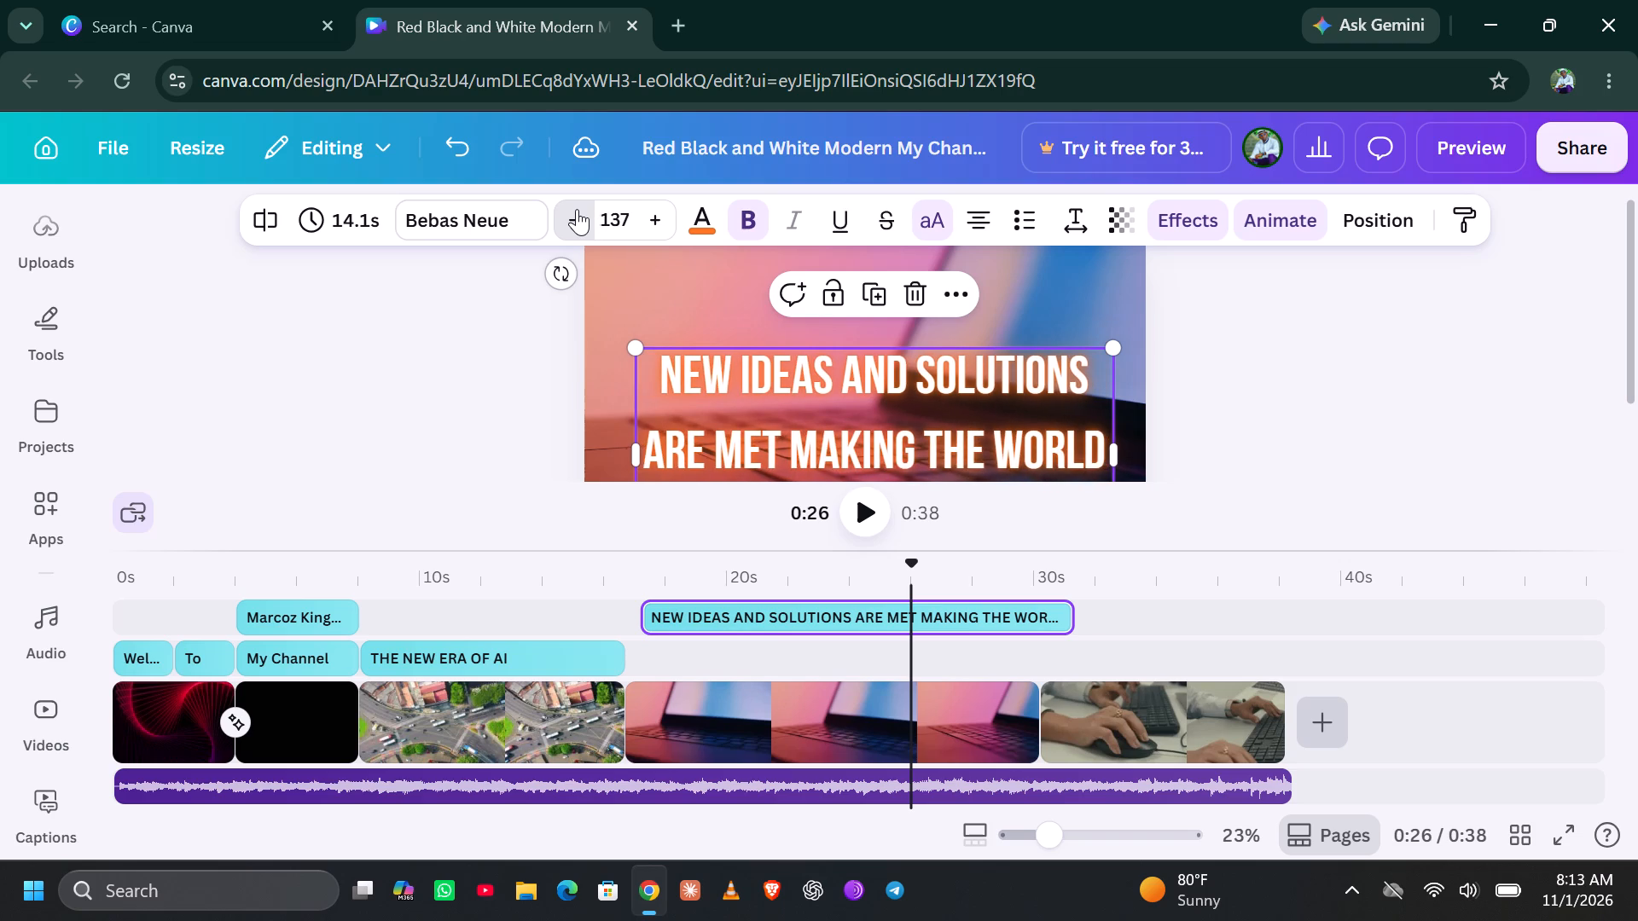
pyautogui.click(577, 209)
pyautogui.tripleClick(577, 209)
pyautogui.tripleClick(577, 209)
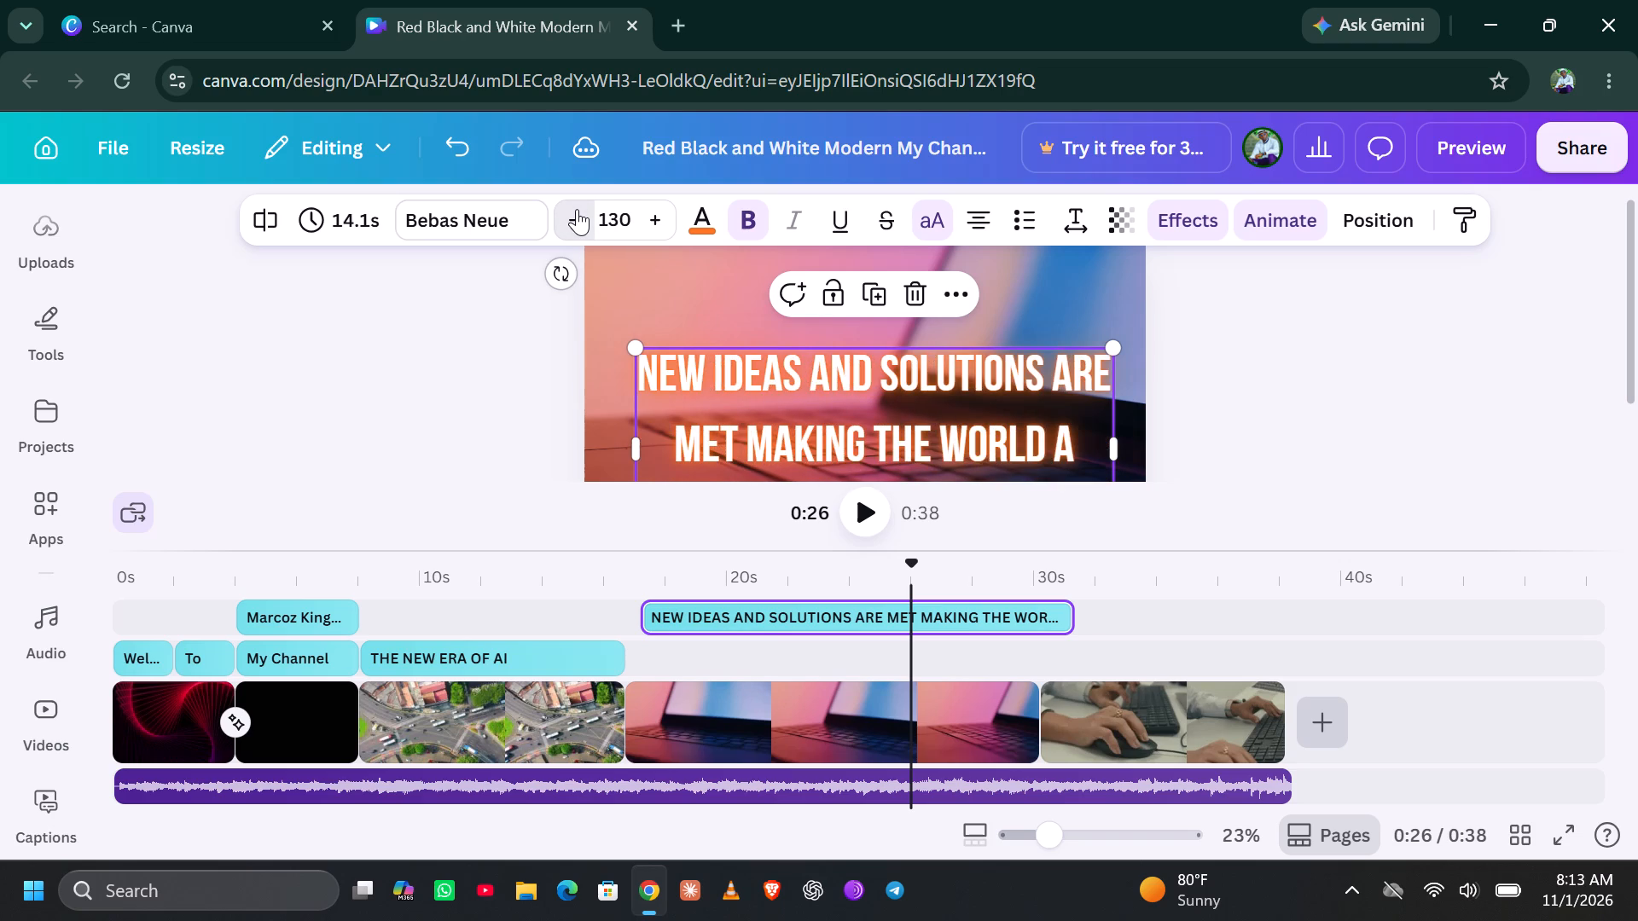
pyautogui.tripleClick(577, 209)
pyautogui.tripleClick(577, 209)
pyautogui.tripleClick(577, 209)
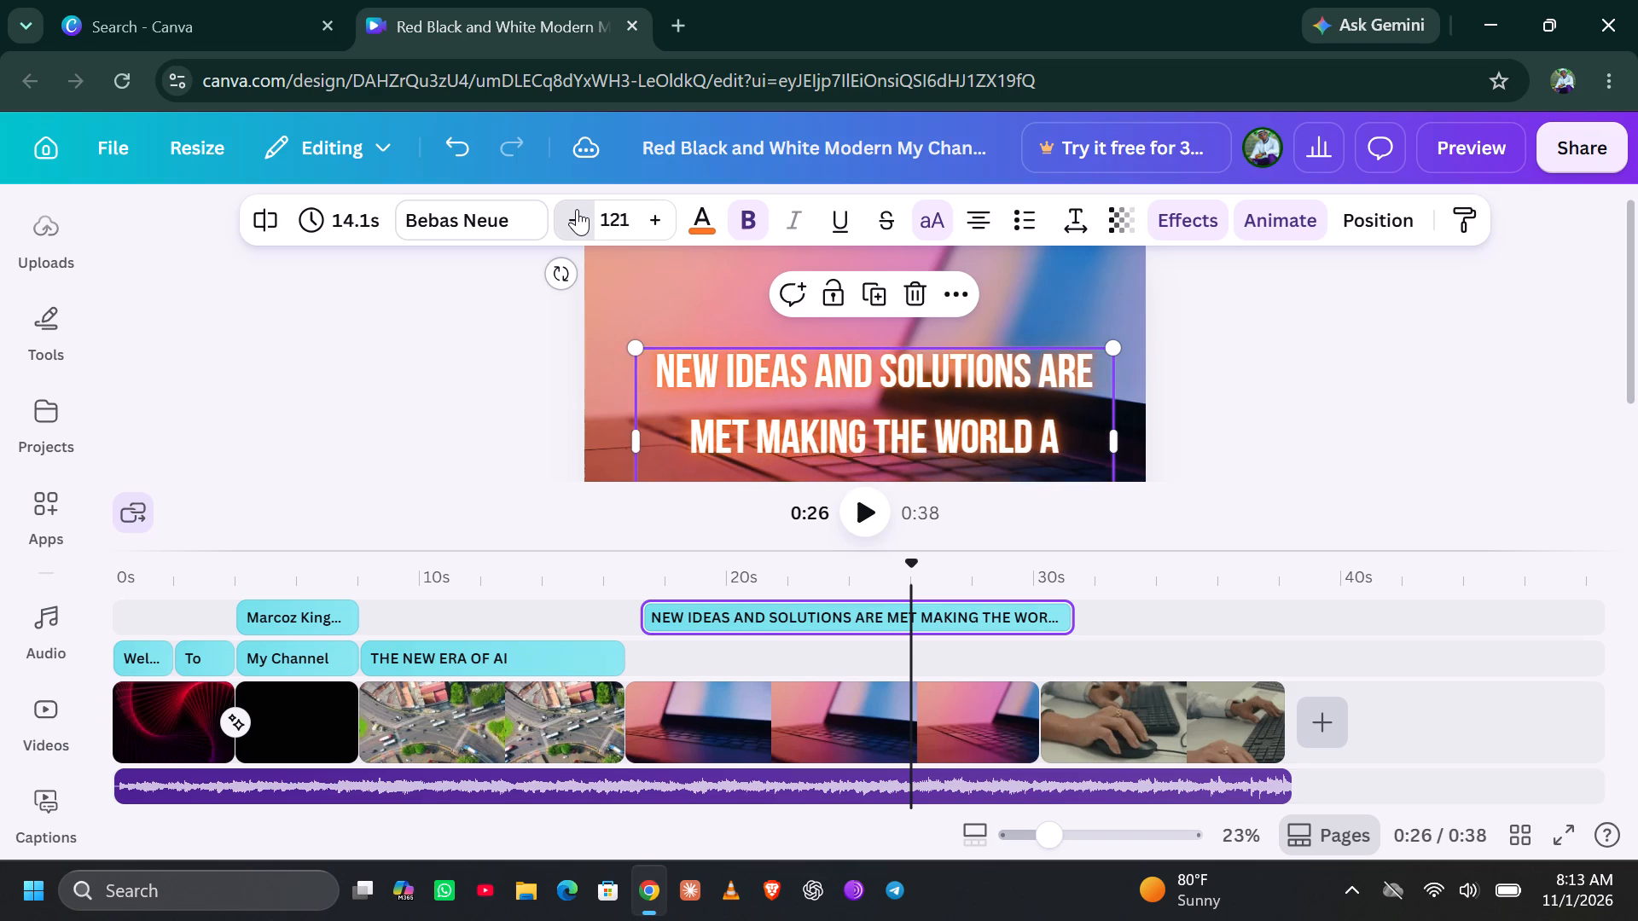
pyautogui.tripleClick(577, 209)
pyautogui.tripleClick(577, 209)
pyautogui.tripleClick(577, 209)
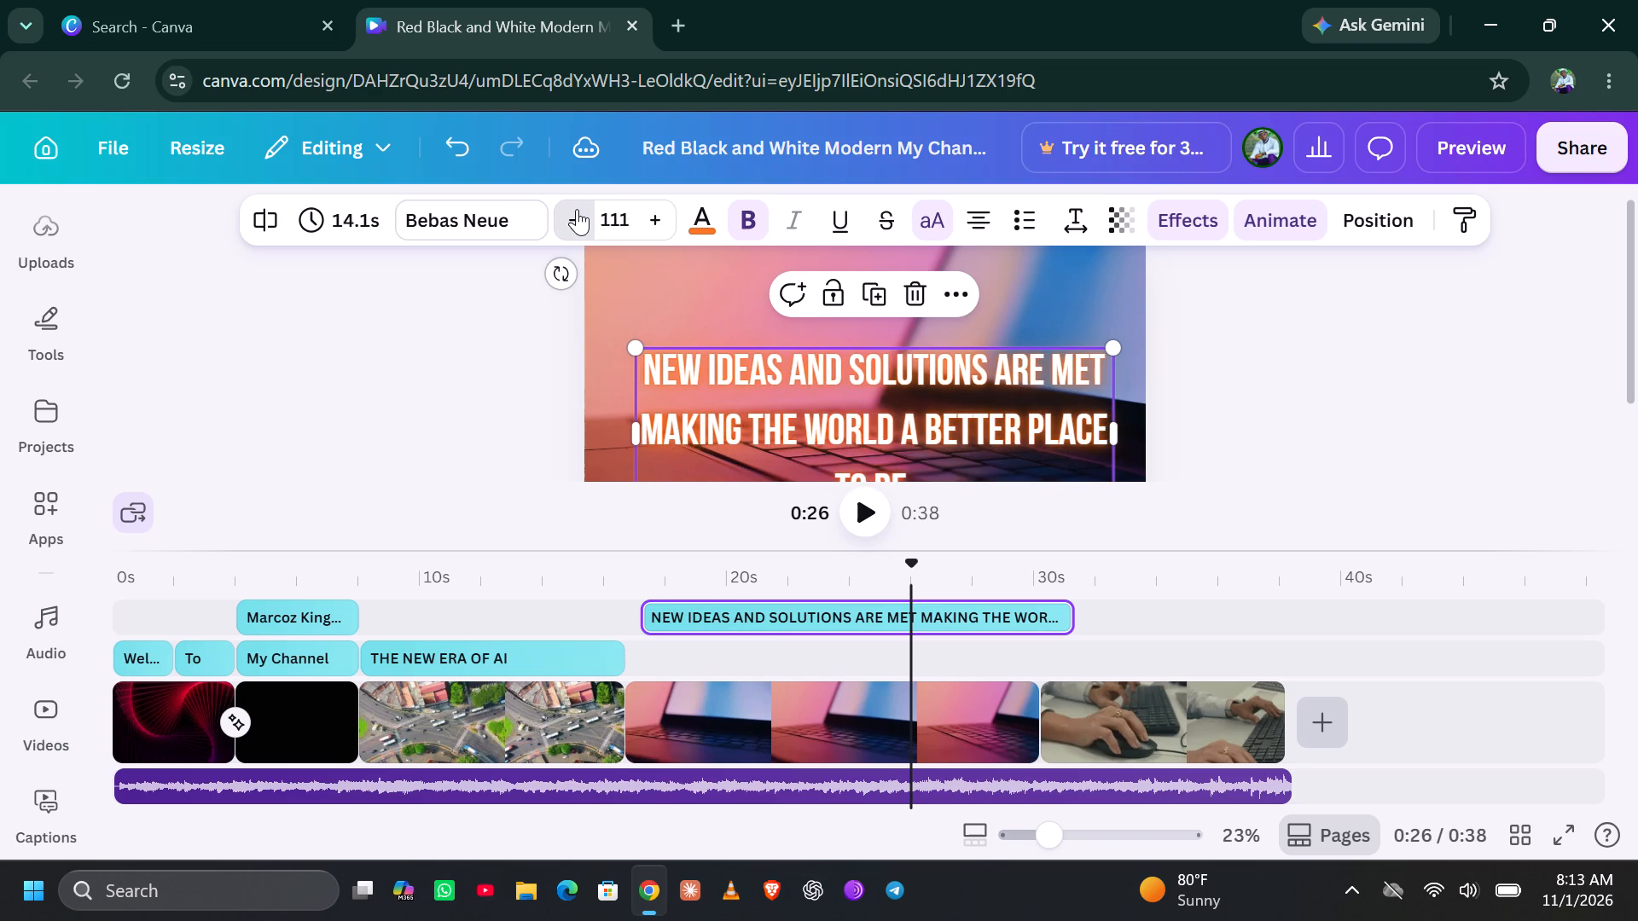
pyautogui.tripleClick(577, 209)
pyautogui.tripleClick(577, 209)
pyautogui.tripleClick(577, 209)
pyautogui.tripleClick(577, 209)
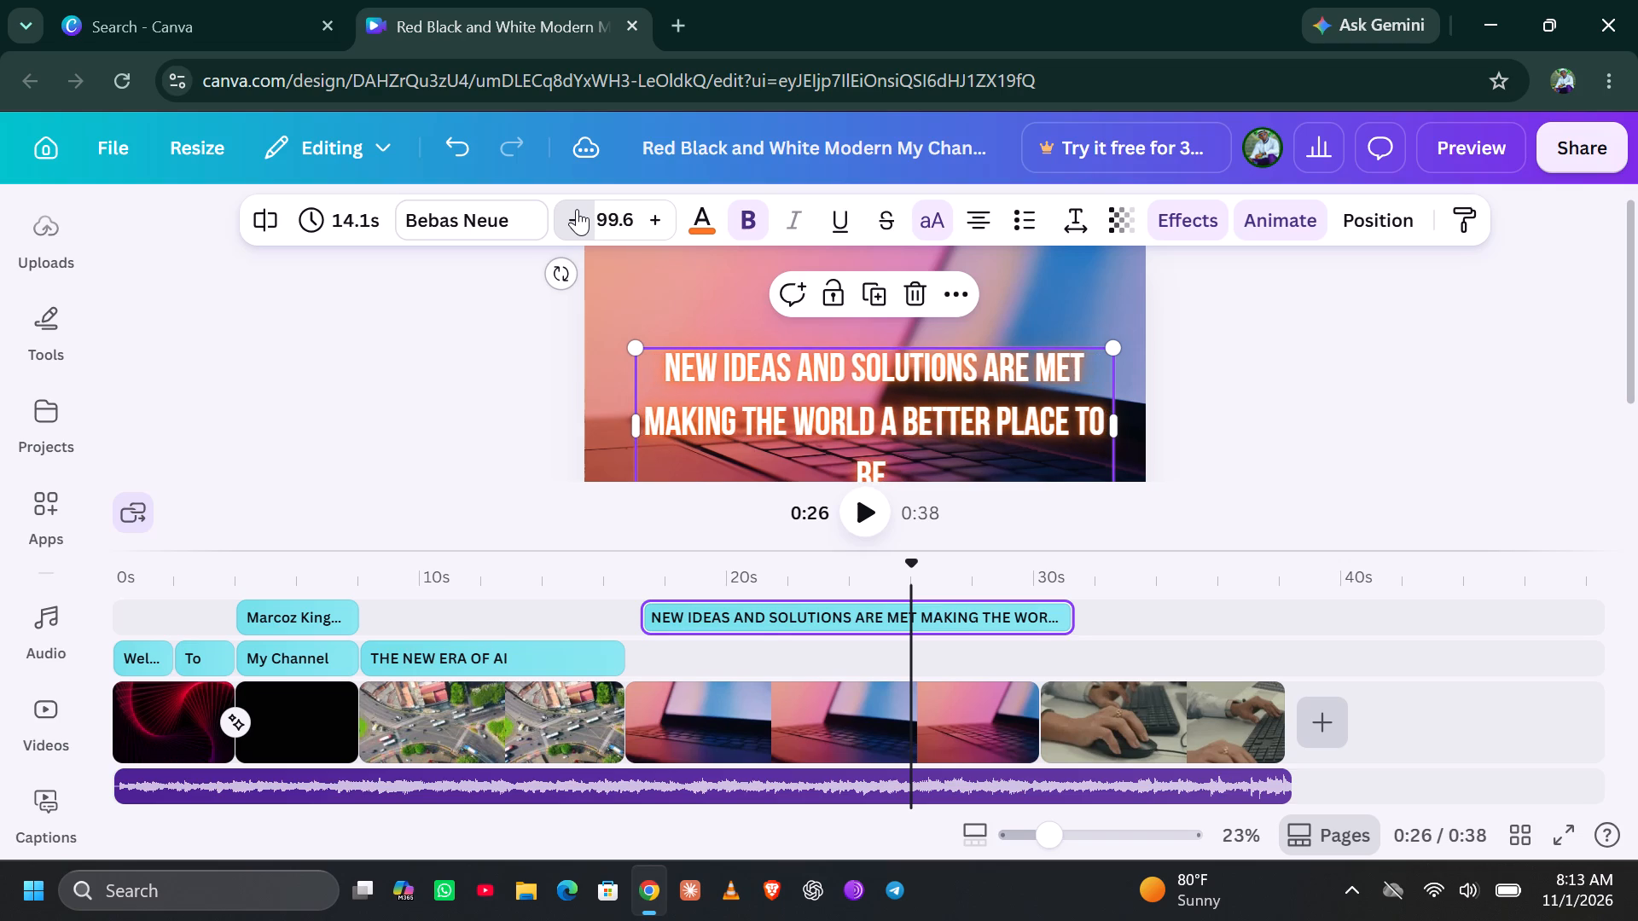
pyautogui.doubleClick(577, 209)
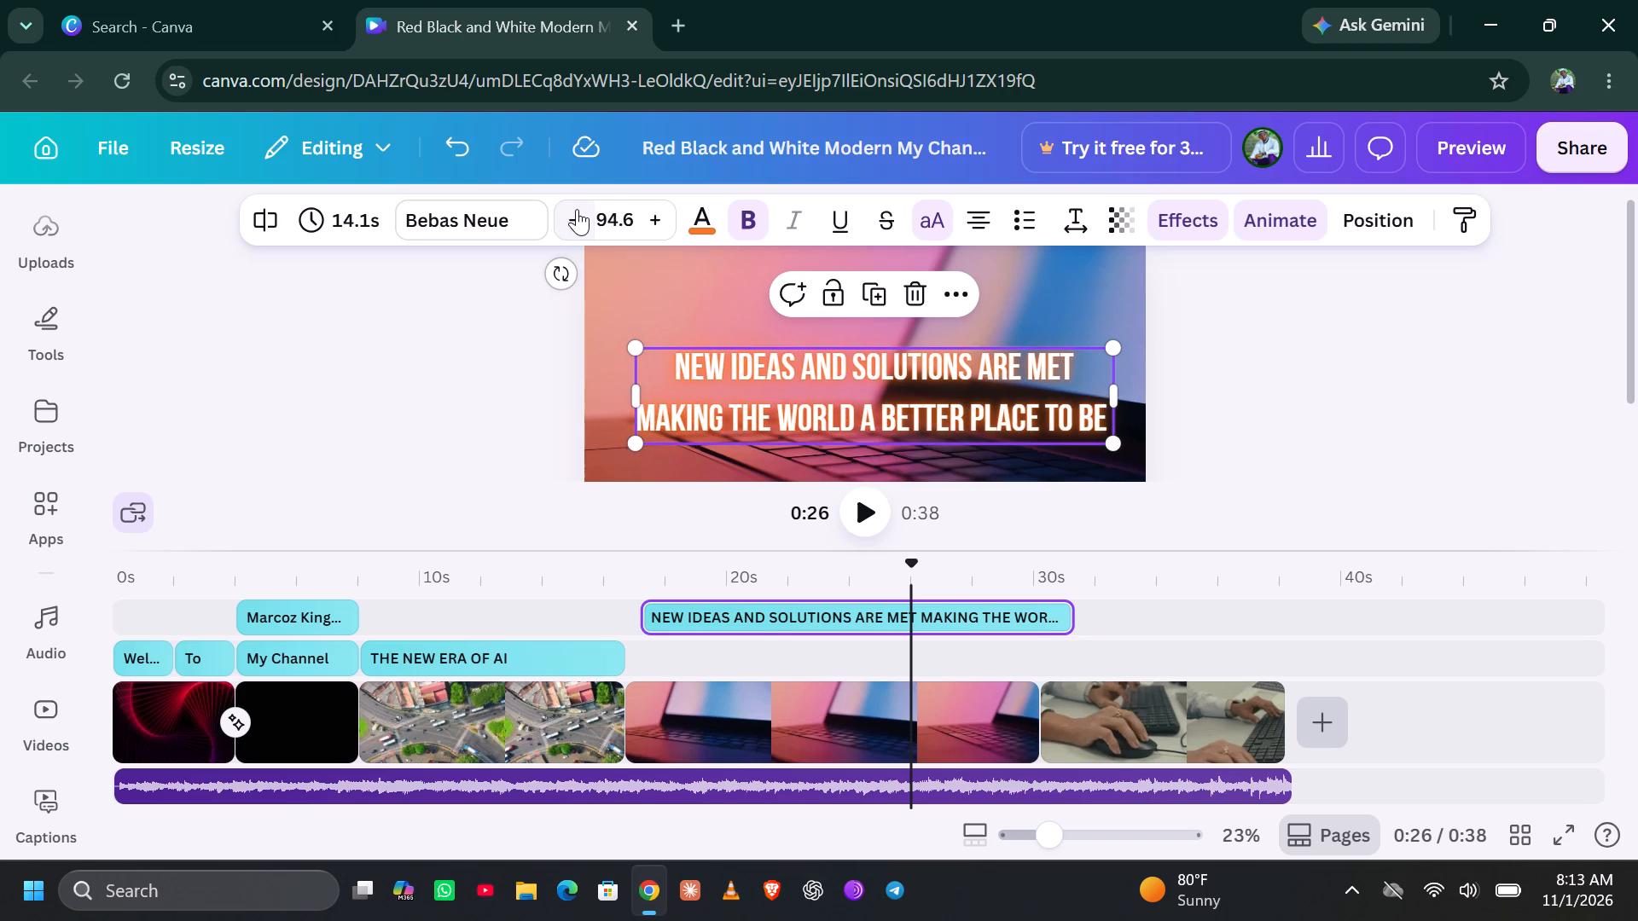
# Play on into the keyboard clip and extend the NEW IDEAS AND SOLUTIONS text to 21.0s, ending with that clip.
pyautogui.click(862, 511)
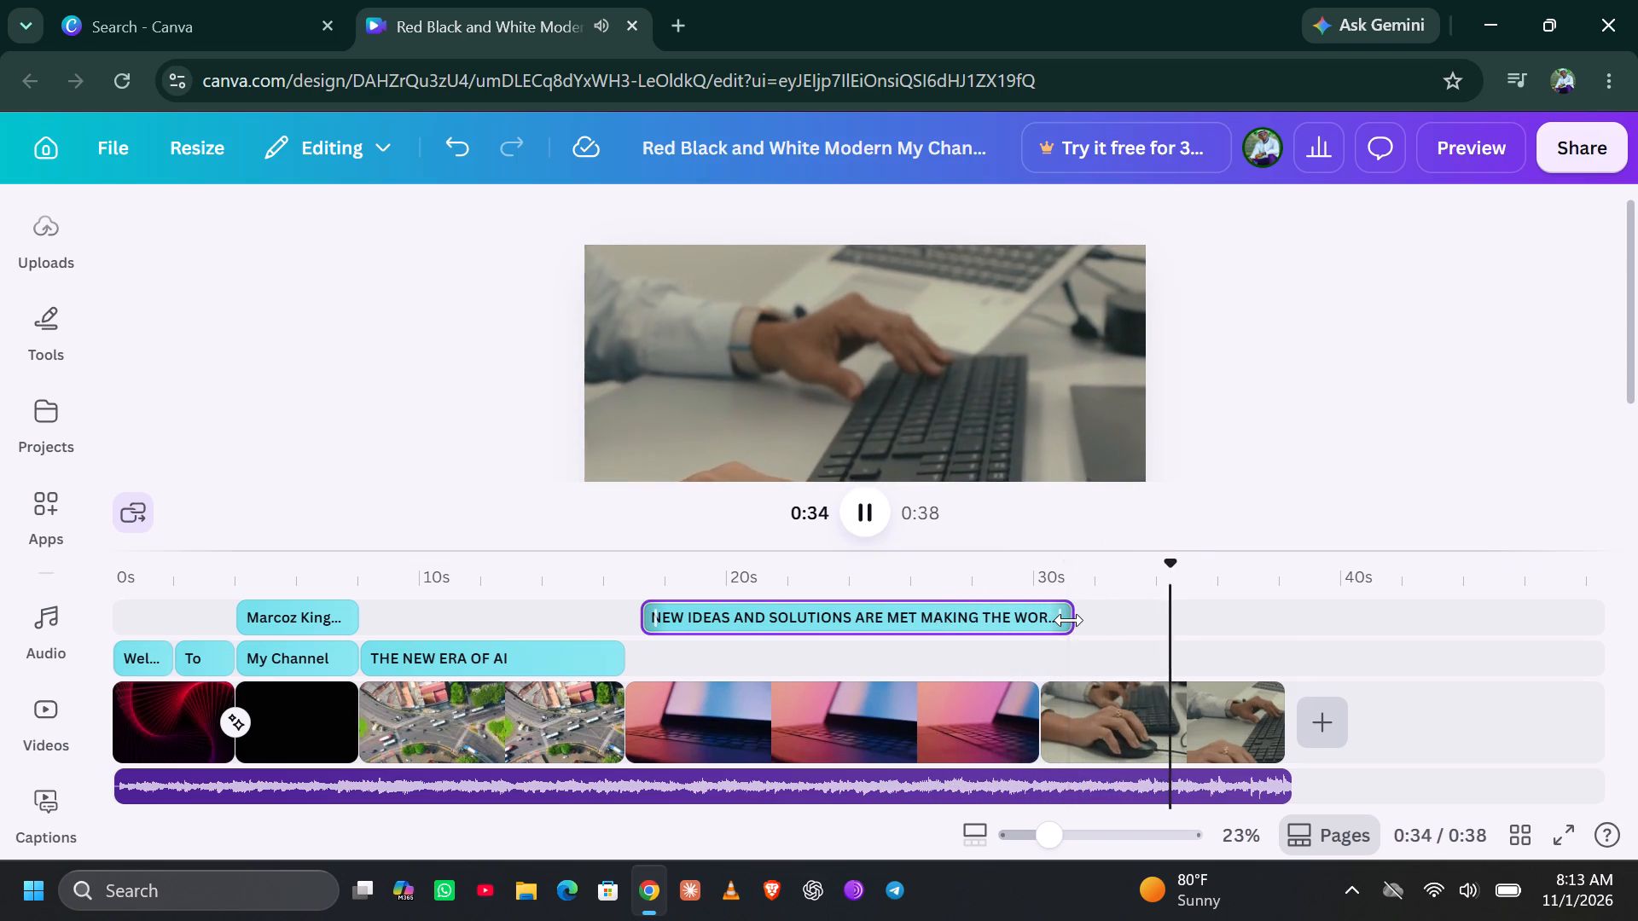
pyautogui.moveTo(1069, 620); pyautogui.dragTo(1256, 628)
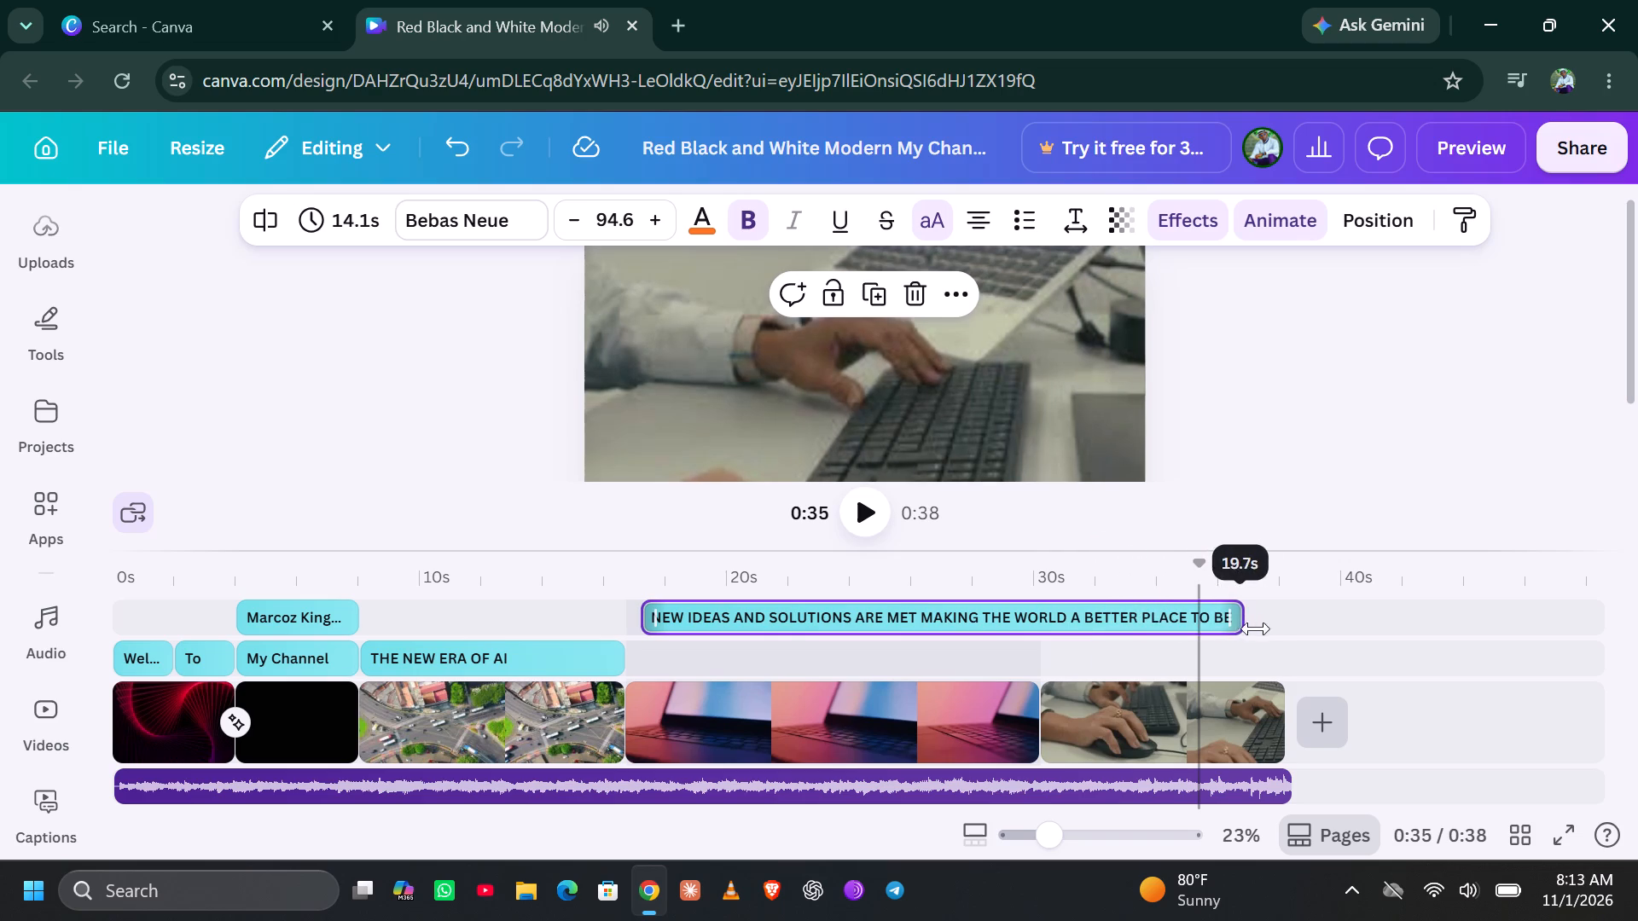
pyautogui.moveTo(1256, 628); pyautogui.dragTo(1276, 633)
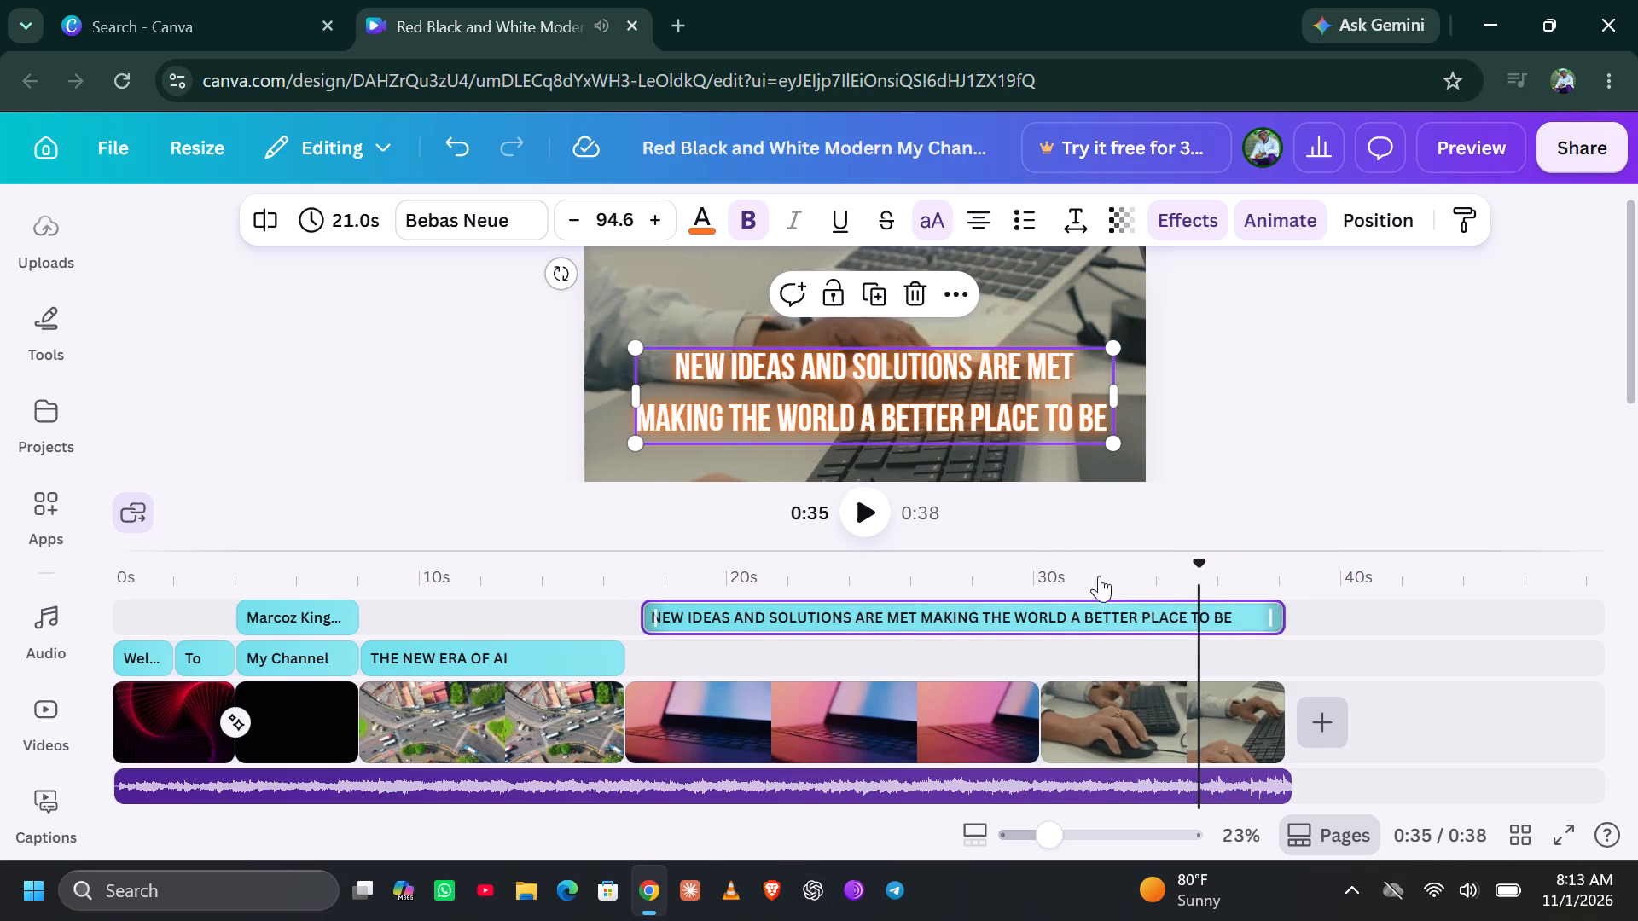
# Play the video from the Welcome title through to the THE NEW ERA OF AI text to review it.
pyautogui.click(173, 720)
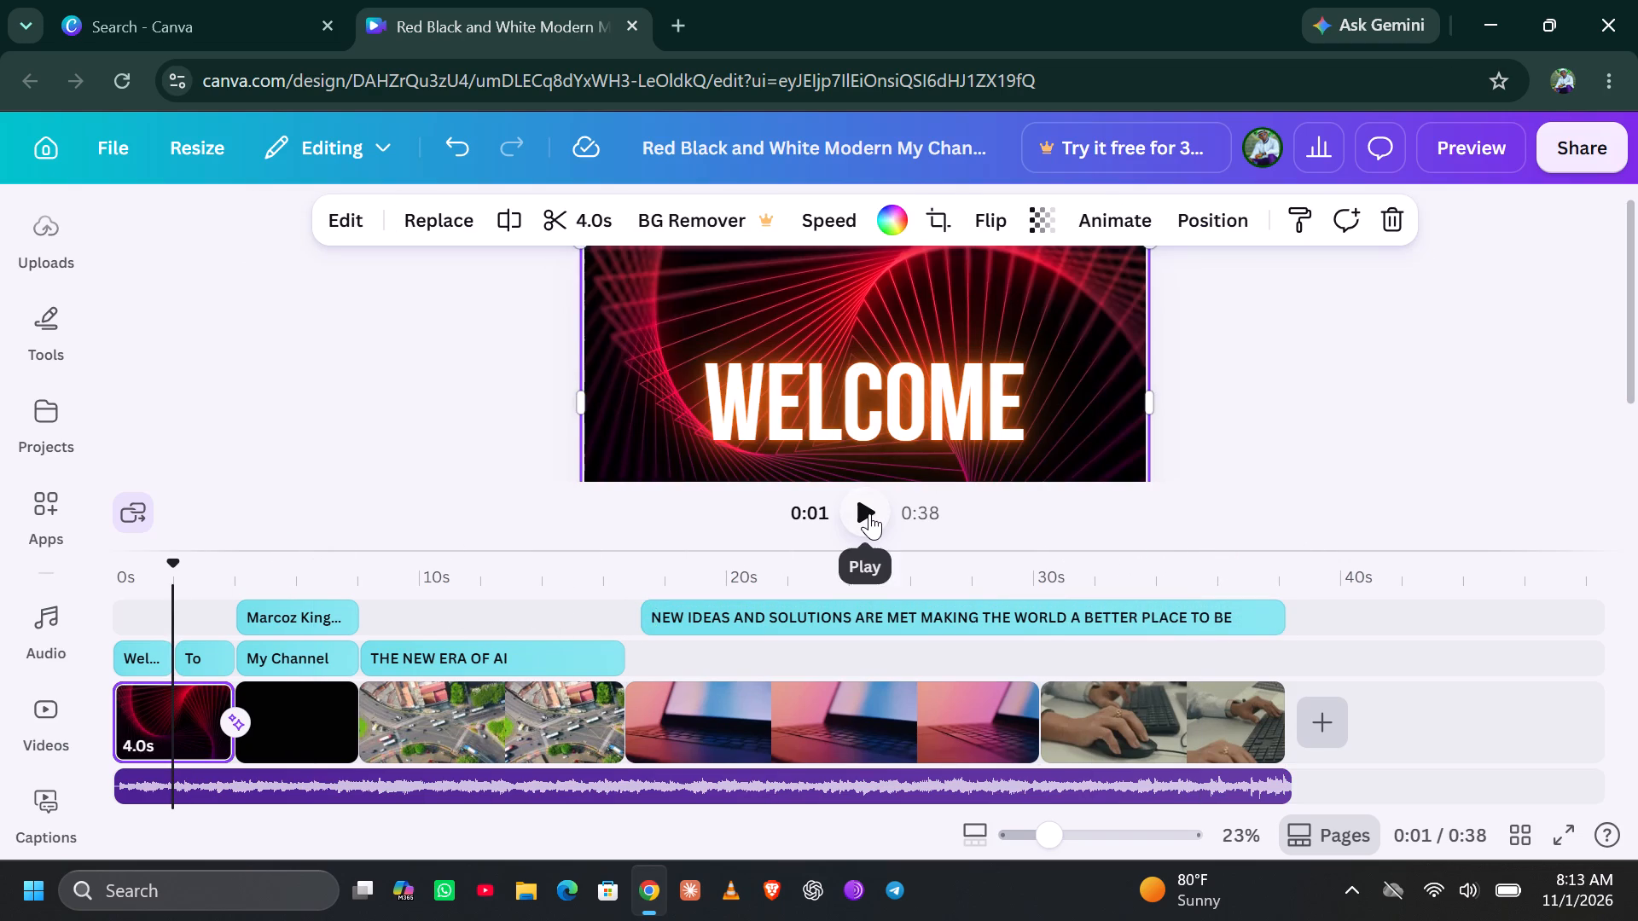
pyautogui.click(869, 513)
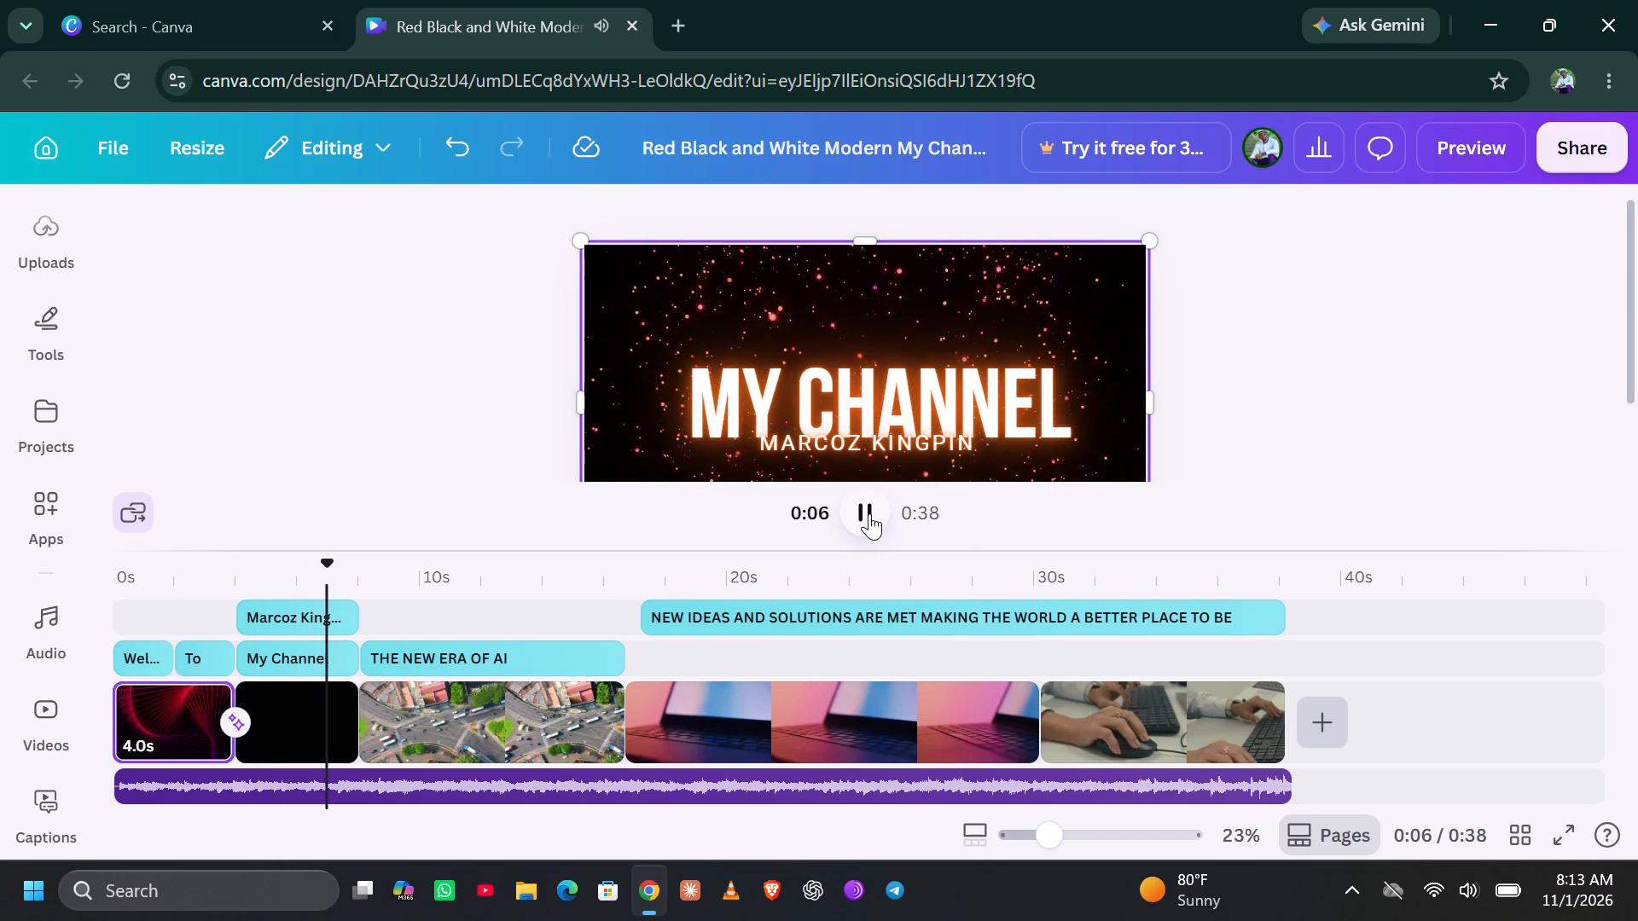
pyautogui.click(869, 513)
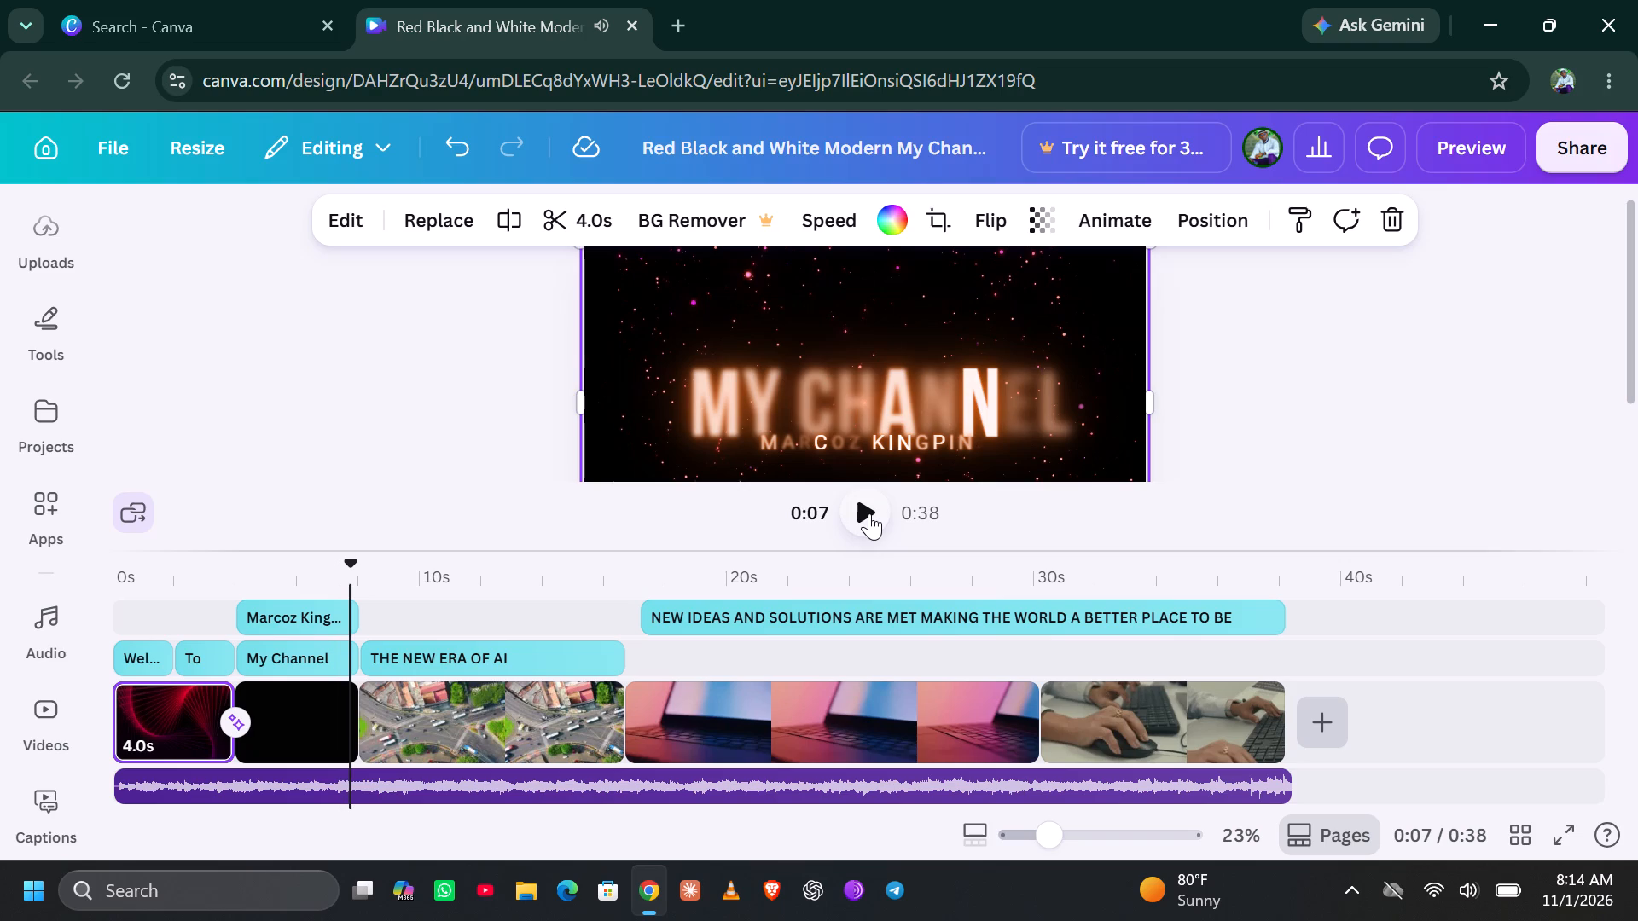
pyautogui.click(869, 513)
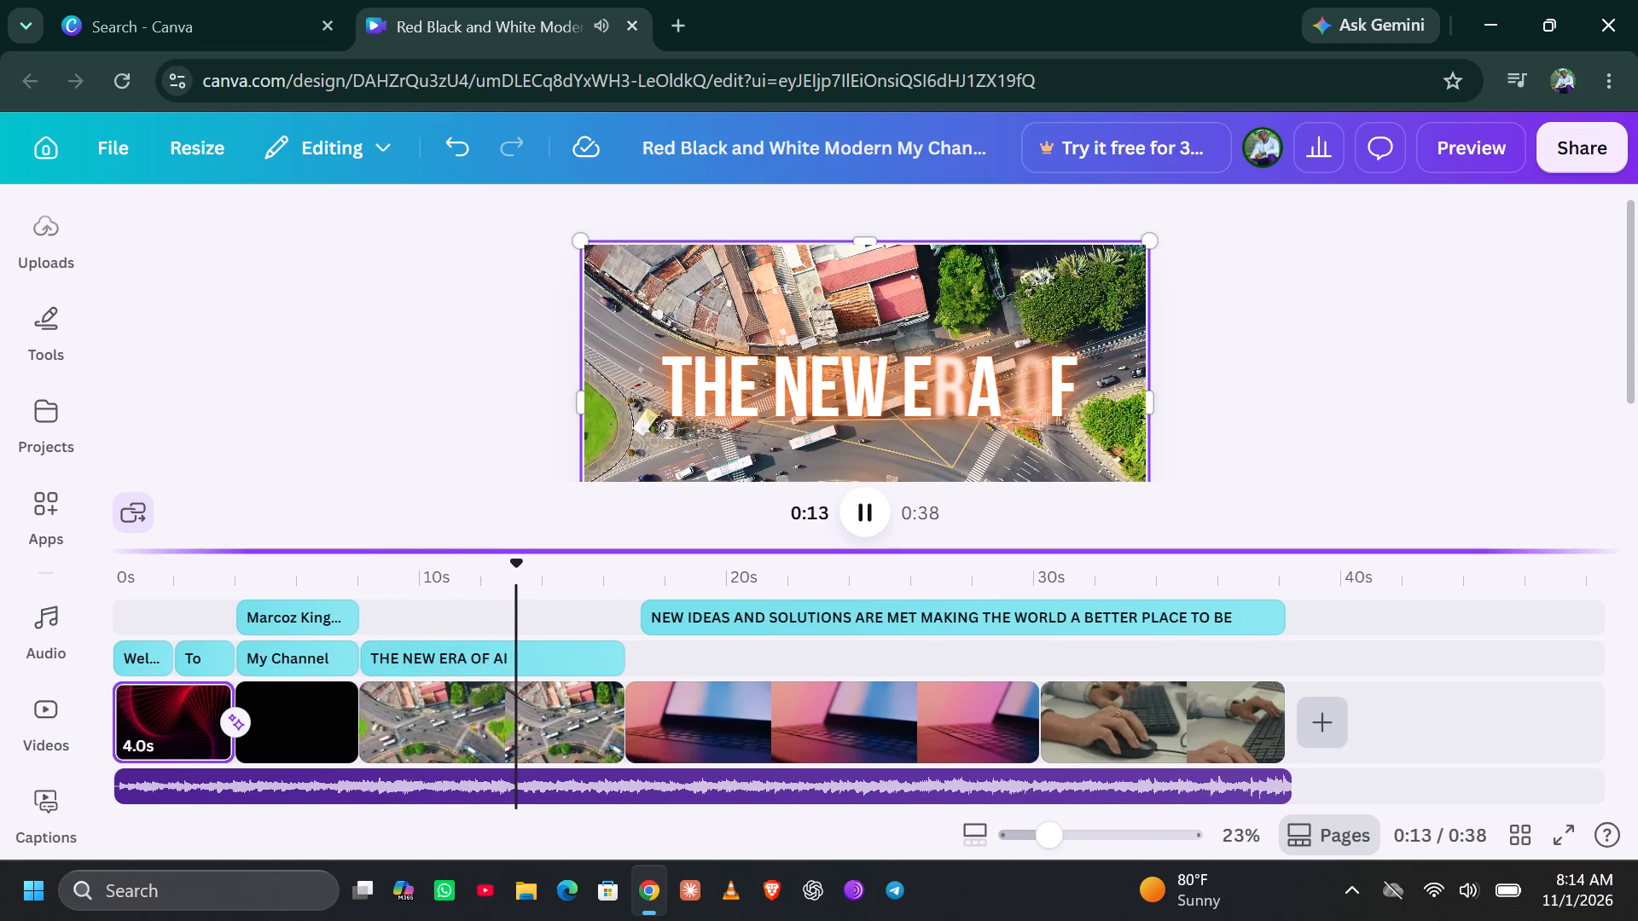
pyautogui.press('space')
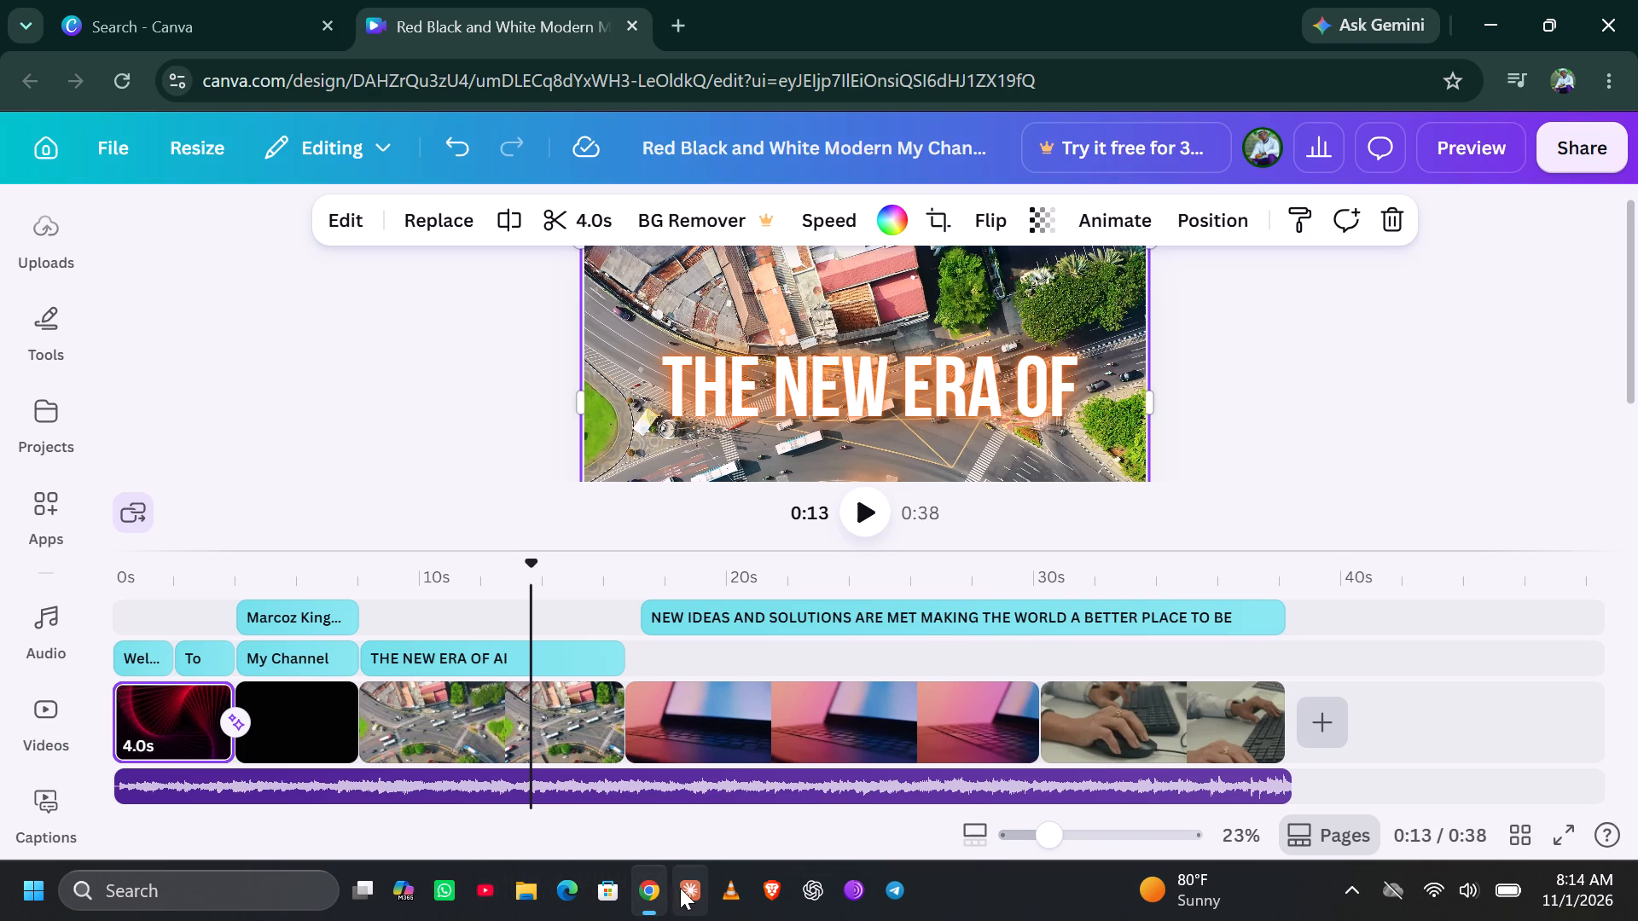
# Switch to the recently added Kuro app.
pyautogui.click(32, 888)
pyautogui.doubleClick(176, 684)
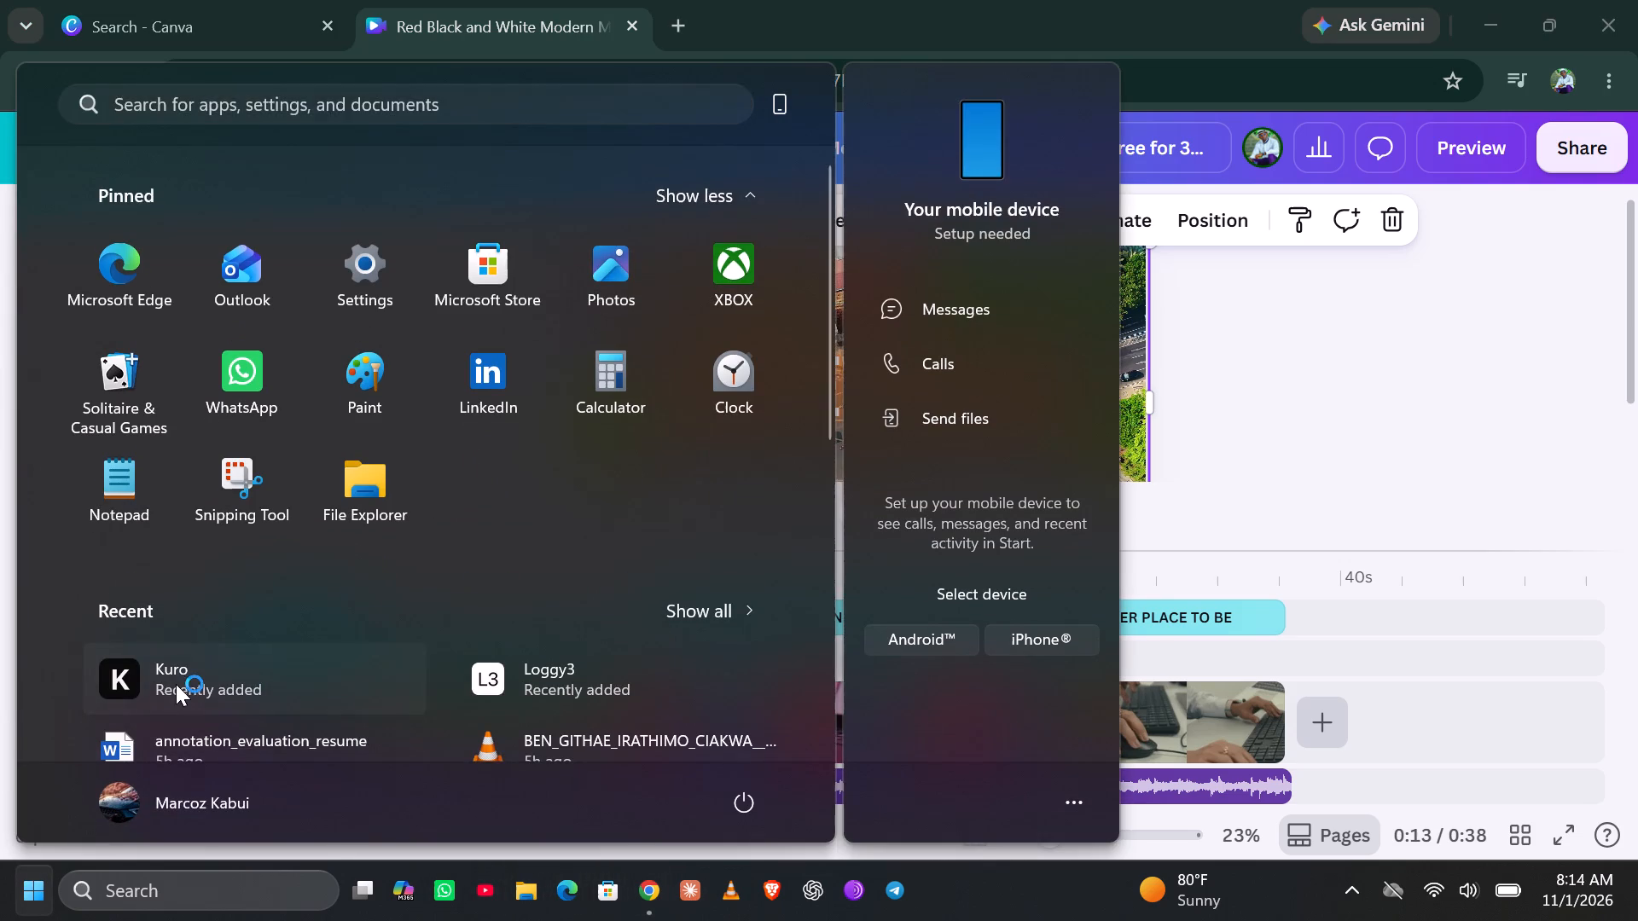
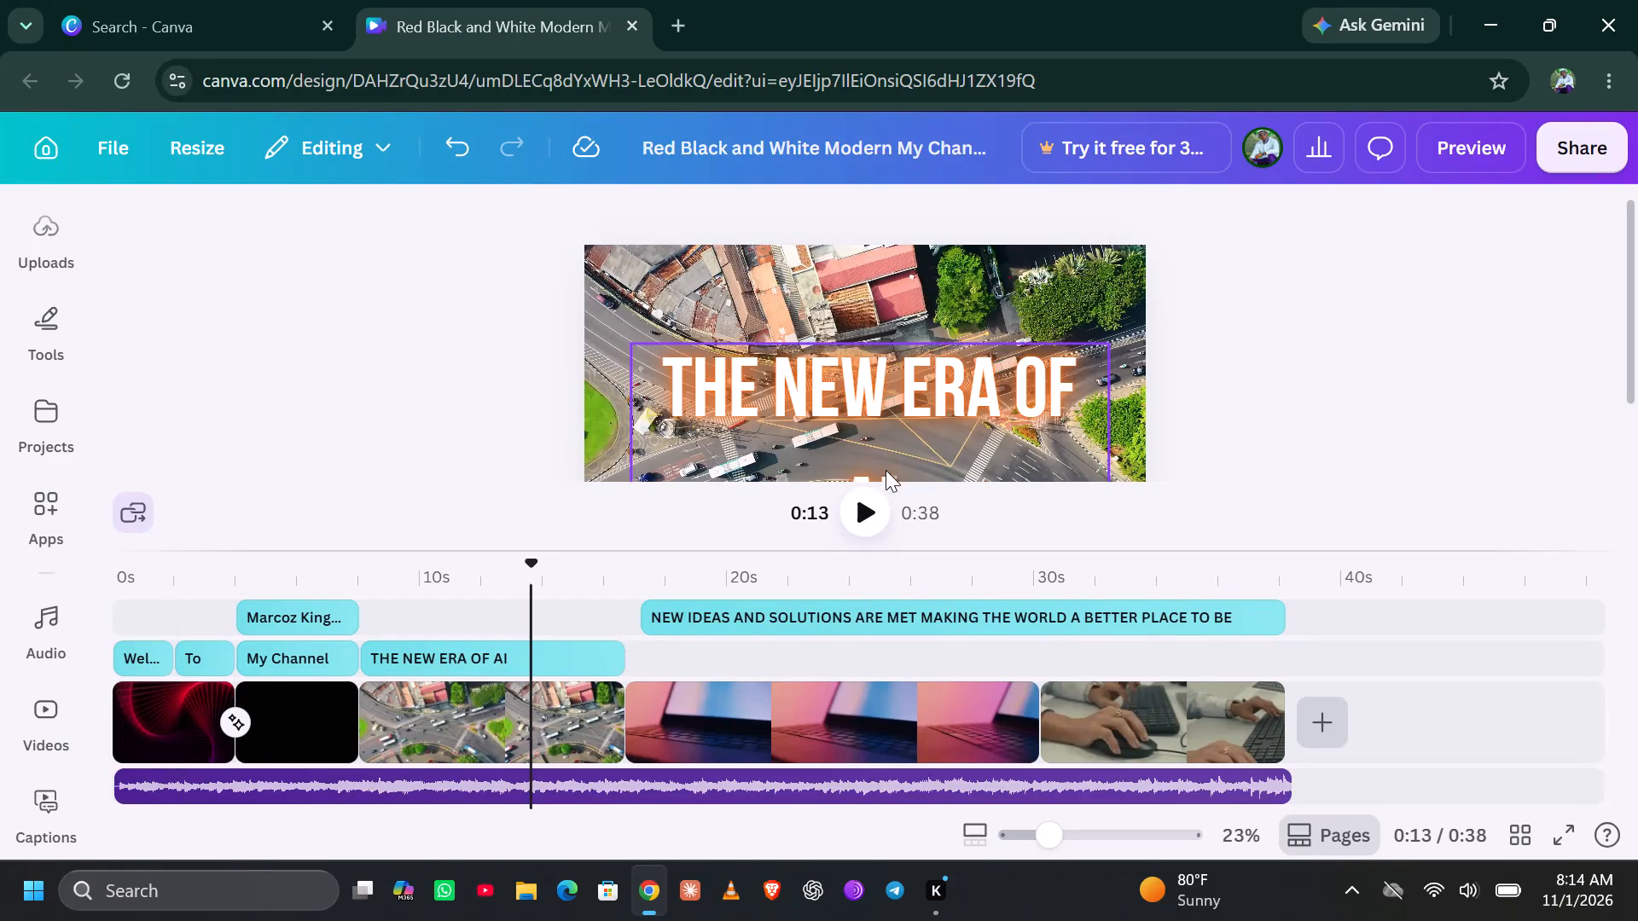
# Play the video from the THE NEW ERA OF AI text through to the end to review it.
pyautogui.click(871, 509)
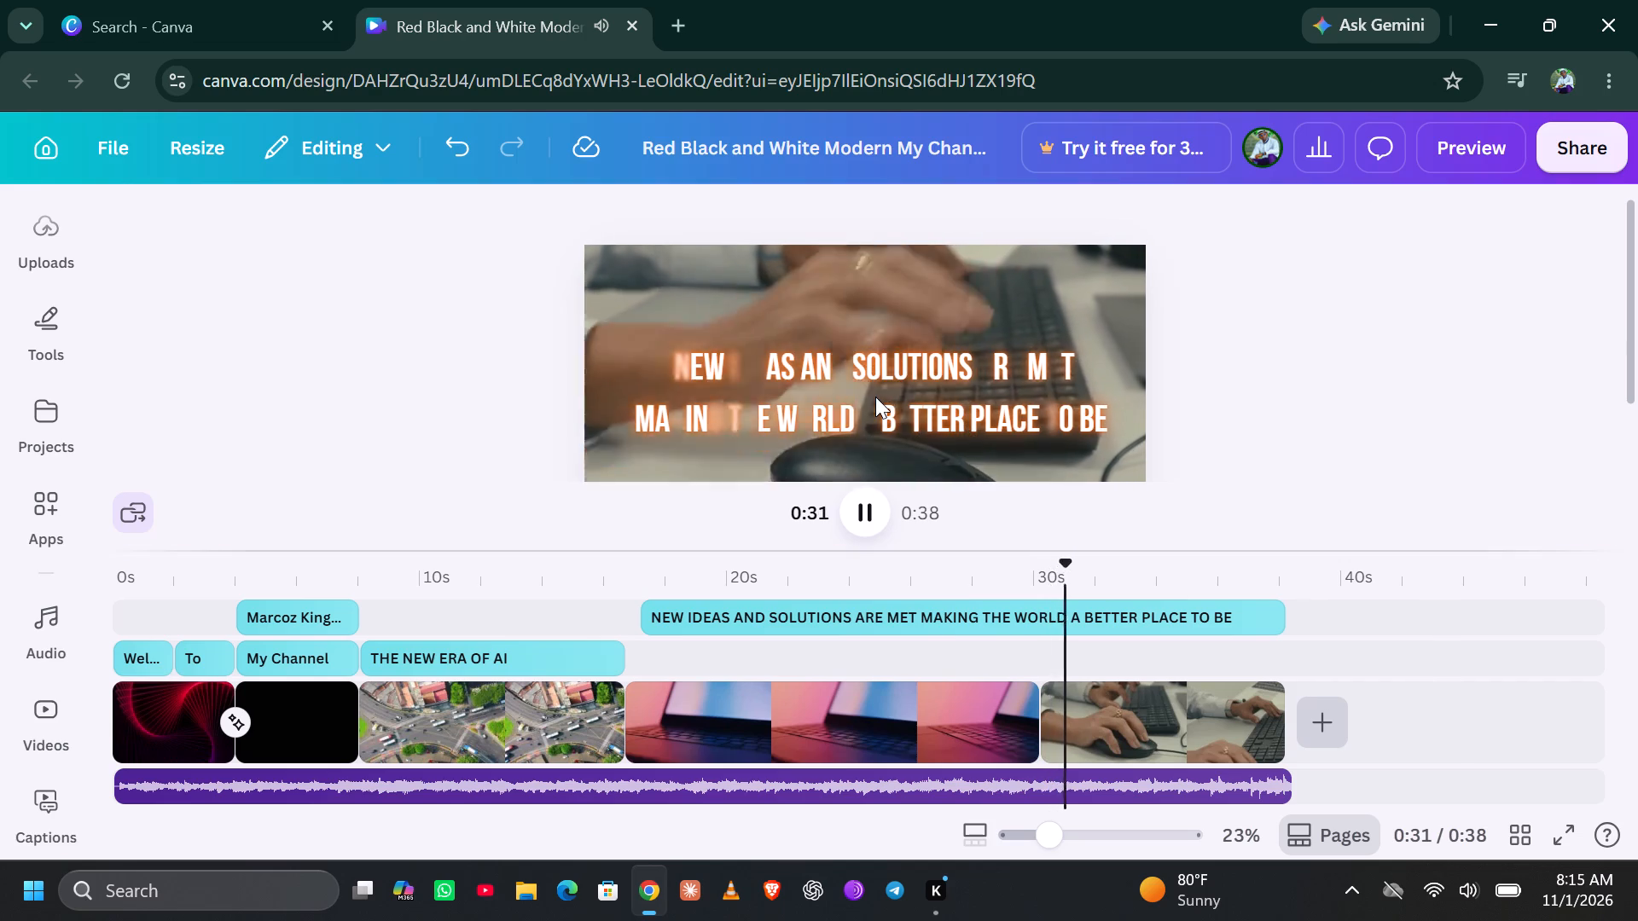
pyautogui.scroll(1, 875, 397)
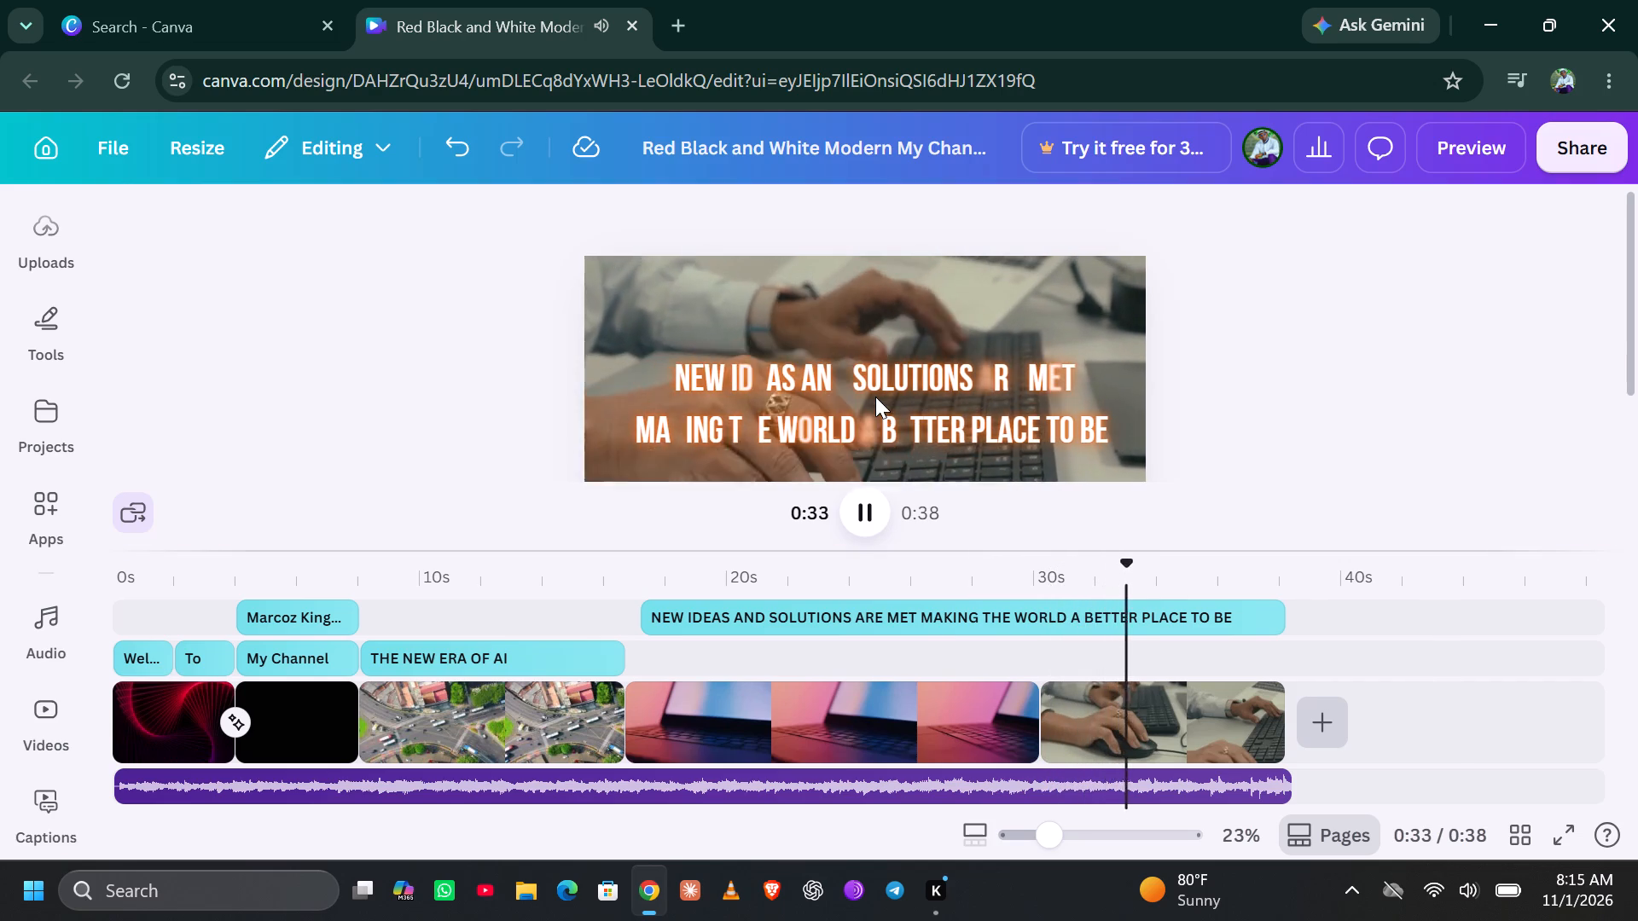
# Browse the audio library to the Cinematic category and preview Blue Saga's Cinematics and the SolarFLEX Cinematic track.
pyautogui.click(46, 617)
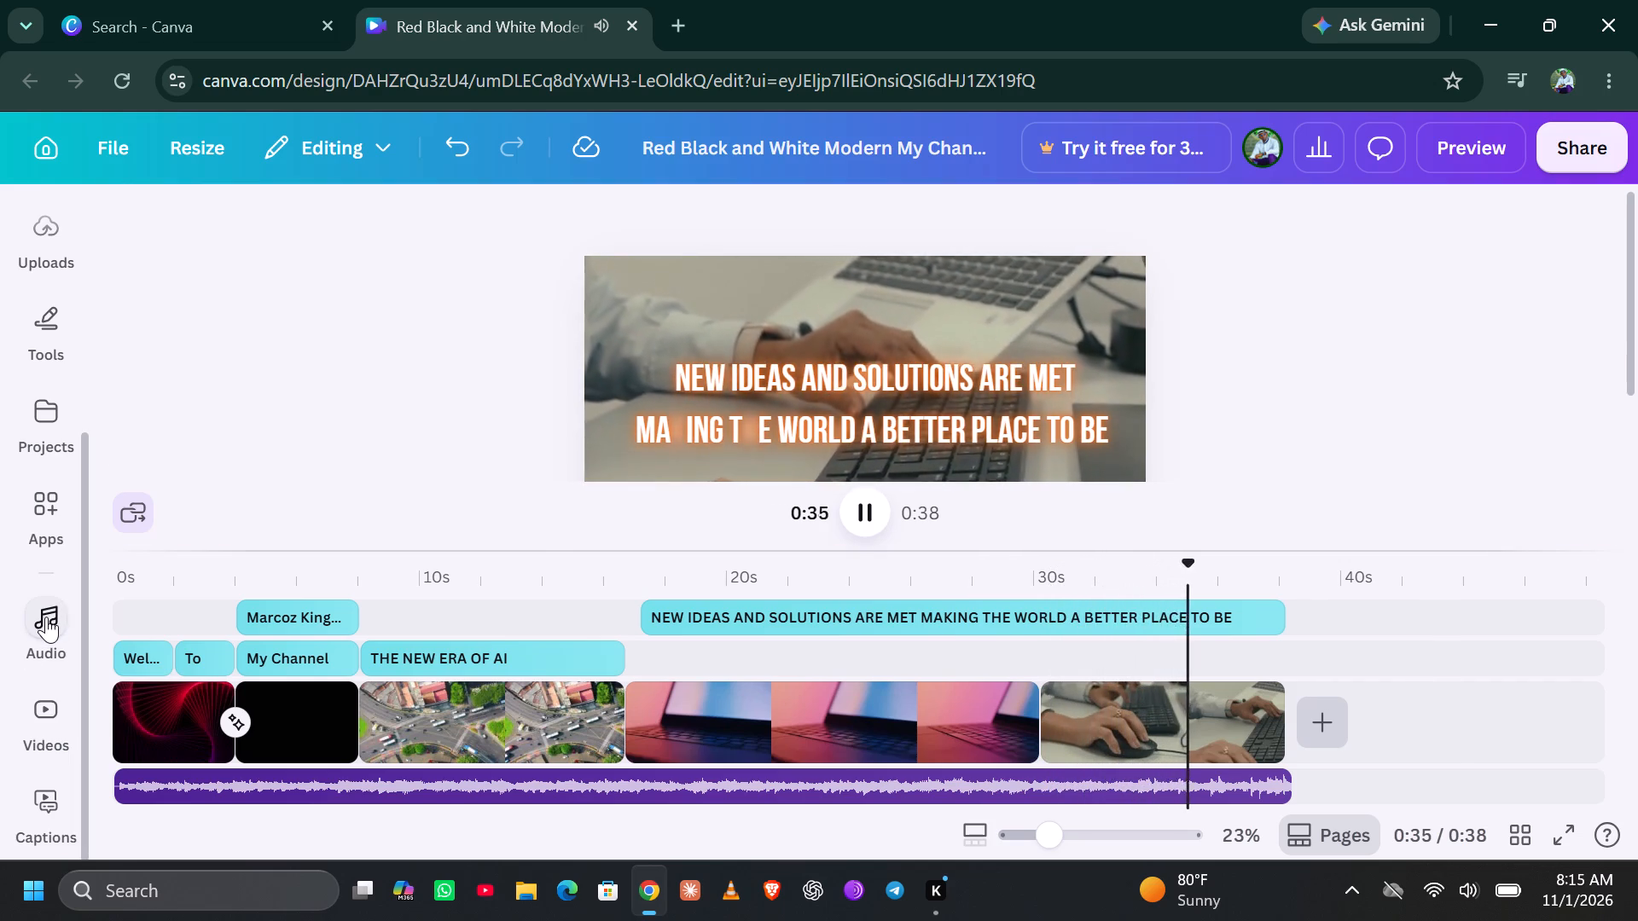
pyautogui.scroll(-2, 380, 601)
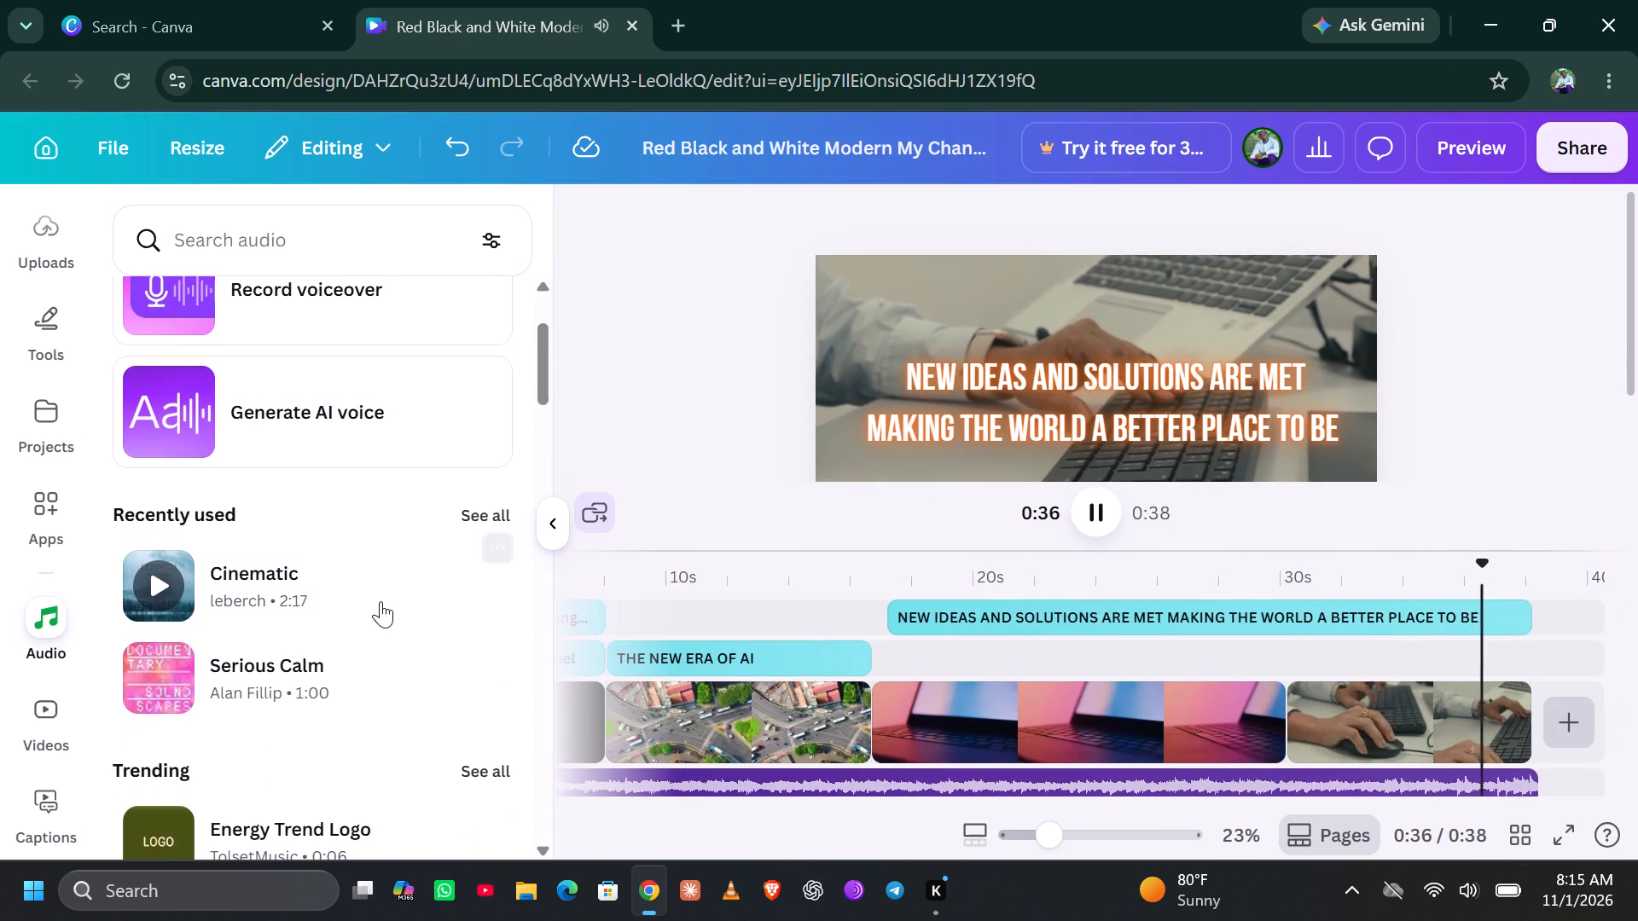
pyautogui.scroll(-5, 380, 601)
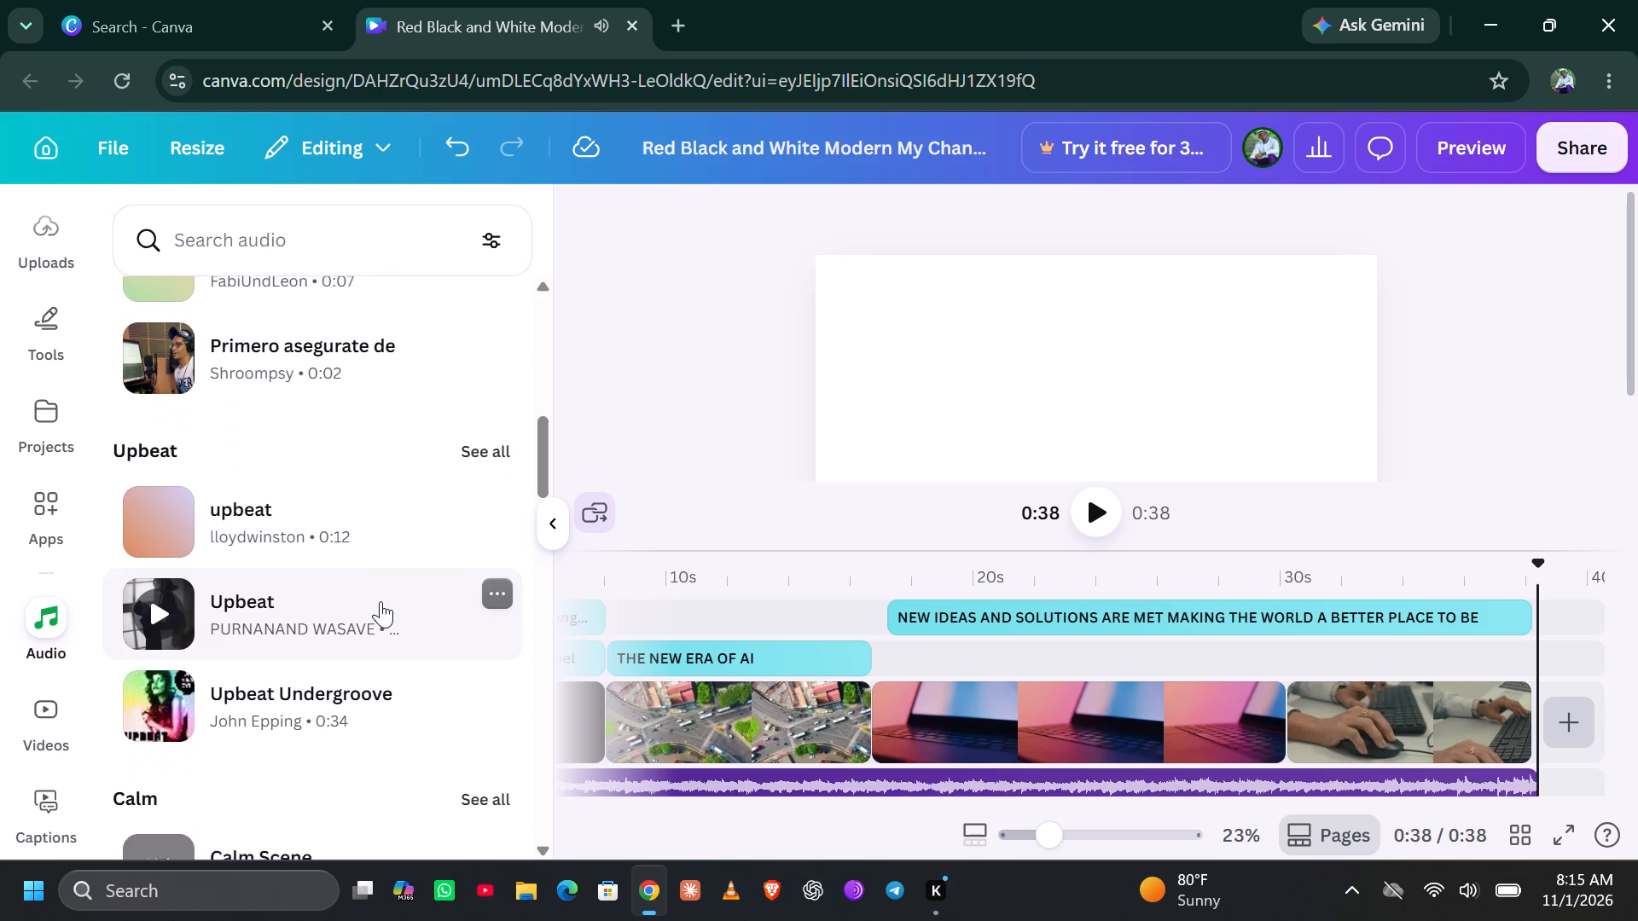
pyautogui.scroll(-4, 380, 601)
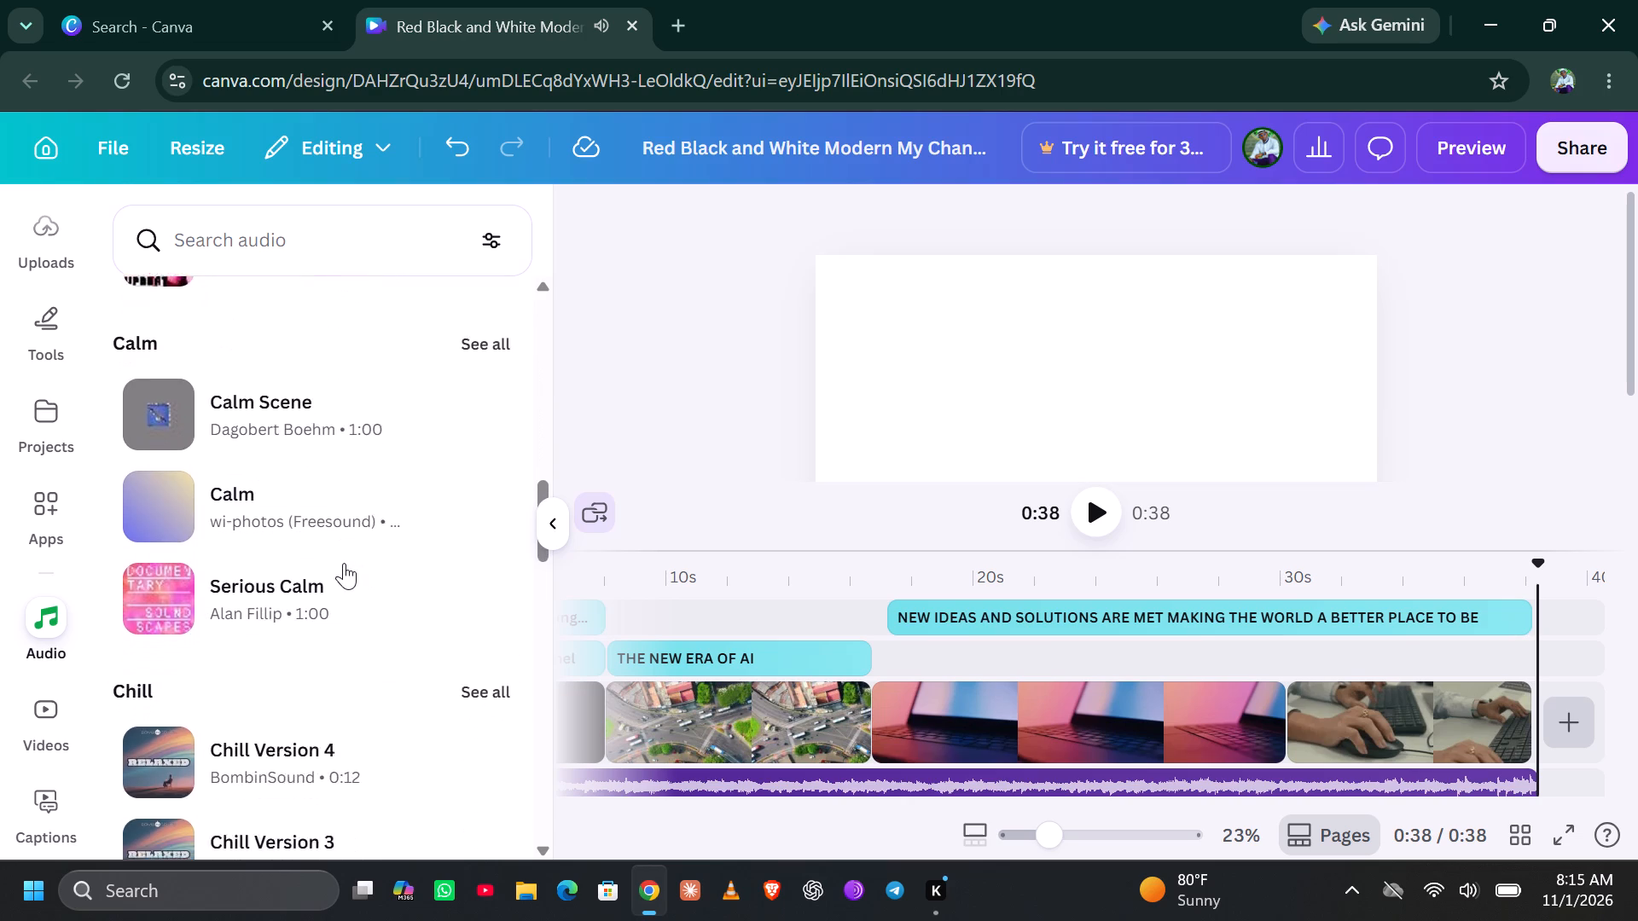
pyautogui.scroll(-4, 344, 563)
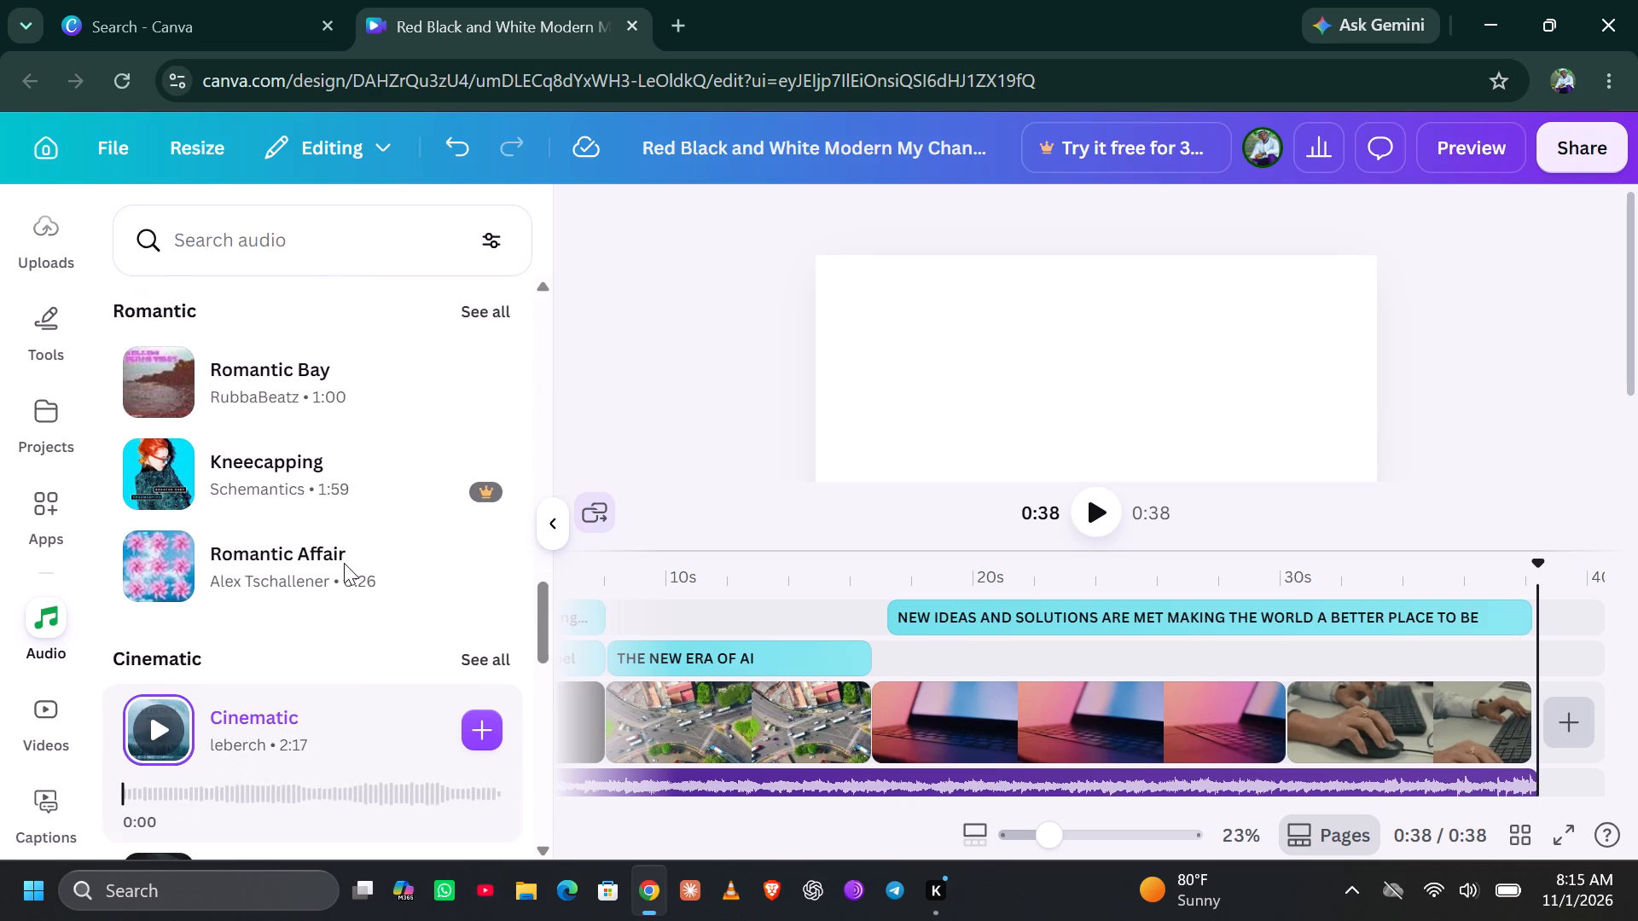
pyautogui.scroll(-3, 344, 563)
pyautogui.click(149, 497)
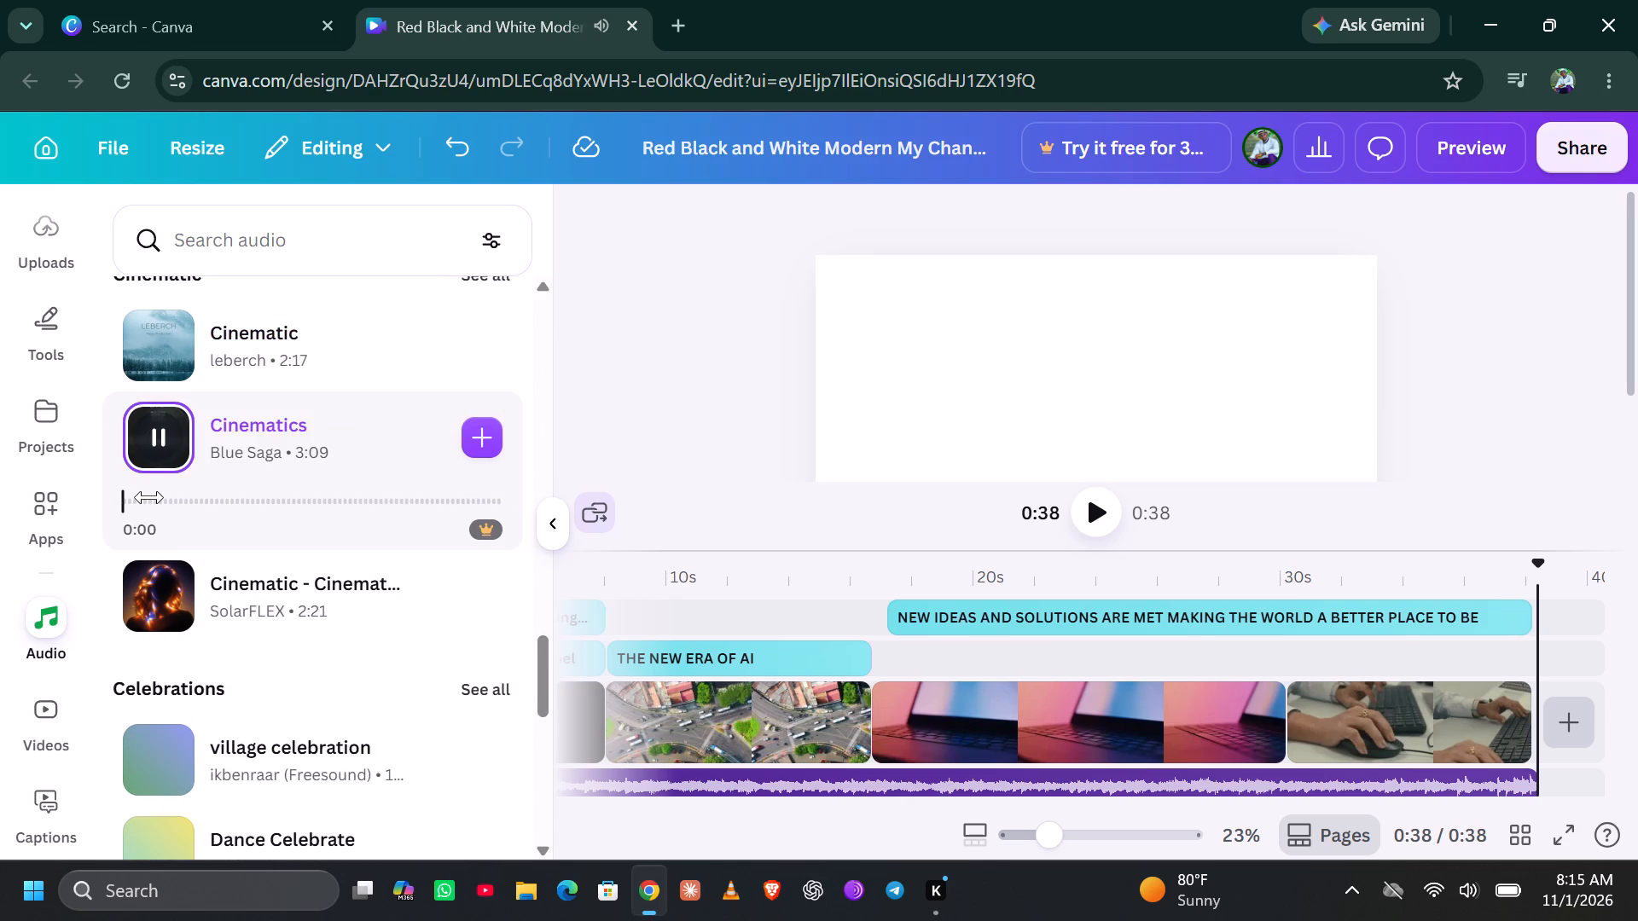
pyautogui.click(144, 593)
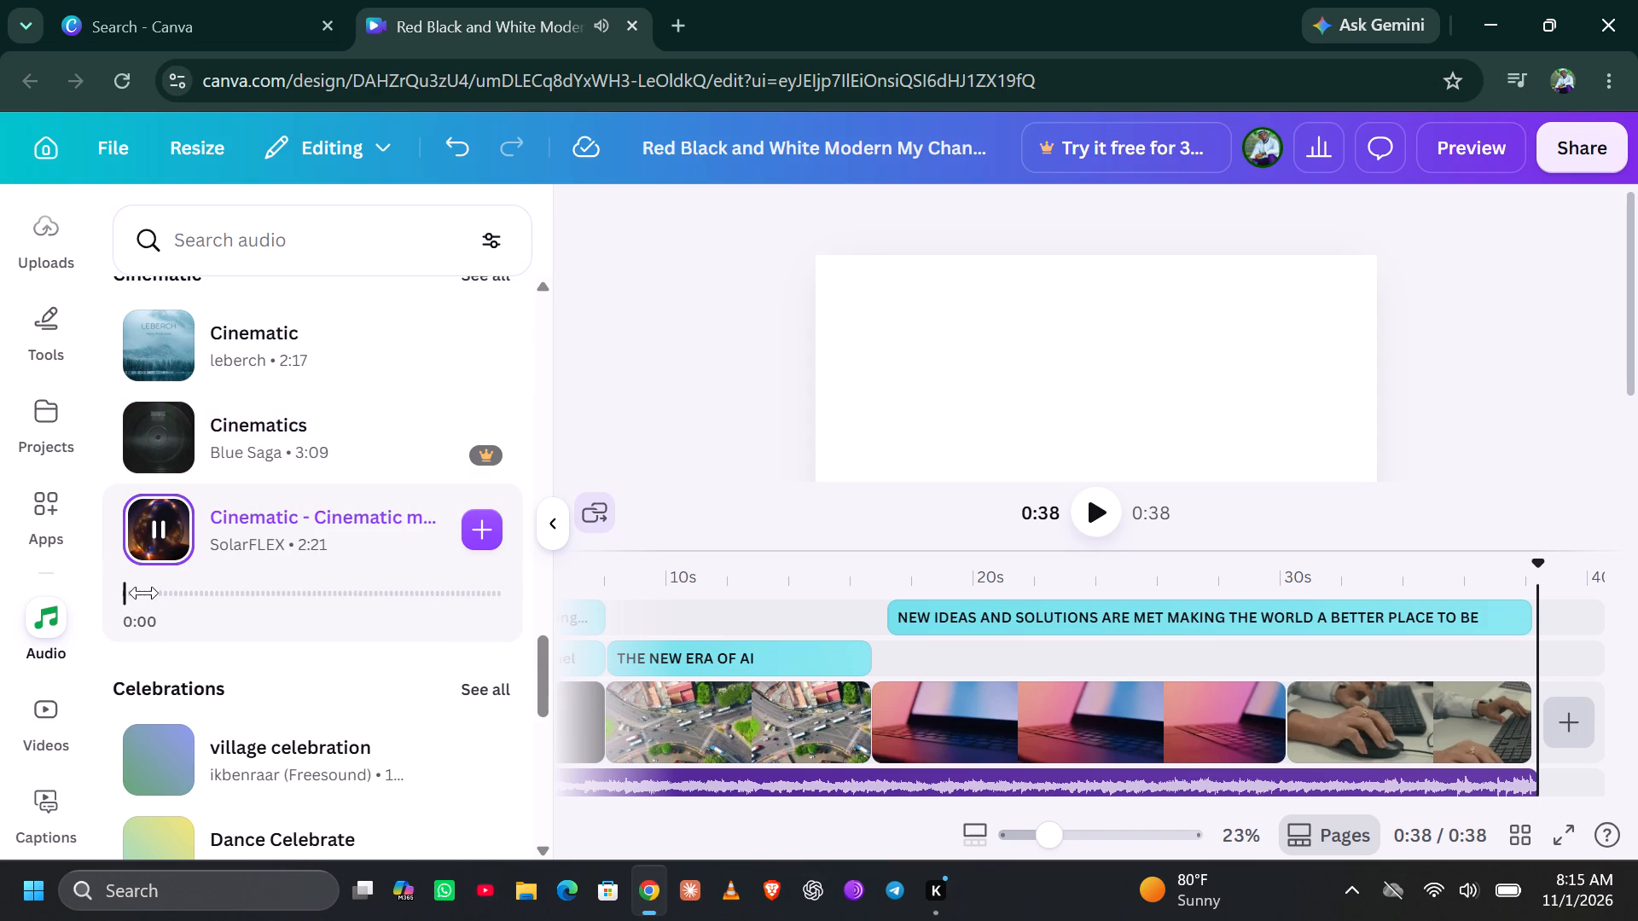
# Show all Cinematic audio and preview Inspirational Cinematic, playing the video's opening for comparison with its current music.
pyautogui.scroll(2, 144, 593)
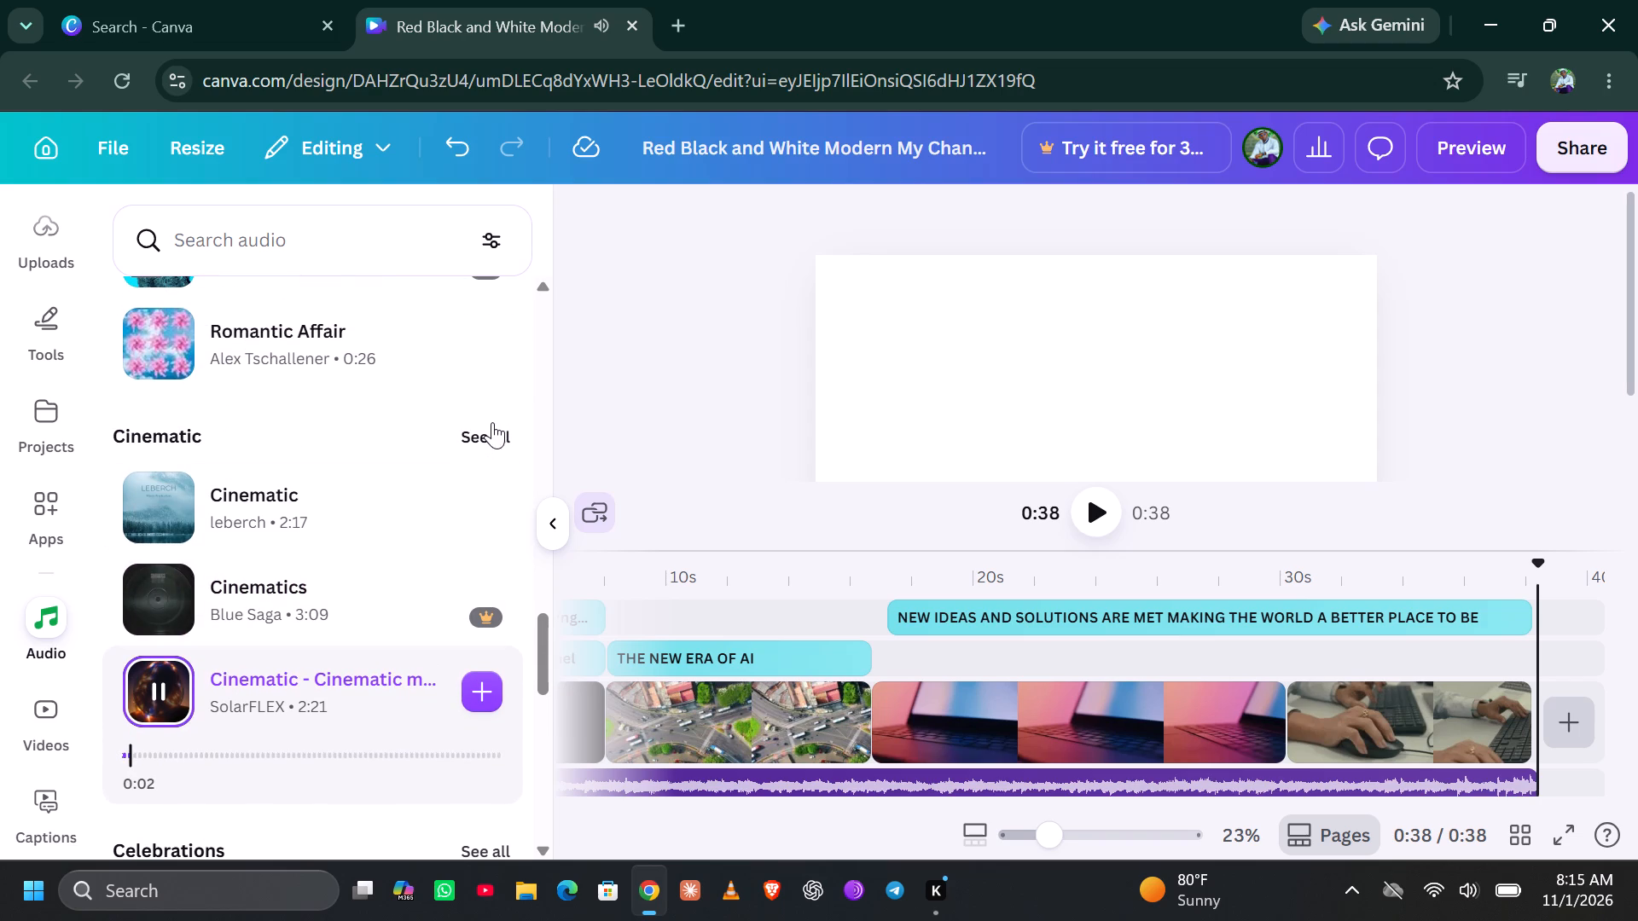
pyautogui.click(492, 422)
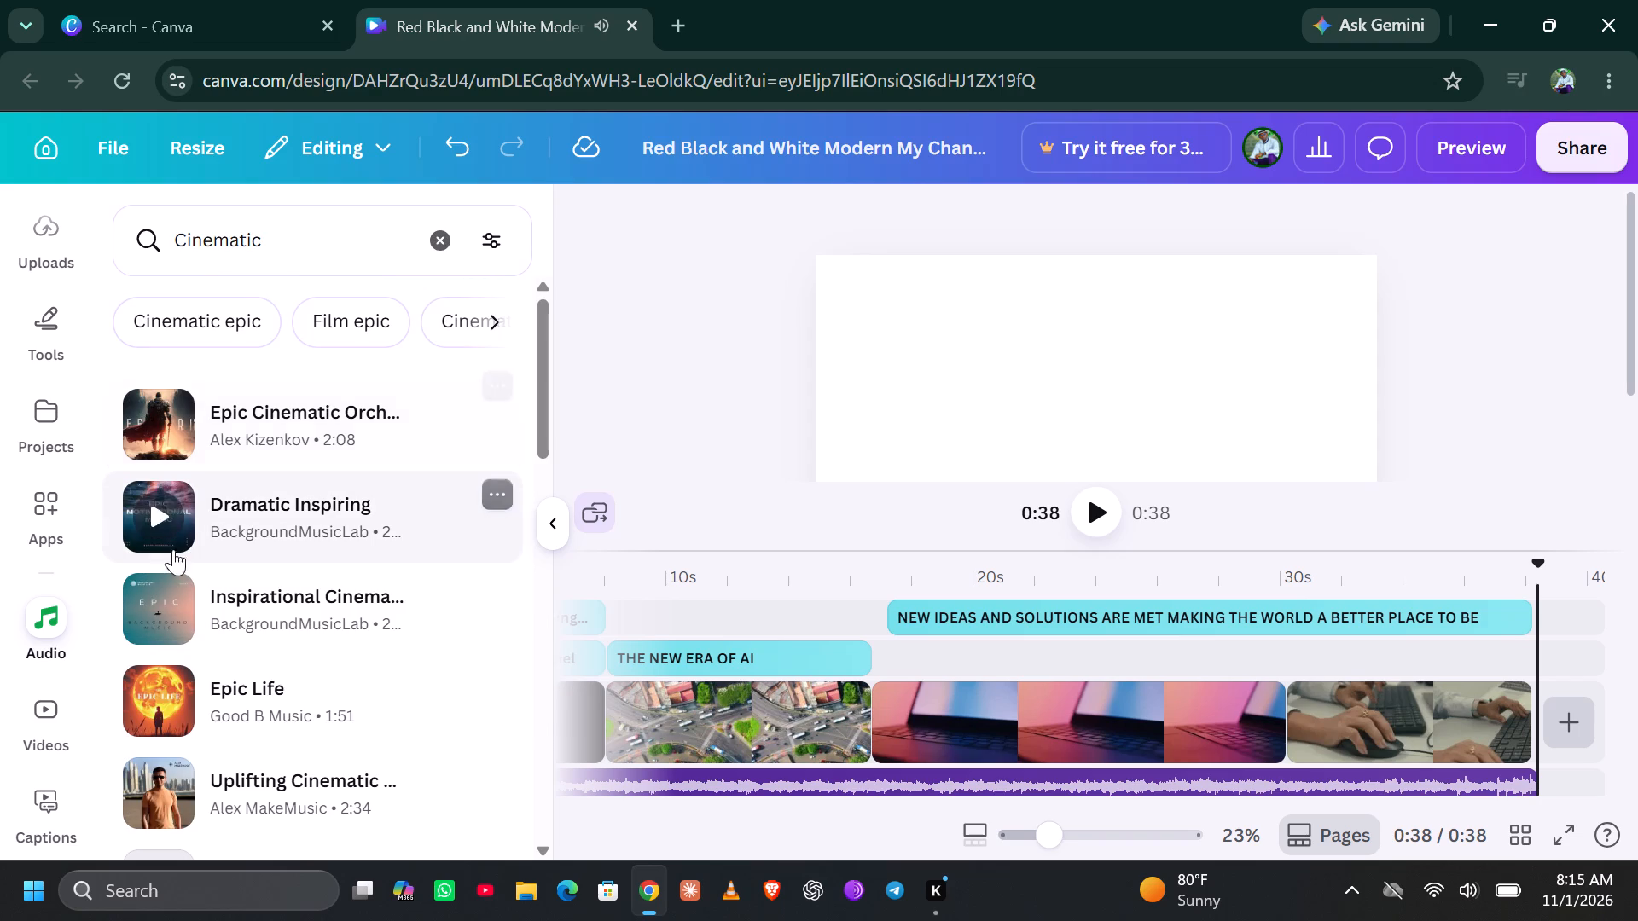
pyautogui.click(148, 606)
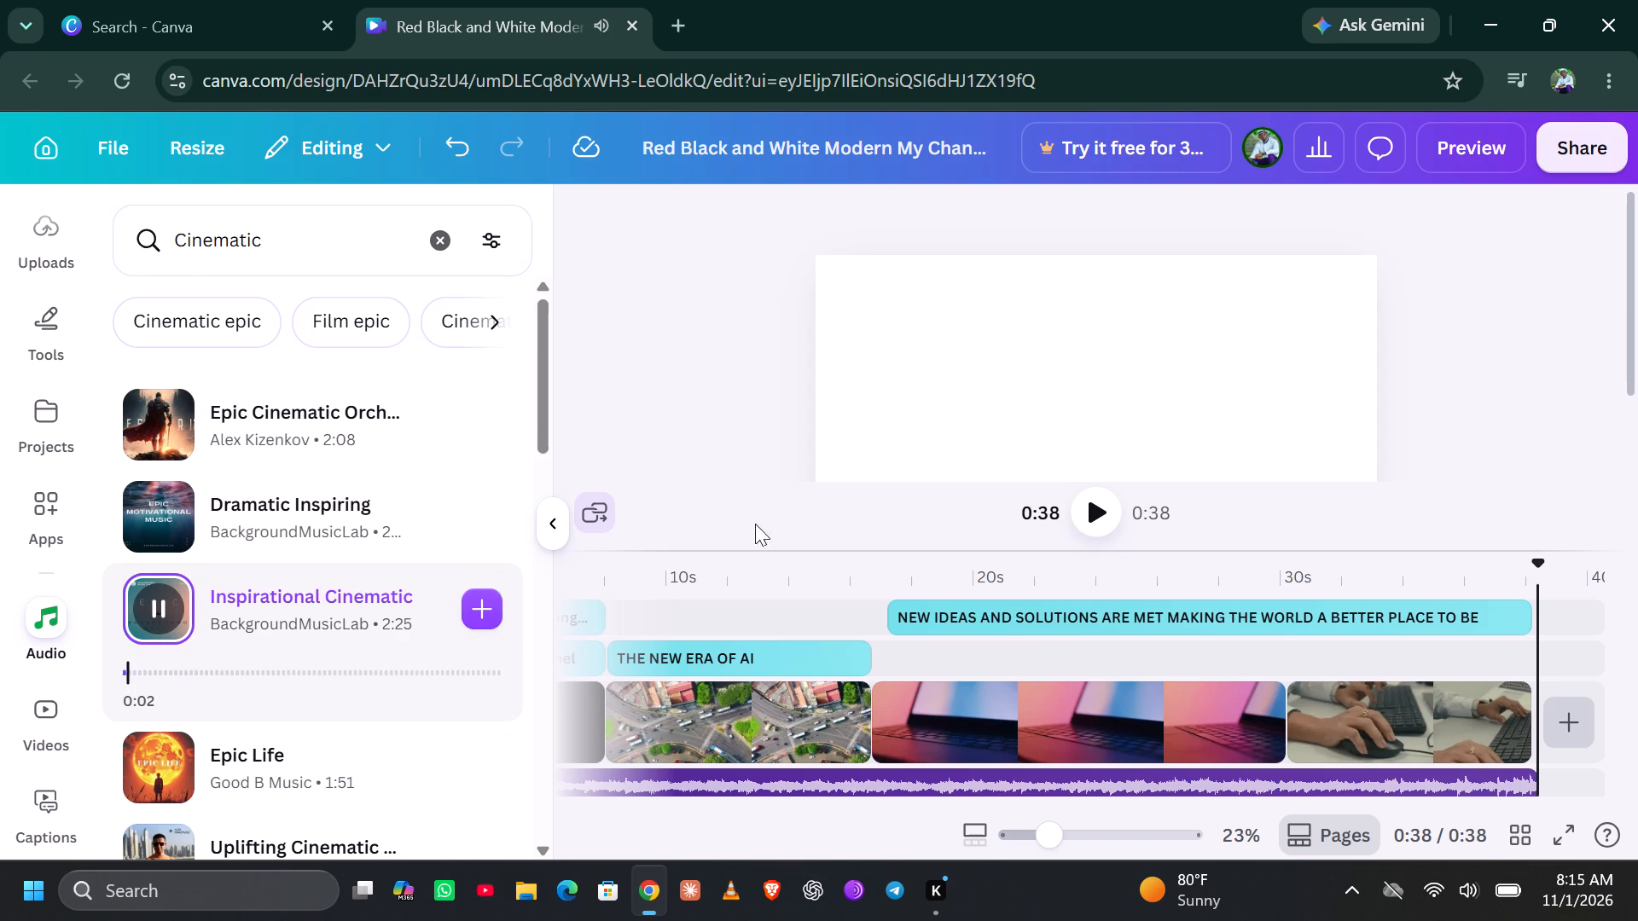
pyautogui.click(1091, 513)
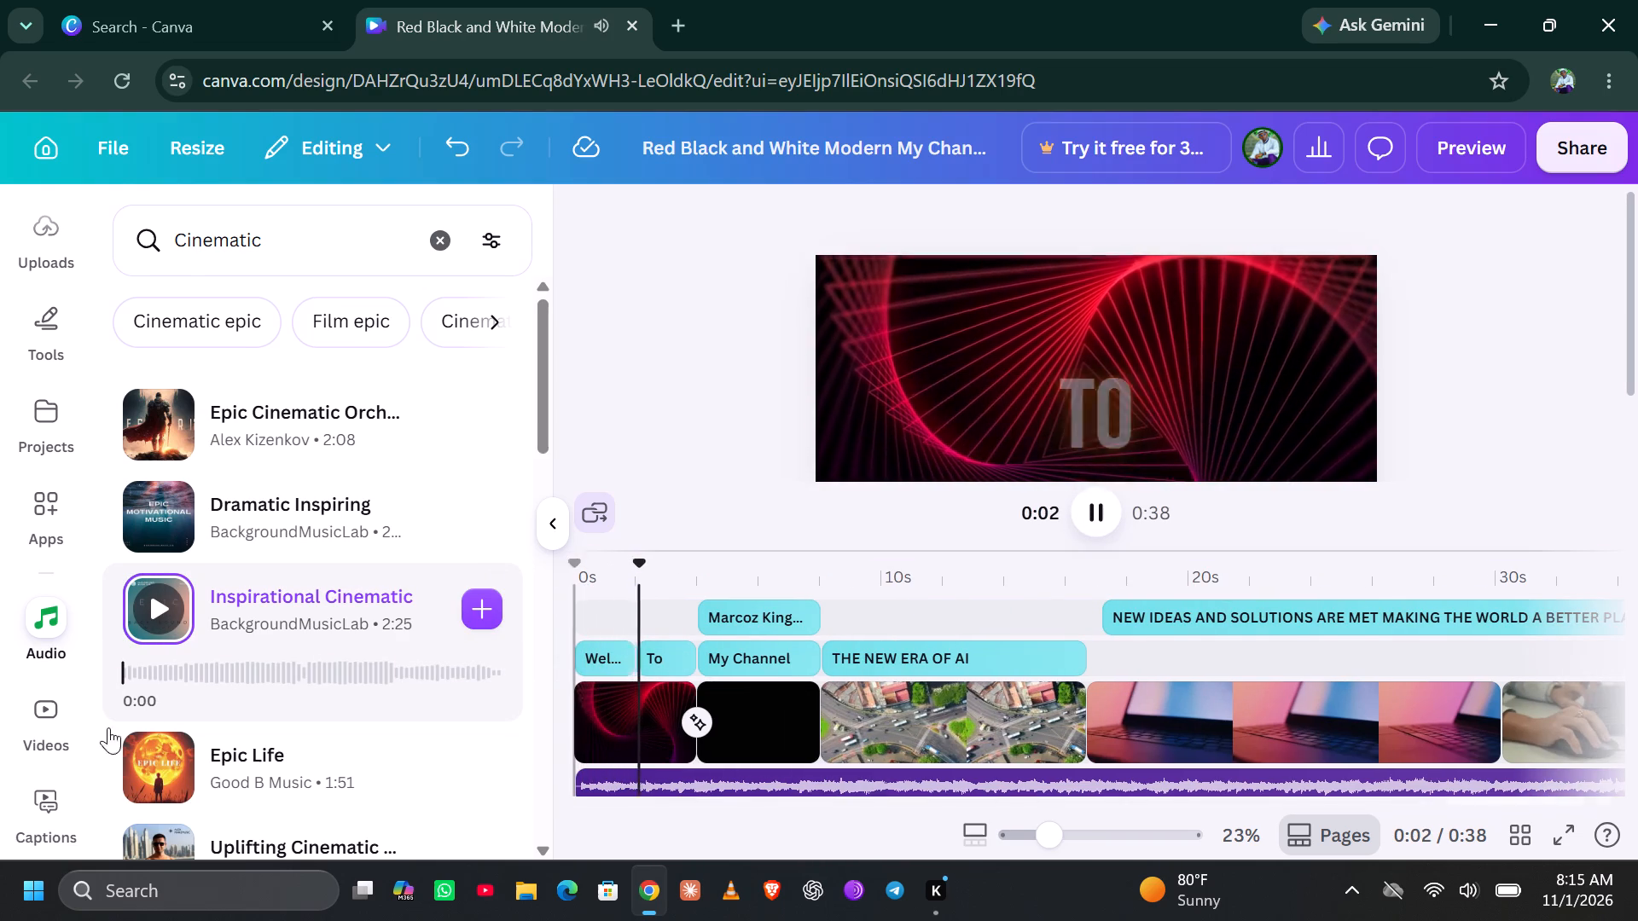
pyautogui.click(284, 605)
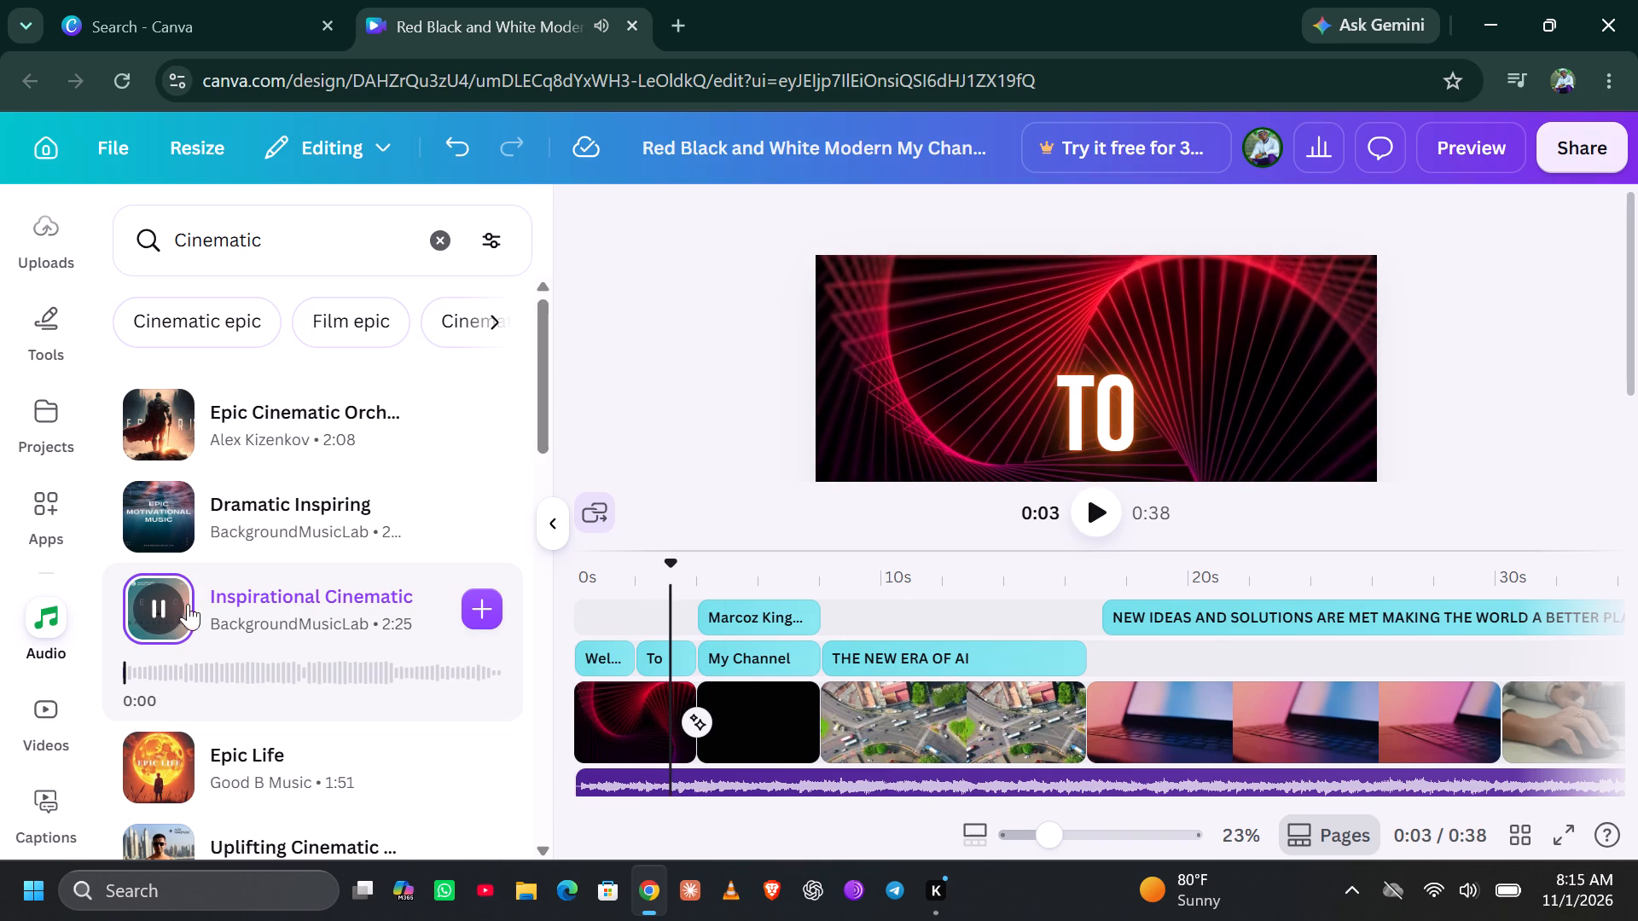
pyautogui.click(161, 605)
# Delete the Cinematic music track from the timeline.
pyautogui.scroll(-1, 822, 785)
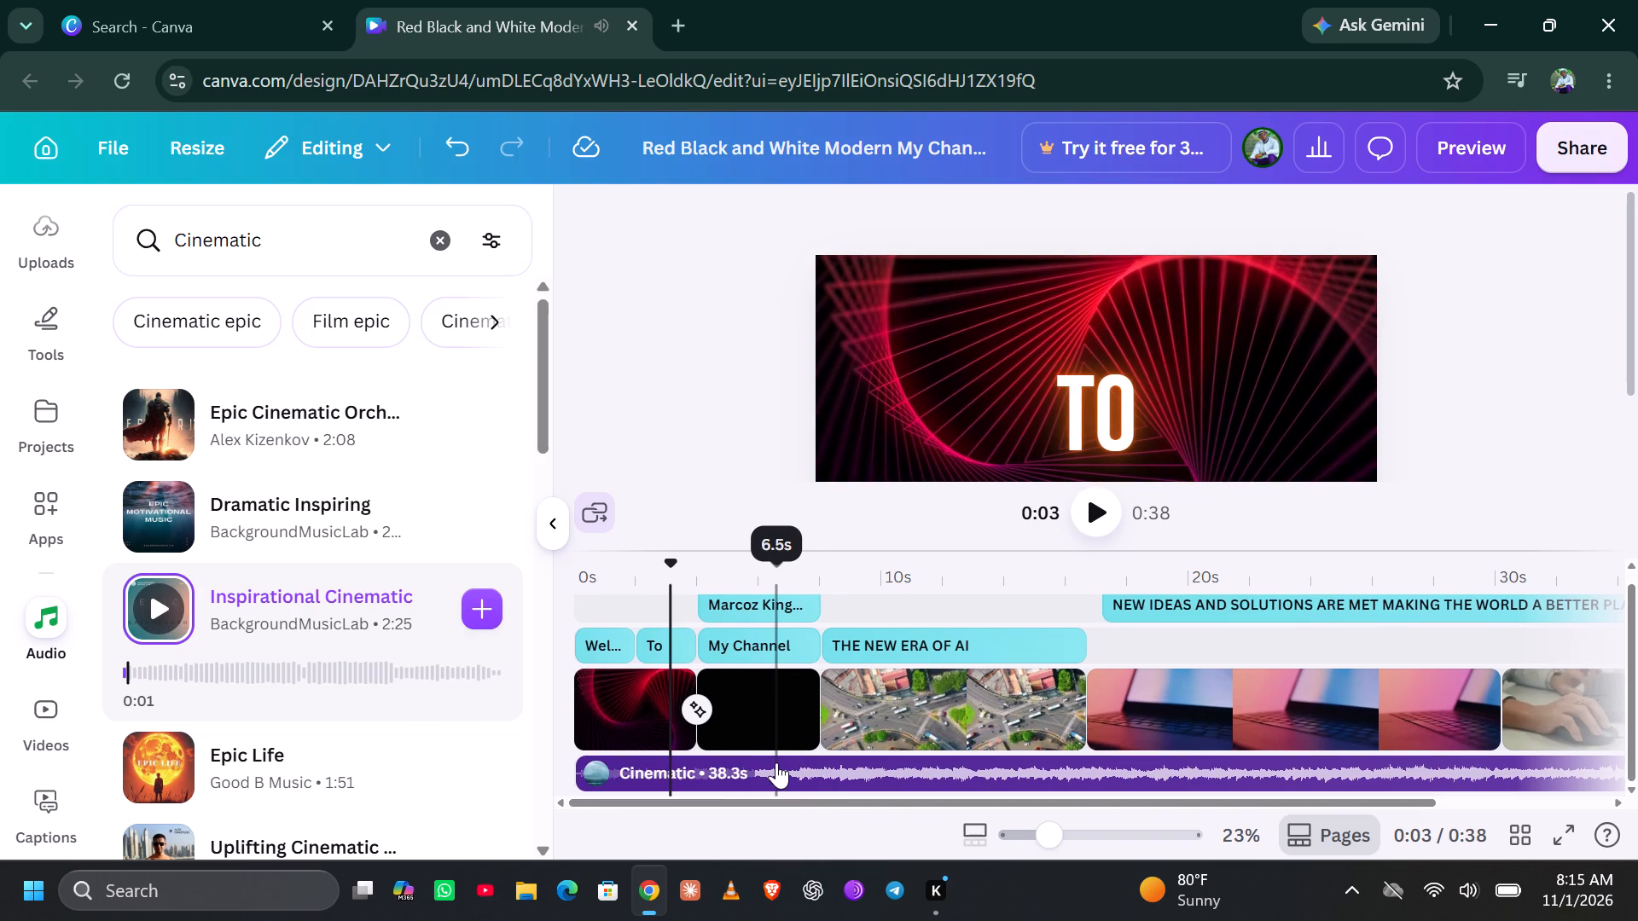
pyautogui.click(776, 762)
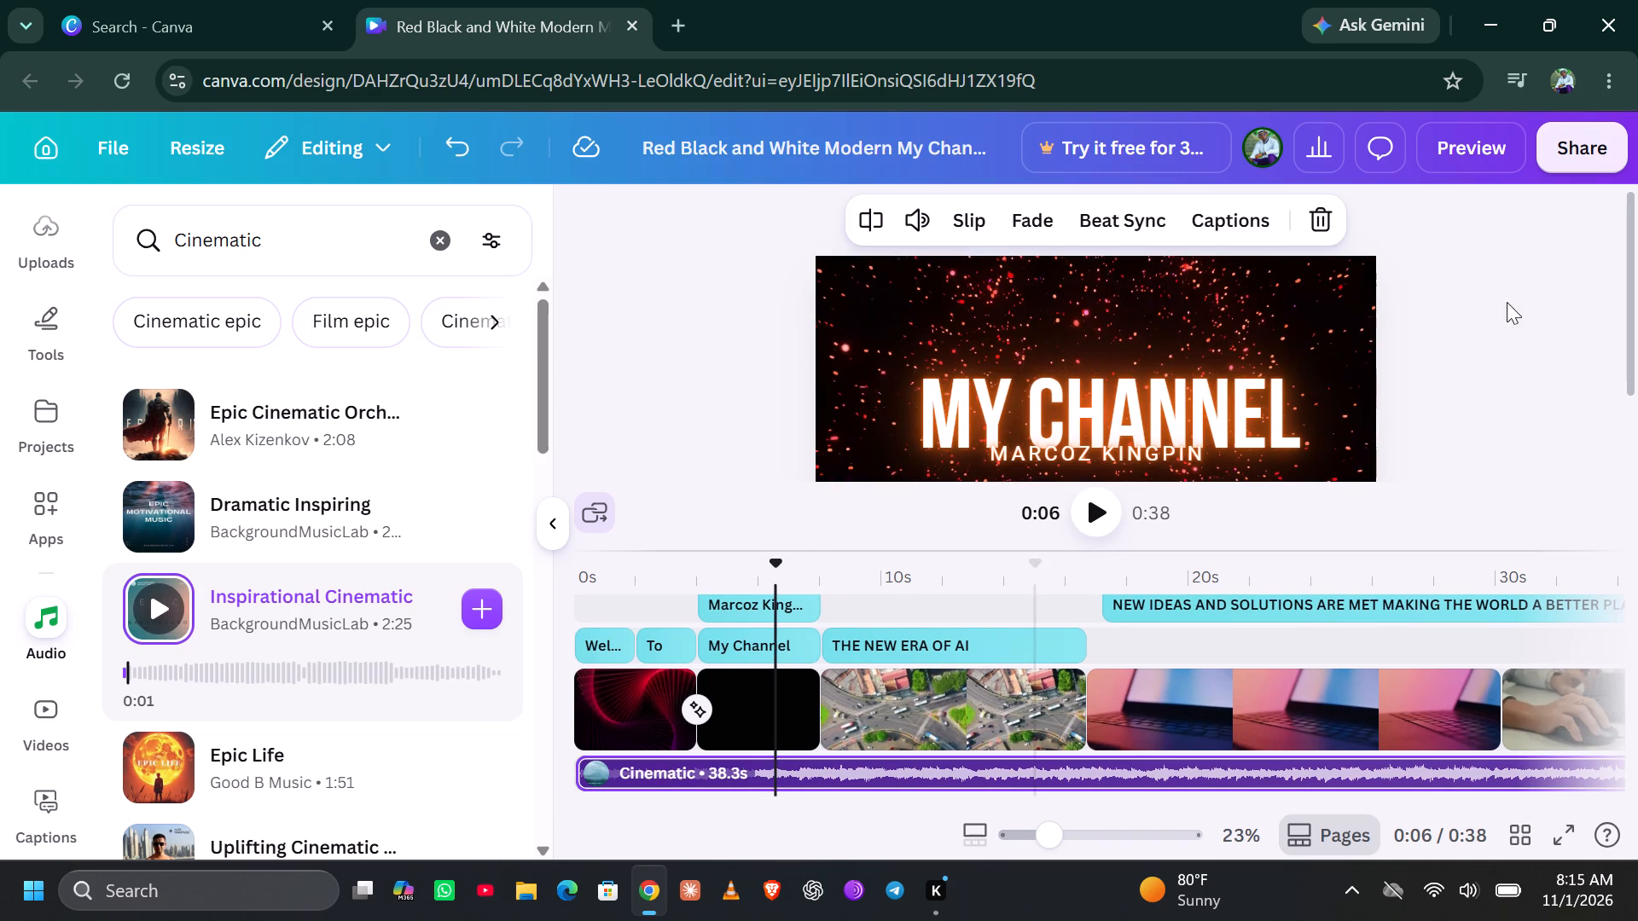
pyautogui.click(1327, 229)
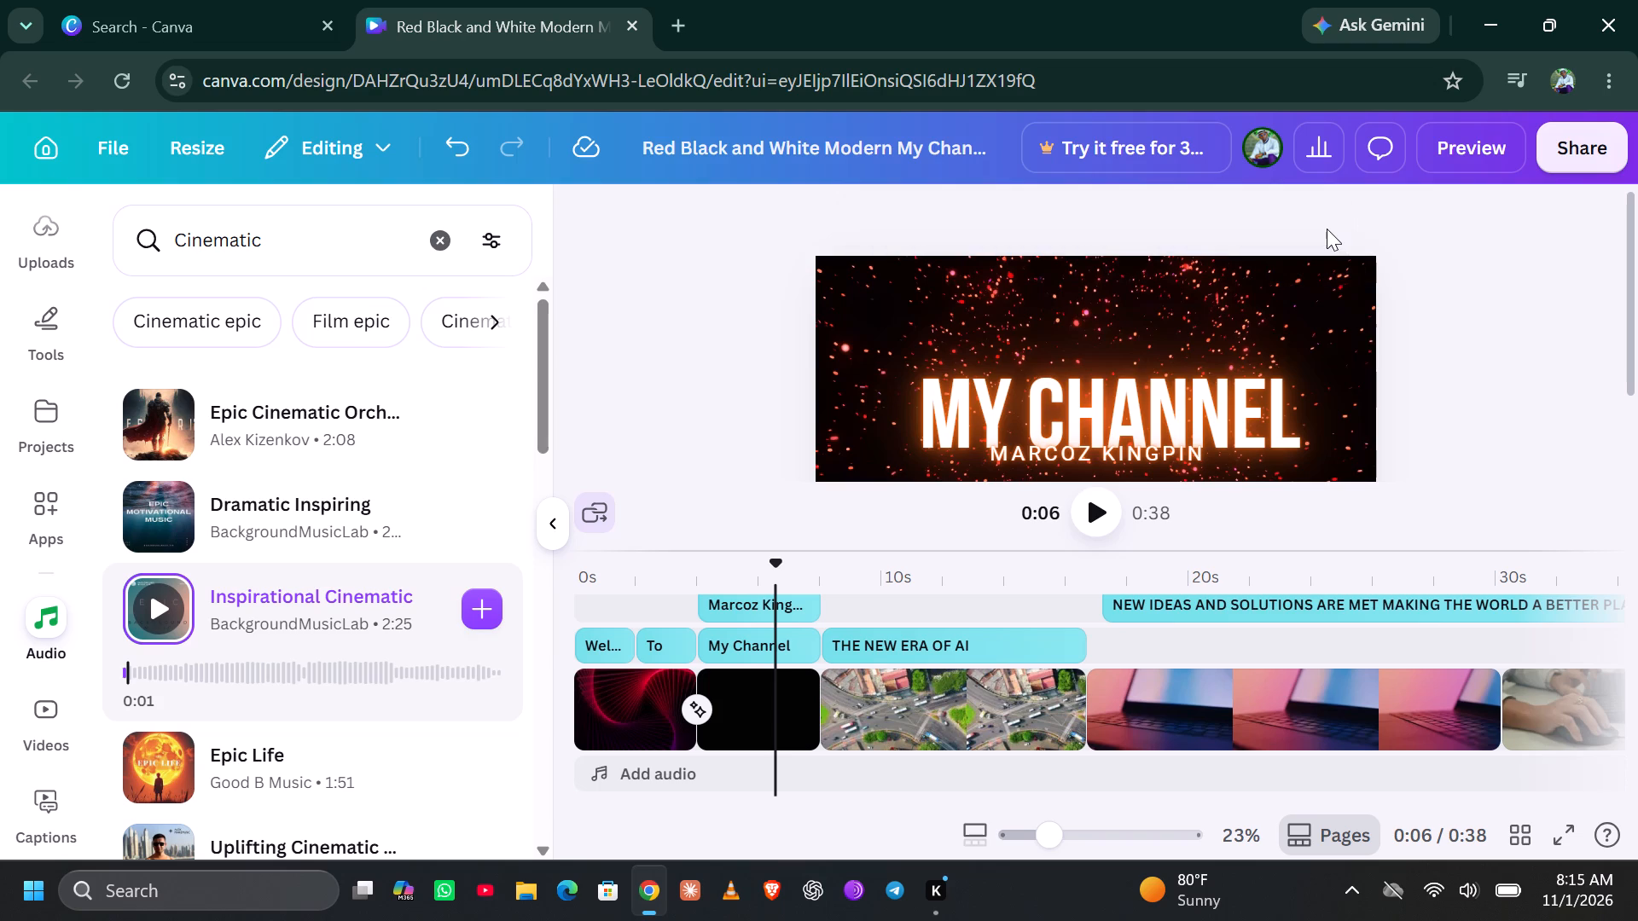
# Open the Music & SFX library for the empty audio track.
pyautogui.click(596, 766)
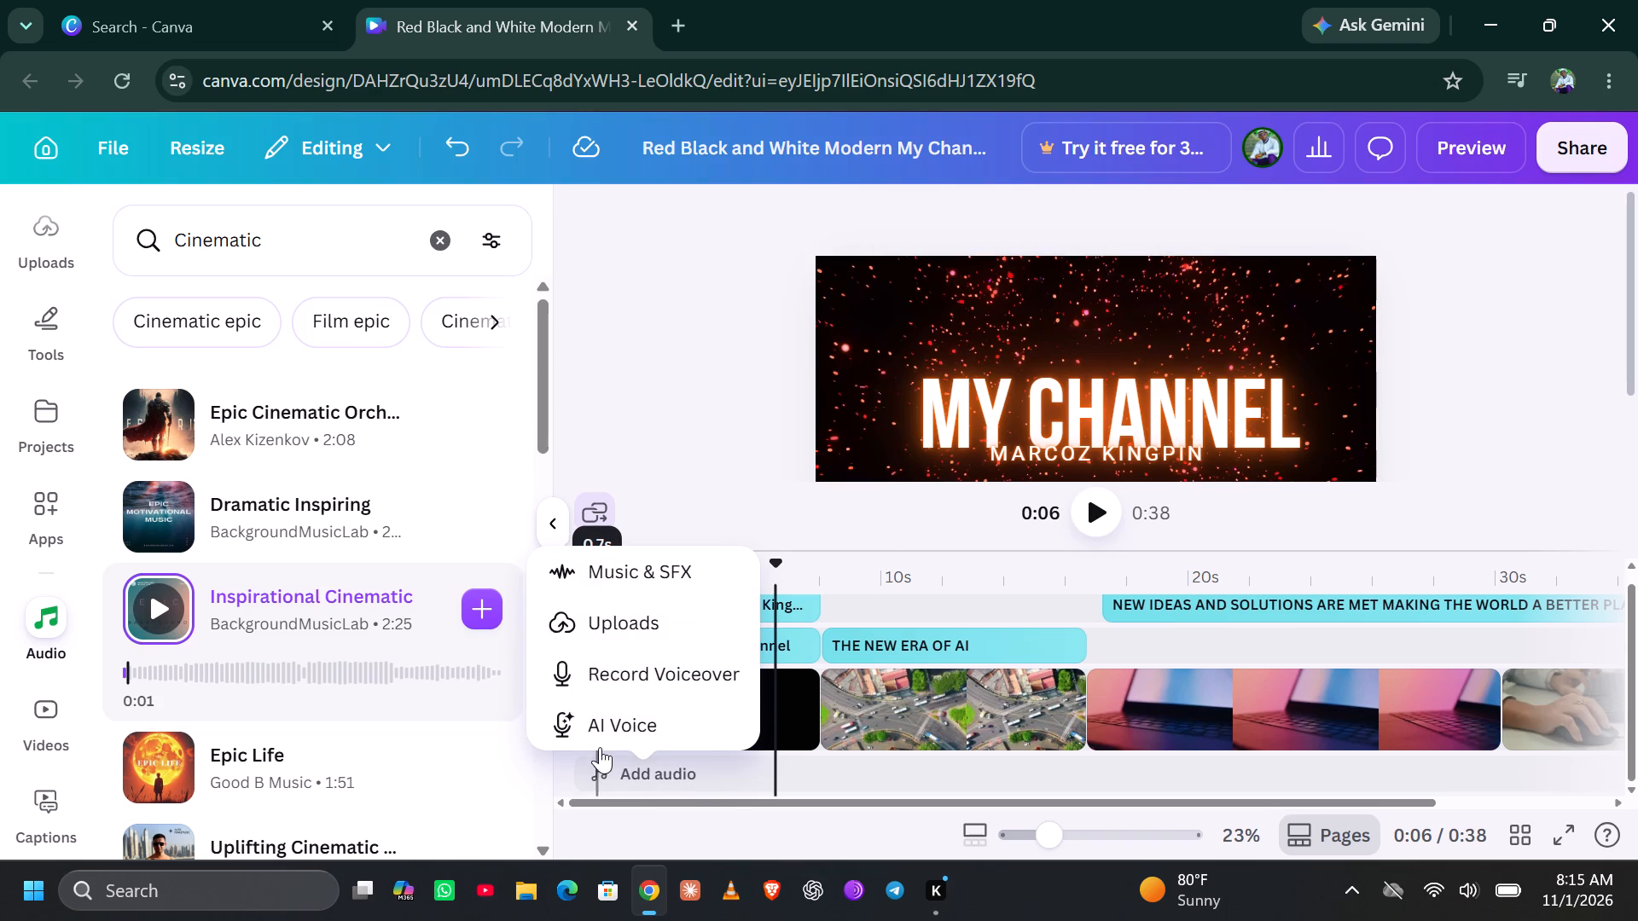
pyautogui.click(625, 580)
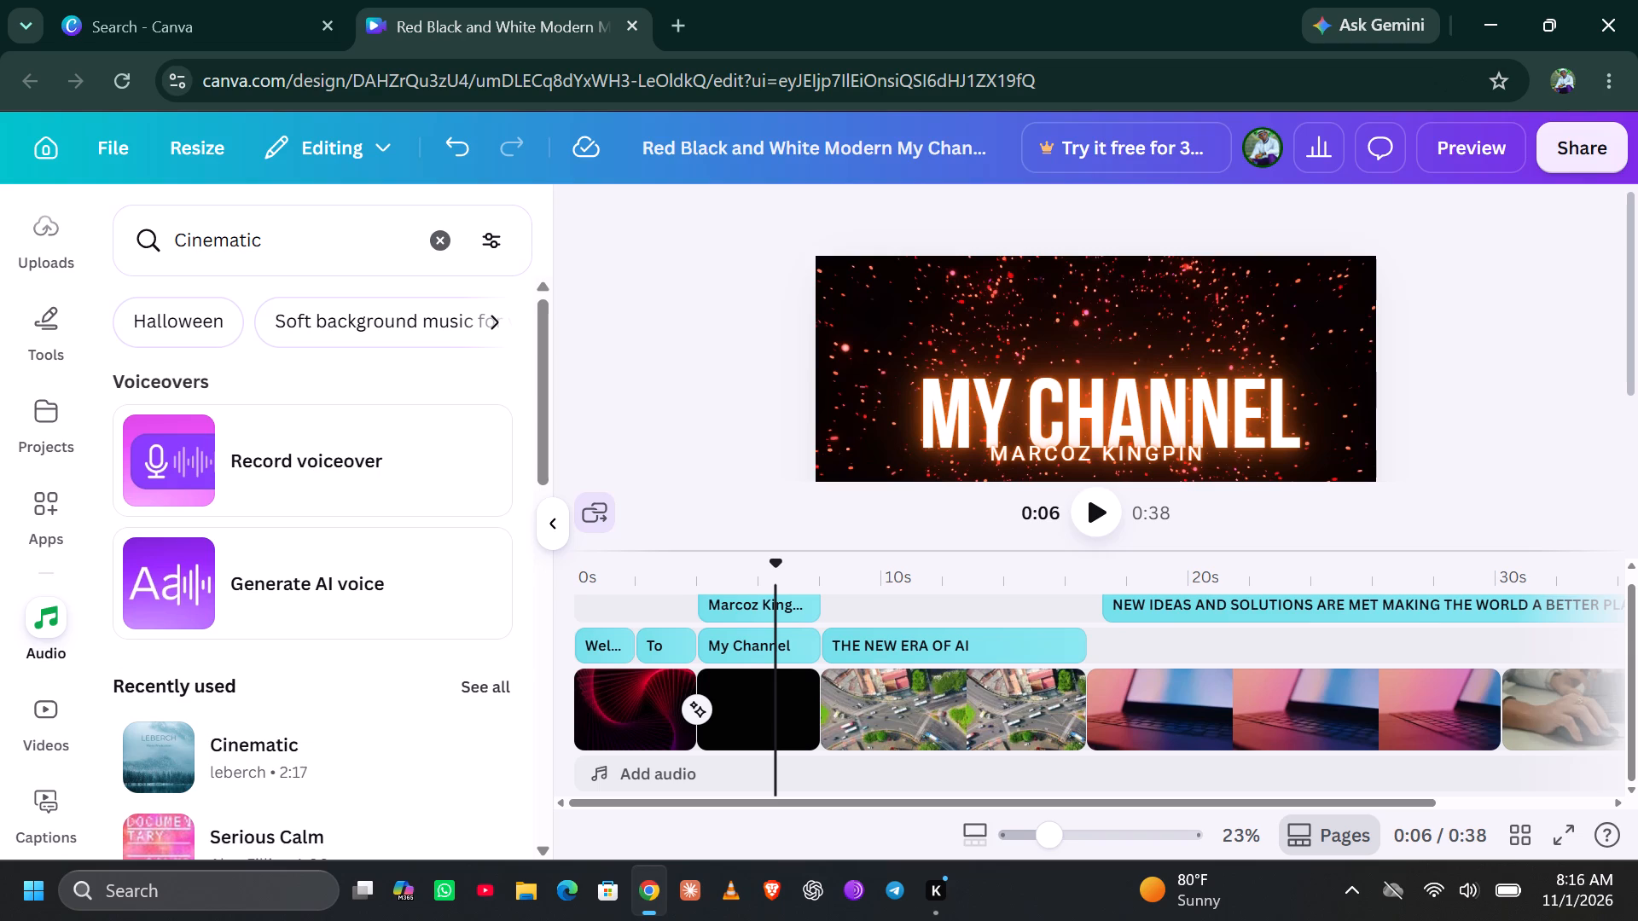
# Move the playhead to 2.7s and open the AI Voice generator for the empty audio track.
pyautogui.click(658, 757)
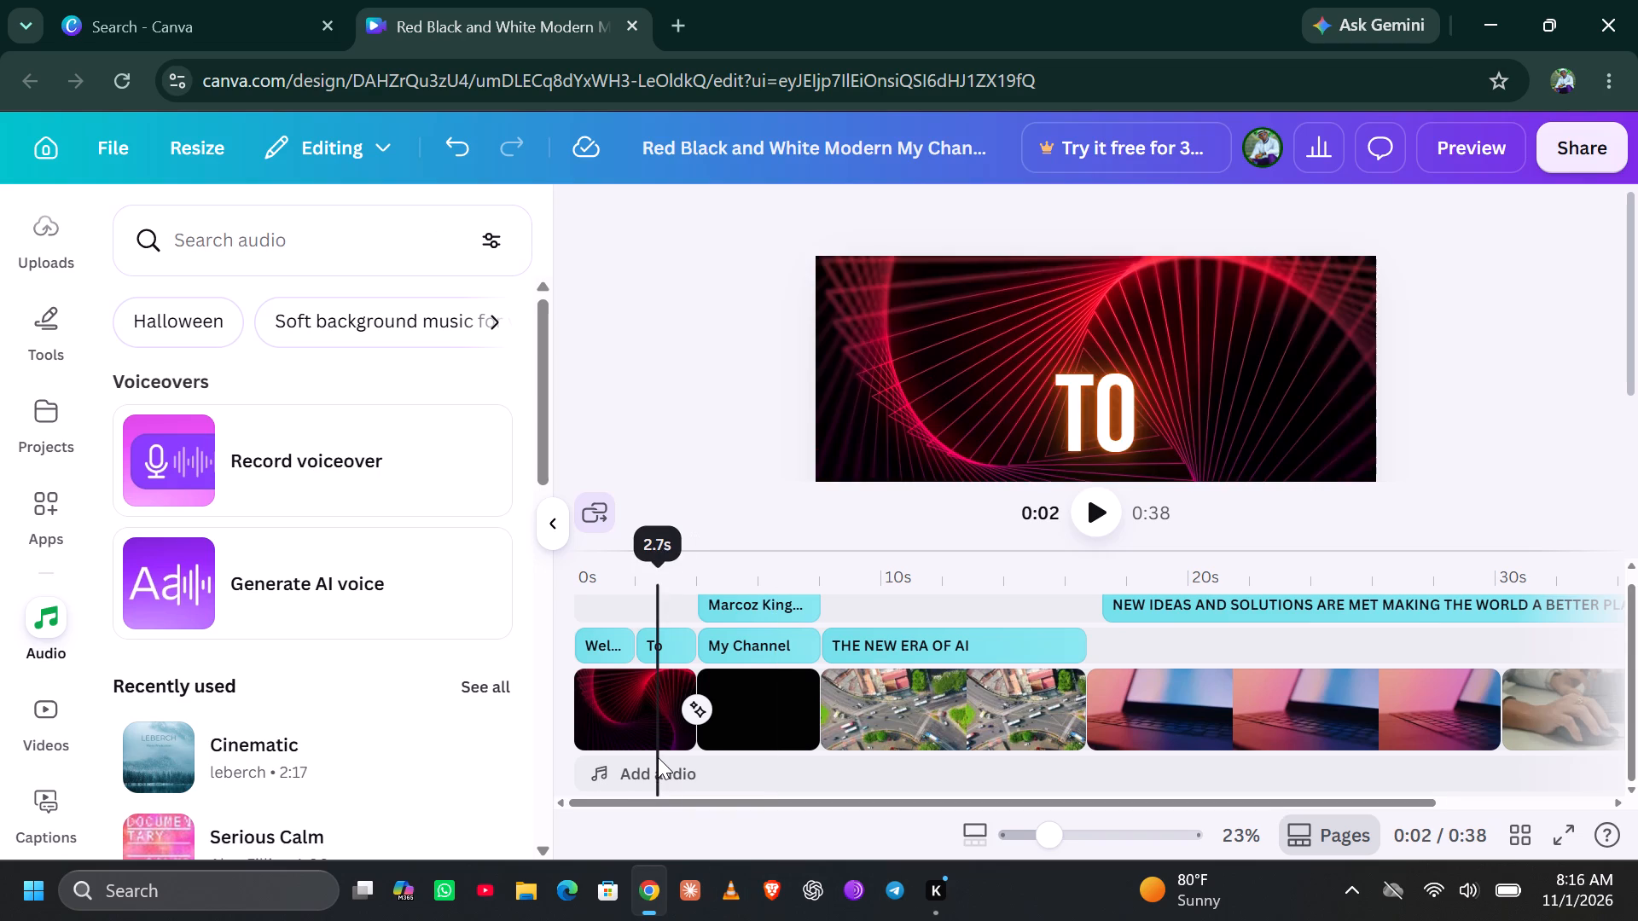
pyautogui.click(681, 772)
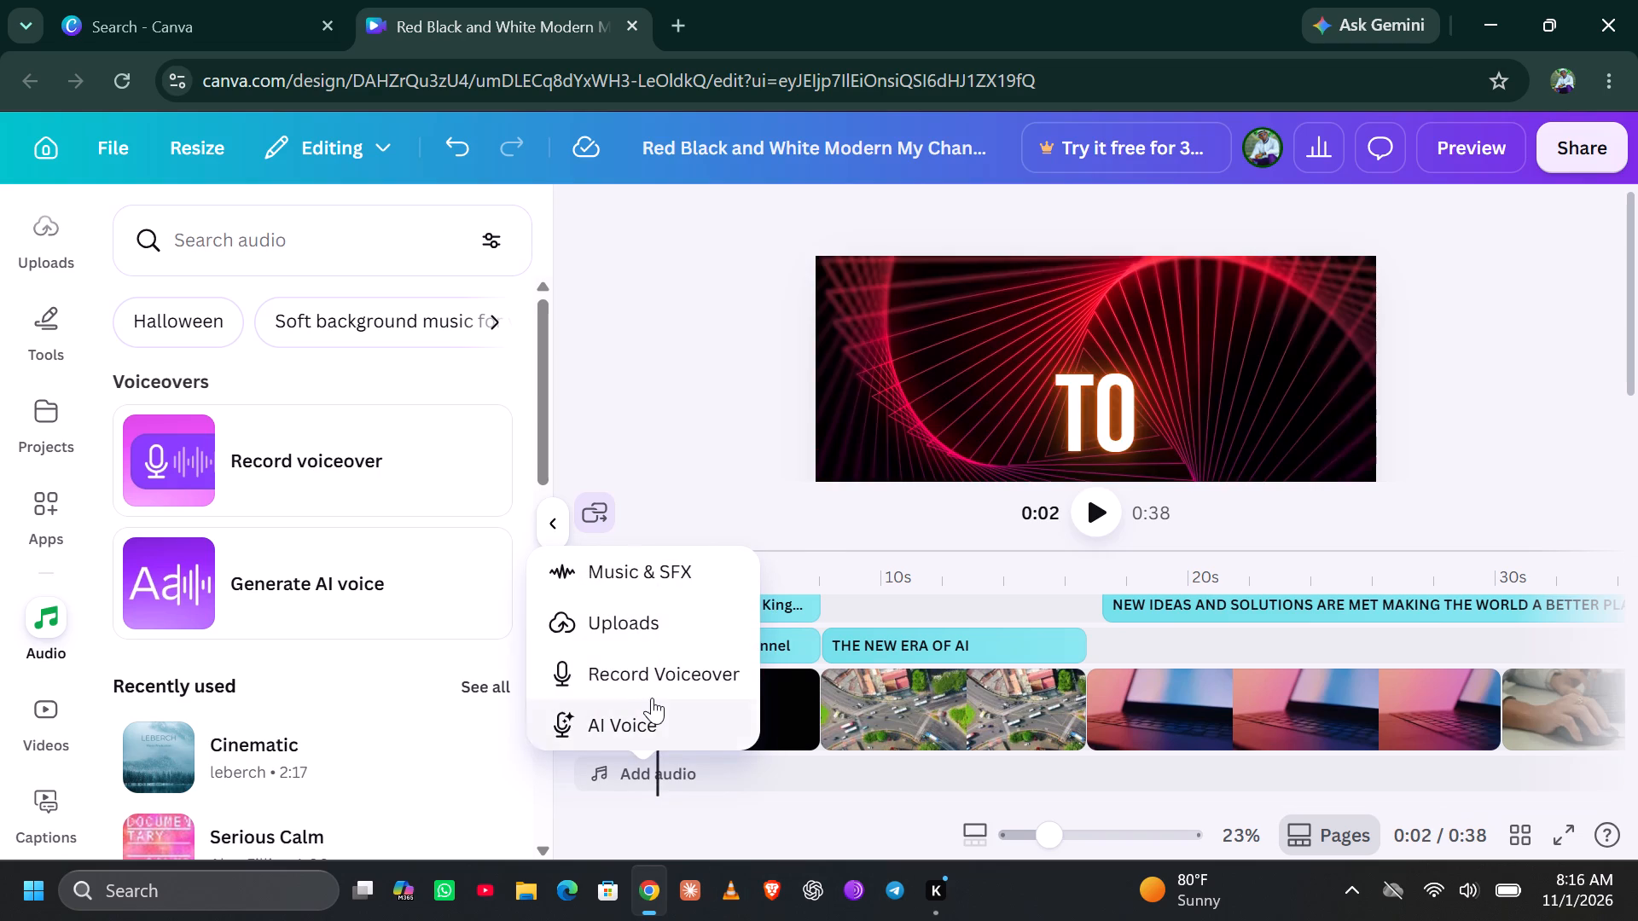
pyautogui.click(648, 719)
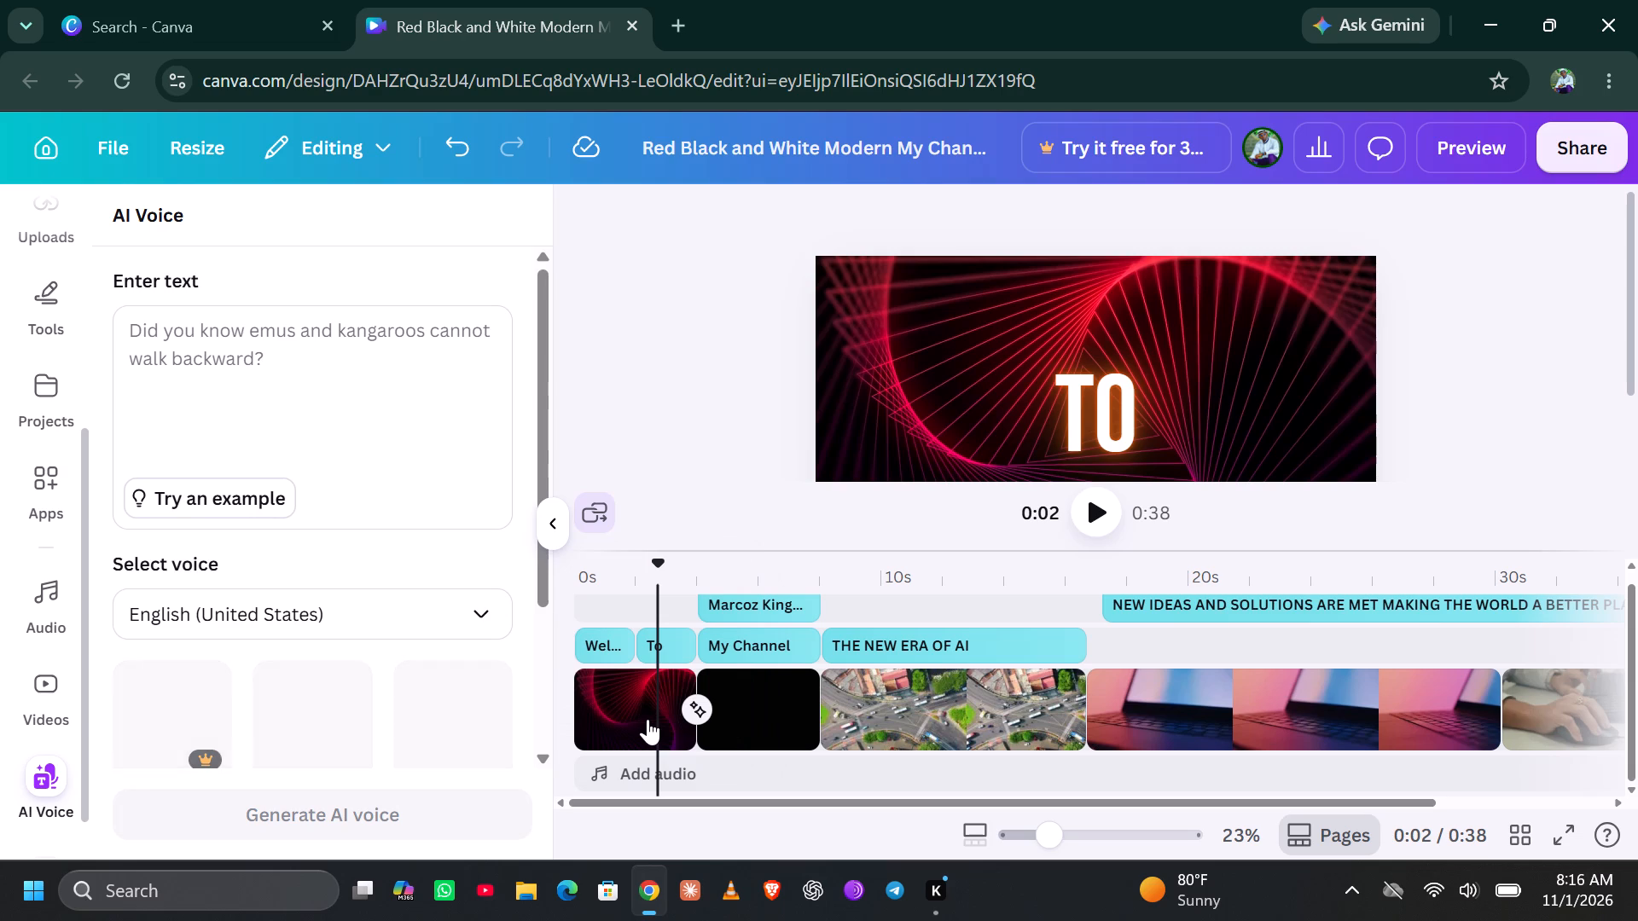
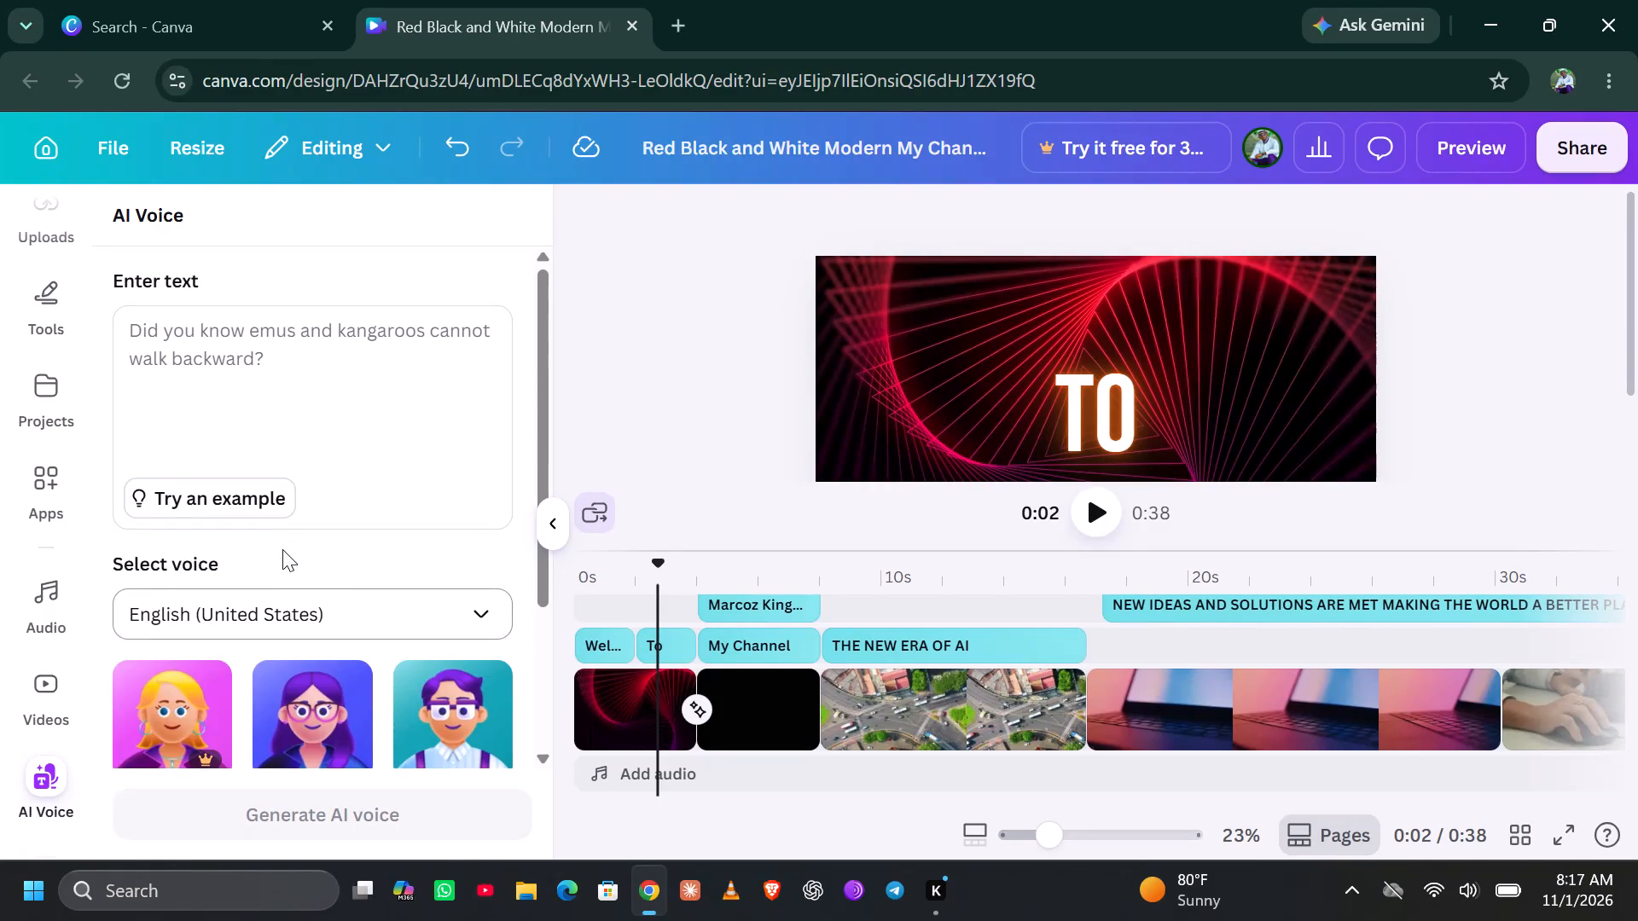
# Start the AI voice script with the line "WELCOME TO MY CHANNEL", followed by the channel name in capitals on its own line.
pyautogui.click(268, 354)
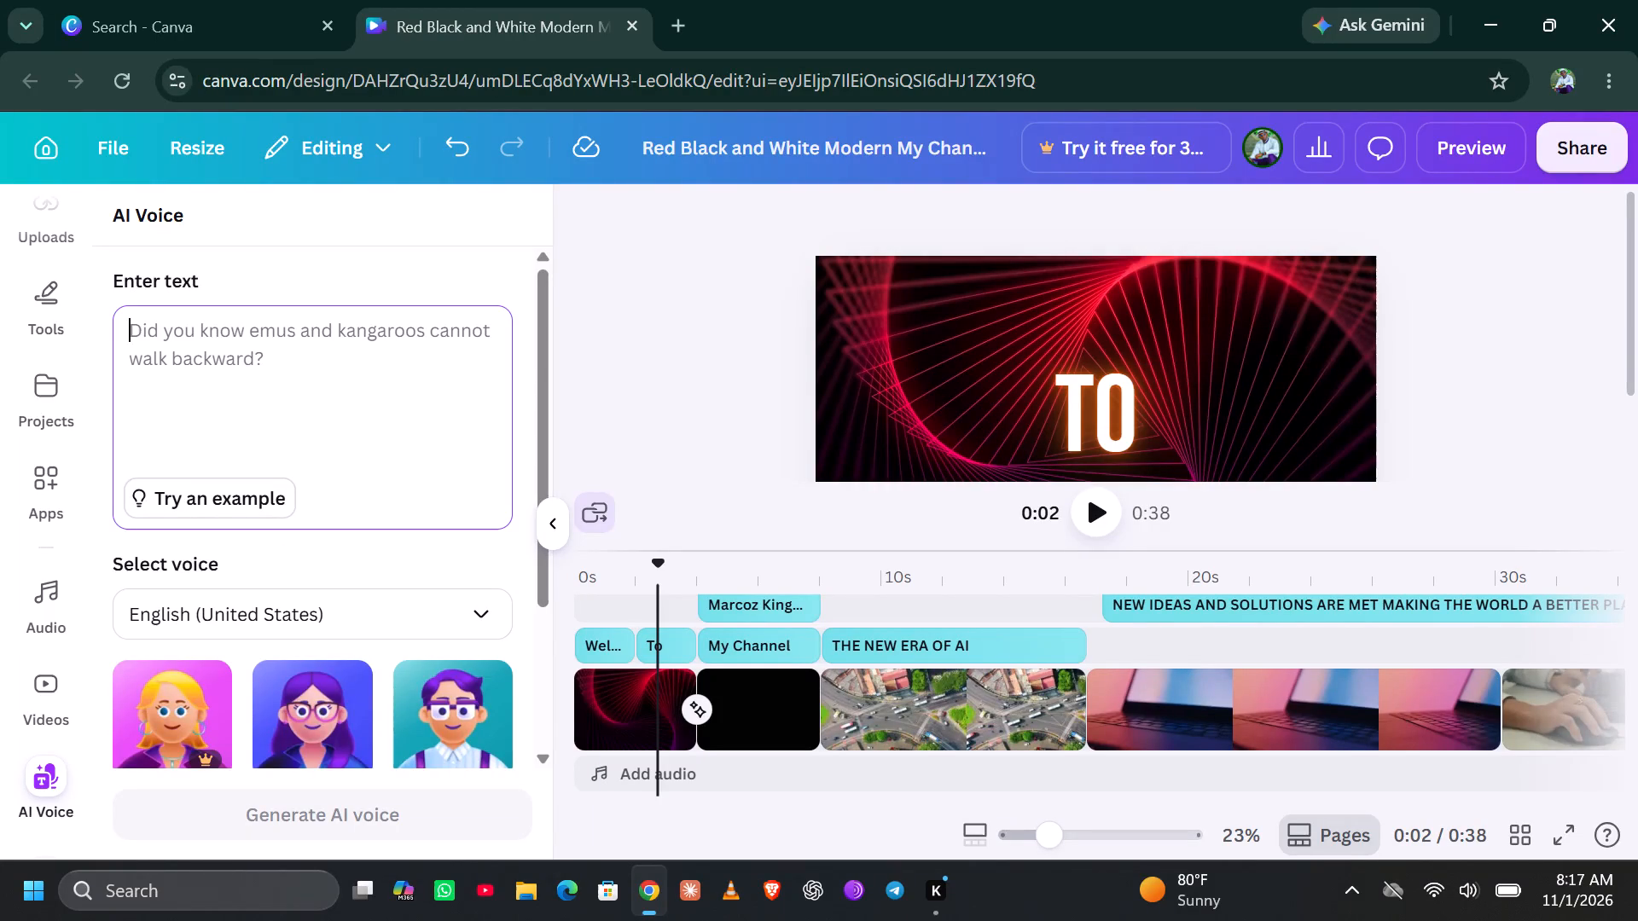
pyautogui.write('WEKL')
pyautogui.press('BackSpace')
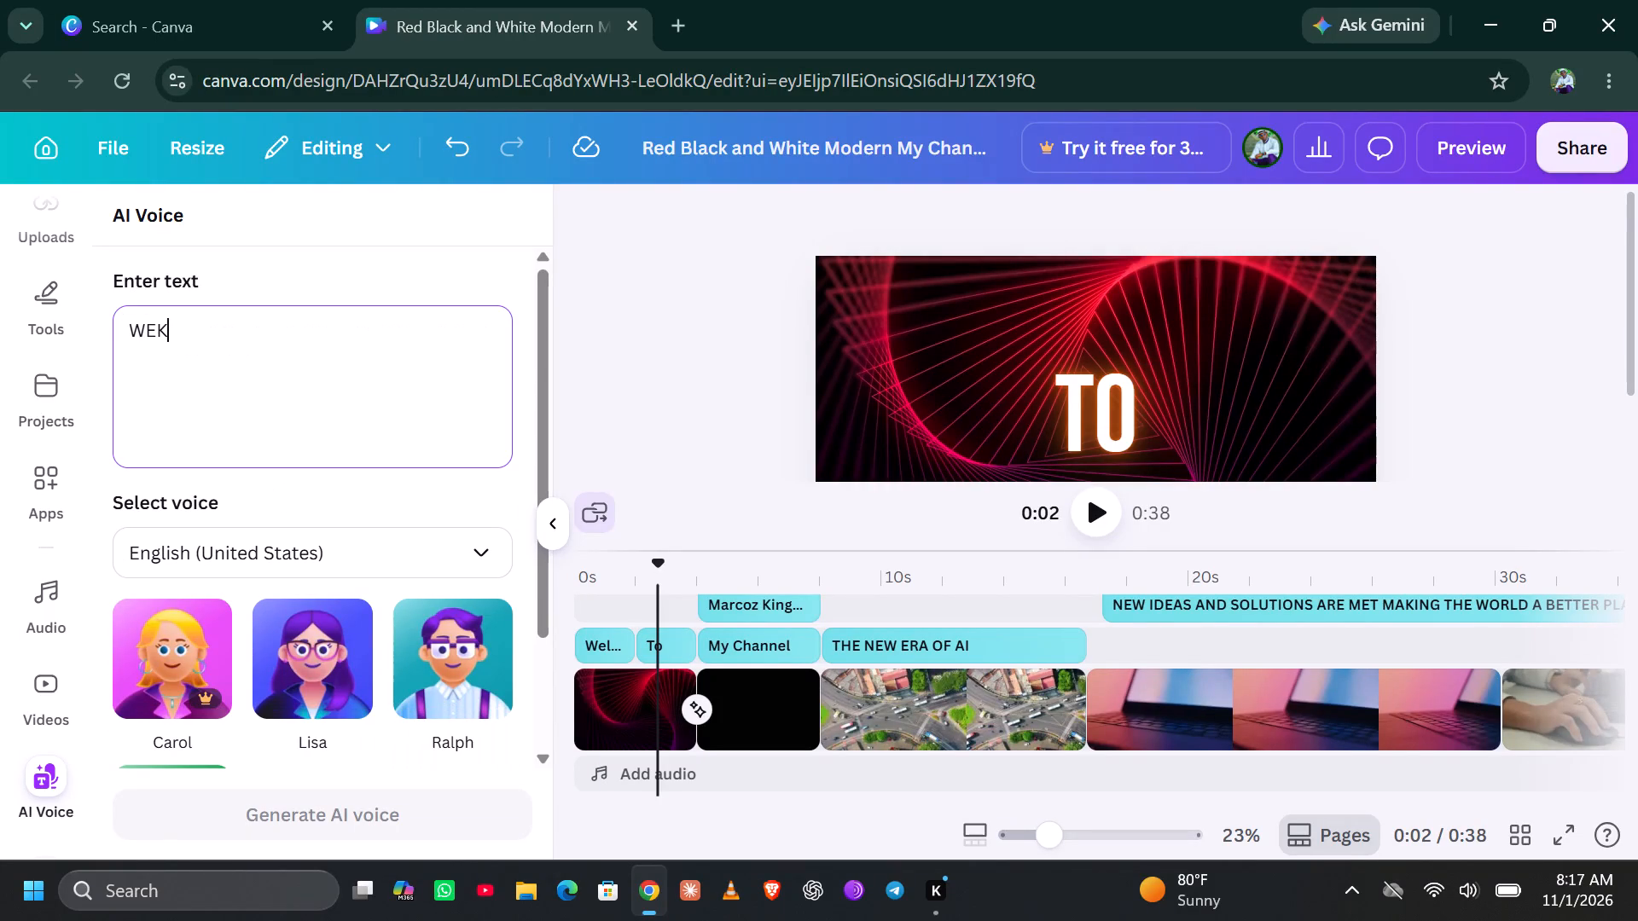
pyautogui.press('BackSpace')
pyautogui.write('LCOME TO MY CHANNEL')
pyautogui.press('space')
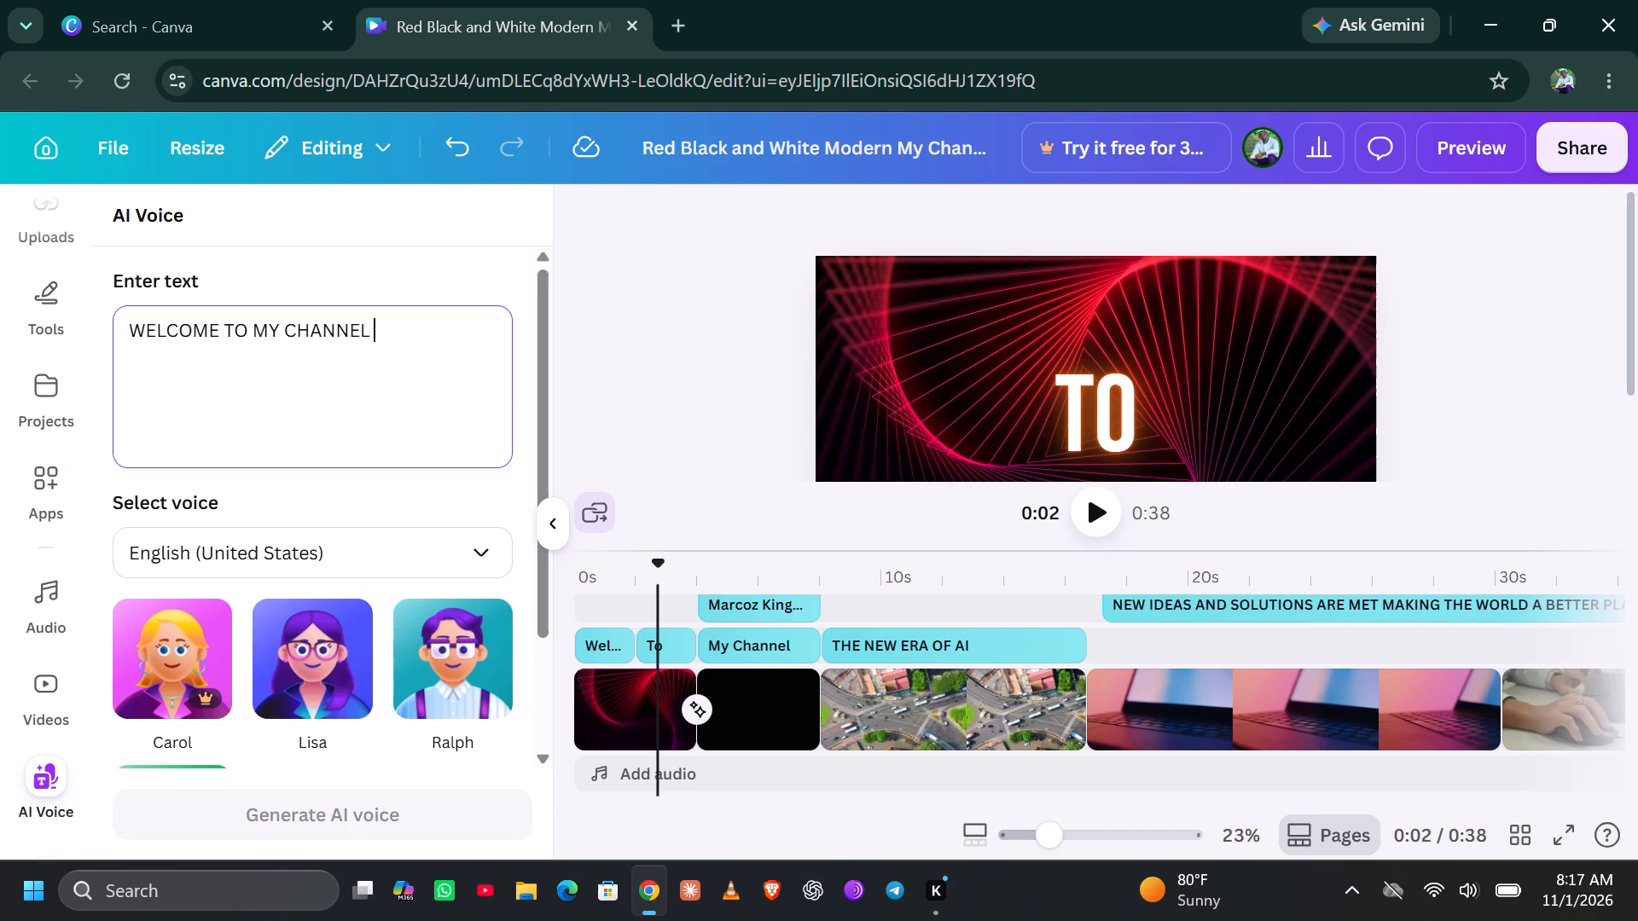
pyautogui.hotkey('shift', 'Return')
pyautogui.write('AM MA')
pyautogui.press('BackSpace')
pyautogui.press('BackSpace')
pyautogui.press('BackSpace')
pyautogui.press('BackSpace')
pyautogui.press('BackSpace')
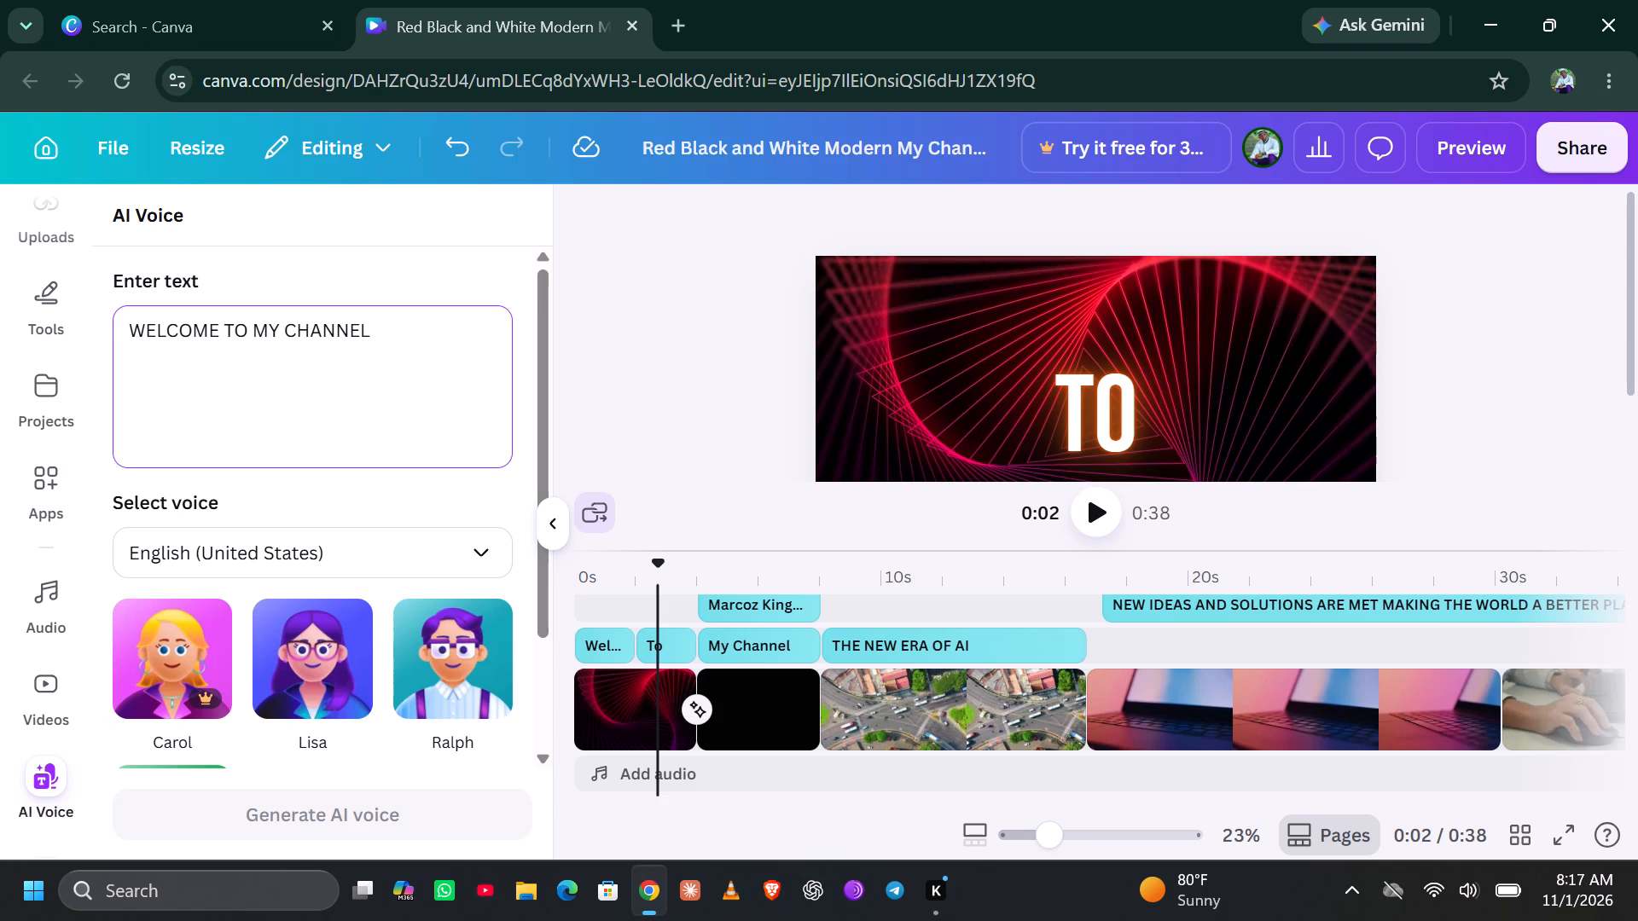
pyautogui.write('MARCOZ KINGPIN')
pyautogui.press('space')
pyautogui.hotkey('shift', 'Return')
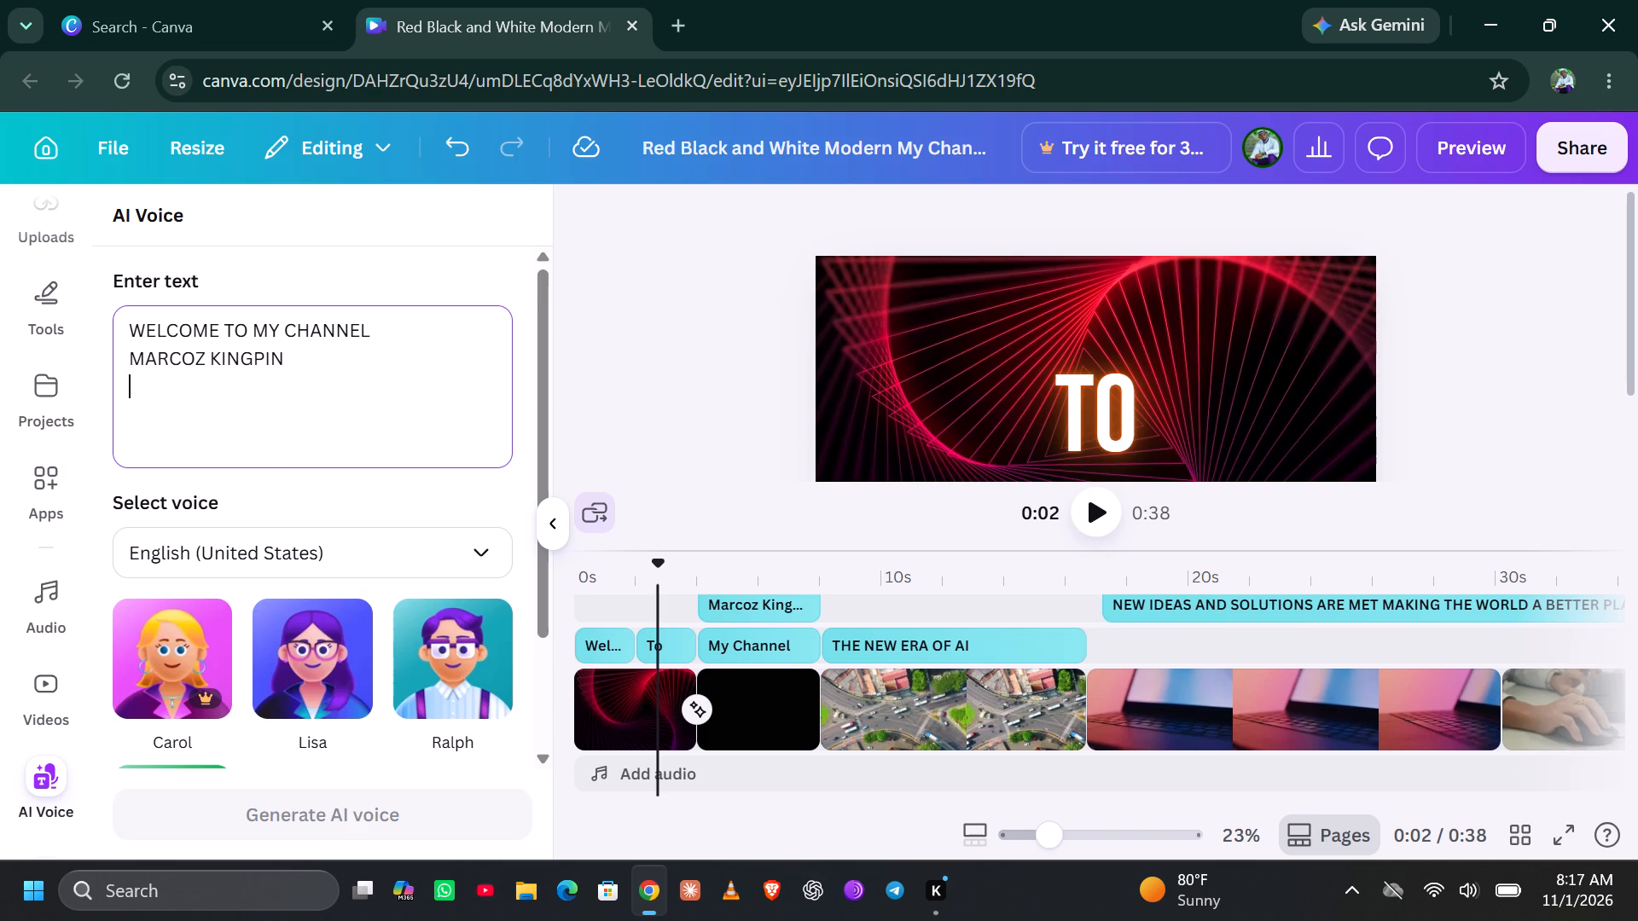
# Add "THE NEW ERA OF AI" as the third line of the voice script.
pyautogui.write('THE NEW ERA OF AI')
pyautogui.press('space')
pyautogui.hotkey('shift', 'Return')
# Add the script line "NEW IDEAS AND SOLUTIONS ARE MET MAKING THE WORLD A BETTER PLACE TO BE".
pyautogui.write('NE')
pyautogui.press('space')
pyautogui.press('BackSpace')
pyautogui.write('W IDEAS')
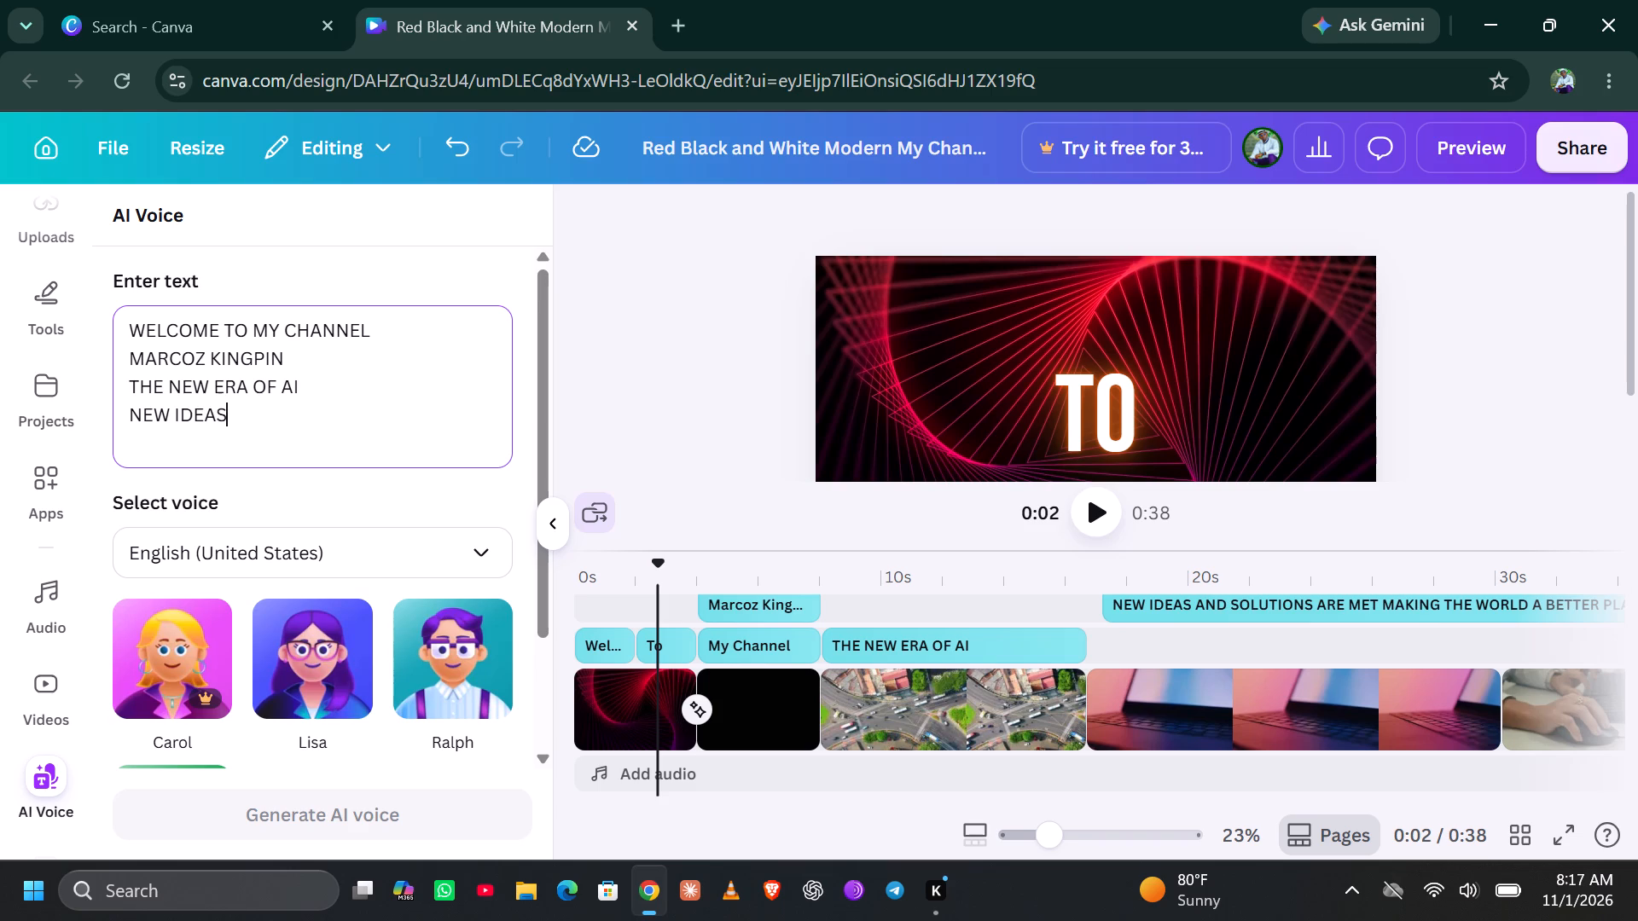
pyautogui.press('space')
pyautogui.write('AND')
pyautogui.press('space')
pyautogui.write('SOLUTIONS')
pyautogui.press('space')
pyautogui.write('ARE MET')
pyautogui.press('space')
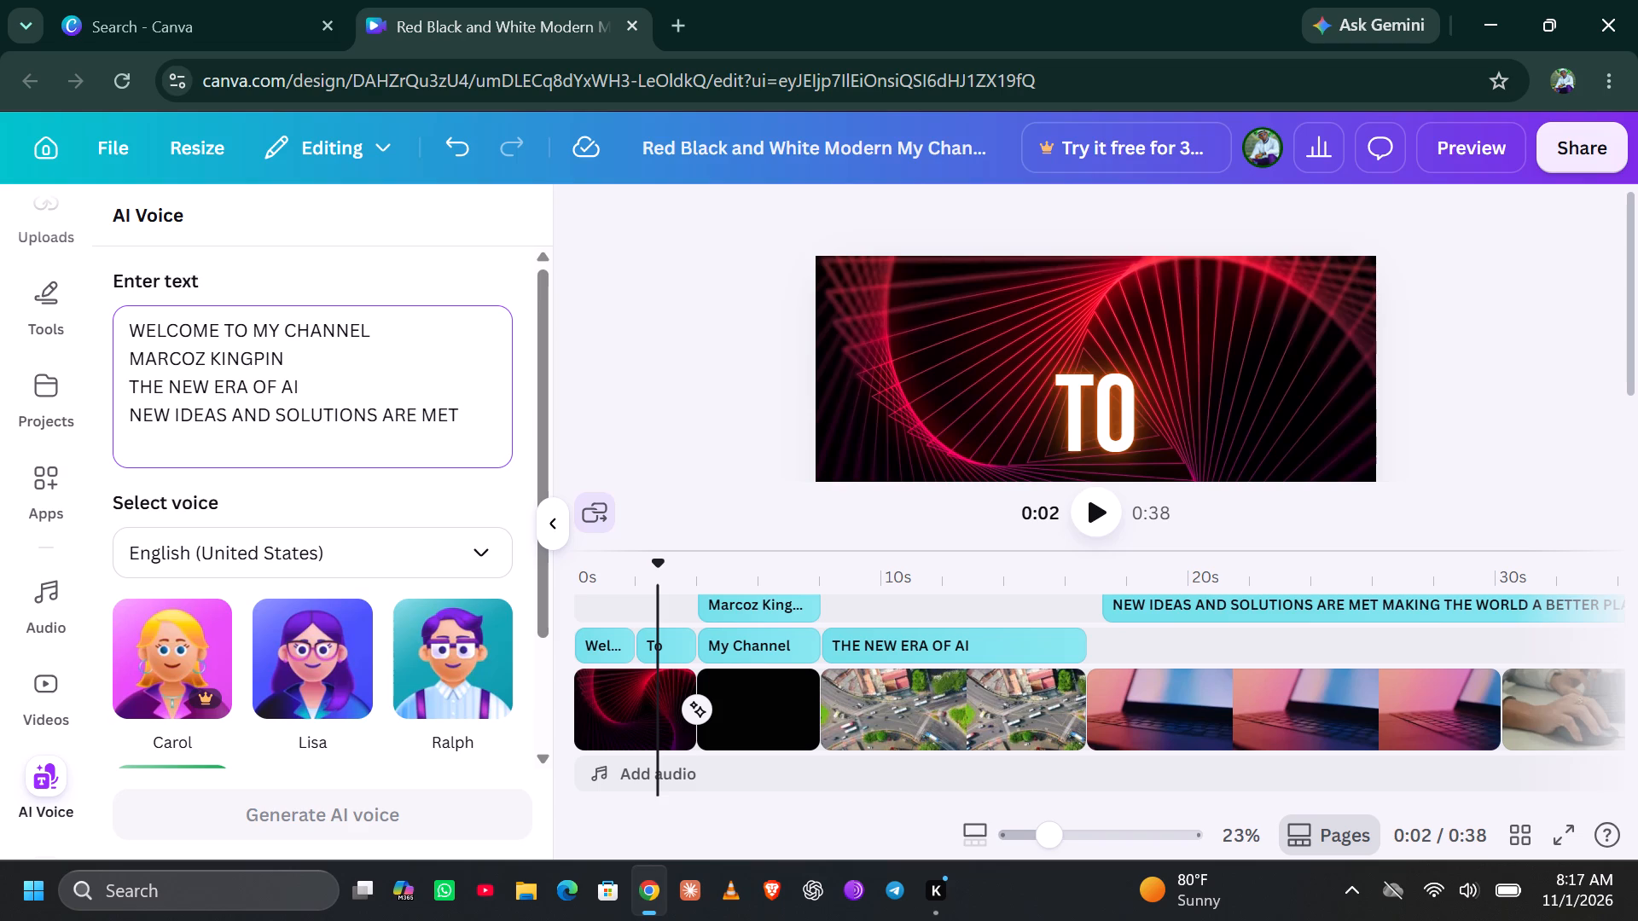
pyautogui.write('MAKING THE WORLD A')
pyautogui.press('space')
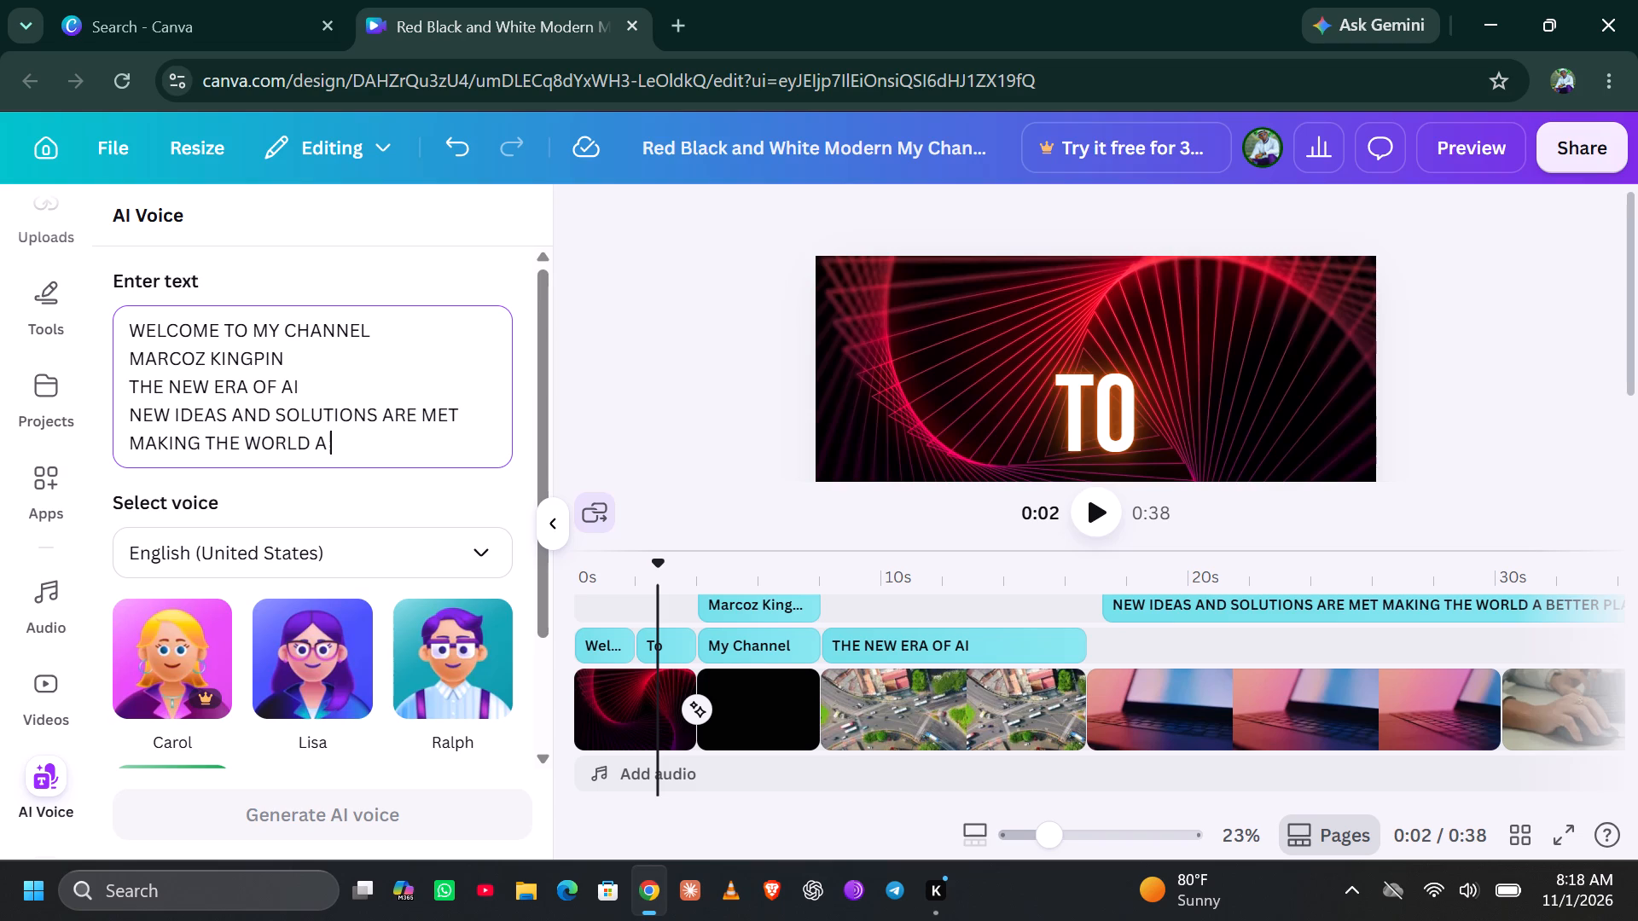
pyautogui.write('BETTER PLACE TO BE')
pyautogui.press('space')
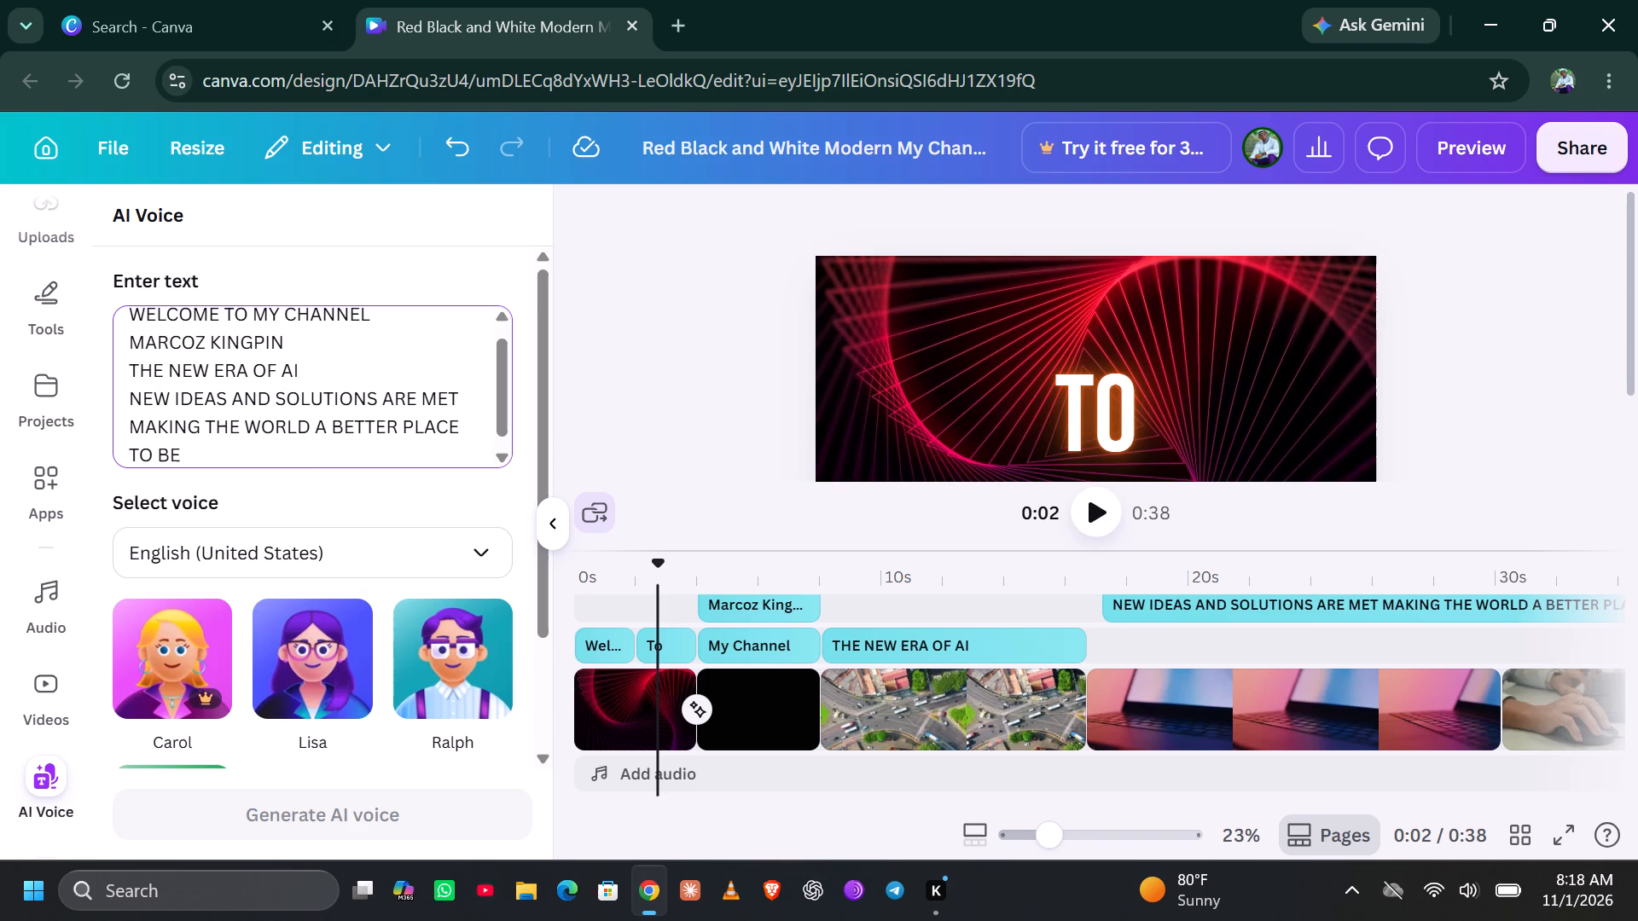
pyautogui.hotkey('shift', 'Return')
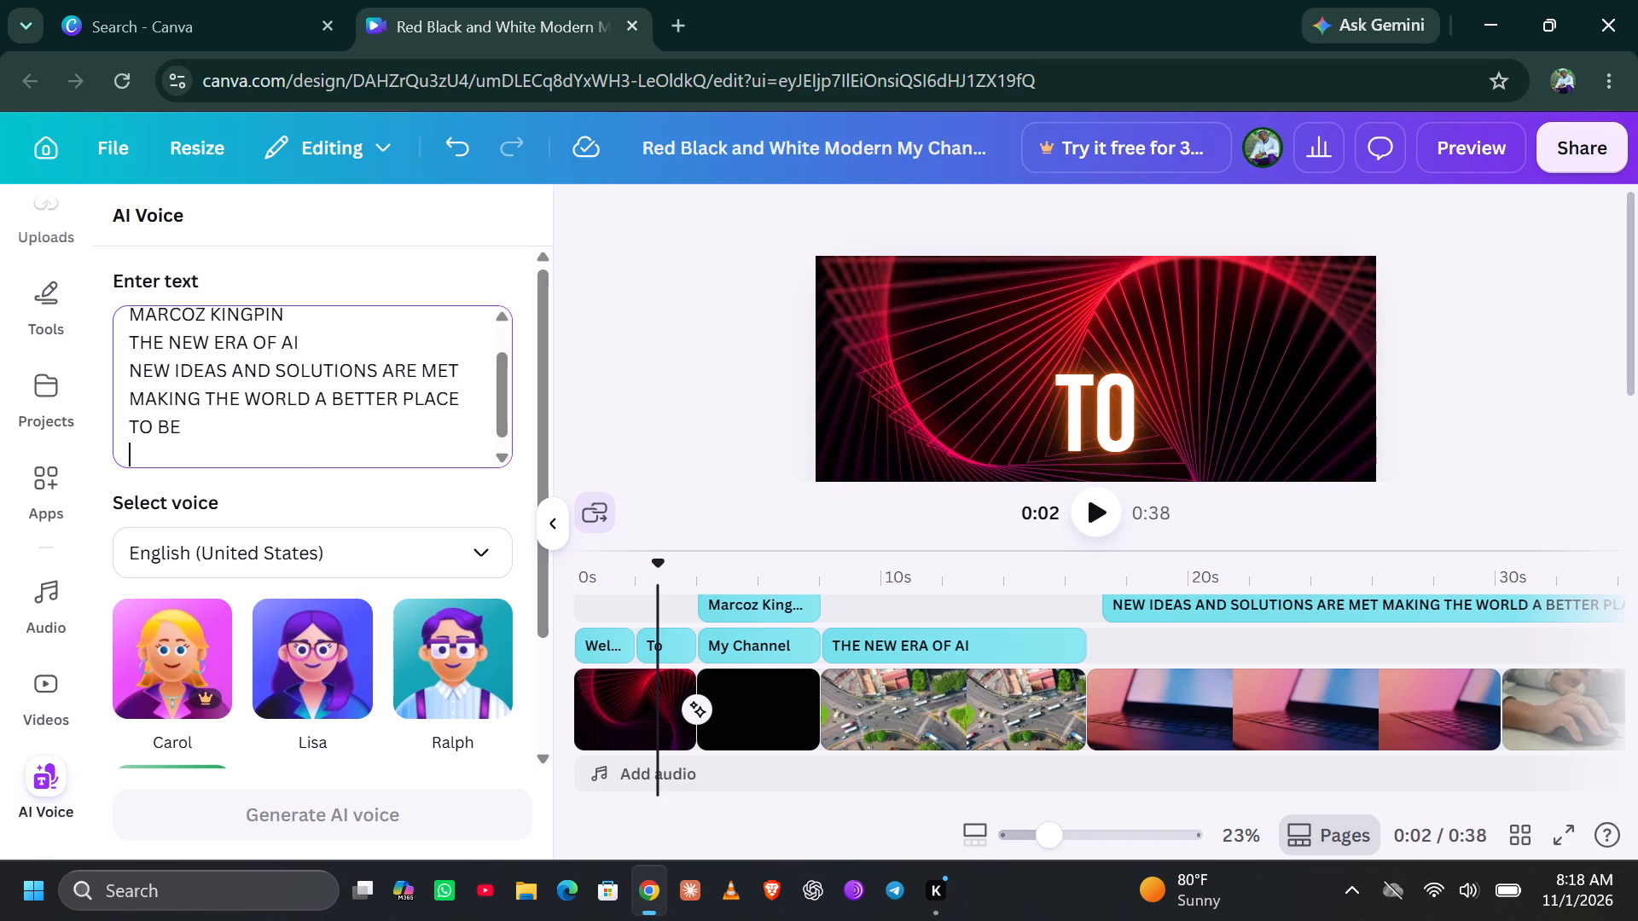
# Check the end of the video timeline and add the script line "LIVES HAVE BEEN CHANGED THROUGH THE NEW INVETIONS".
pyautogui.hscroll(-2, 1074, 648)
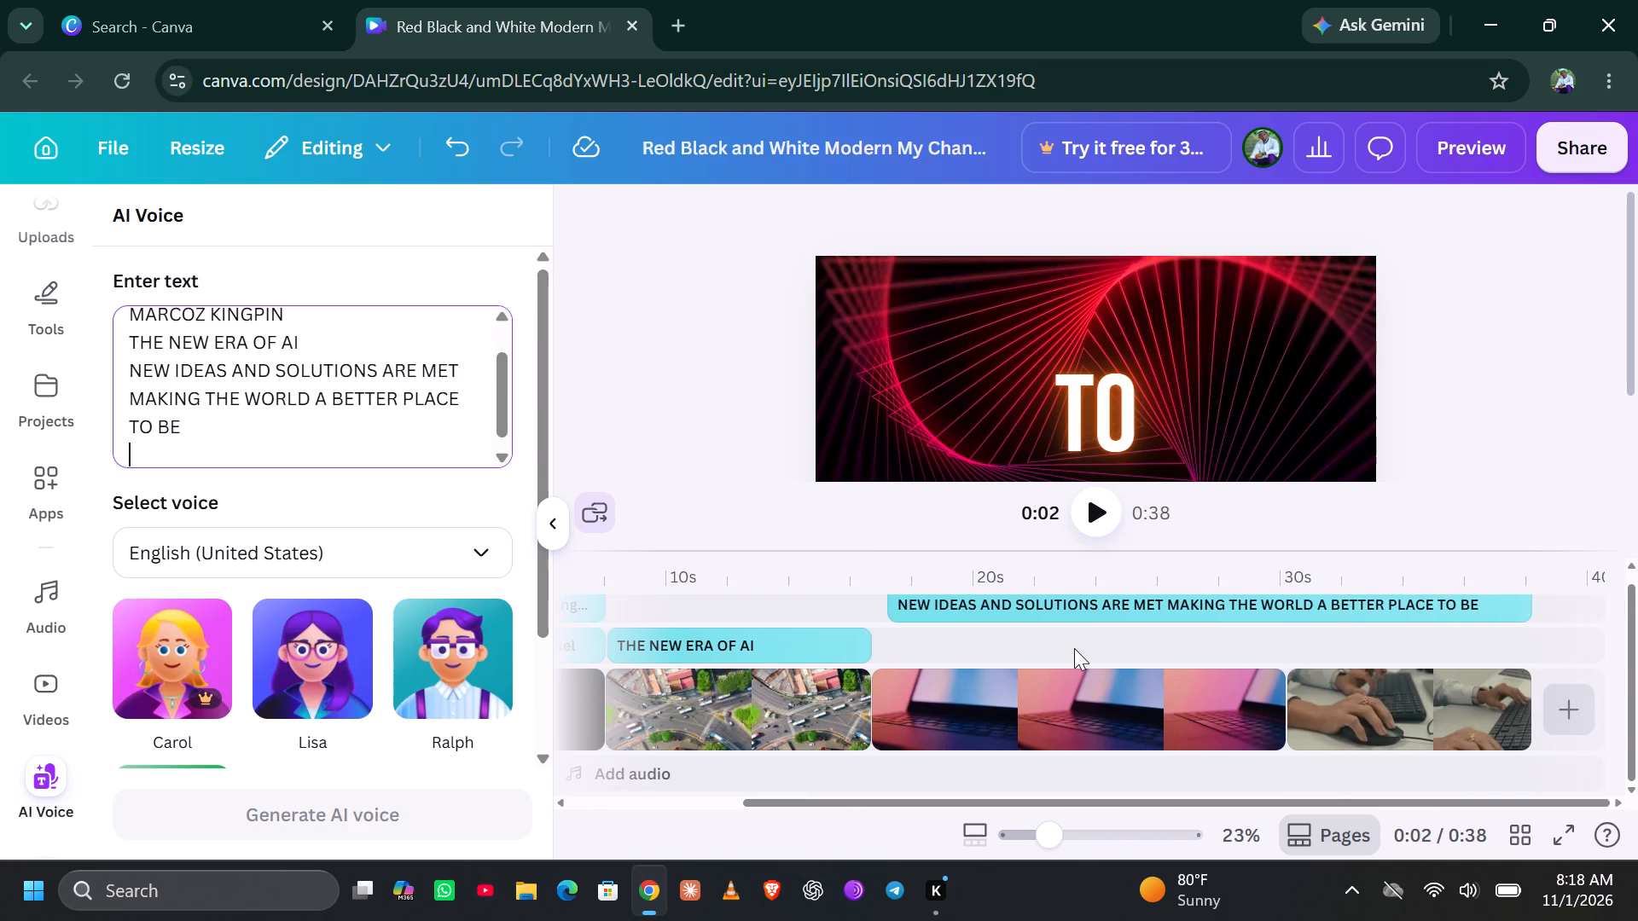
pyautogui.hscroll(-2, 1074, 648)
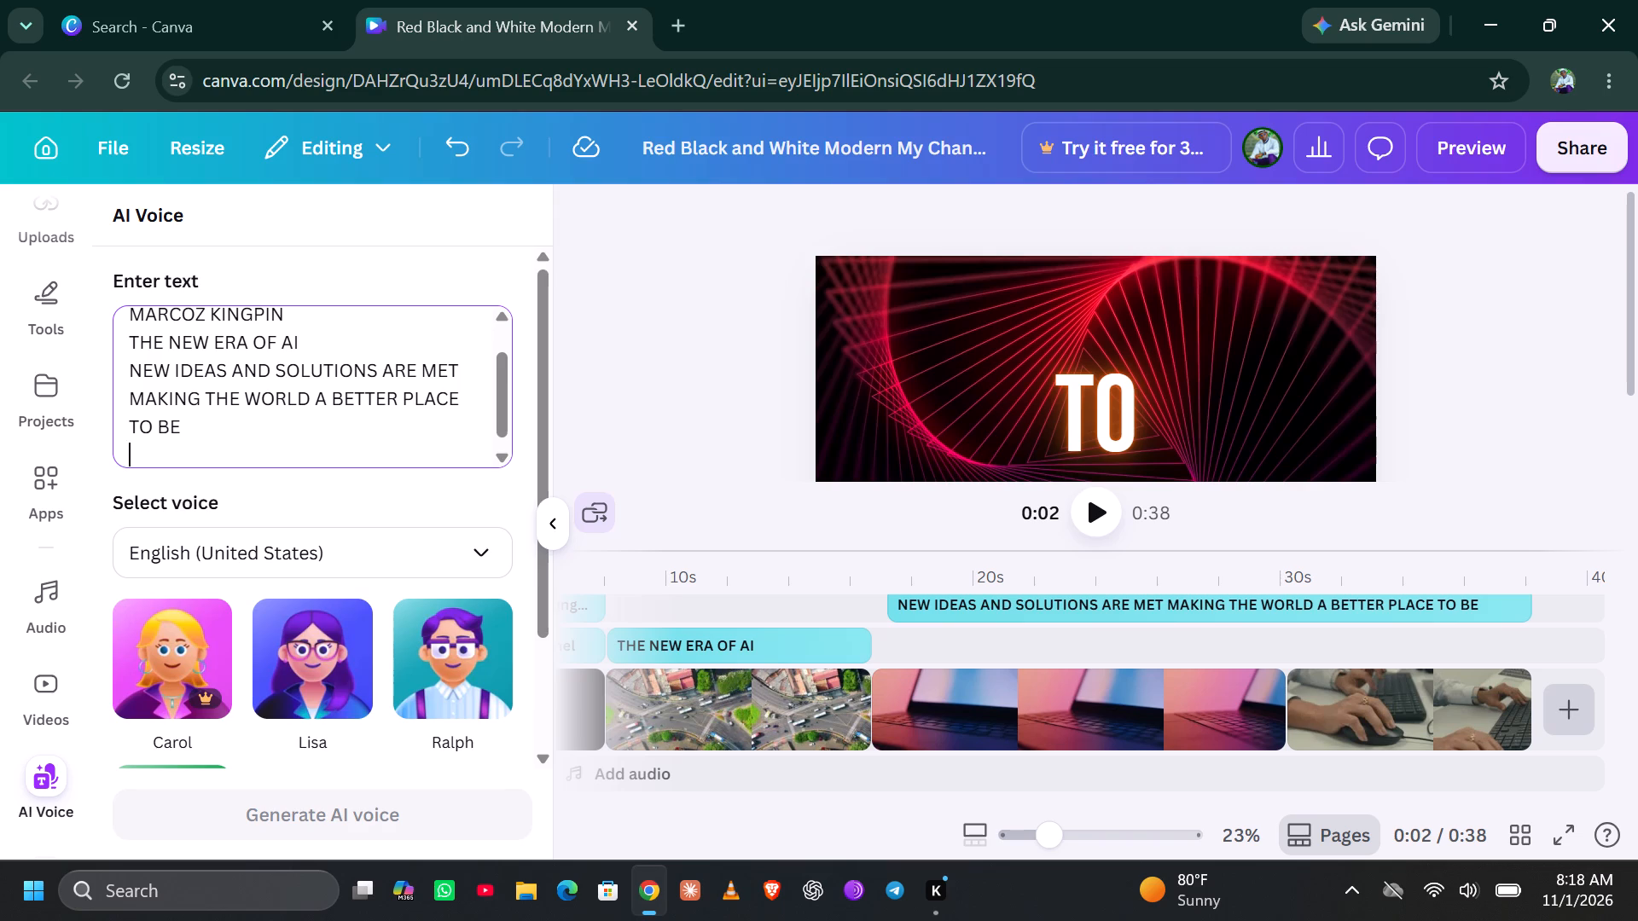
pyautogui.write('LIVES HAVE BEEN CHANGED THROUGH THE NEW')
pyautogui.press('space')
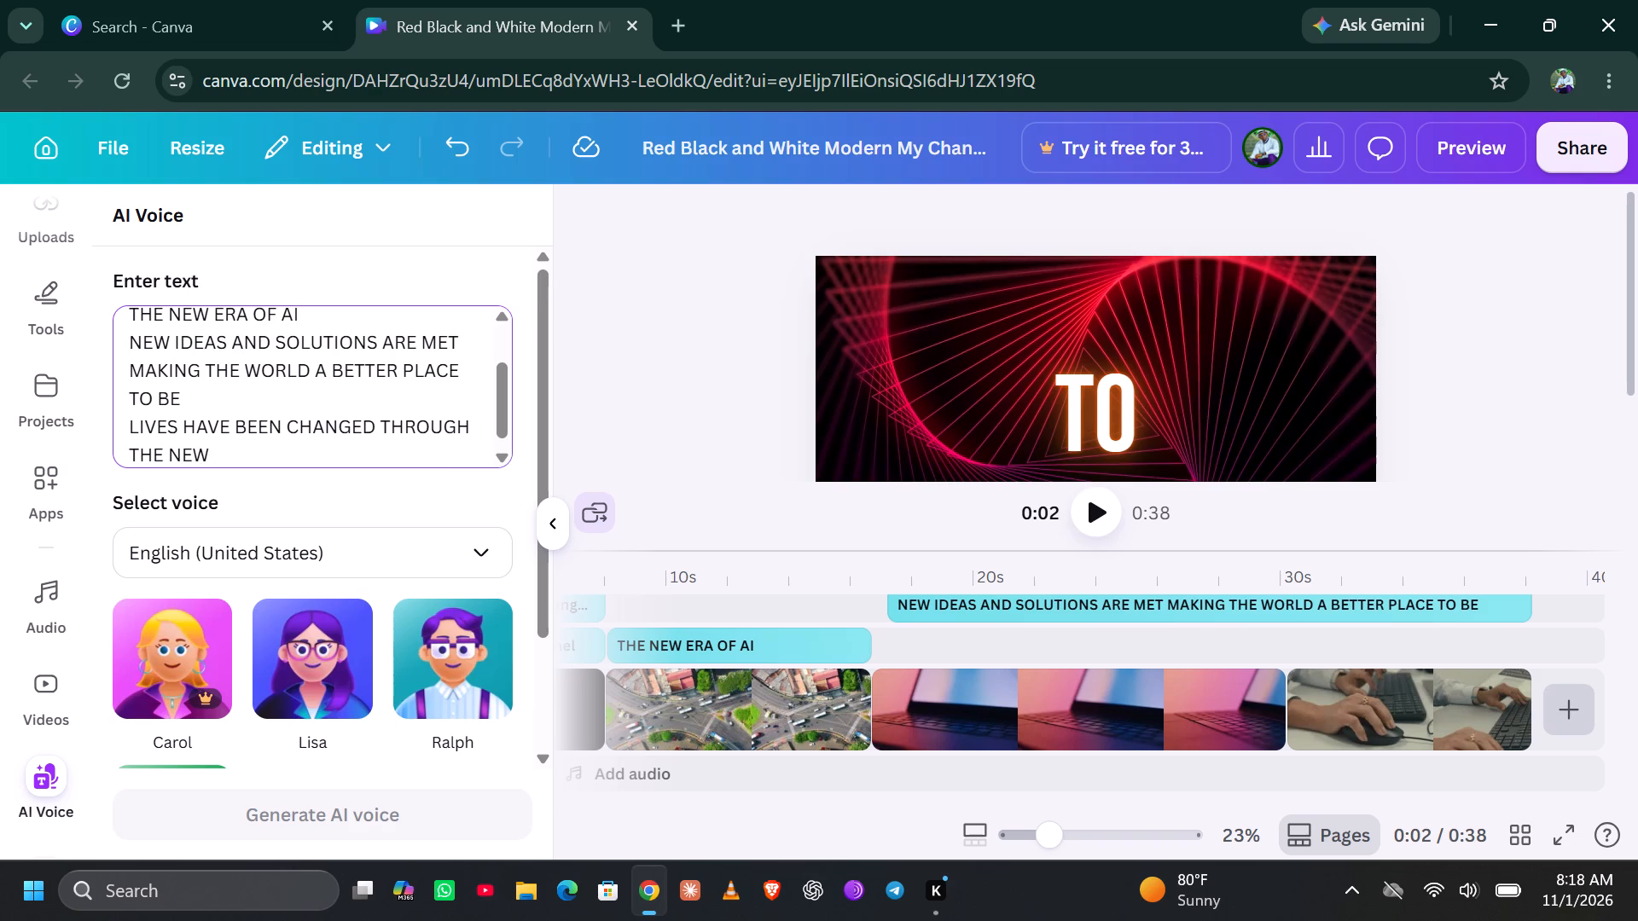
pyautogui.write('INVETIONS')
pyautogui.press('space')
pyautogui.hotkey('shift', 'Return')
# Add "LET IT BE FOR EASY BANKING" and "AUTOMATED SYSTEMS" as two separate lines of the voice script.
pyautogui.write('LET IT BE')
pyautogui.press('space')
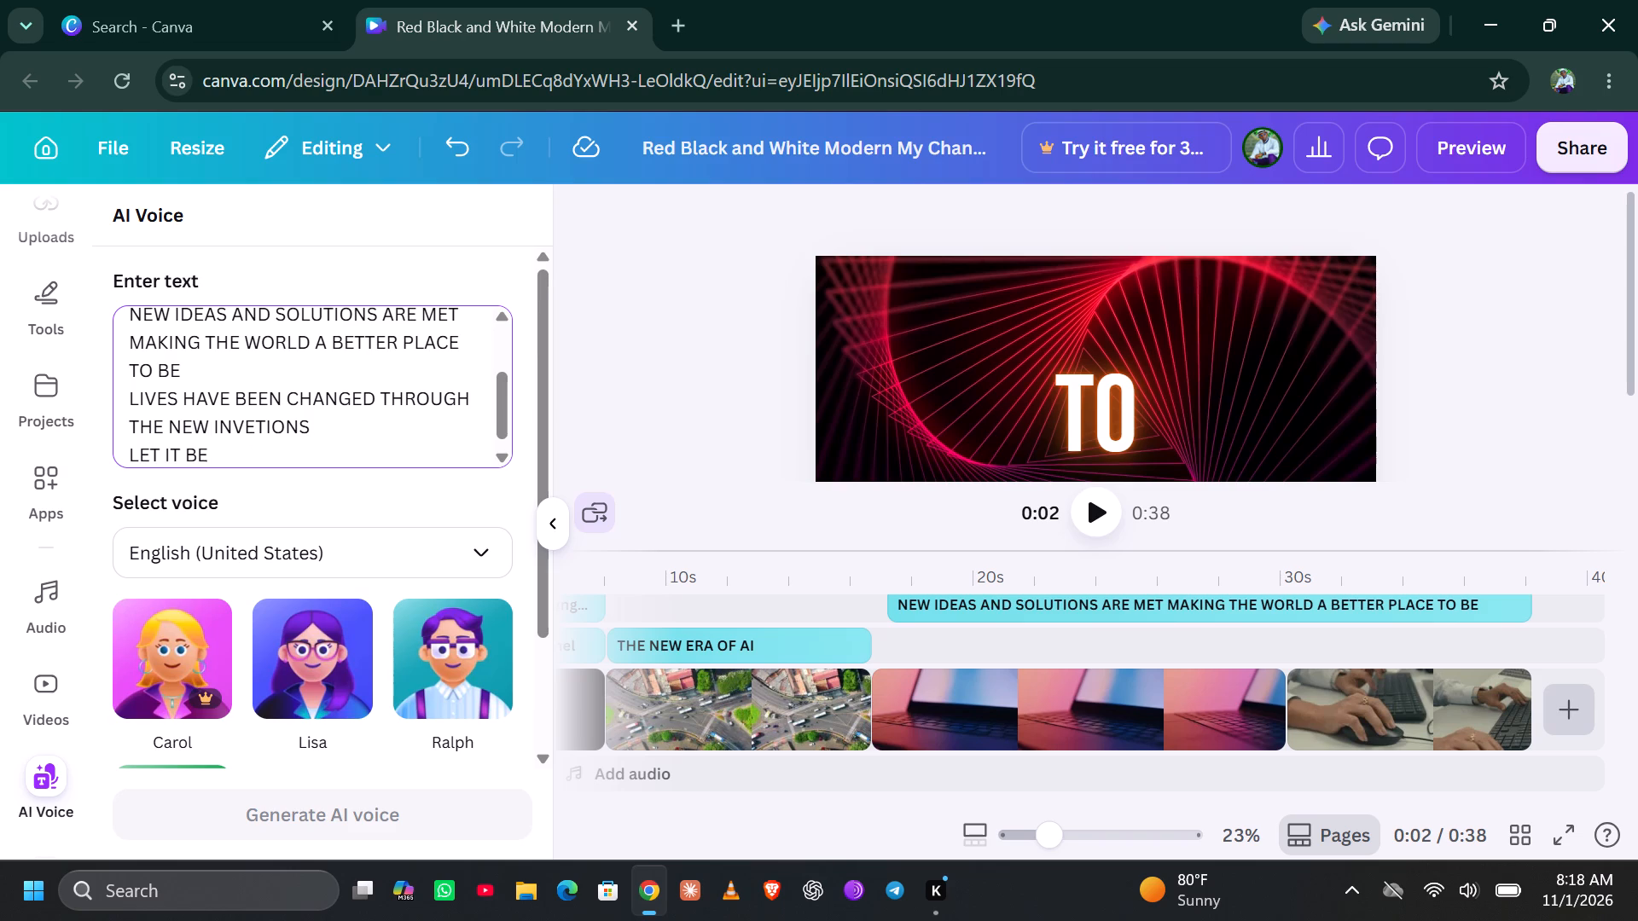
pyautogui.write('FOR EASY BANKING')
pyautogui.press('space')
pyautogui.hotkey('shift', 'Return')
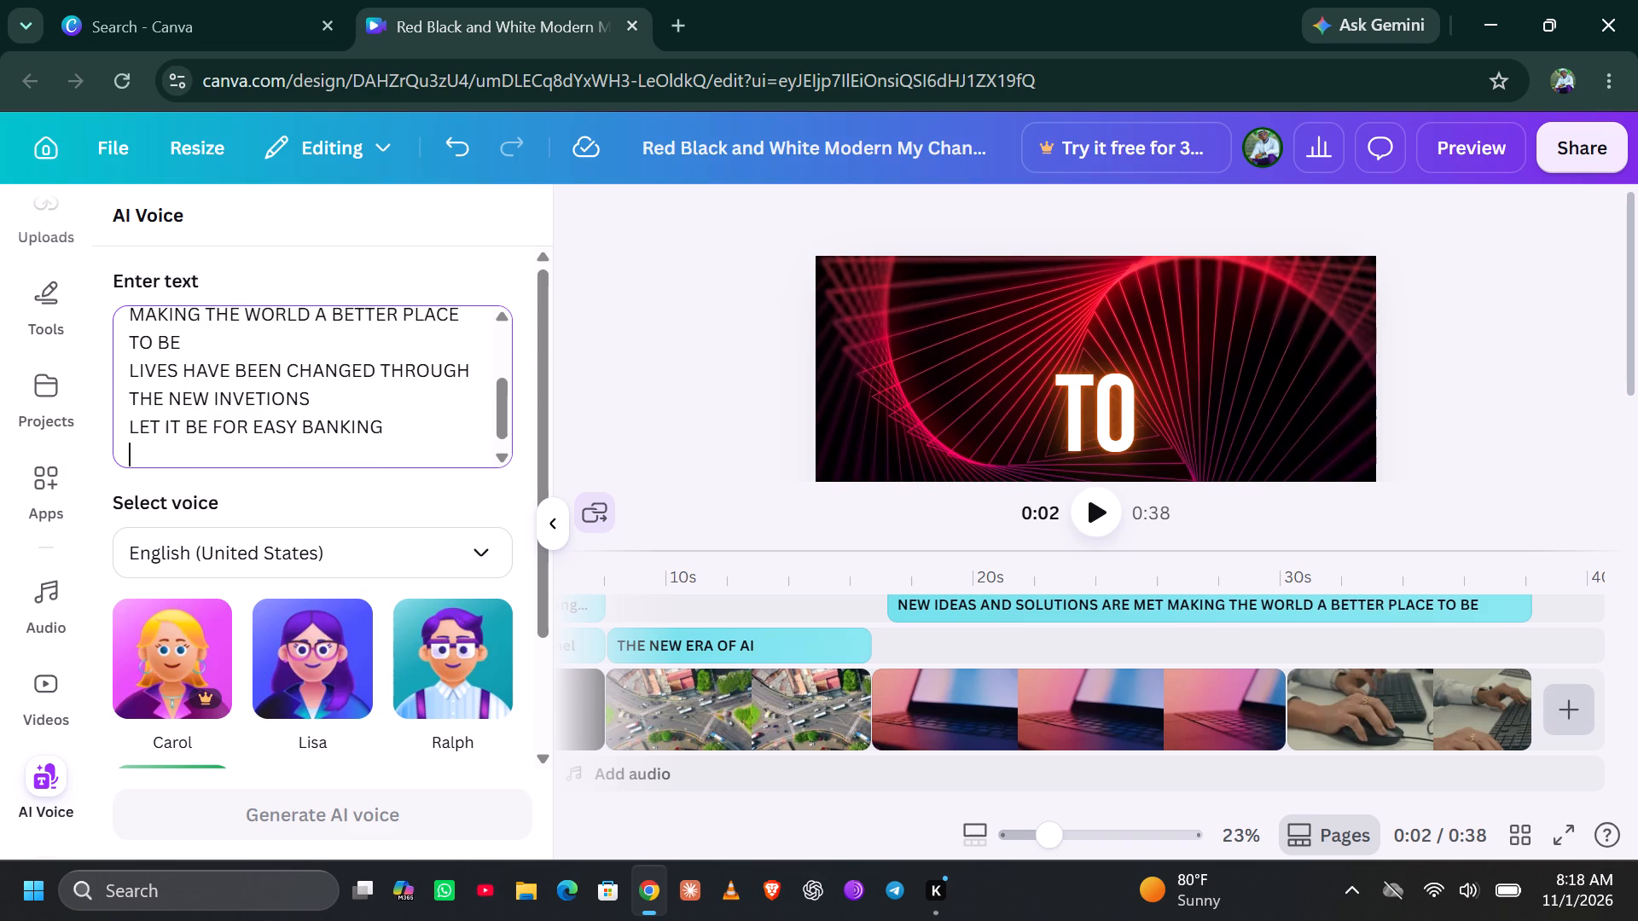
pyautogui.write('AUTOMATED SYSTEMS')
pyautogui.press('space')
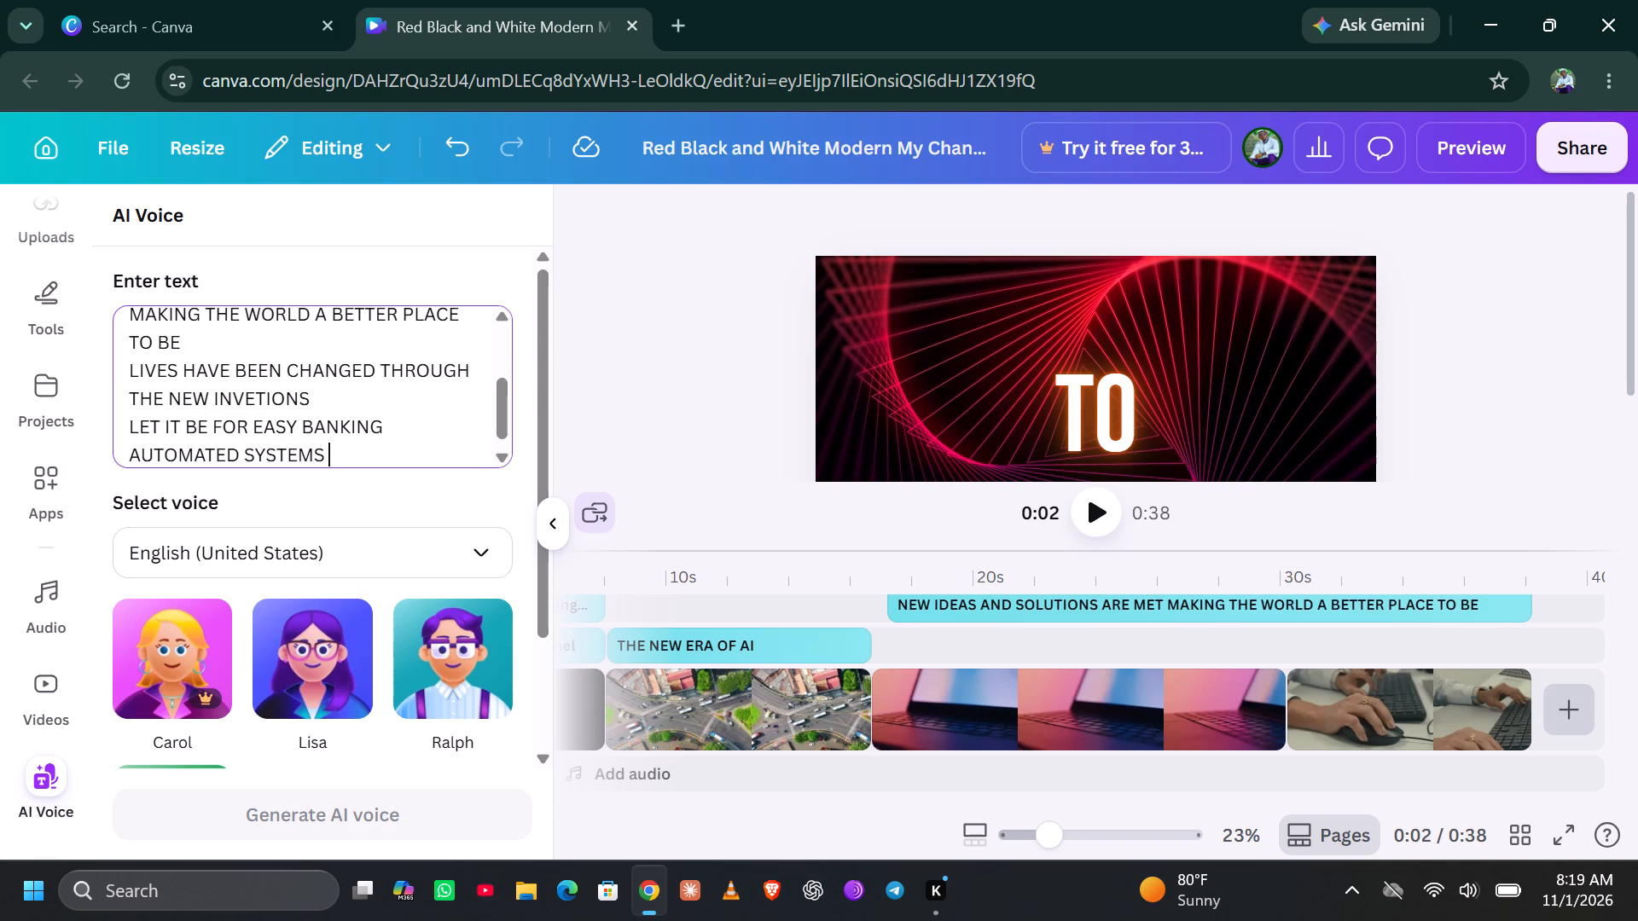
pyautogui.hotkey('shift', 'Return')
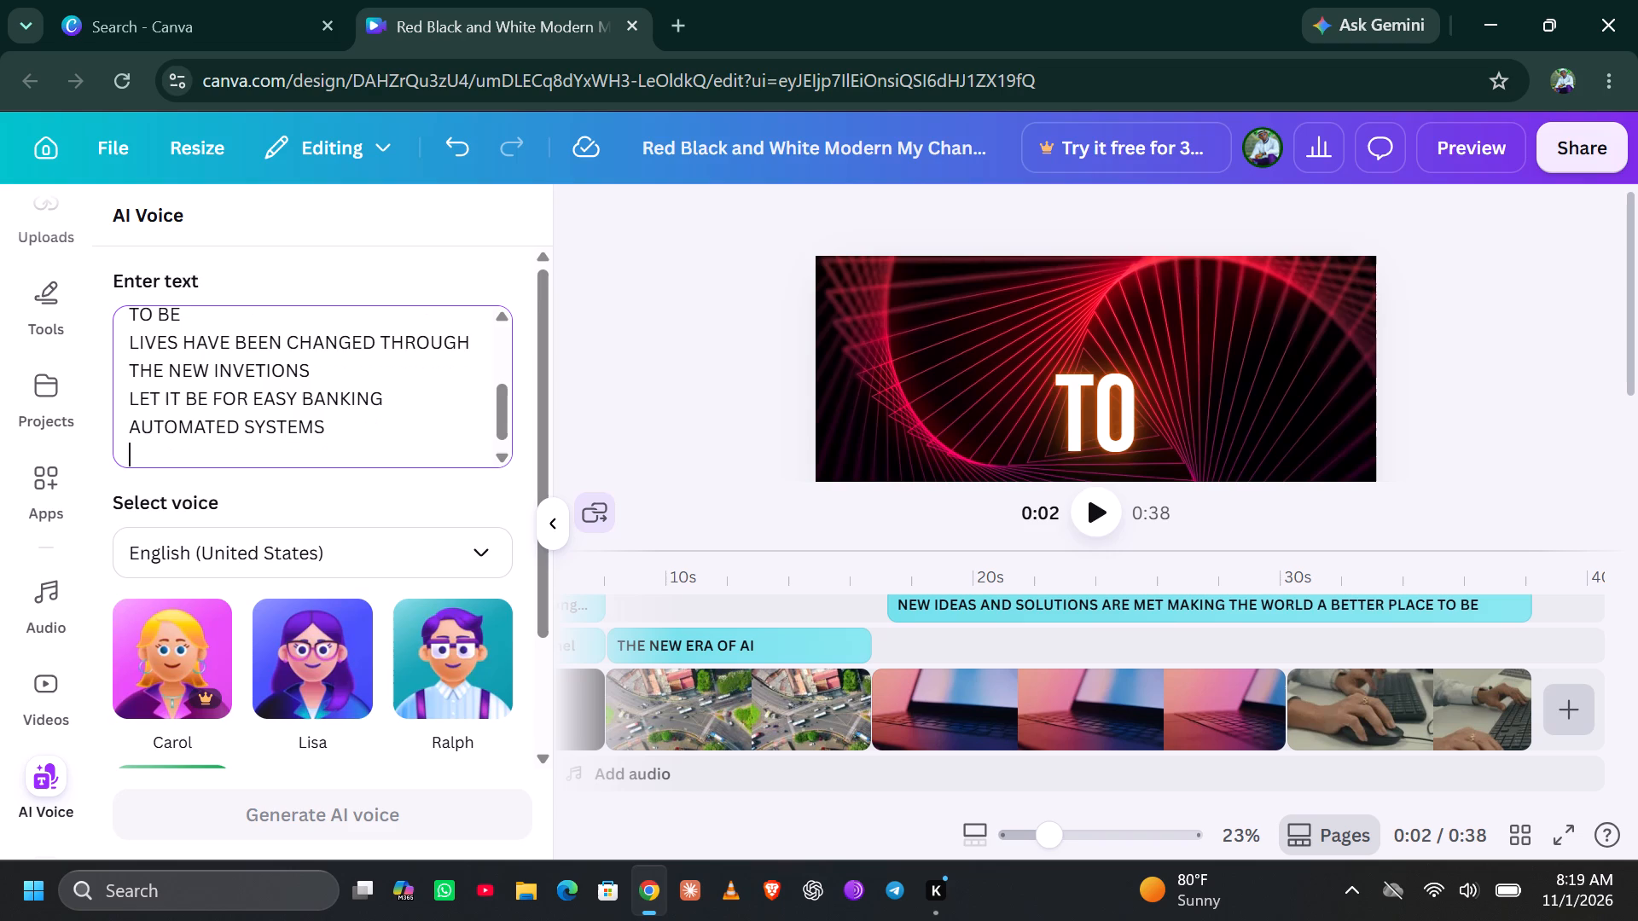
# Add the script line "NEW READILY AVAILABLE KNOWLEDGE FOR REASEARCH AND STUDENTS" and start a new line below it.
pyautogui.write('NEW')
pyautogui.press('space')
pyautogui.write('READILY AVAILABLE KNOWLEDGE FO')
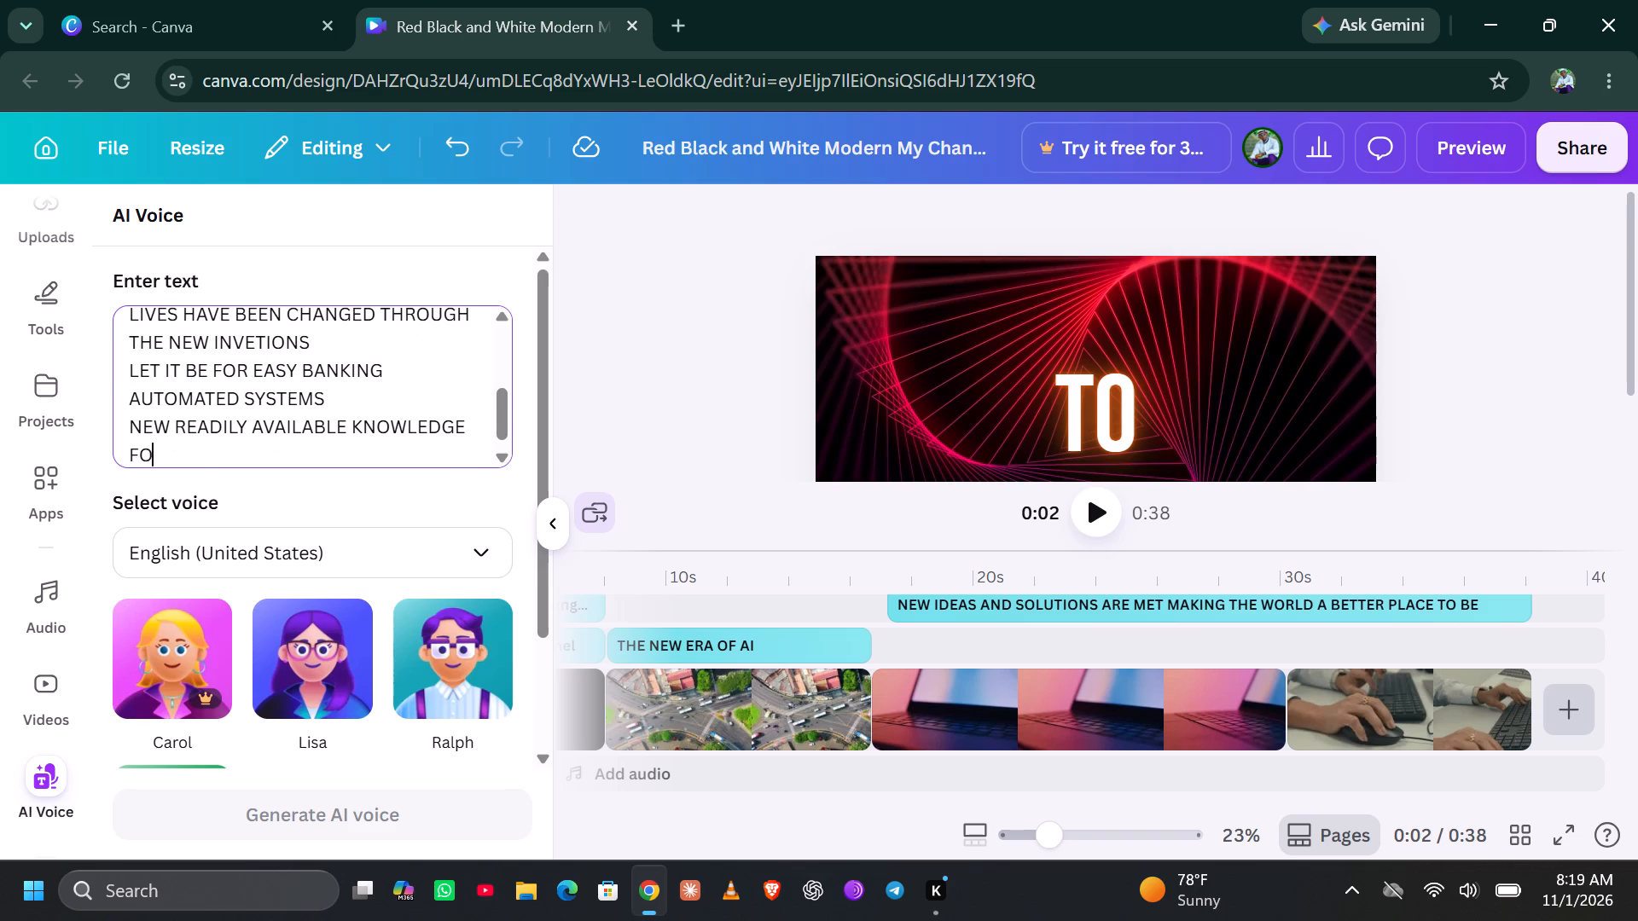
pyautogui.write('R REASEARCH AND STUDENT S')
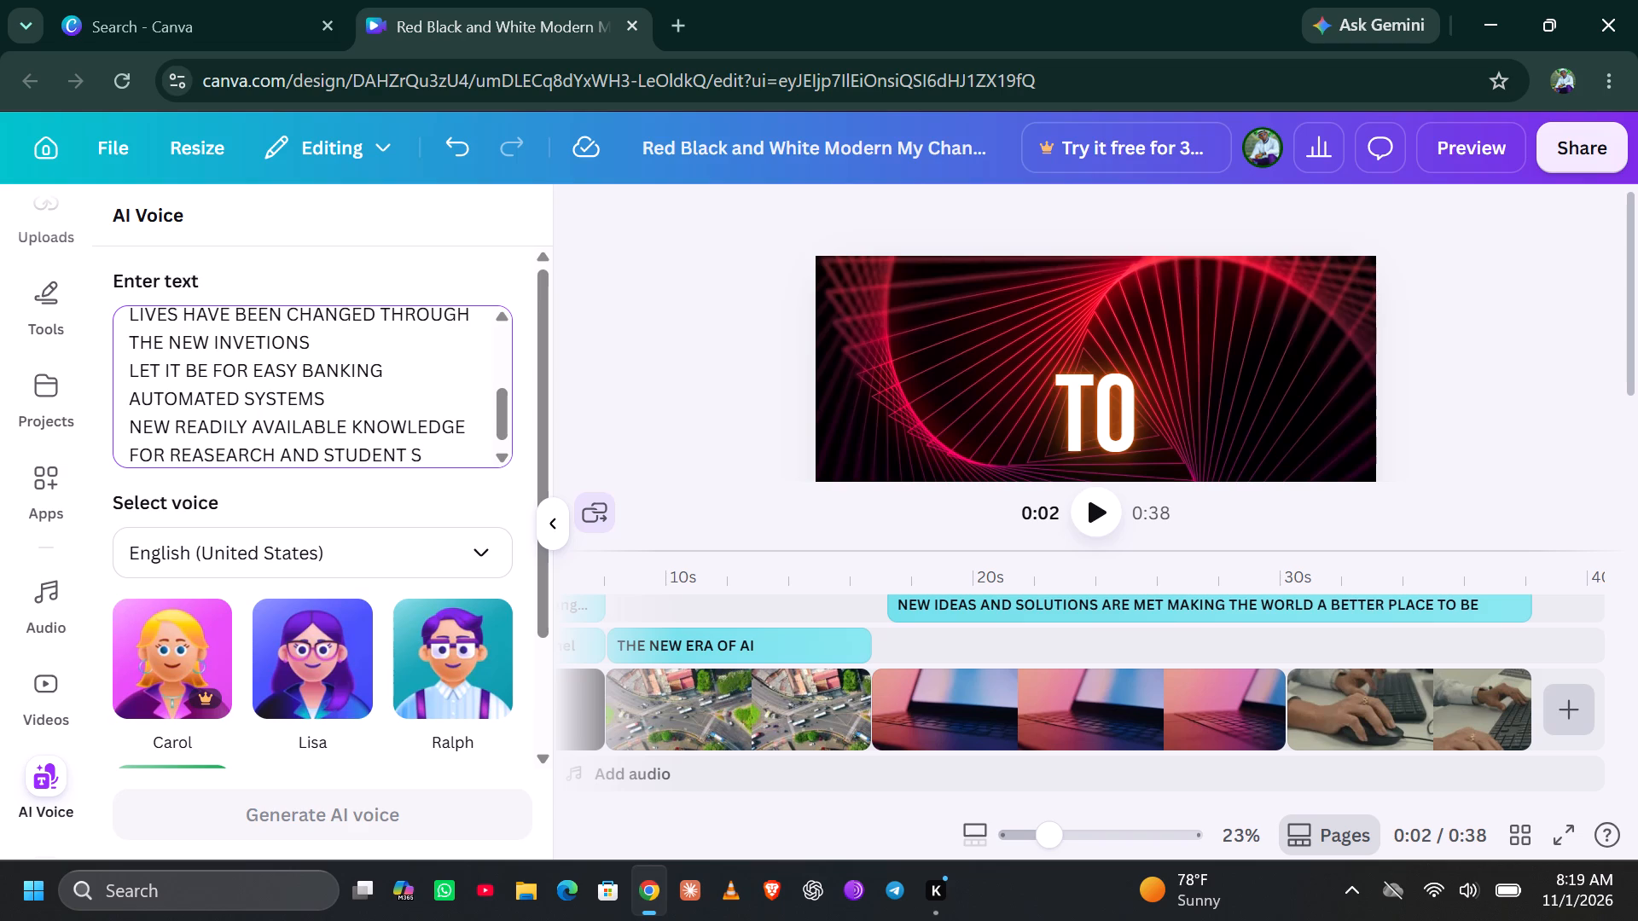
pyautogui.press('BackSpace')
pyautogui.press('BackSpace')
pyautogui.write('S')
pyautogui.press('space')
pyautogui.hotkey('shift', 'Return')
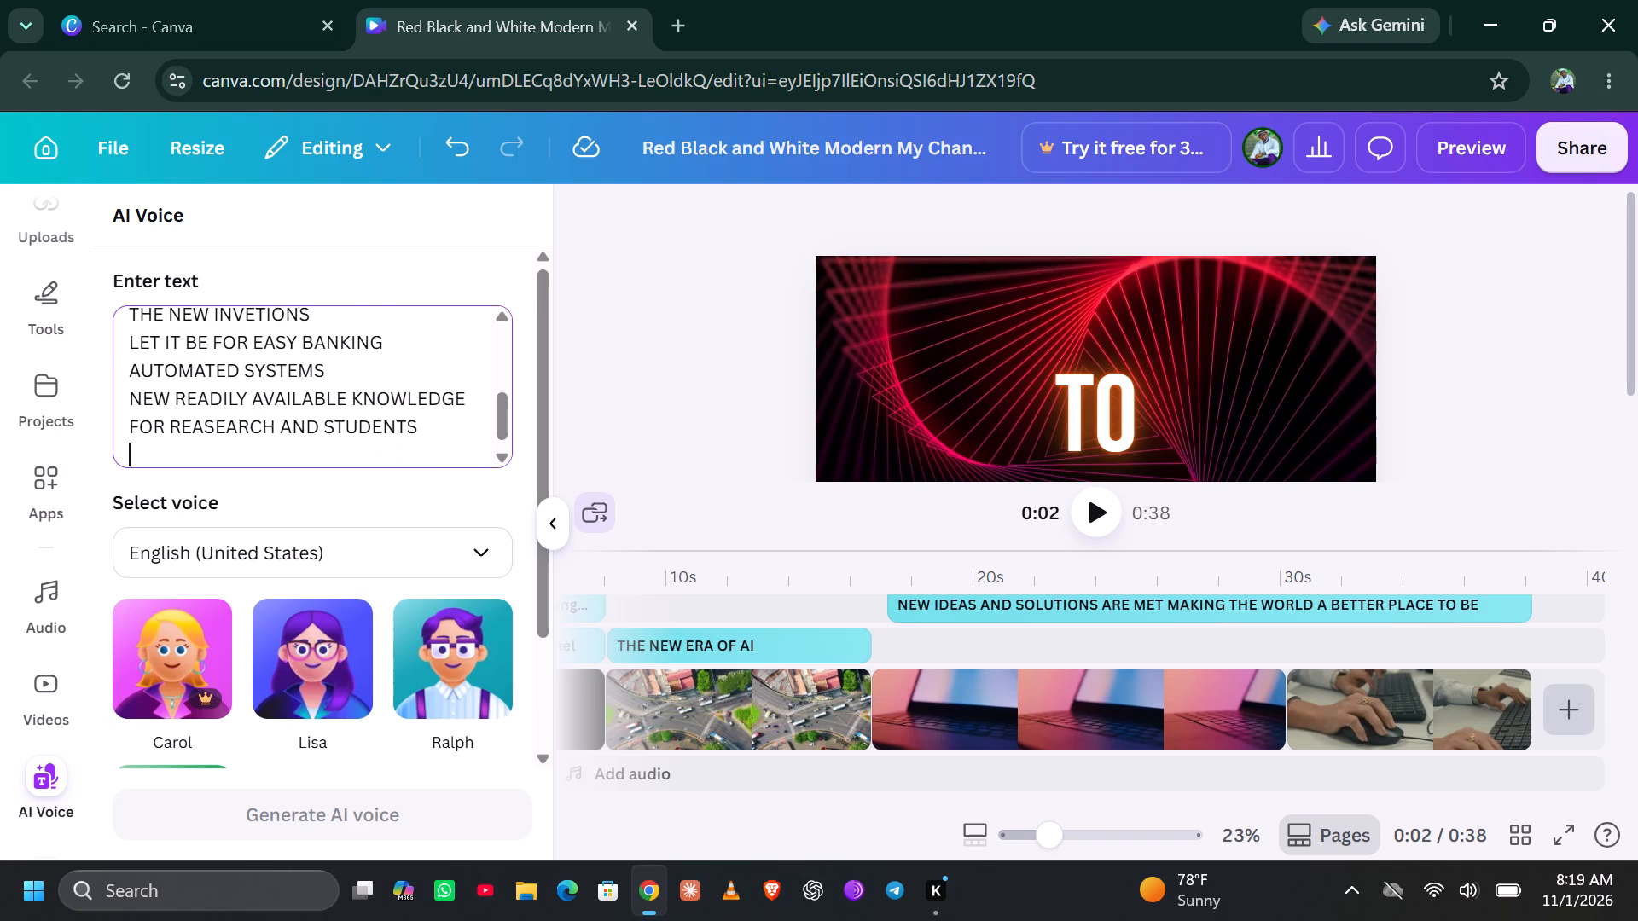
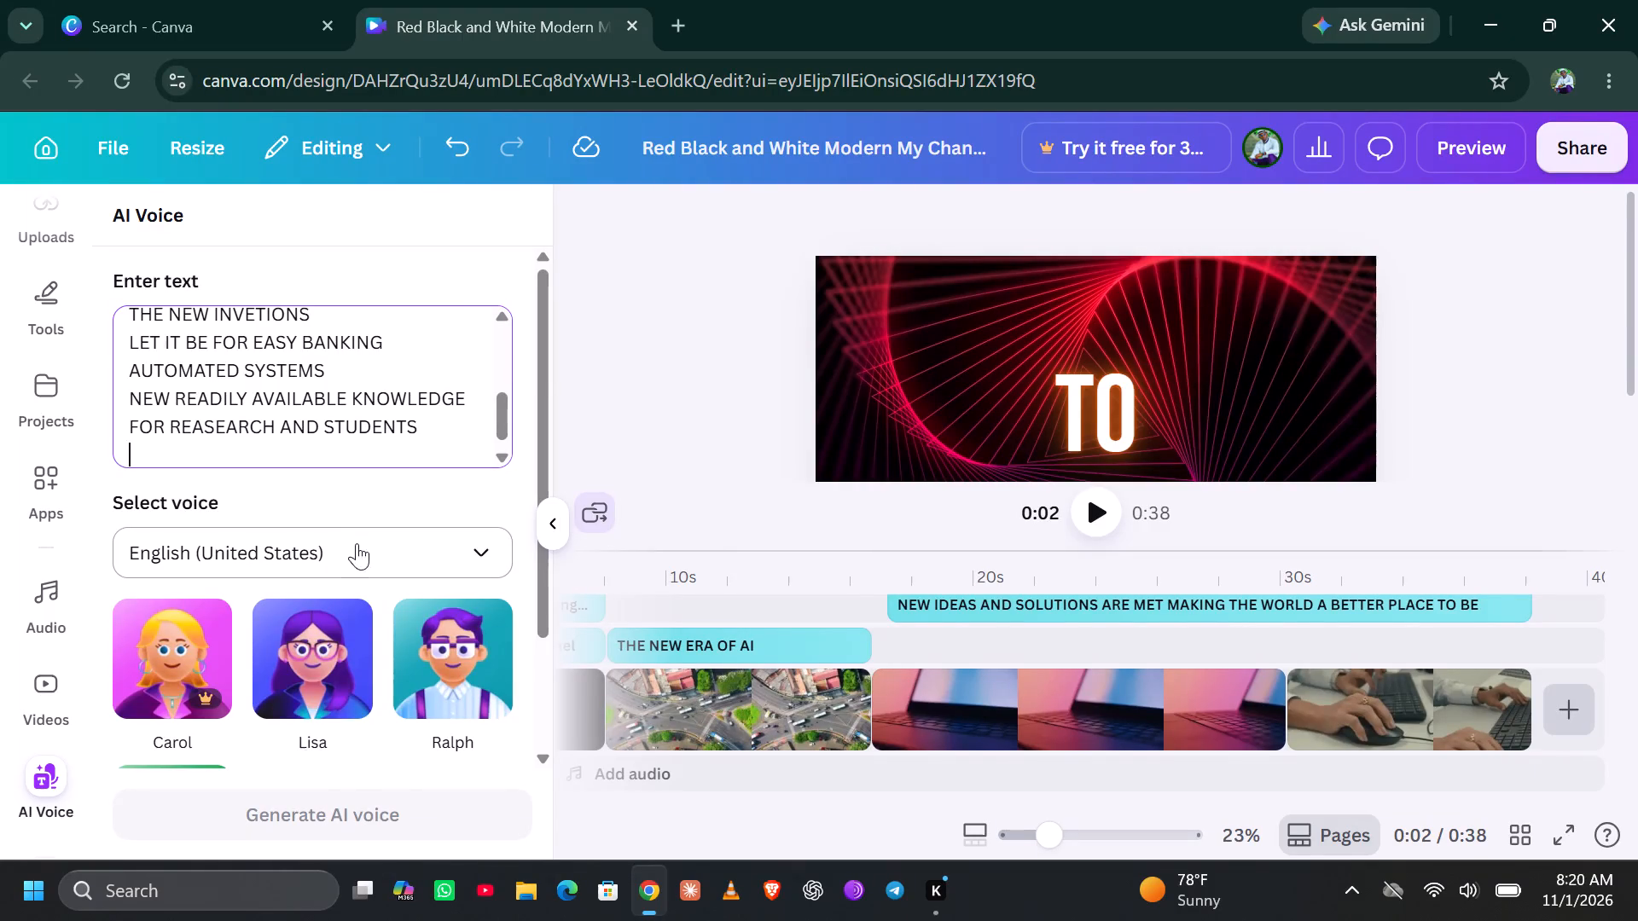
# Review the end of the voice script and preview the Lisa and Ralph AI voices.
pyautogui.click(411, 455)
pyautogui.scroll(-1, 411, 455)
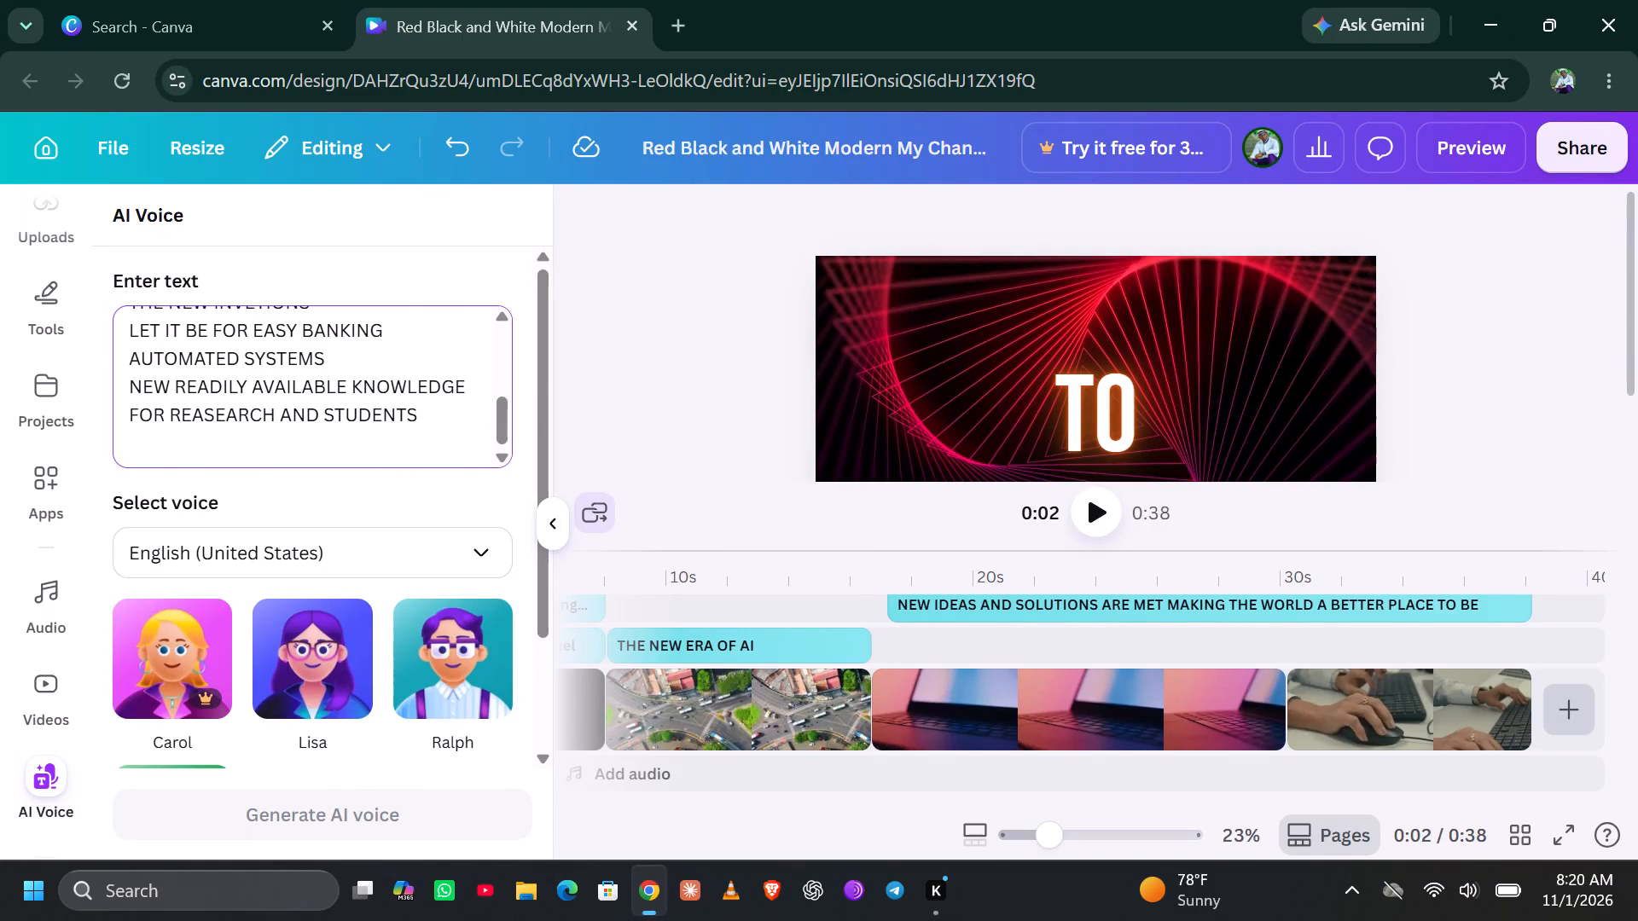
pyautogui.scroll(1, 411, 455)
pyautogui.scroll(-1, 411, 455)
pyautogui.click(335, 635)
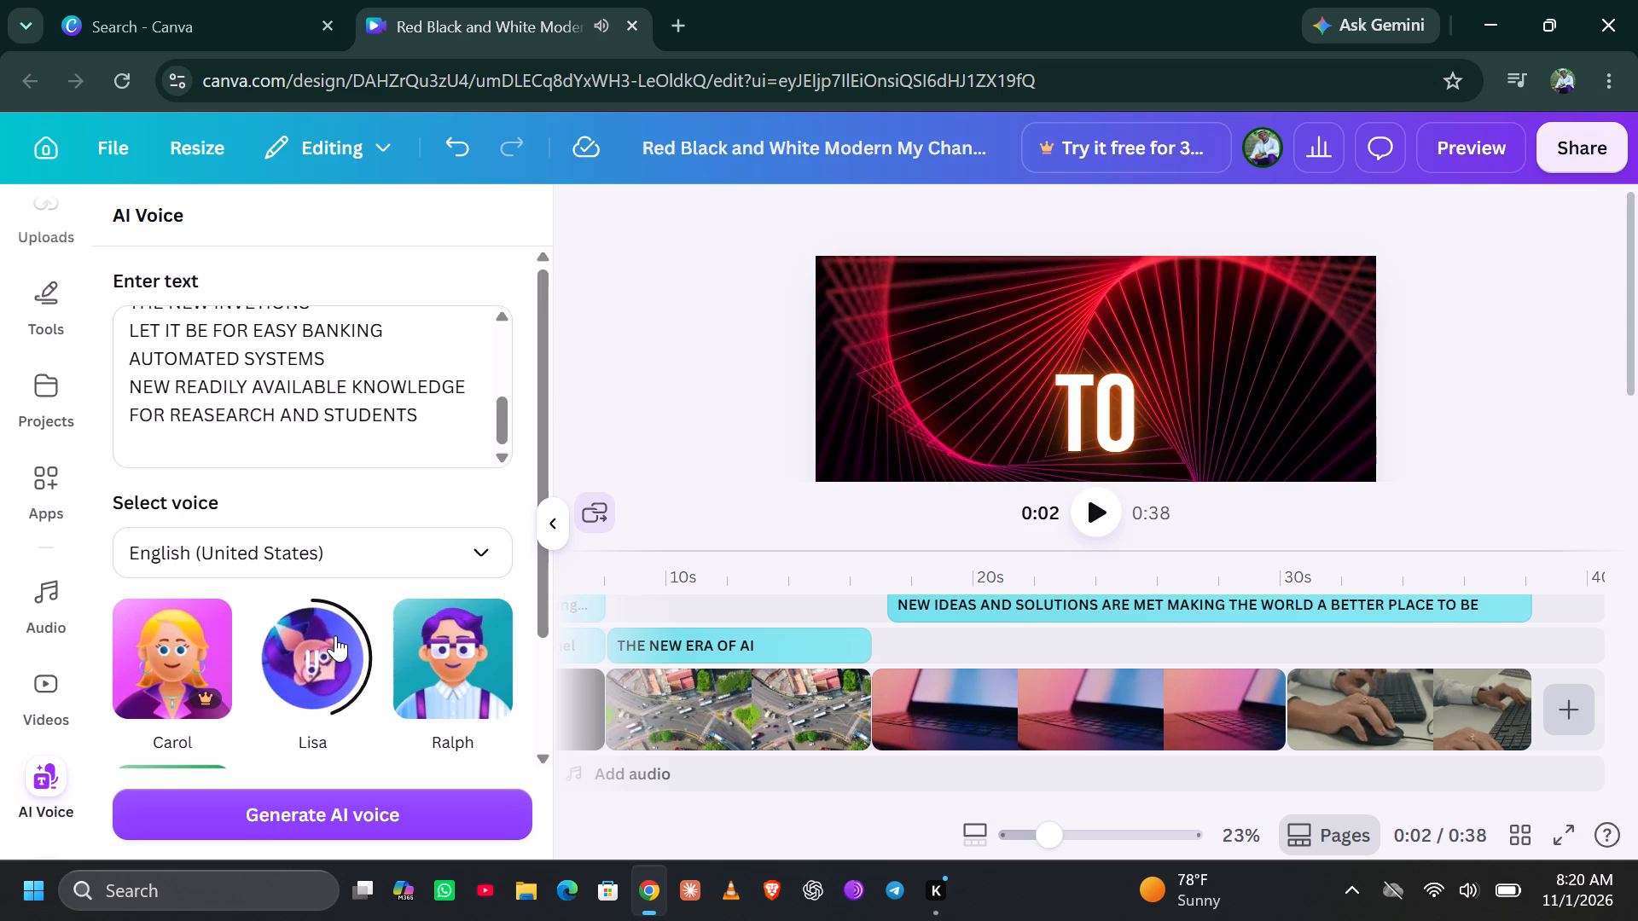
pyautogui.click(461, 659)
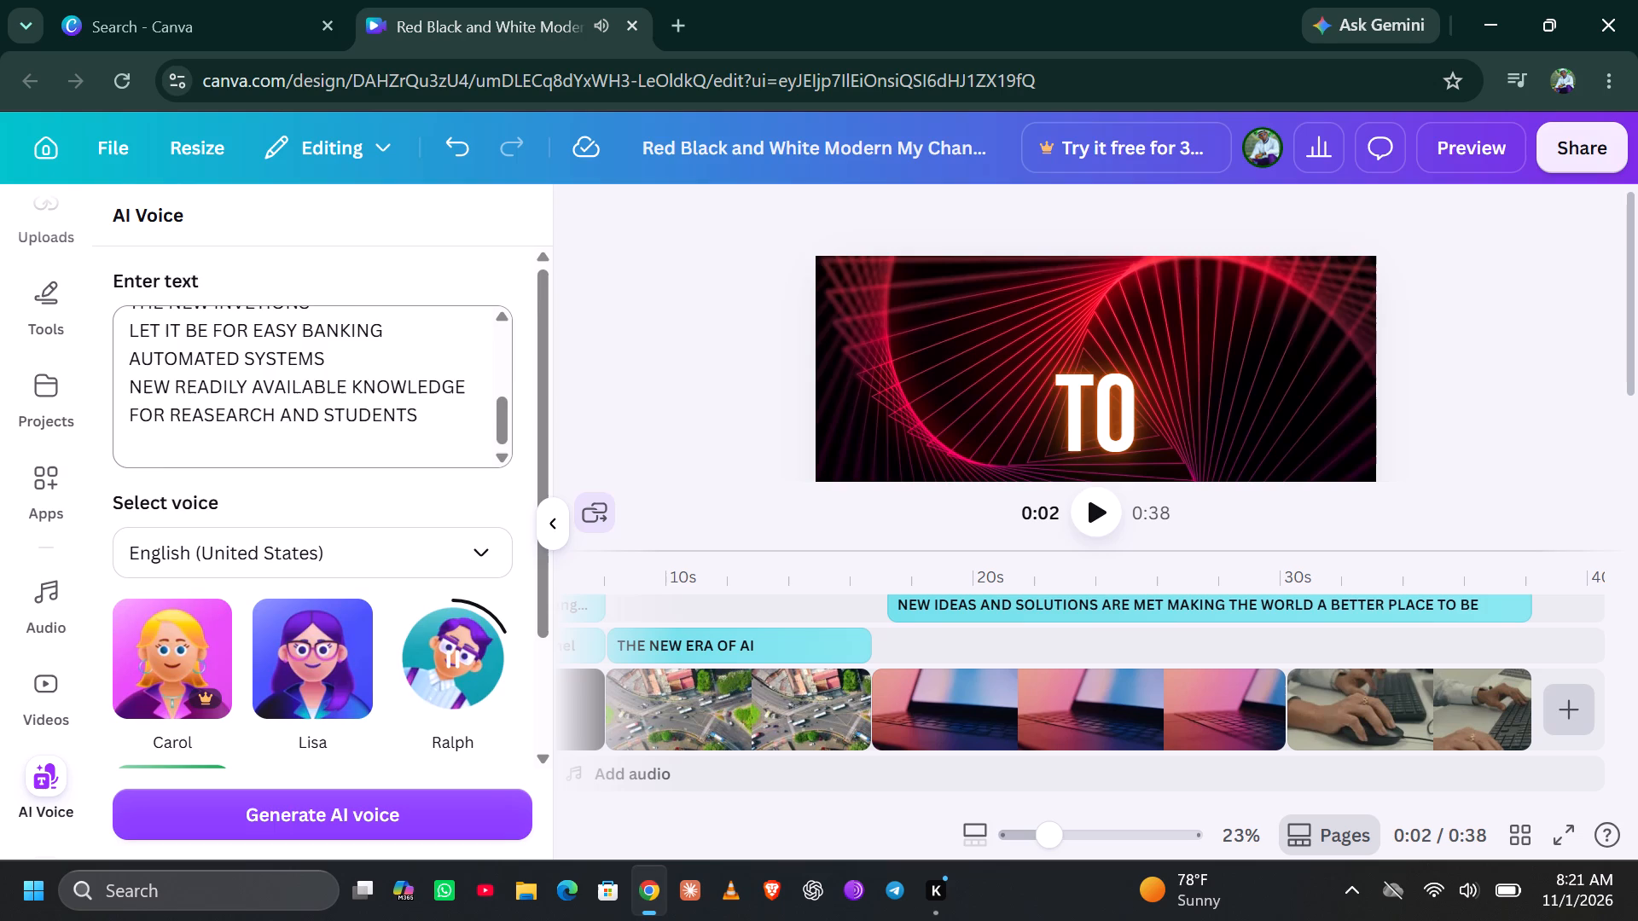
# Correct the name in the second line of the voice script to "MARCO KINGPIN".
pyautogui.scroll(3, 386, 424)
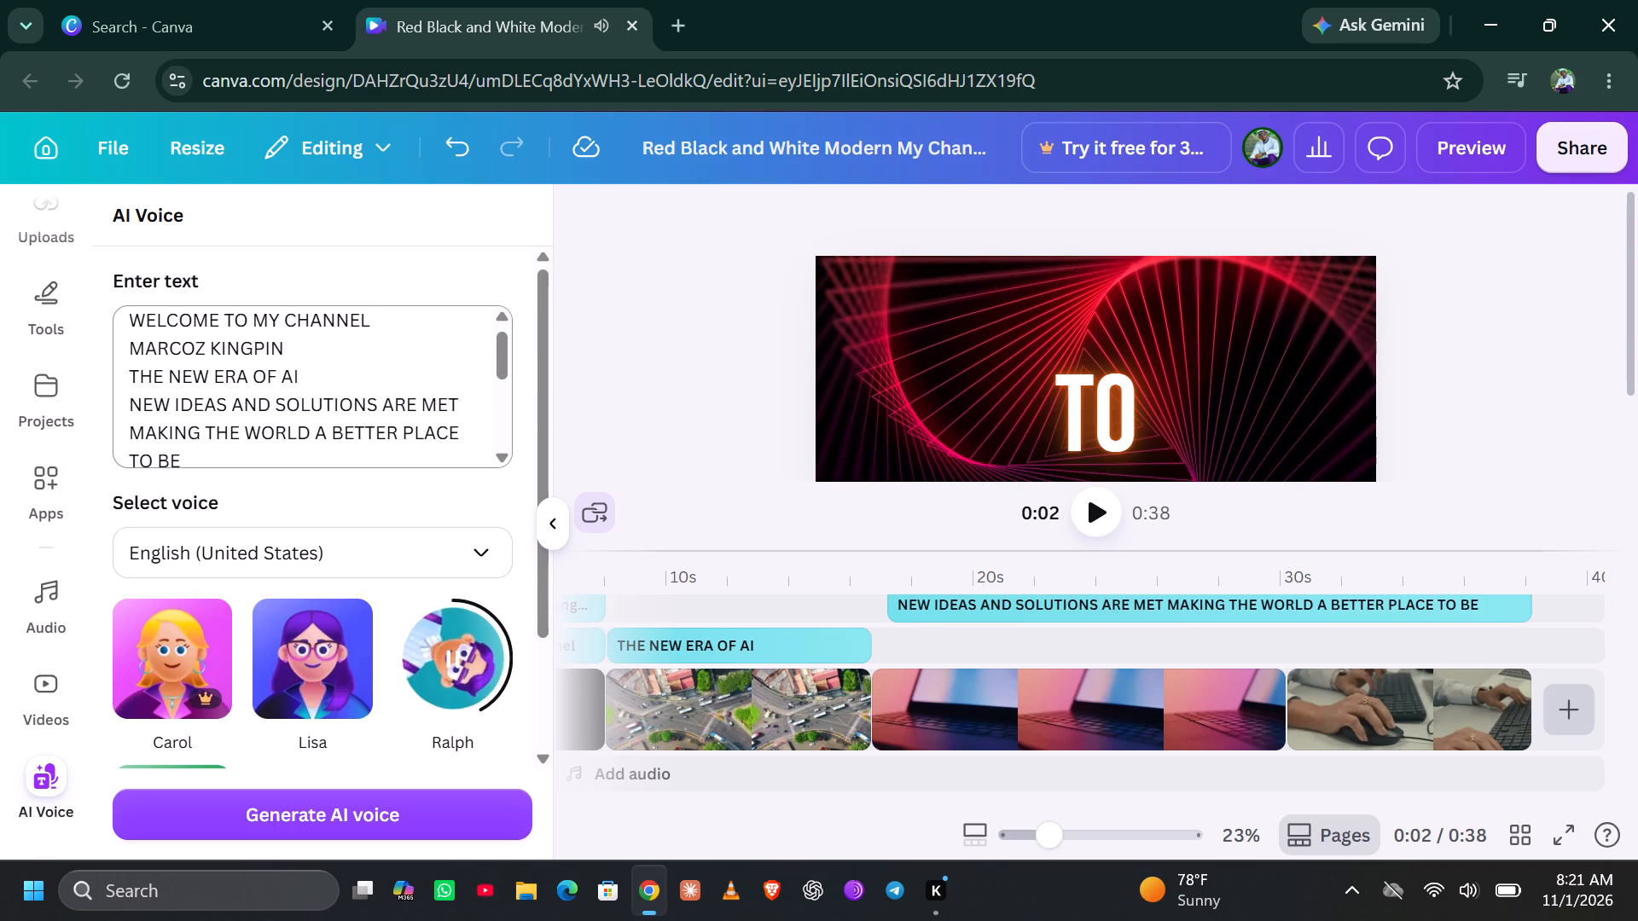
pyautogui.scroll(1, 386, 424)
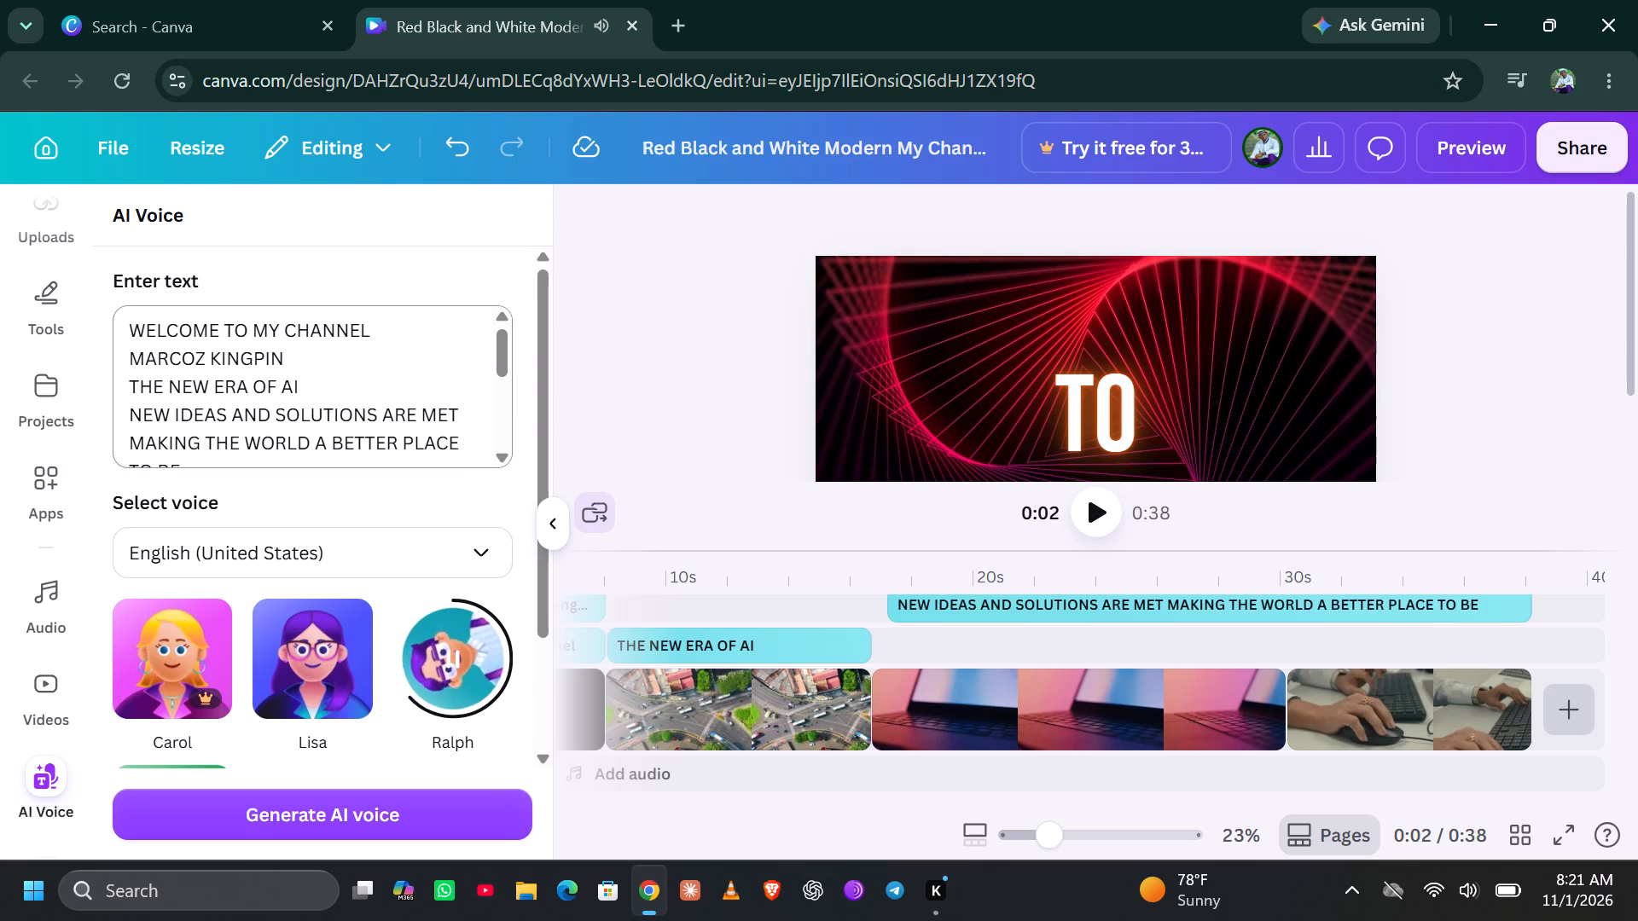
pyautogui.click(201, 356)
pyautogui.press('BackSpace')
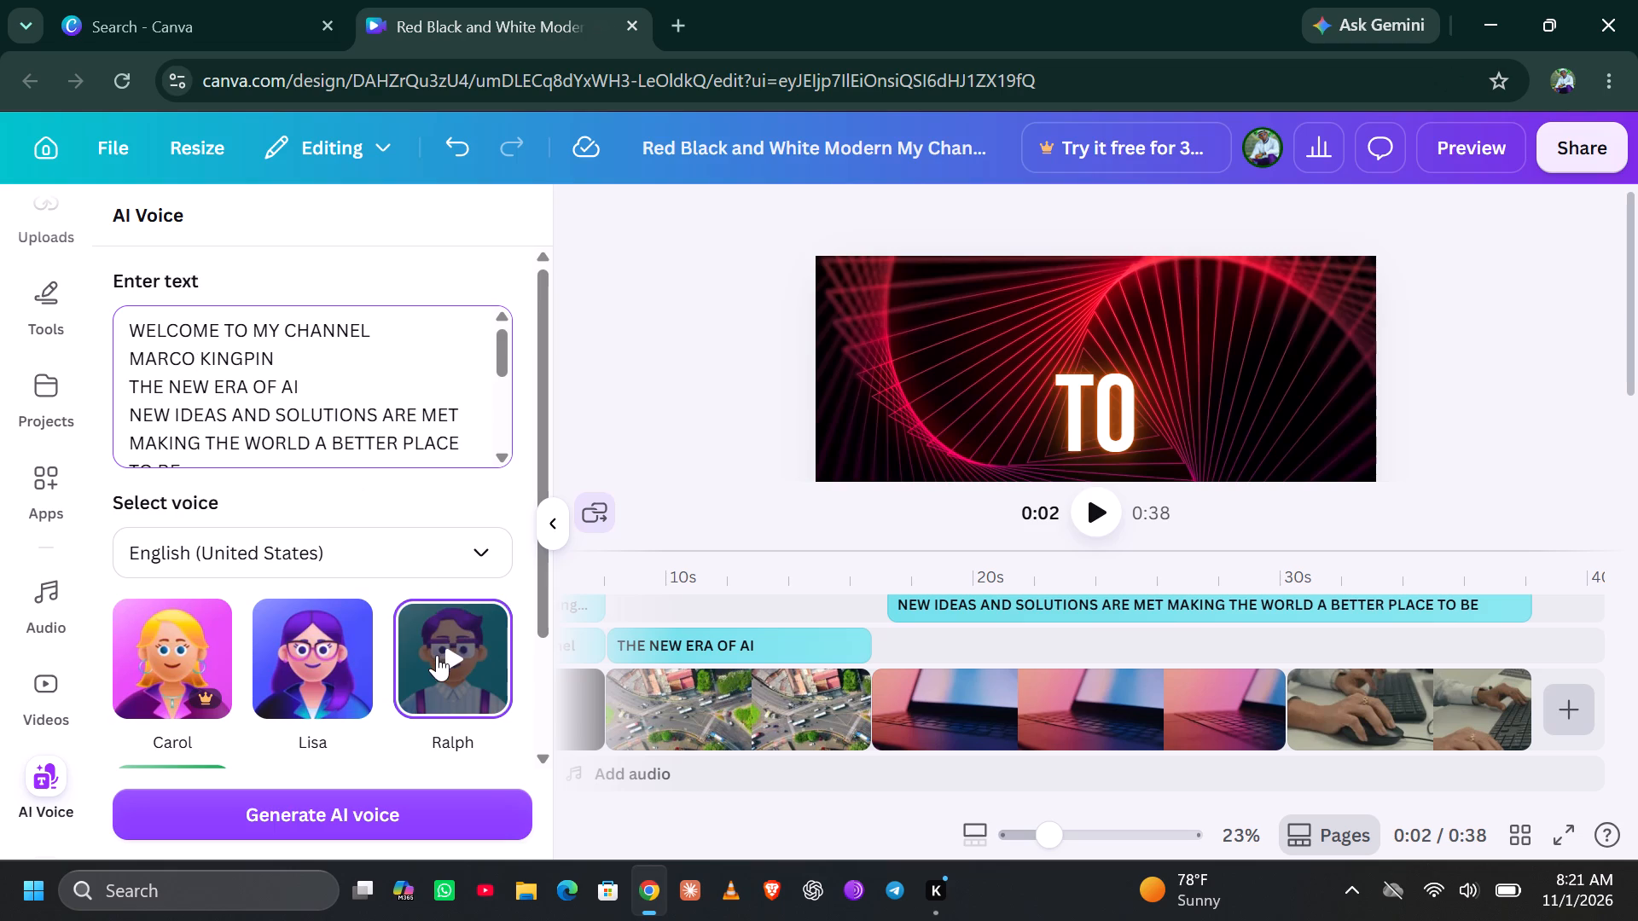
# Compare the Ralph voice with Lisa again and select Lisa as the AI voice.
pyautogui.scroll(-1, 298, 663)
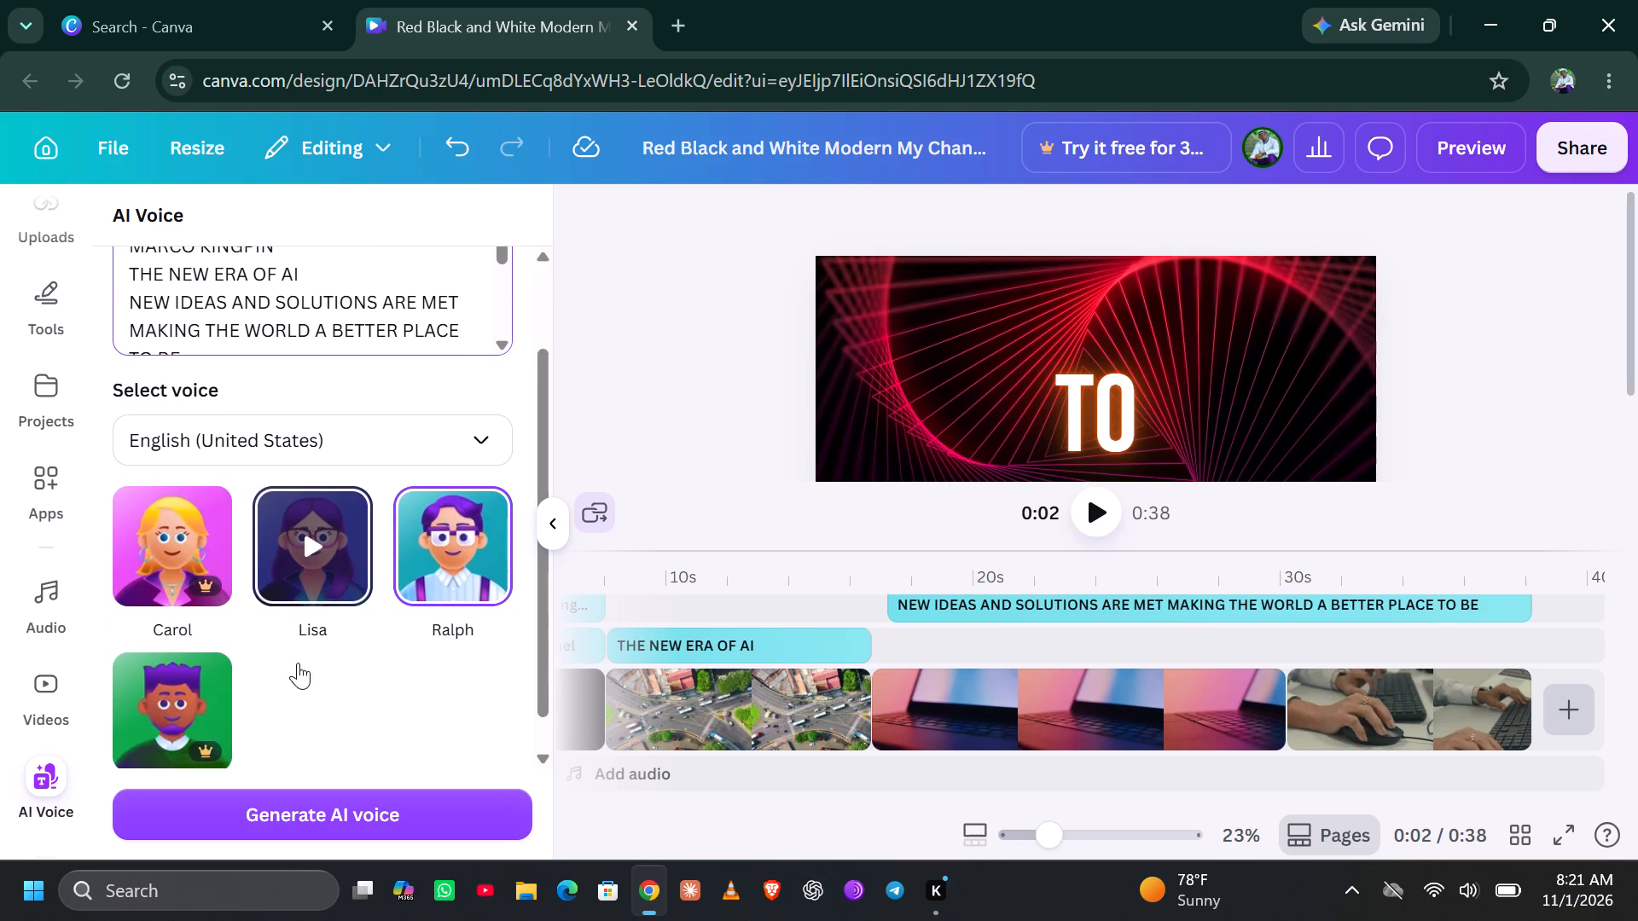
pyautogui.scroll(-1, 298, 663)
pyautogui.click(443, 553)
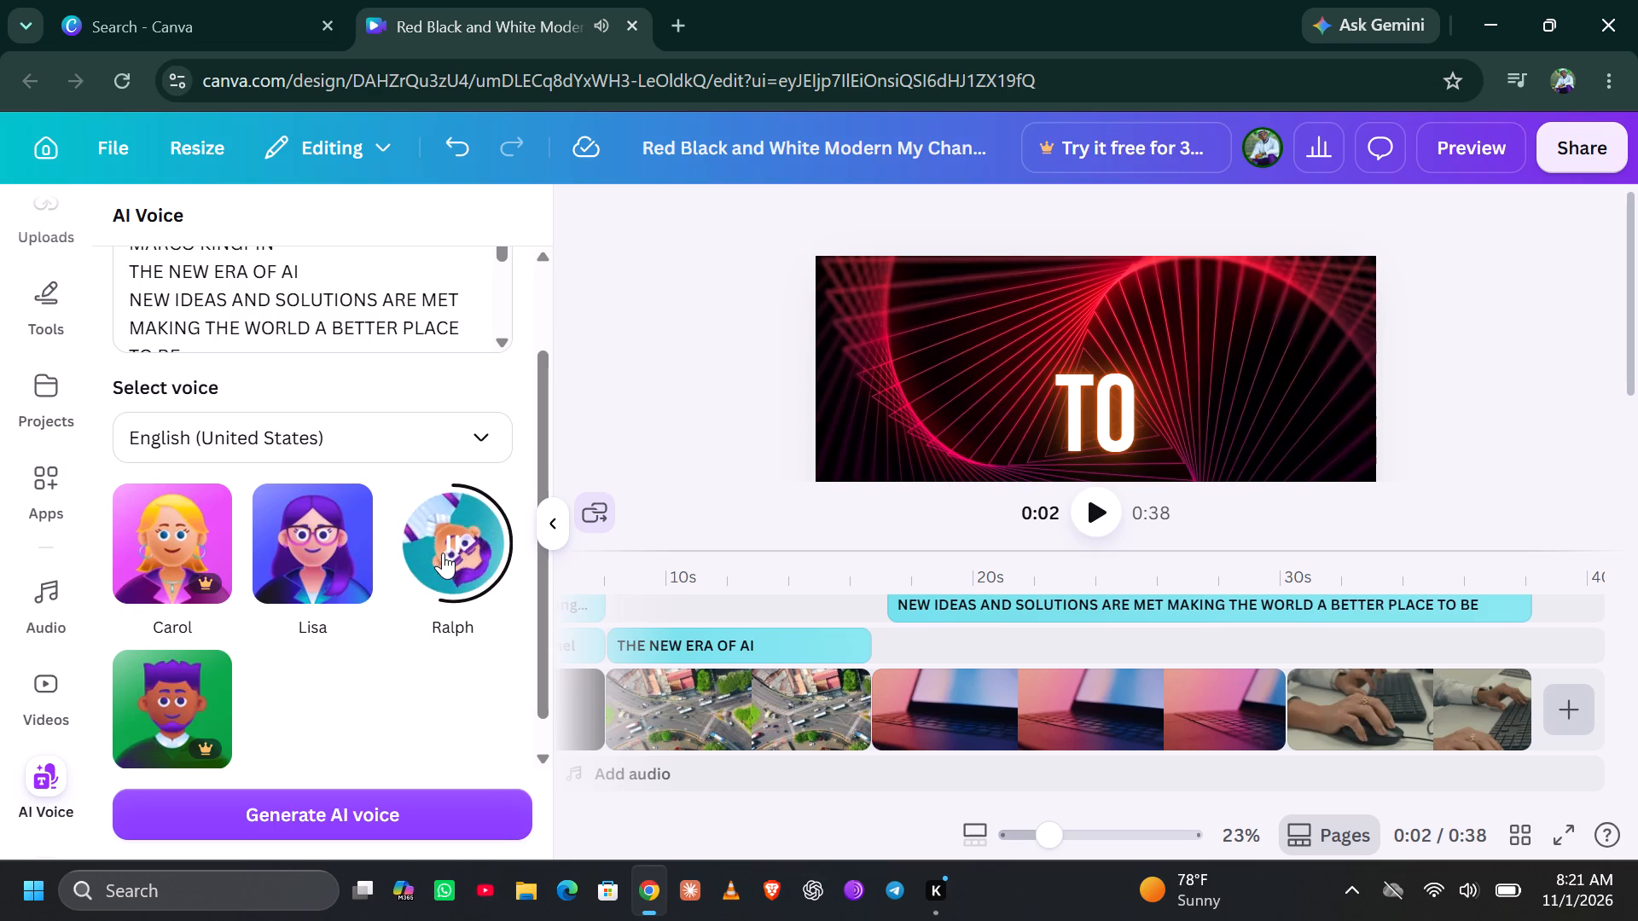
pyautogui.click(332, 557)
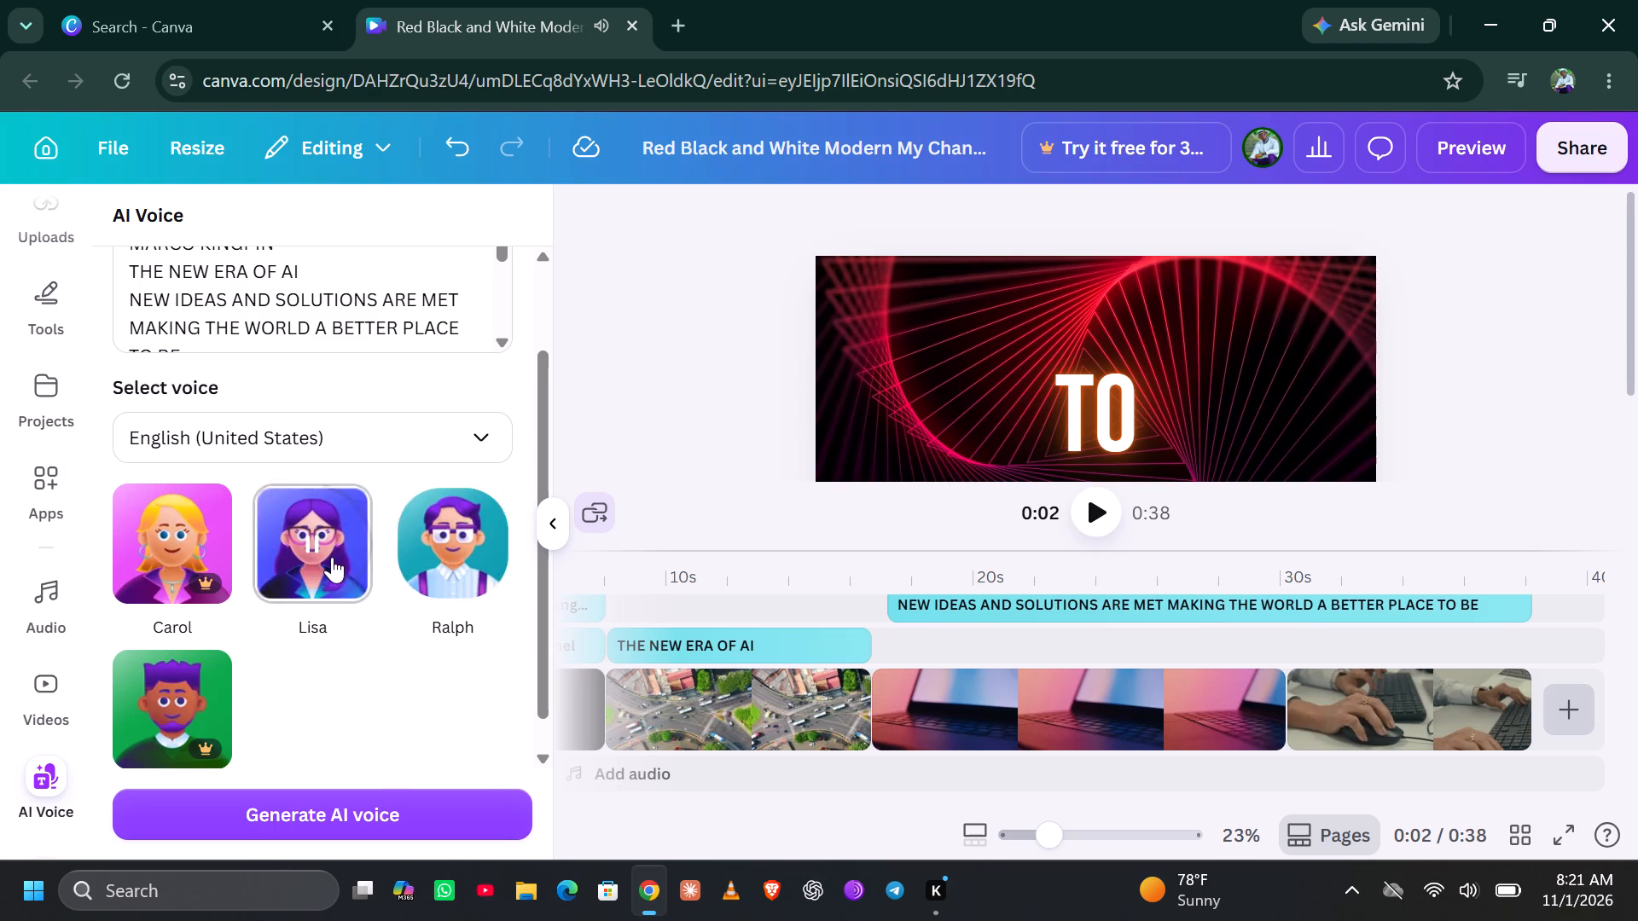
# Search the voice languages for "KIS" and look through the full language list without choosing another one.
pyautogui.click(497, 424)
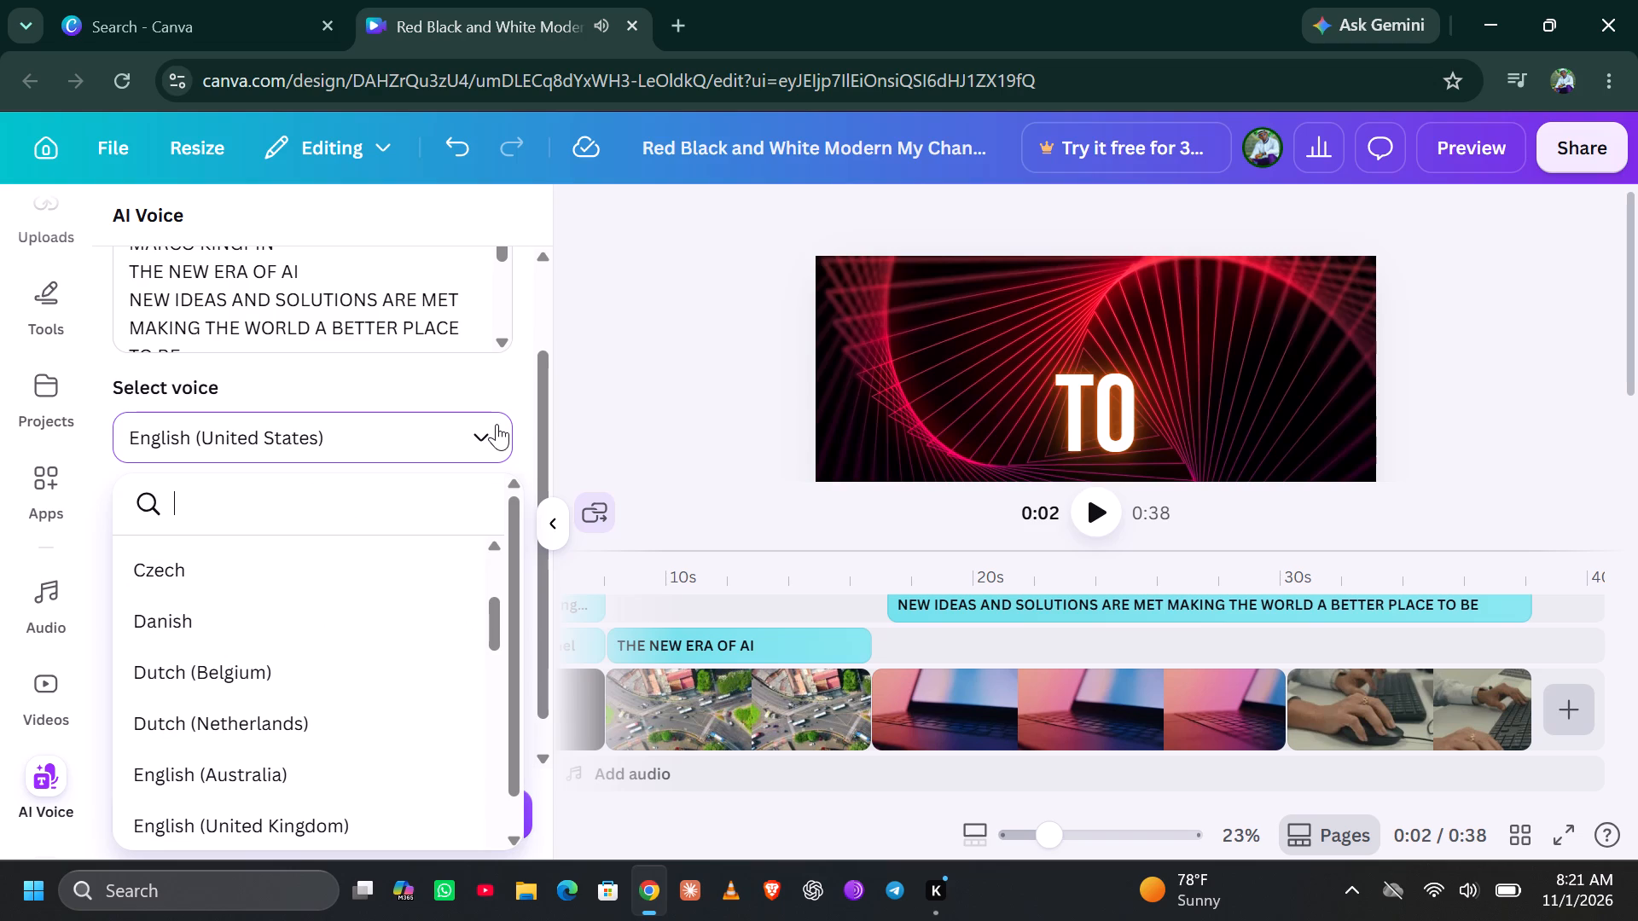
pyautogui.write('KIS')
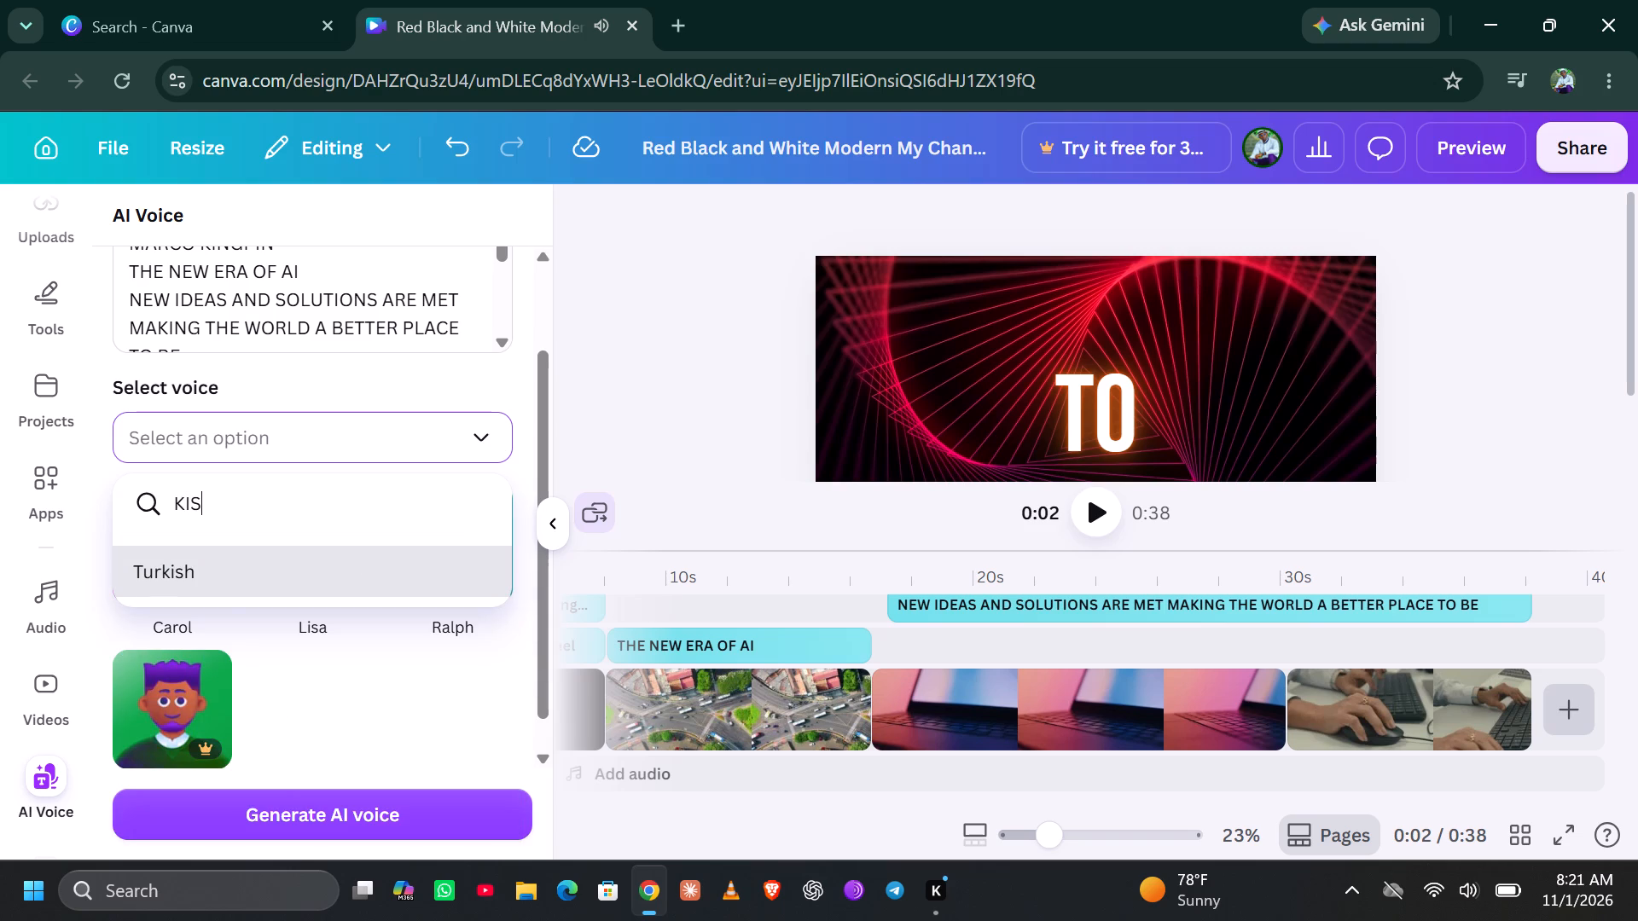
pyautogui.press('BackSpace')
pyautogui.press('BackSpace')
pyautogui.press('BackSpace')
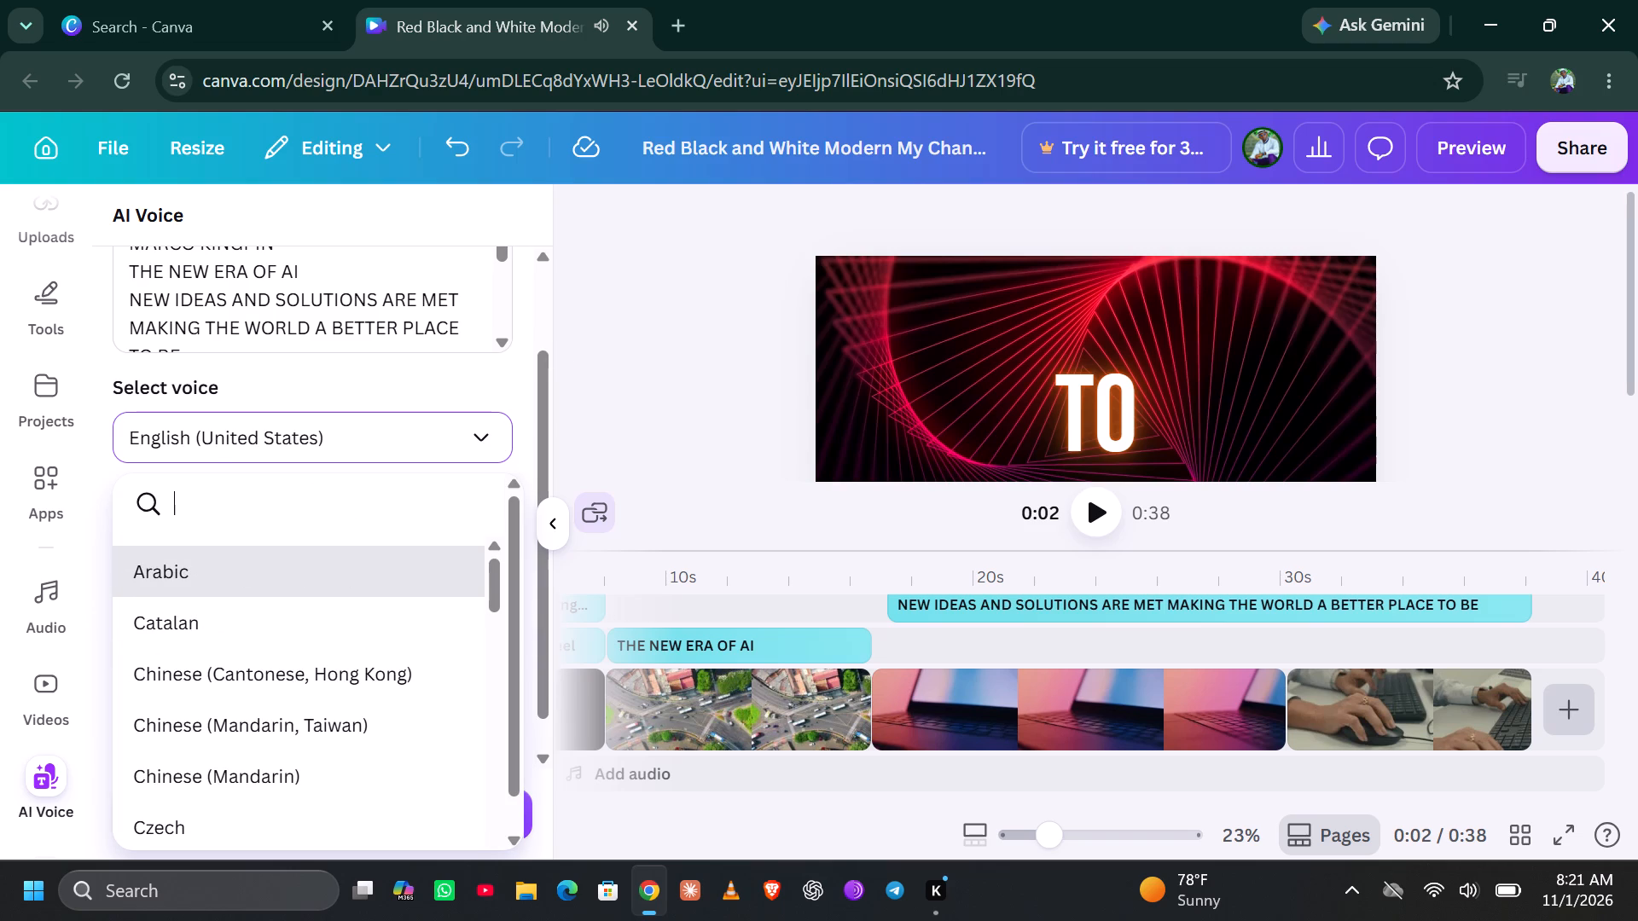
pyautogui.scroll(-2, 398, 348)
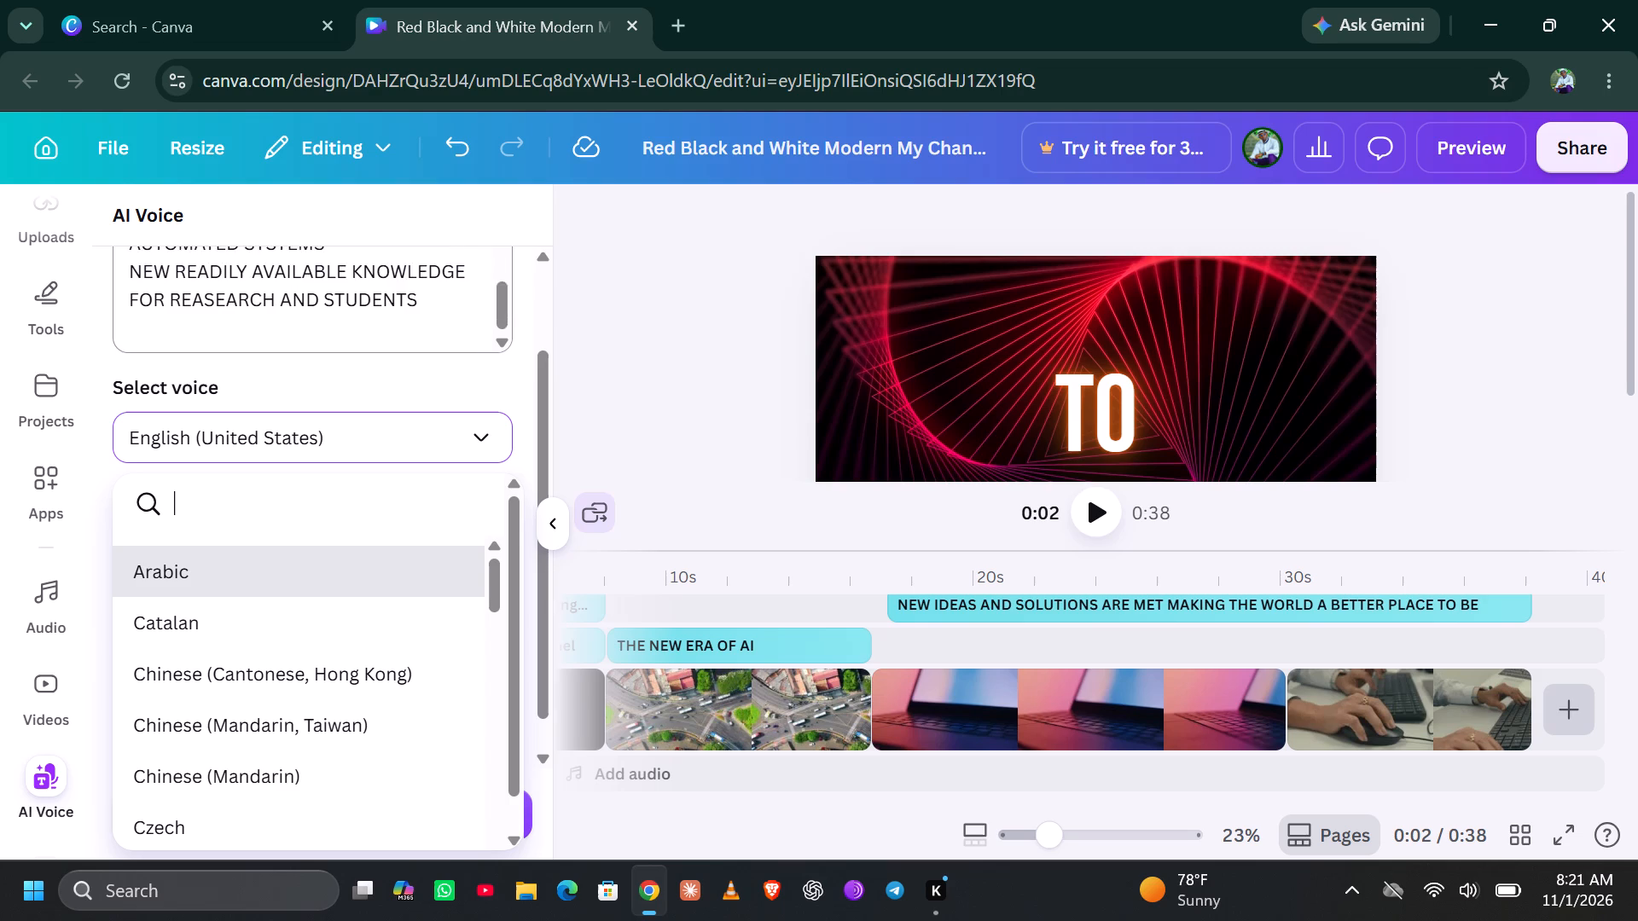
pyautogui.scroll(-2, 398, 348)
pyautogui.scroll(-1, 274, 657)
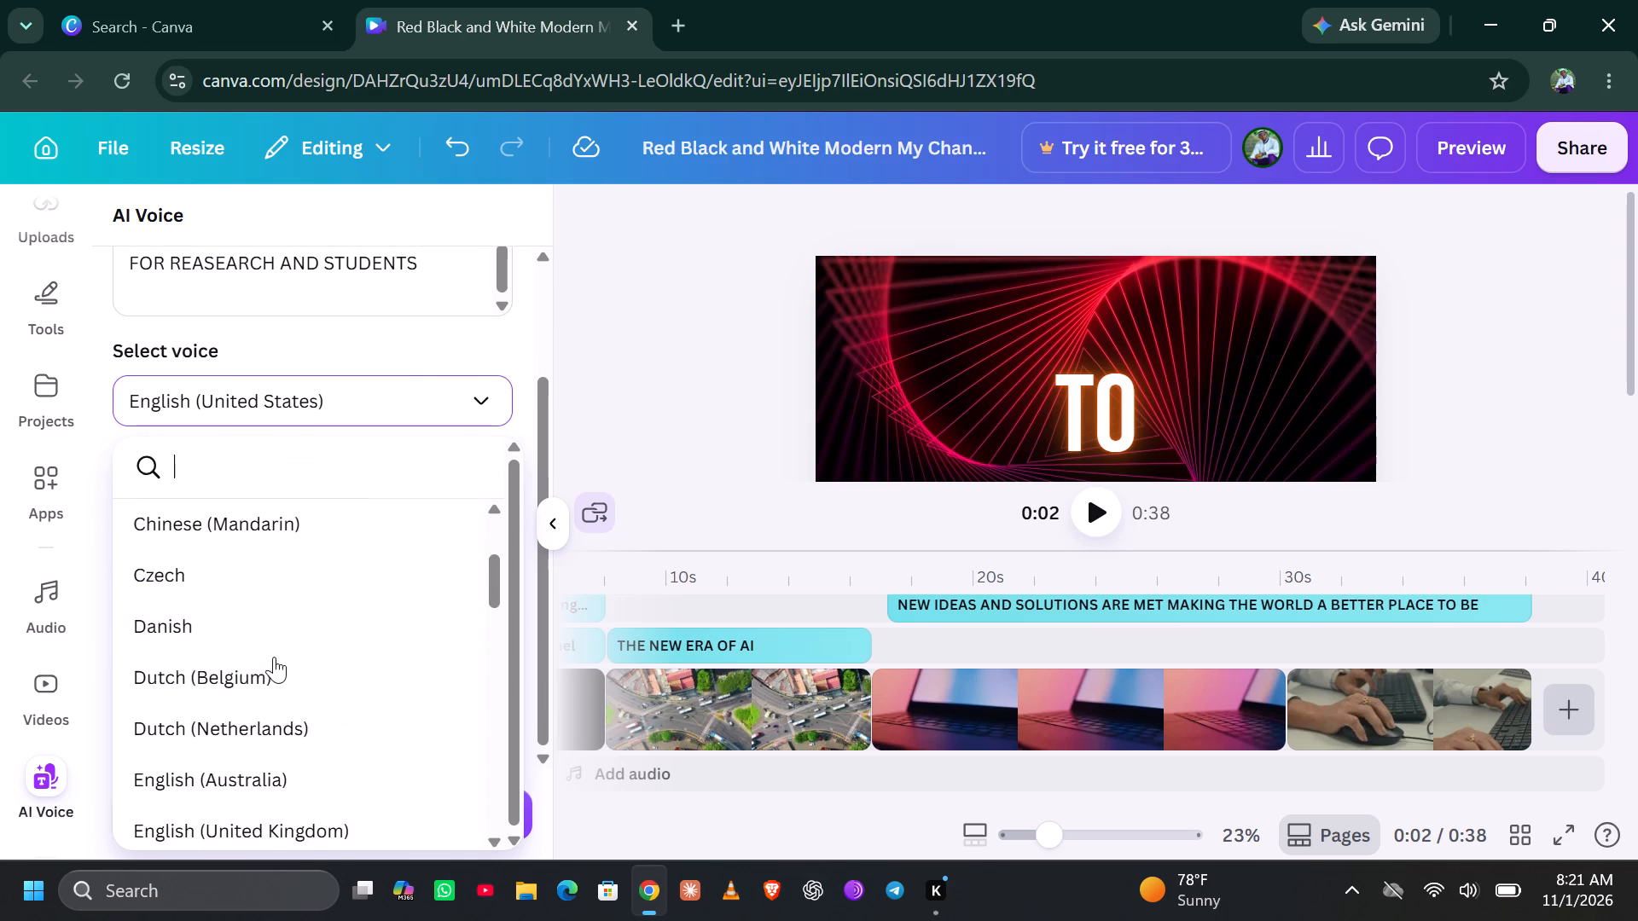
pyautogui.scroll(-7, 274, 657)
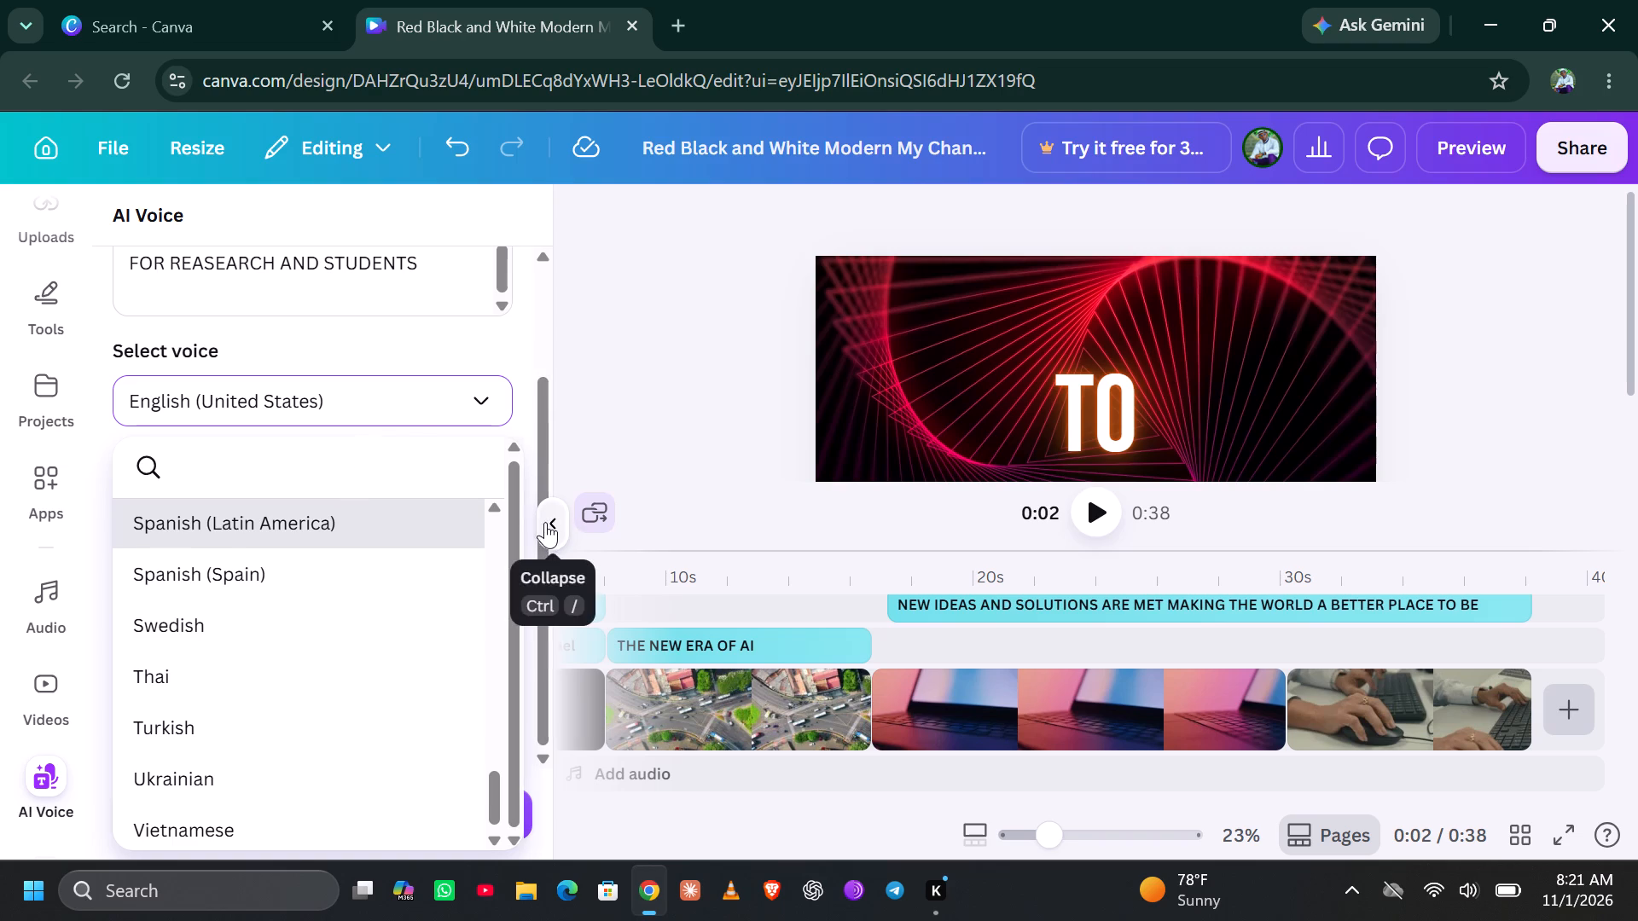
pyautogui.scroll(1, 376, 413)
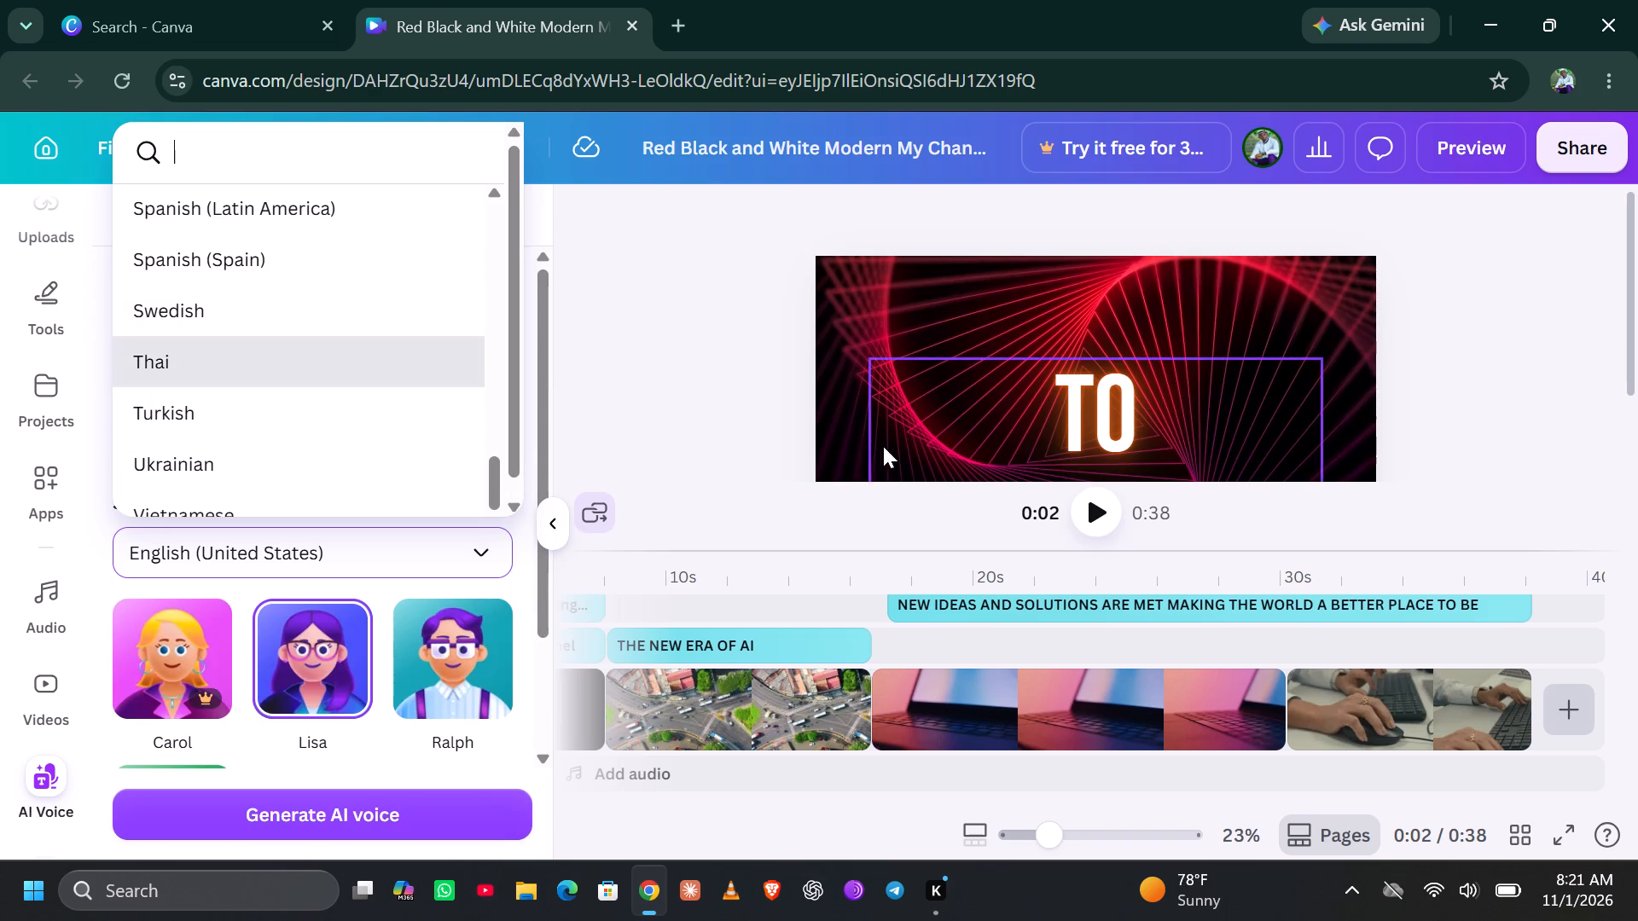
pyautogui.click(689, 345)
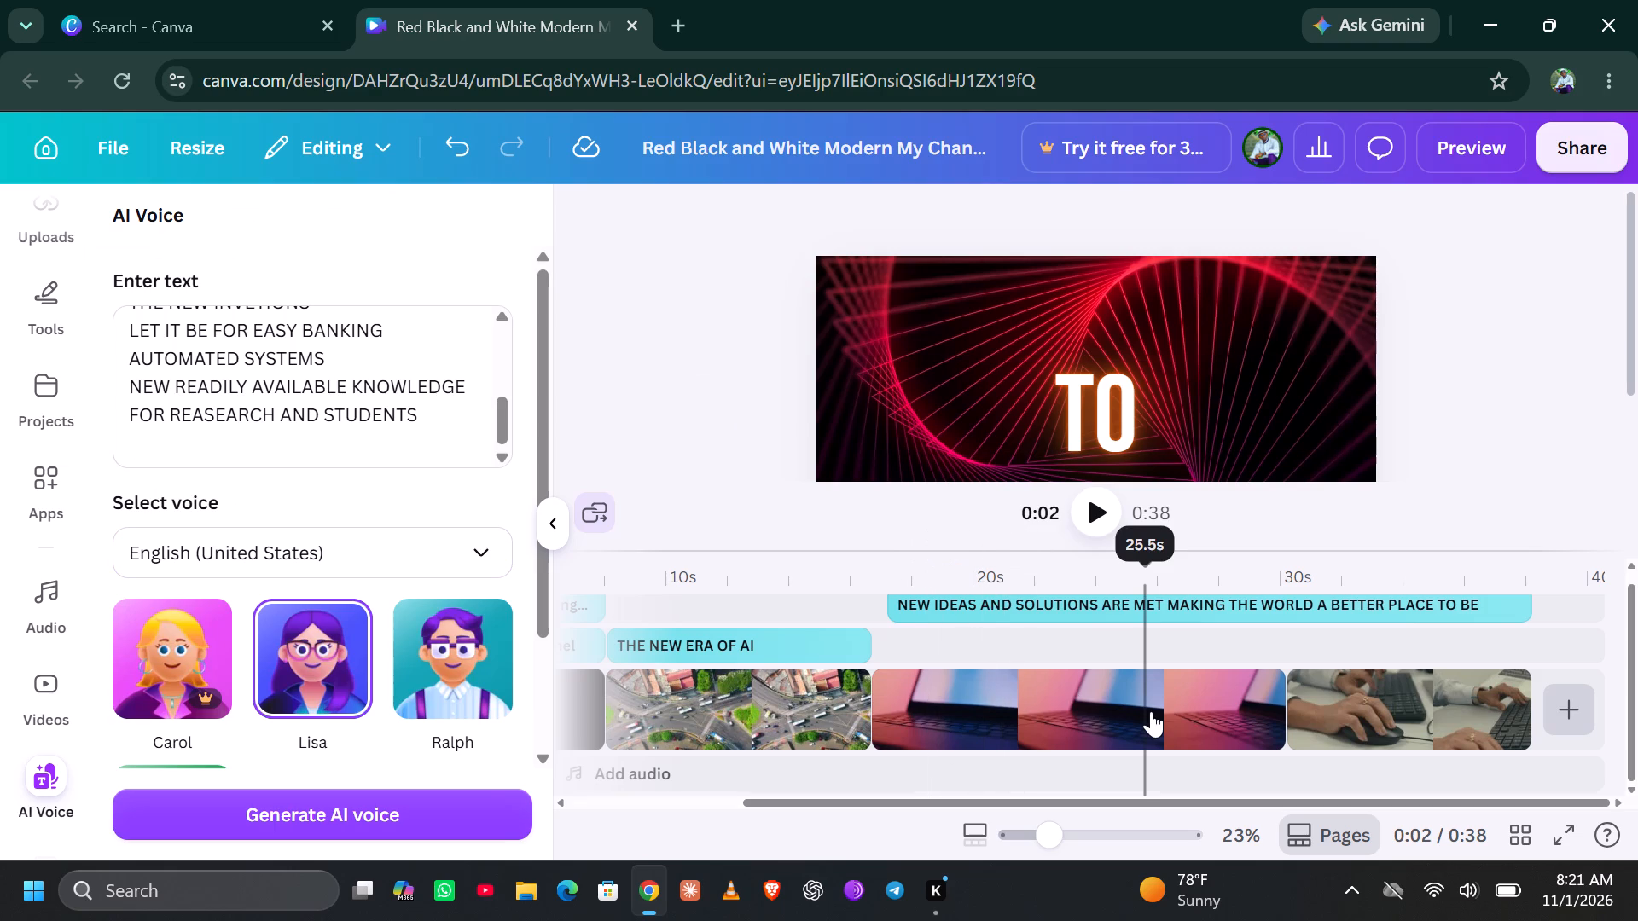
# Check the remaining AI voice options and play the video.
pyautogui.hscroll(-2, 1151, 711)
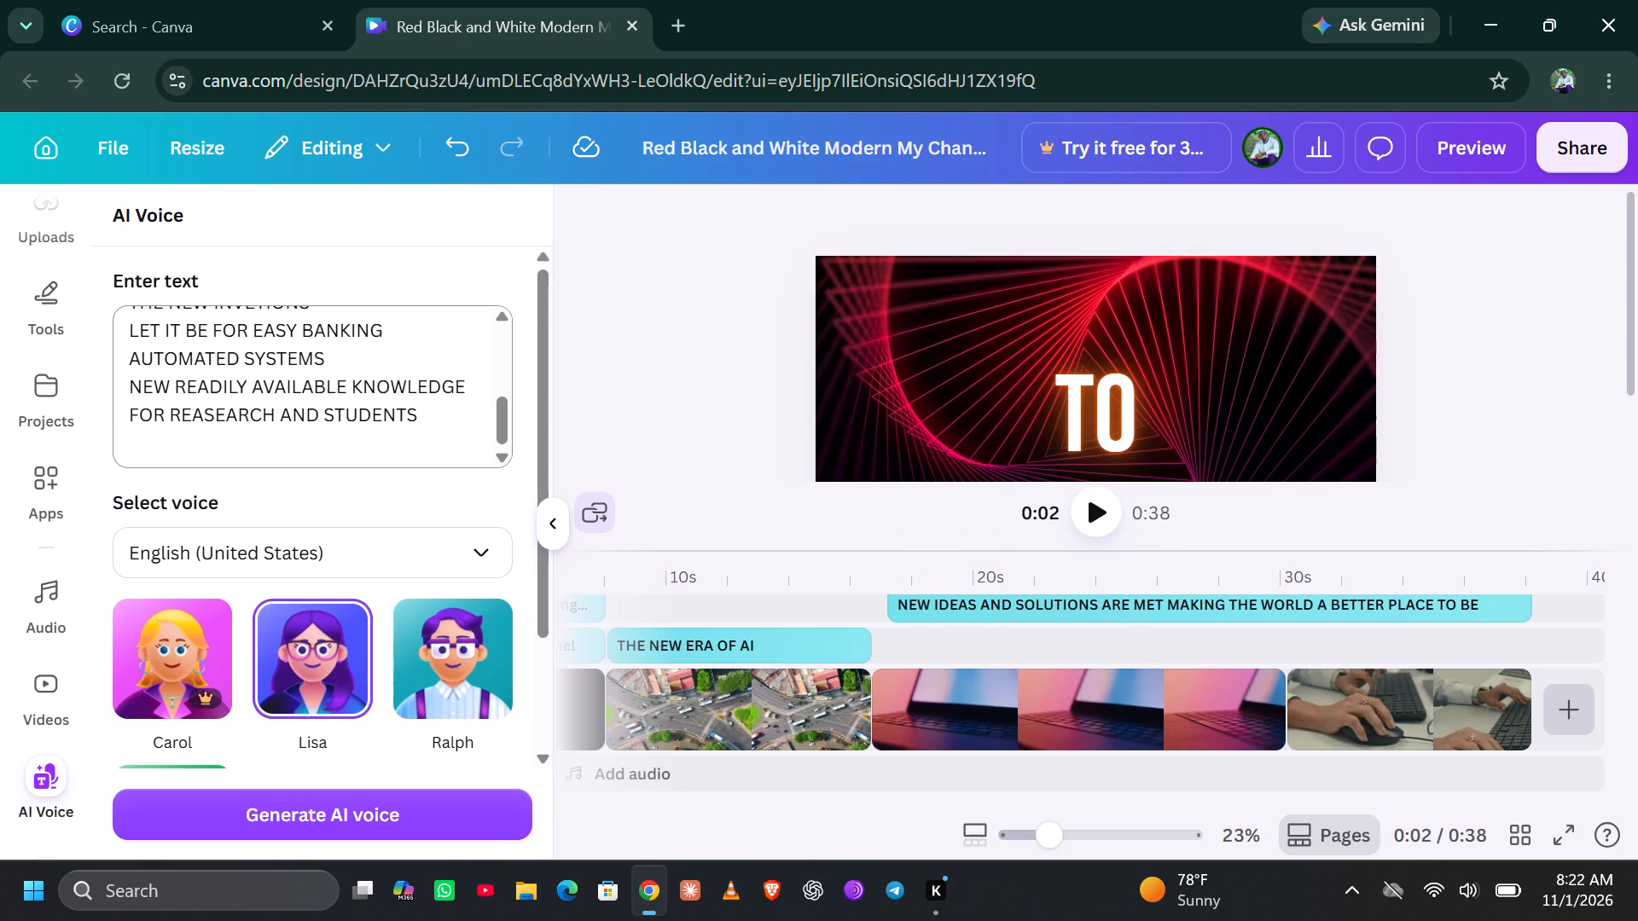
pyautogui.scroll(-3, 433, 414)
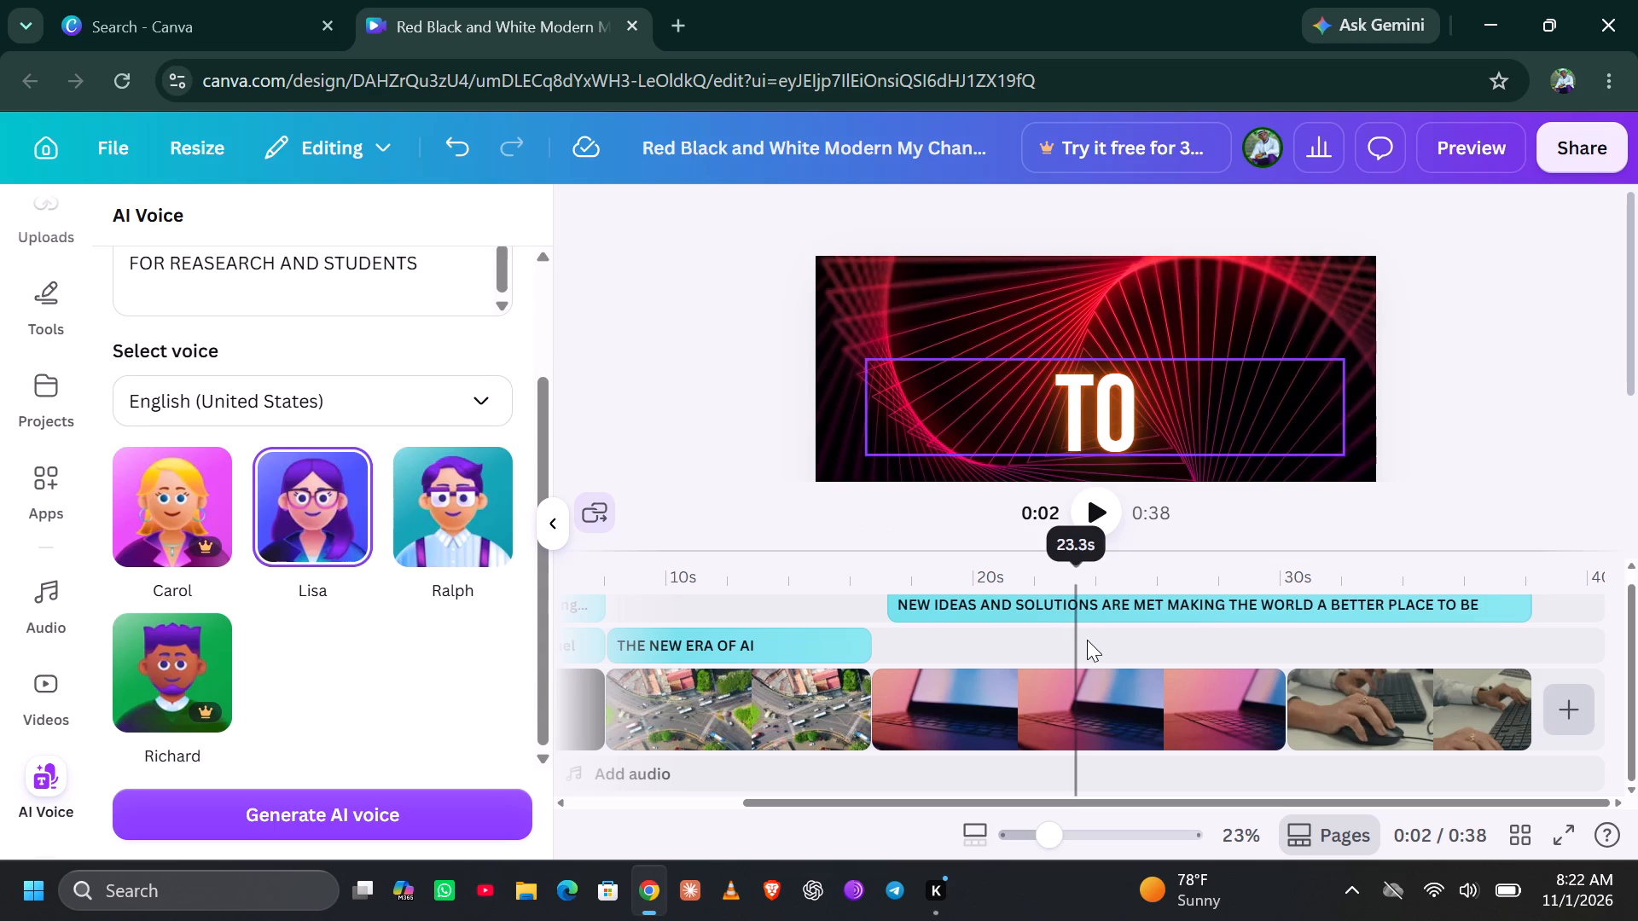
pyautogui.hscroll(-1, 1087, 640)
pyautogui.click(1104, 518)
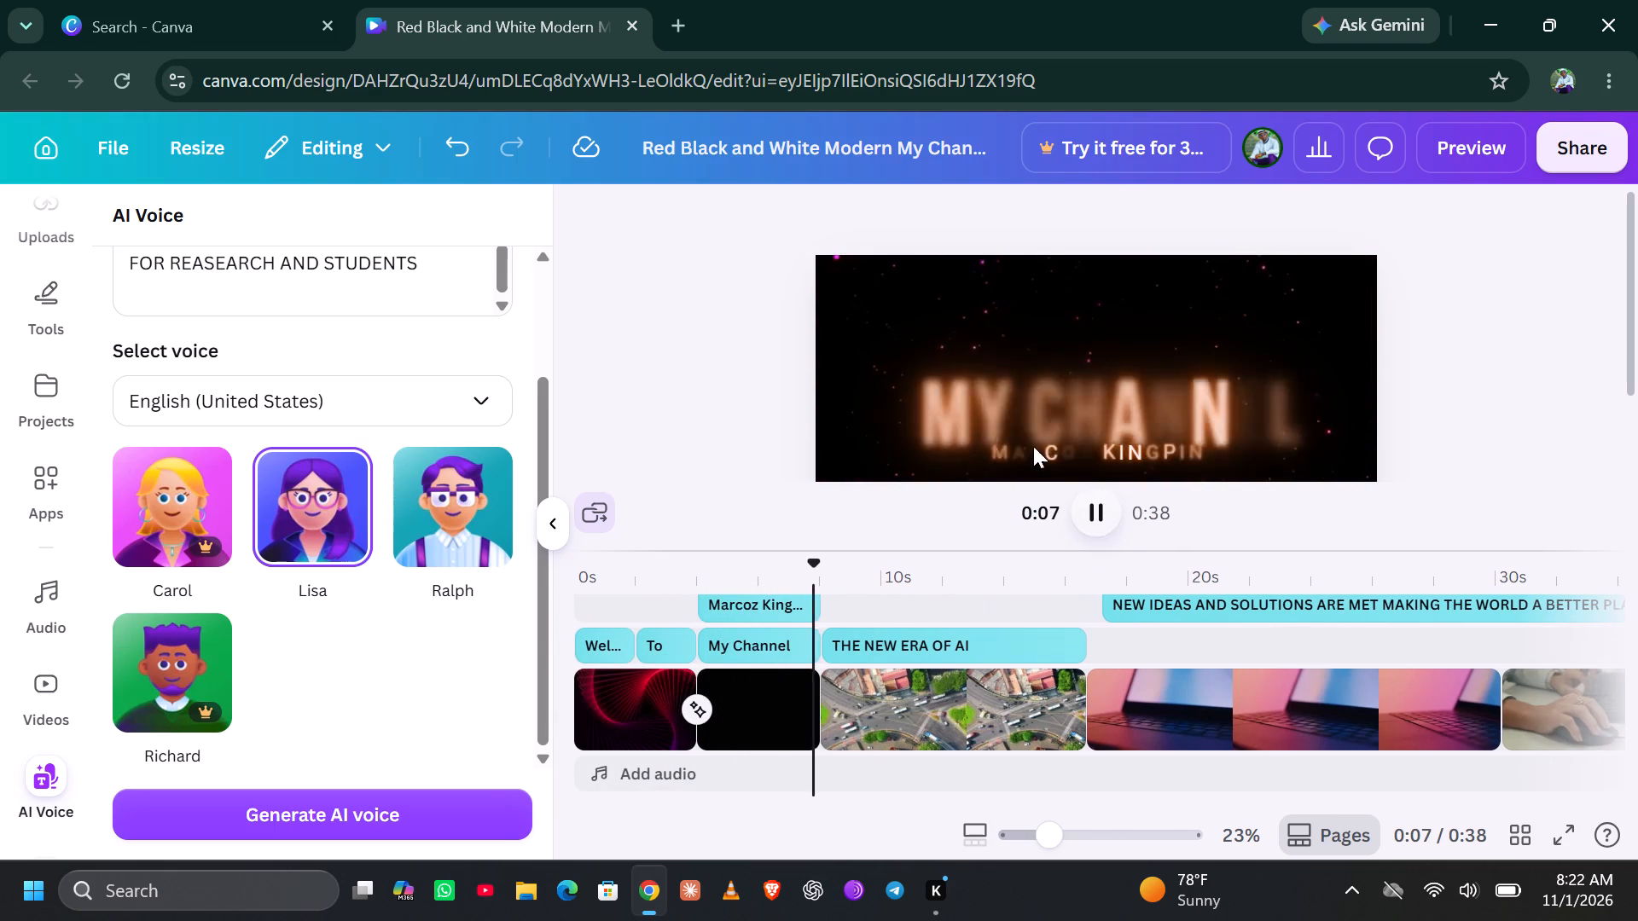
# Browse the audio library and view the details of the recently used "Cinematic" track by leberch.
pyautogui.click(64, 582)
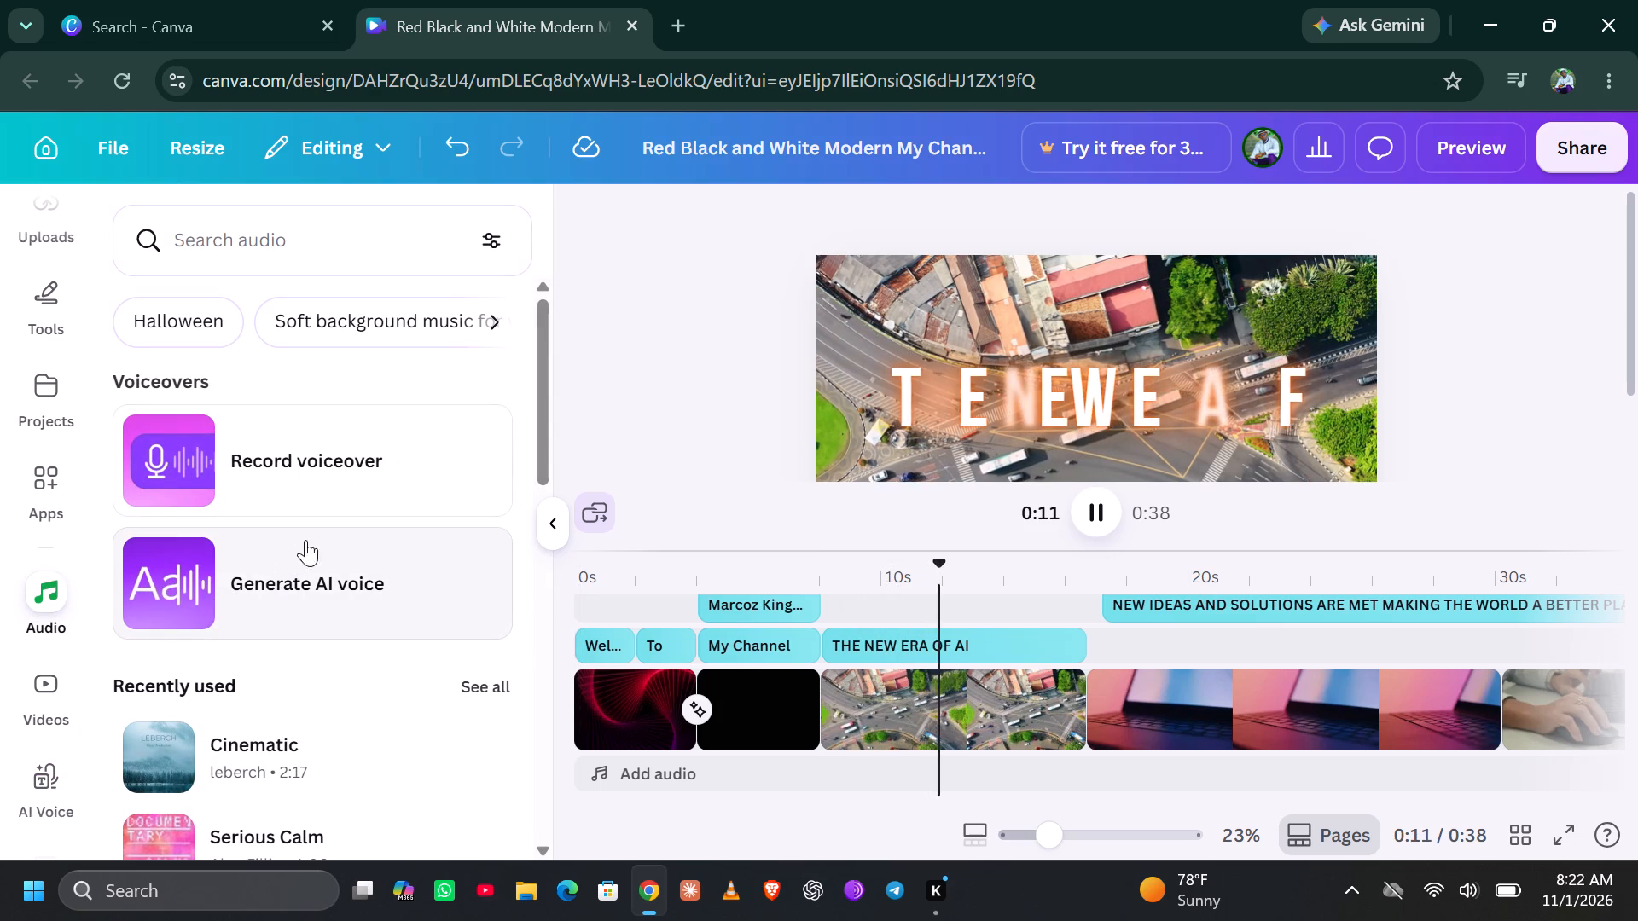
pyautogui.scroll(-6, 320, 524)
pyautogui.scroll(1, 320, 524)
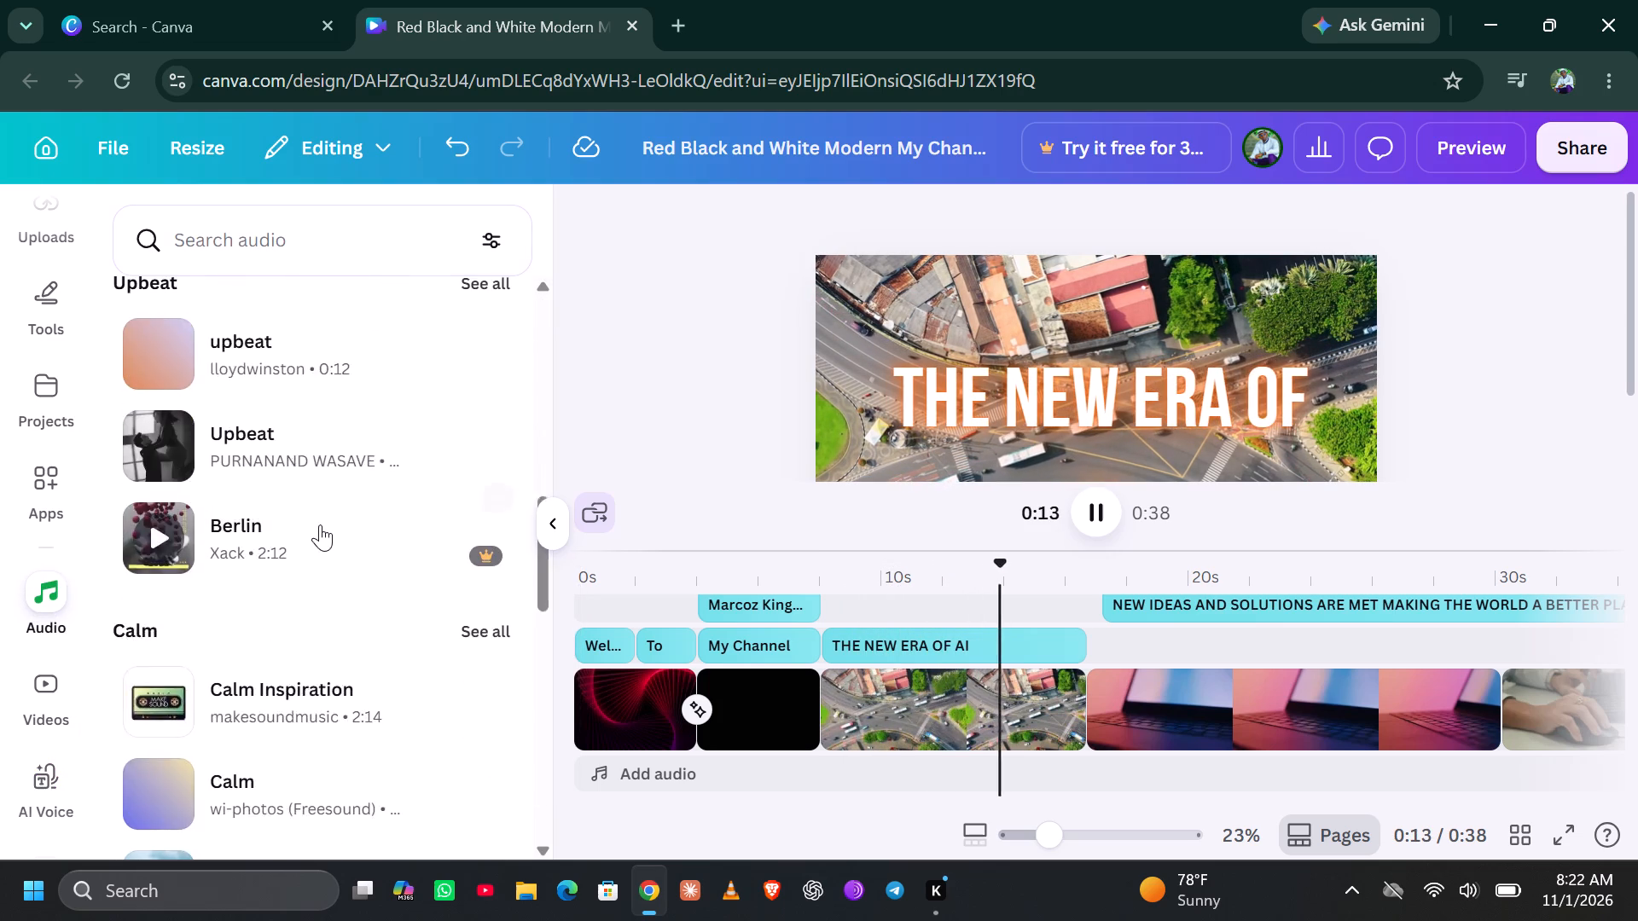
pyautogui.scroll(1, 320, 524)
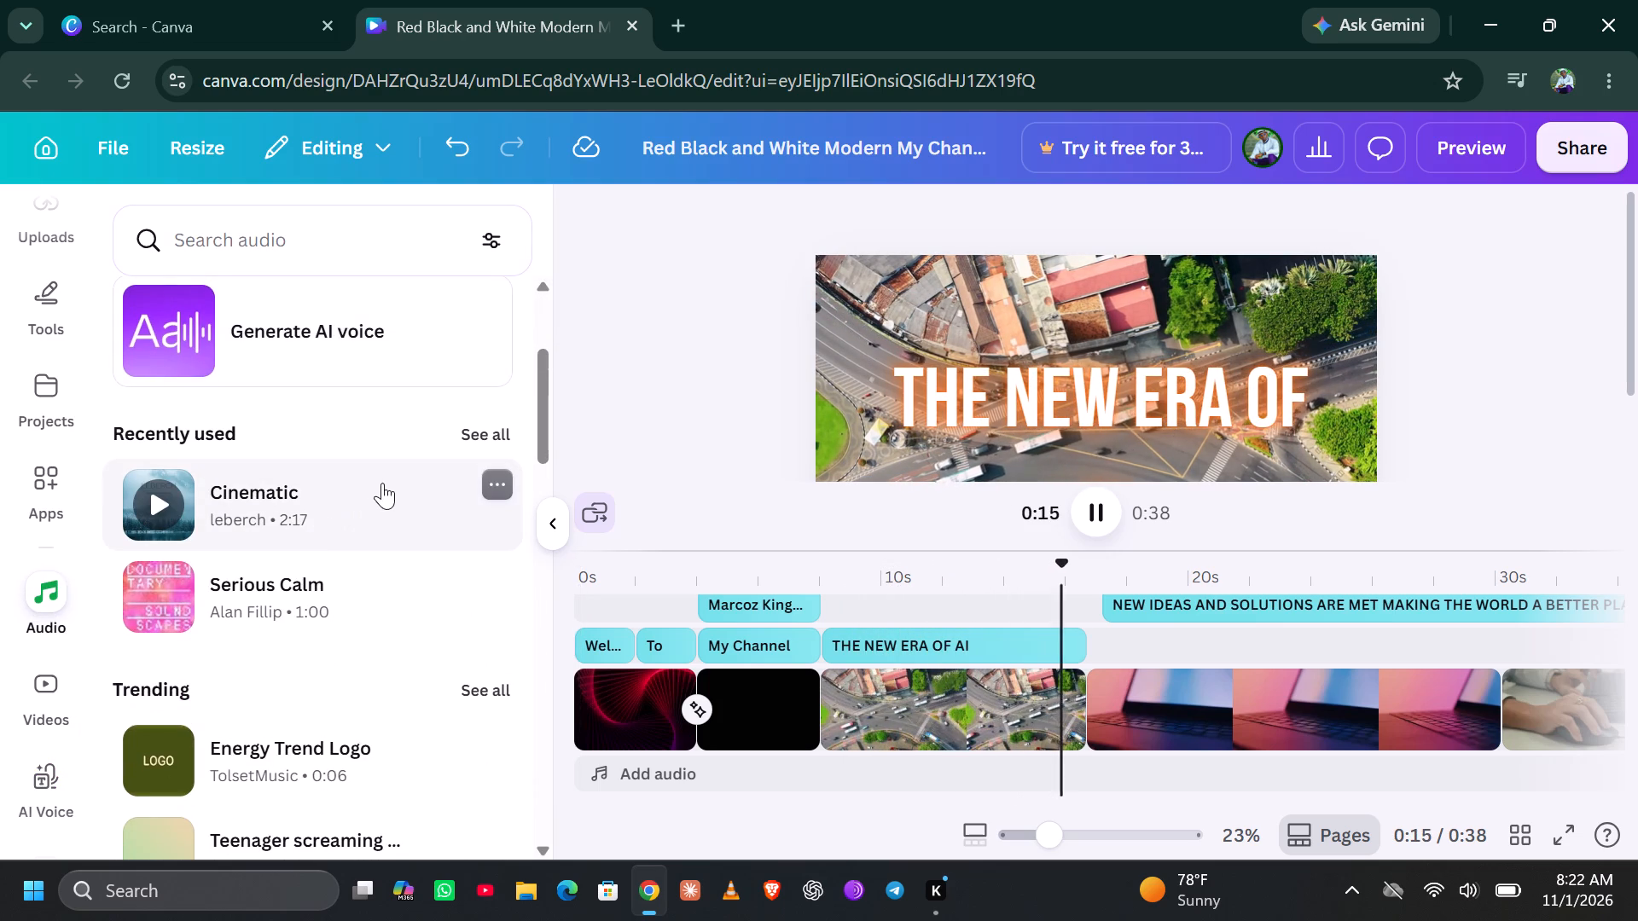
pyautogui.click(504, 478)
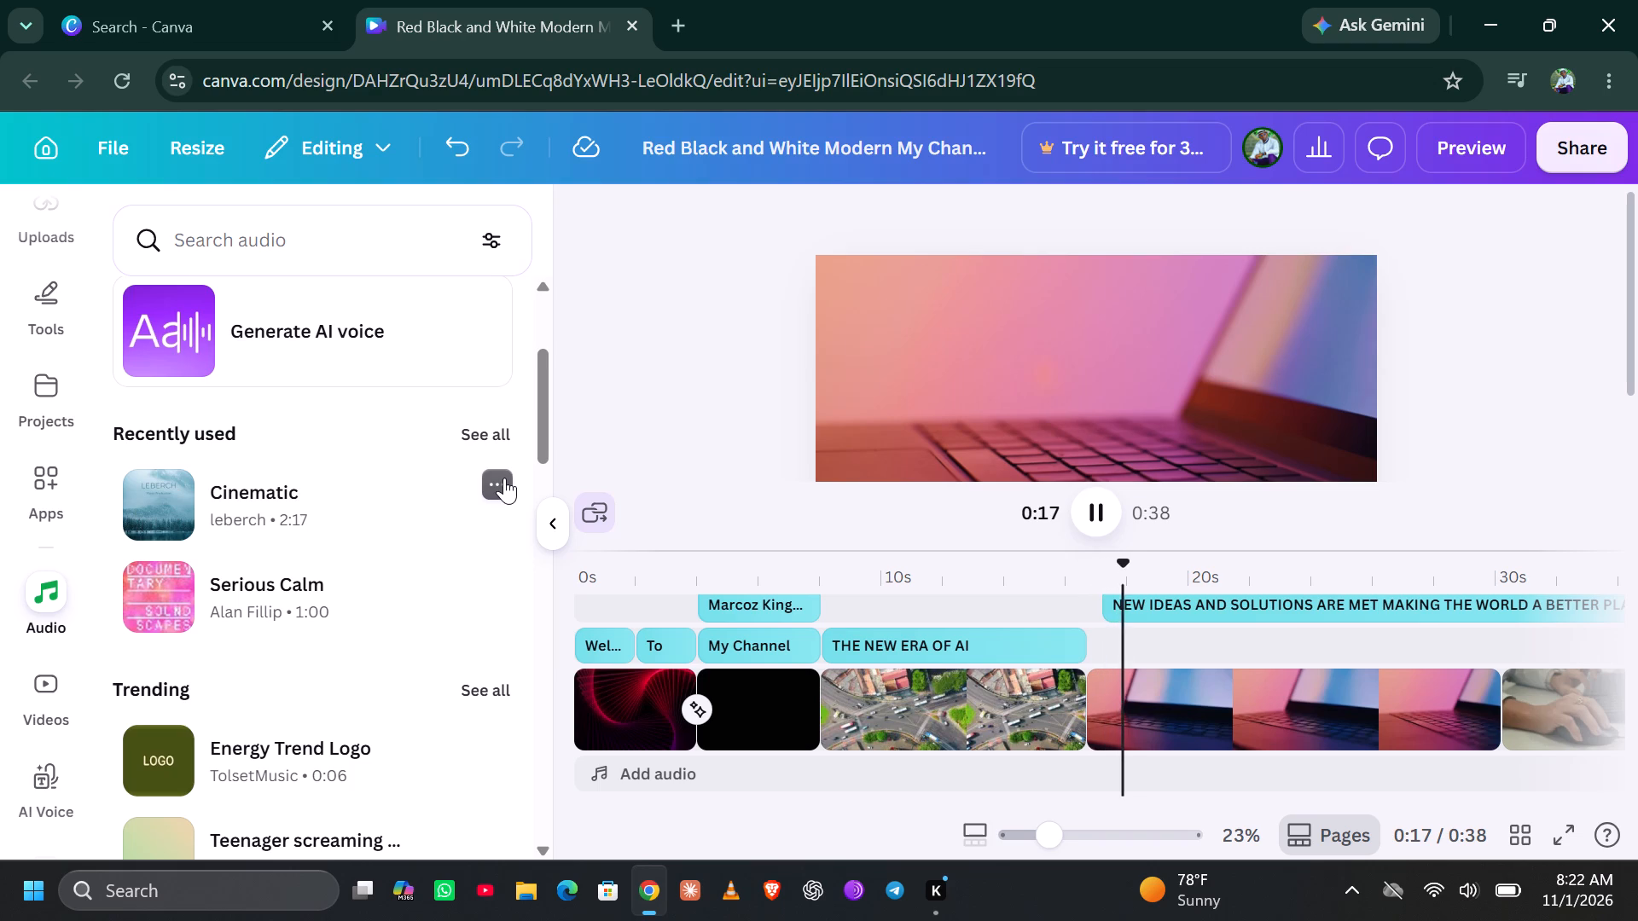
pyautogui.scroll(-1, 364, 488)
pyautogui.click(364, 488)
# Show all Cinematic audio, preview the "Epic Cinematic Orchestra" track by Alex Kizenkov and add it to the timeline.
pyautogui.scroll(-3, 364, 488)
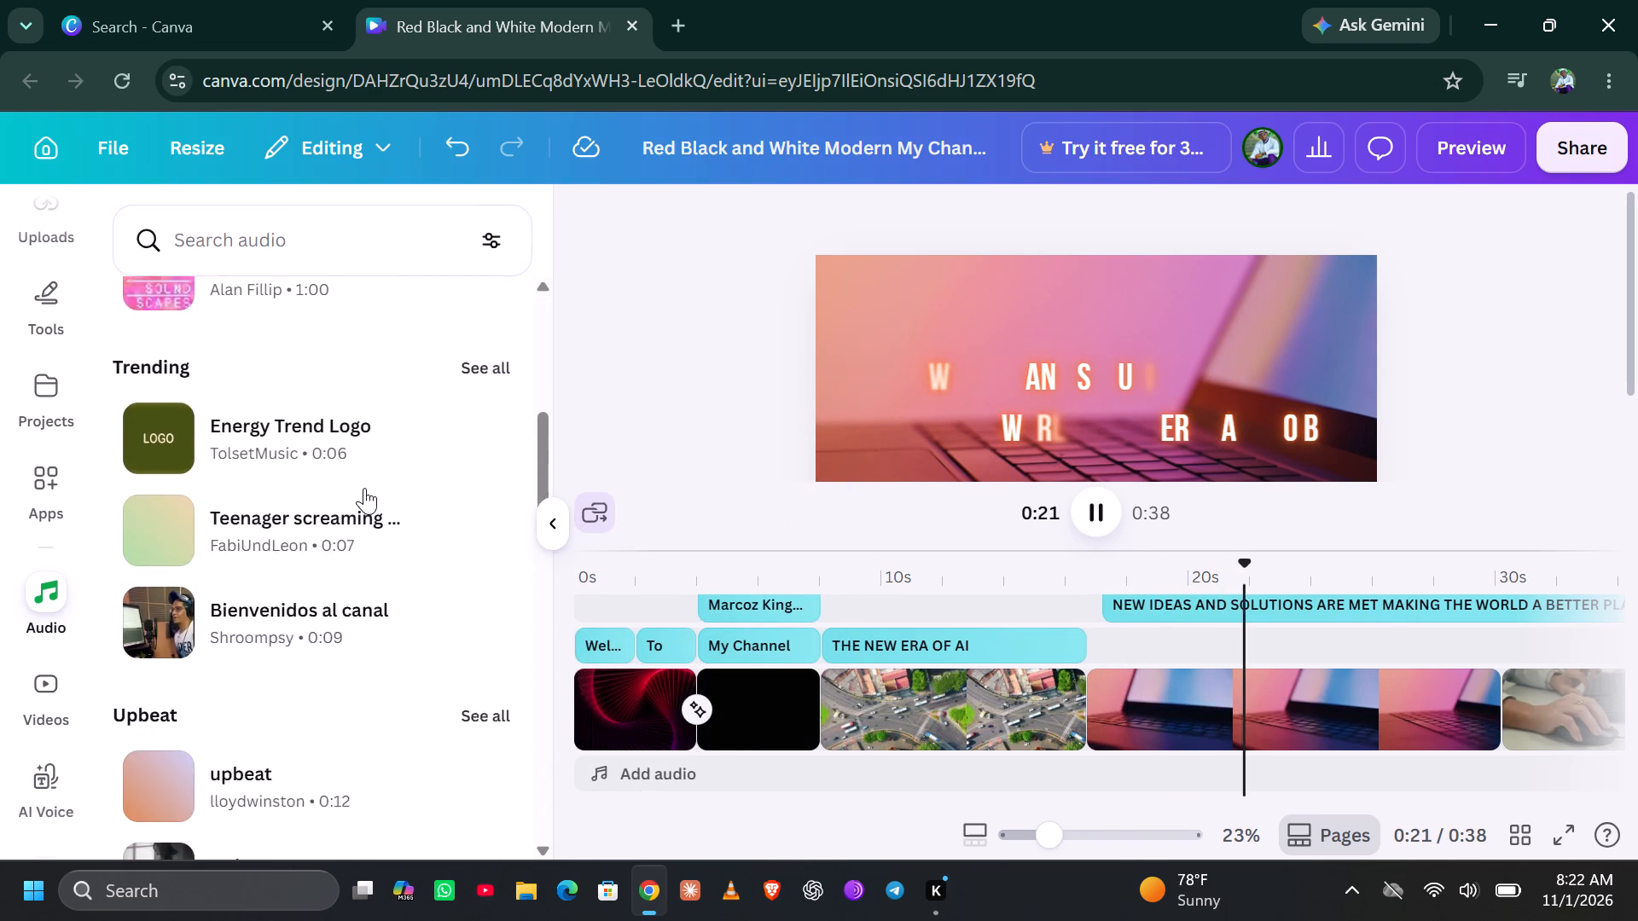
pyautogui.scroll(-6, 364, 488)
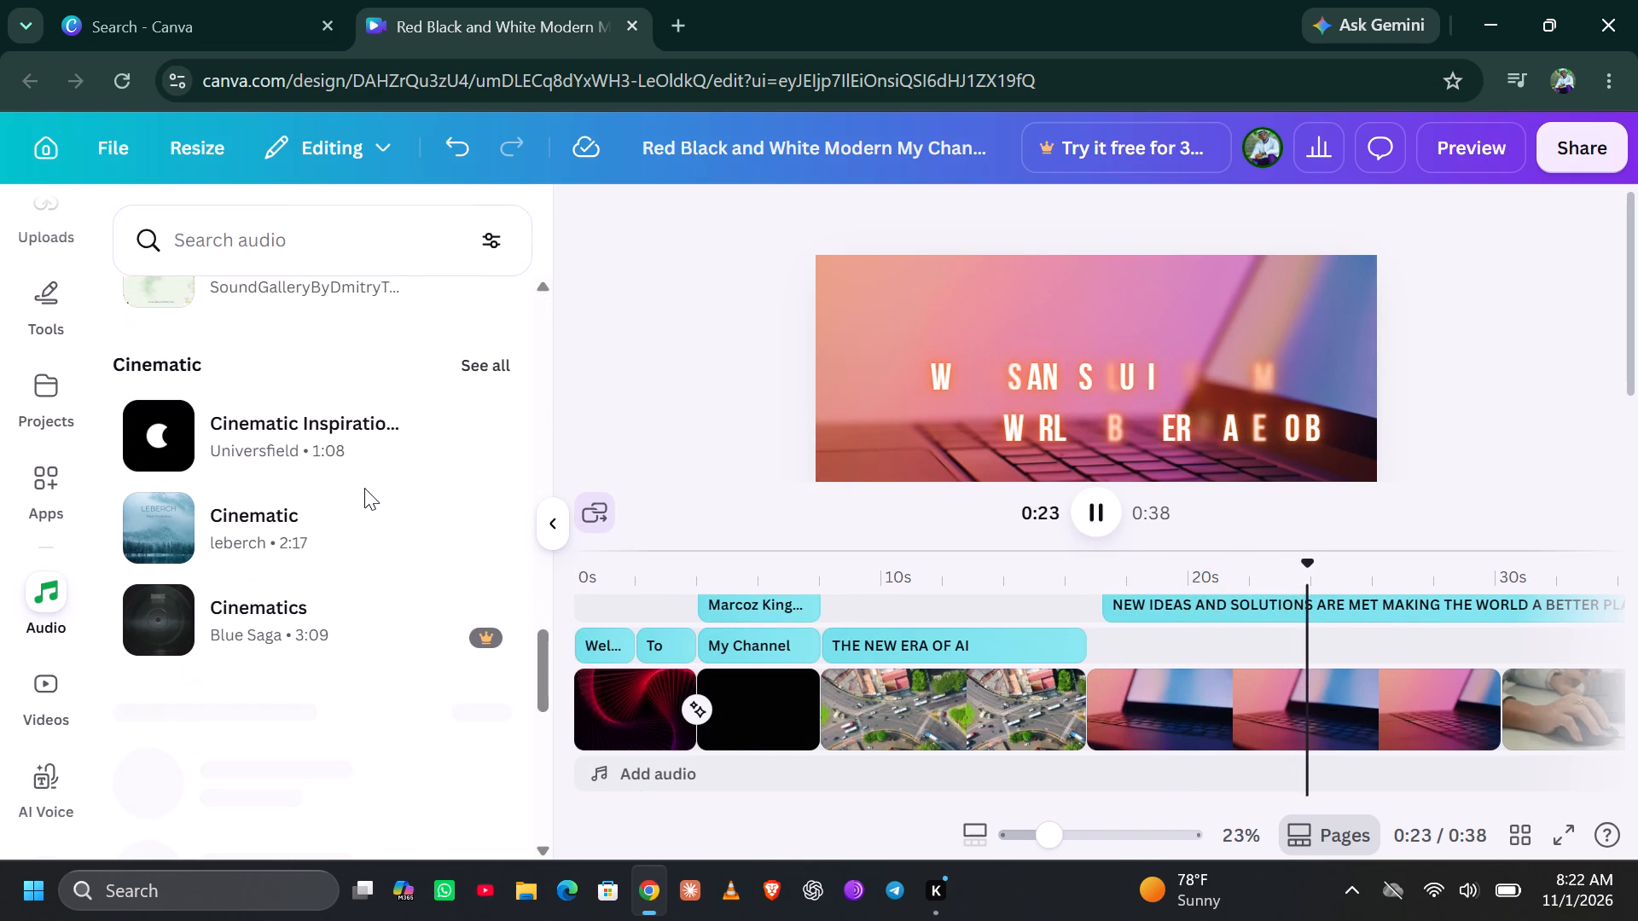
pyautogui.click(488, 342)
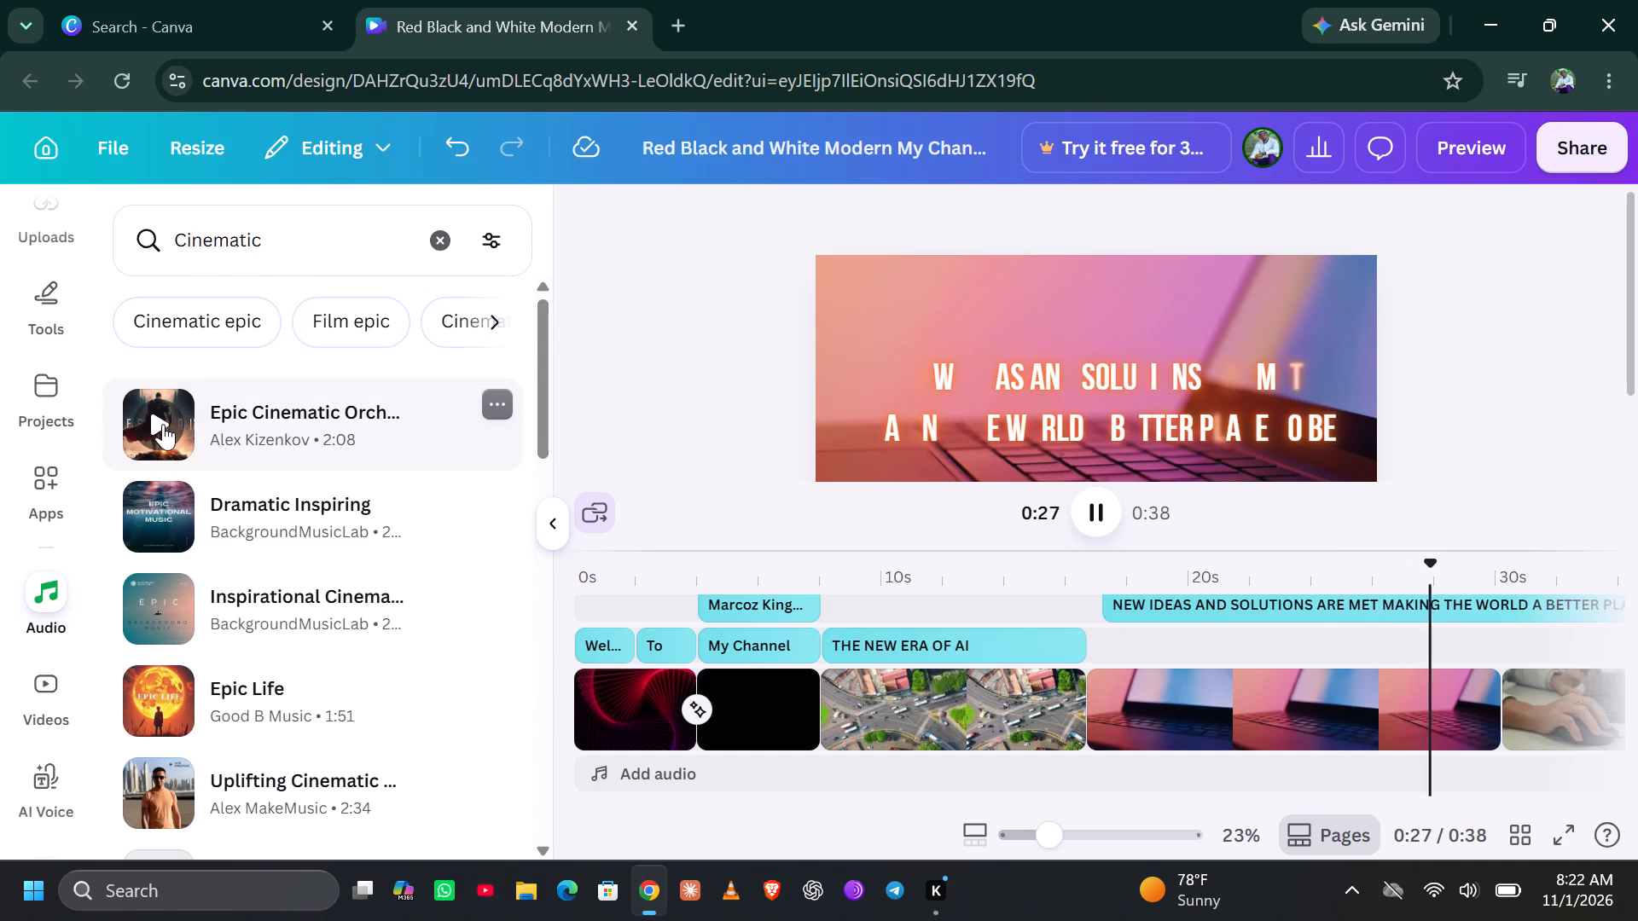
pyautogui.click(162, 420)
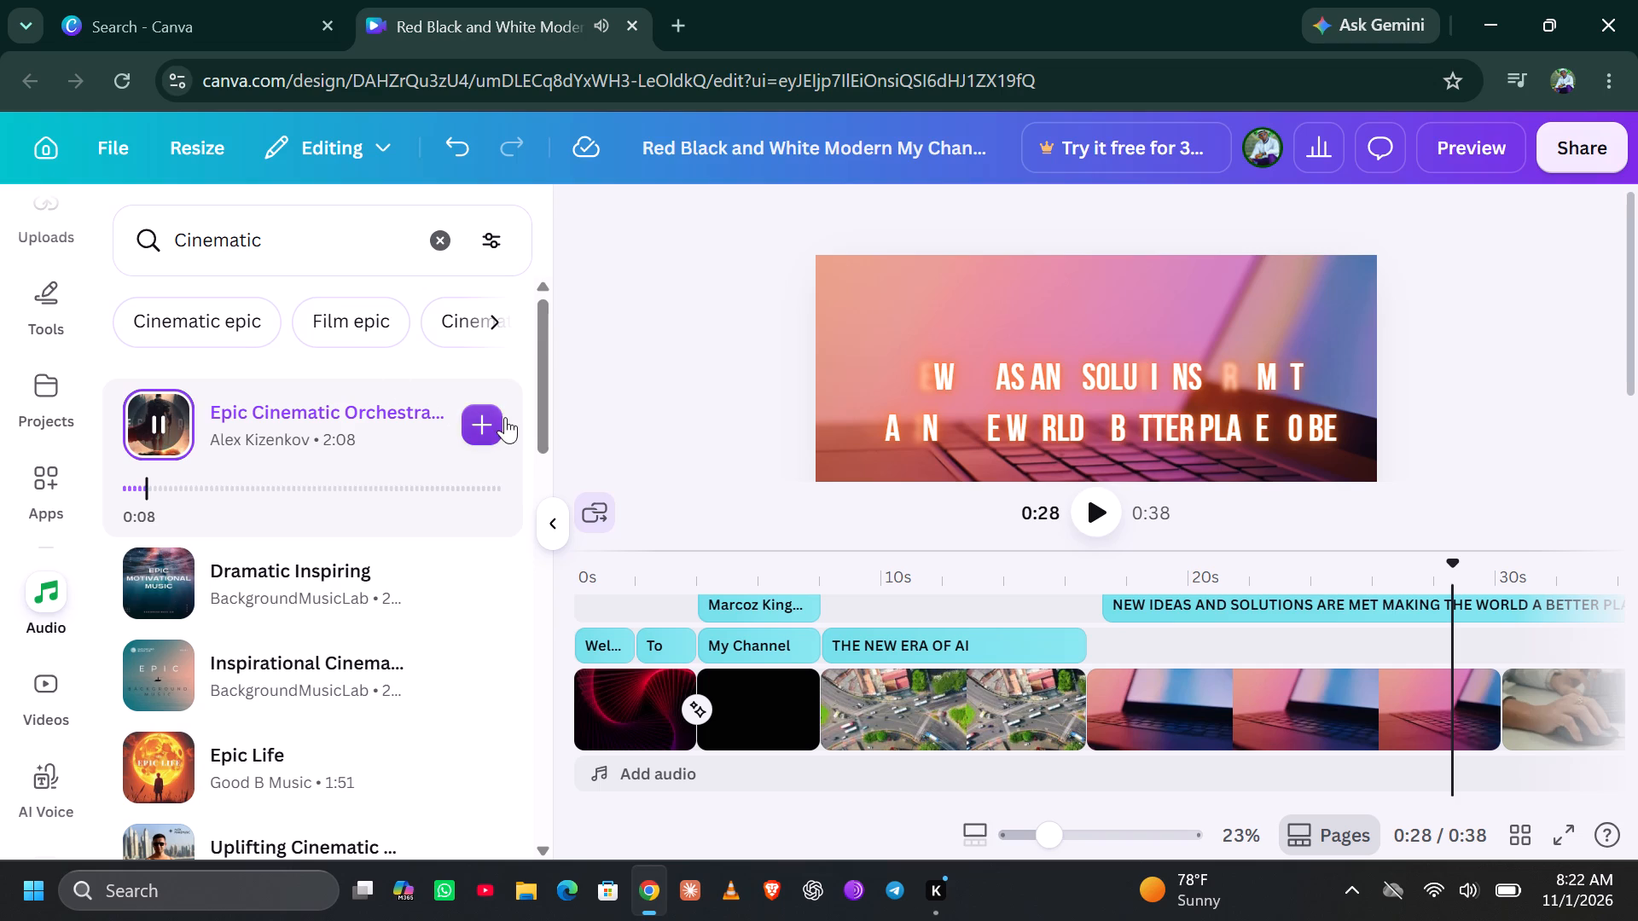
pyautogui.click(482, 421)
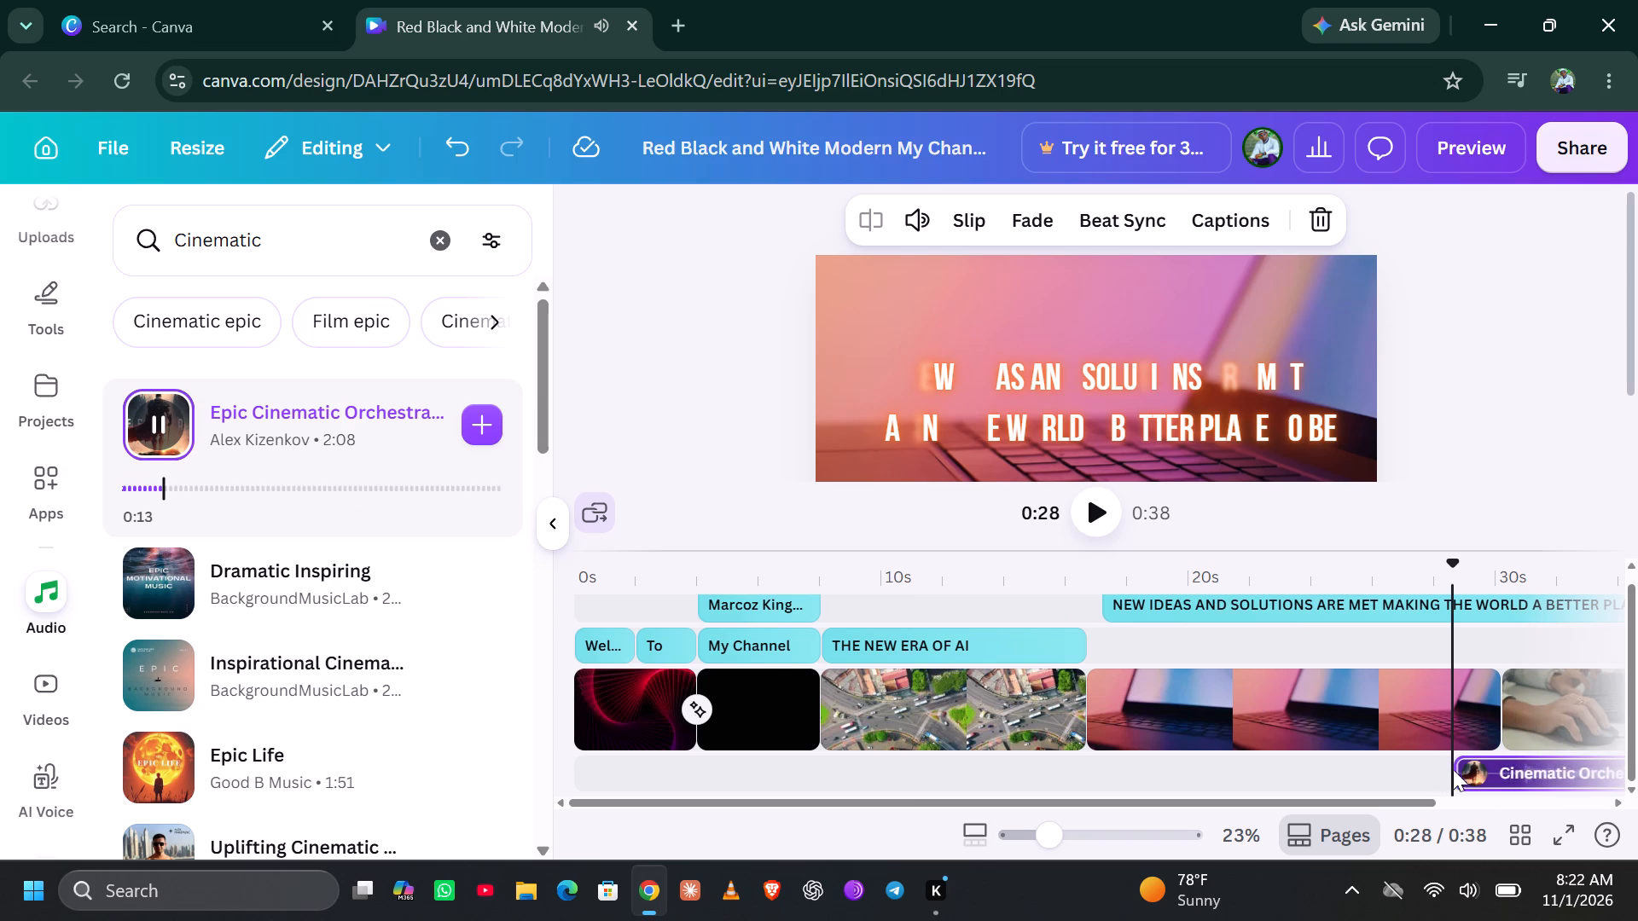
# Move the Epic Cinematic Orchestra audio to the start of the timeline and extend it to 38.2 s, the end of the video.
pyautogui.click(548, 523)
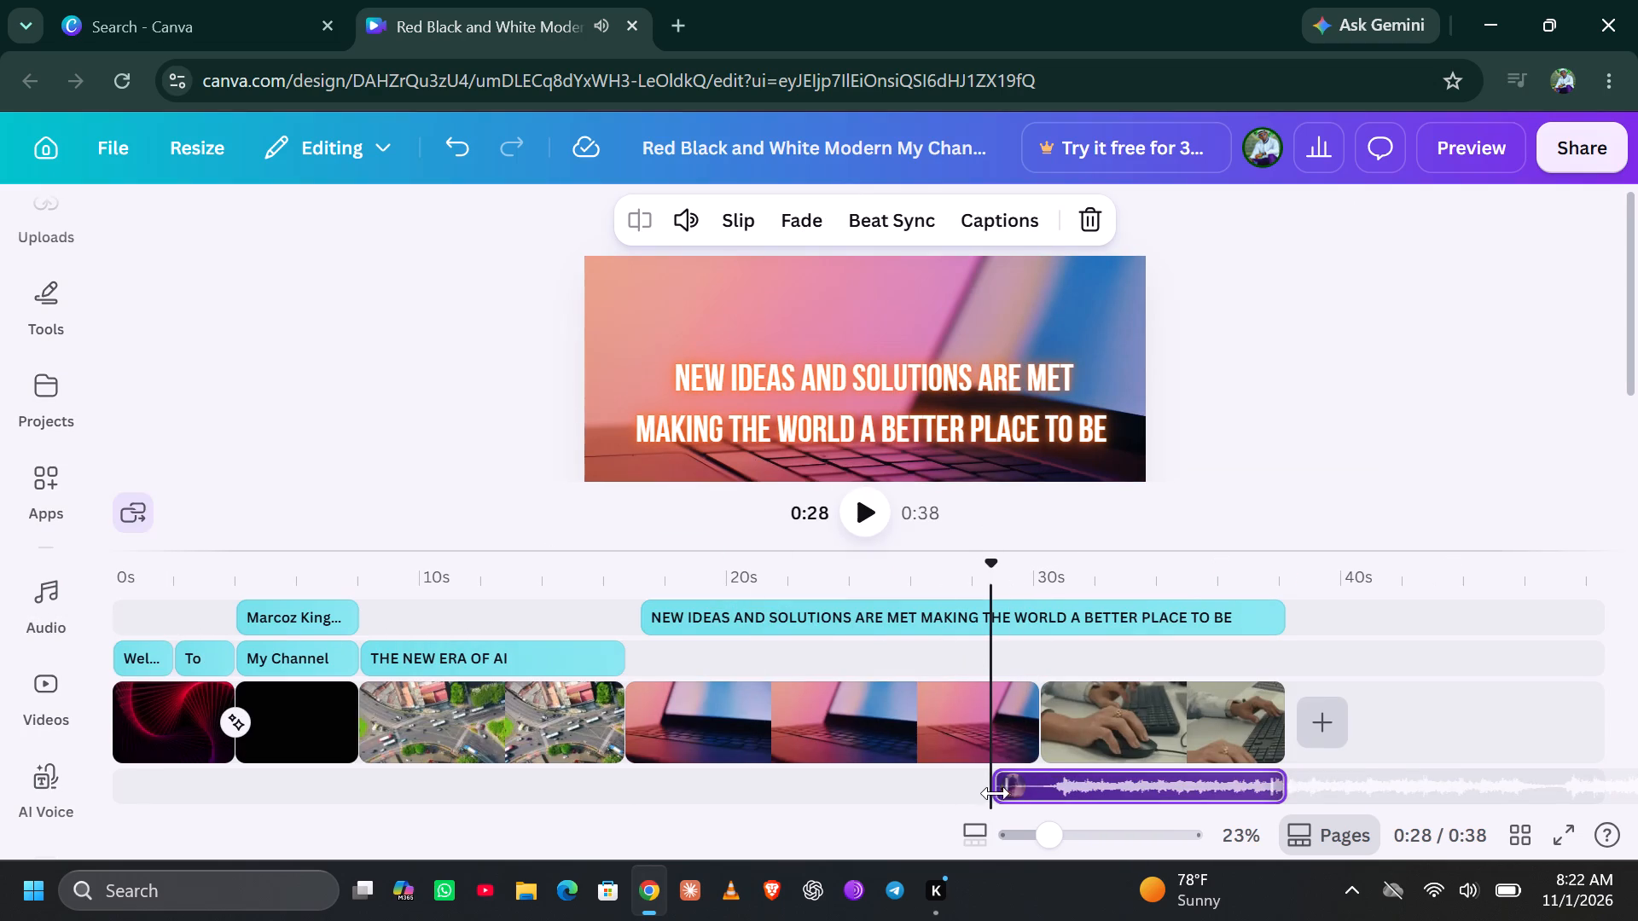
pyautogui.moveTo(995, 787); pyautogui.dragTo(185, 782)
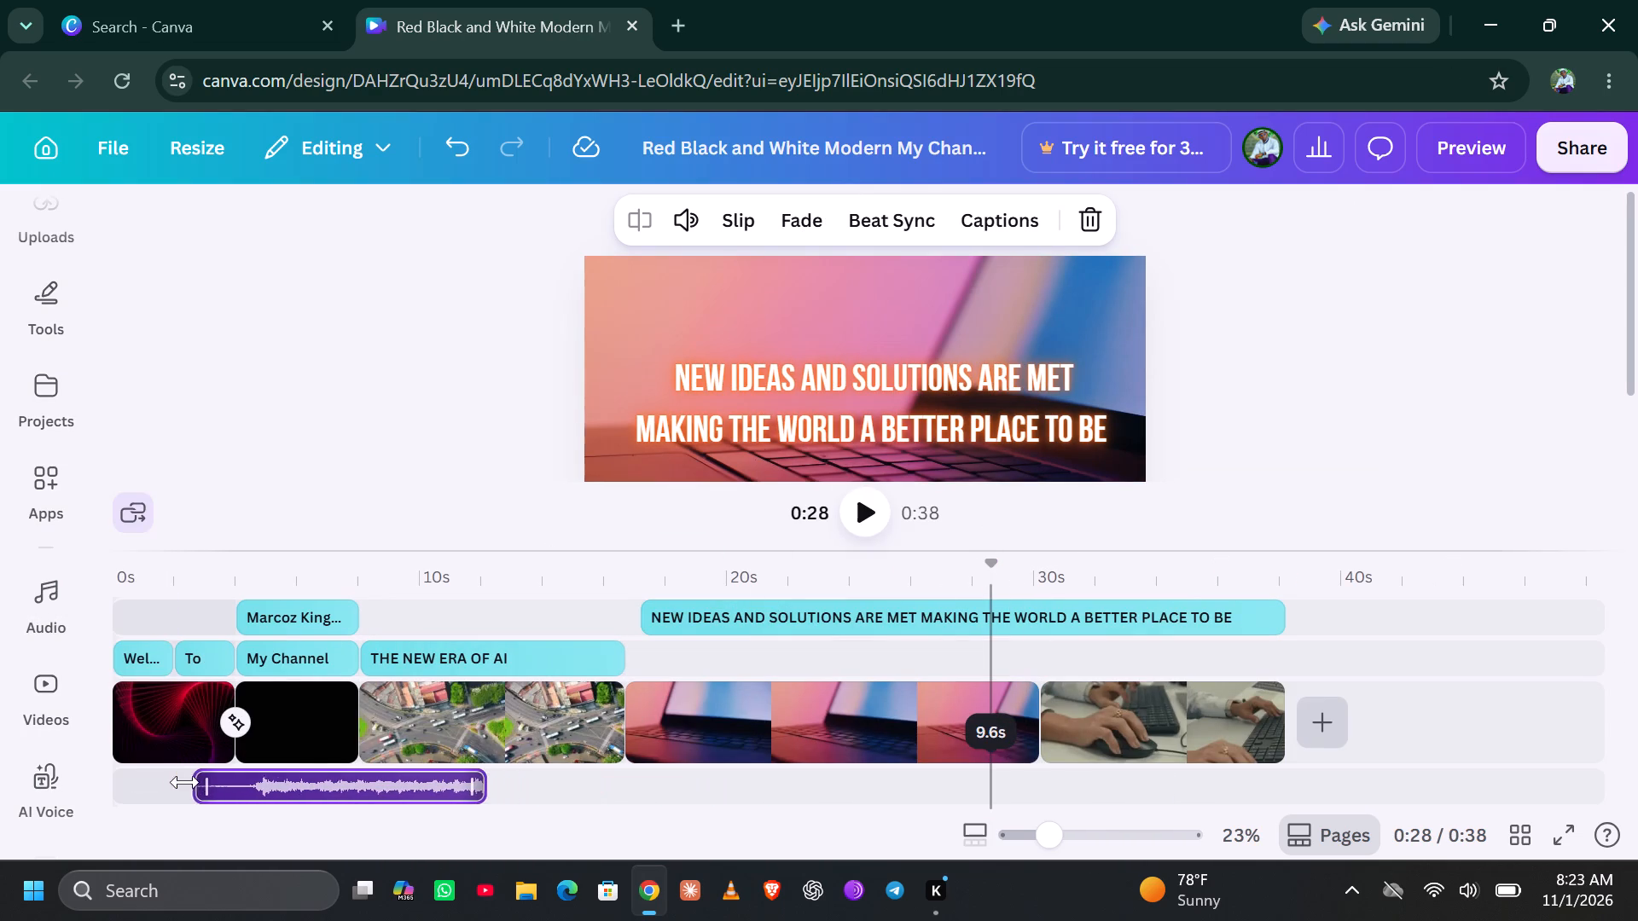
pyautogui.moveTo(185, 782); pyautogui.dragTo(107, 792)
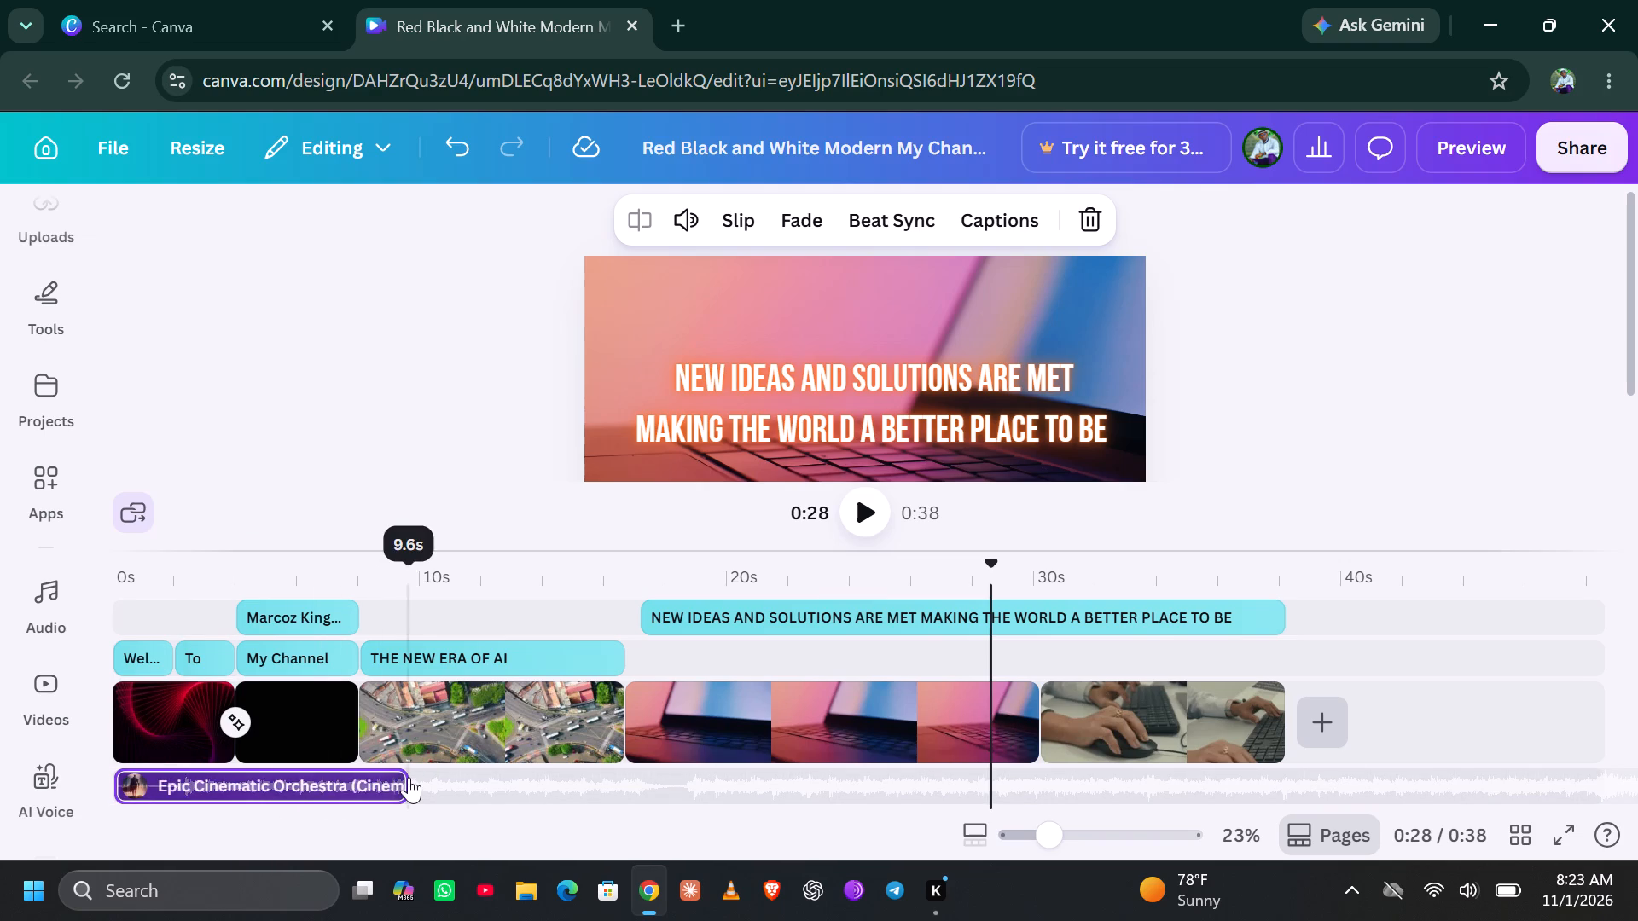
pyautogui.moveTo(406, 781); pyautogui.dragTo(541, 785)
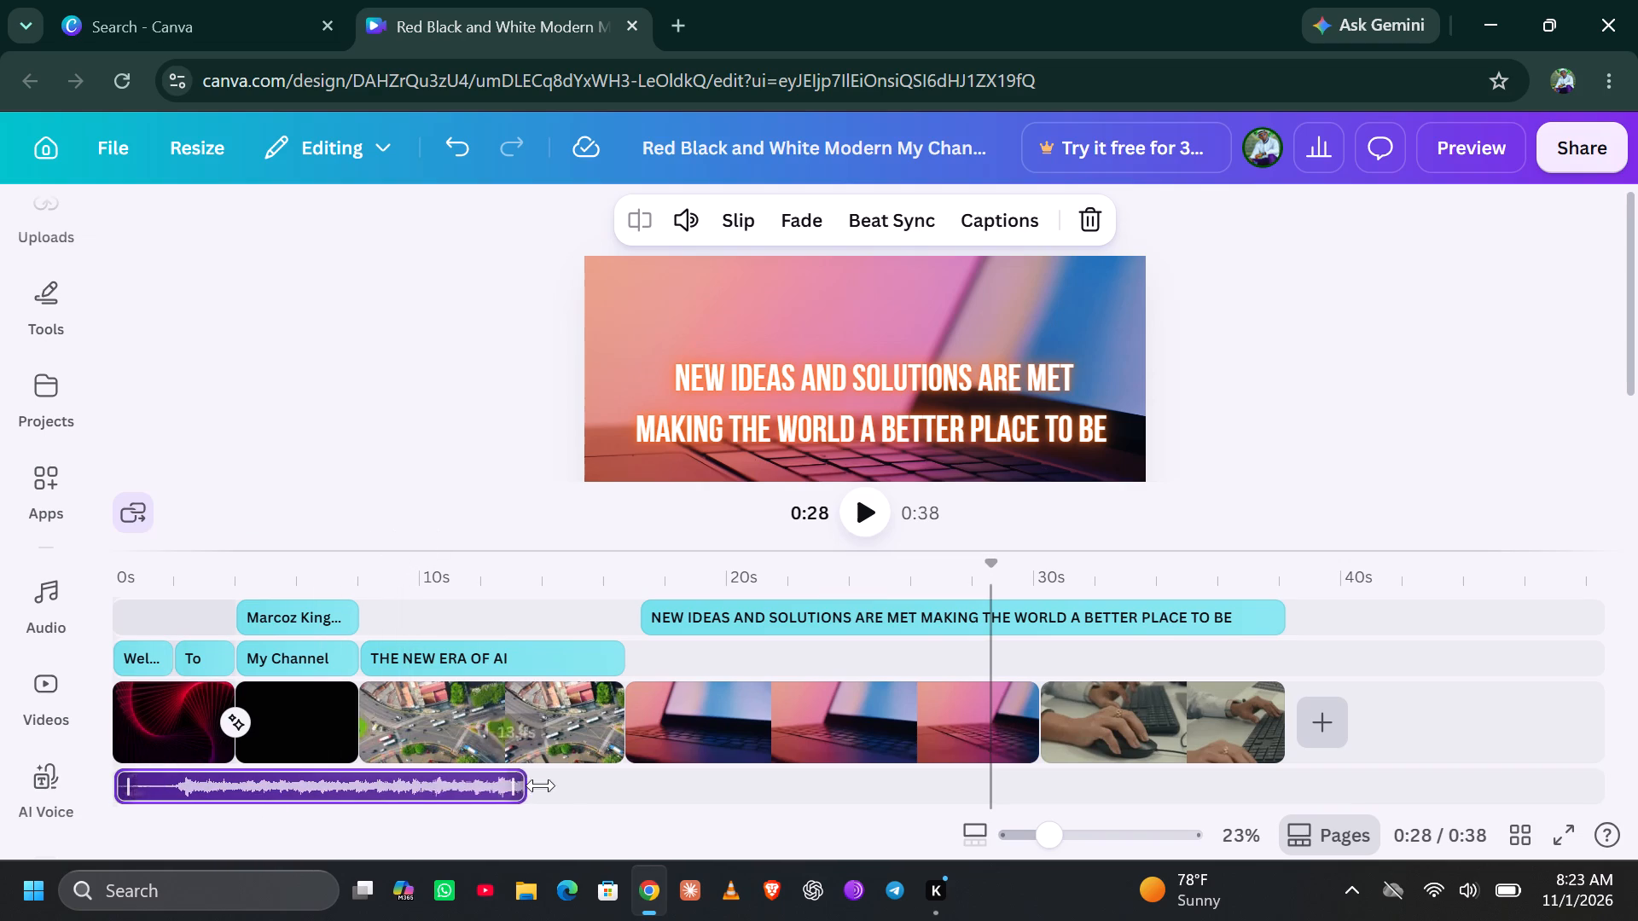
pyautogui.moveTo(541, 785); pyautogui.dragTo(1154, 781)
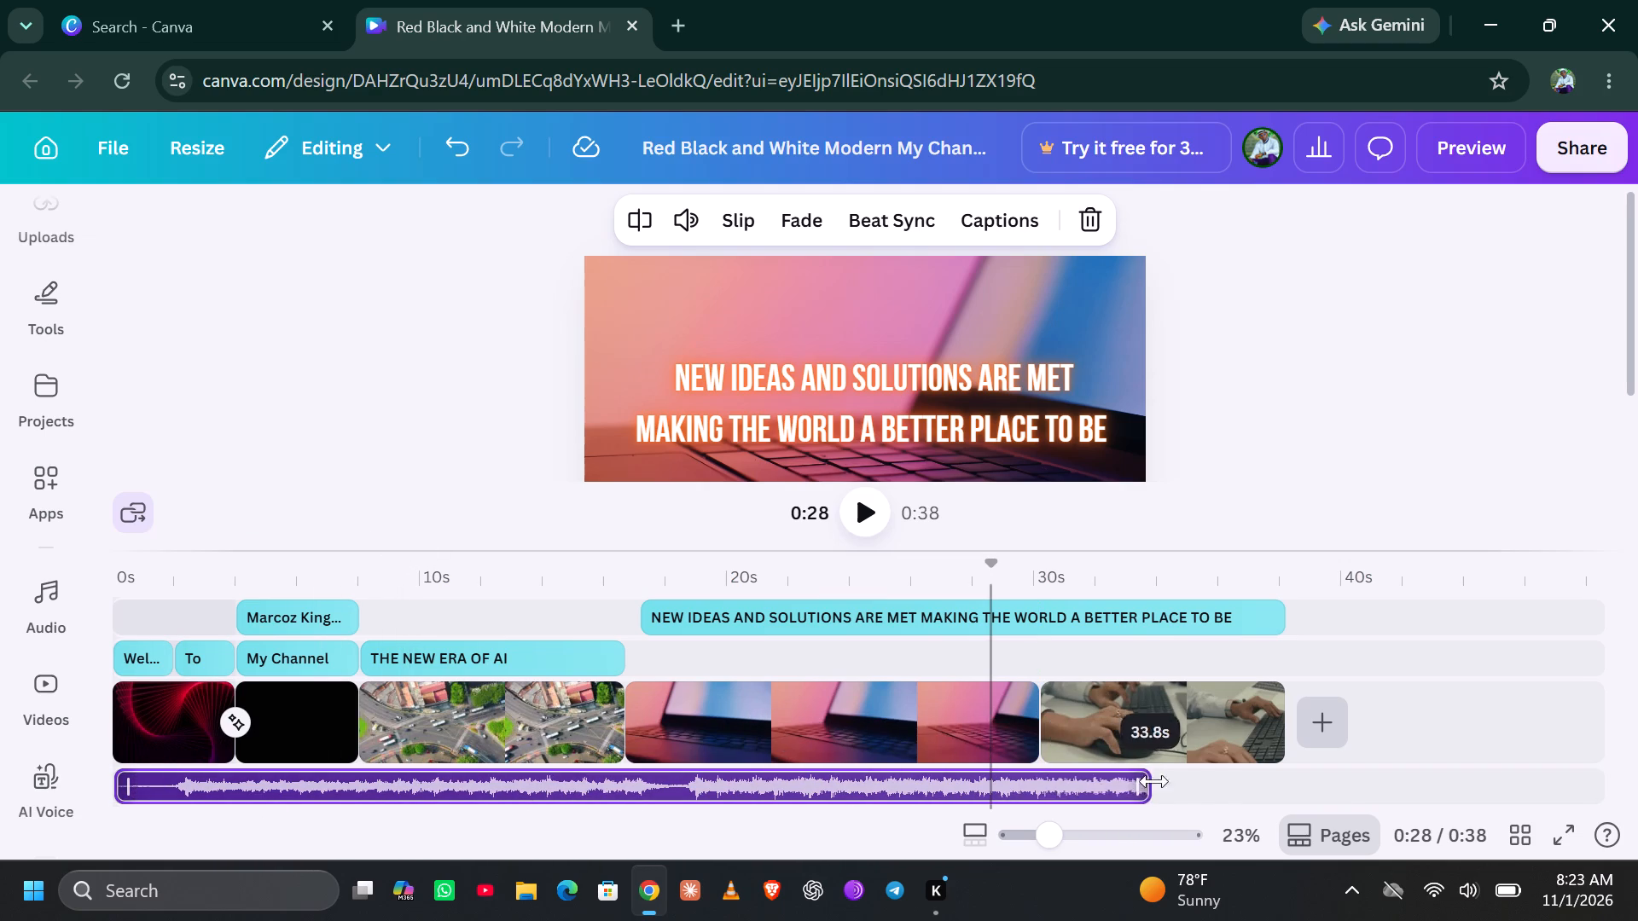
pyautogui.moveTo(1154, 781); pyautogui.dragTo(1285, 773)
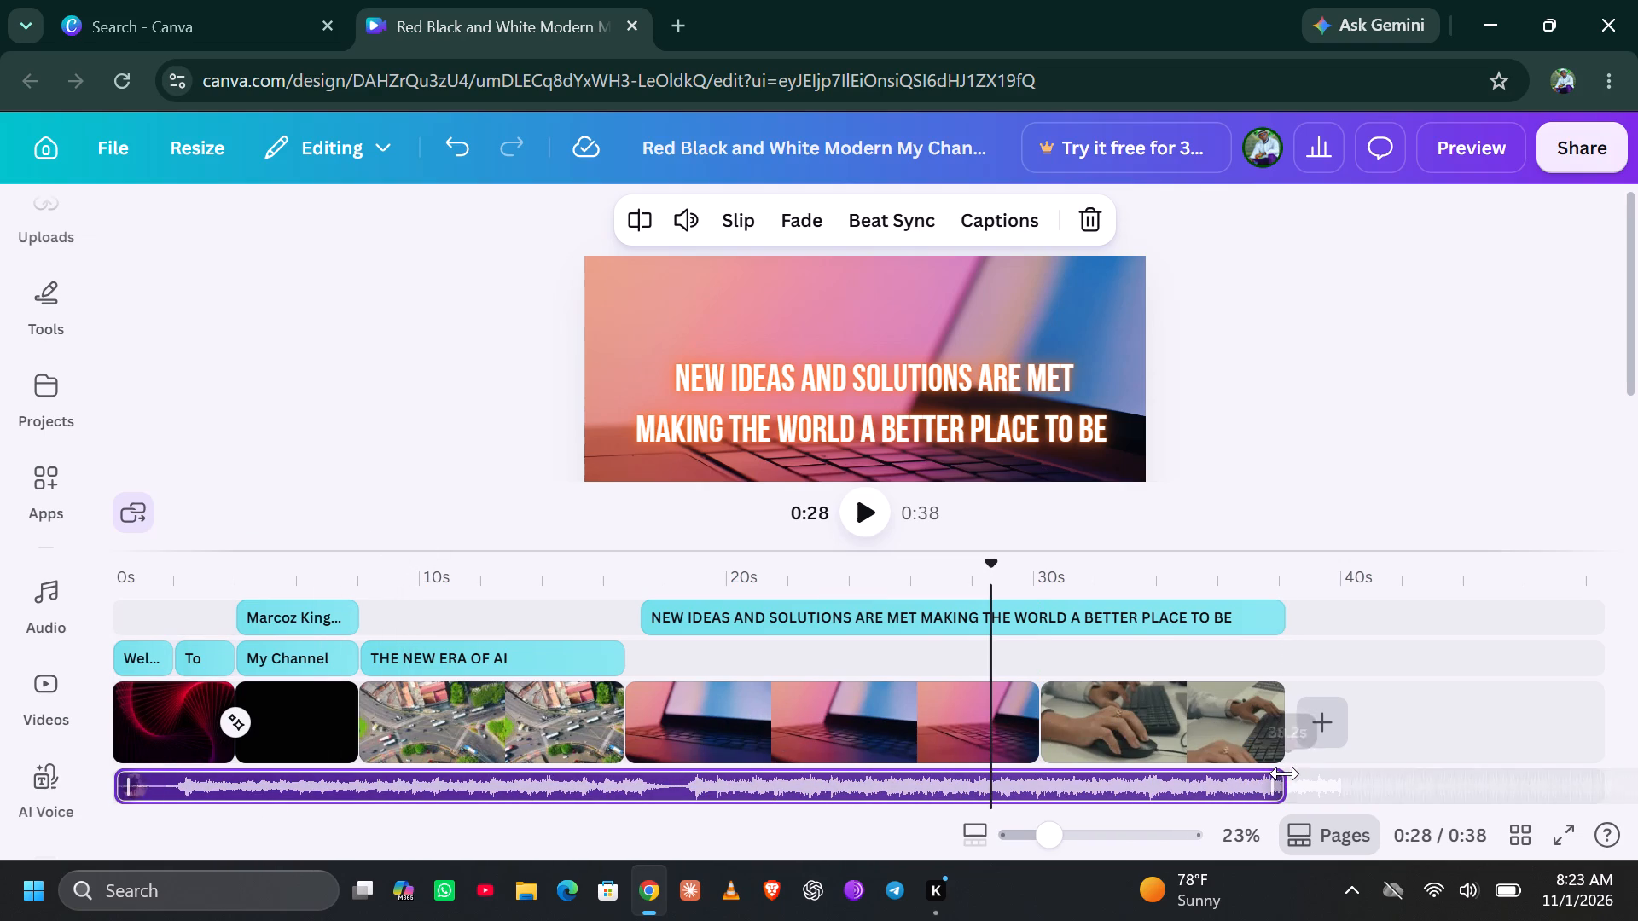
# Play the video with its music, restarting from the first "WELCOME" clip.
pyautogui.click(860, 519)
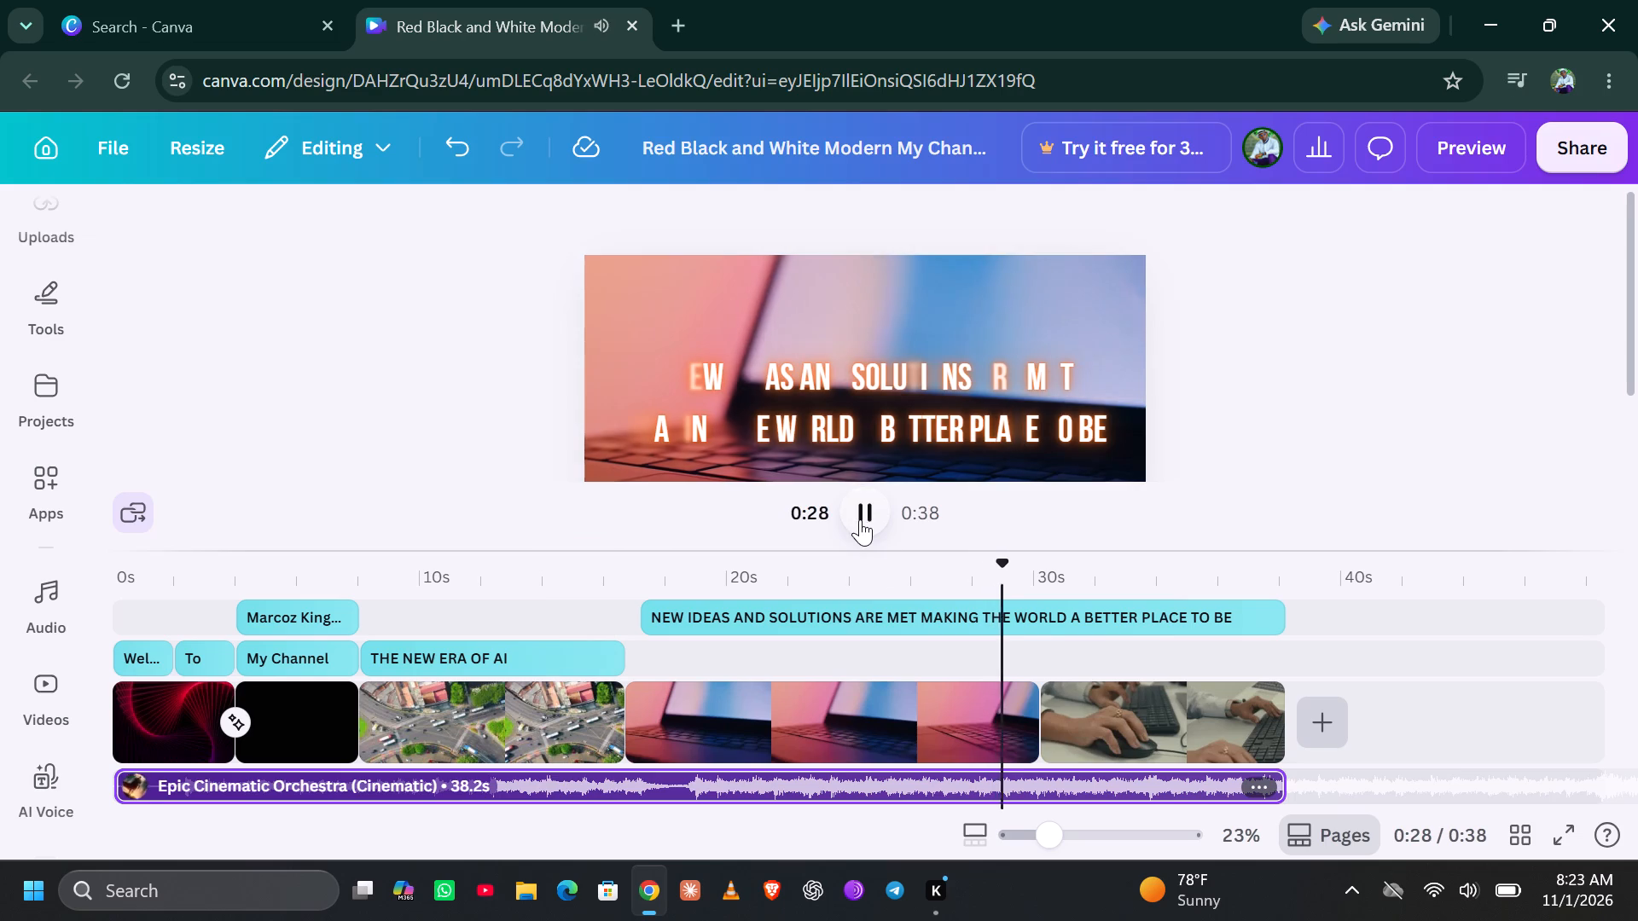
pyautogui.click(137, 712)
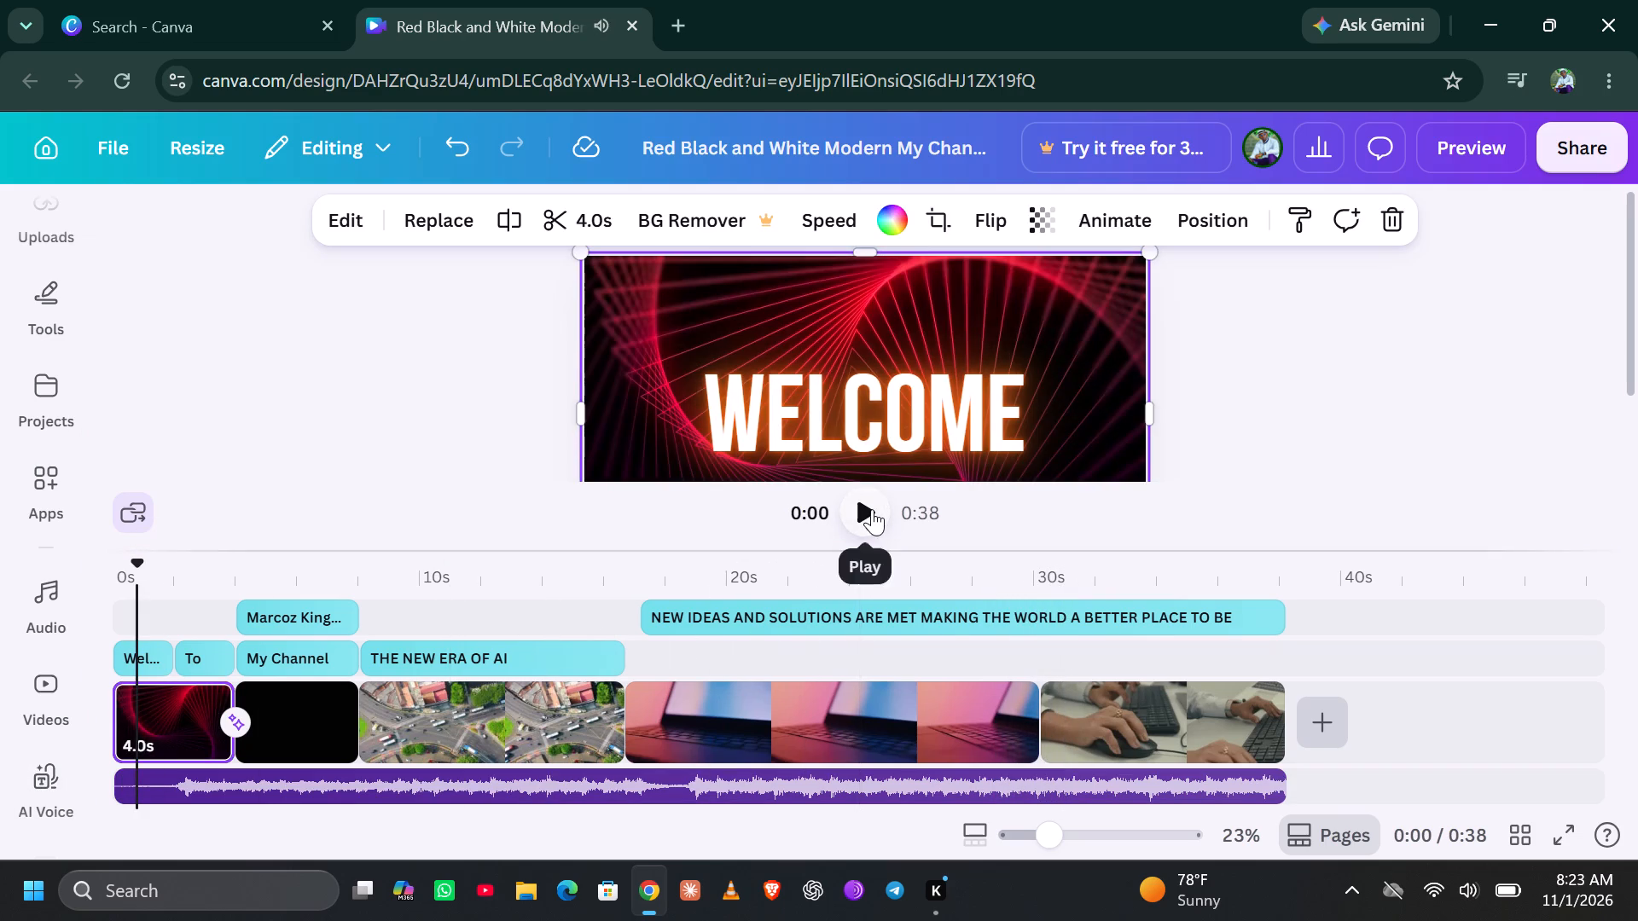
pyautogui.click(872, 509)
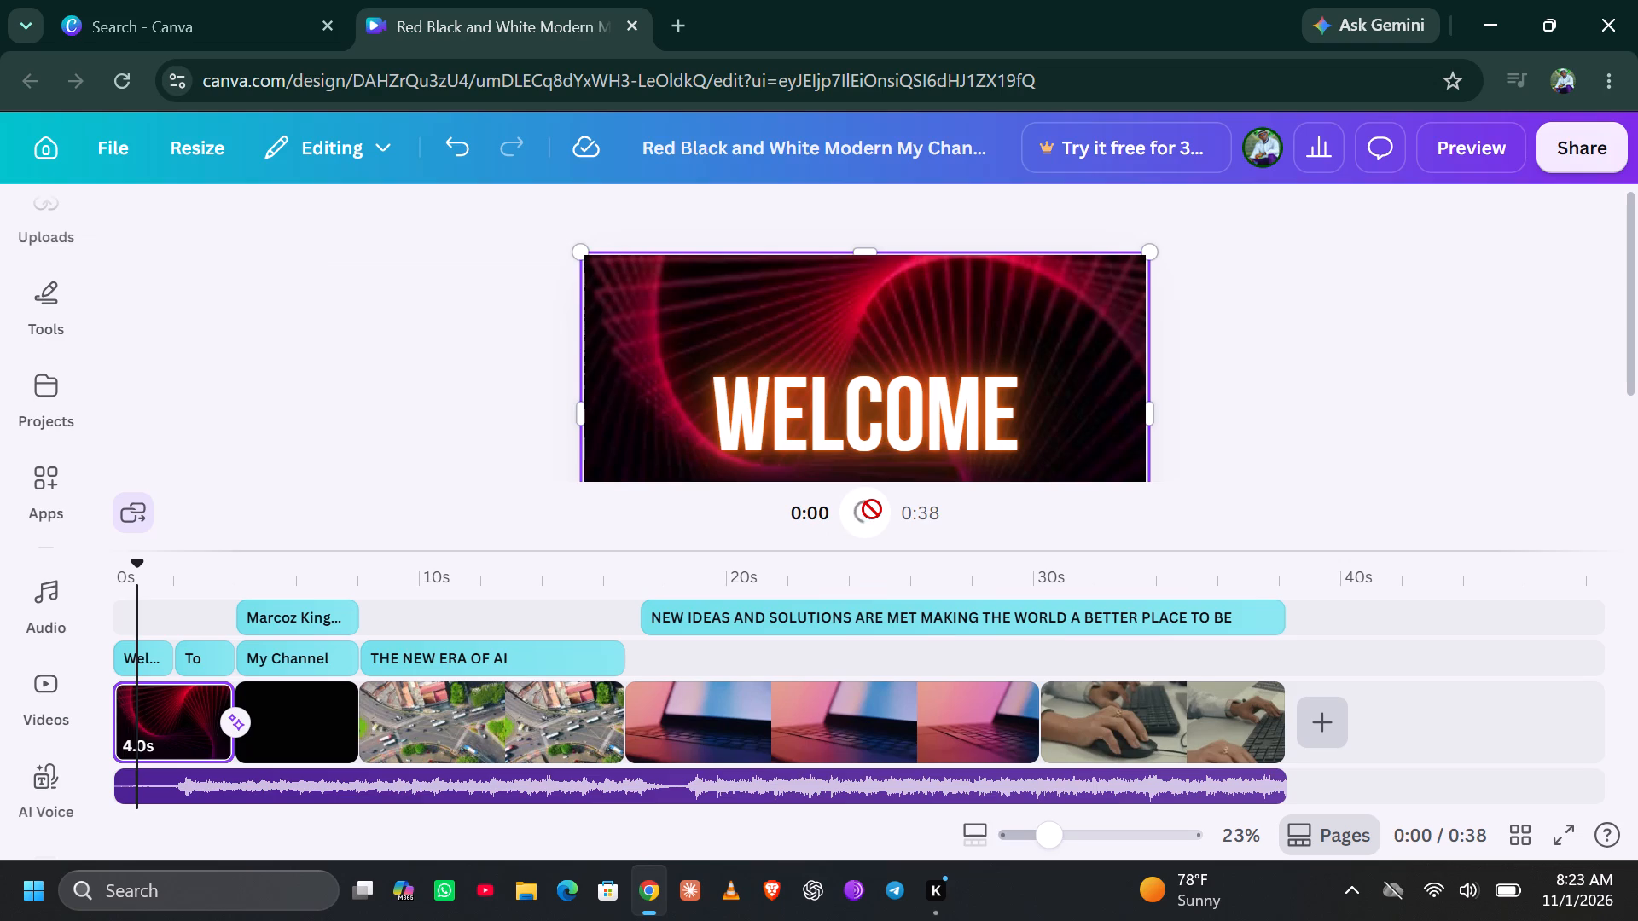
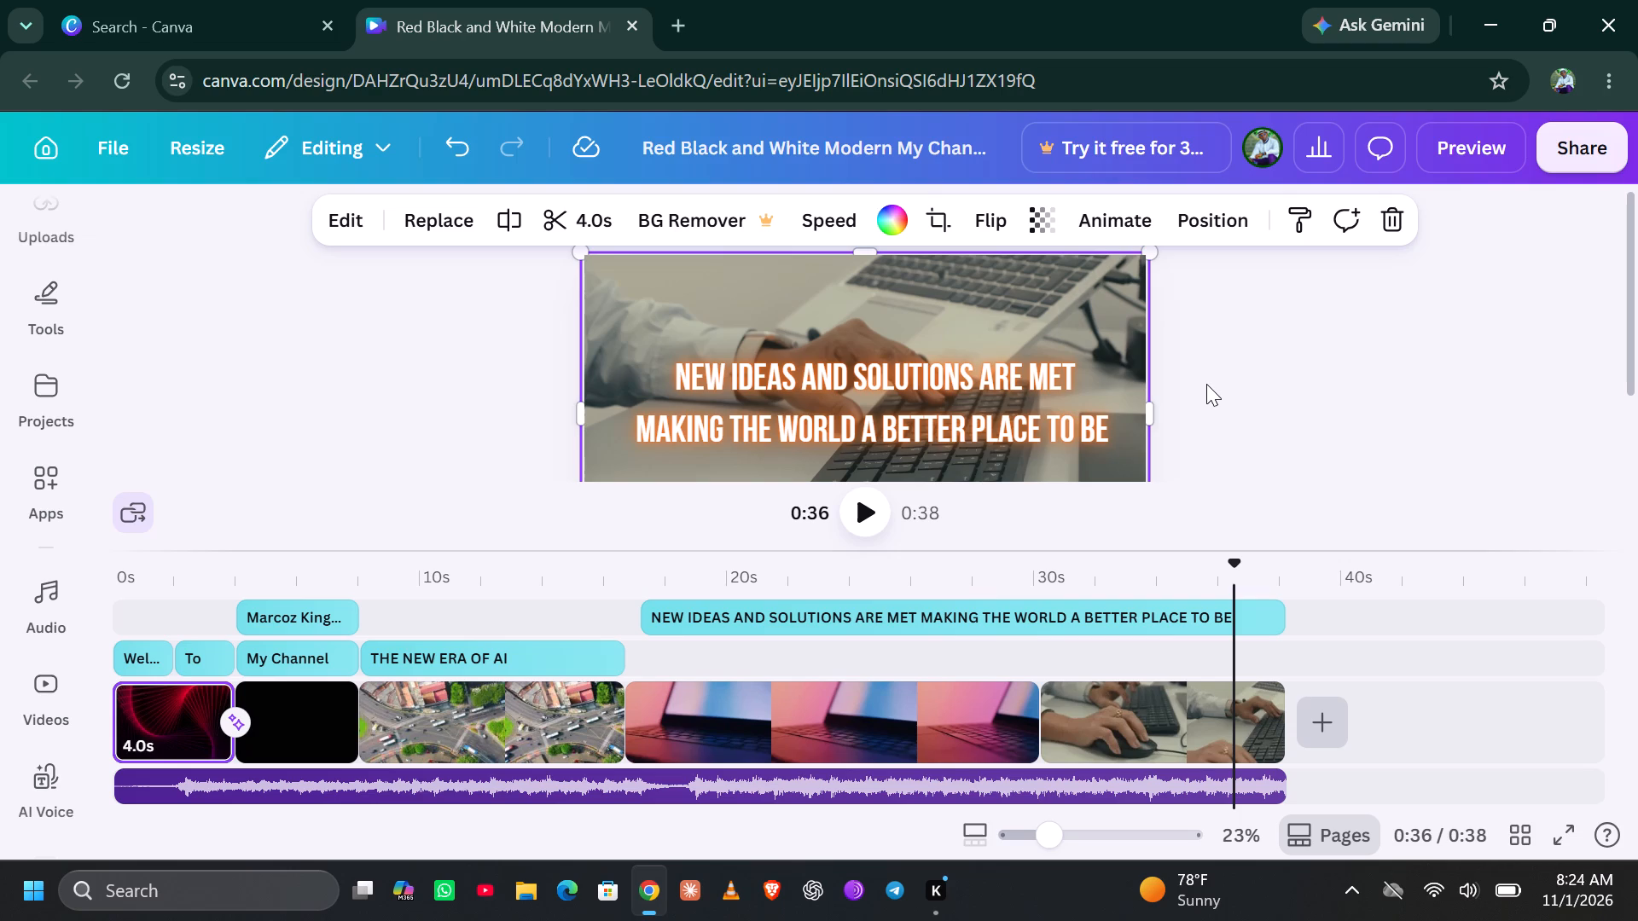
# Play the rest of the video through to its end.
pyautogui.click(873, 495)
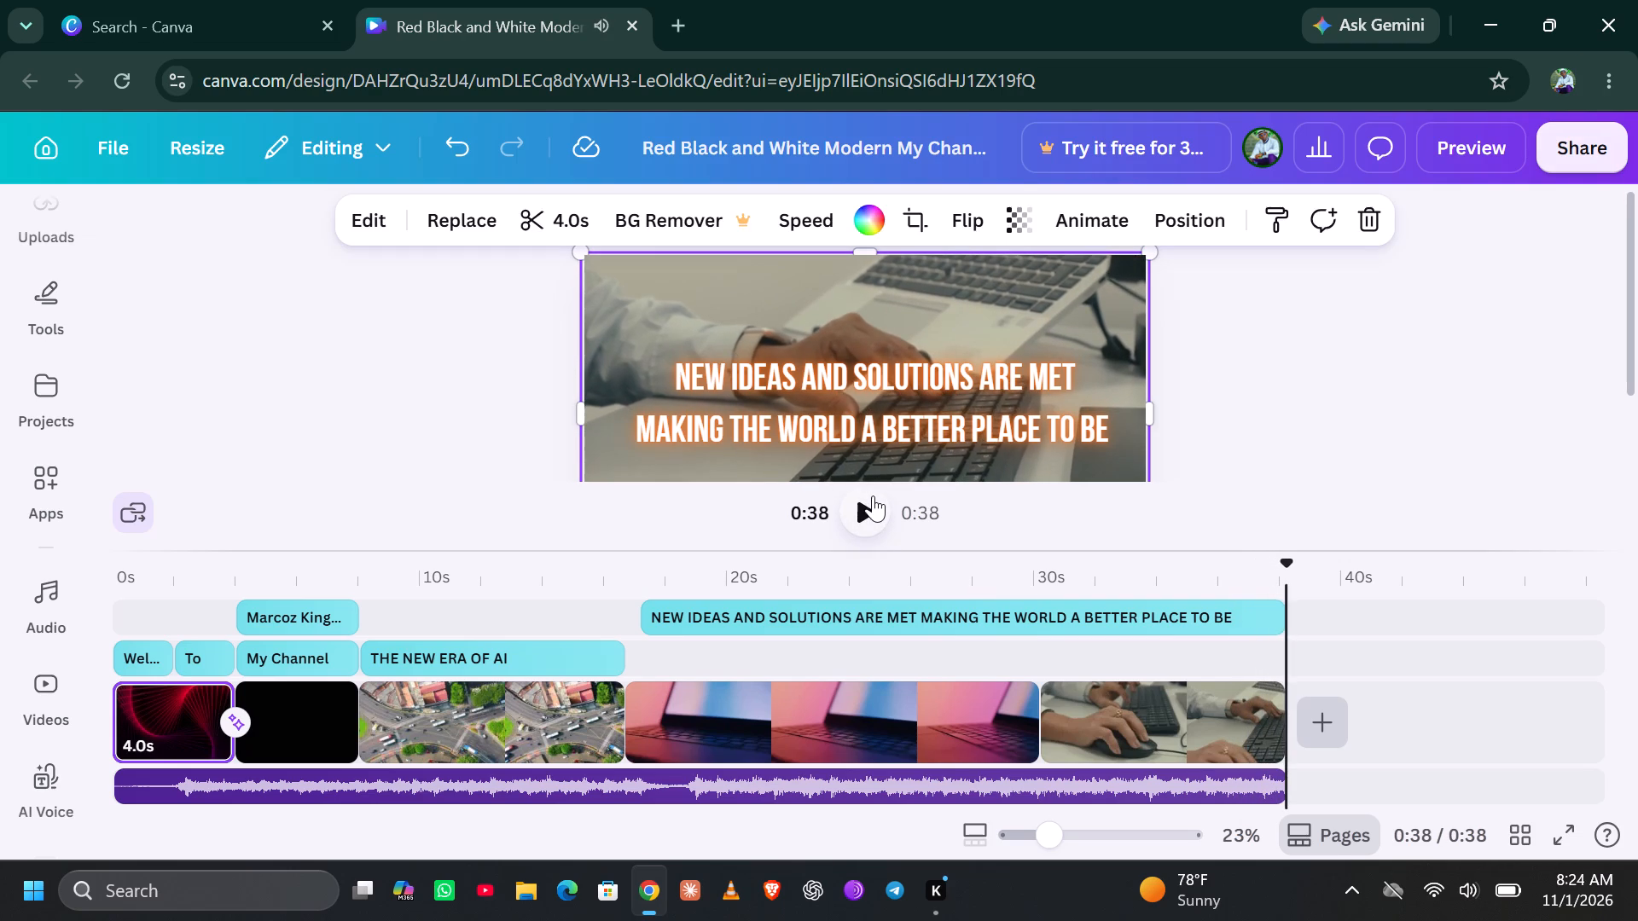
# Open the stock videos for adding a clip after the last one and browse the Trending, People and Apps categories.
pyautogui.click(1310, 718)
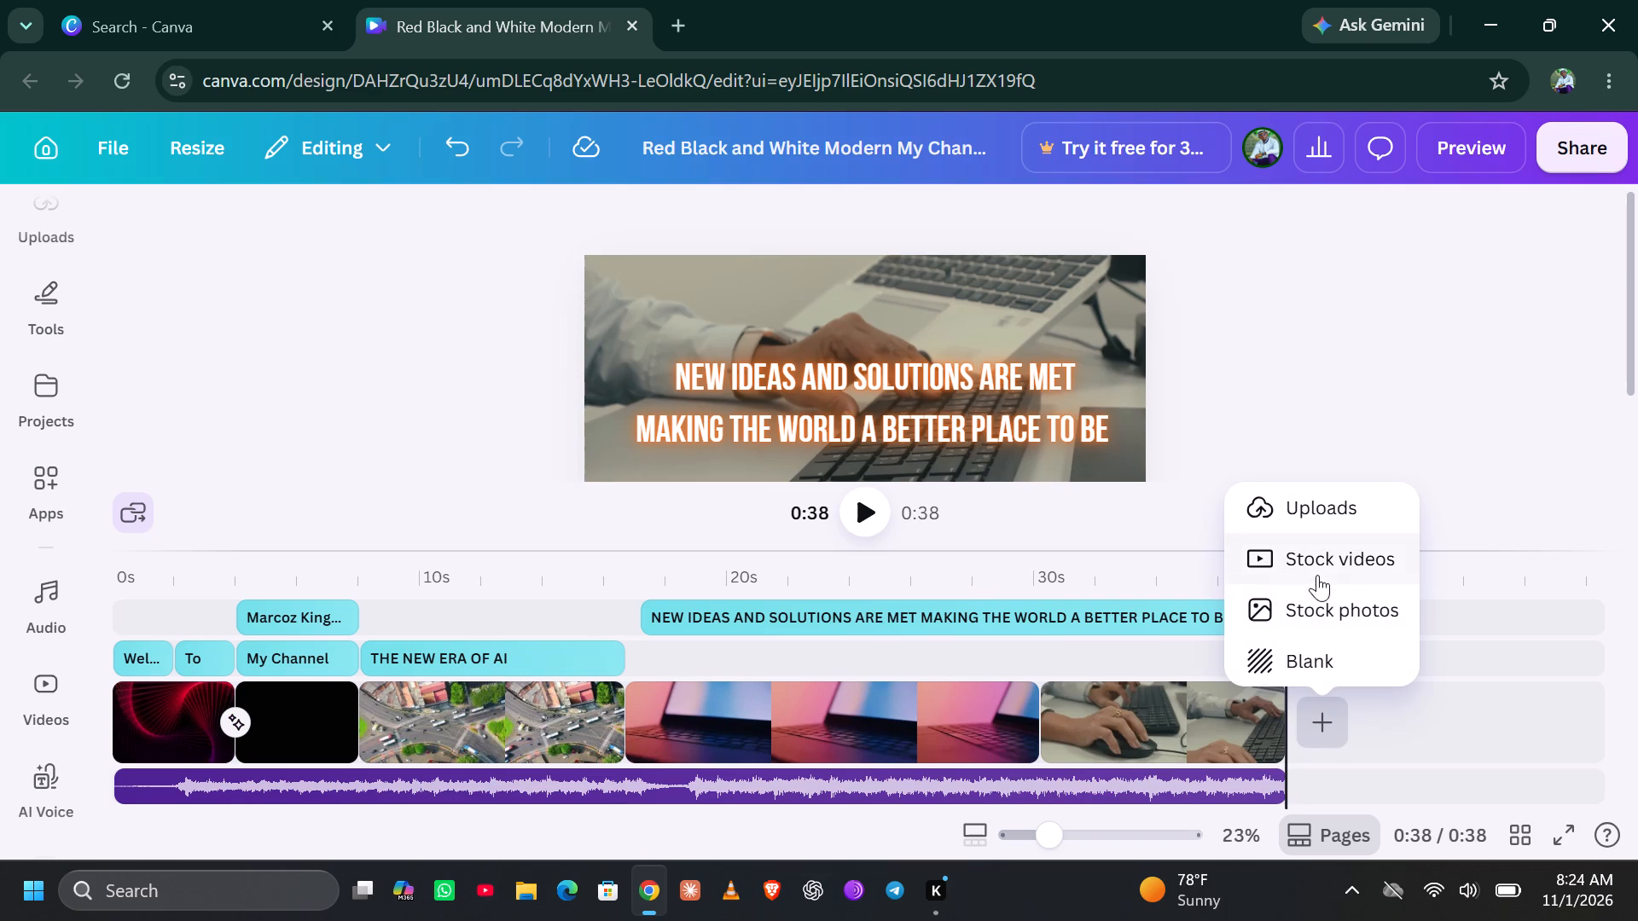
pyautogui.click(1323, 560)
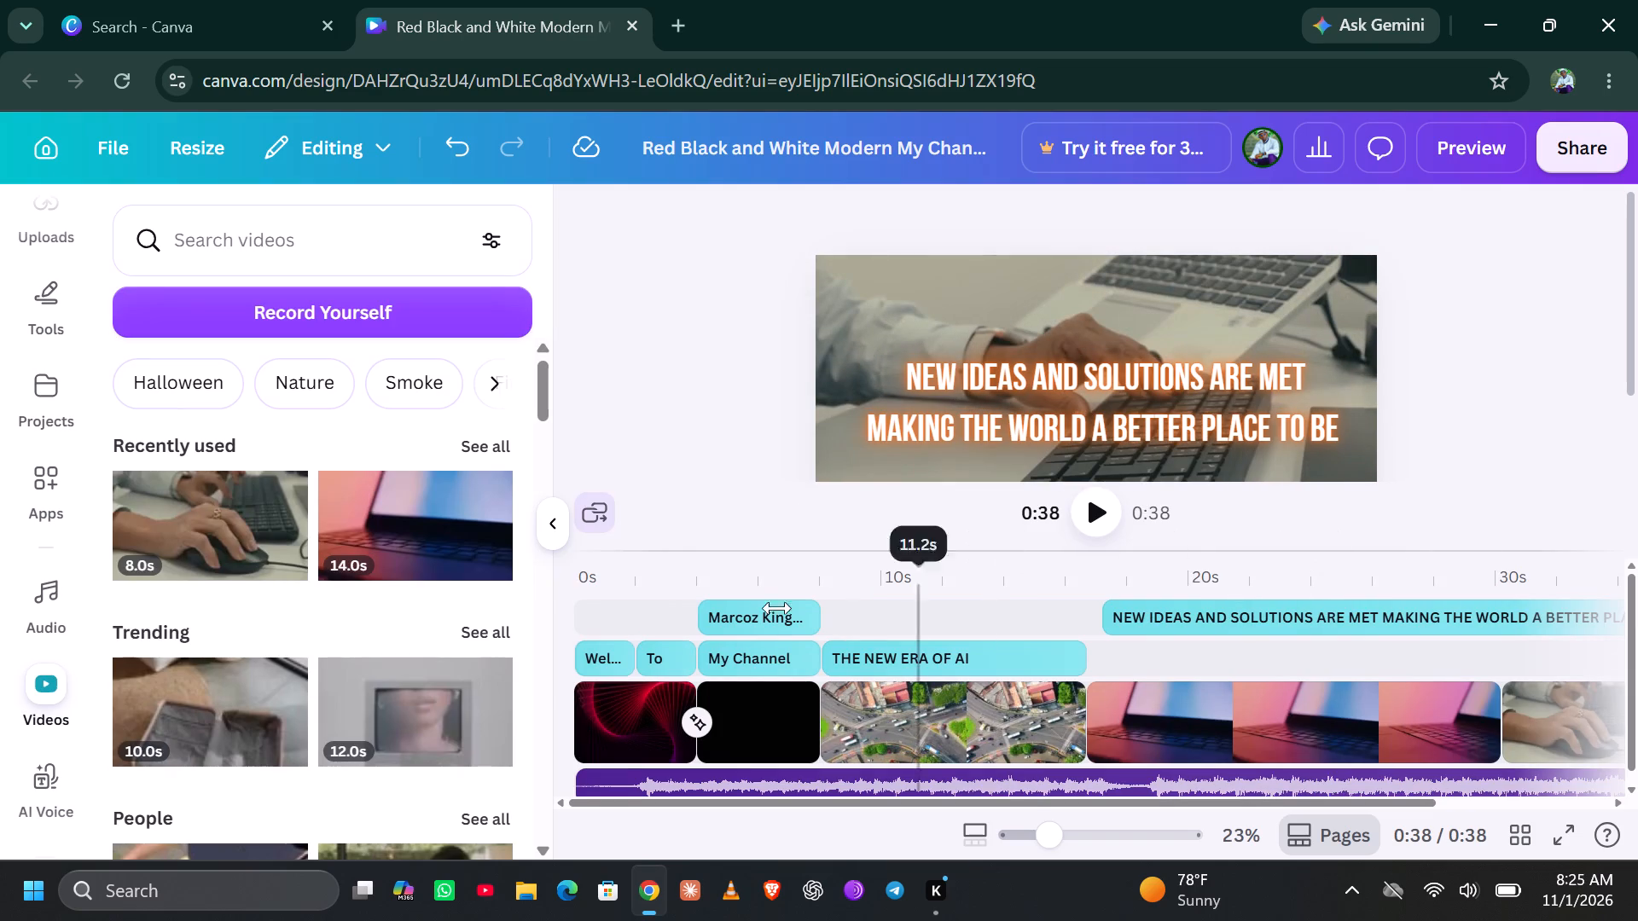
pyautogui.scroll(-2, 341, 650)
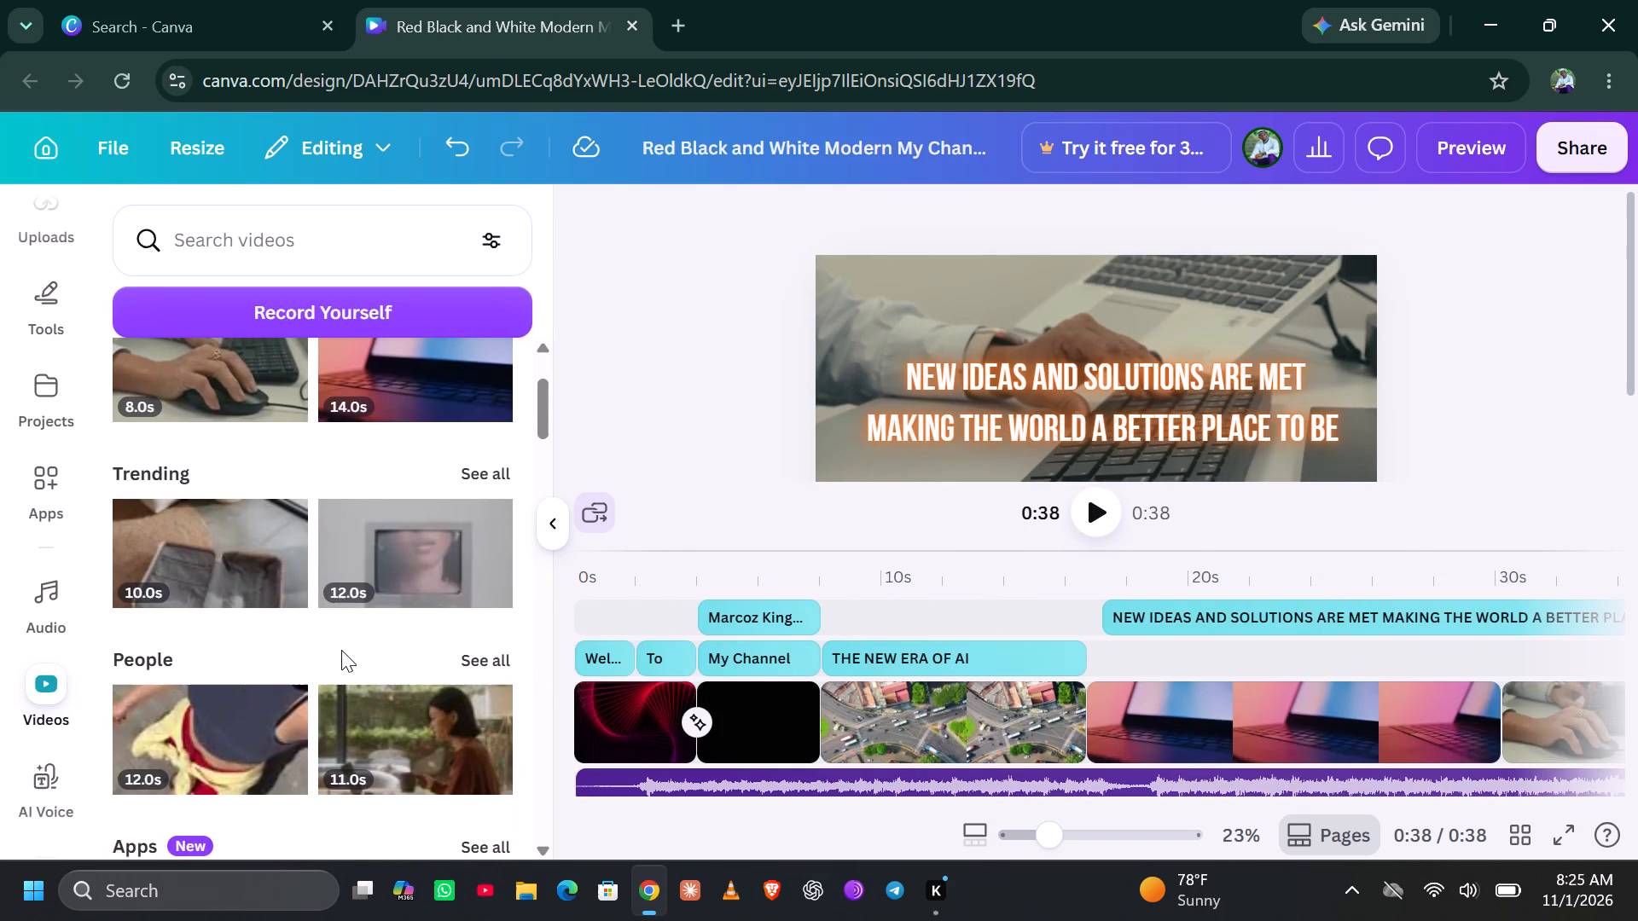
pyautogui.scroll(-2, 341, 650)
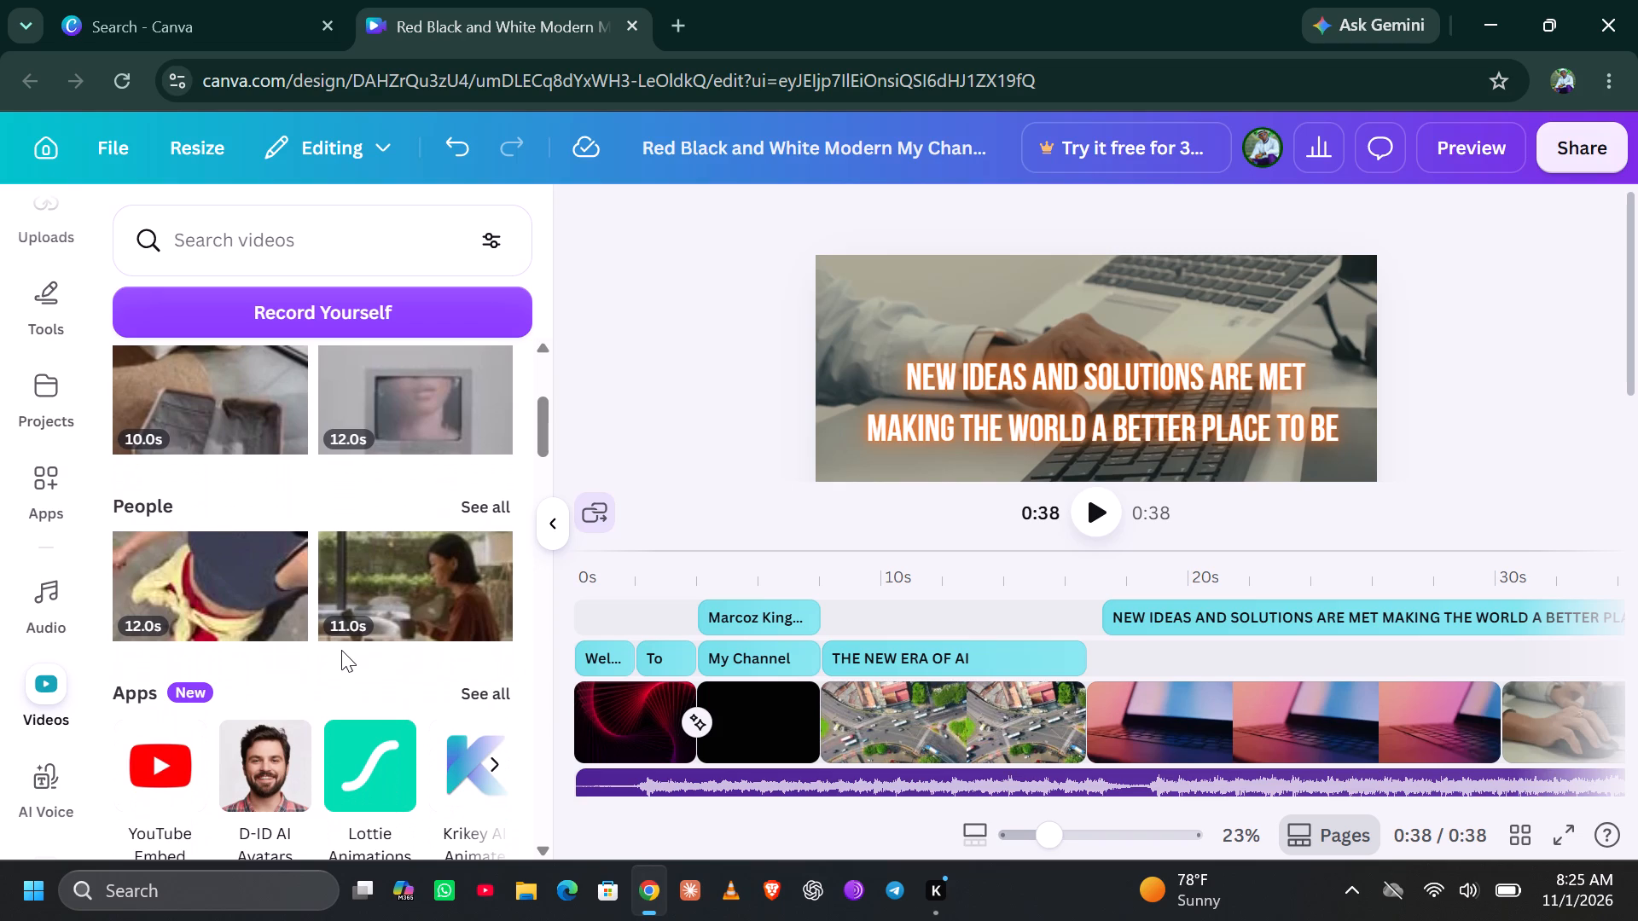
pyautogui.scroll(-1, 341, 650)
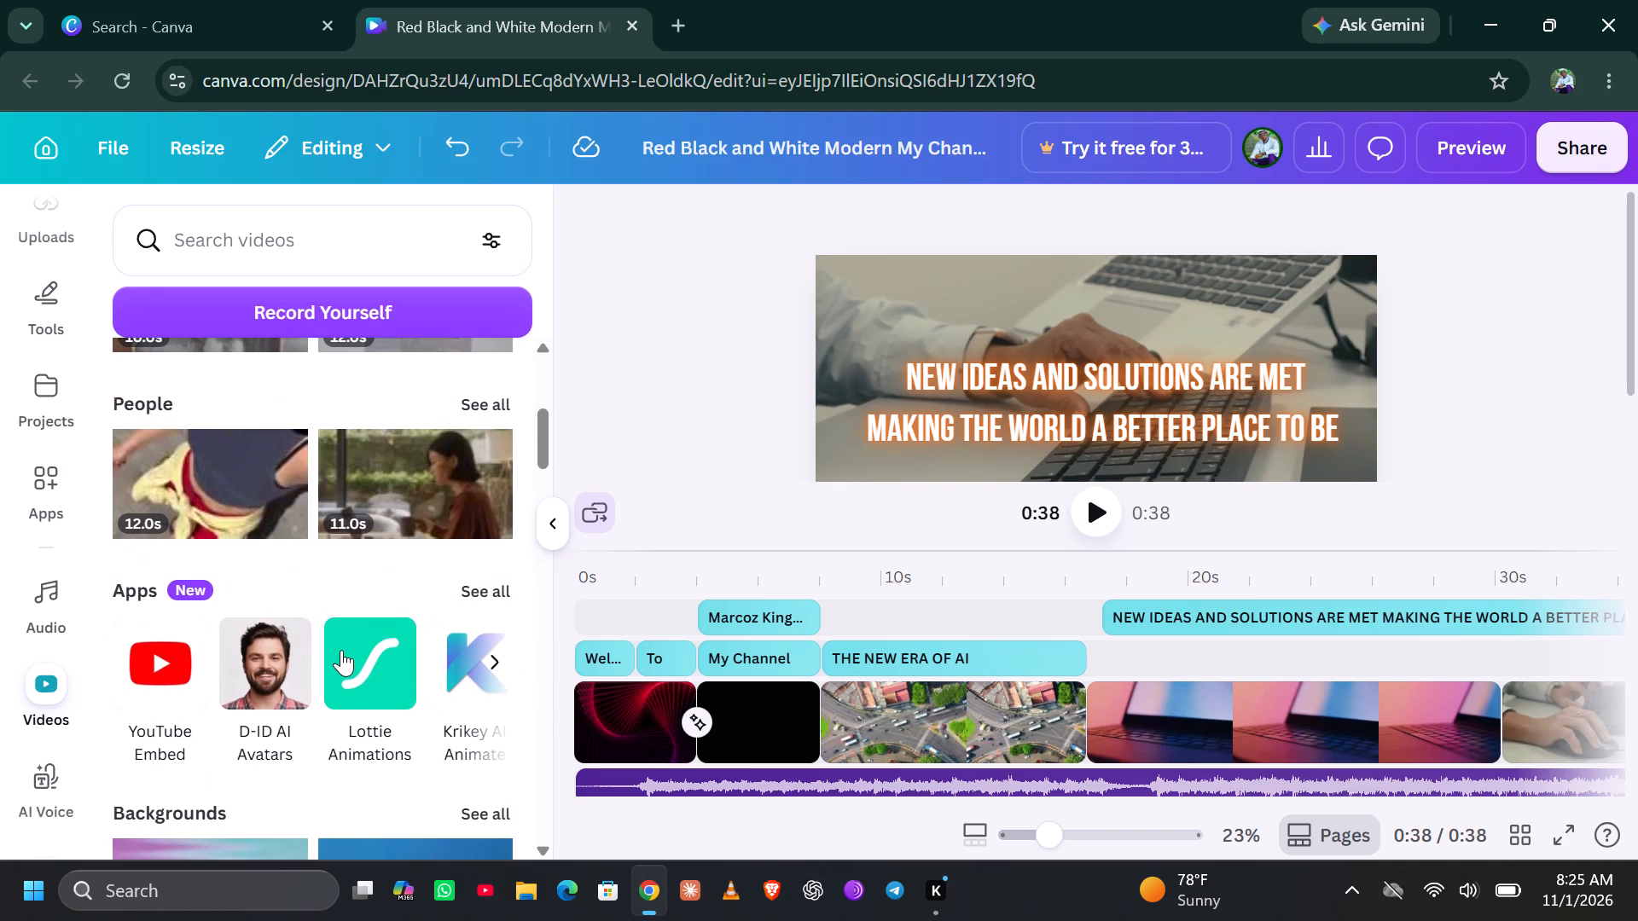
# Browse all video apps and search them for "BANKS", then clear the search and return to the stock videos.
pyautogui.click(485, 582)
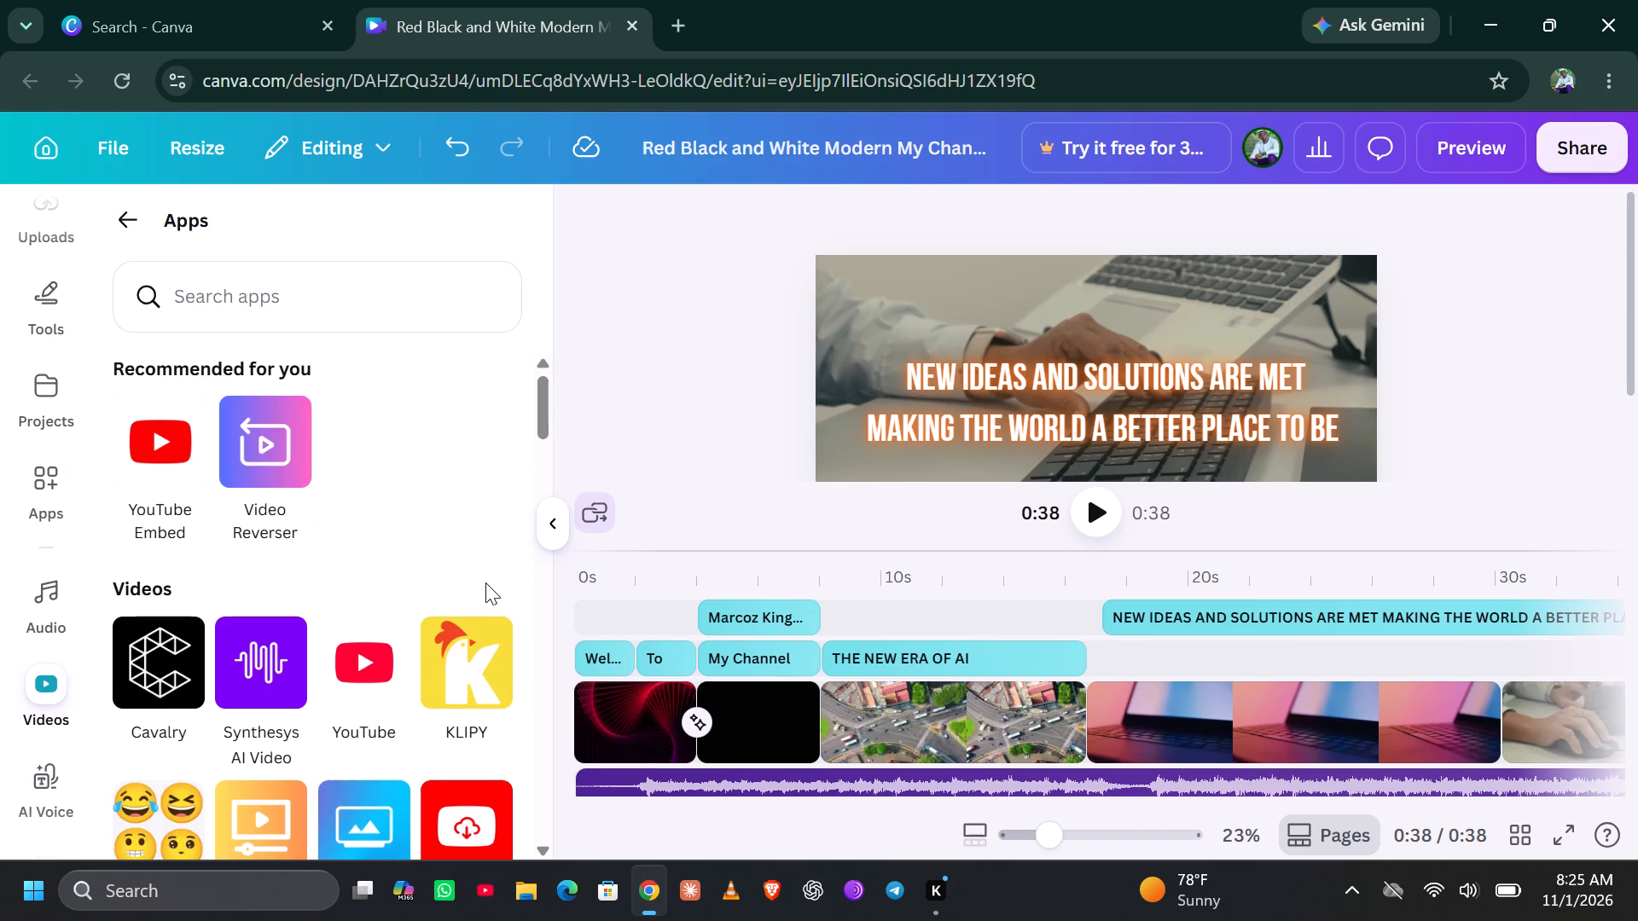
pyautogui.scroll(-1, 485, 582)
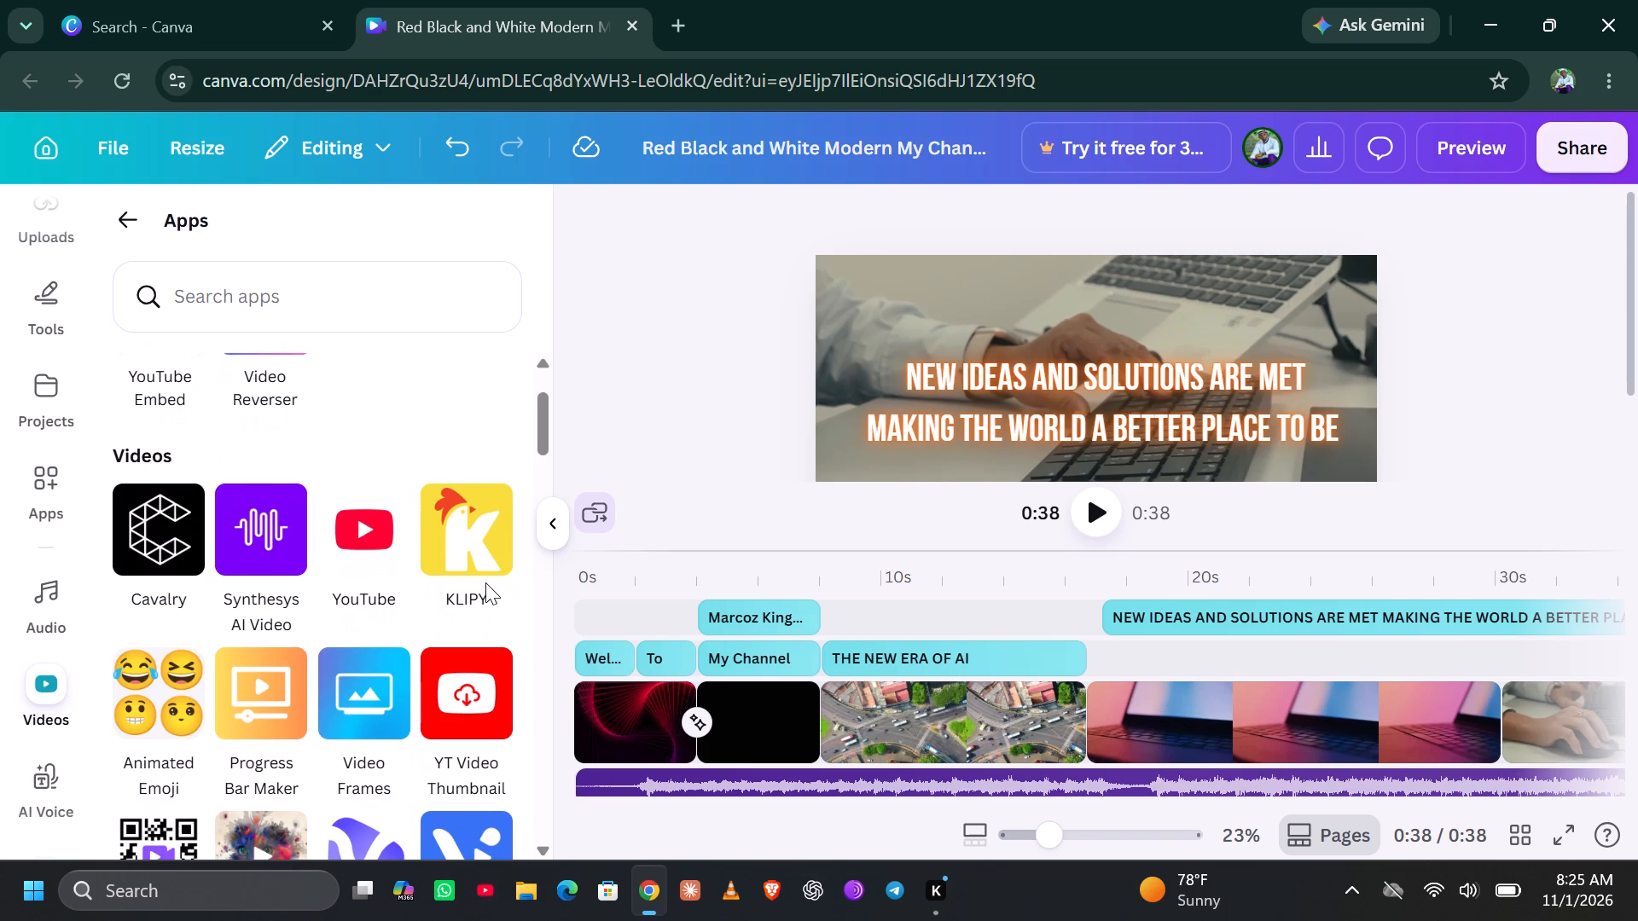
pyautogui.scroll(-3, 485, 582)
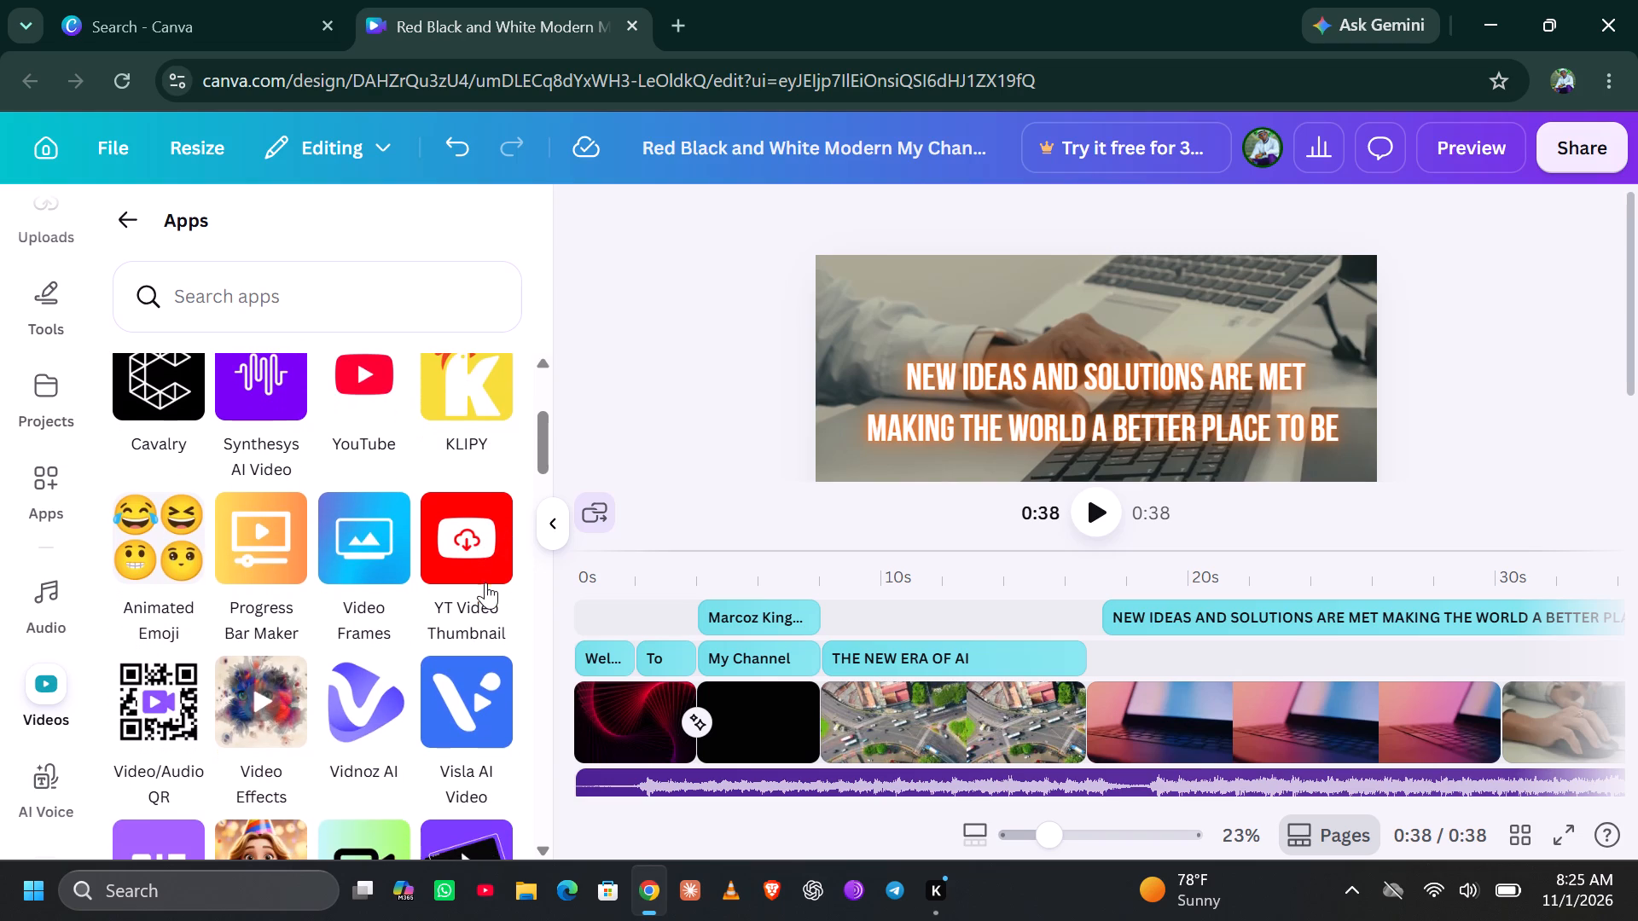
pyautogui.scroll(-1, 265, 639)
pyautogui.click(287, 302)
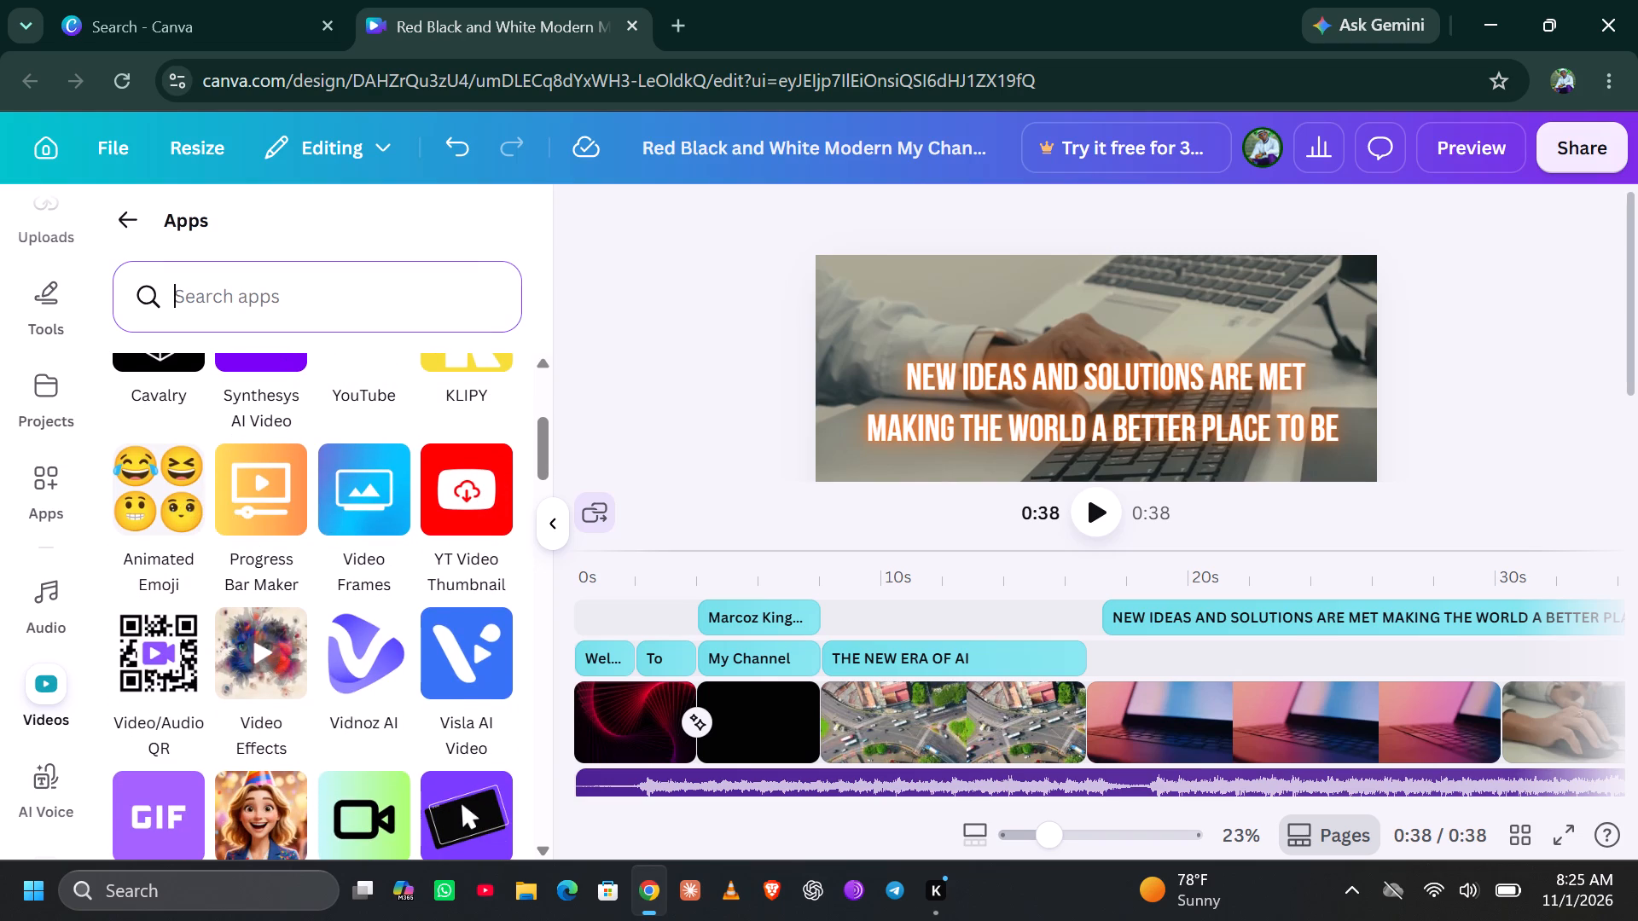
pyautogui.write('BANKS')
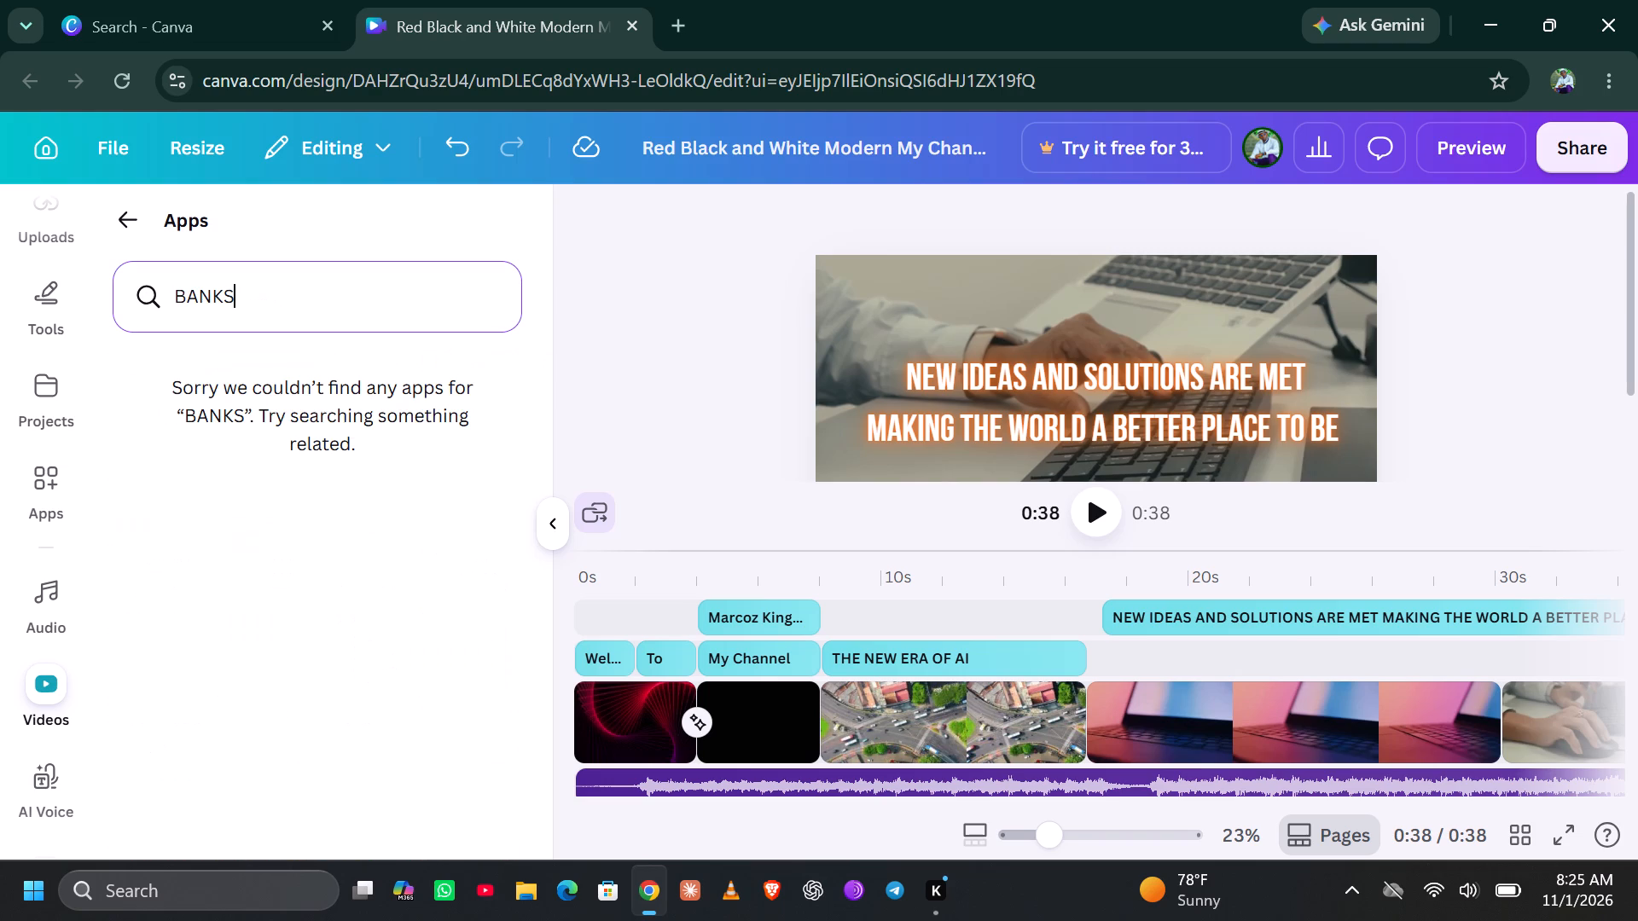
pyautogui.press('BackSpace')
pyautogui.press('BackSpace')
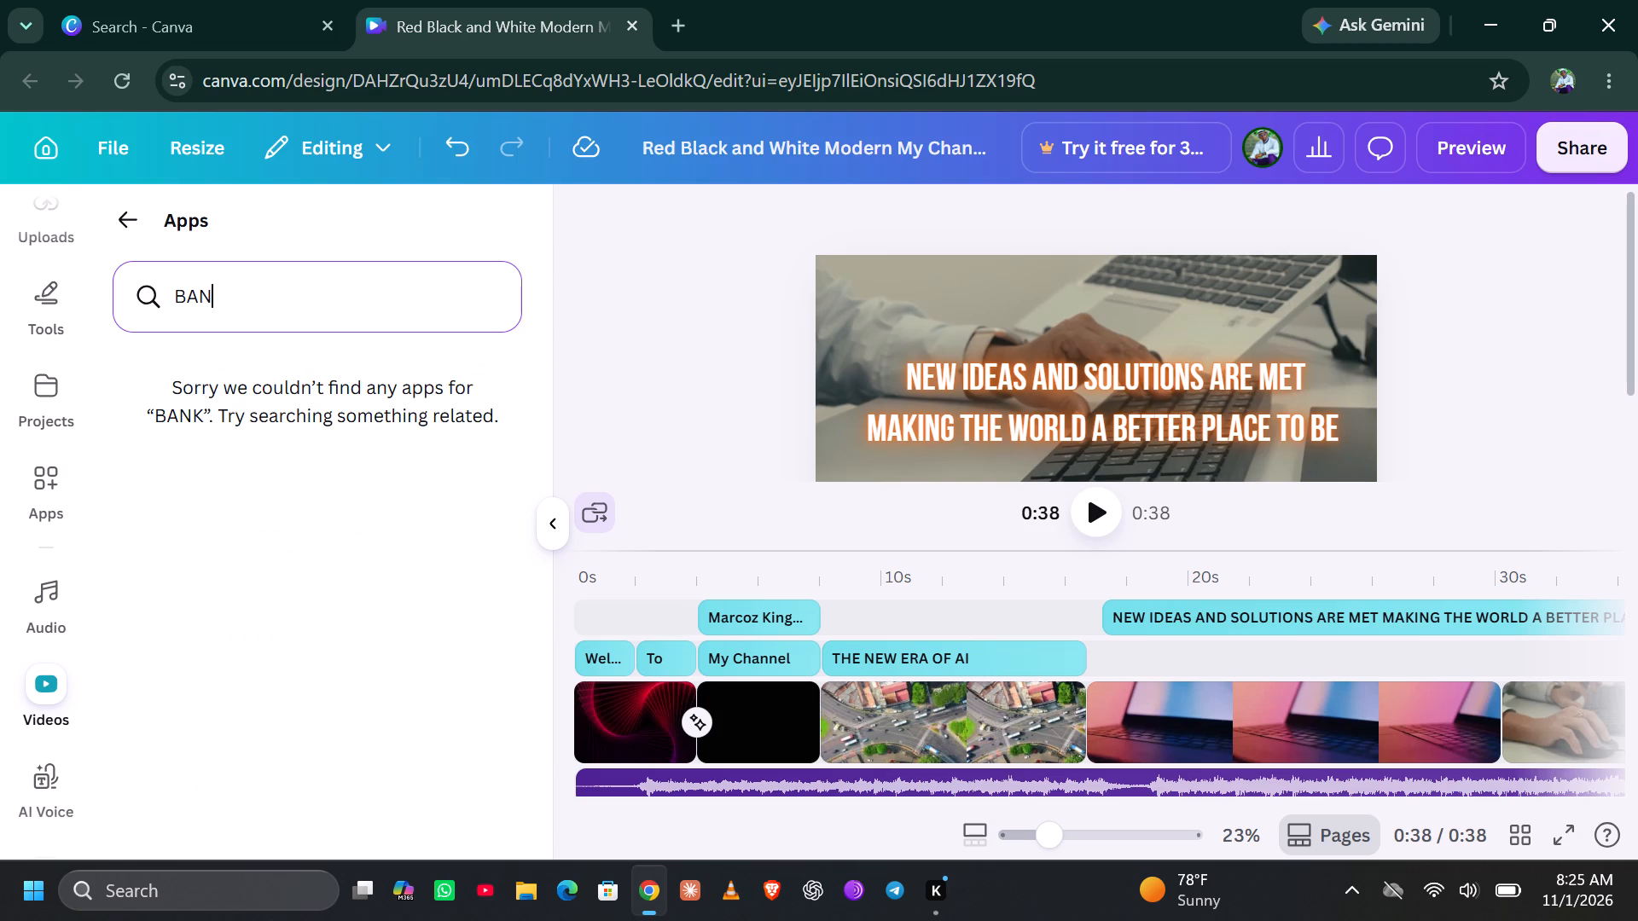
pyautogui.press('BackSpace')
pyautogui.press('BackSpace')
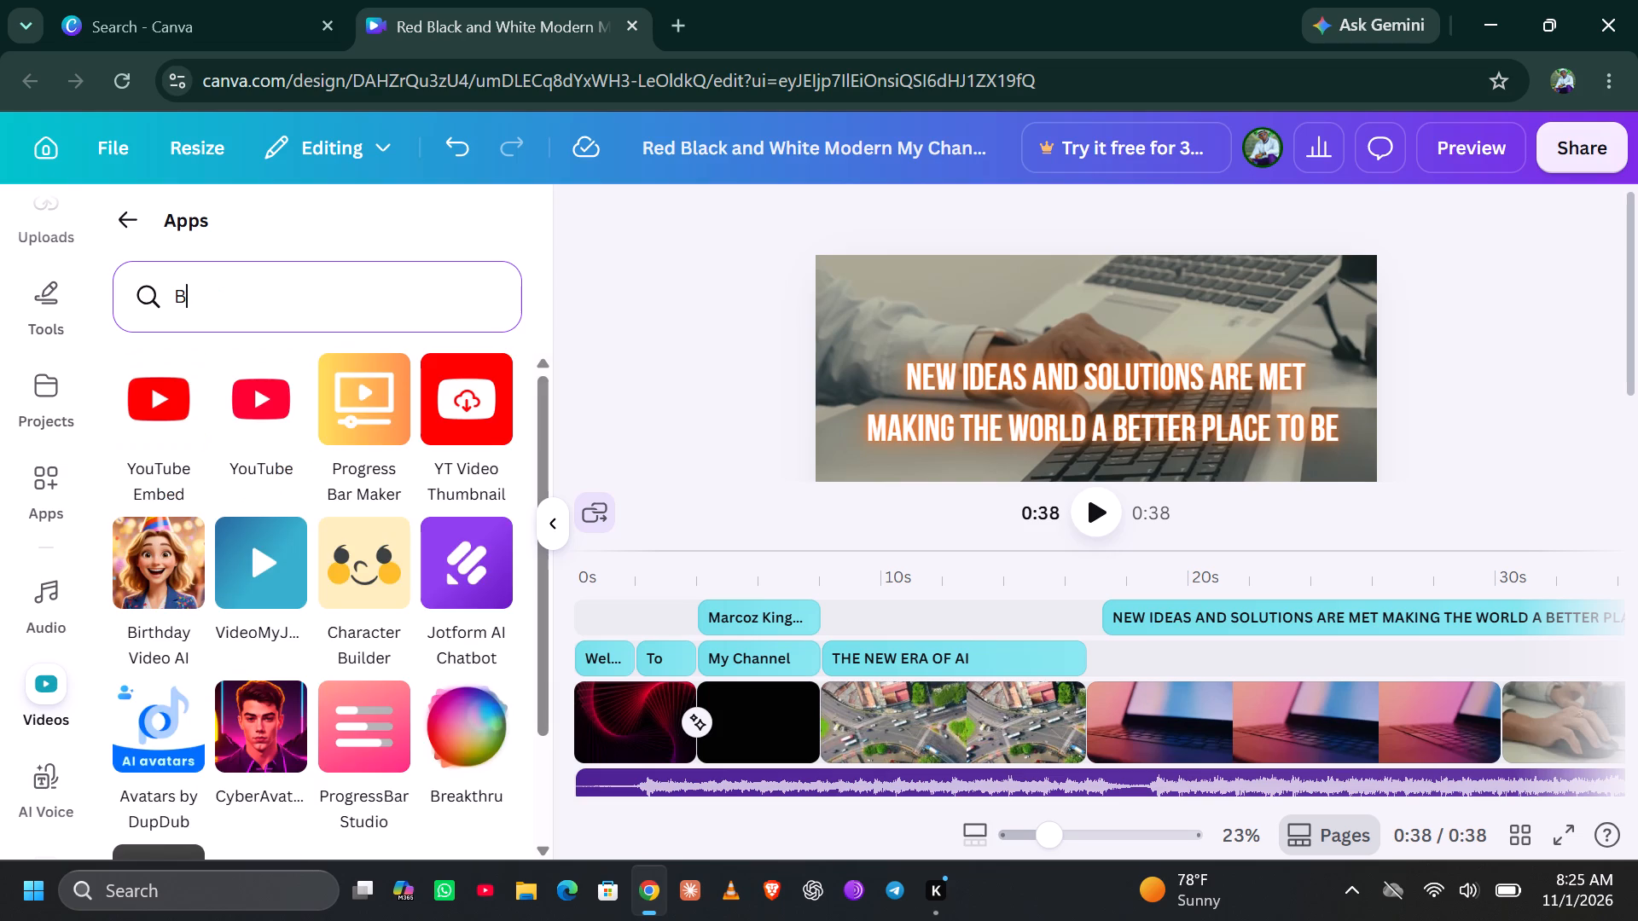
pyautogui.press('BackSpace')
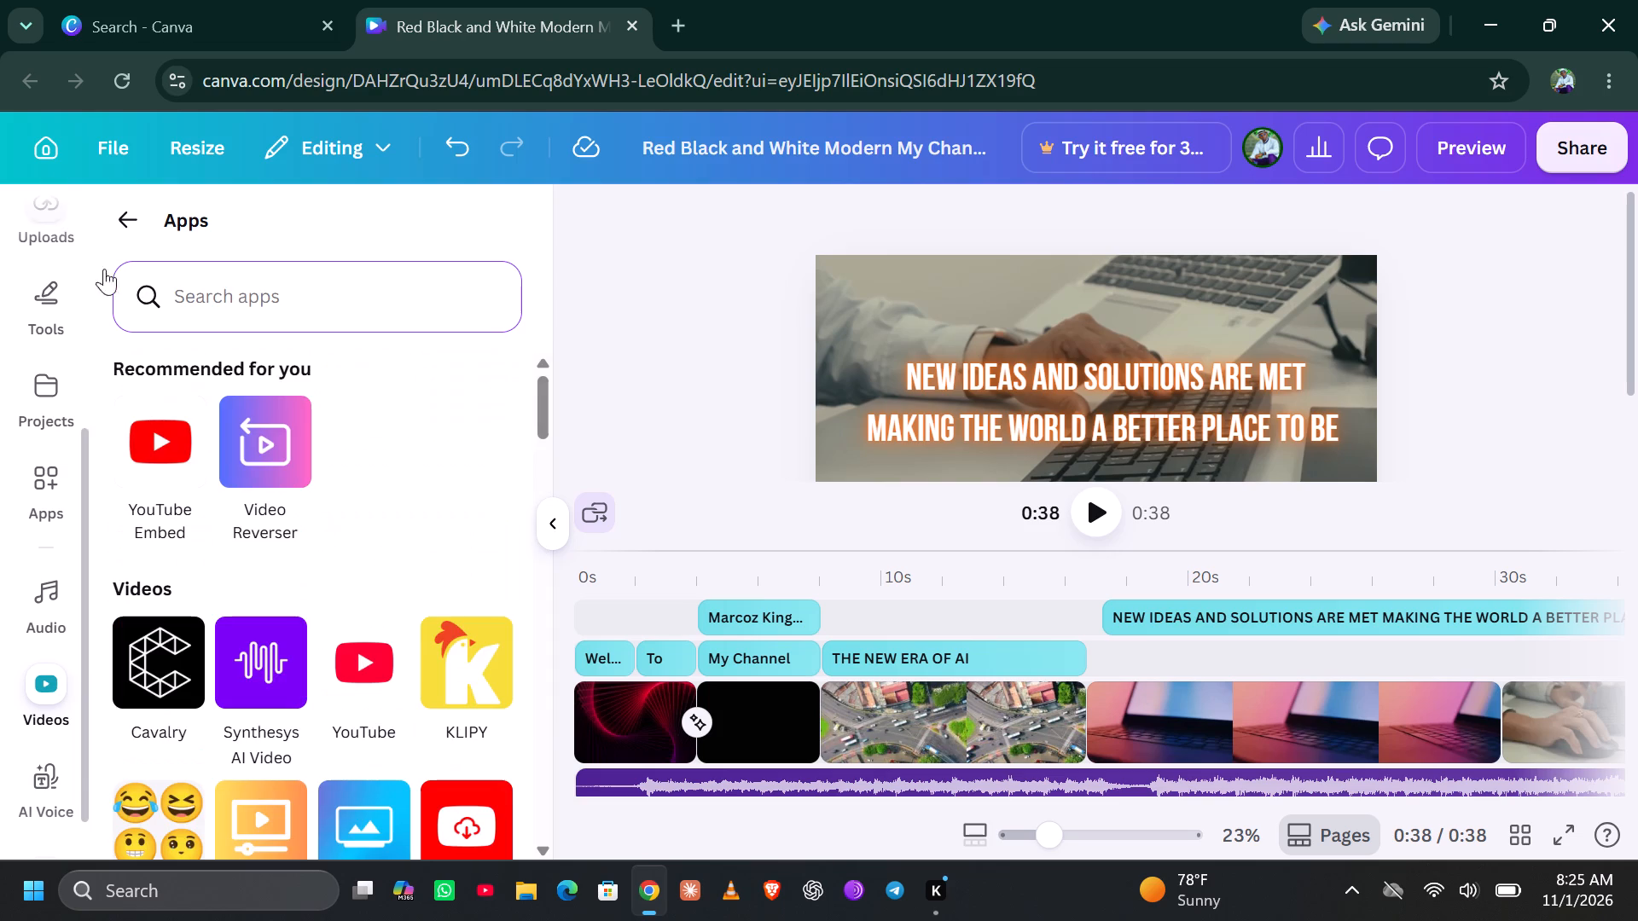
pyautogui.click(130, 221)
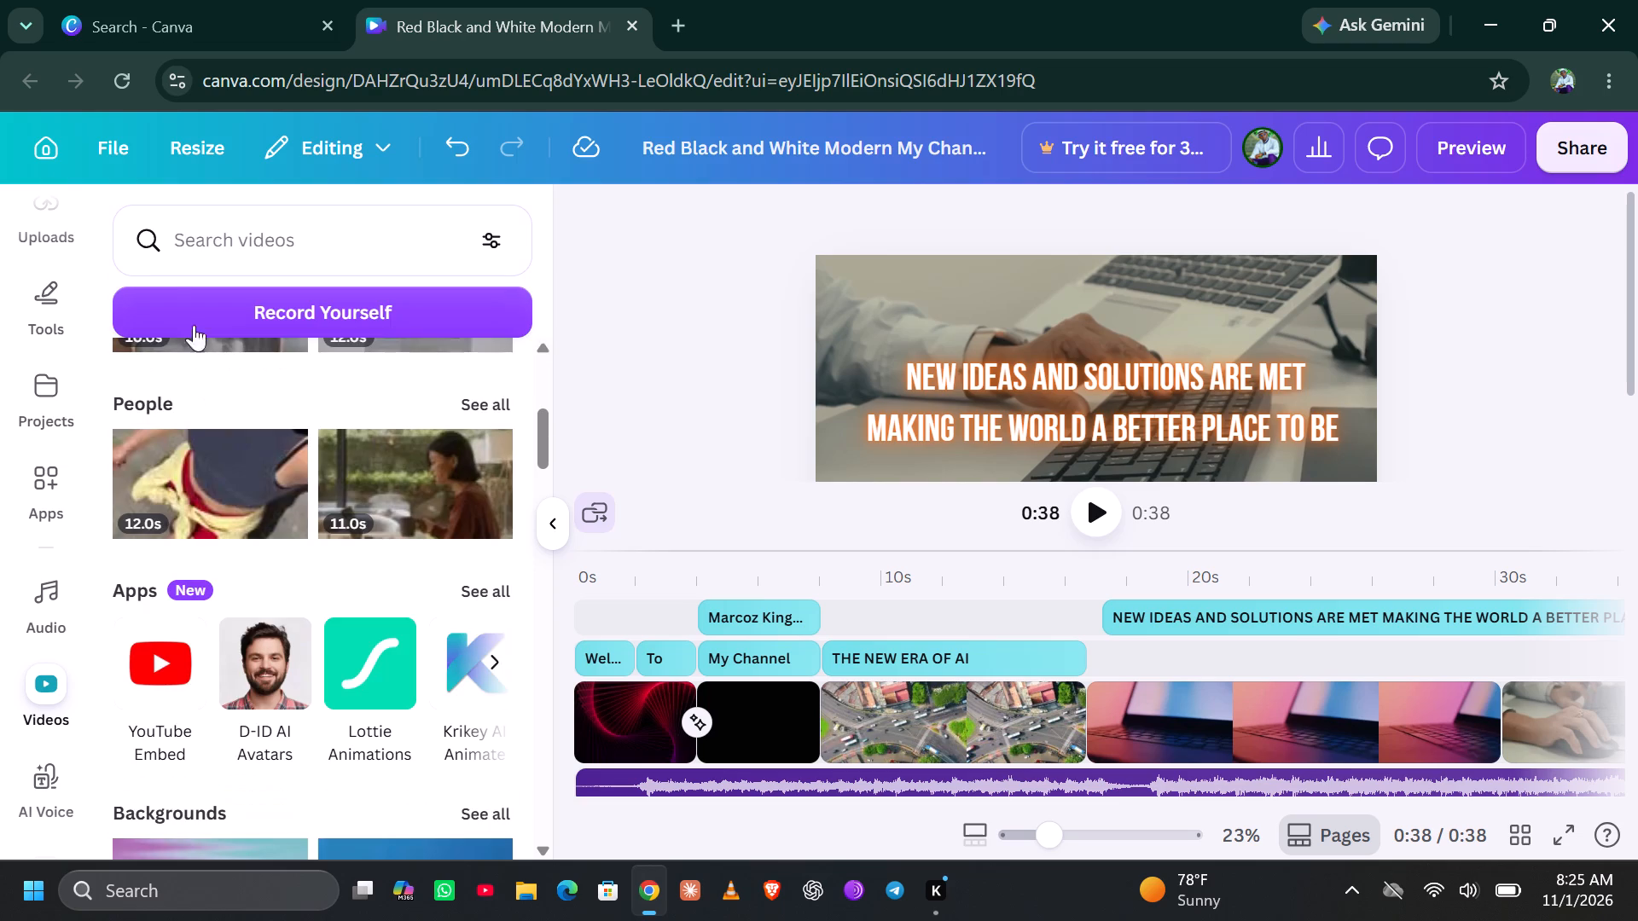
# Browse the stock video categories down to Business and try to show all Magic recommendations.
pyautogui.scroll(-2, 357, 569)
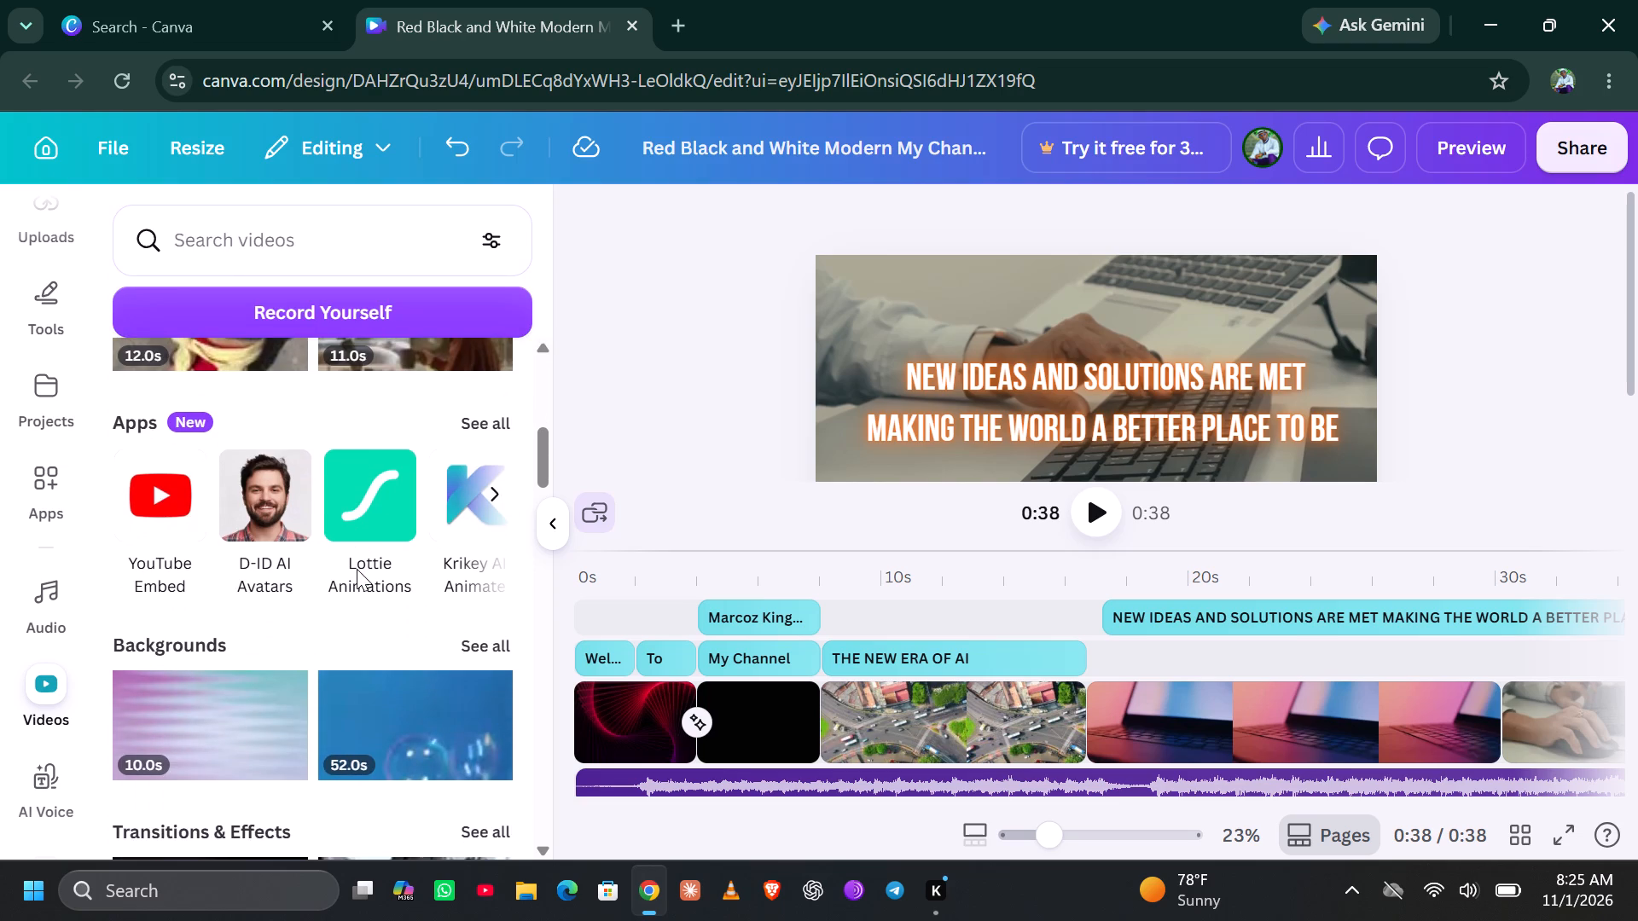
pyautogui.scroll(-3, 357, 569)
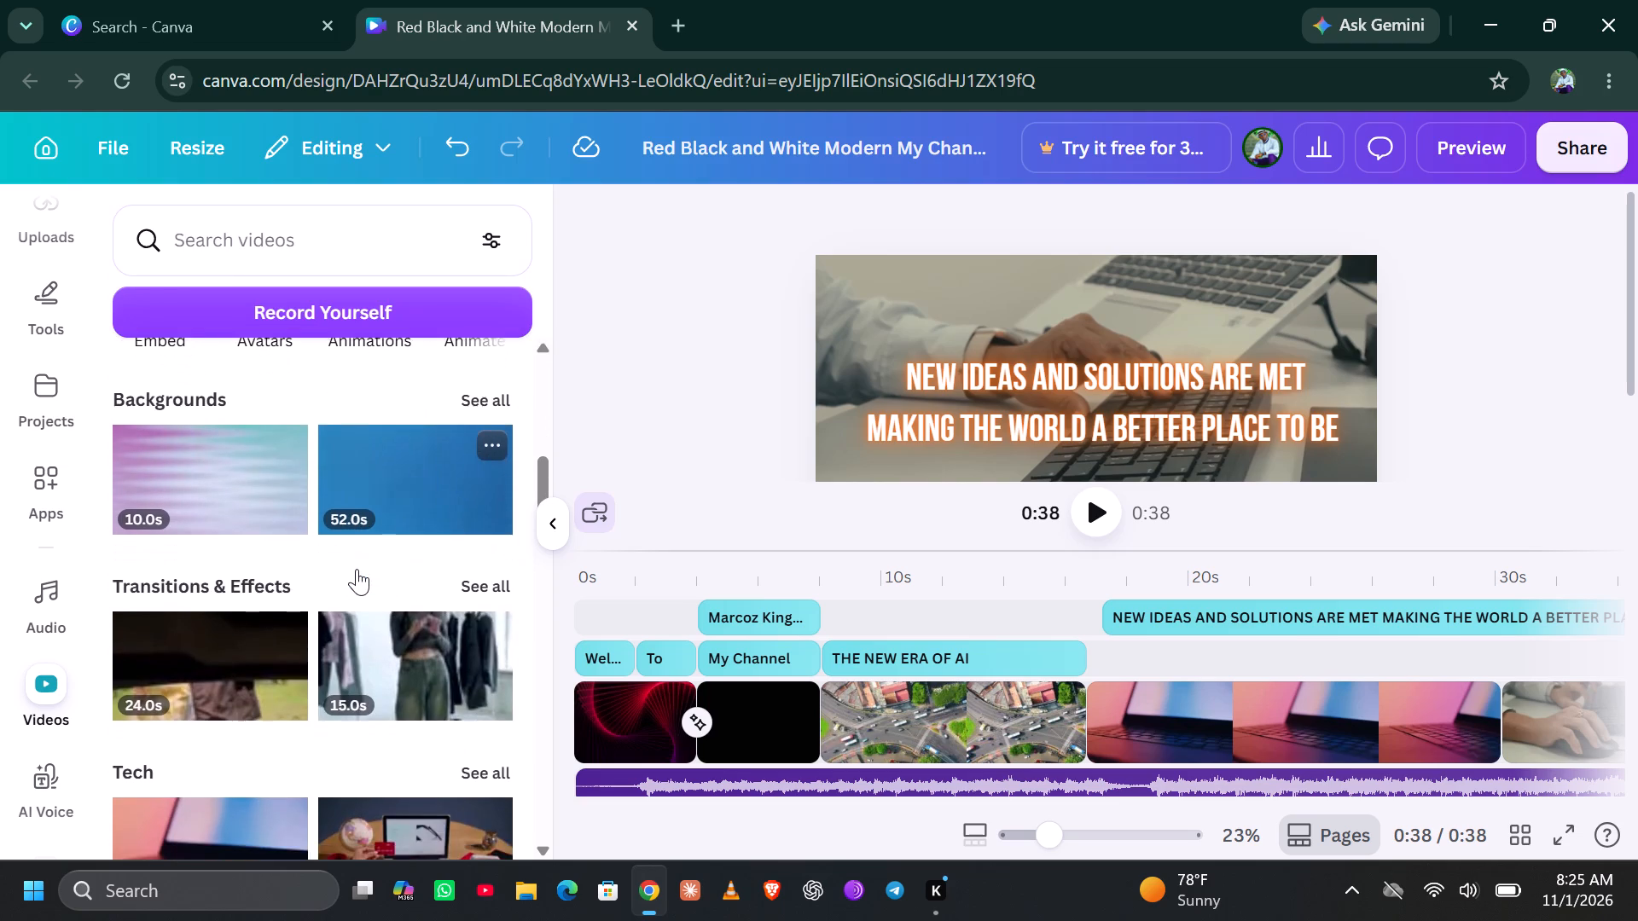
pyautogui.scroll(-4, 357, 569)
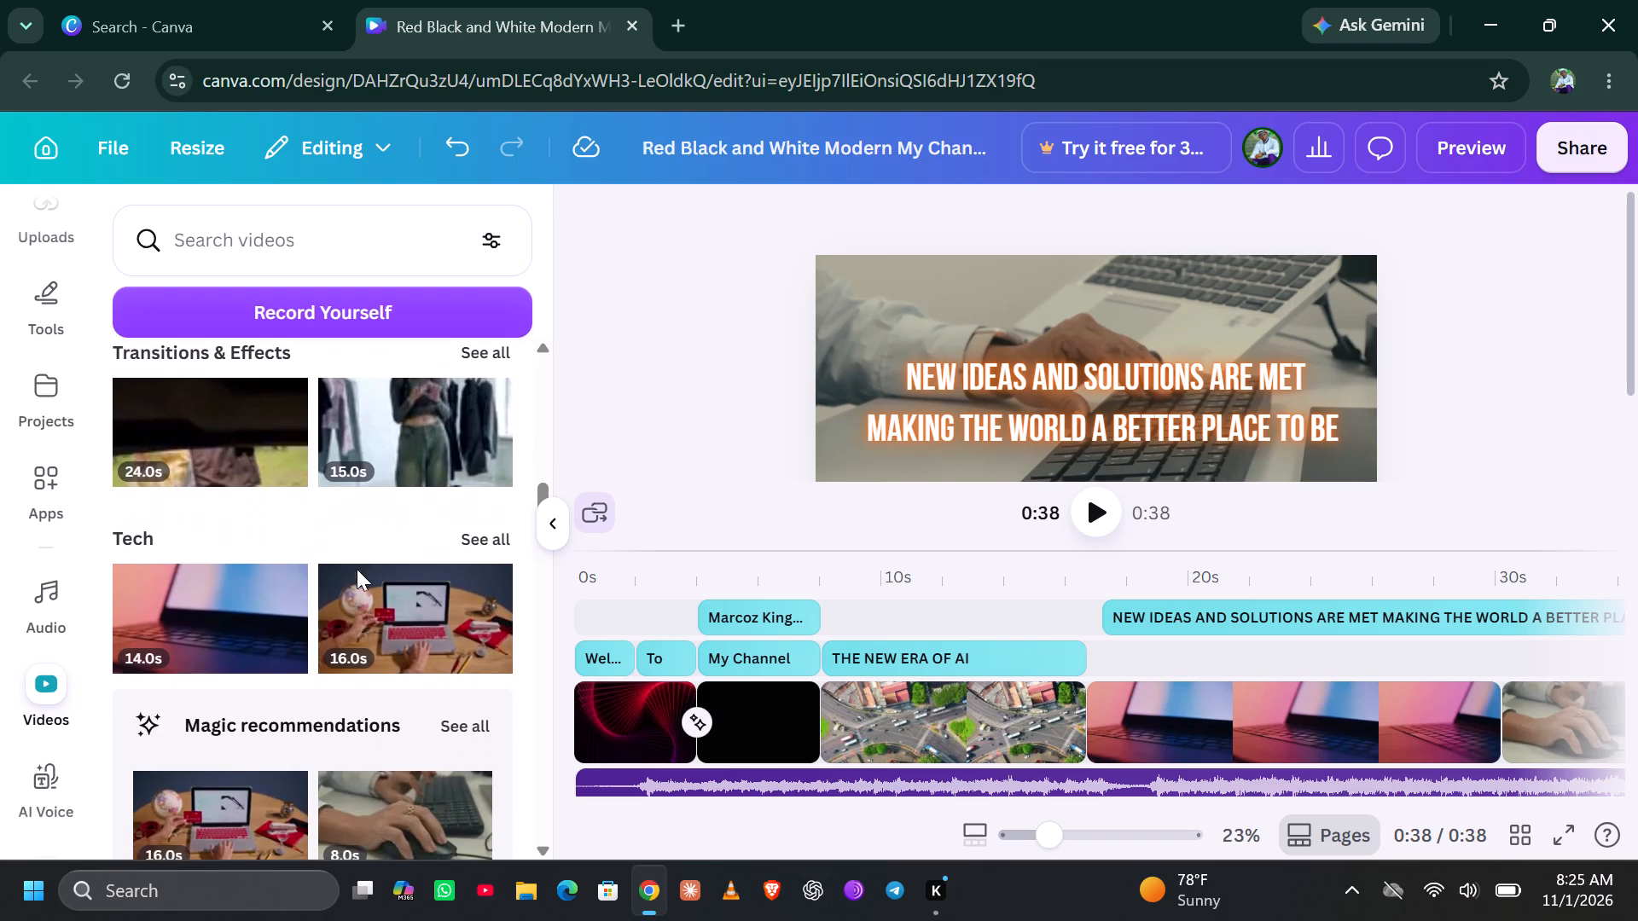
pyautogui.scroll(-2, 357, 569)
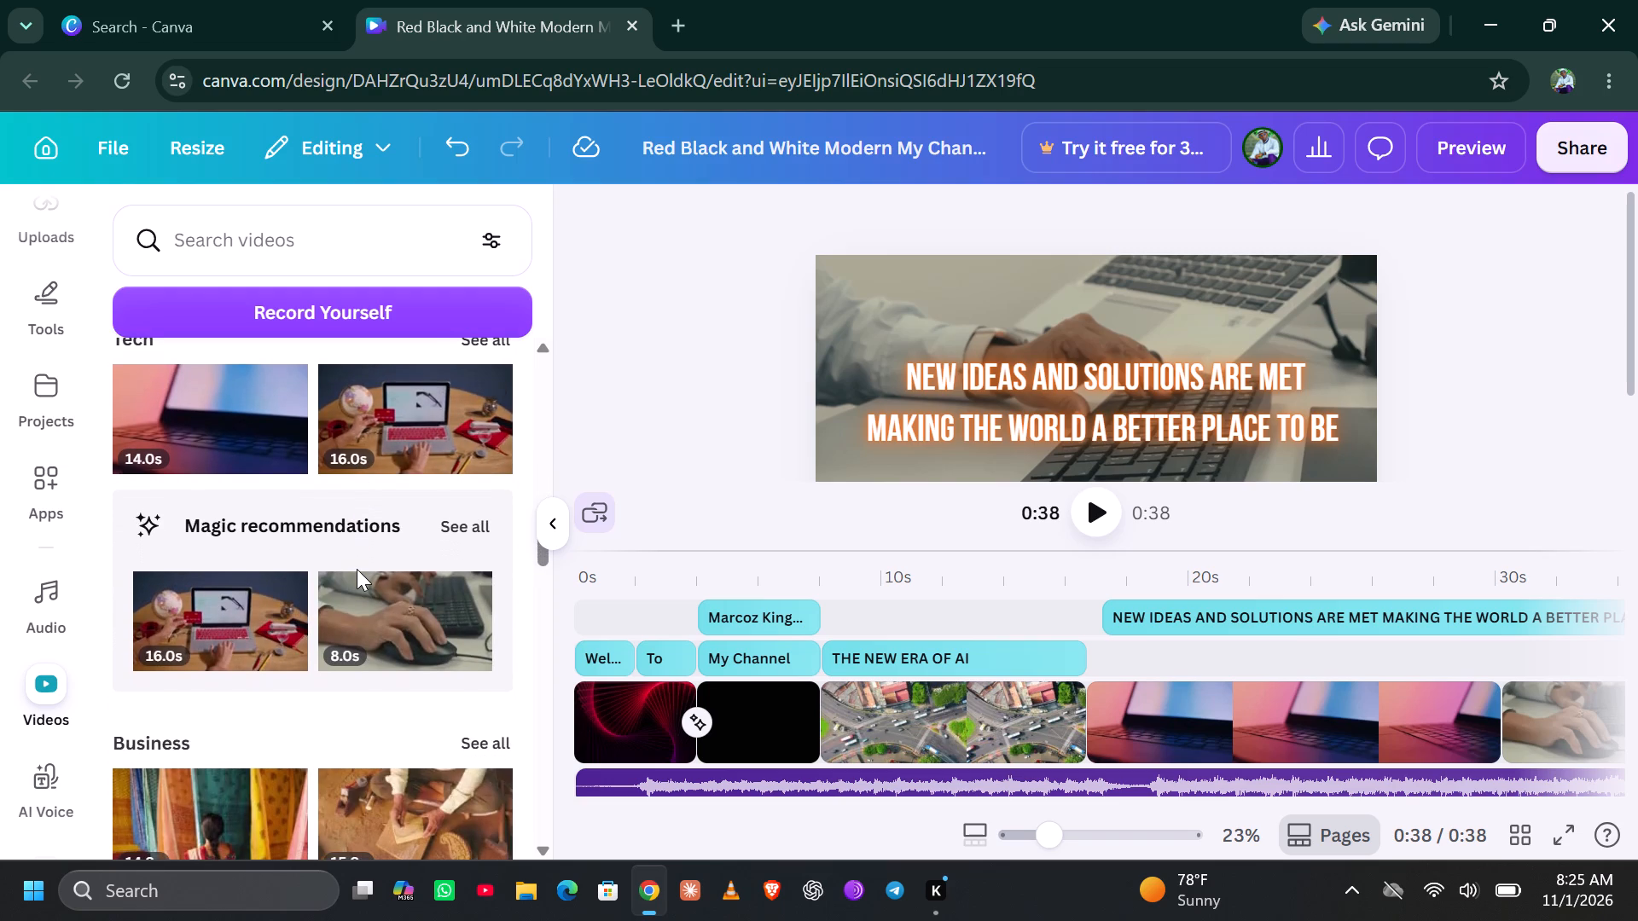
pyautogui.scroll(-1, 357, 569)
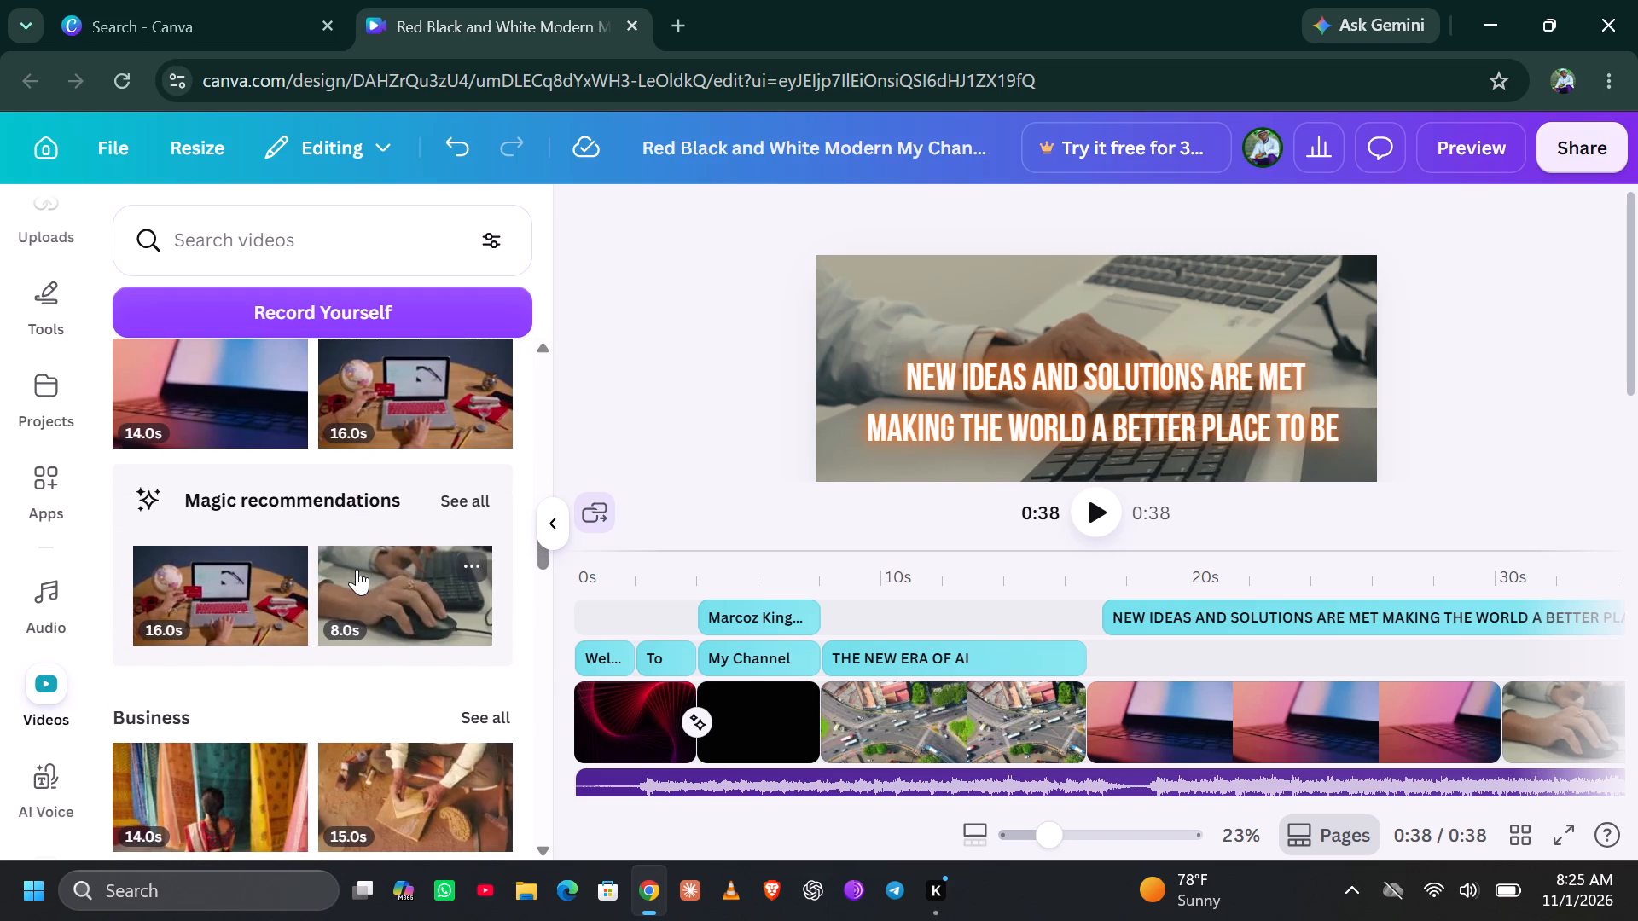
pyautogui.scroll(-1, 357, 569)
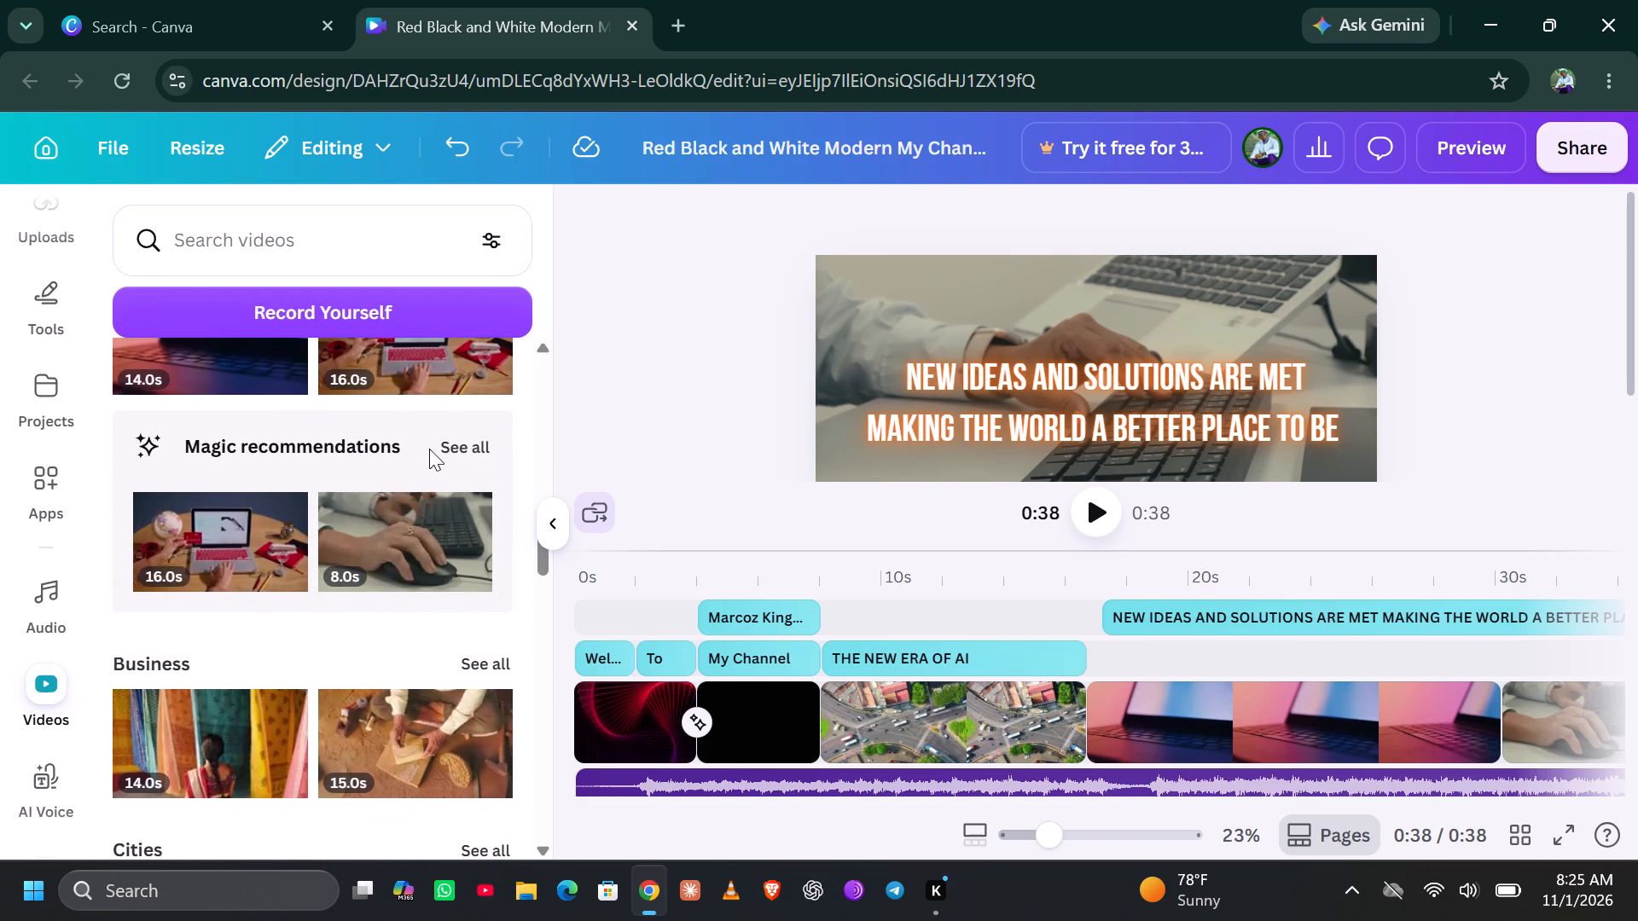
pyautogui.click(456, 440)
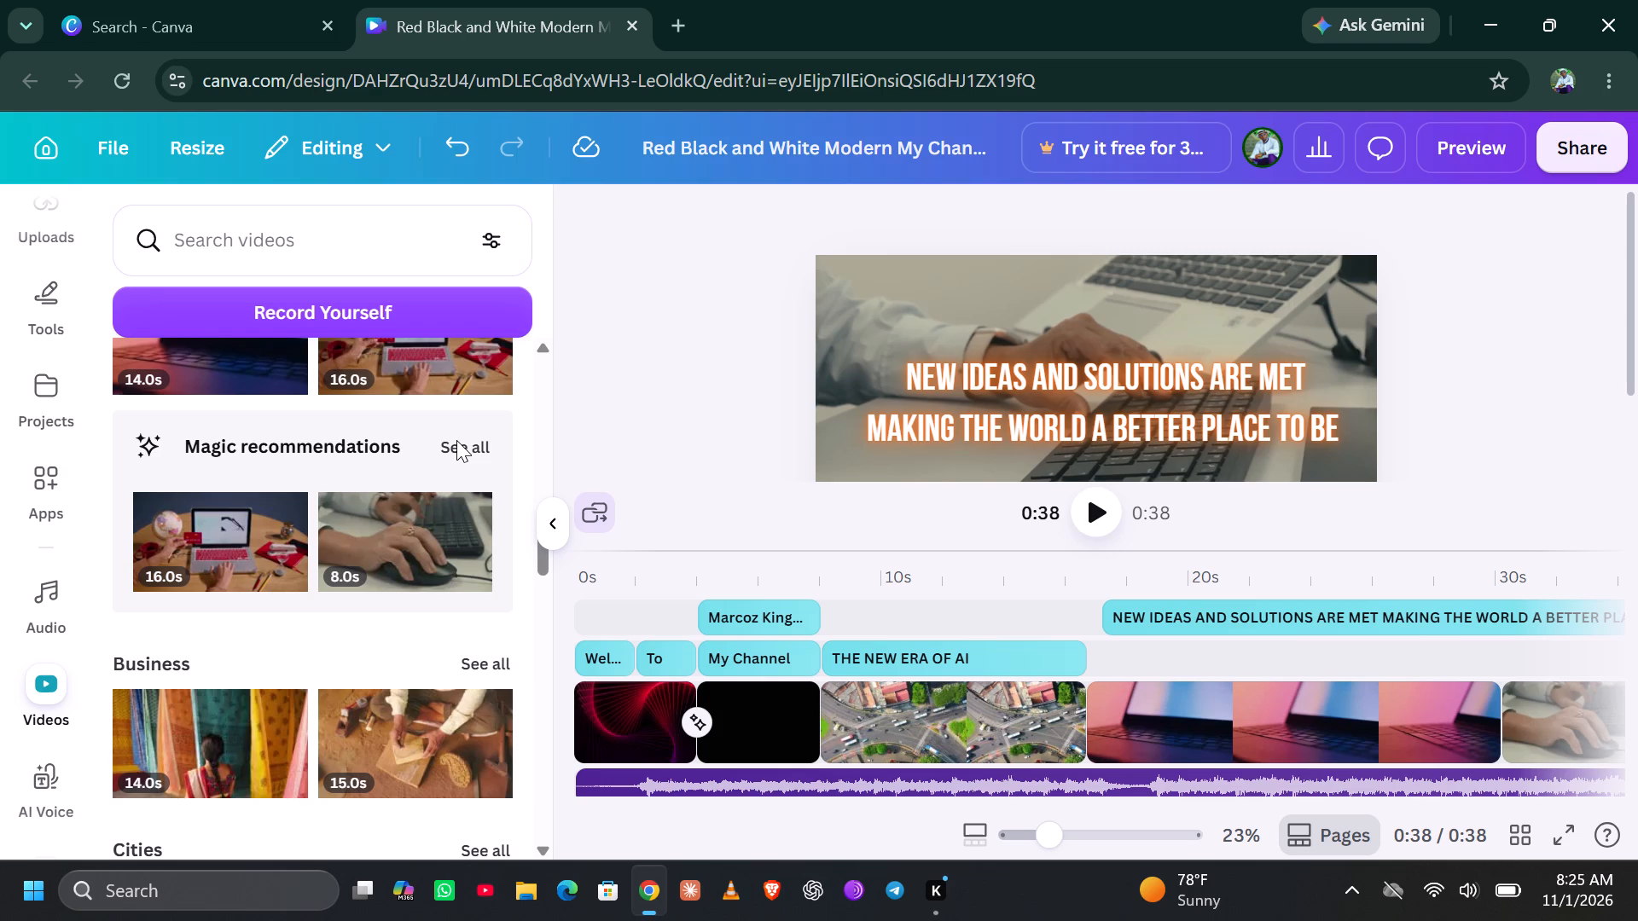
pyautogui.click(456, 440)
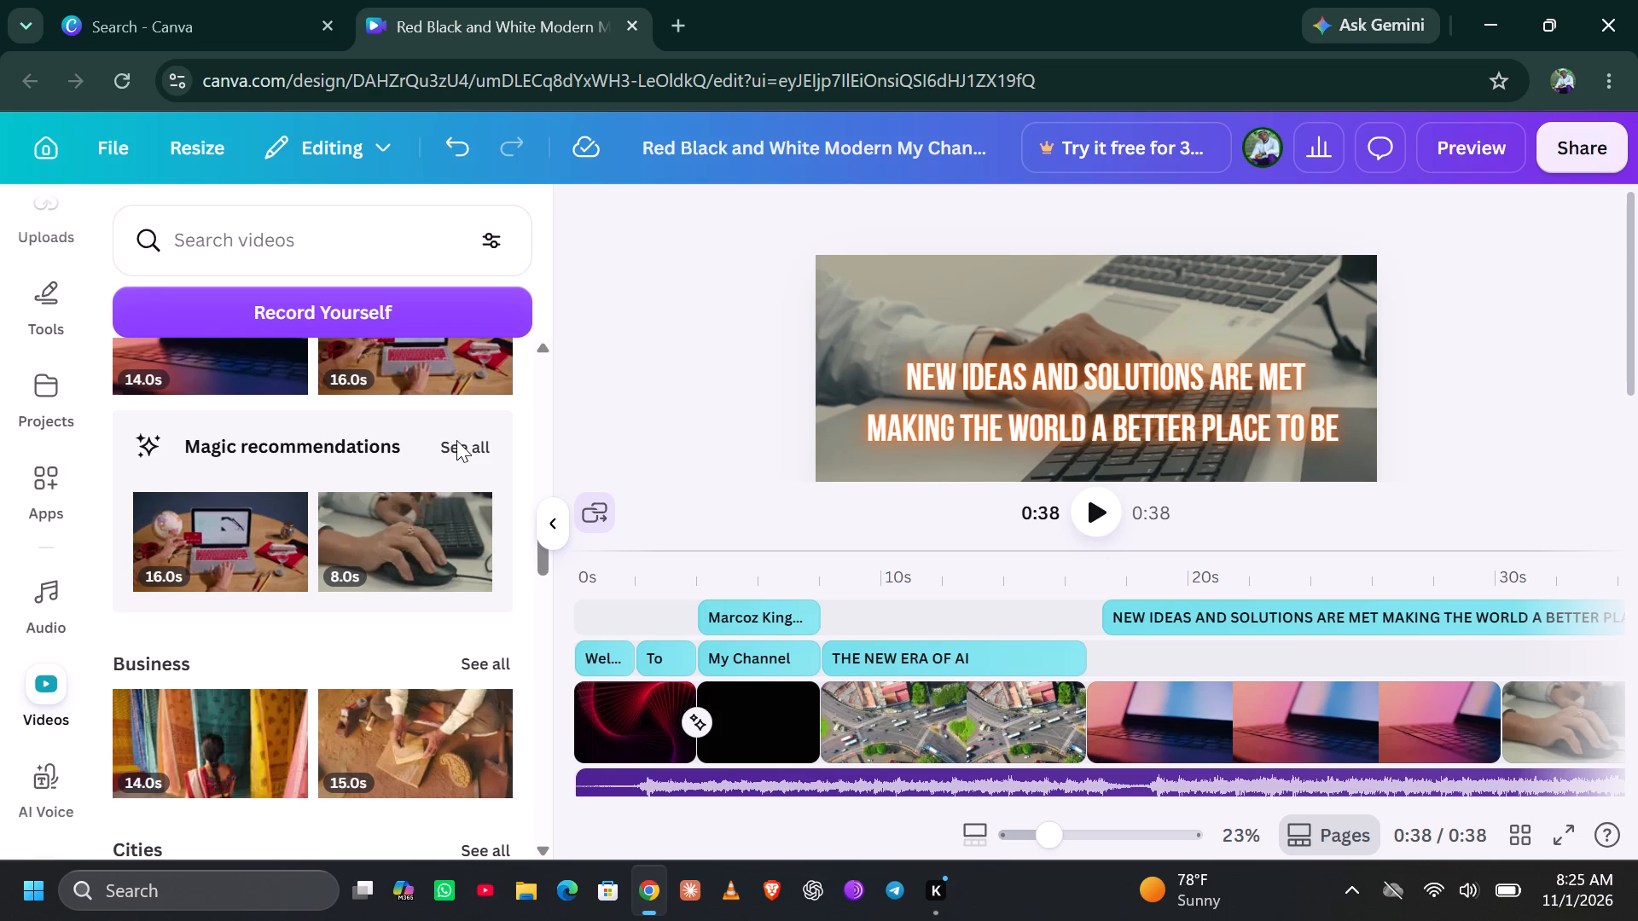
pyautogui.click(471, 443)
pyautogui.scroll(-1, 413, 536)
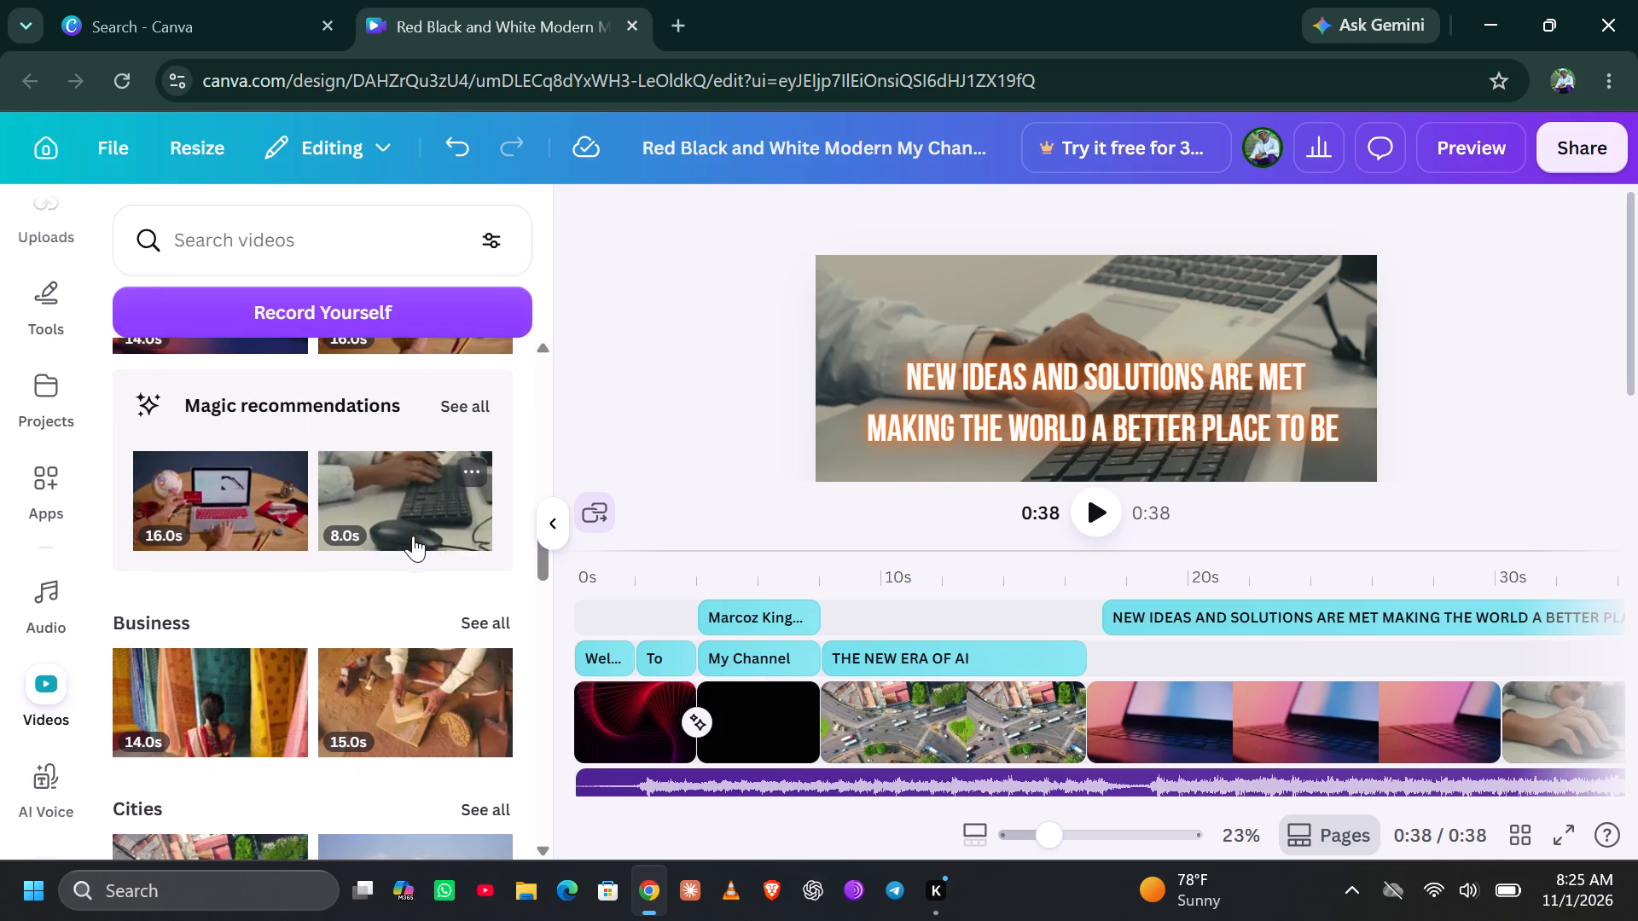
pyautogui.click(459, 399)
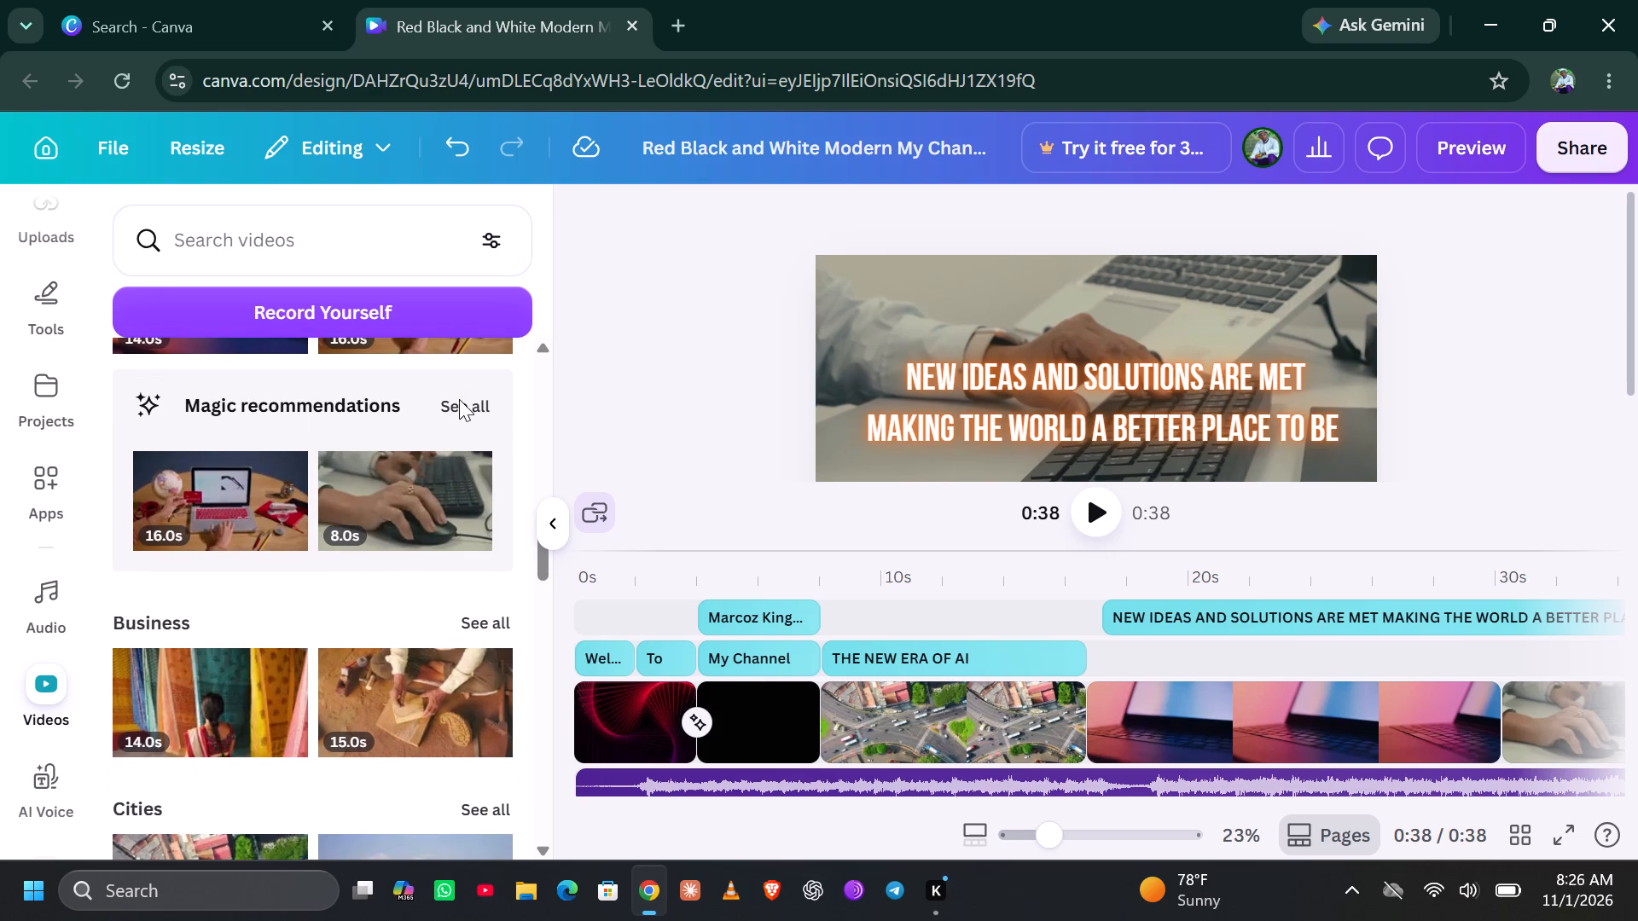
pyautogui.click(459, 399)
# Add the 16.0 s Magic recommendations clip of a laptop and a hand holding a red card to the video.
pyautogui.click(254, 496)
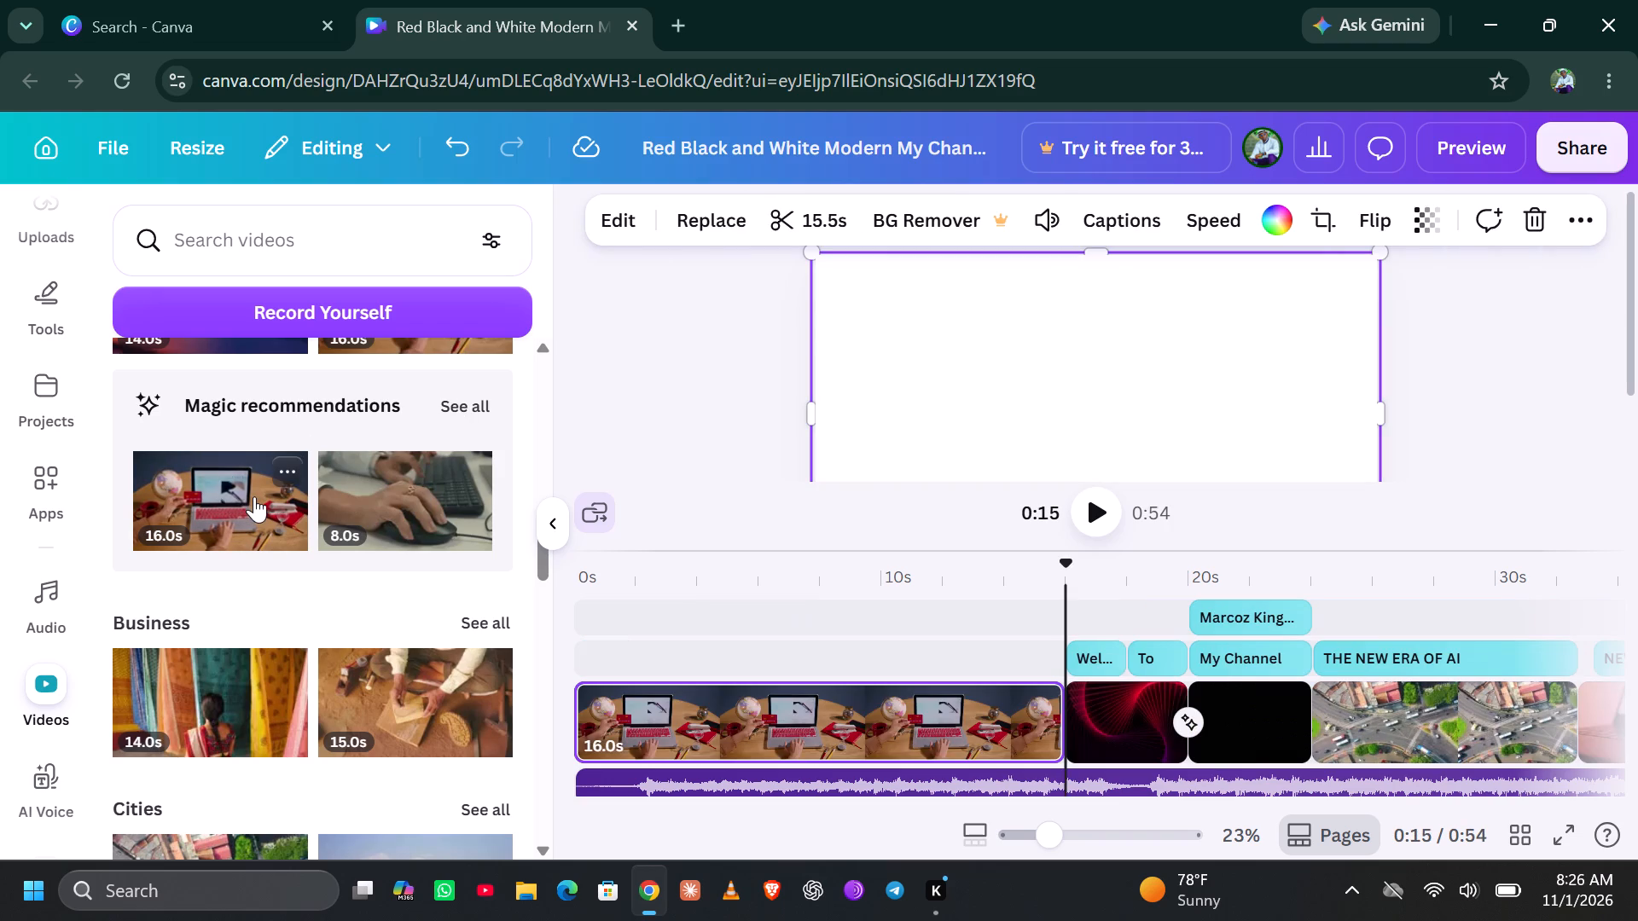
# Play the video from the playhead, restart it from the beginning of the new laptop clip, and pause it at about 5 s.
pyautogui.click(1089, 508)
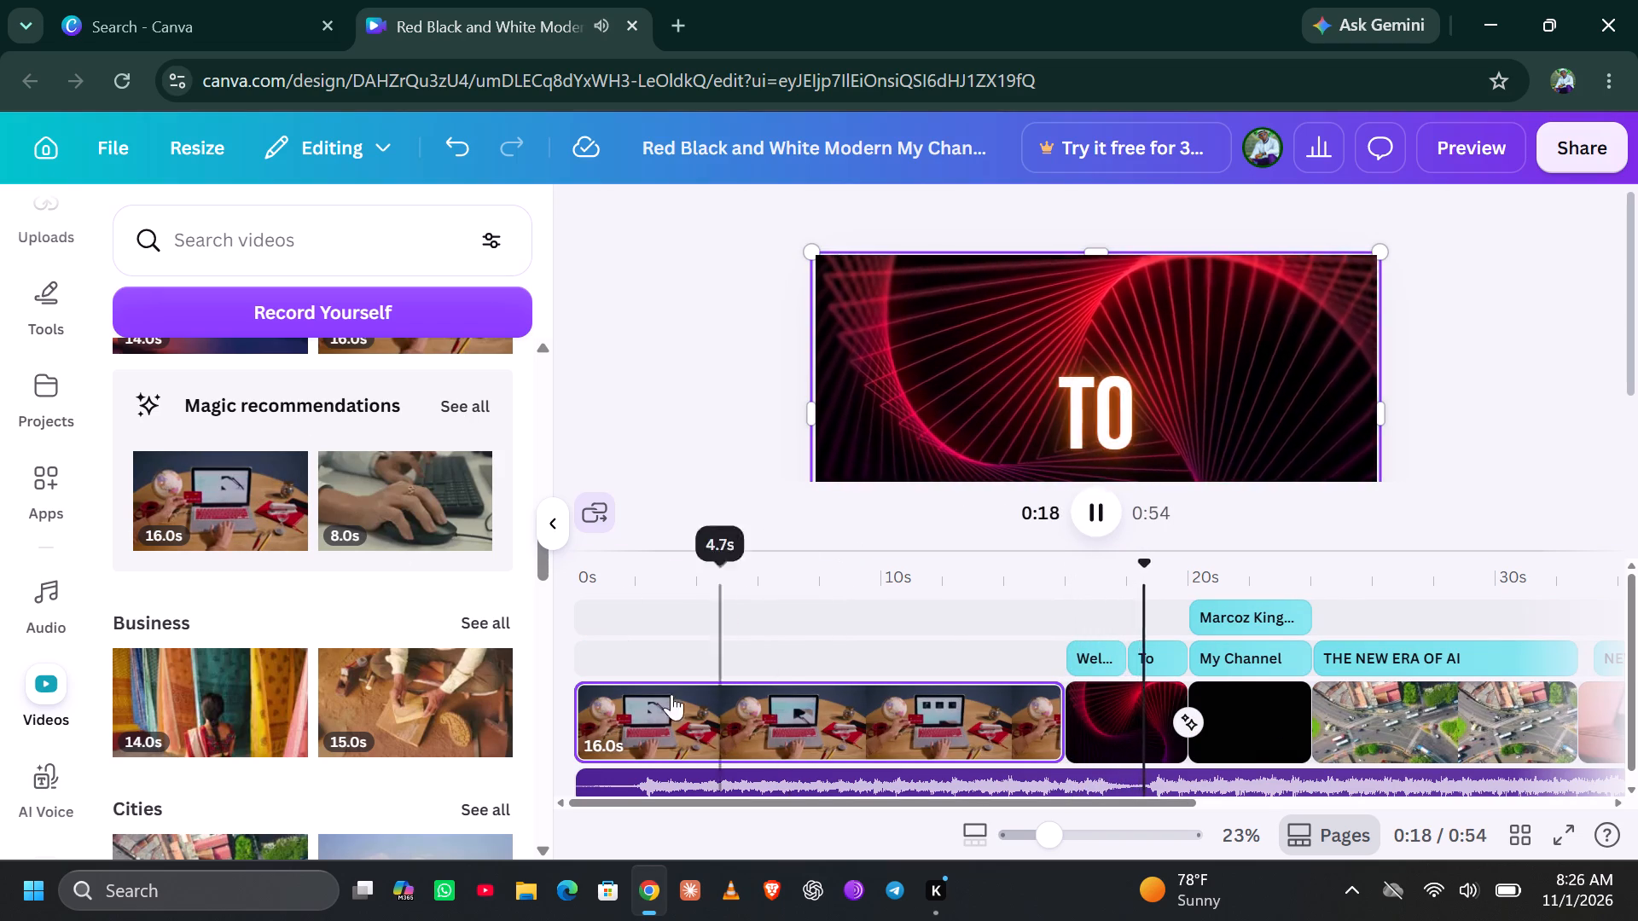
pyautogui.click(590, 712)
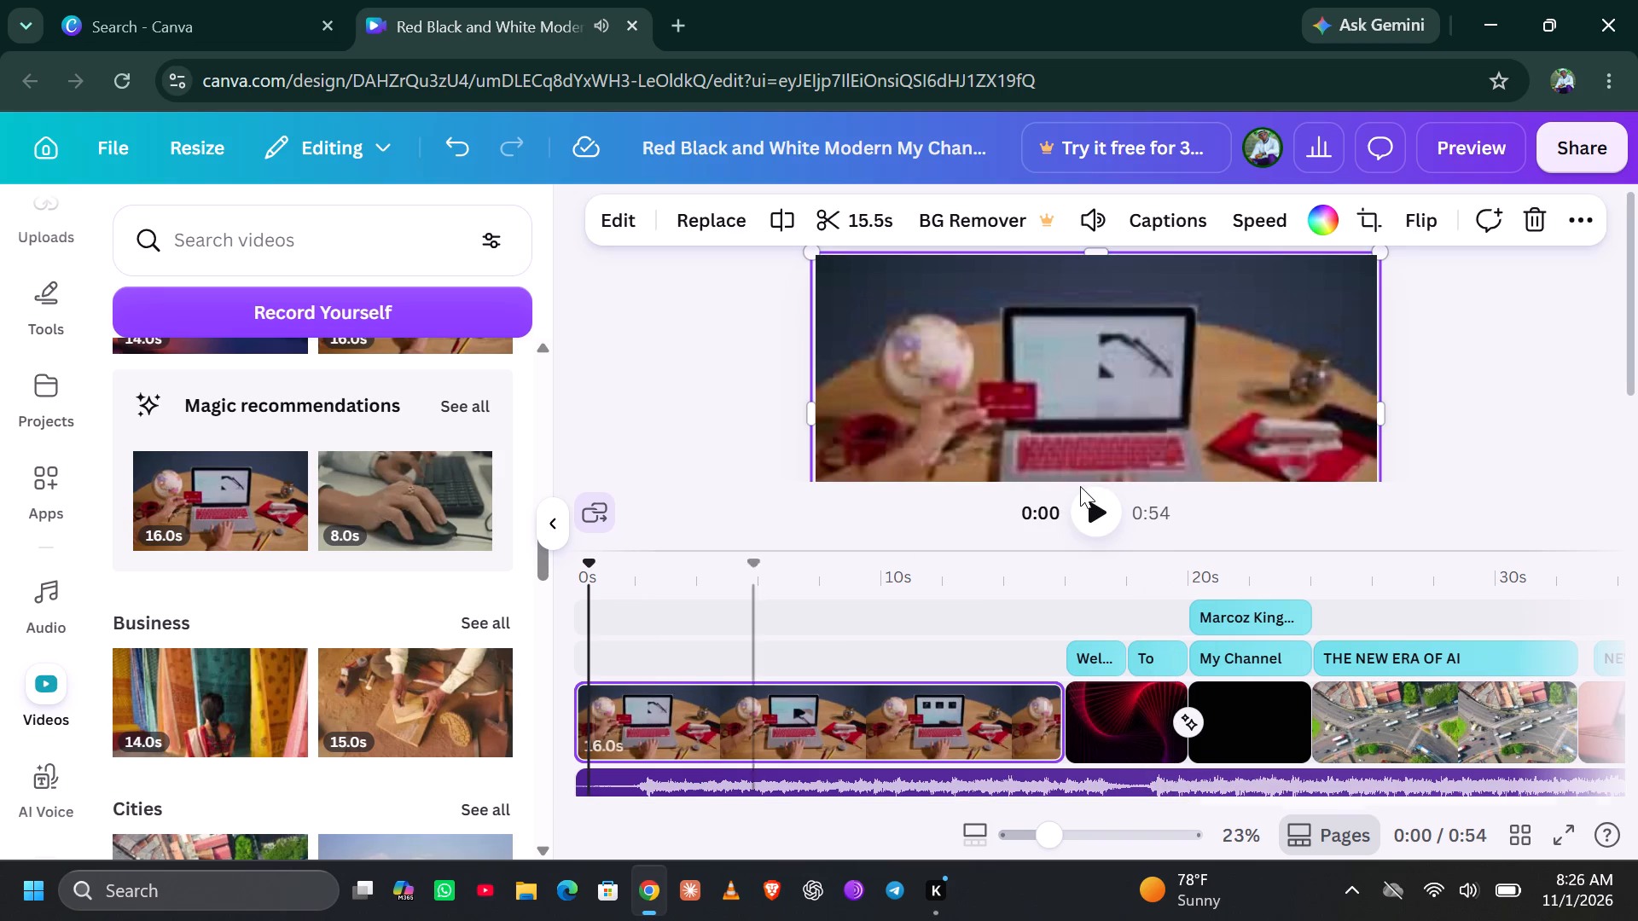
pyautogui.click(1090, 496)
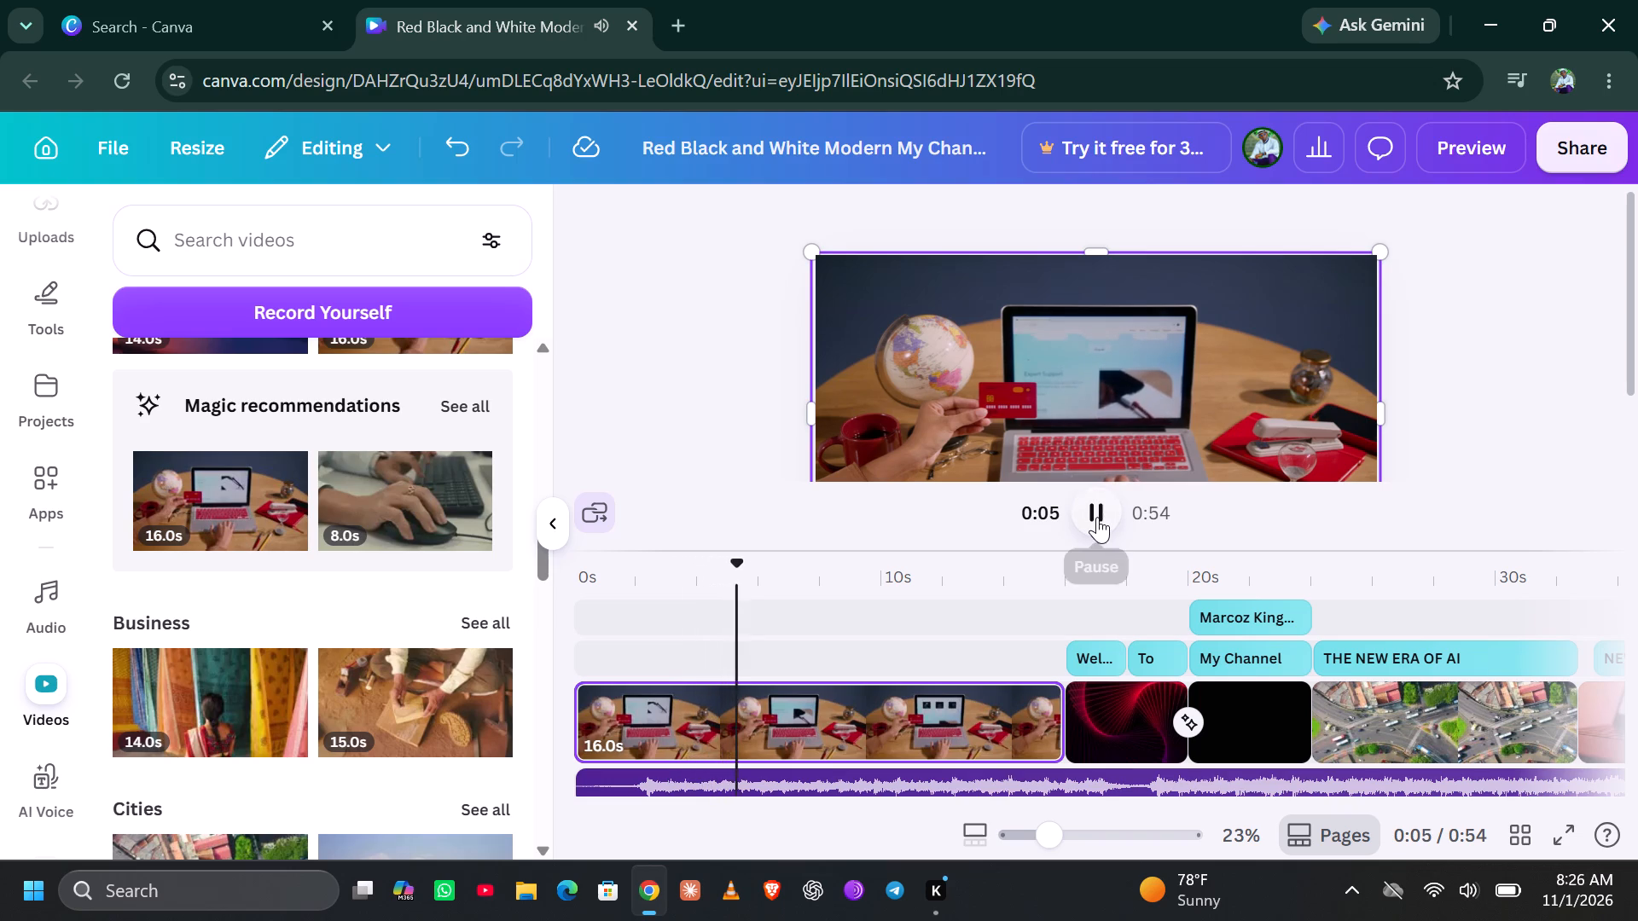
pyautogui.click(1097, 517)
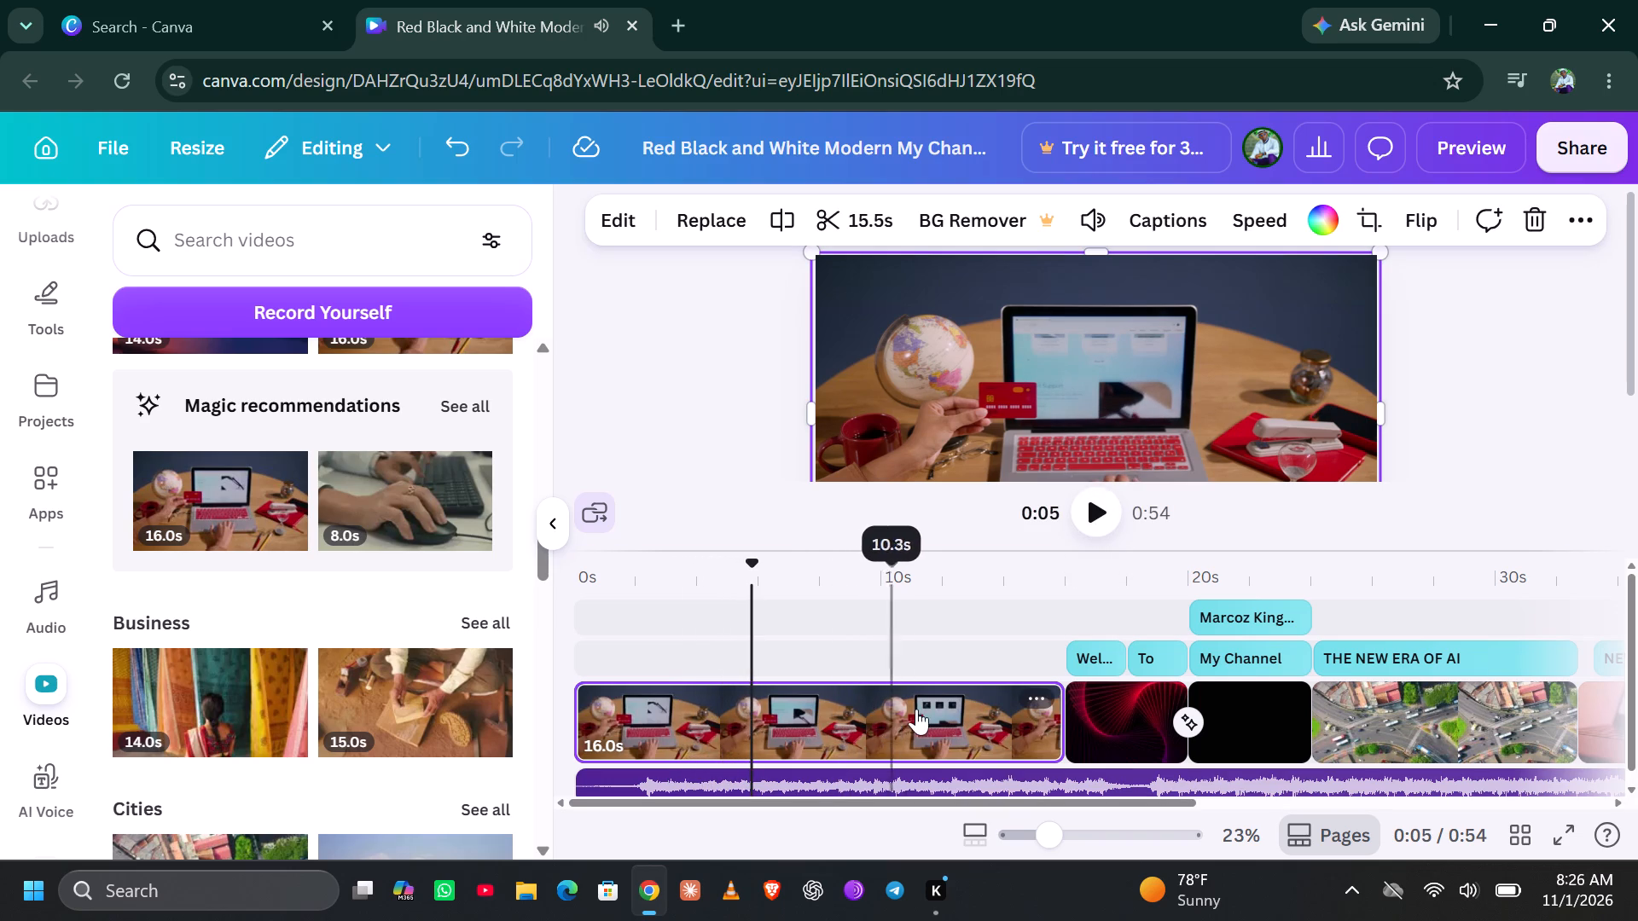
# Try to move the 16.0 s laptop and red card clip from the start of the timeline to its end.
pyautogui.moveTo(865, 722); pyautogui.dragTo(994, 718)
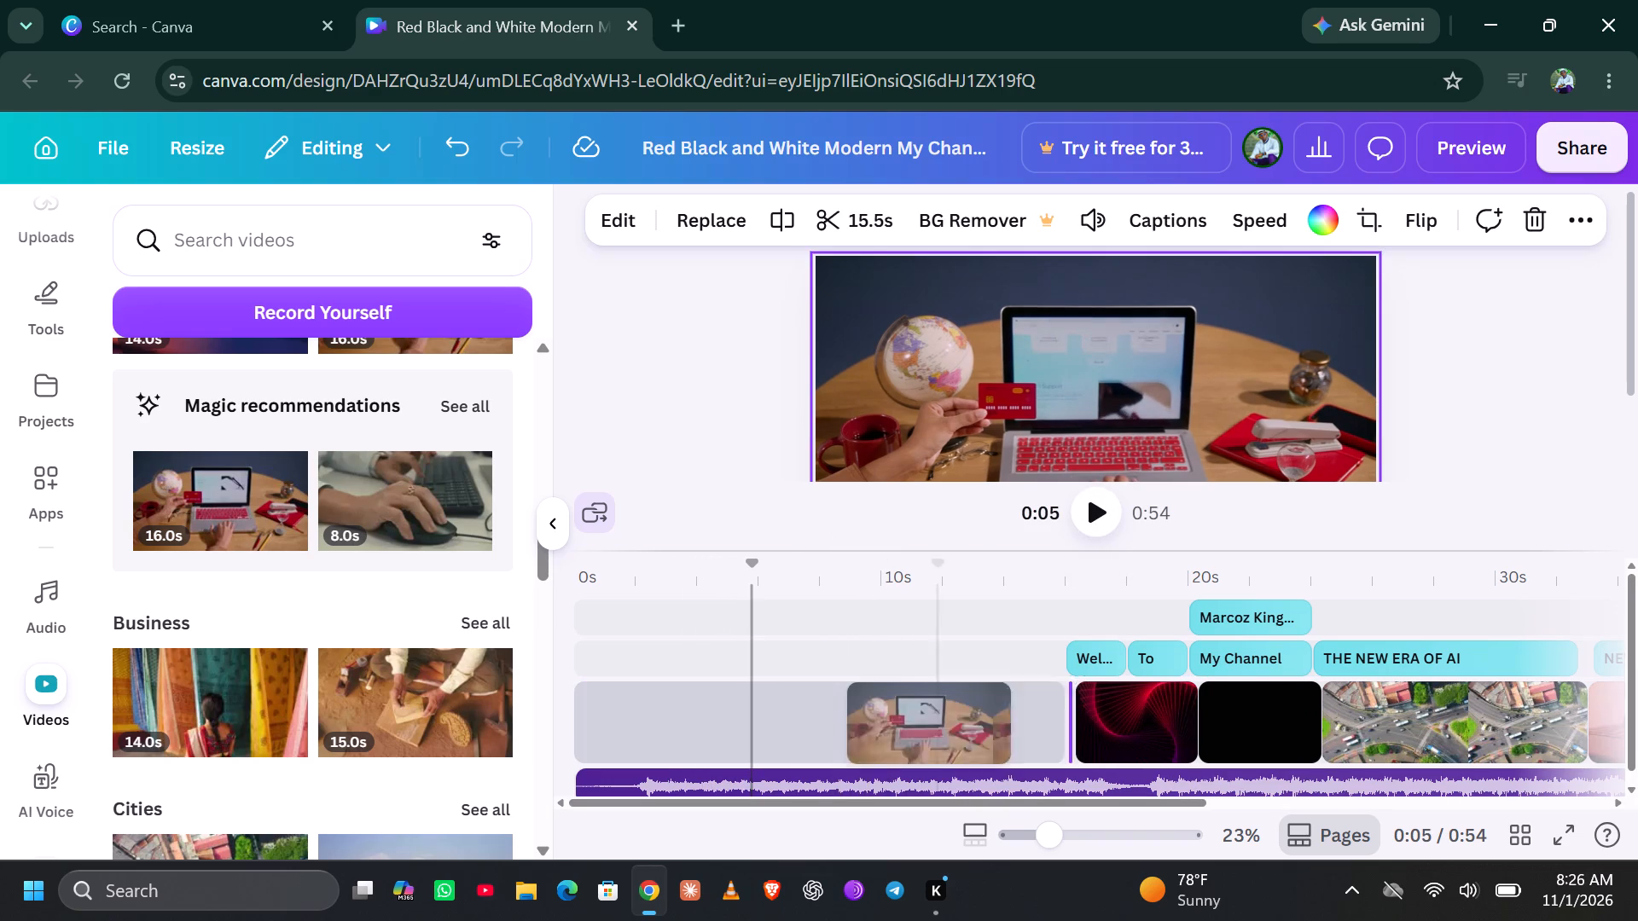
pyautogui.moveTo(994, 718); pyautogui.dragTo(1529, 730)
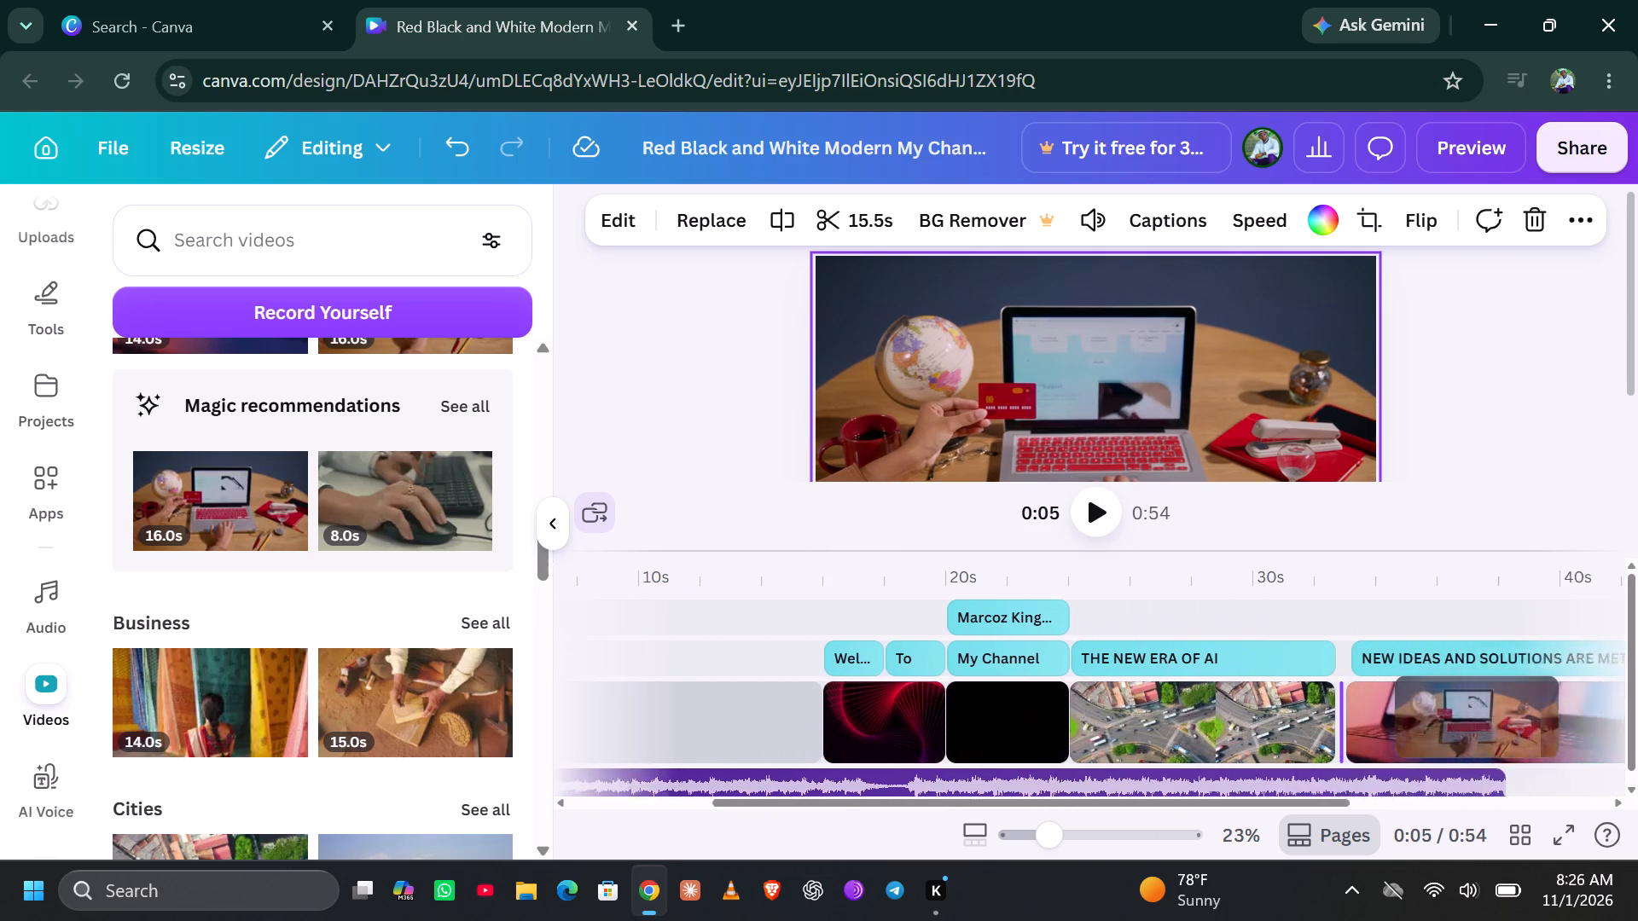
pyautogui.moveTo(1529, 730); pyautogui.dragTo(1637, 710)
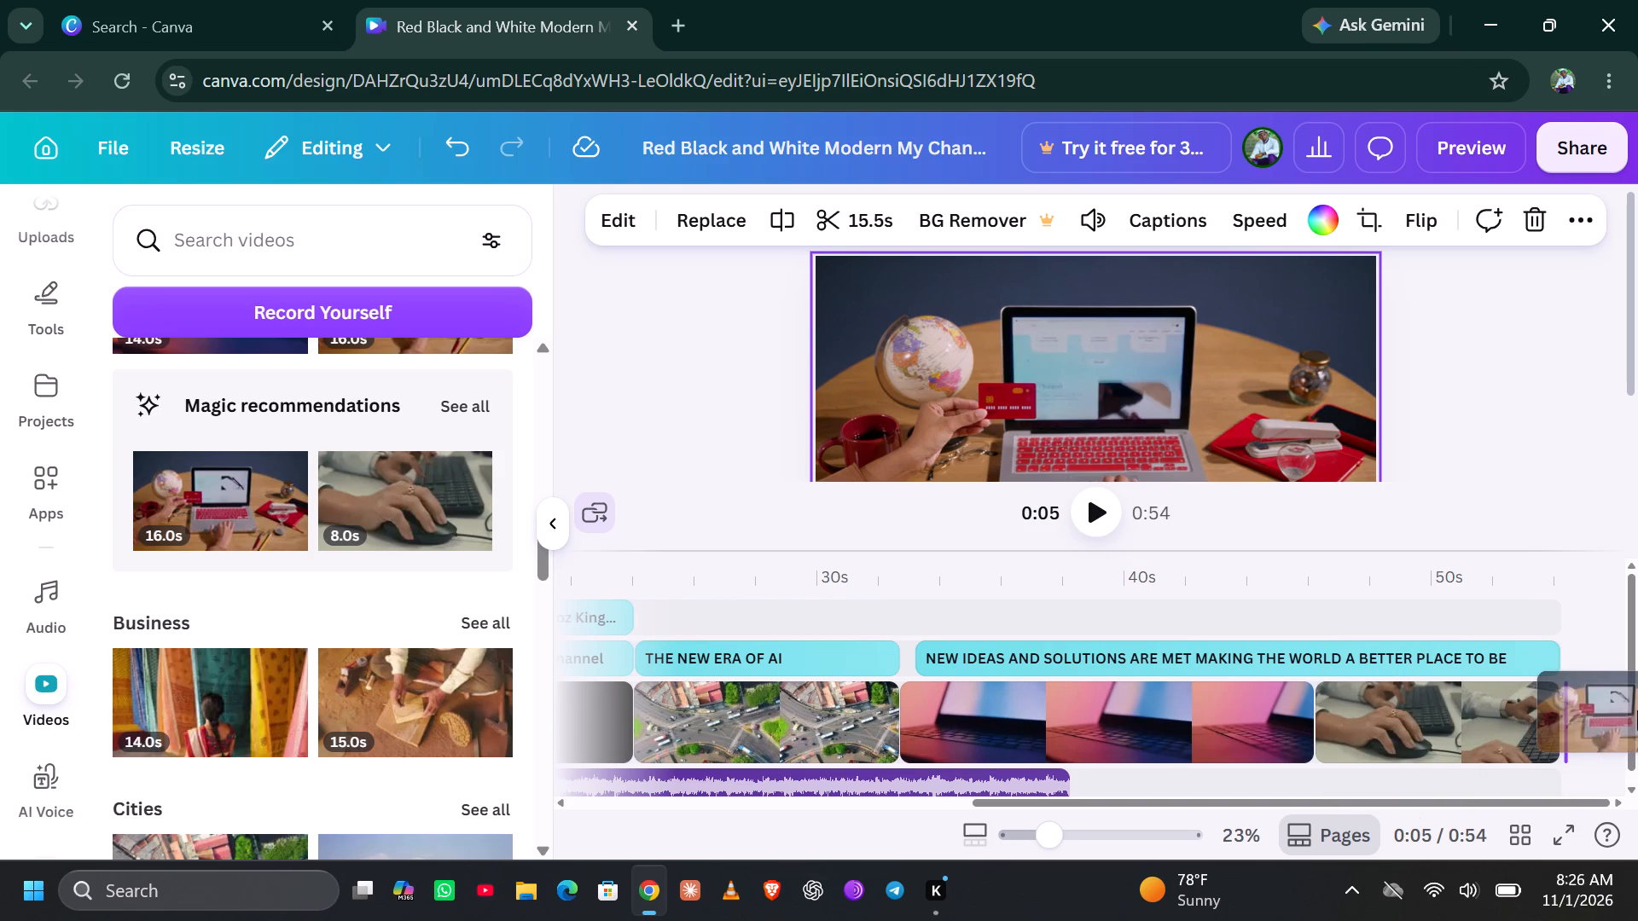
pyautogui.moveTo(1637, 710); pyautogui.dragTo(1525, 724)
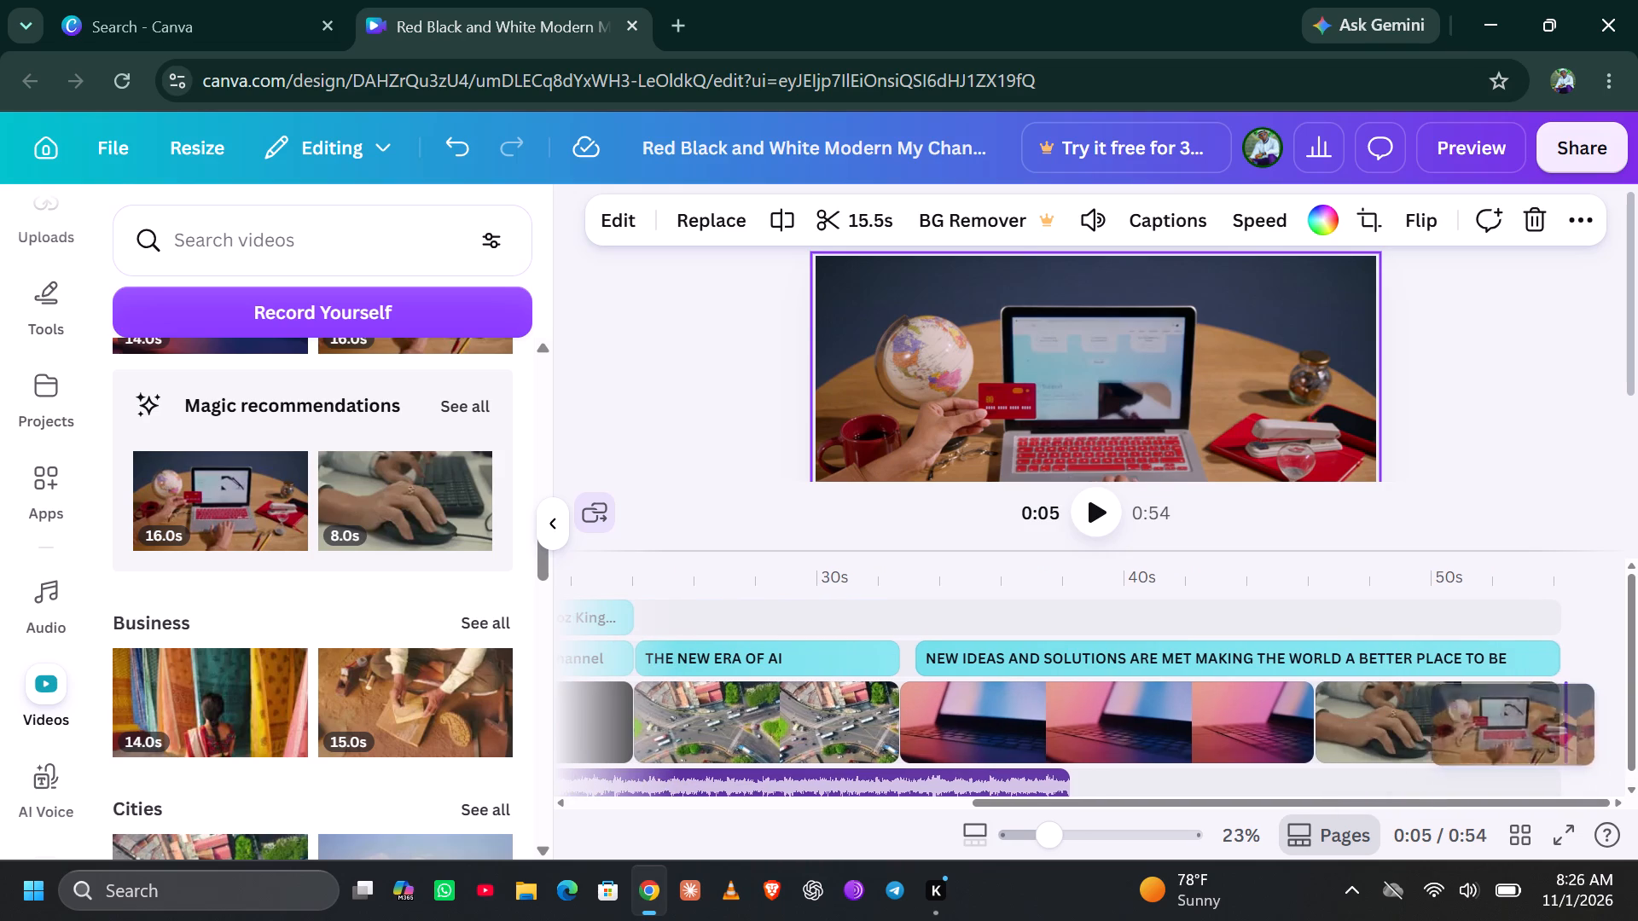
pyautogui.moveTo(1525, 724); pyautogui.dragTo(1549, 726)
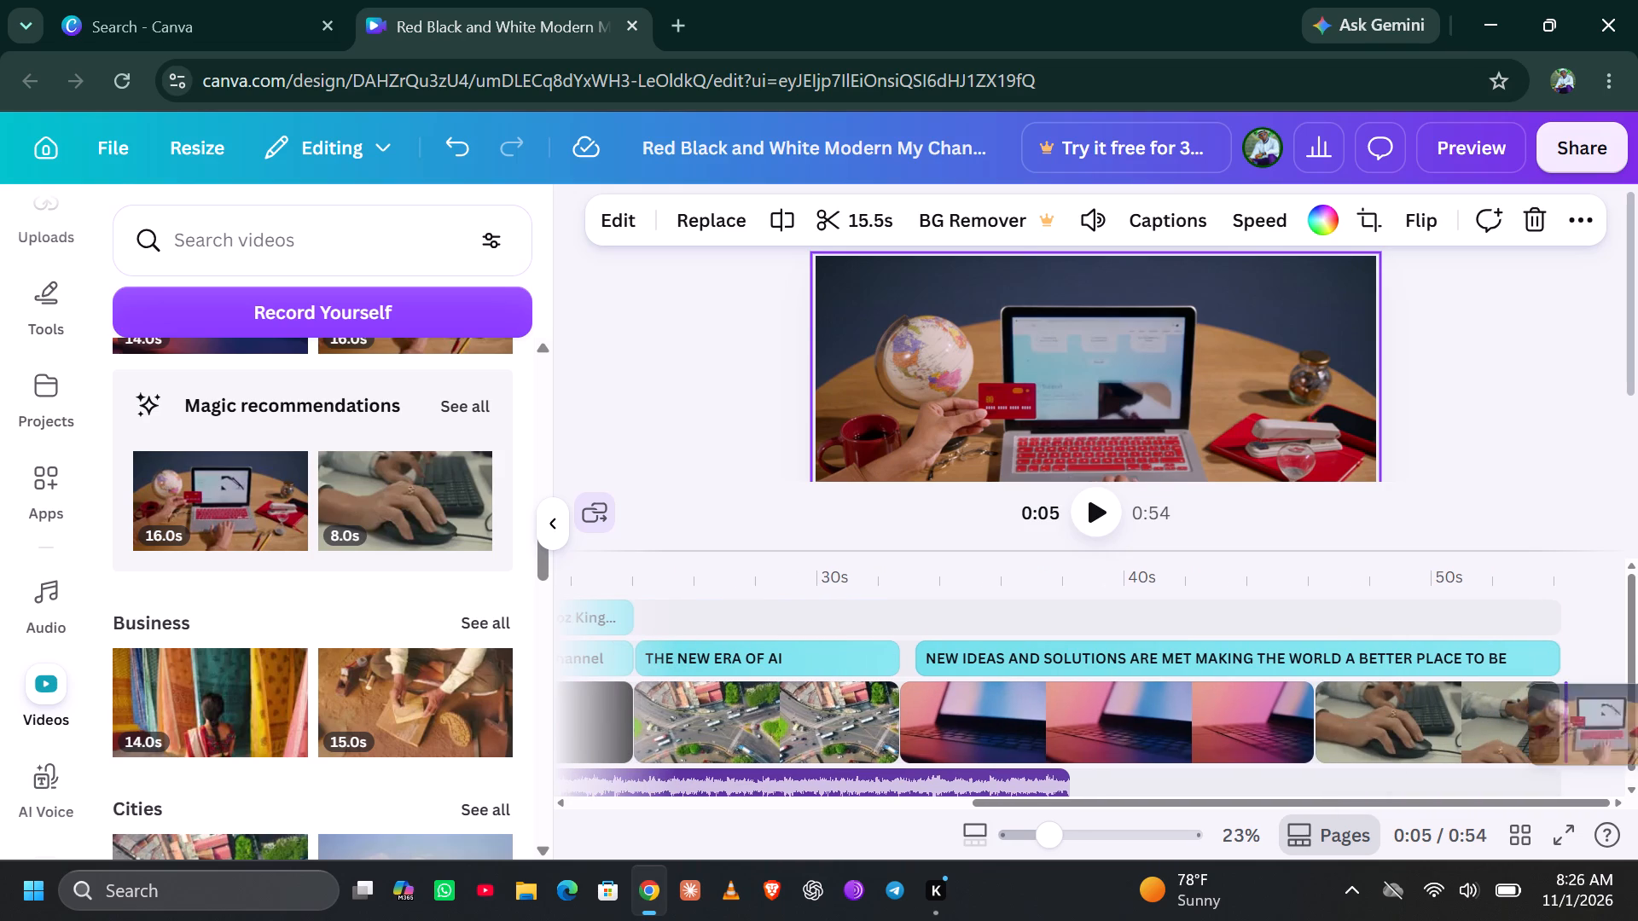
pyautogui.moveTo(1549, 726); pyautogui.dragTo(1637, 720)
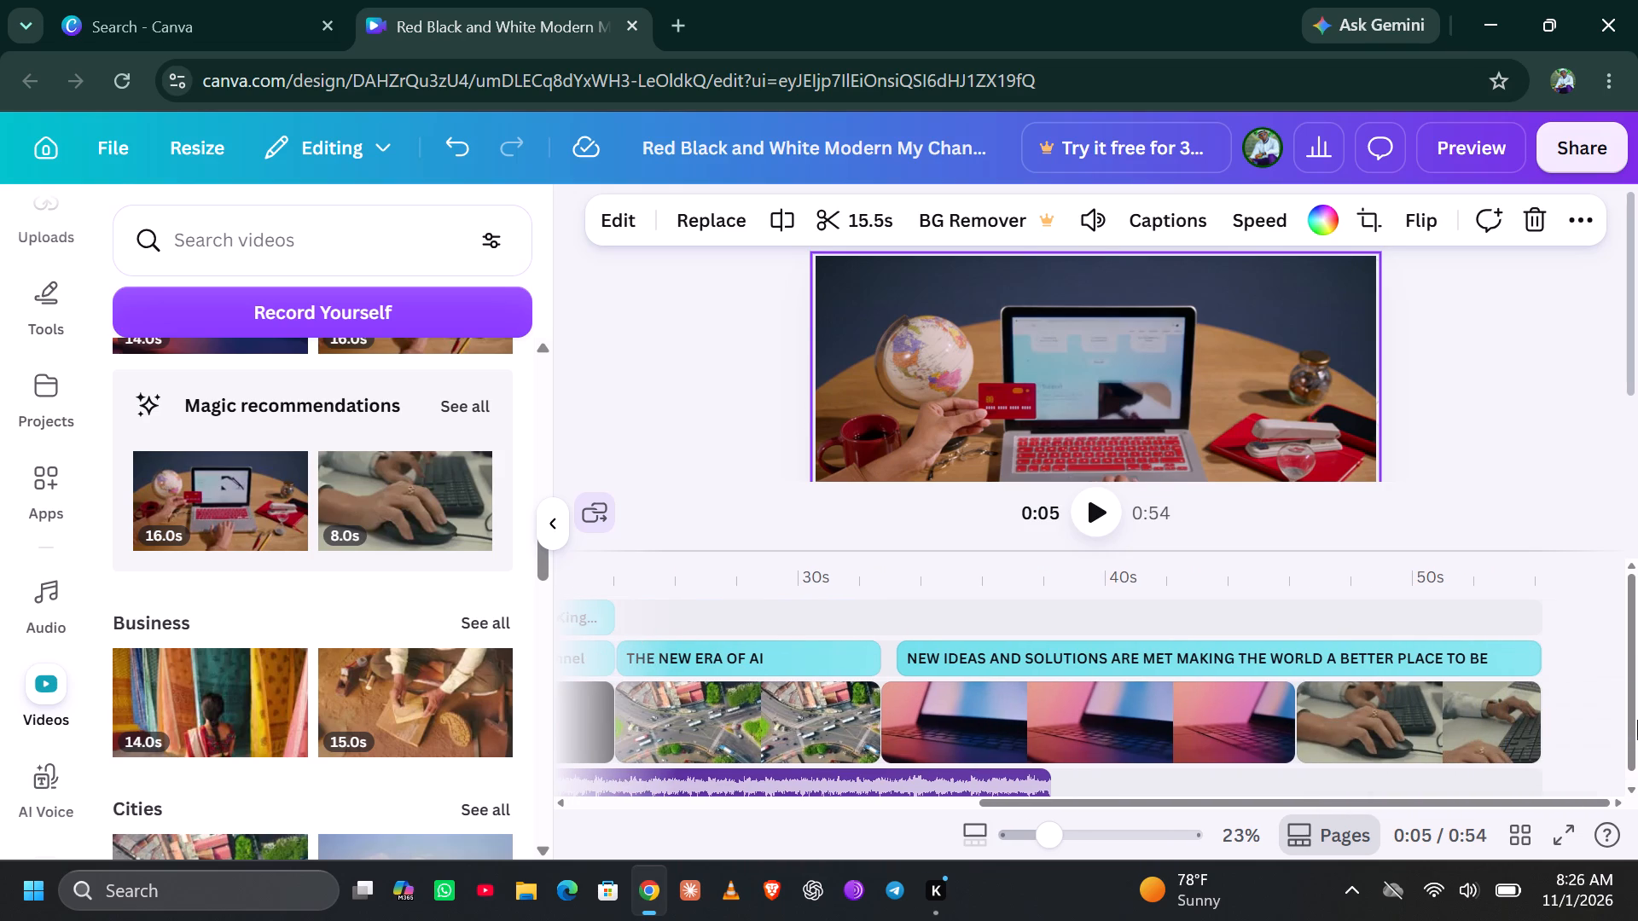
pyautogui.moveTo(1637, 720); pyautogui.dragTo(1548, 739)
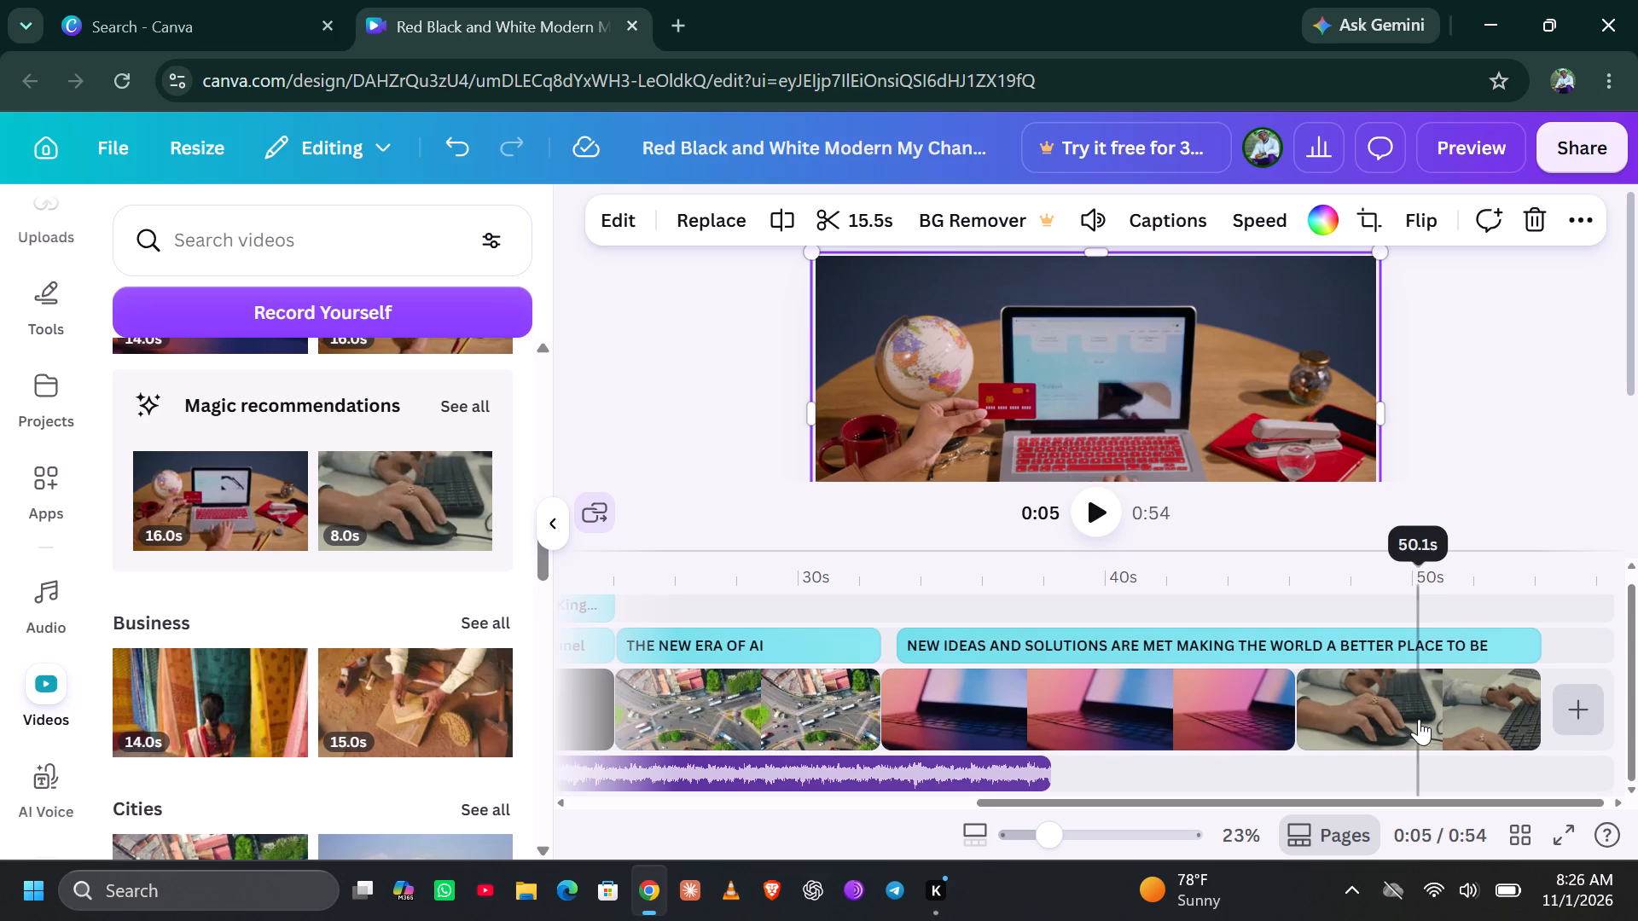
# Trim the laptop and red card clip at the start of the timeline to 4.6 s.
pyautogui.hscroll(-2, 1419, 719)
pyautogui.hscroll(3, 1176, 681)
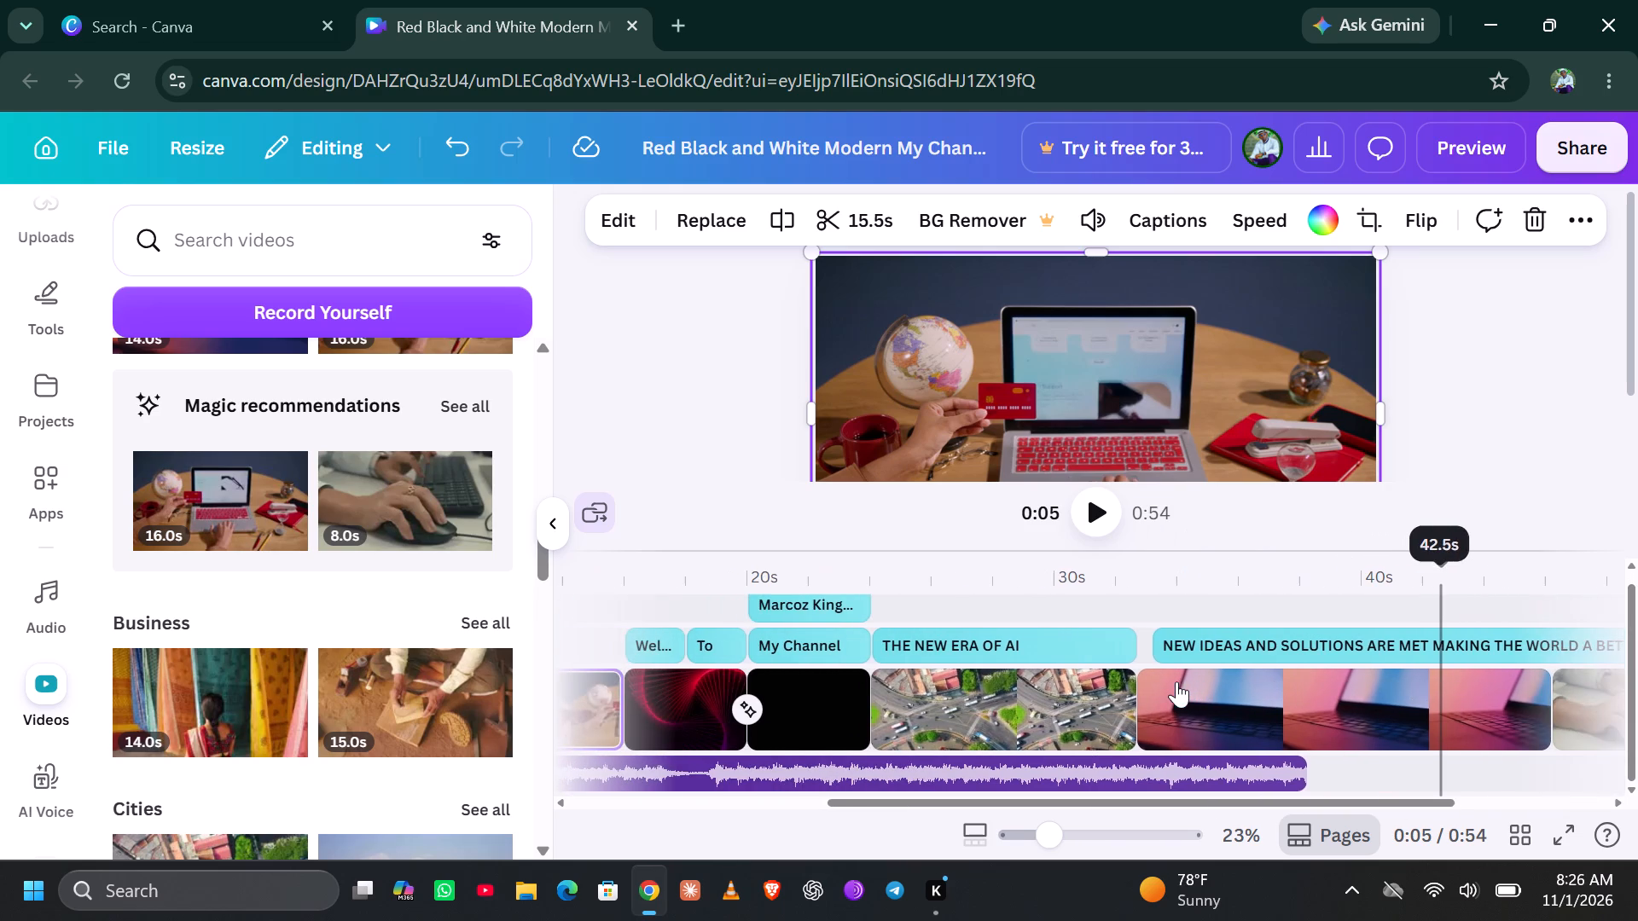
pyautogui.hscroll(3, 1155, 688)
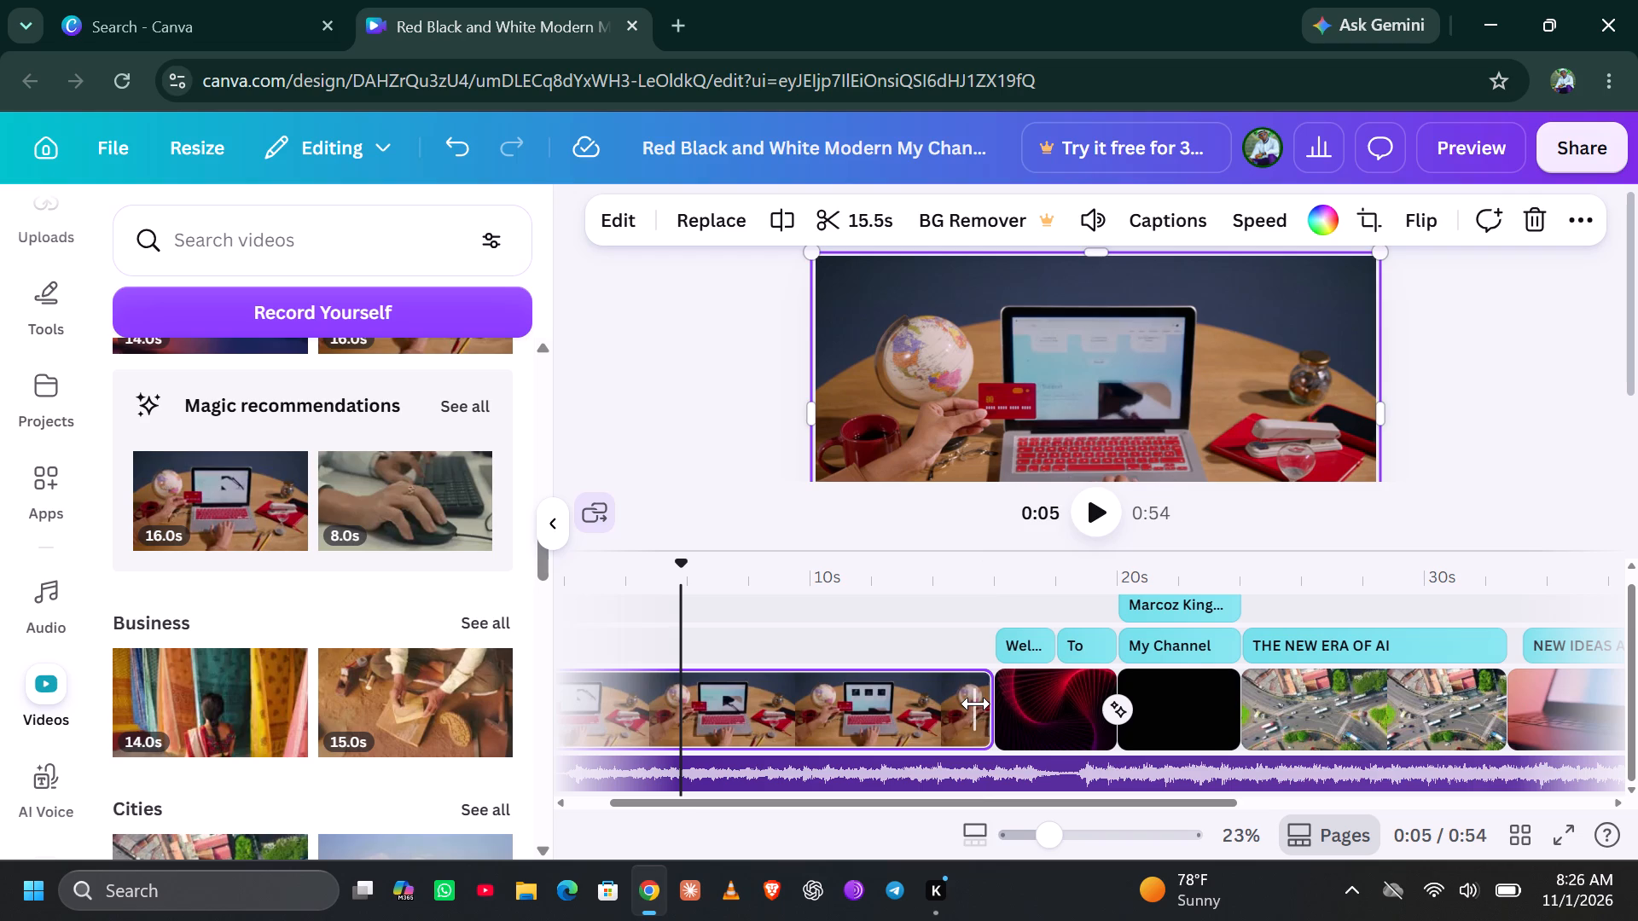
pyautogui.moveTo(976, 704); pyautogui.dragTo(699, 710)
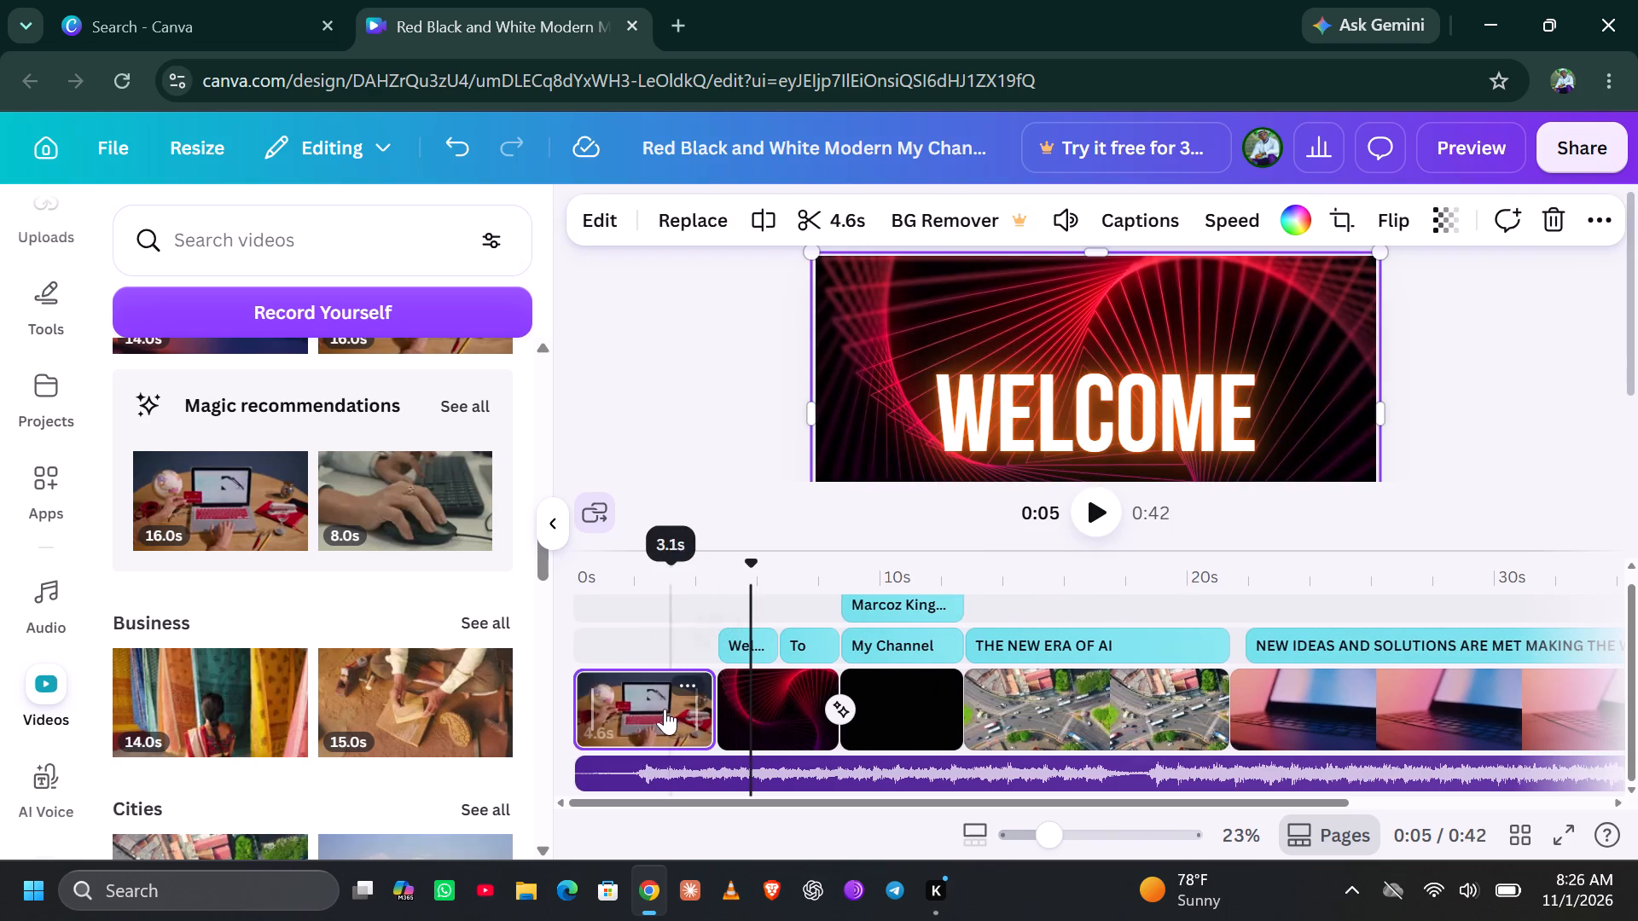
# Move the trimmed laptop clip to the end of the timeline, after the clip of hands using a mouse and keyboard.
pyautogui.moveTo(644, 708); pyautogui.dragTo(1225, 674)
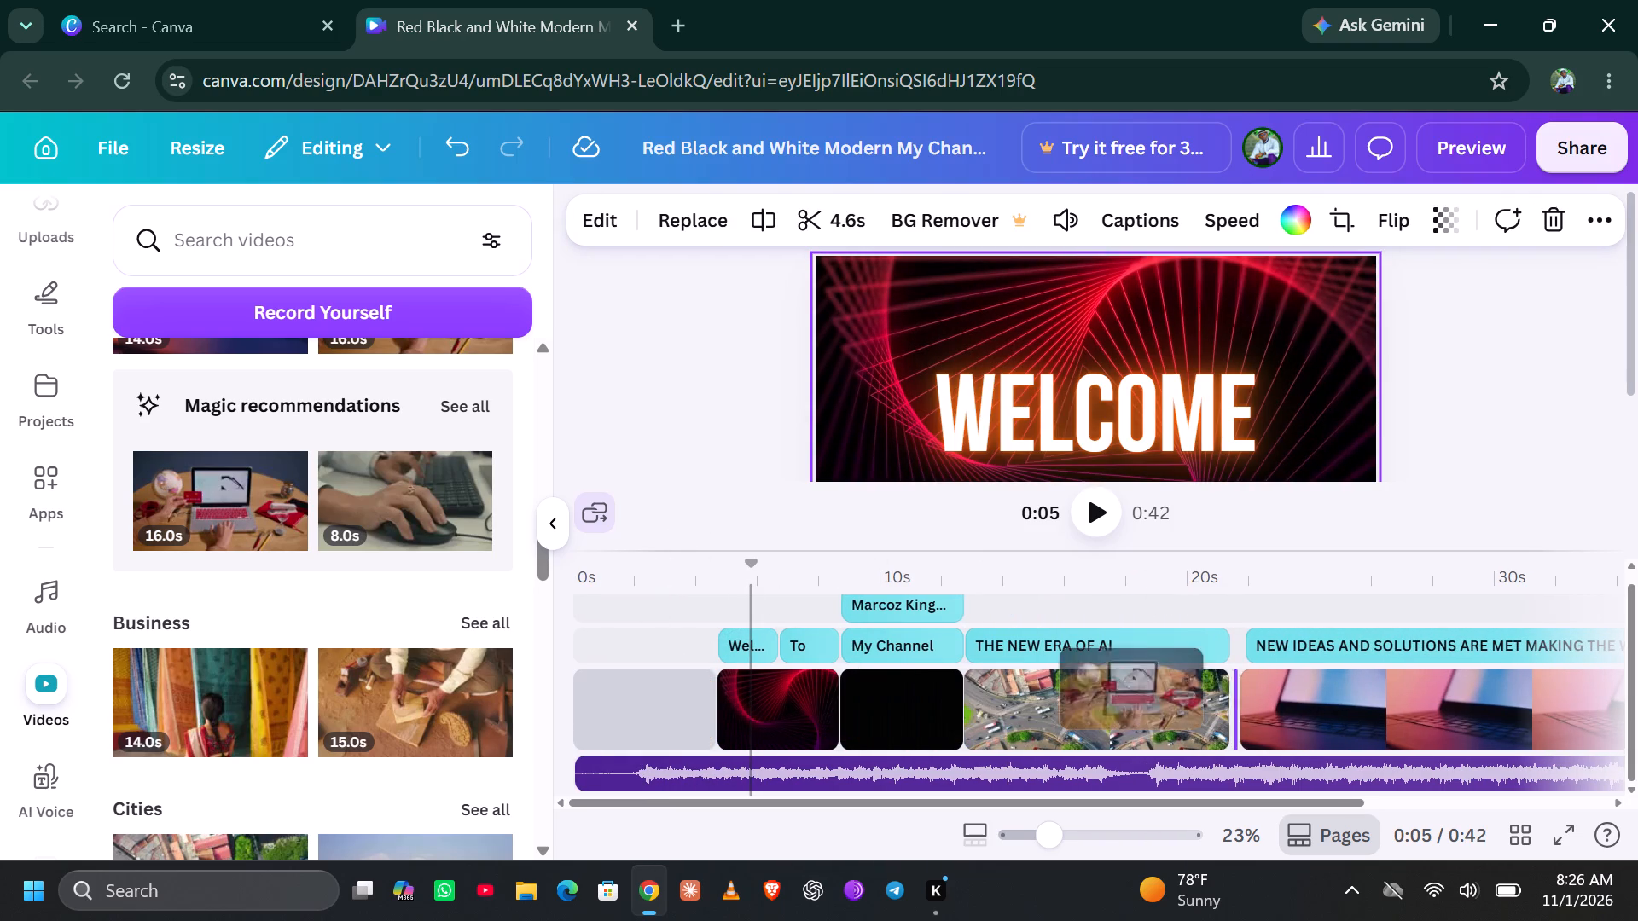
pyautogui.moveTo(1225, 674); pyautogui.dragTo(1492, 698)
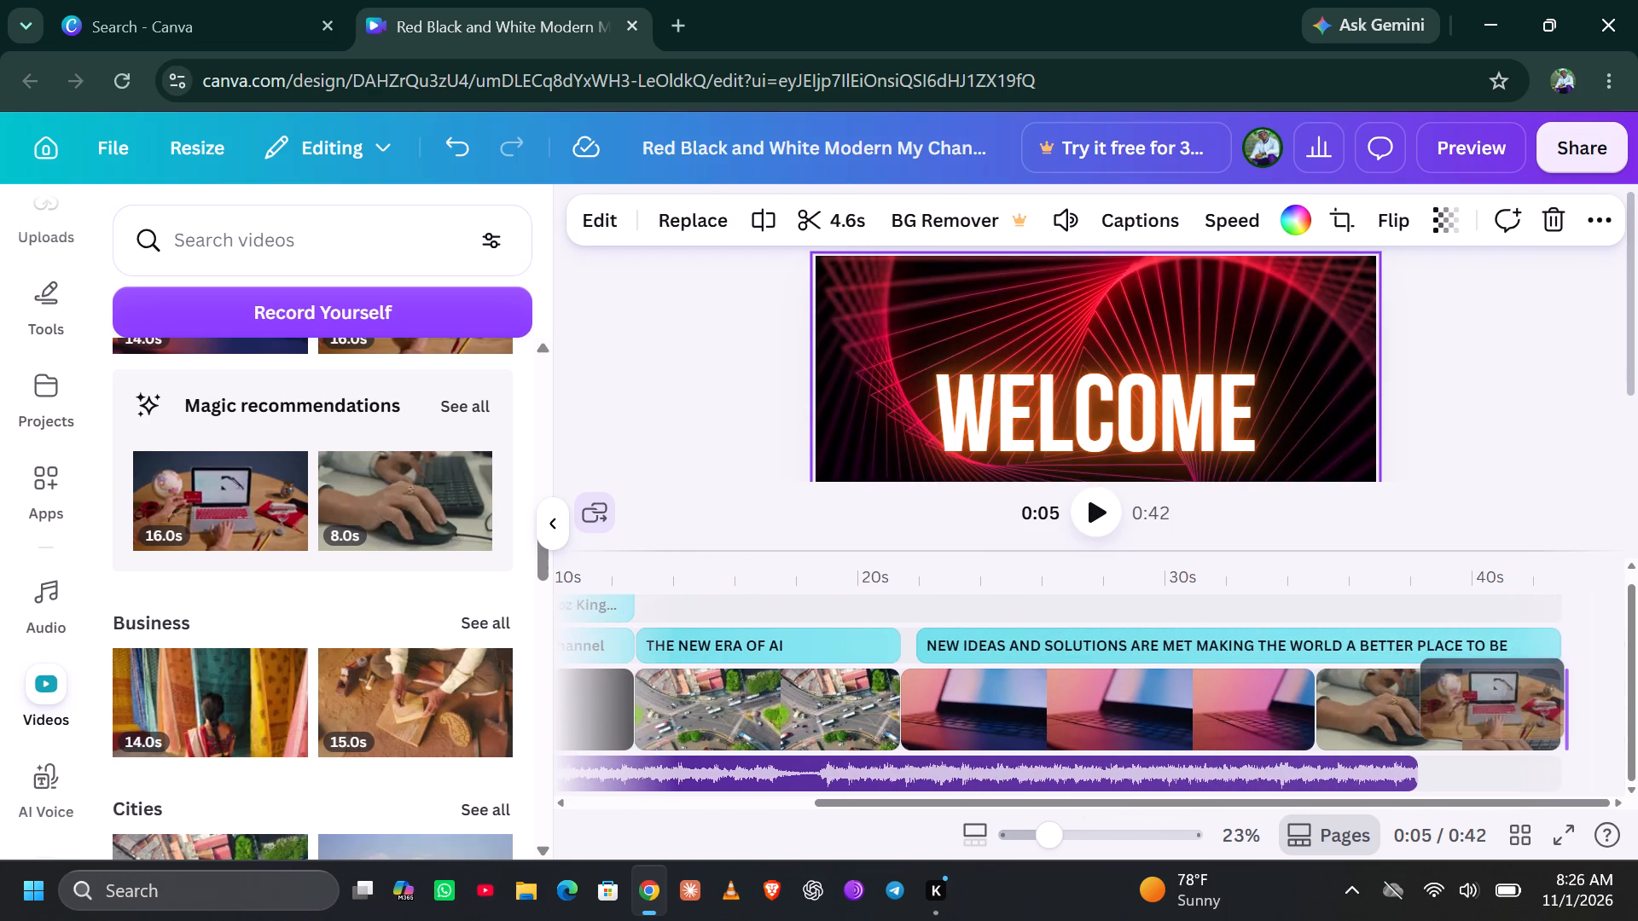
pyautogui.moveTo(1492, 698); pyautogui.dragTo(1581, 707)
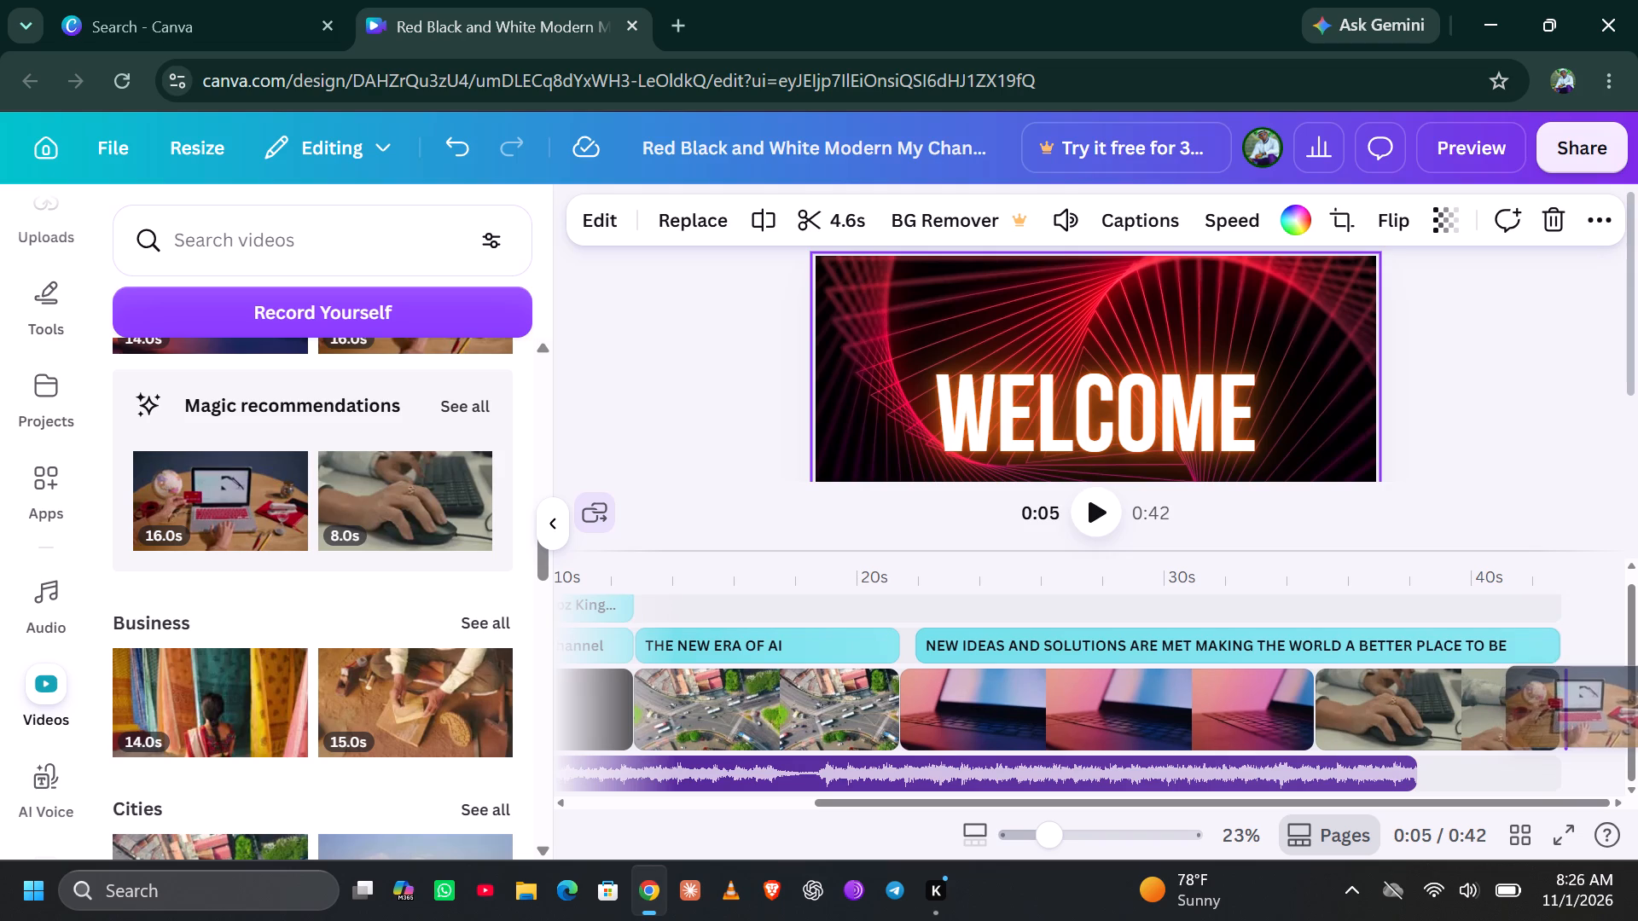
pyautogui.moveTo(1581, 707); pyautogui.dragTo(1462, 723)
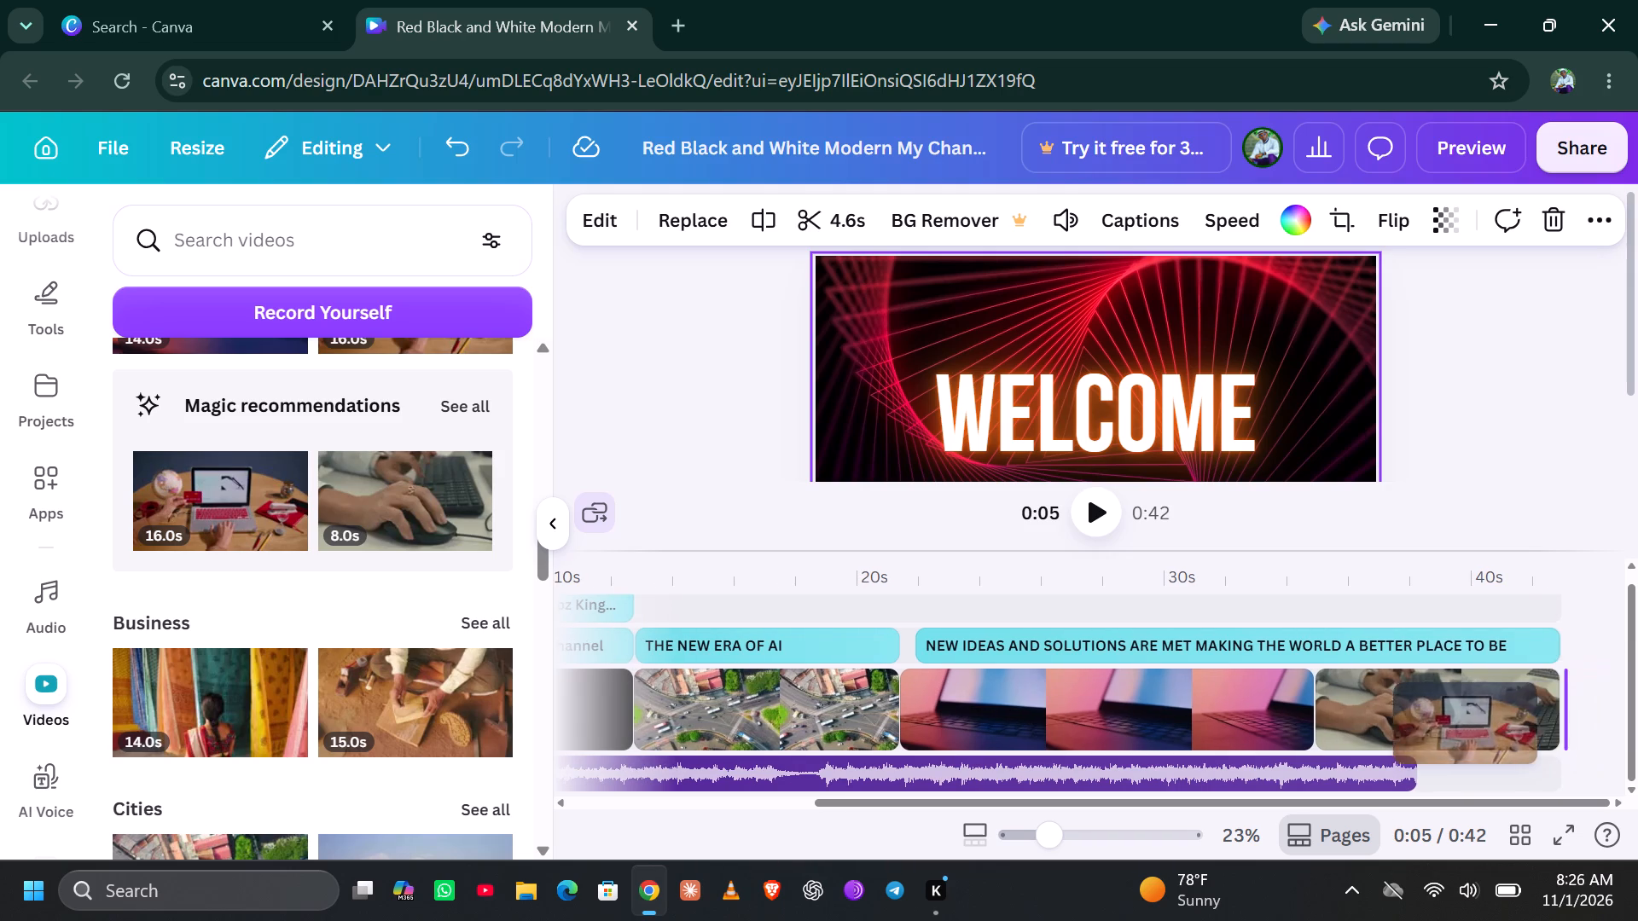
pyautogui.moveTo(1462, 723); pyautogui.dragTo(1461, 723)
# Extend the laptop clip at the end of the timeline to 13.6 s.
pyautogui.hscroll(-1, 1480, 708)
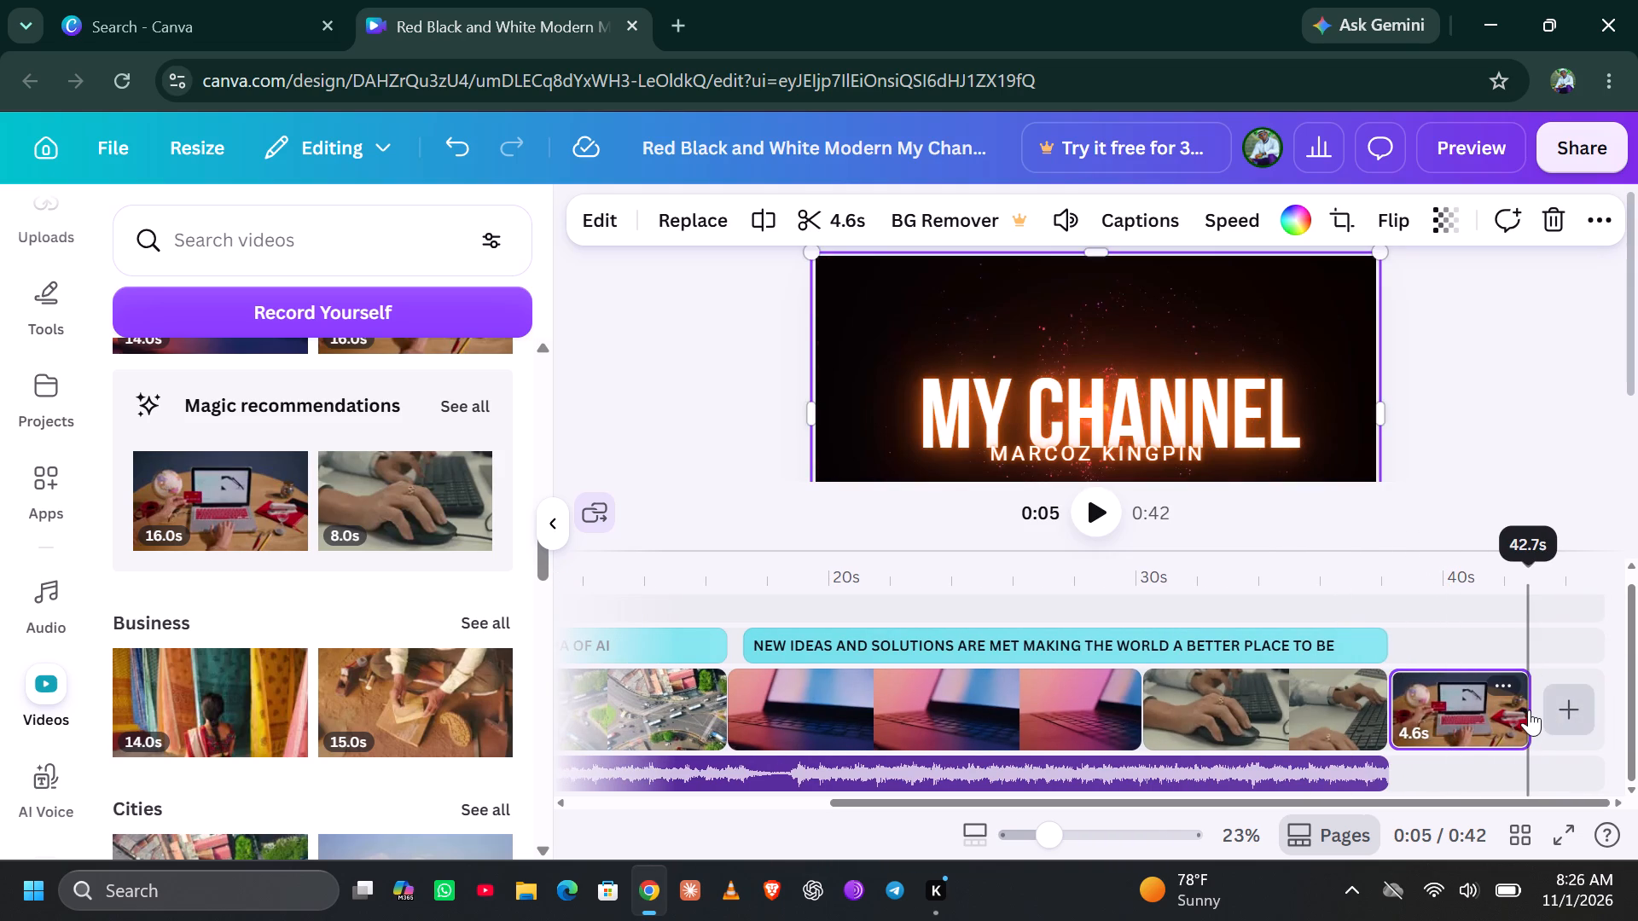
pyautogui.moveTo(1520, 704); pyautogui.dragTo(1541, 703)
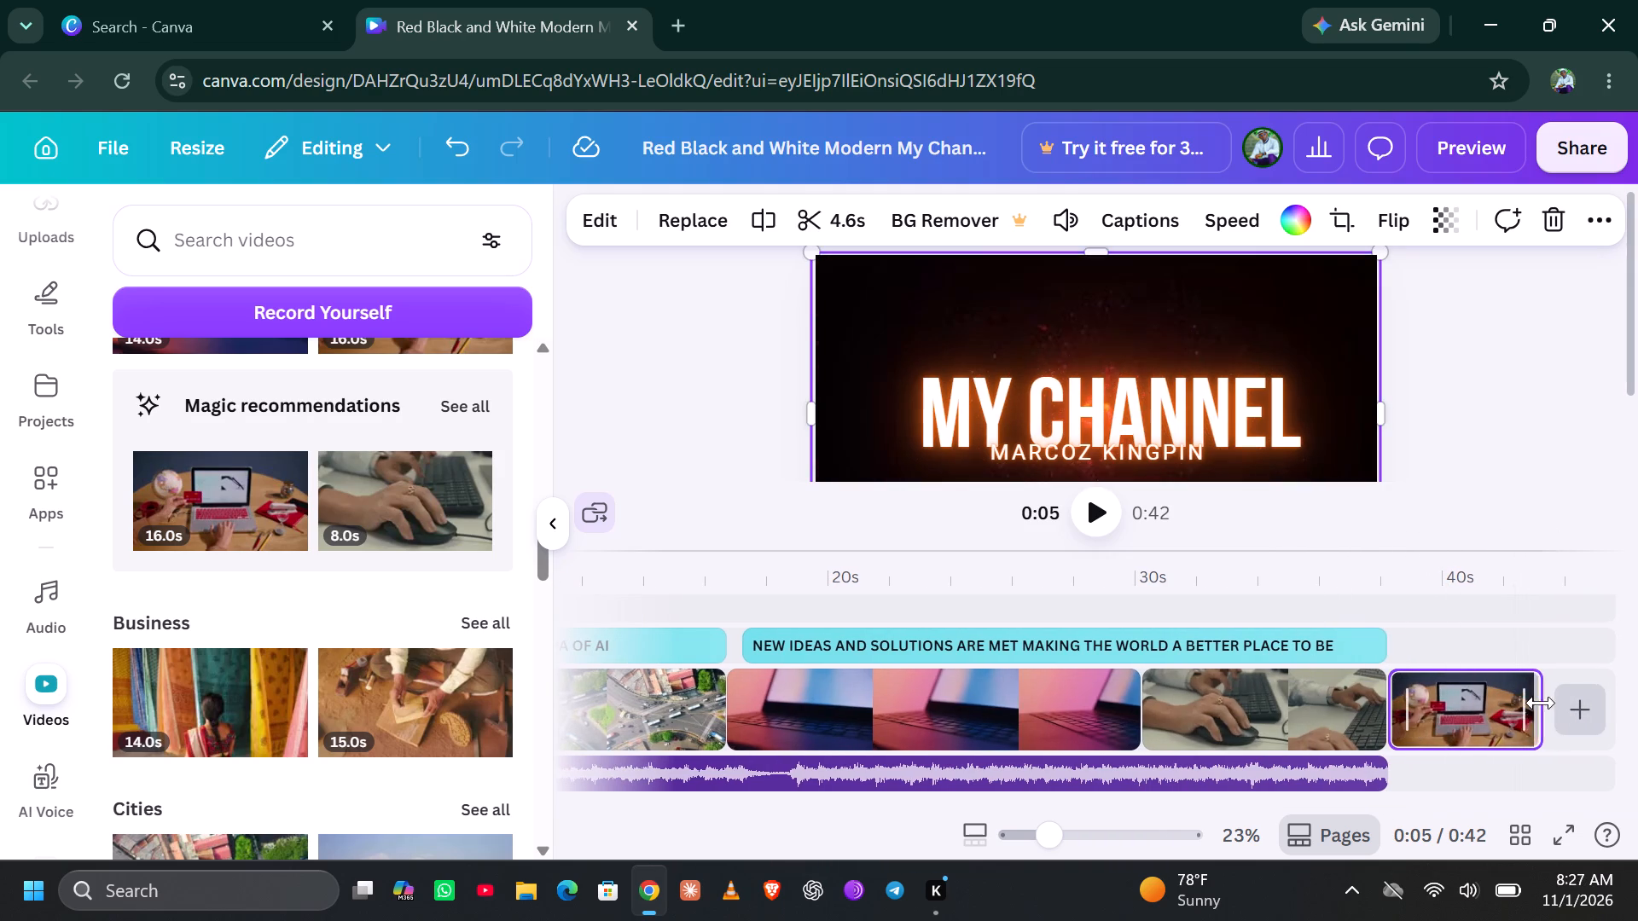
pyautogui.moveTo(1541, 703); pyautogui.dragTo(1461, 734)
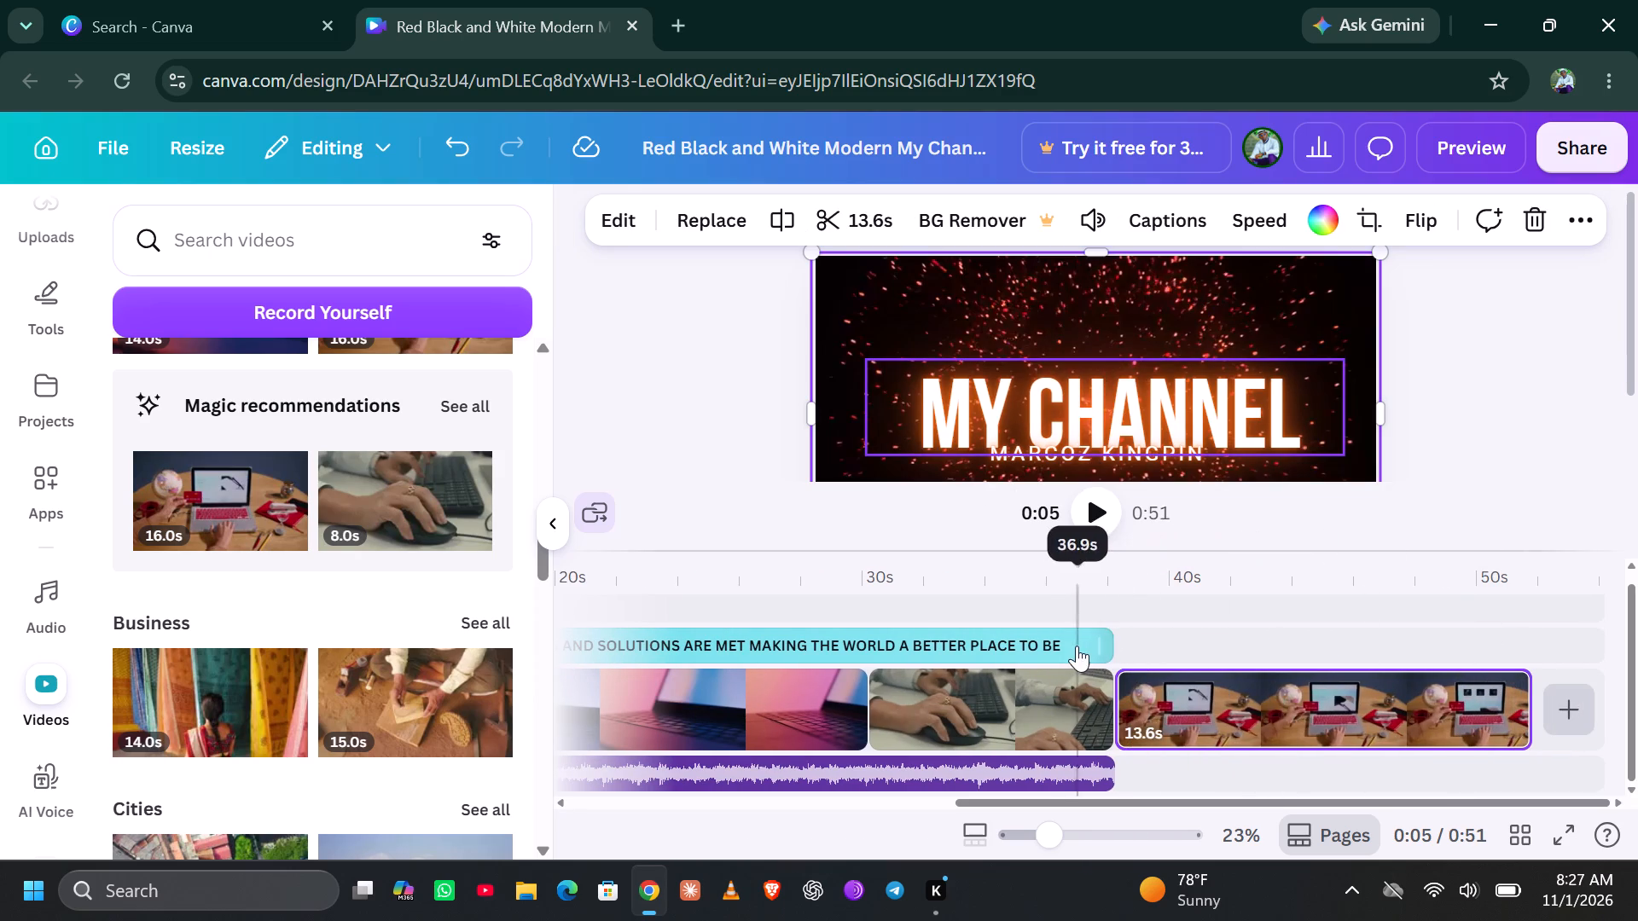
# Duplicate the name text that accompanies the My Channel title near the start of the video.
pyautogui.hscroll(5, 889, 646)
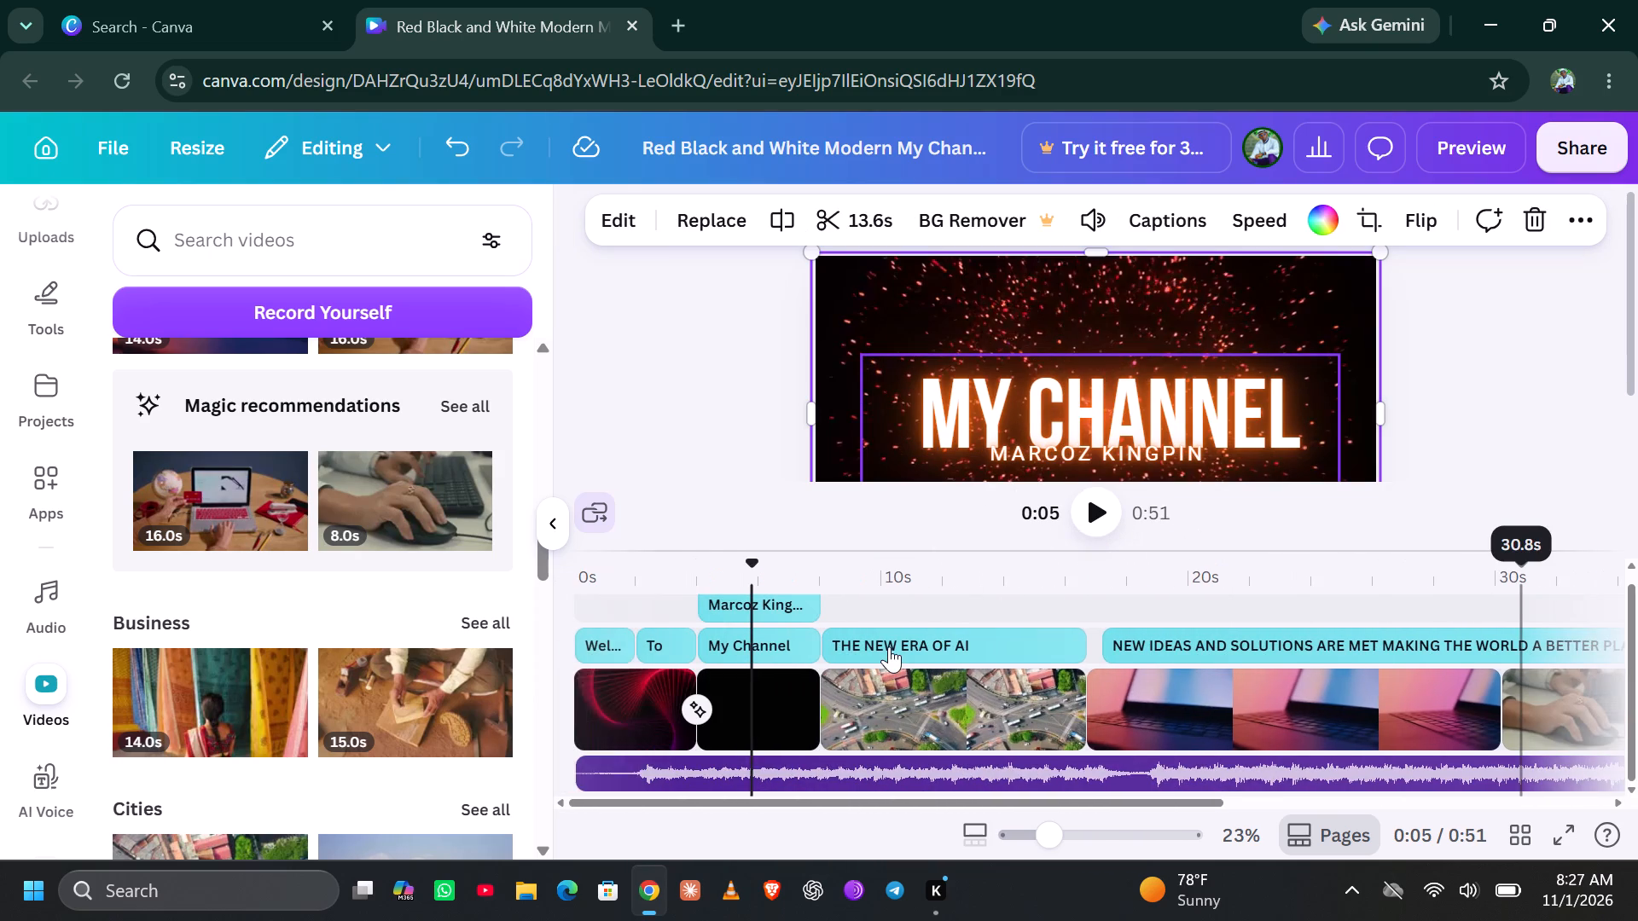
pyautogui.hscroll(1, 889, 646)
pyautogui.scroll(1, 889, 646)
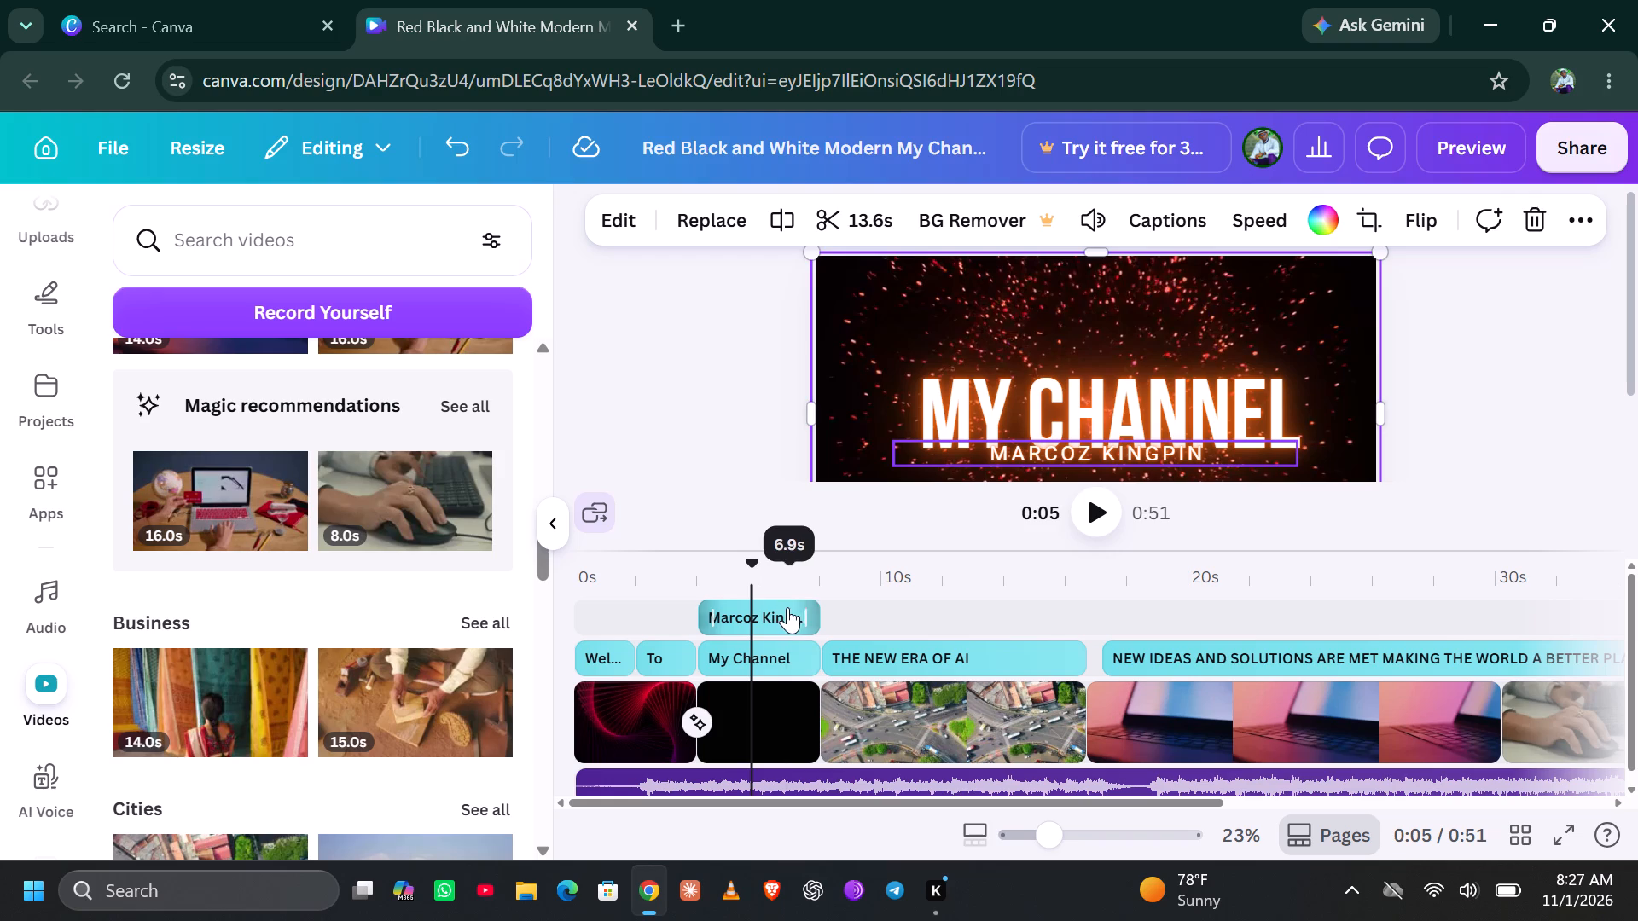
pyautogui.rightClick(786, 610)
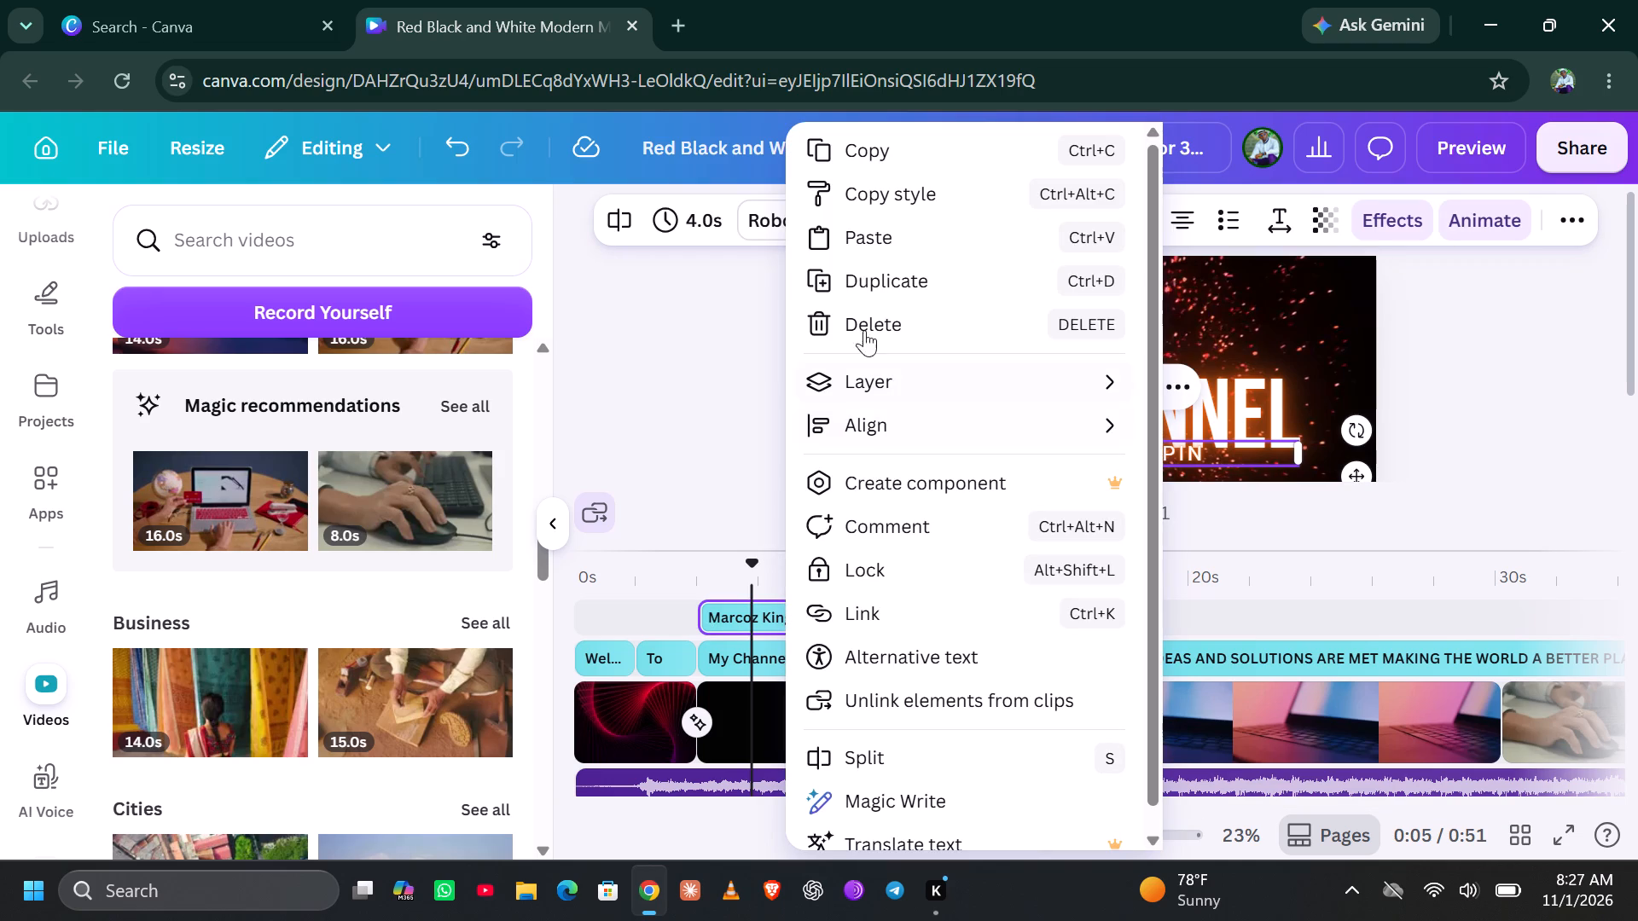
pyautogui.click(892, 271)
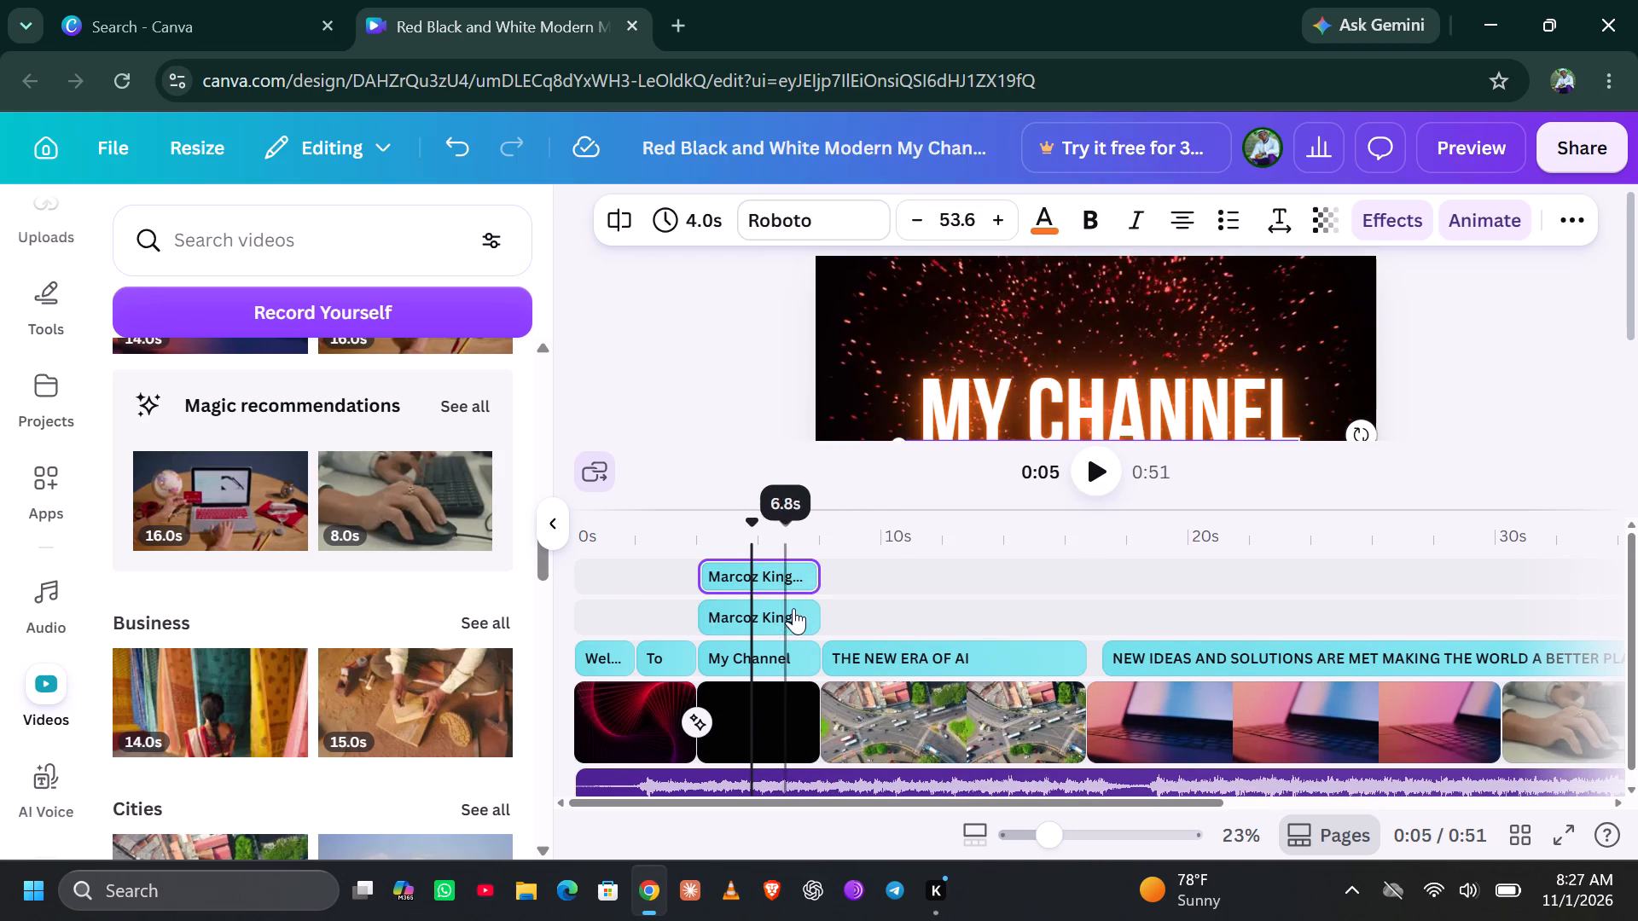
# Move one of the two name texts to the start of the laptop clip, at about 38 s.
pyautogui.moveTo(778, 614); pyautogui.dragTo(880, 605)
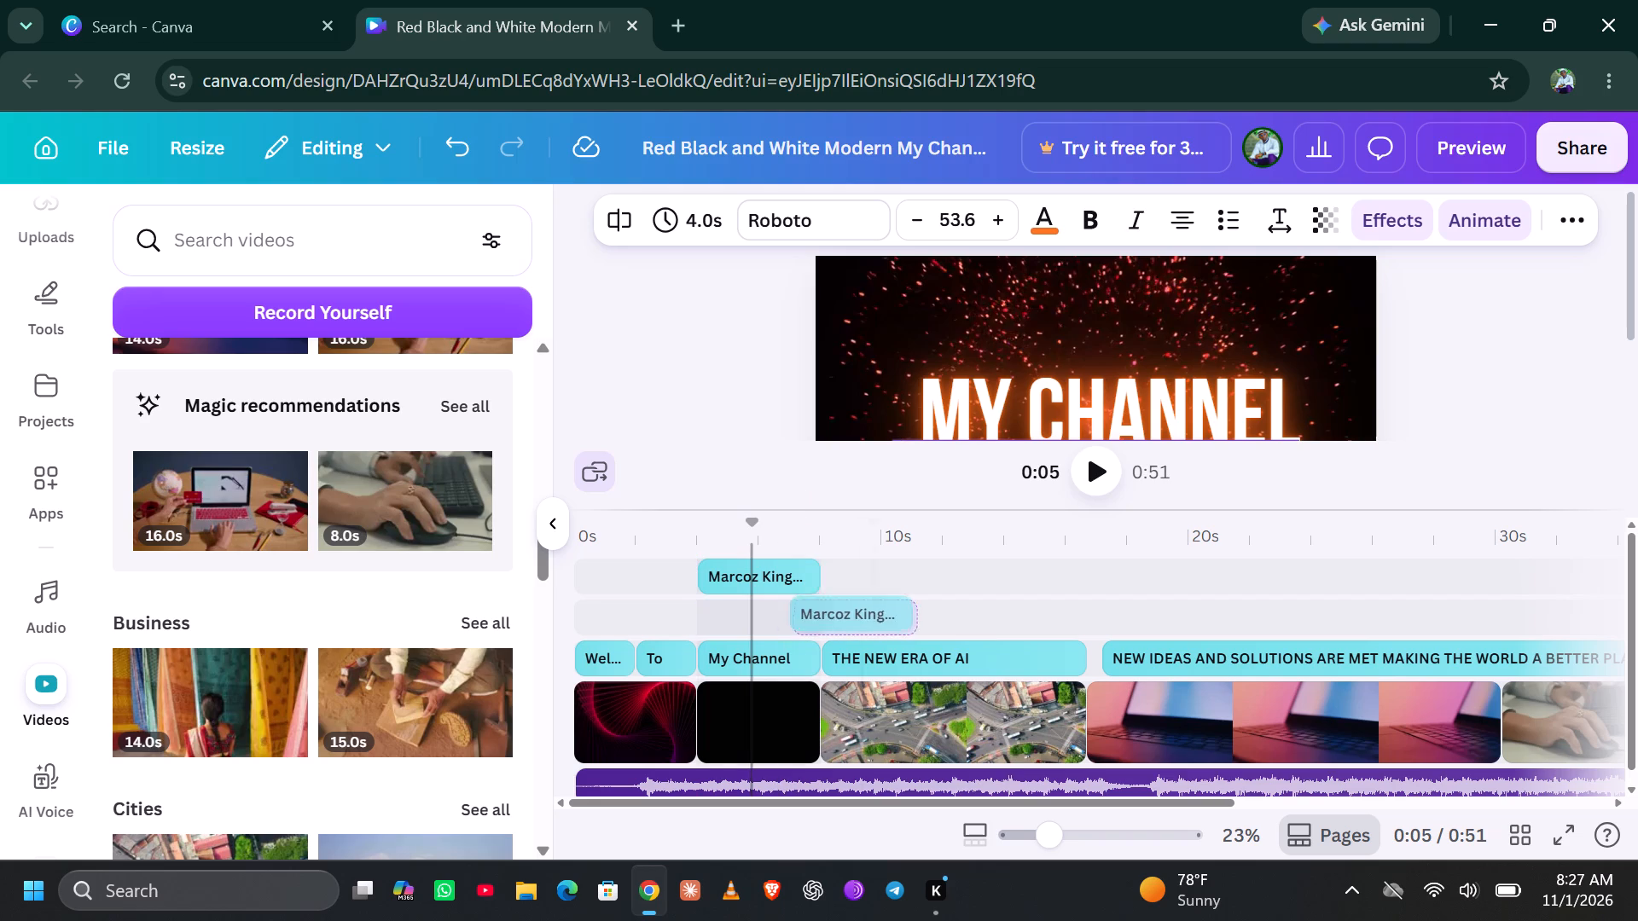
pyautogui.moveTo(880, 605); pyautogui.dragTo(1480, 615)
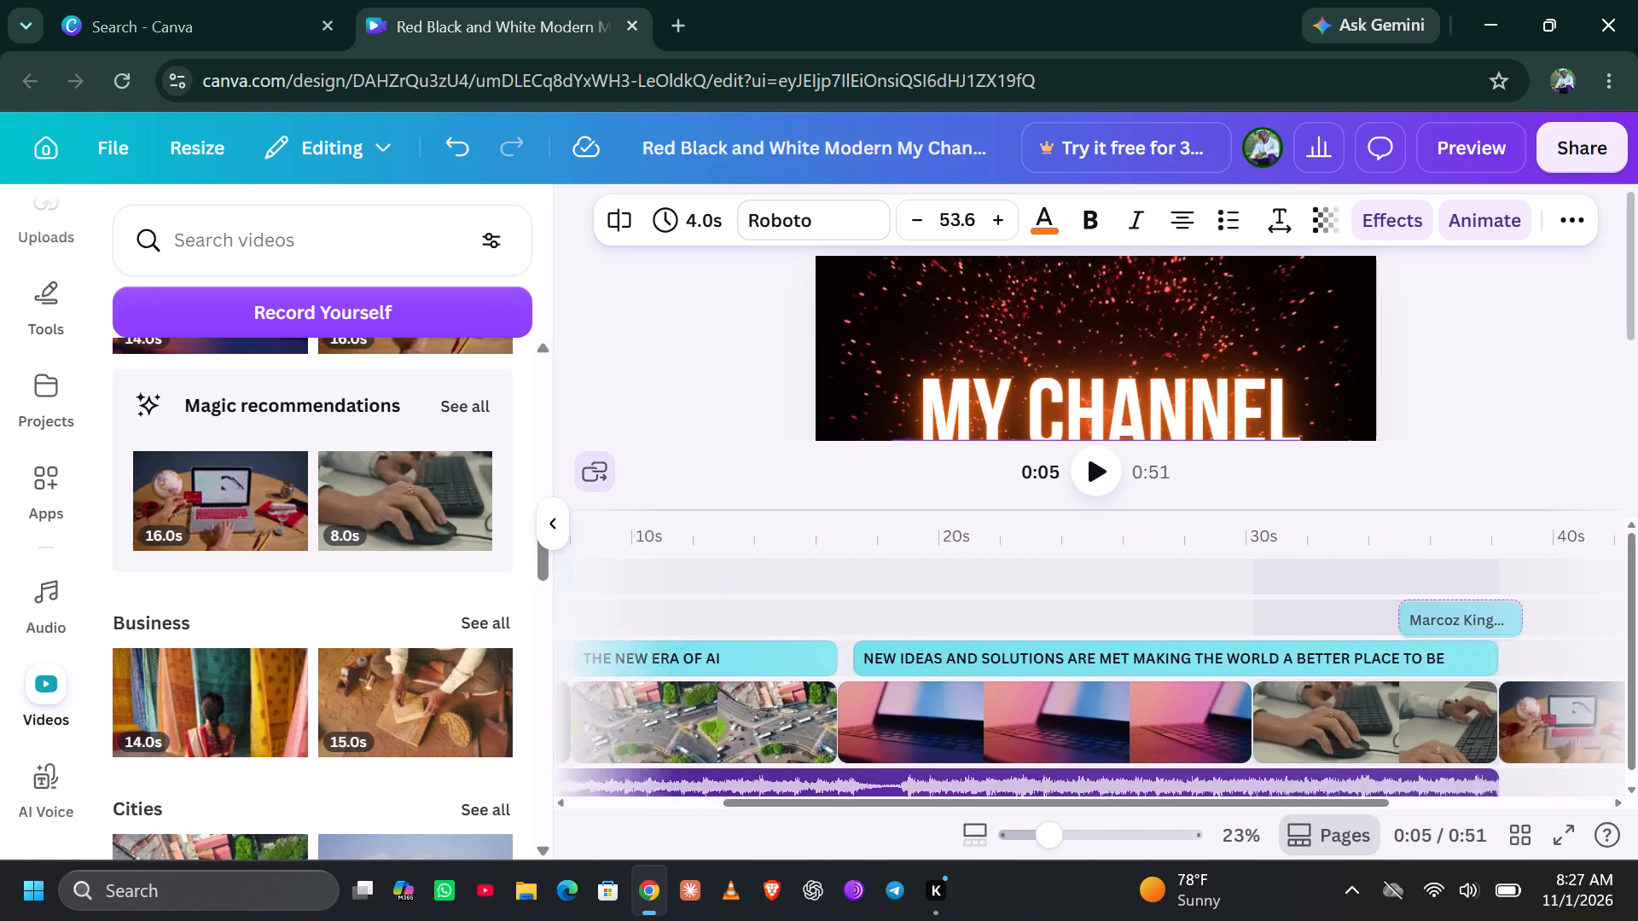
pyautogui.moveTo(1480, 615); pyautogui.dragTo(1291, 626)
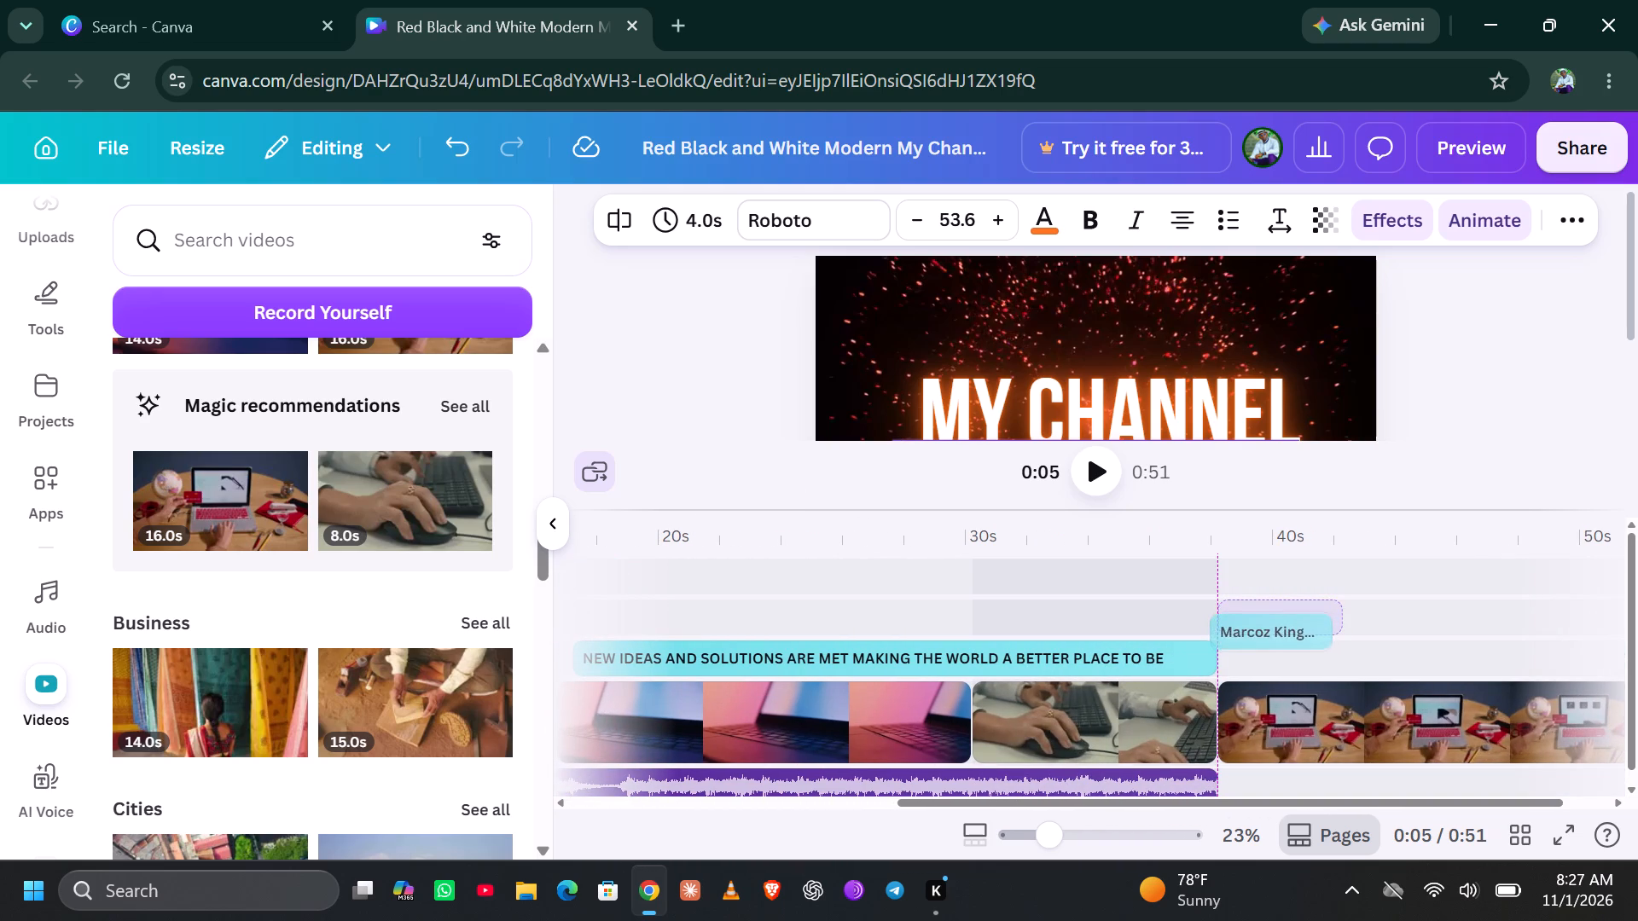
pyautogui.moveTo(1291, 626); pyautogui.dragTo(1300, 610)
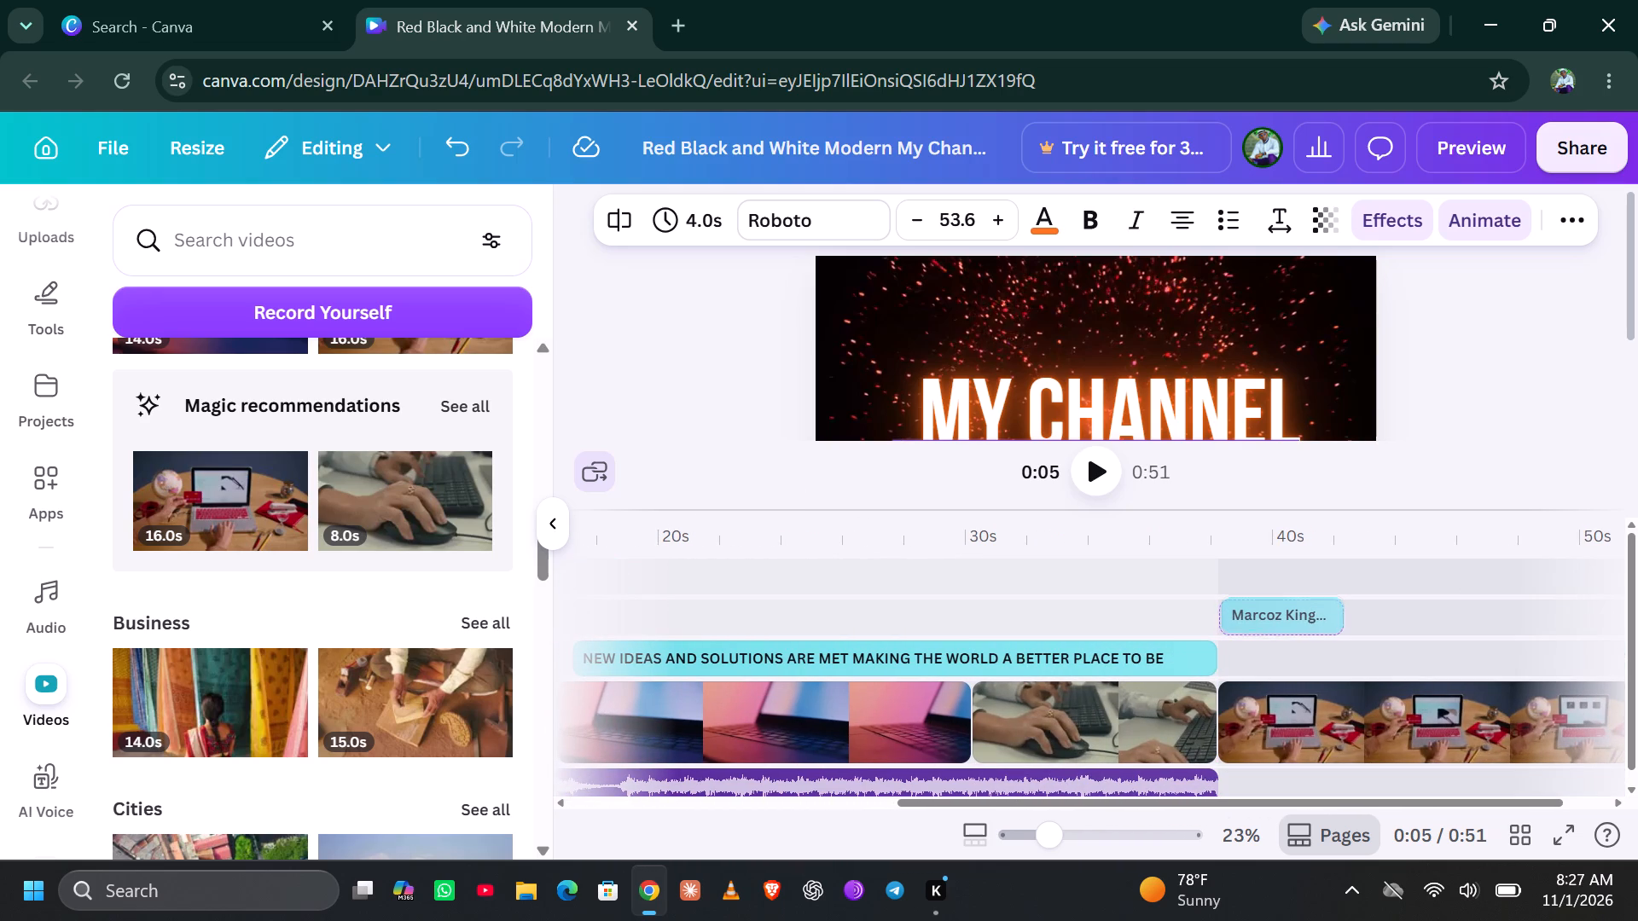
pyautogui.moveTo(1300, 610); pyautogui.dragTo(1296, 612)
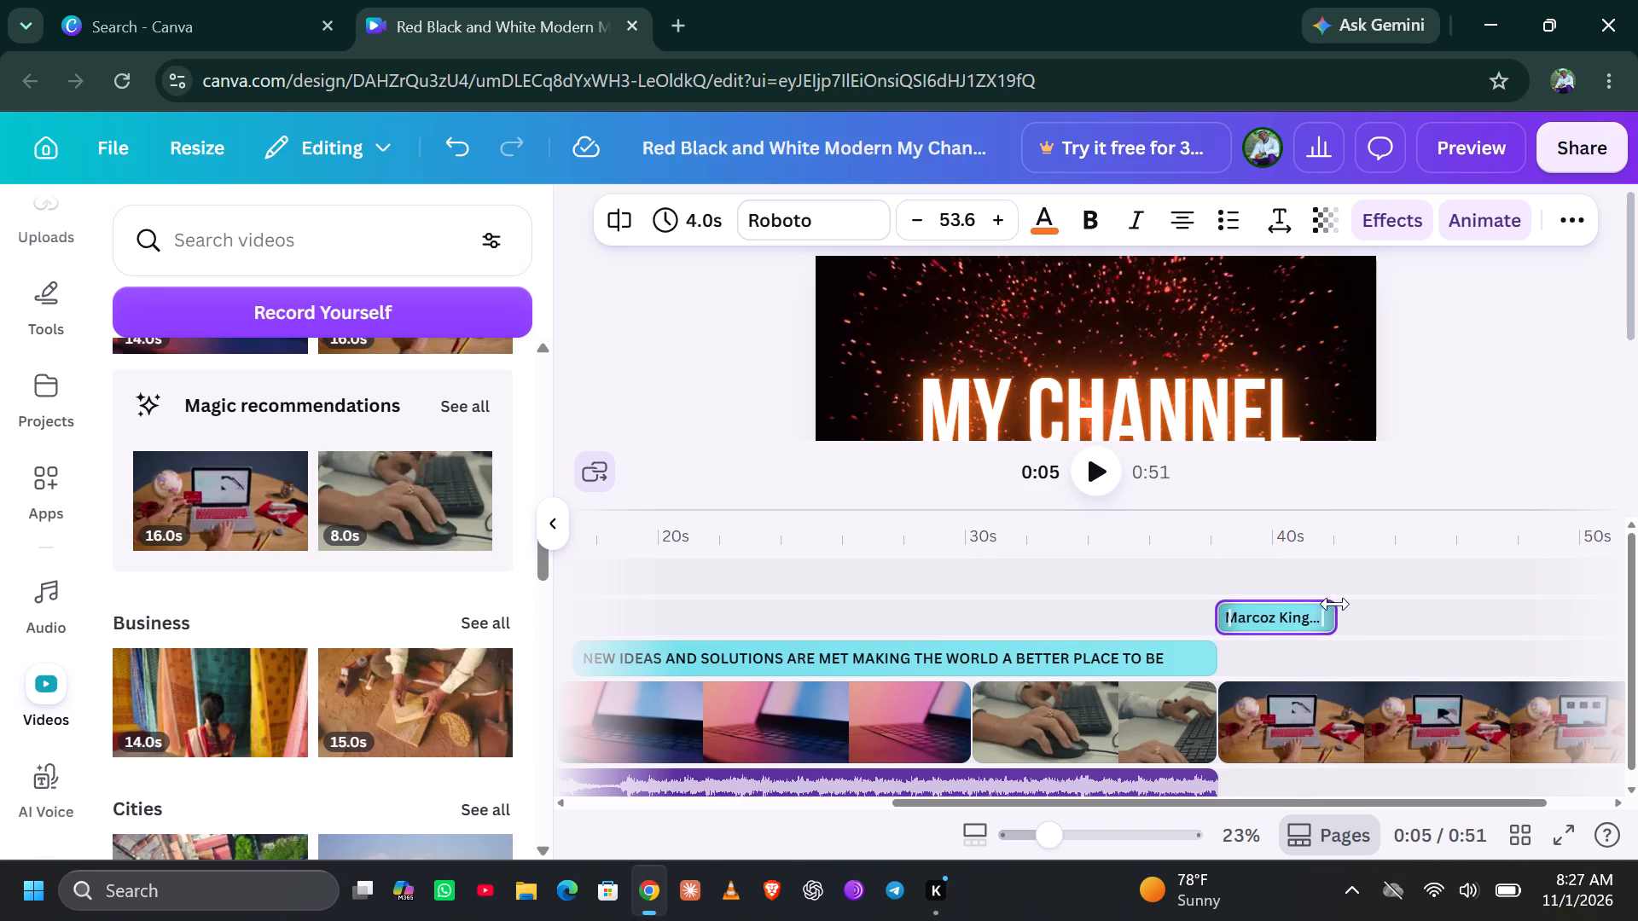
# Extend the moved name text to 13.7 s so it spans the laptop clip.
pyautogui.moveTo(1332, 620); pyautogui.dragTo(1511, 589)
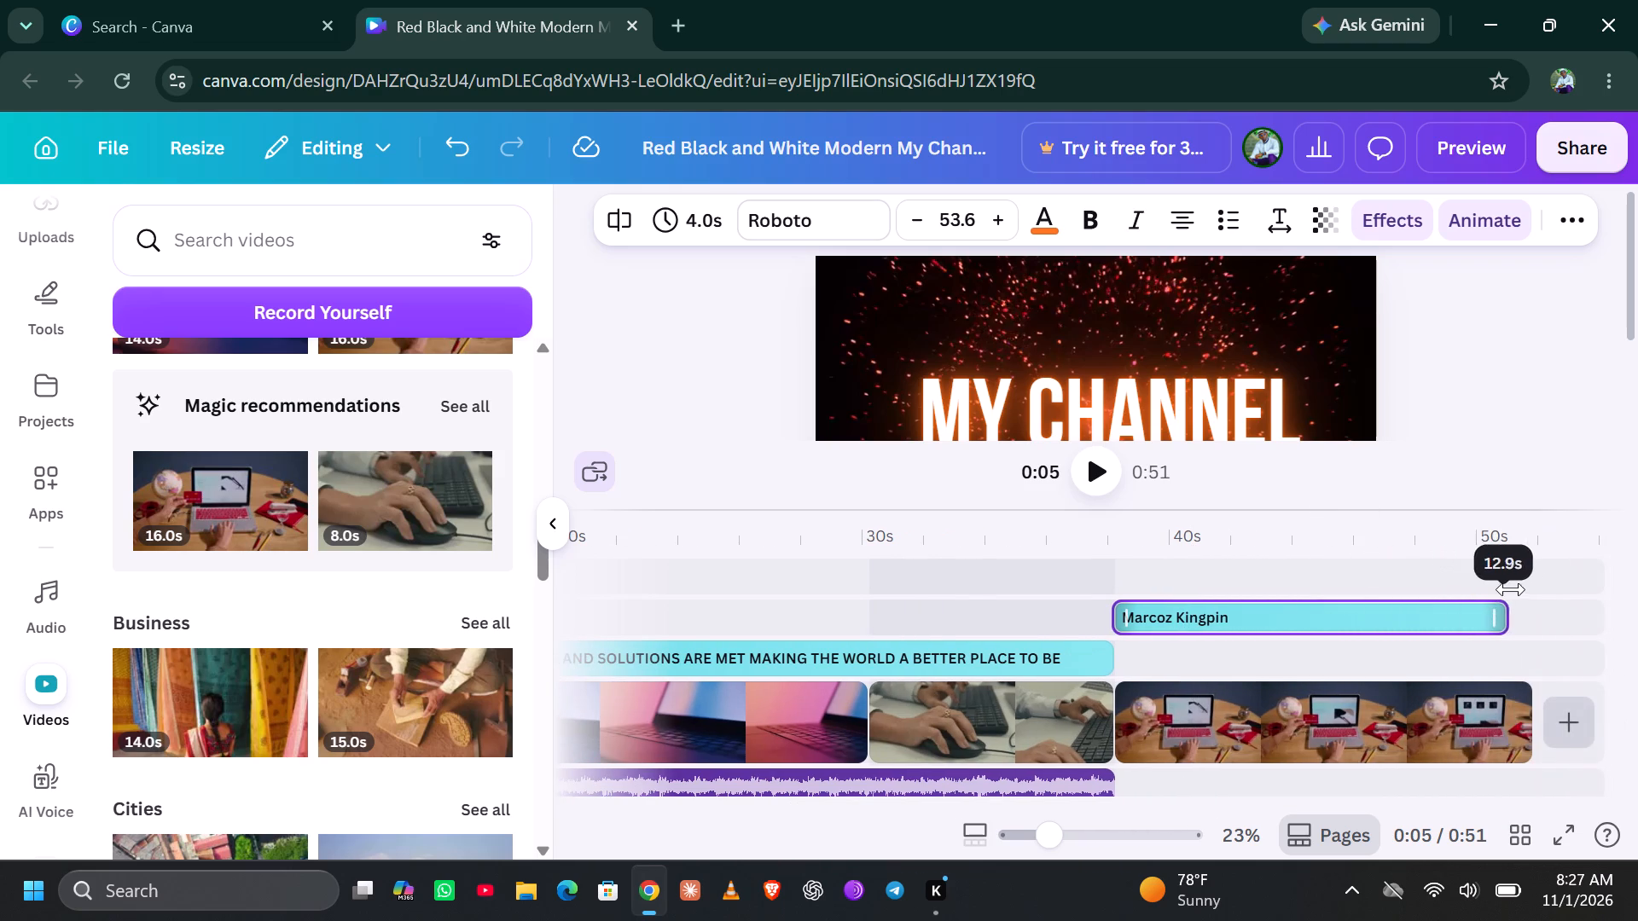
pyautogui.moveTo(1511, 589); pyautogui.dragTo(1529, 588)
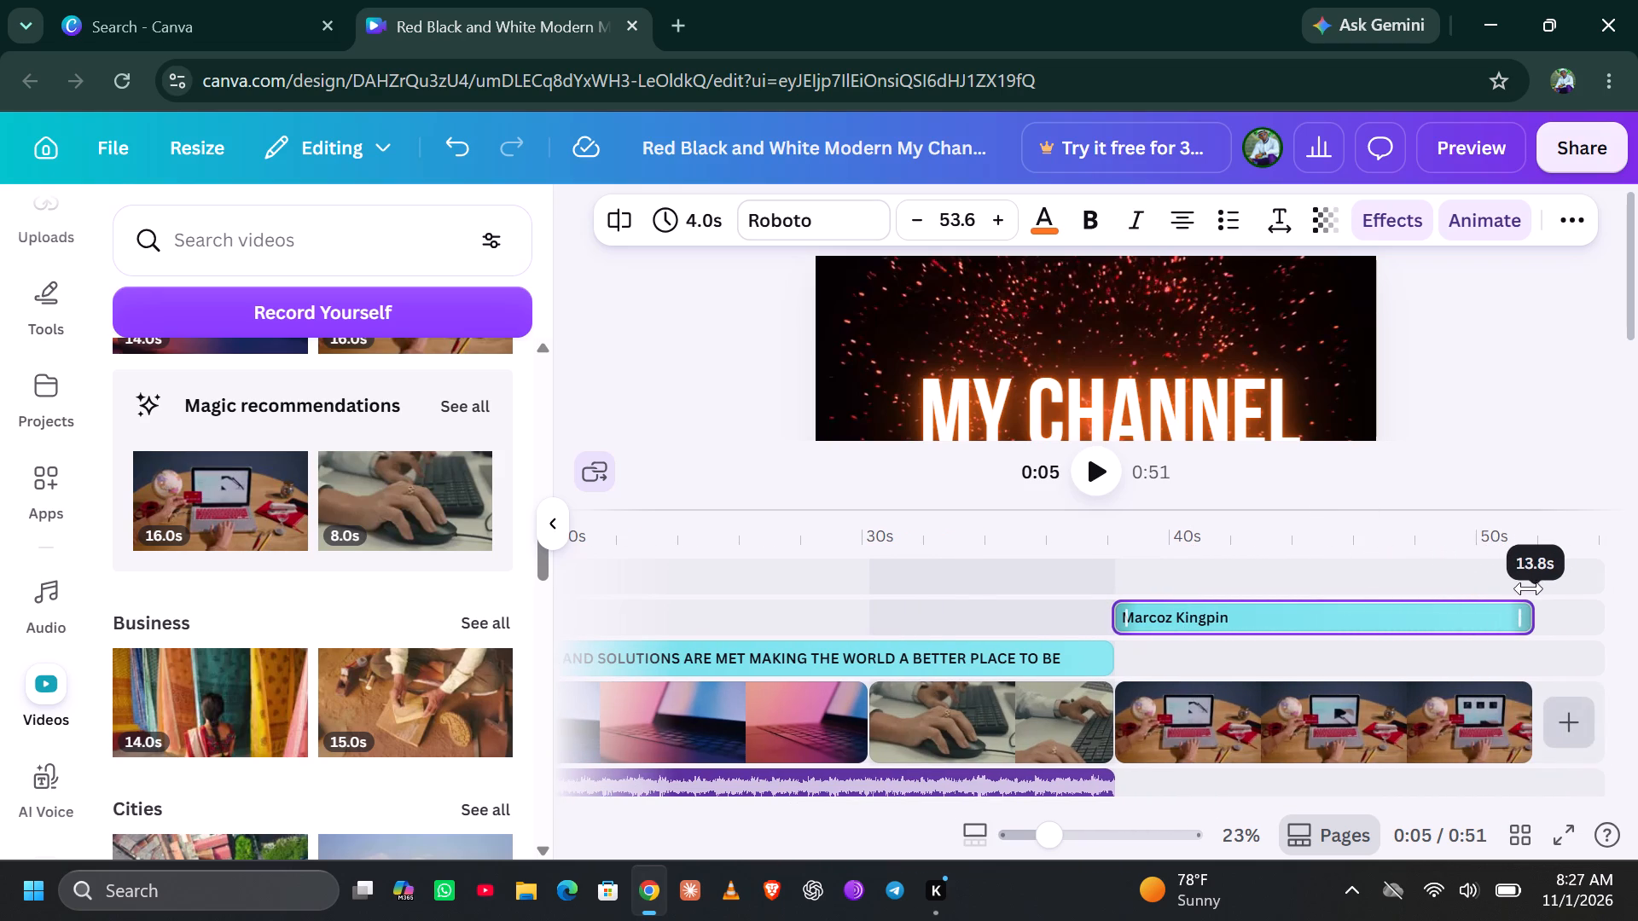
pyautogui.moveTo(1529, 588); pyautogui.dragTo(1526, 592)
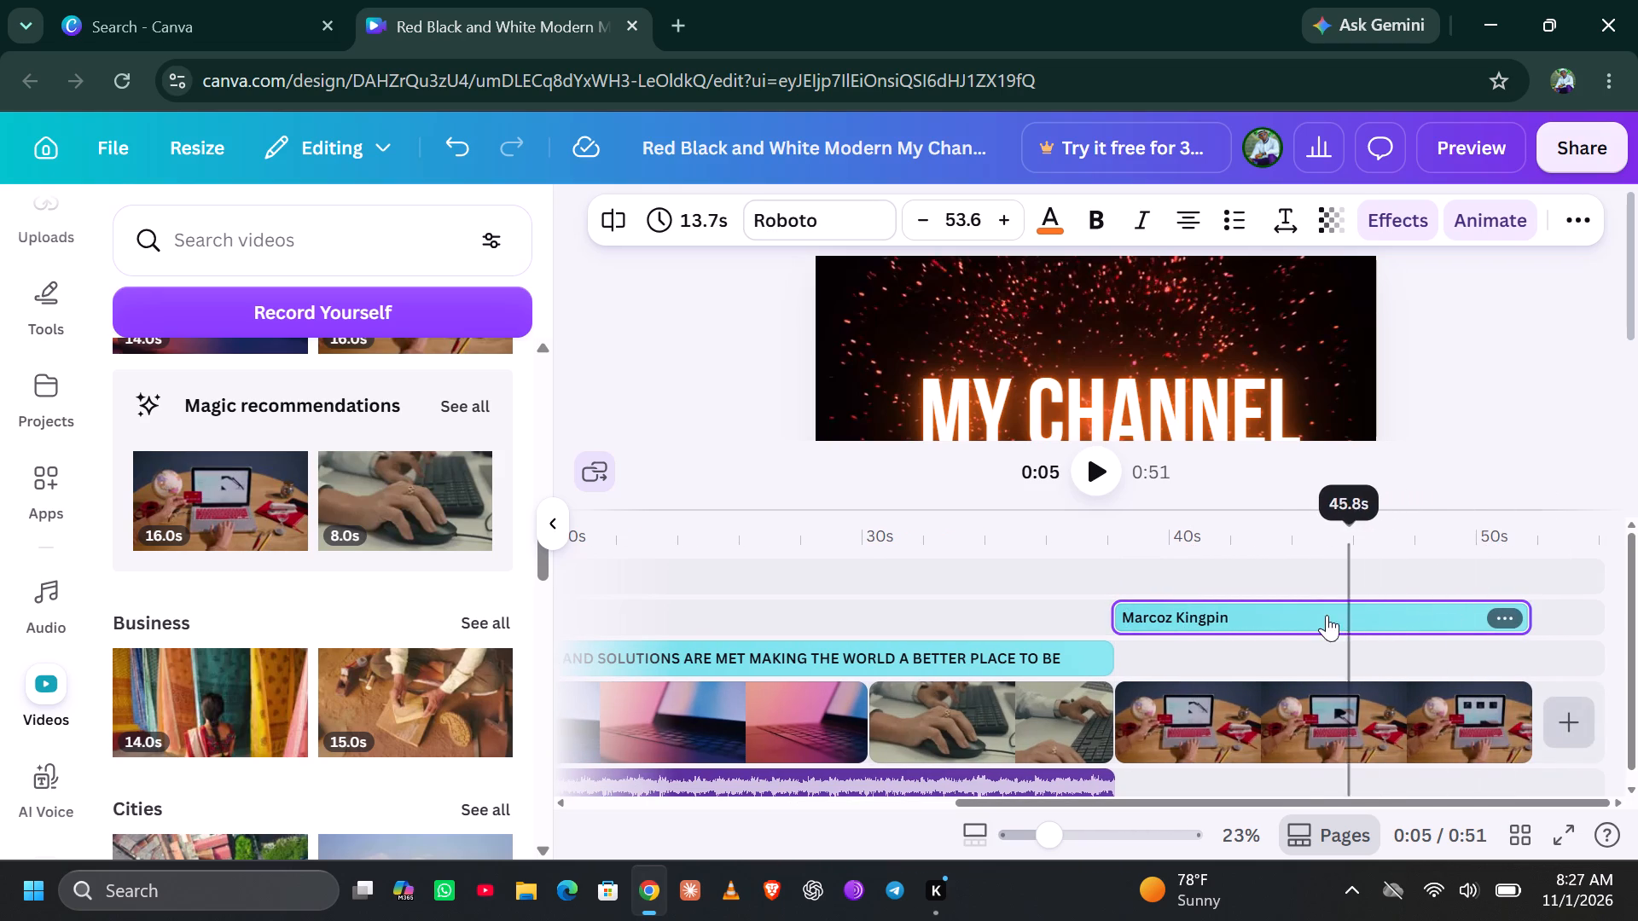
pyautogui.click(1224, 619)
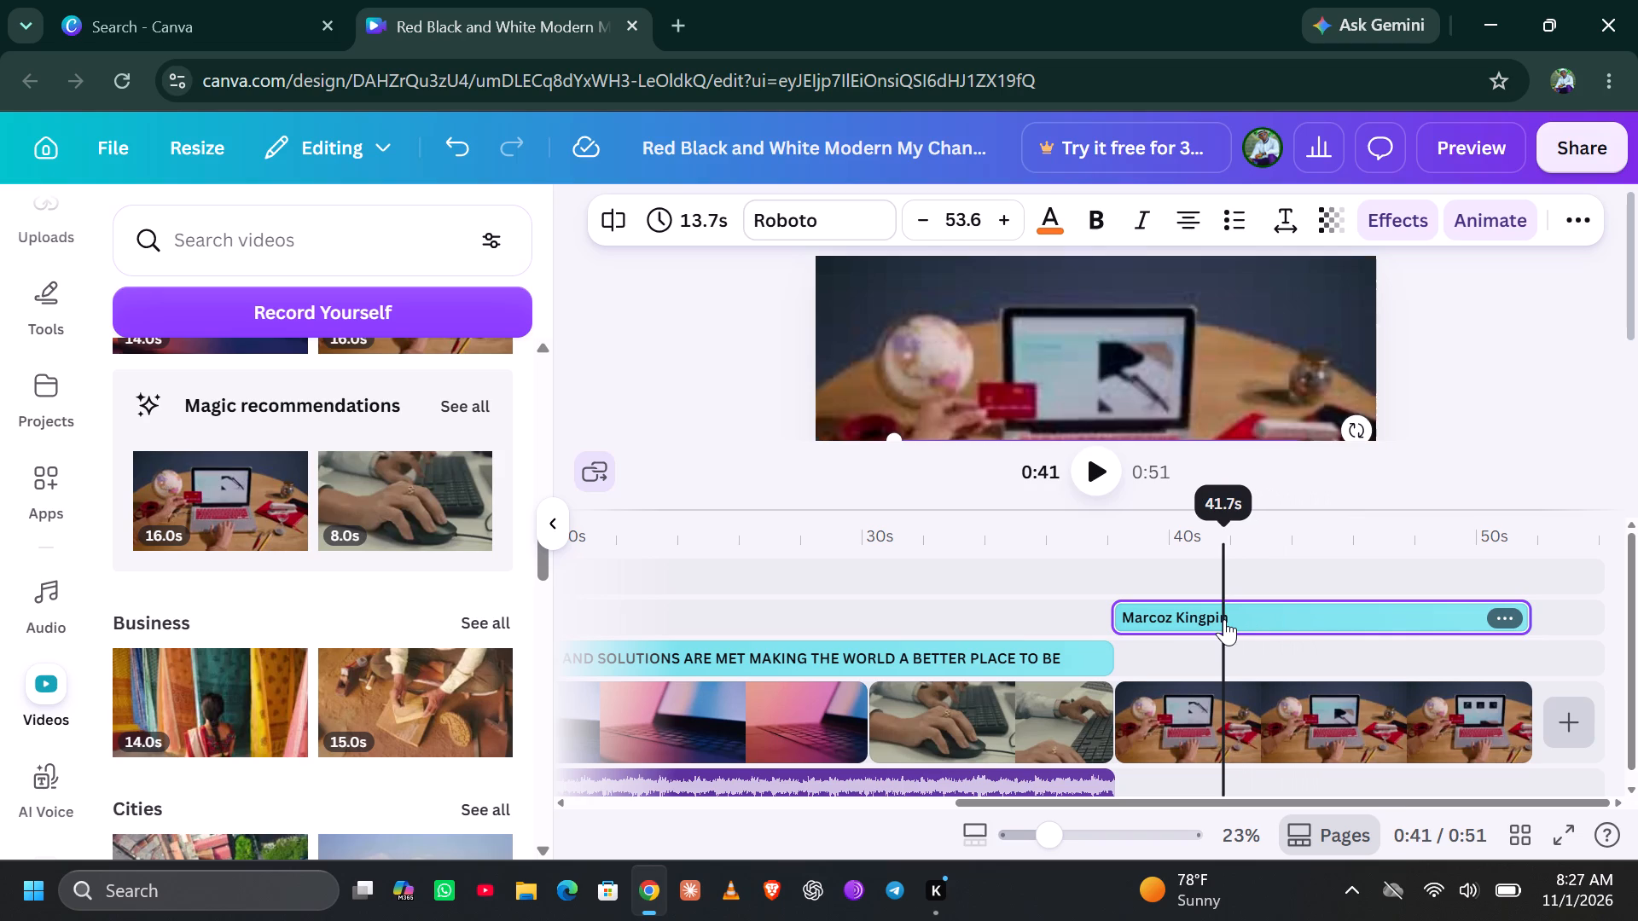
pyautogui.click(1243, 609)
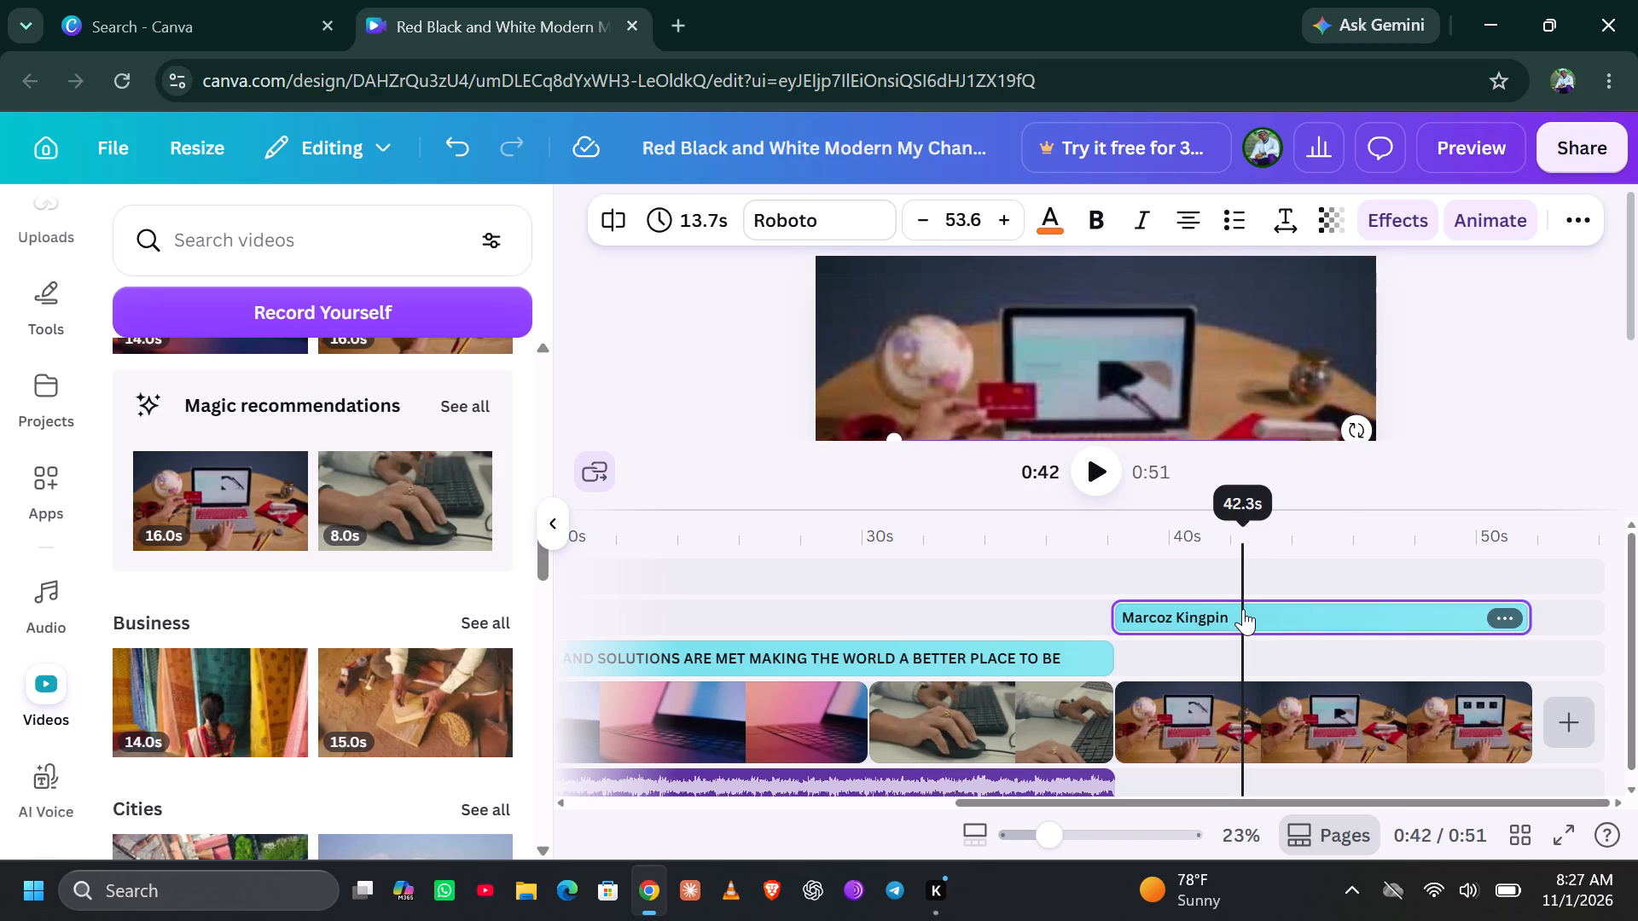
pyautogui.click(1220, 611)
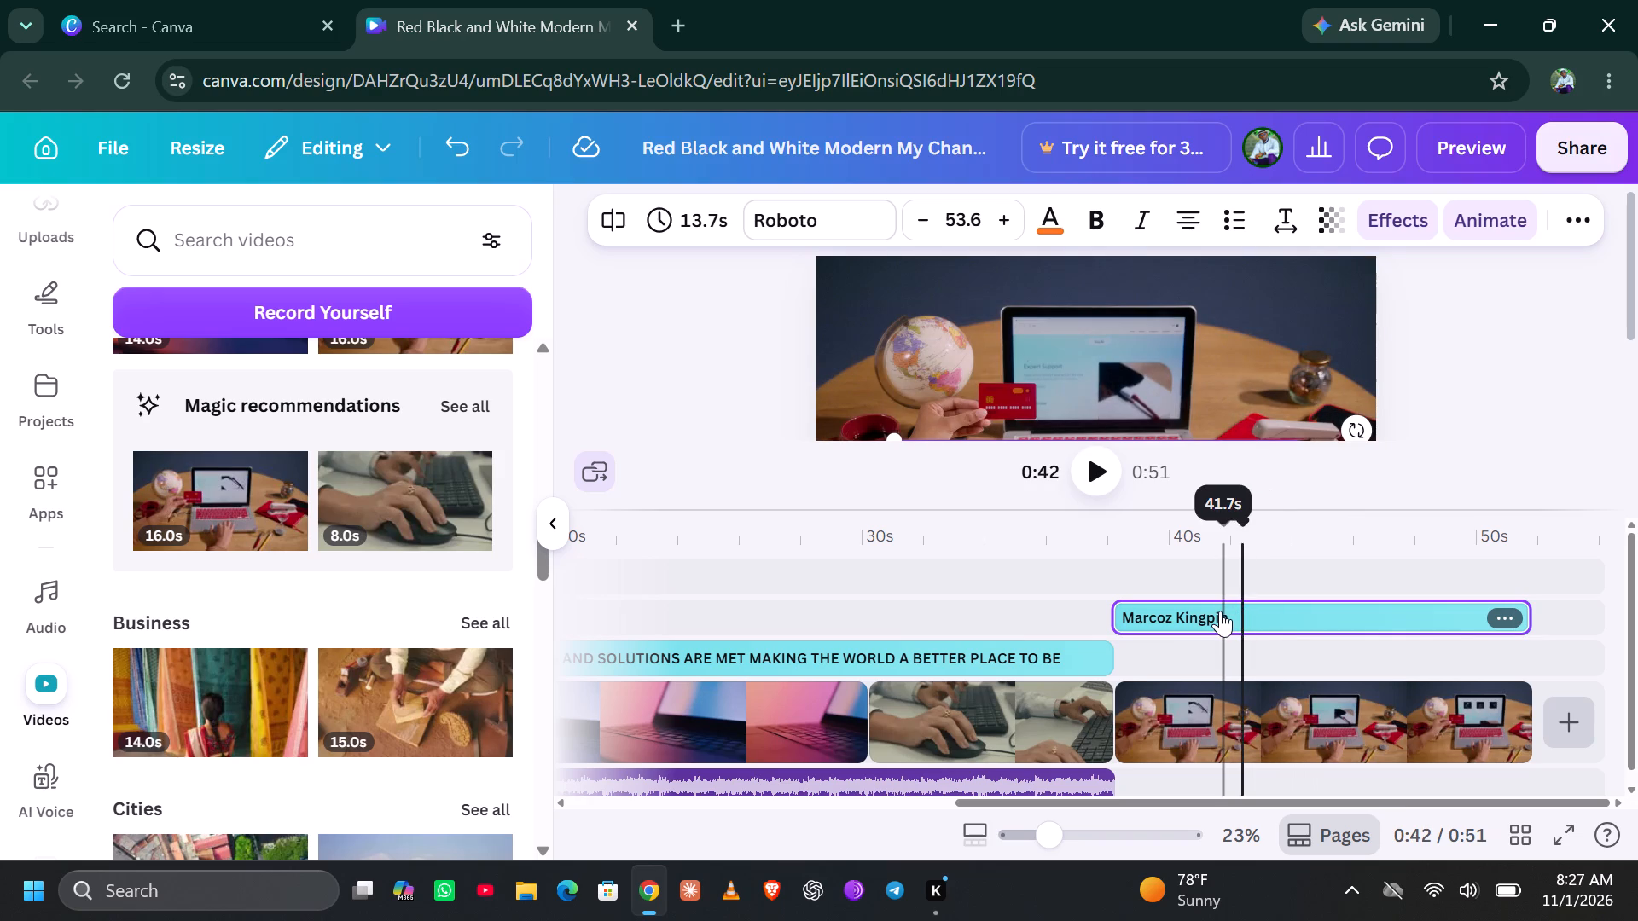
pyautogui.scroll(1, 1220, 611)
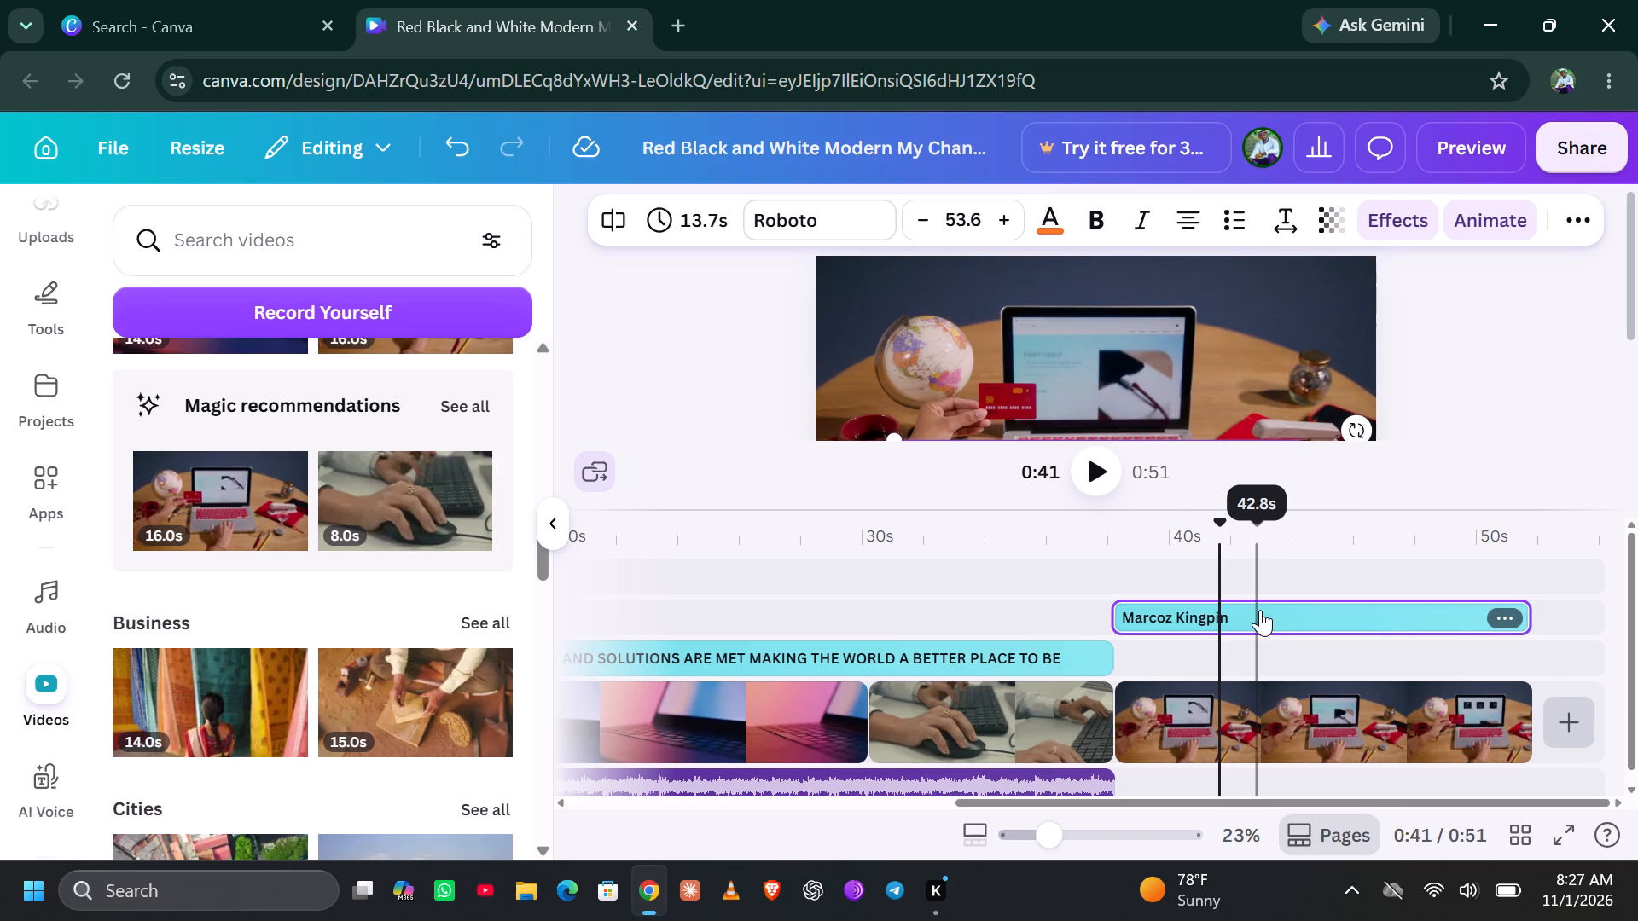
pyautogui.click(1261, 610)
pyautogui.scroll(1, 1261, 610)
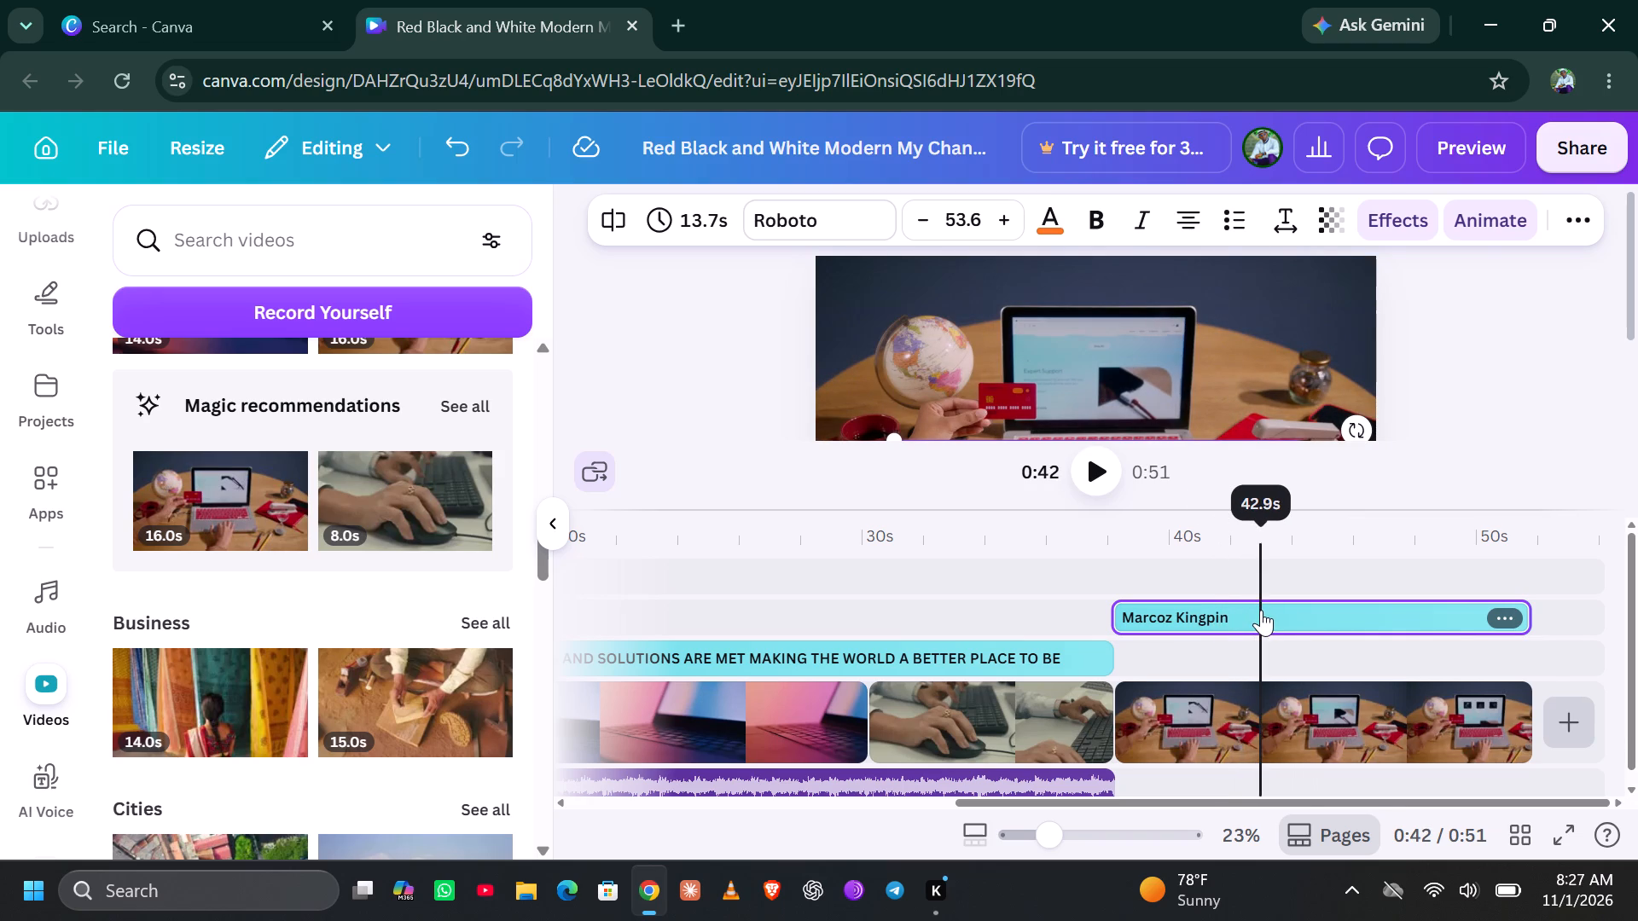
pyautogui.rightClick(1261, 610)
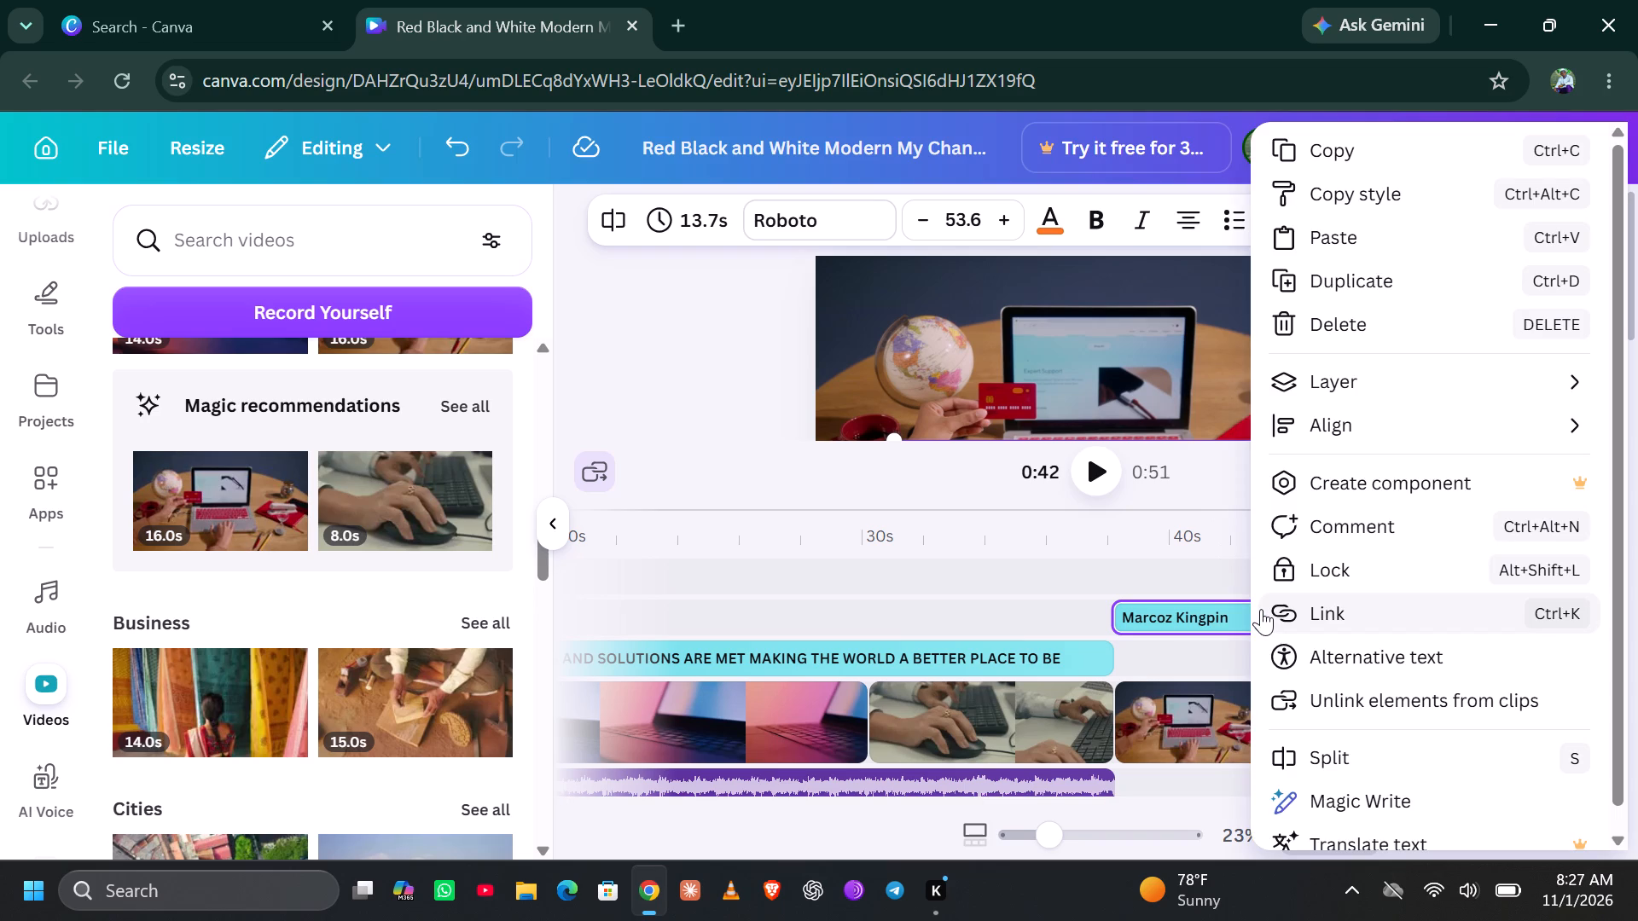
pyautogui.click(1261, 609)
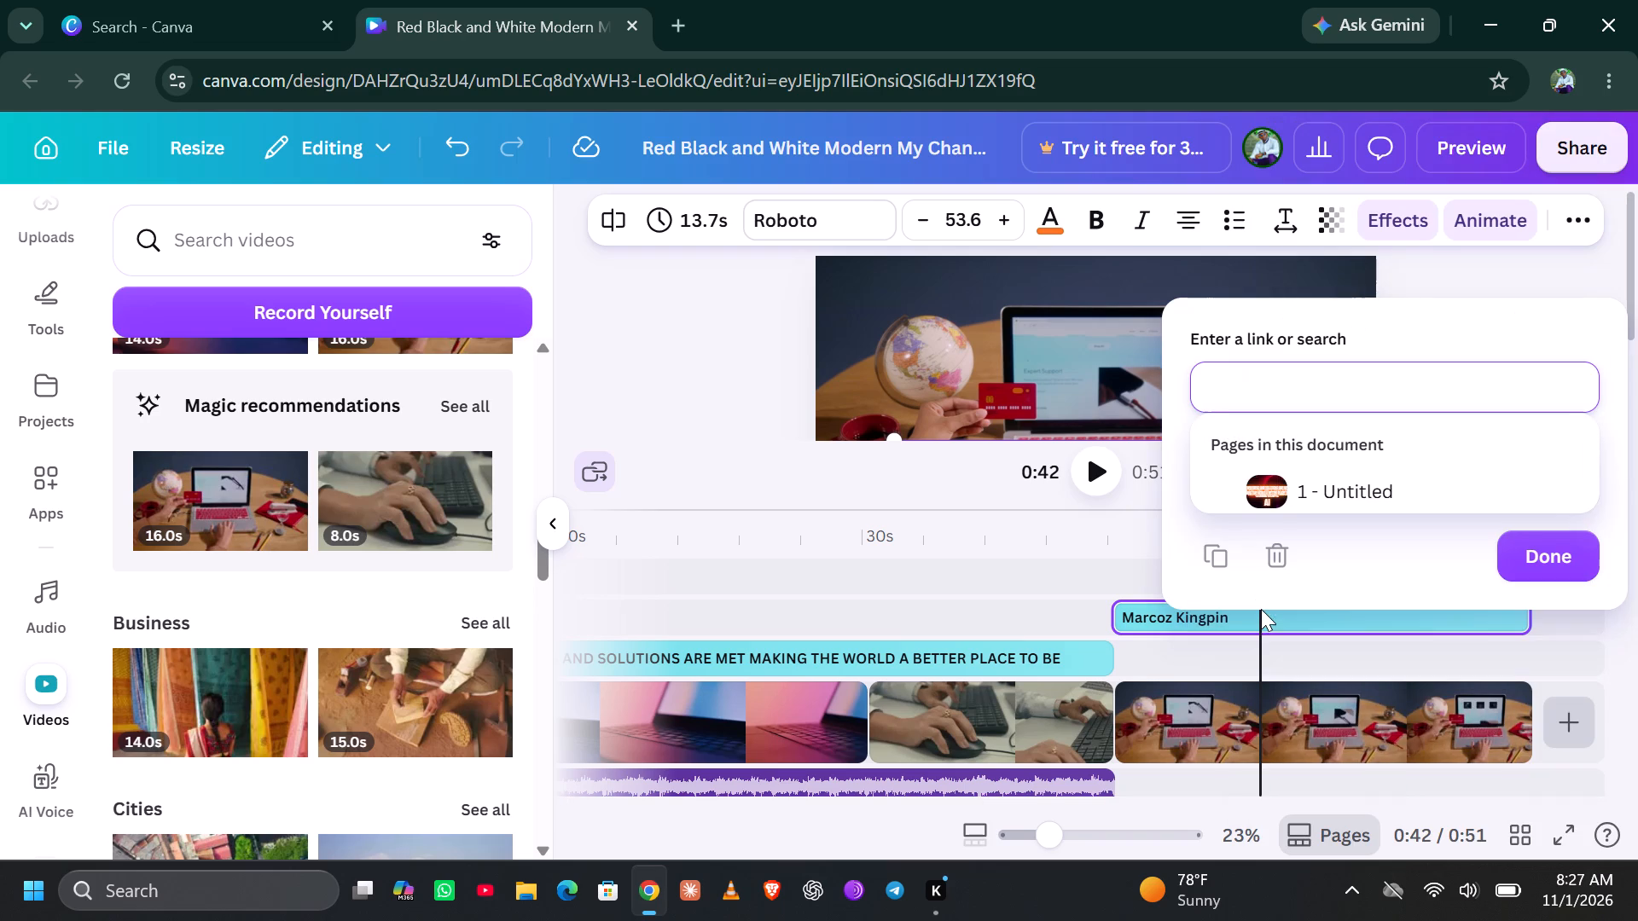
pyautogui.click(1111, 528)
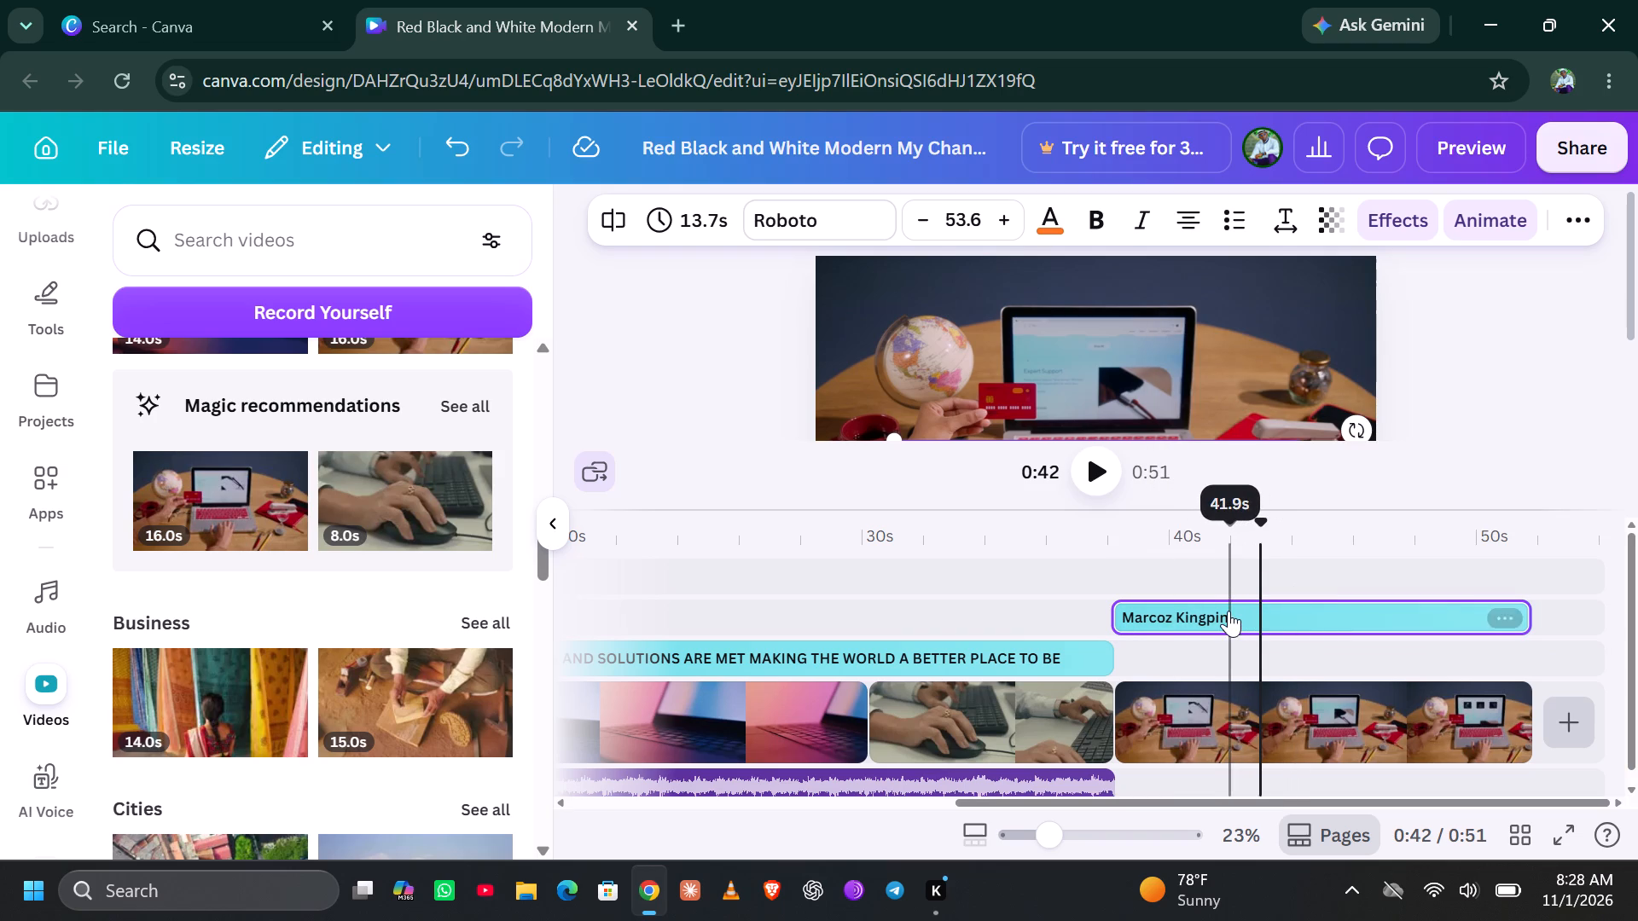
# Clear the name from the text box over the laptop clip at the end of the video.
pyautogui.click(1228, 607)
pyautogui.scroll(1, 1228, 607)
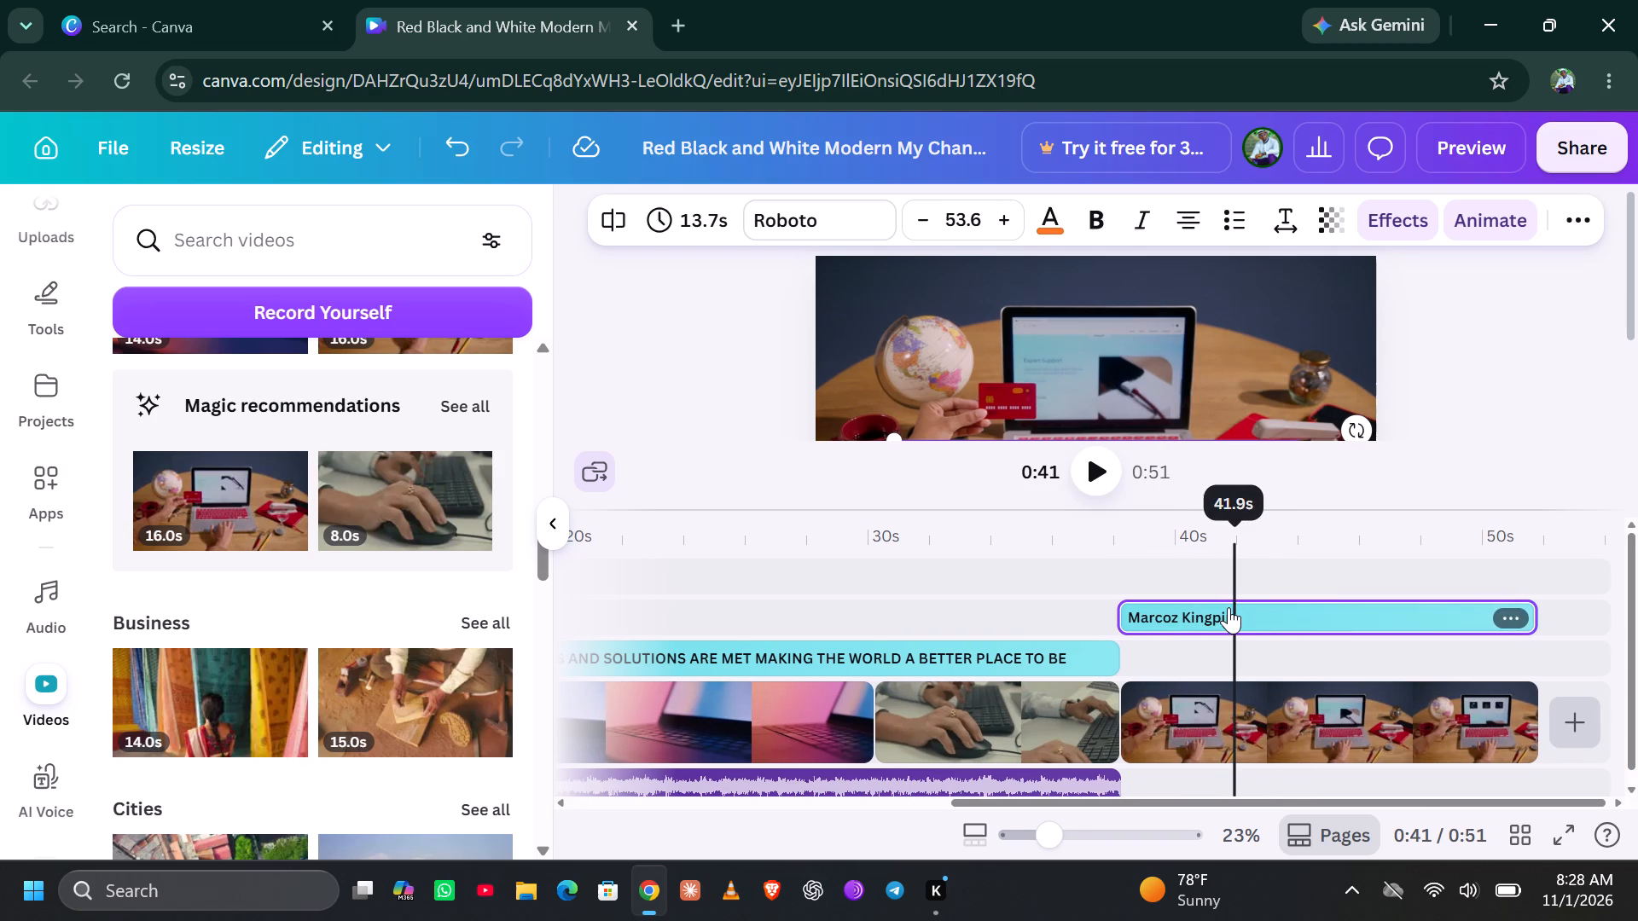
pyautogui.scroll(1, 1228, 607)
pyautogui.scroll(1, 1144, 407)
pyautogui.scroll(-1, 1144, 400)
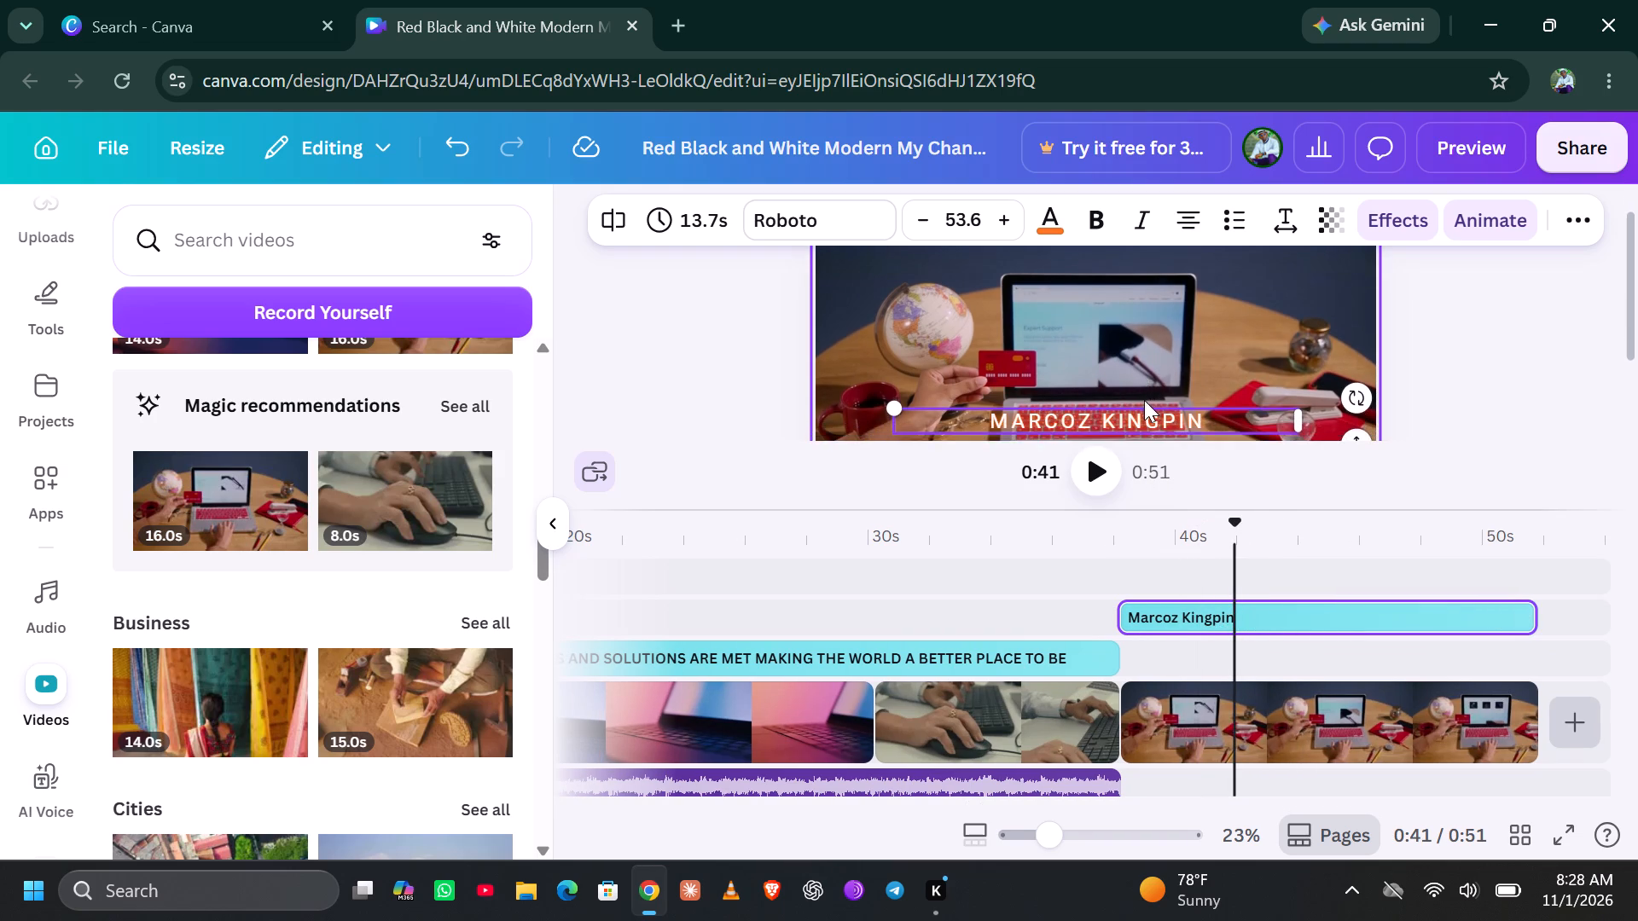
pyautogui.scroll(-1, 1144, 400)
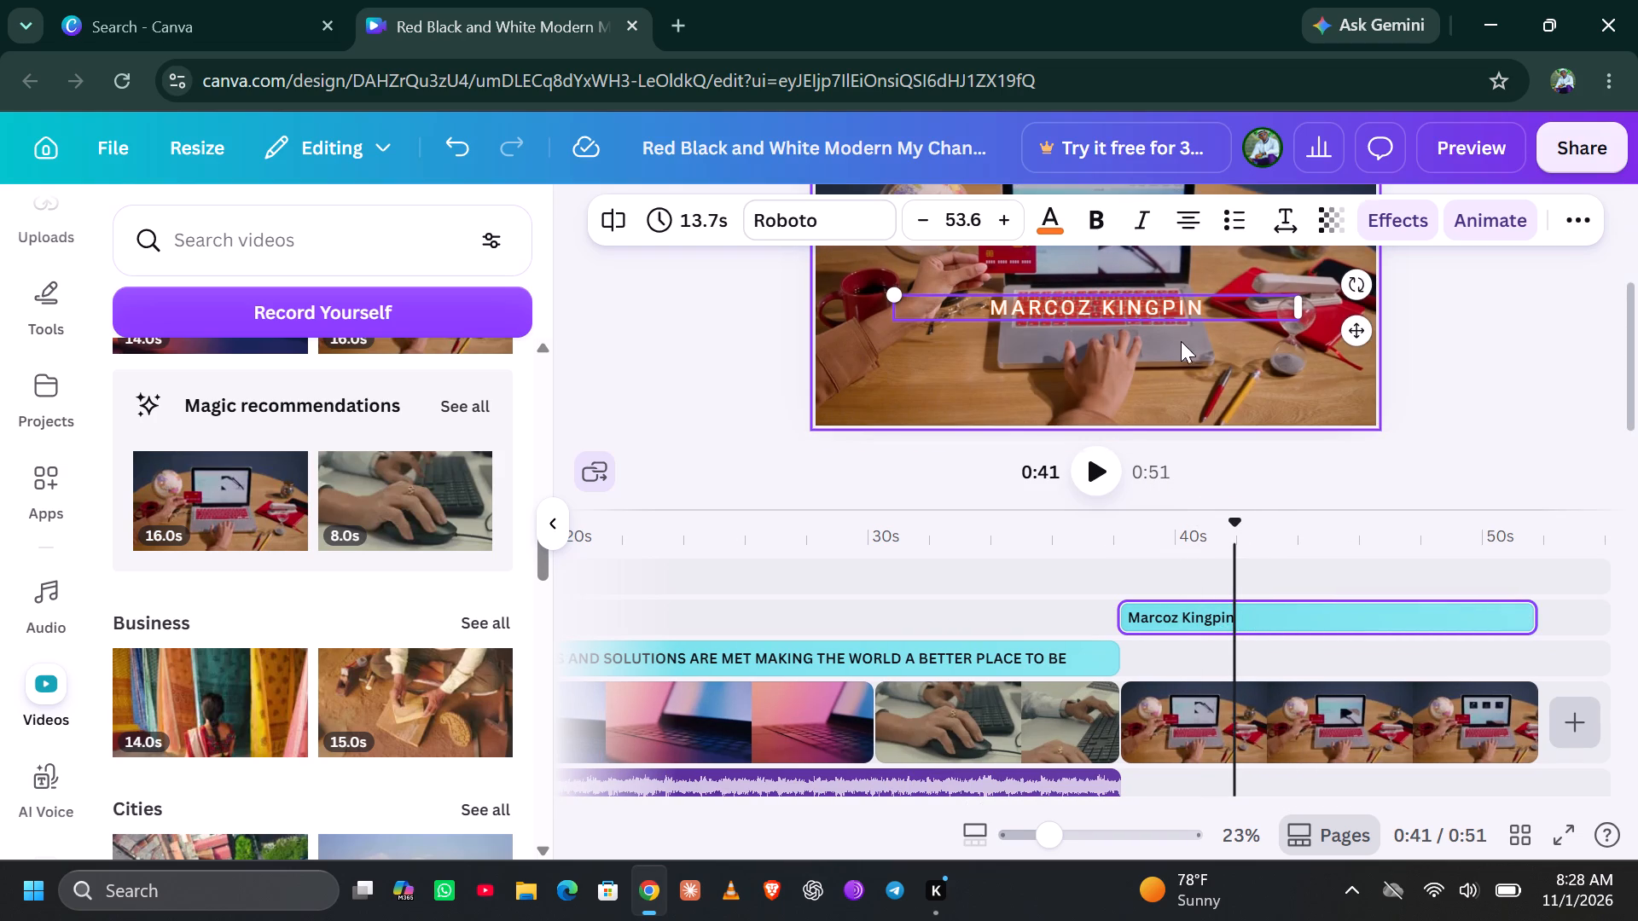
pyautogui.click(1228, 297)
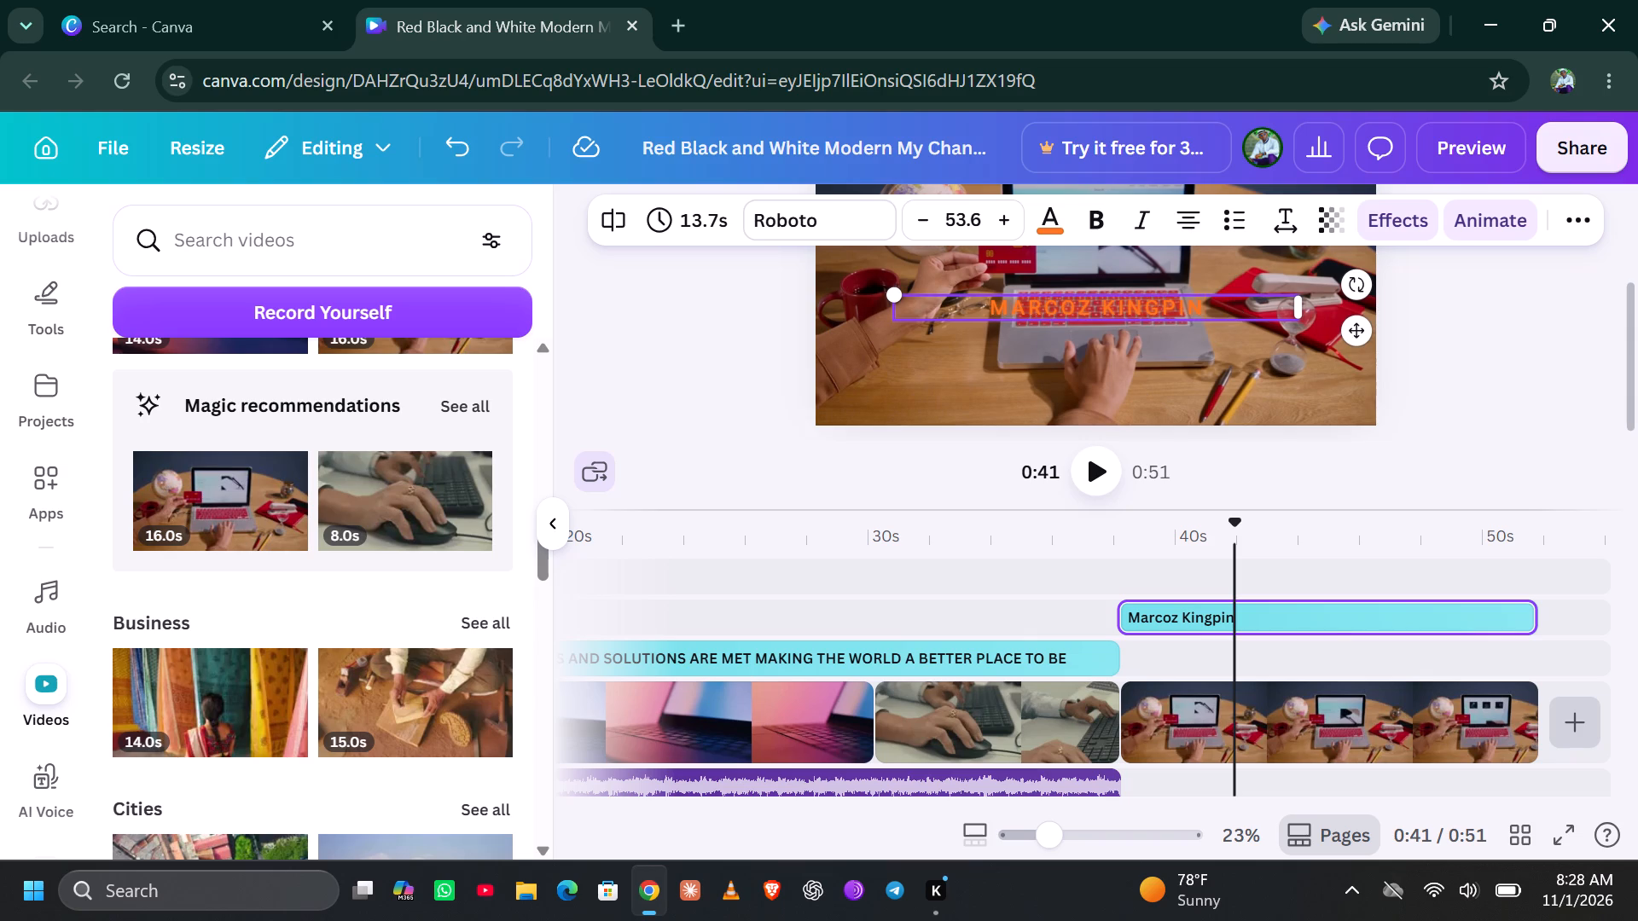
pyautogui.press('BackSpace')
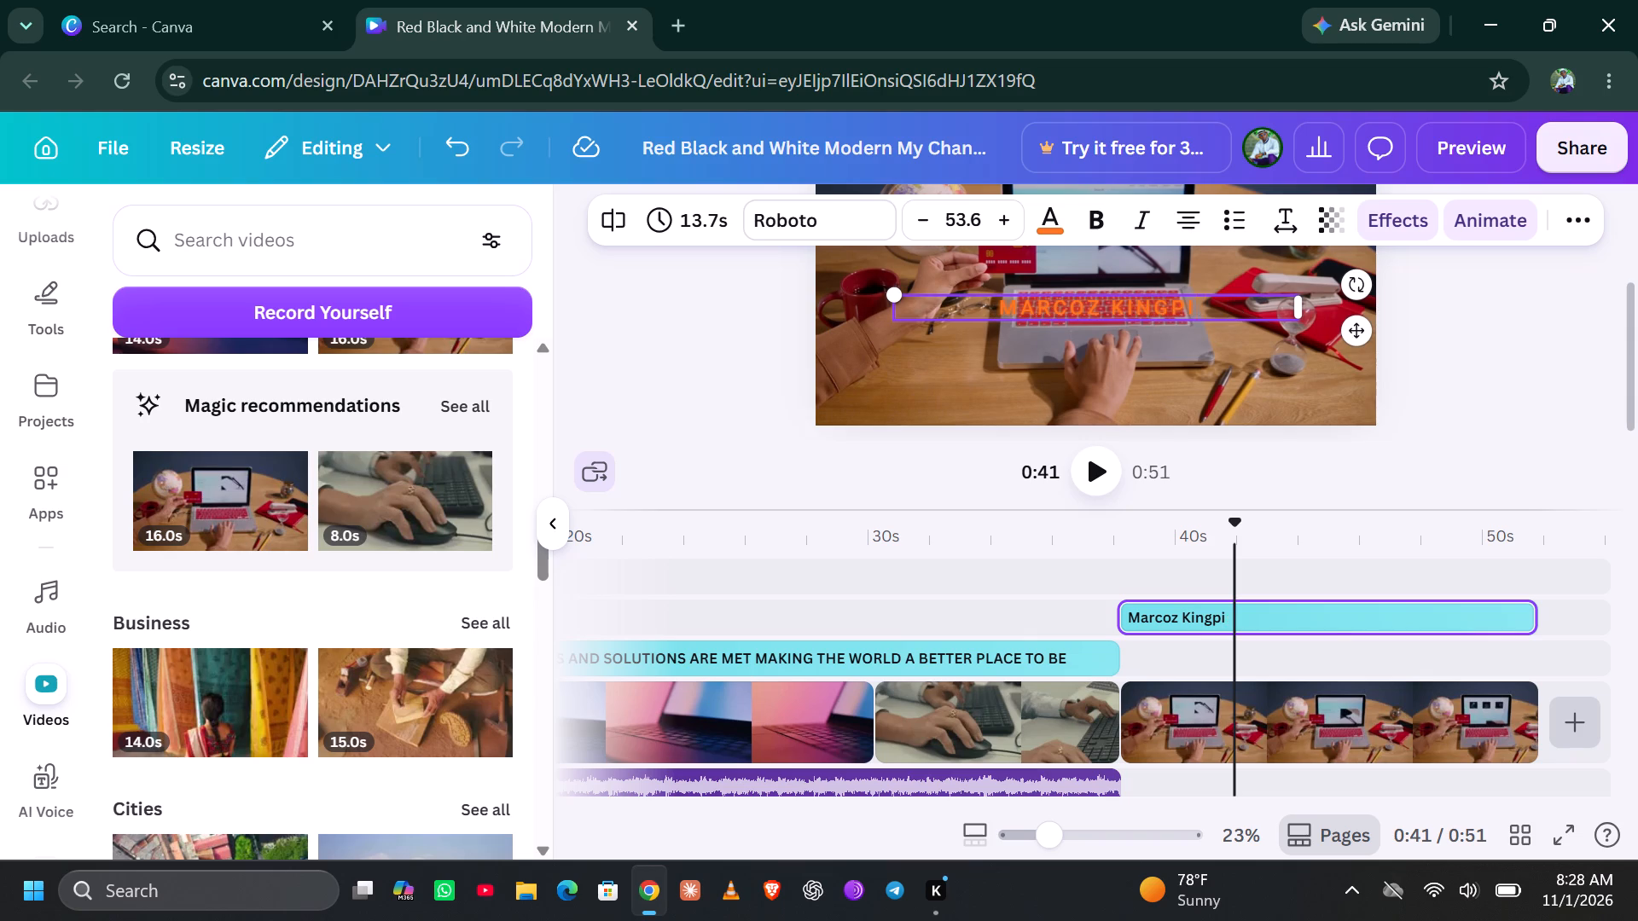
pyautogui.press('BackSpace')
pyautogui.press('BackSpace')
pyautogui.press('BackSpace')
pyautogui.press('BackSpace')
pyautogui.press('BackSpace')
pyautogui.press('BackSpace')
pyautogui.press('BackSpace')
pyautogui.press('BackSpace')
pyautogui.press('BackSpace')
pyautogui.press('BackSpace')
pyautogui.press('BackSpace')
pyautogui.press('BackSpace')
pyautogui.press('BackSpace')
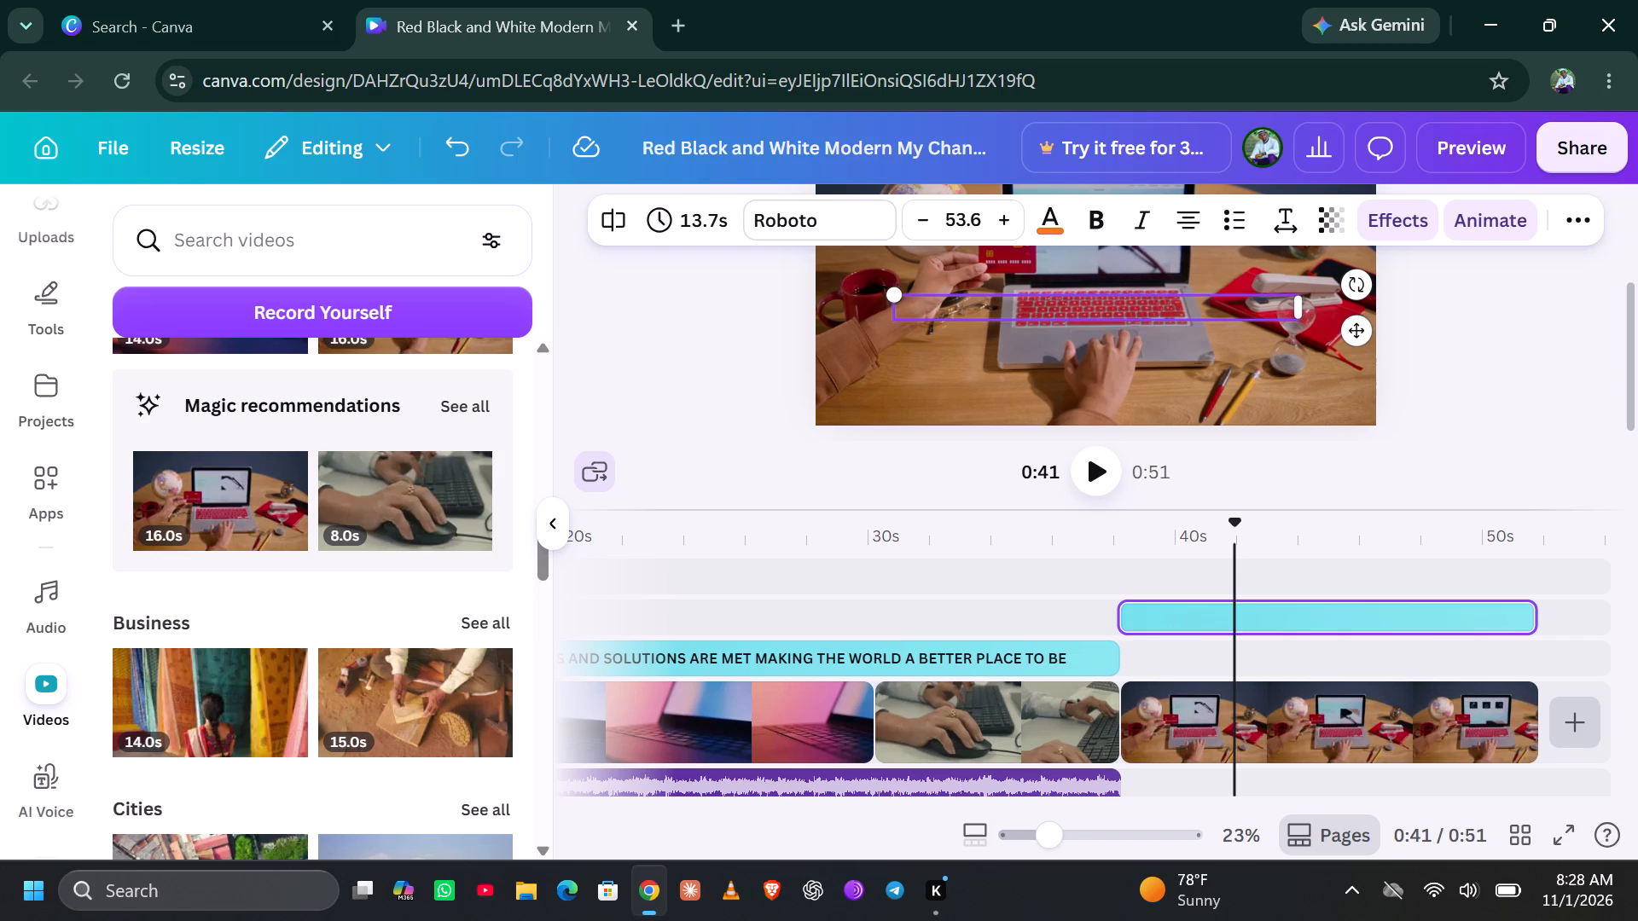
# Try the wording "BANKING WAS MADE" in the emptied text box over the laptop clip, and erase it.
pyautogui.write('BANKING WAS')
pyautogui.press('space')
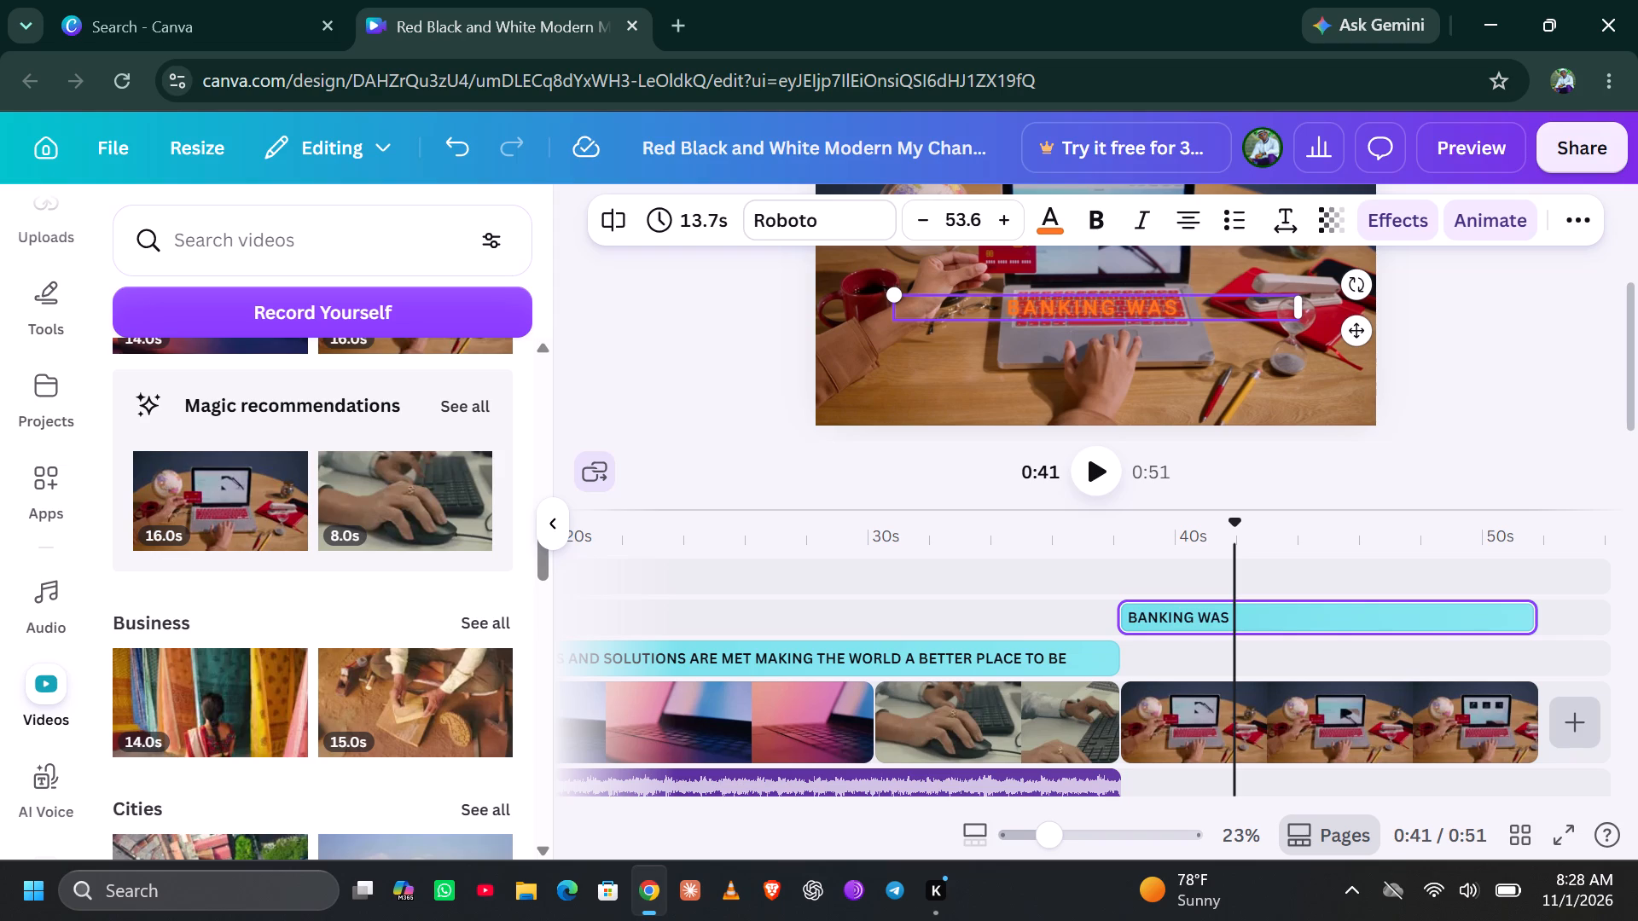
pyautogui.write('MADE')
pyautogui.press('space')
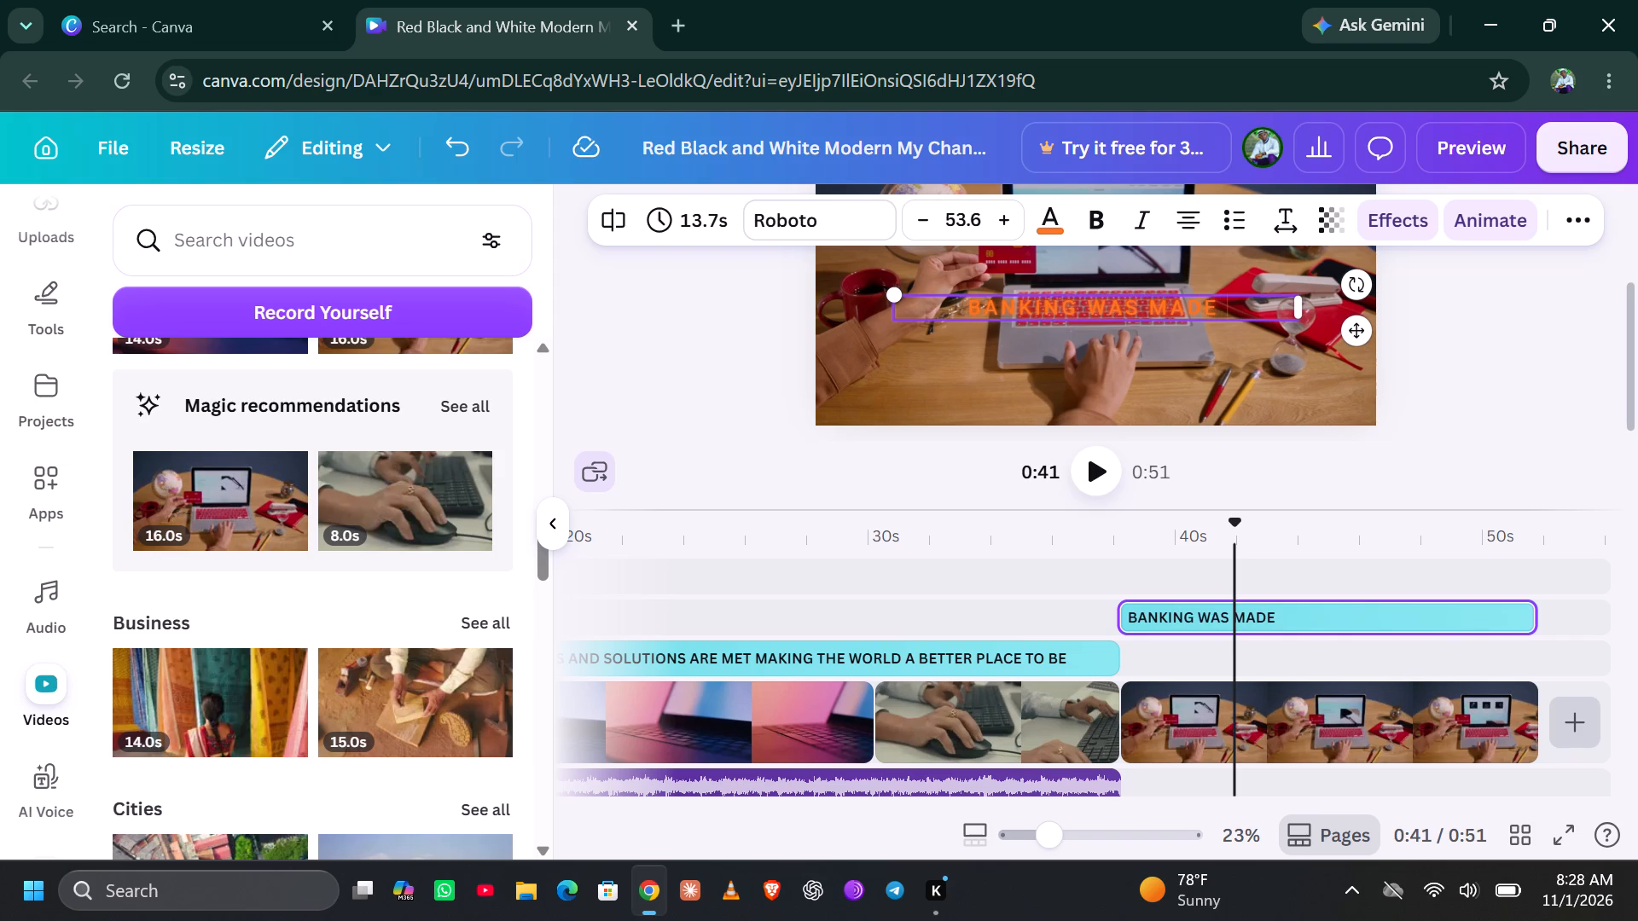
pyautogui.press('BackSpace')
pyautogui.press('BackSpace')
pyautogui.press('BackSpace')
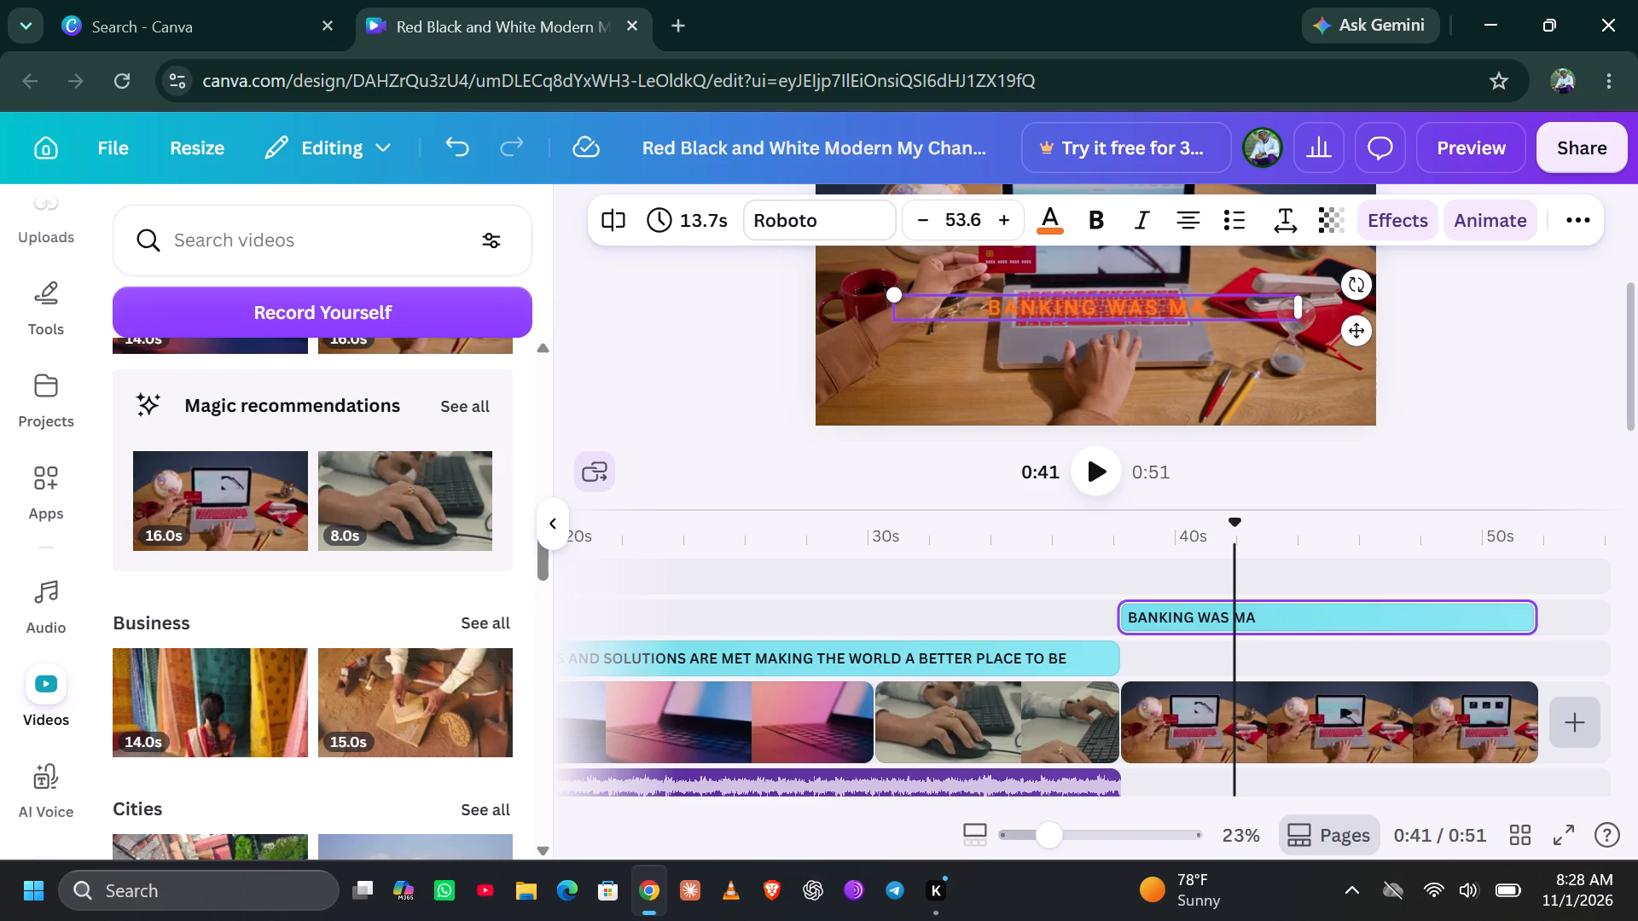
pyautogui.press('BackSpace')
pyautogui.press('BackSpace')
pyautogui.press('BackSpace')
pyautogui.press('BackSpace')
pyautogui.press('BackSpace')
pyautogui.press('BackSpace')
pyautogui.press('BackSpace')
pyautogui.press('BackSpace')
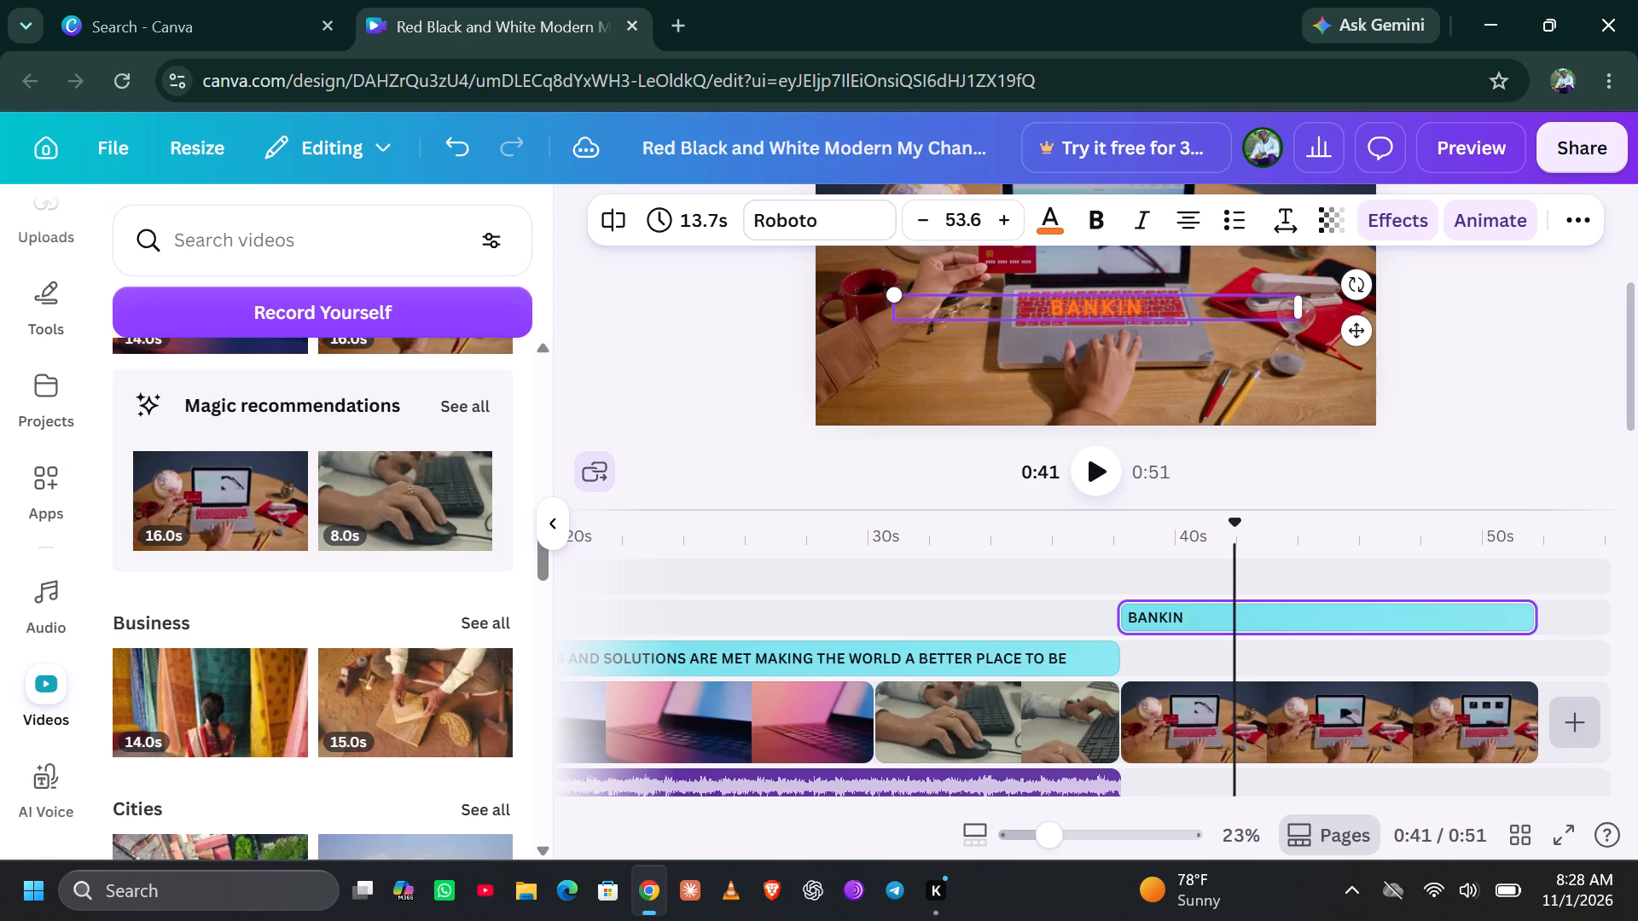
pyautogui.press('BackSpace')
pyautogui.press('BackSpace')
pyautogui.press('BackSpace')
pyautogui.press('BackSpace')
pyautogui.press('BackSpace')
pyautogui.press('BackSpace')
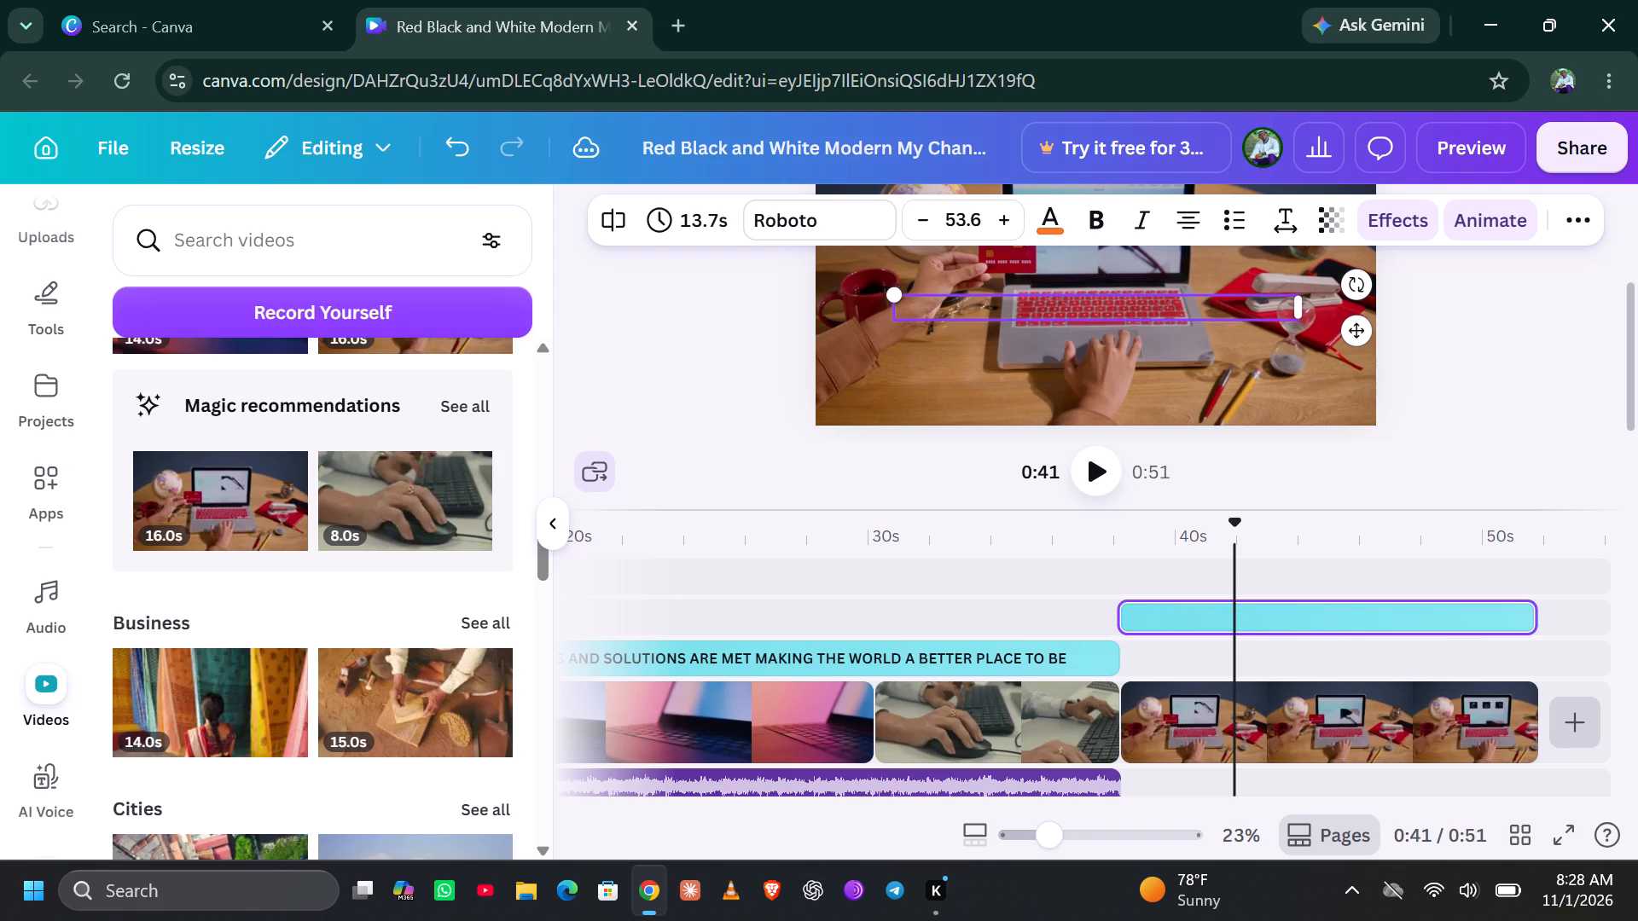
# Enter "SIMPLICITY OF BANKING WAS EXPERIENCED" in the text box over the laptop clip.
pyautogui.write('SIMPLICITY OF BANKING')
pyautogui.press('space')
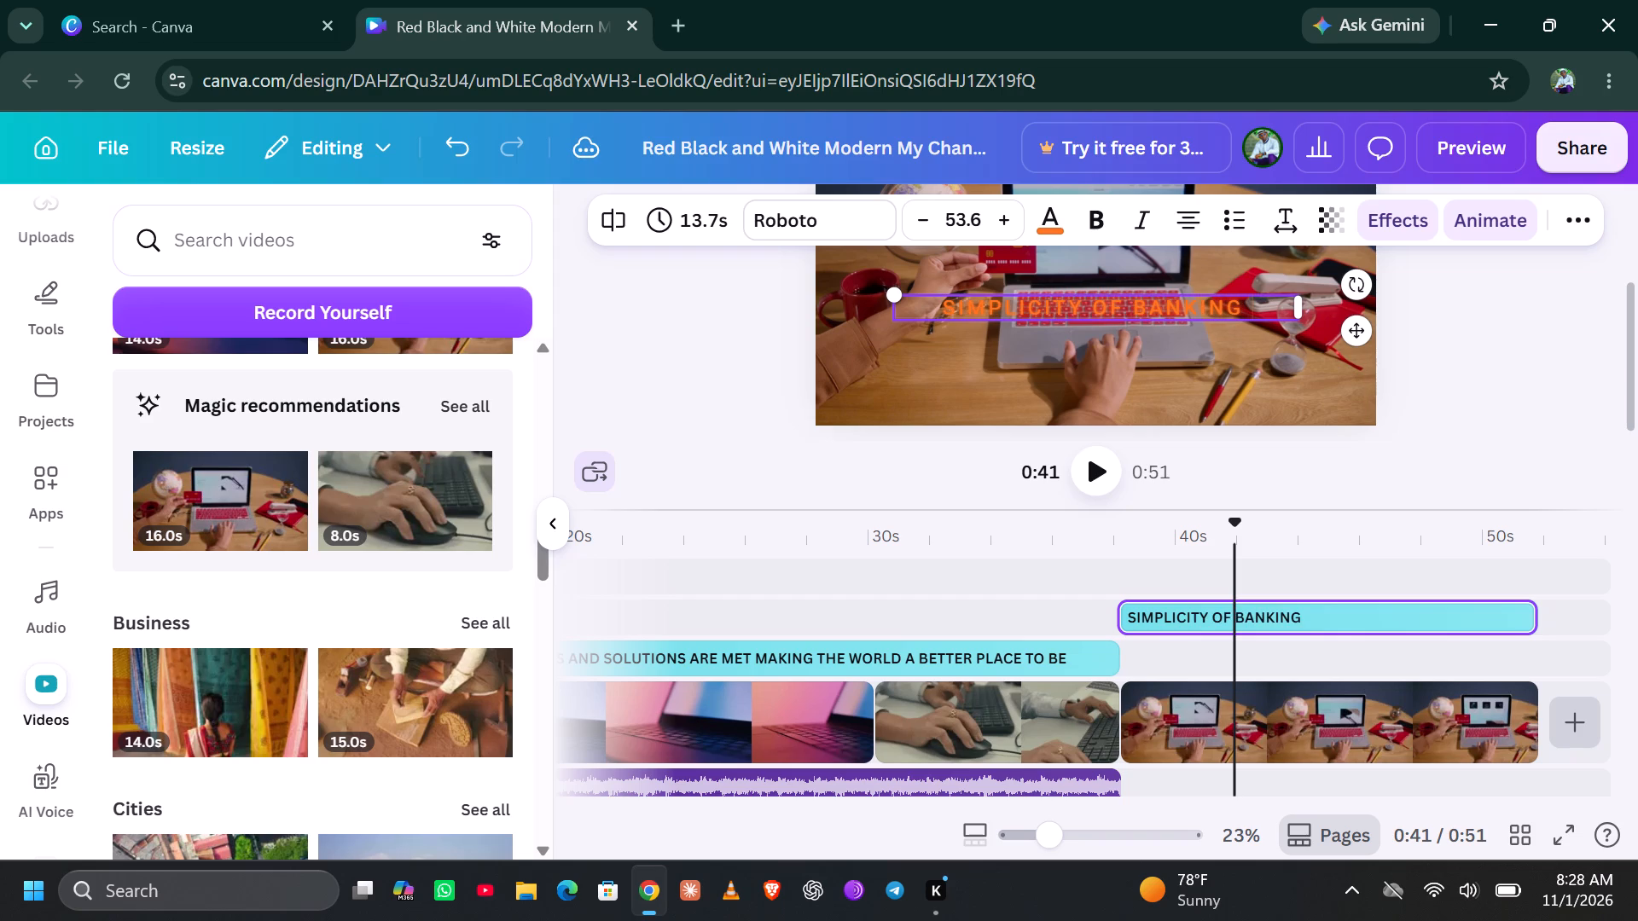
pyautogui.write('WAS EXPERIENCES')
pyautogui.press('BackSpace')
pyautogui.press('d')
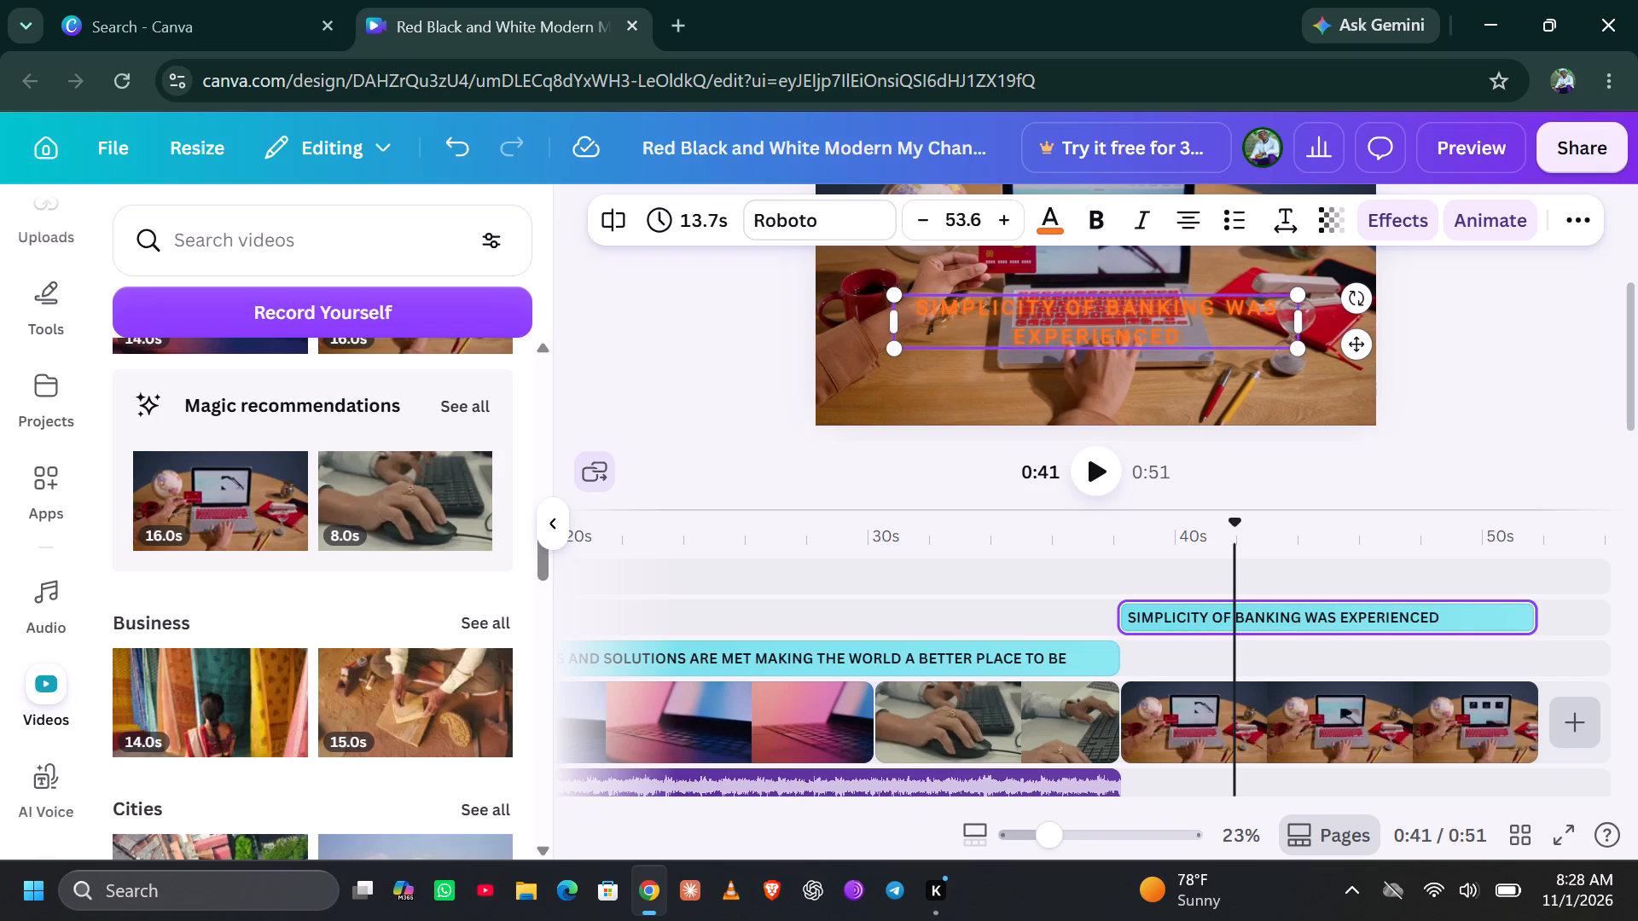
pyautogui.press('space')
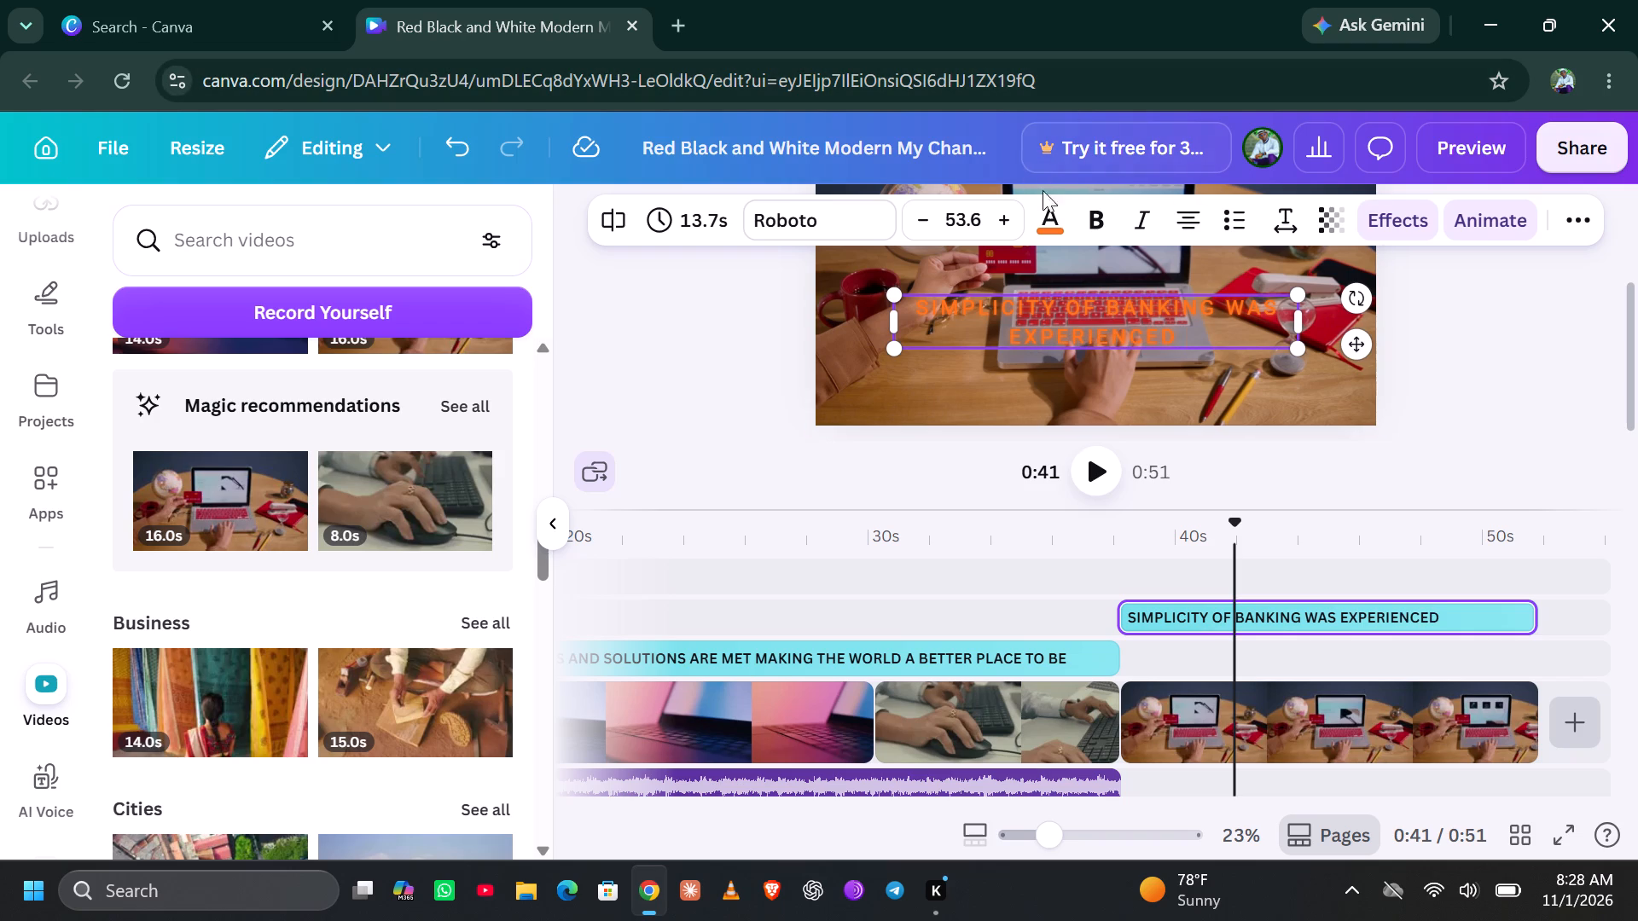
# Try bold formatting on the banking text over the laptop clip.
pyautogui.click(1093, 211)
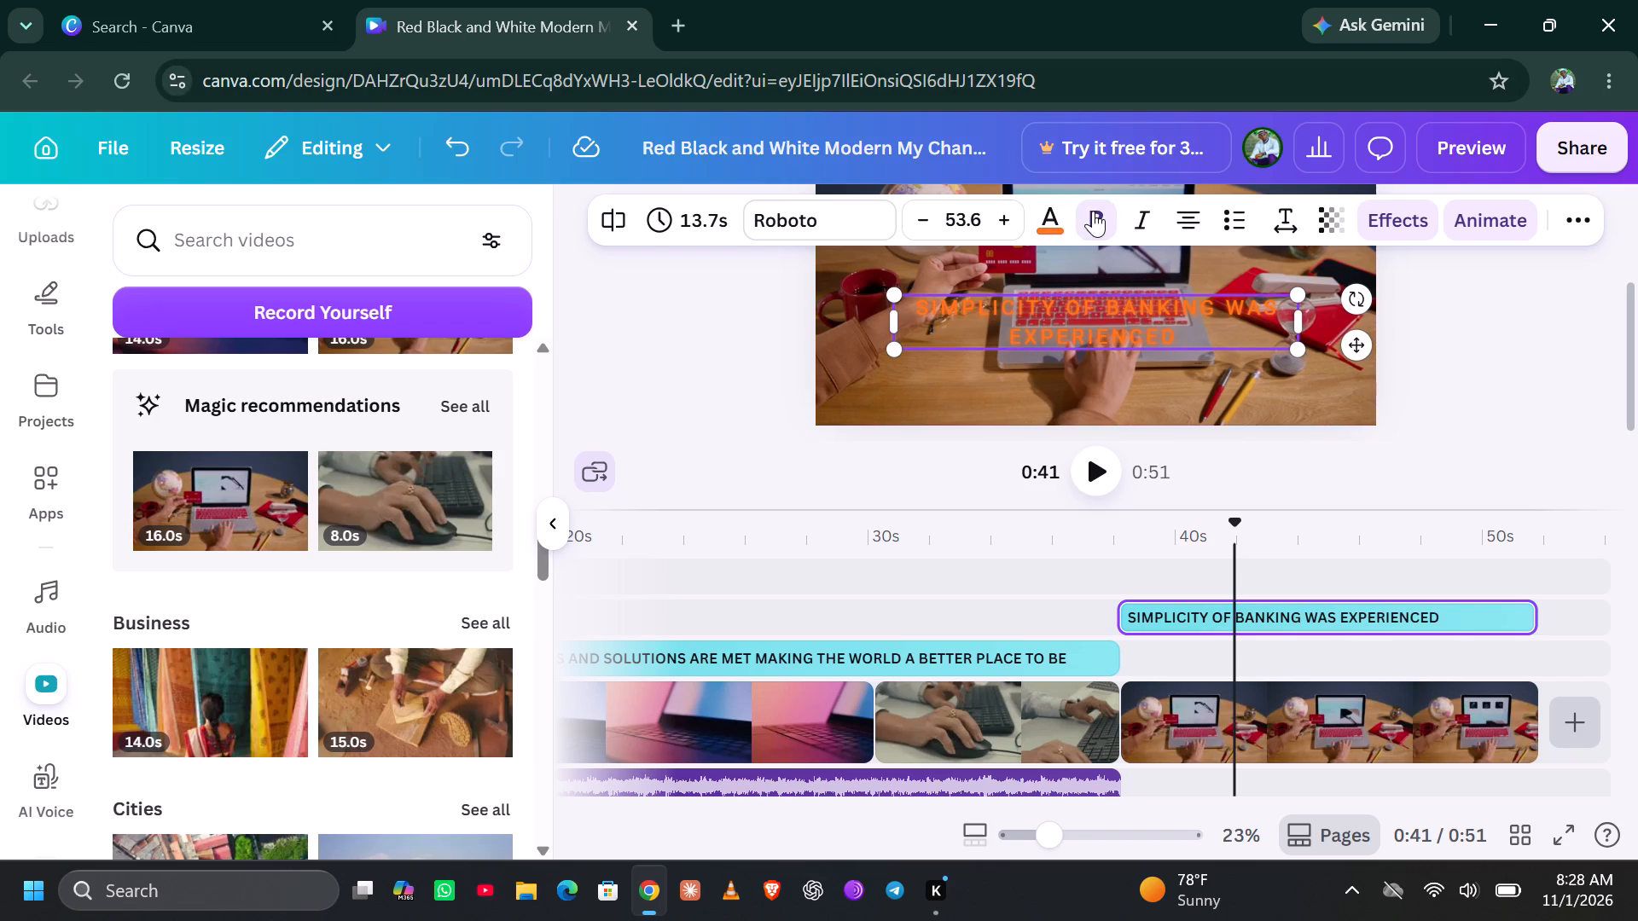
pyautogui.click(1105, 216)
# Open the text color choices for the banking text at the default solid colors.
pyautogui.click(1058, 216)
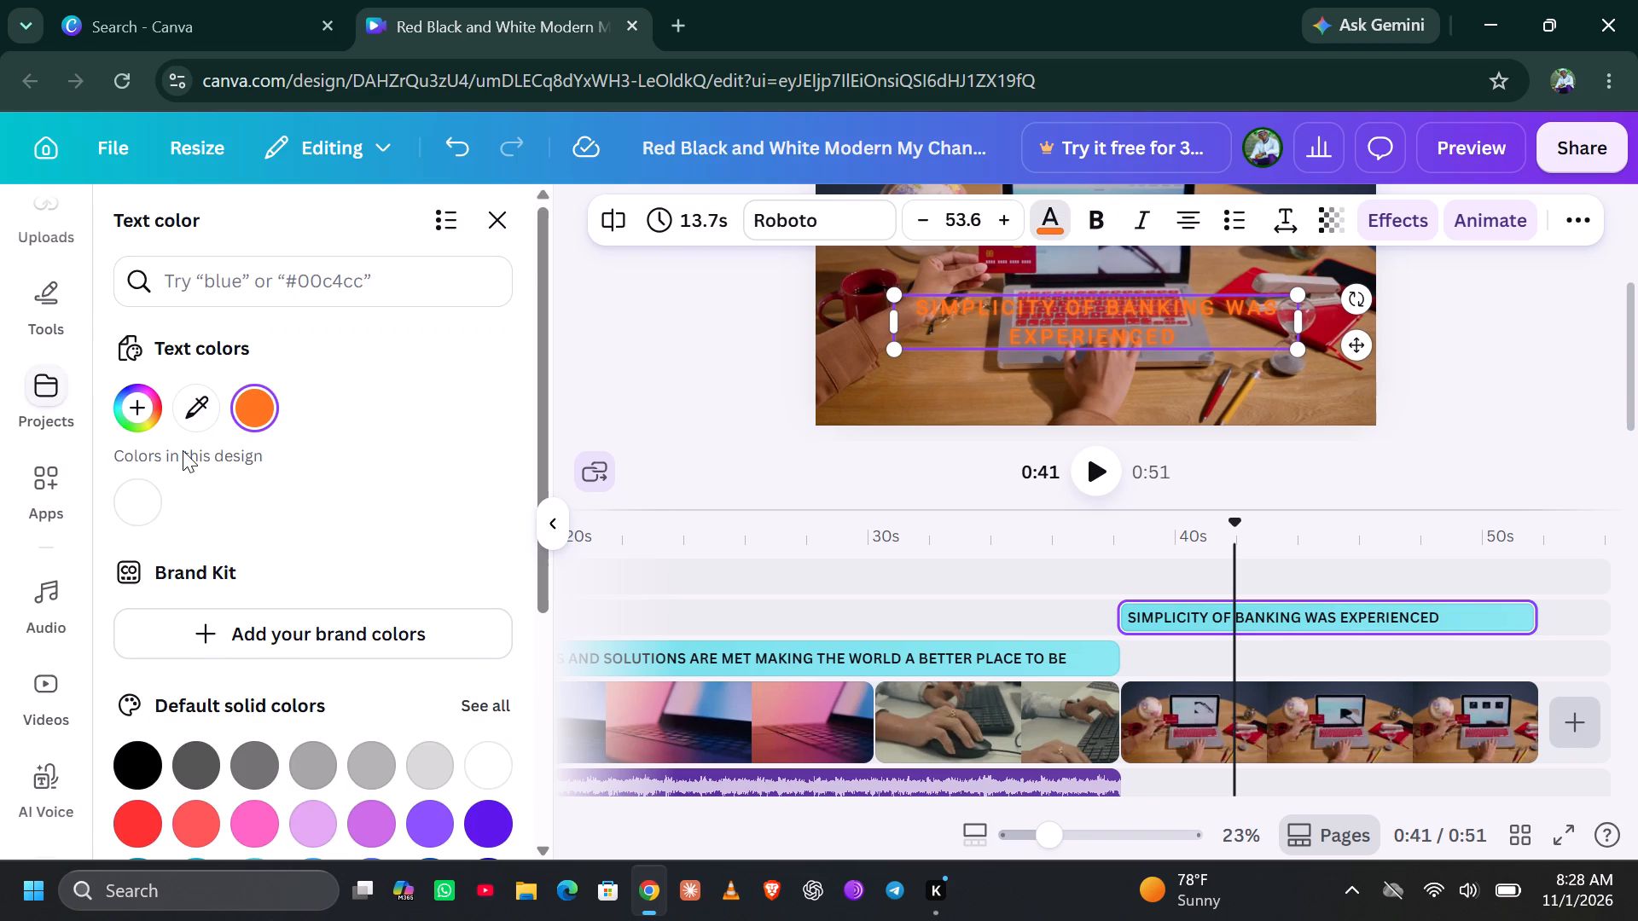
pyautogui.scroll(-1, 183, 450)
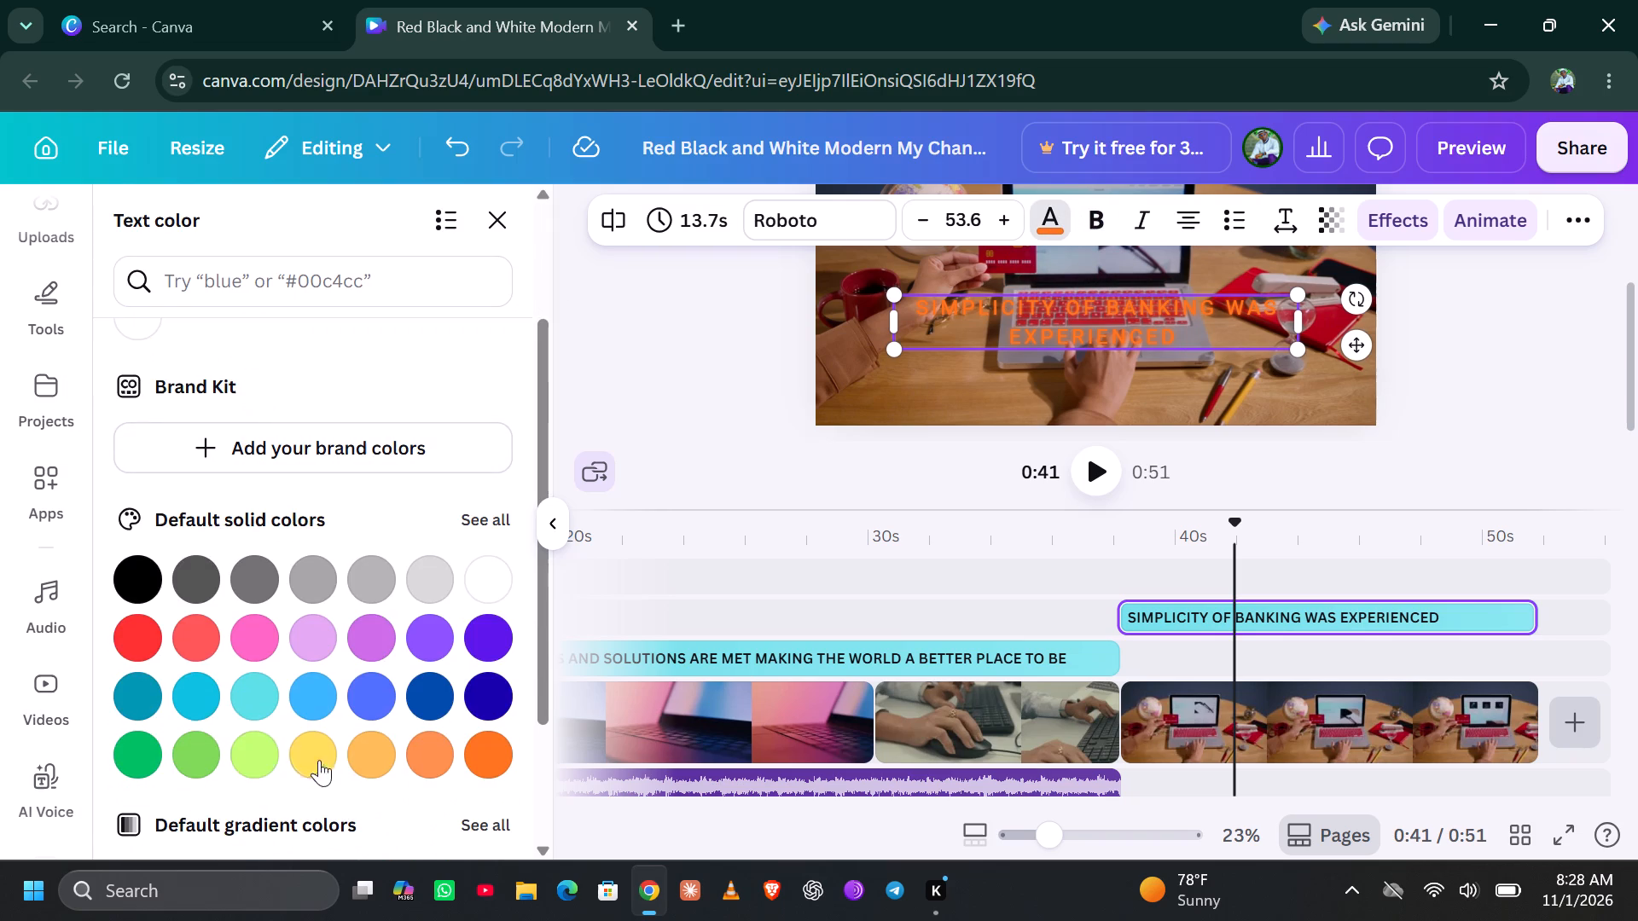
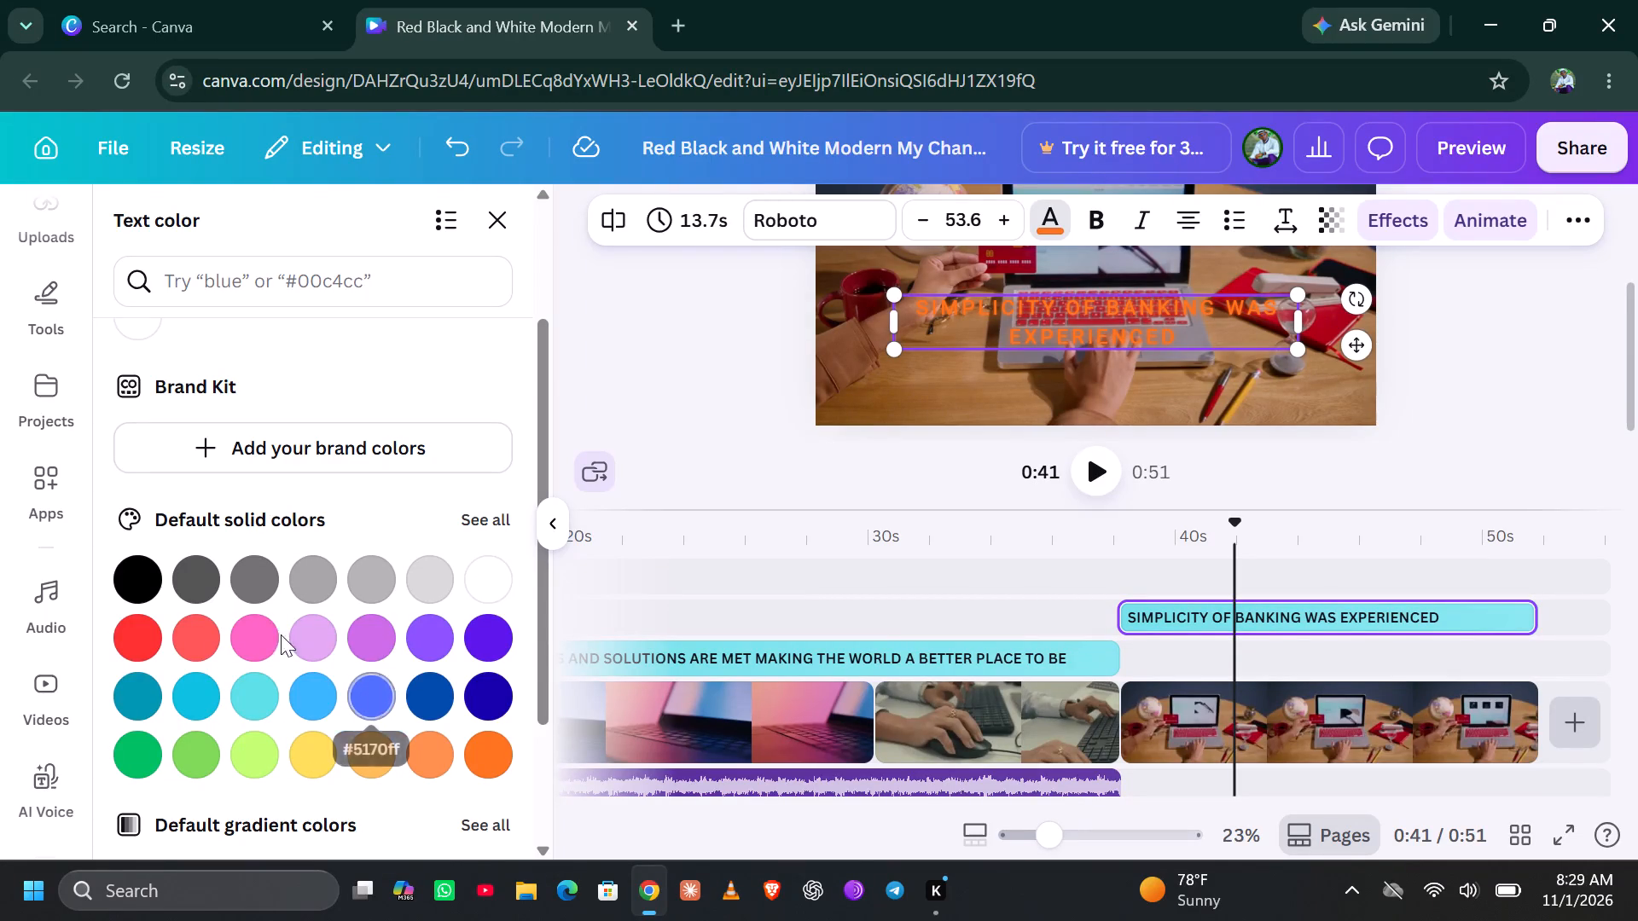
# Recolor the banking caption over the laptop clip red, replacing the orange across the whole page.
pyautogui.click(143, 623)
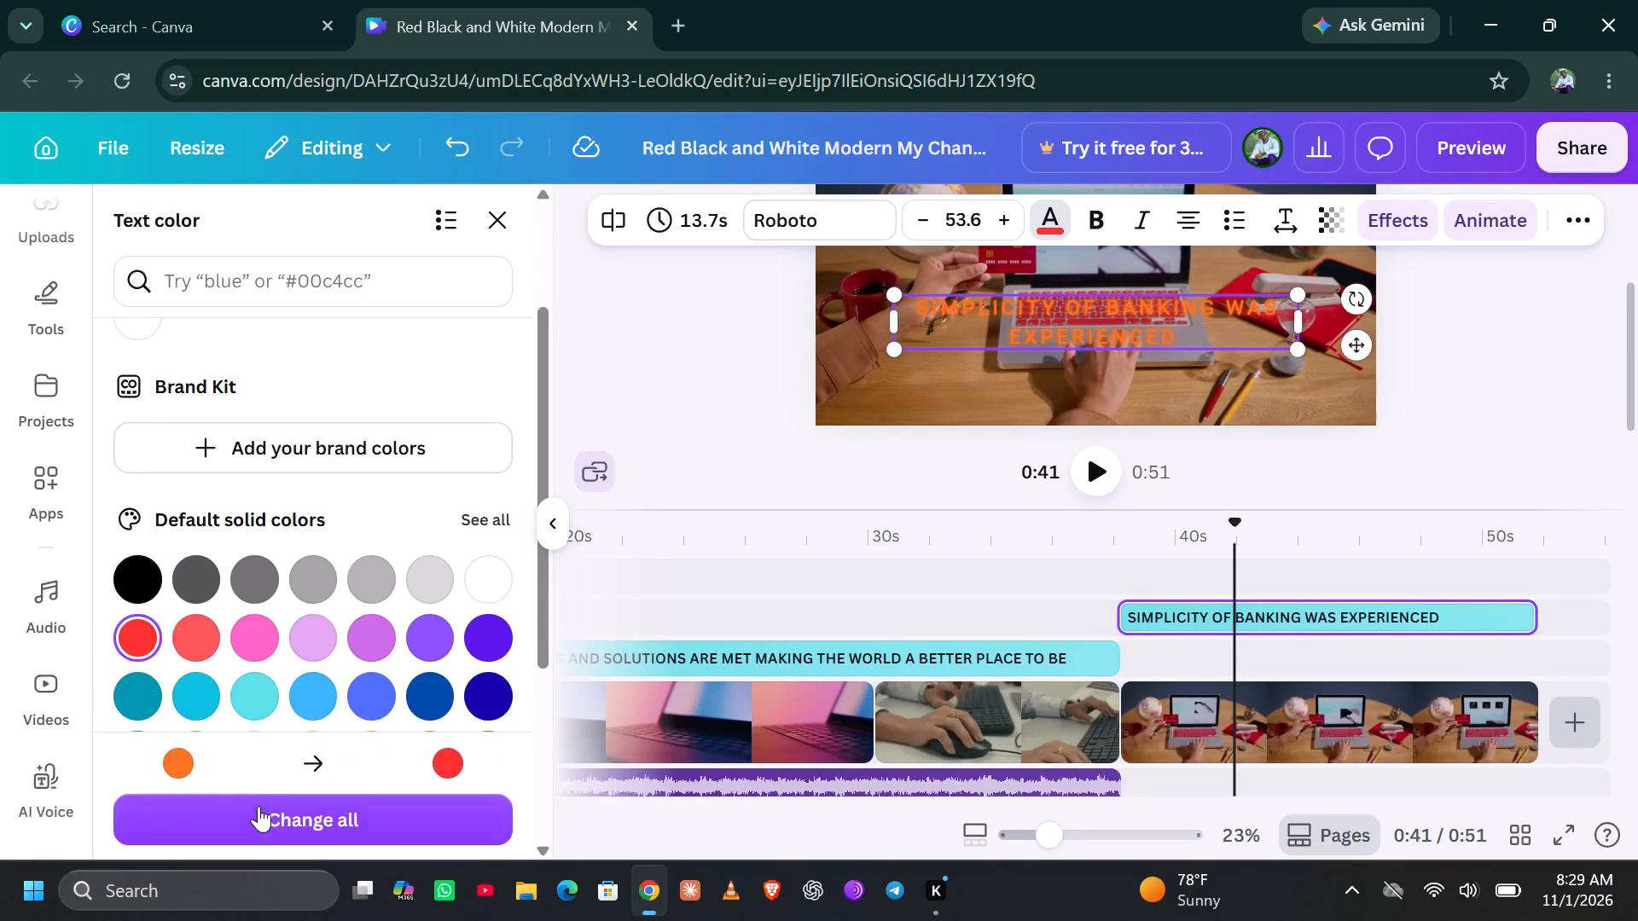
pyautogui.click(283, 812)
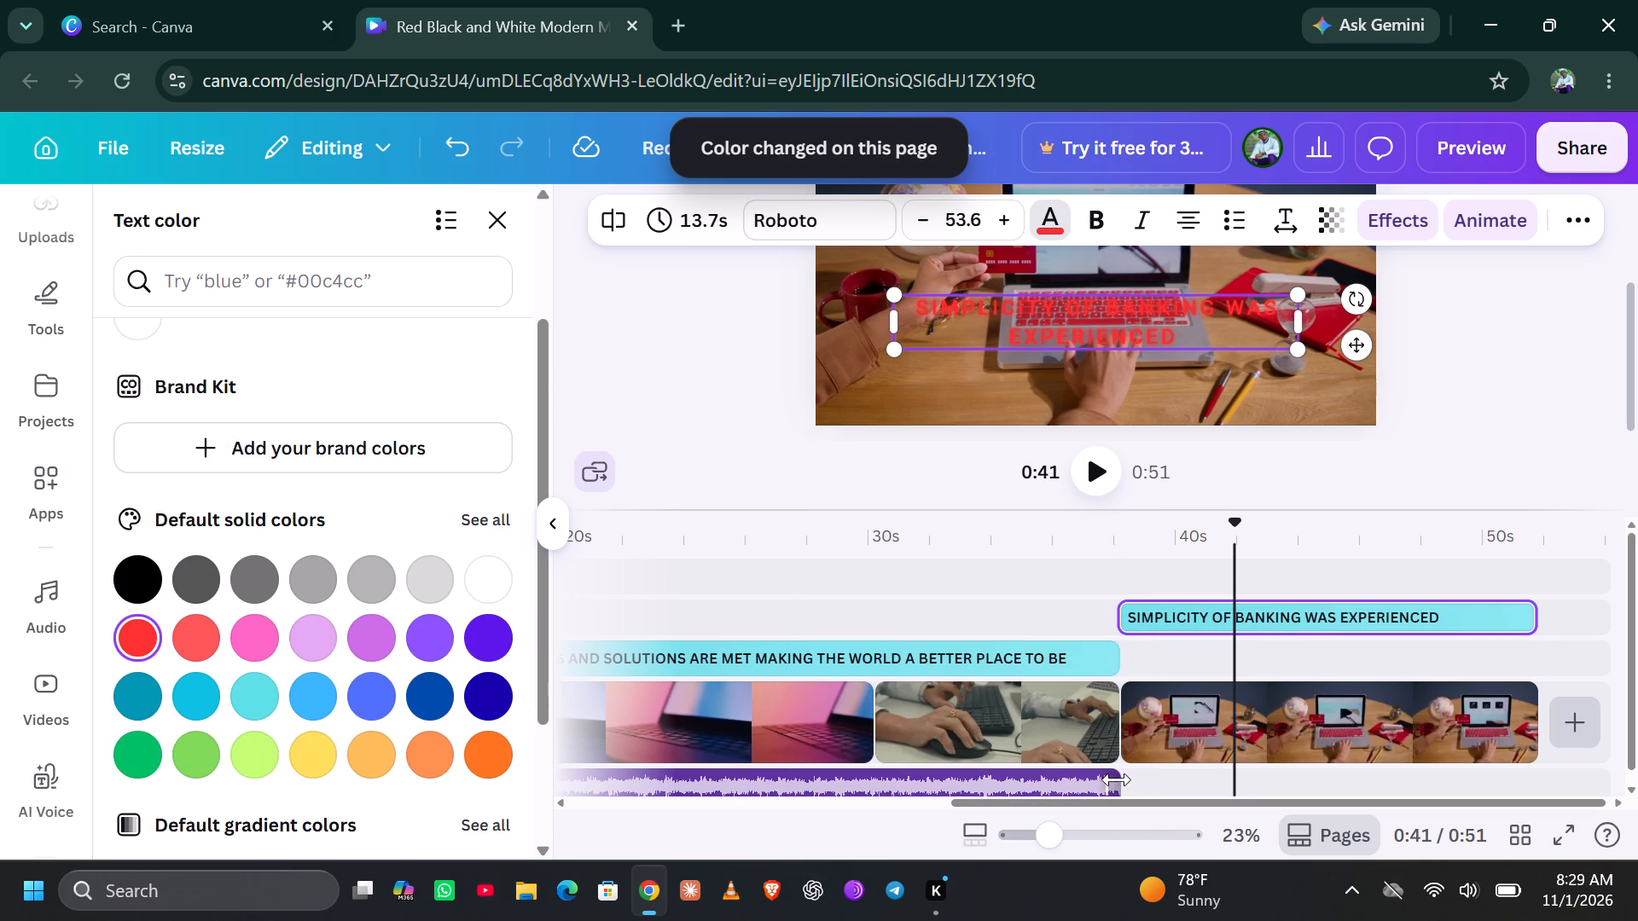
# Extend the cinematic music track to 51.8 s so it ends with the red-keyboard laptop clip.
pyautogui.moveTo(1117, 779); pyautogui.dragTo(1536, 765)
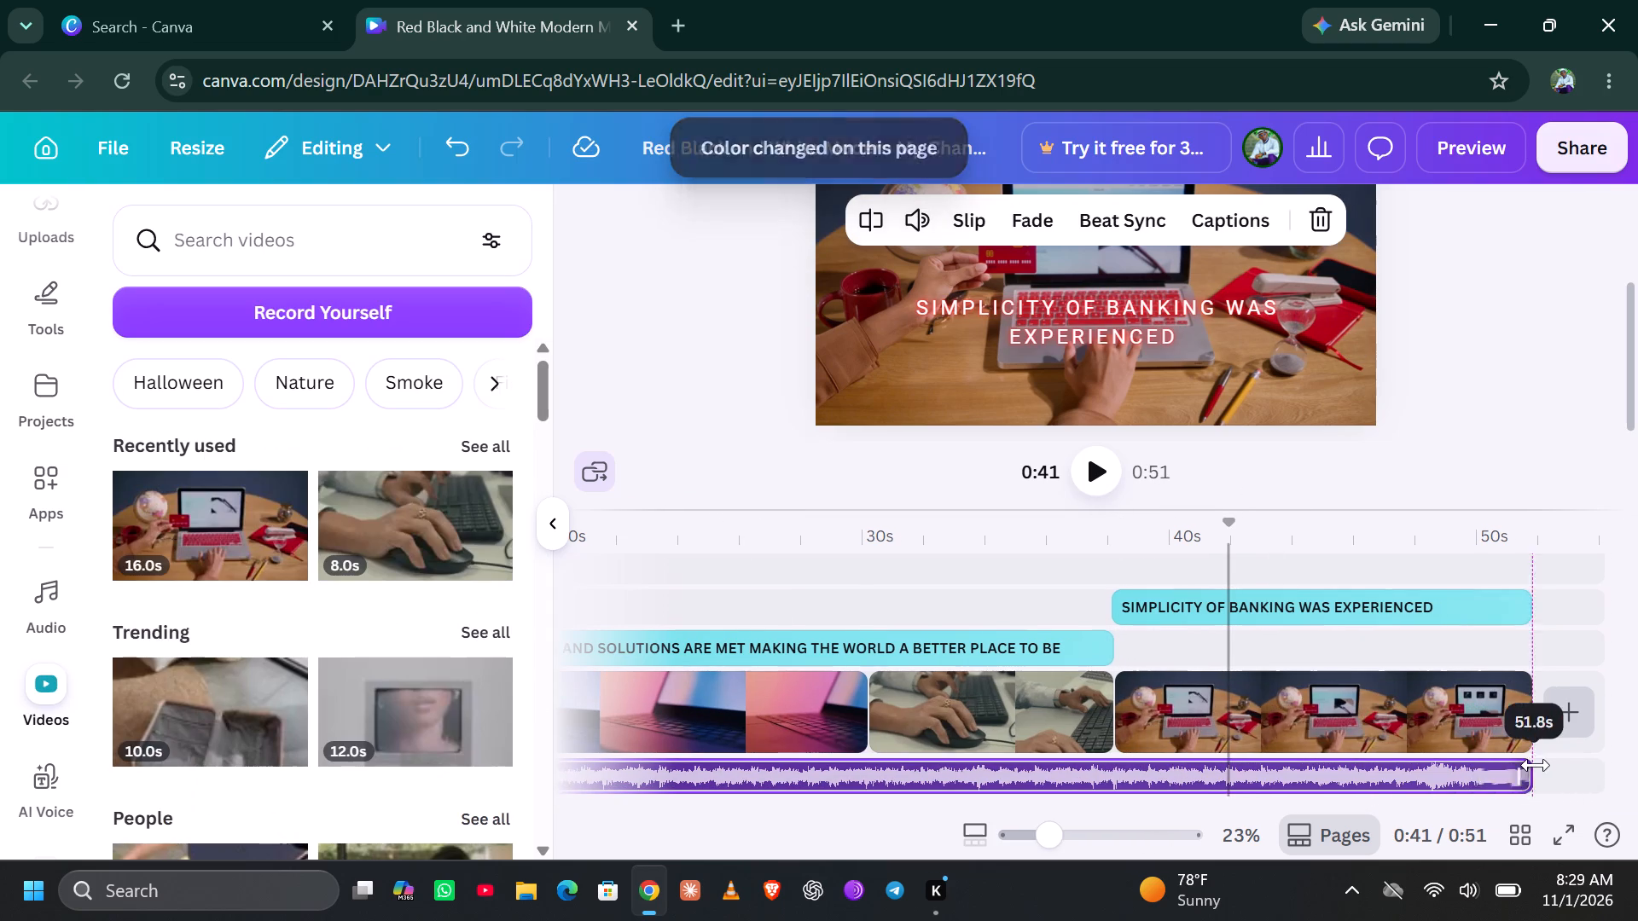
pyautogui.moveTo(1536, 765); pyautogui.dragTo(1523, 761)
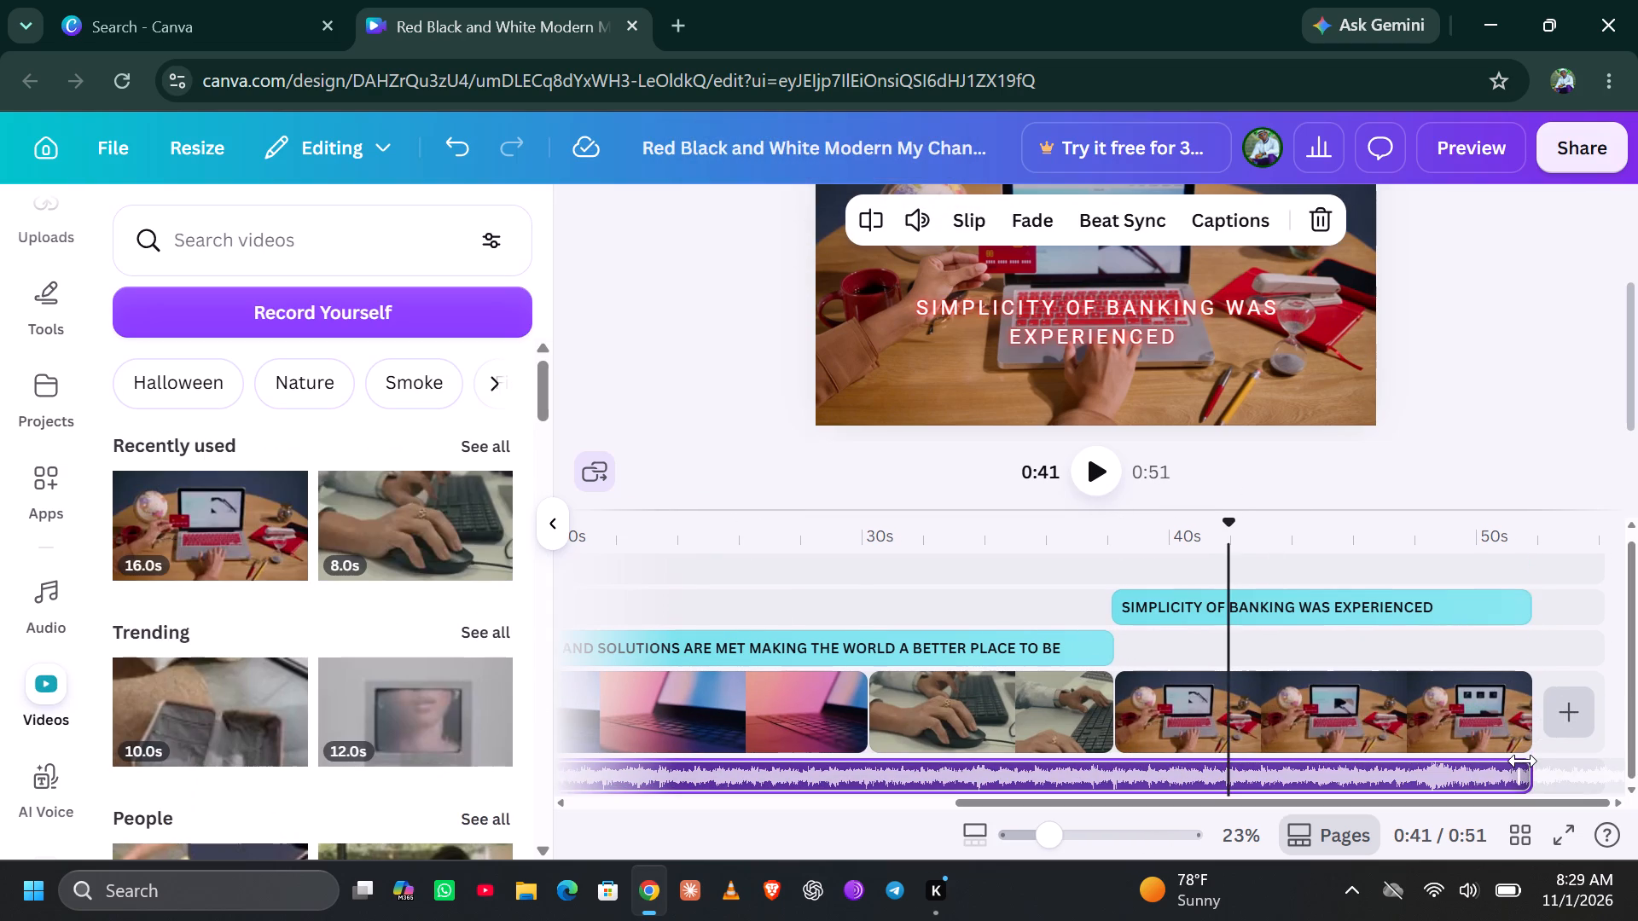
# Preview the video in full screen from the opening Welcome scene.
pyautogui.hscroll(1, 1082, 708)
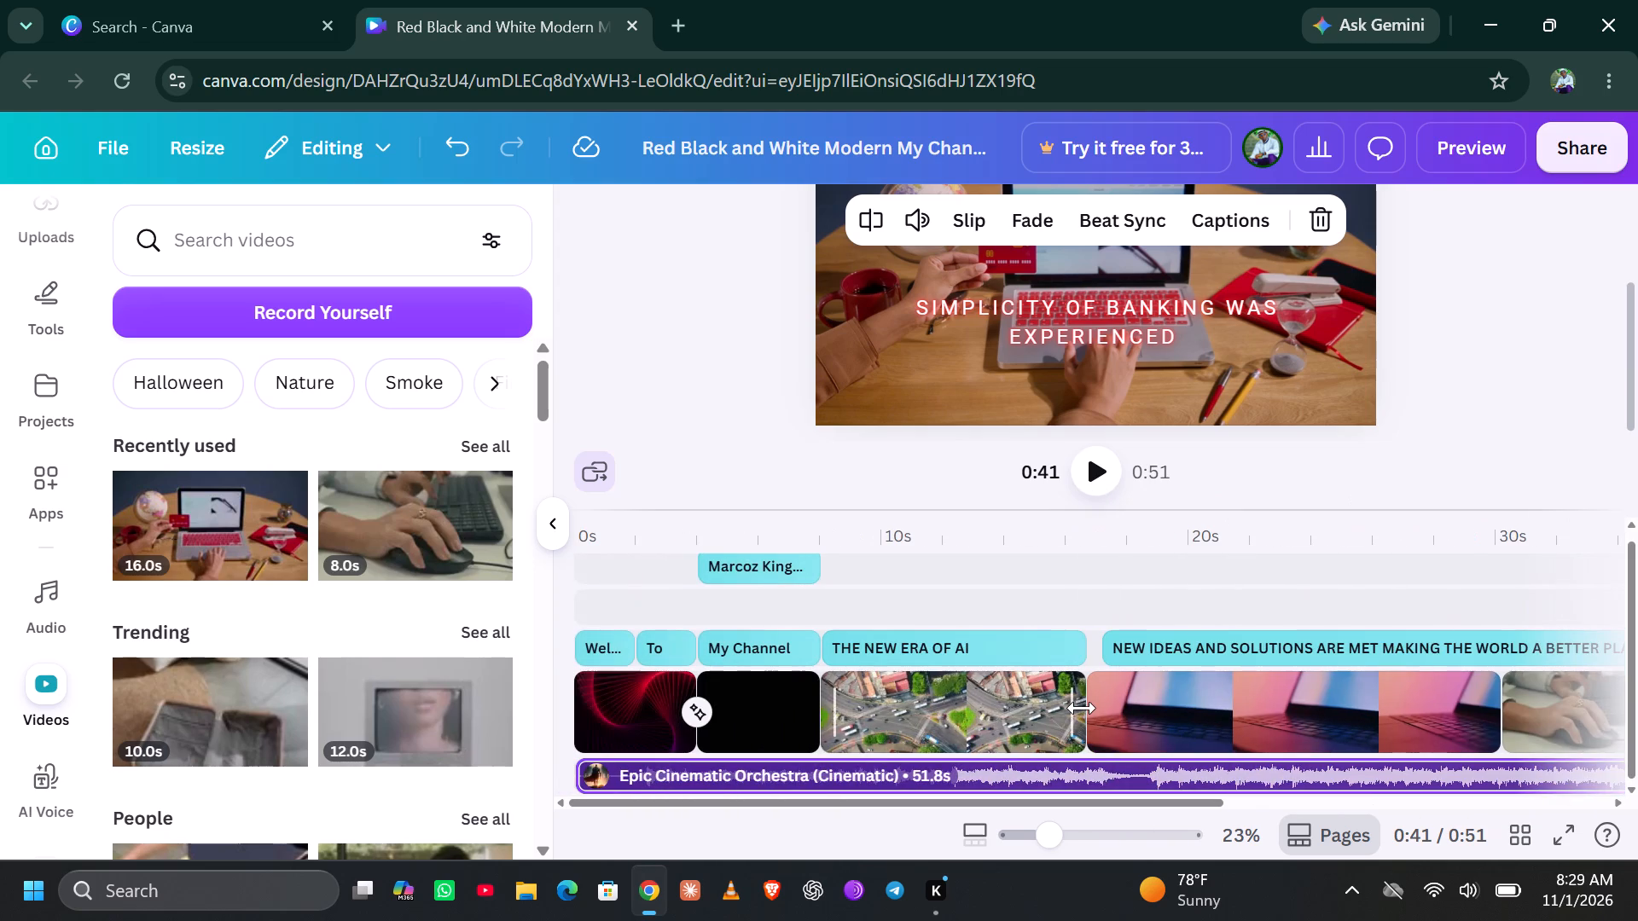
pyautogui.click(578, 711)
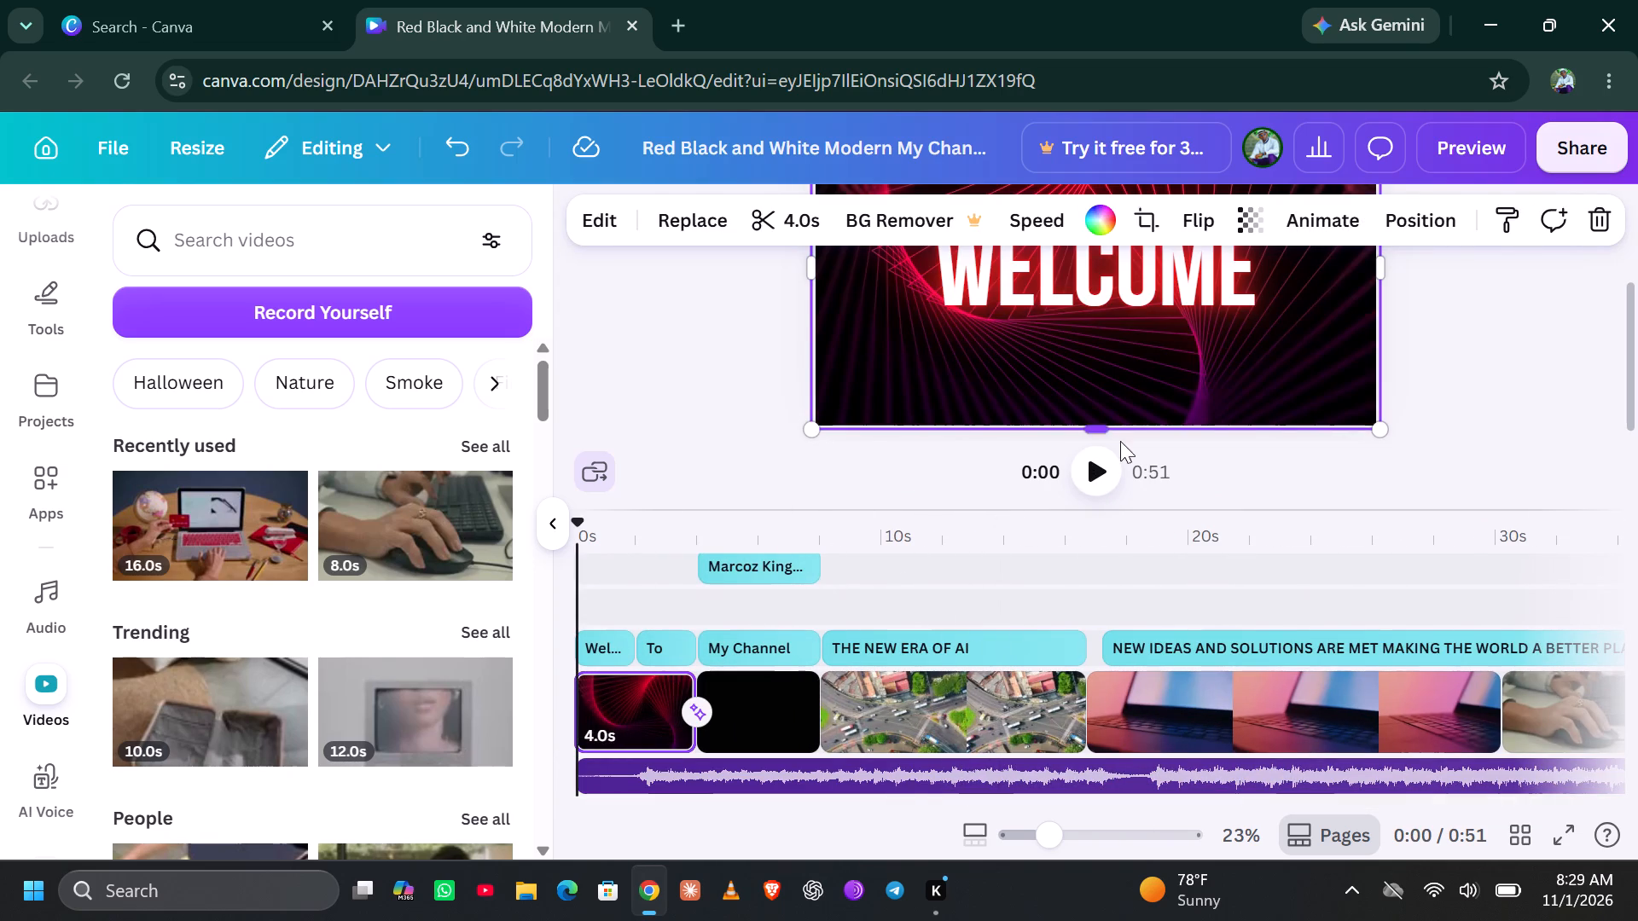
pyautogui.click(1085, 836)
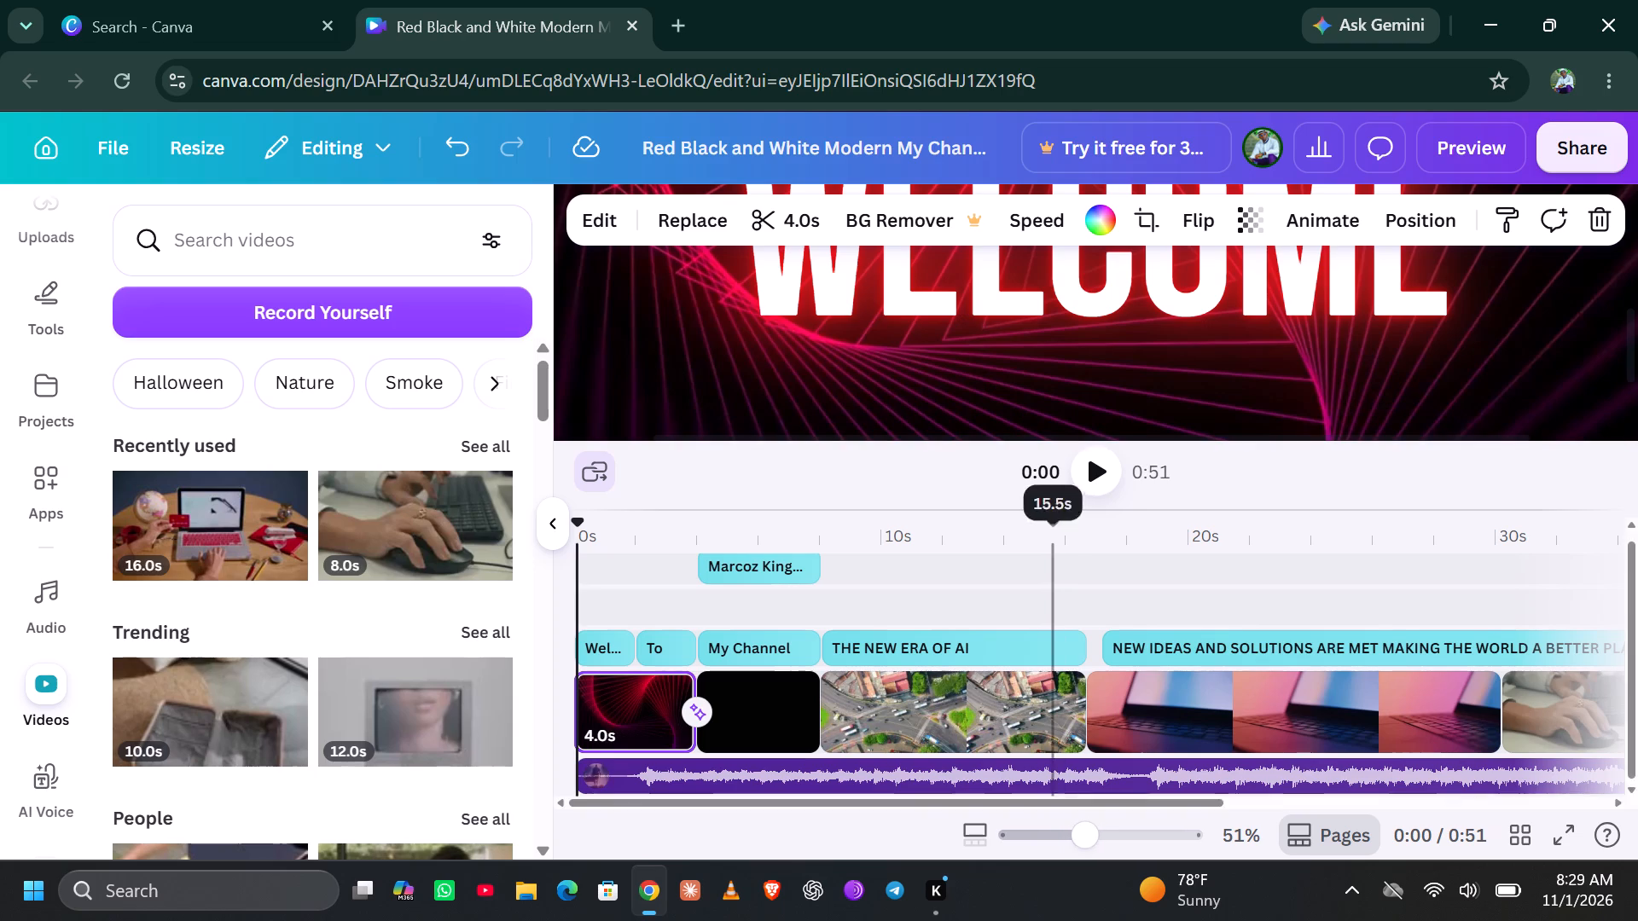
pyautogui.scroll(1, 1111, 463)
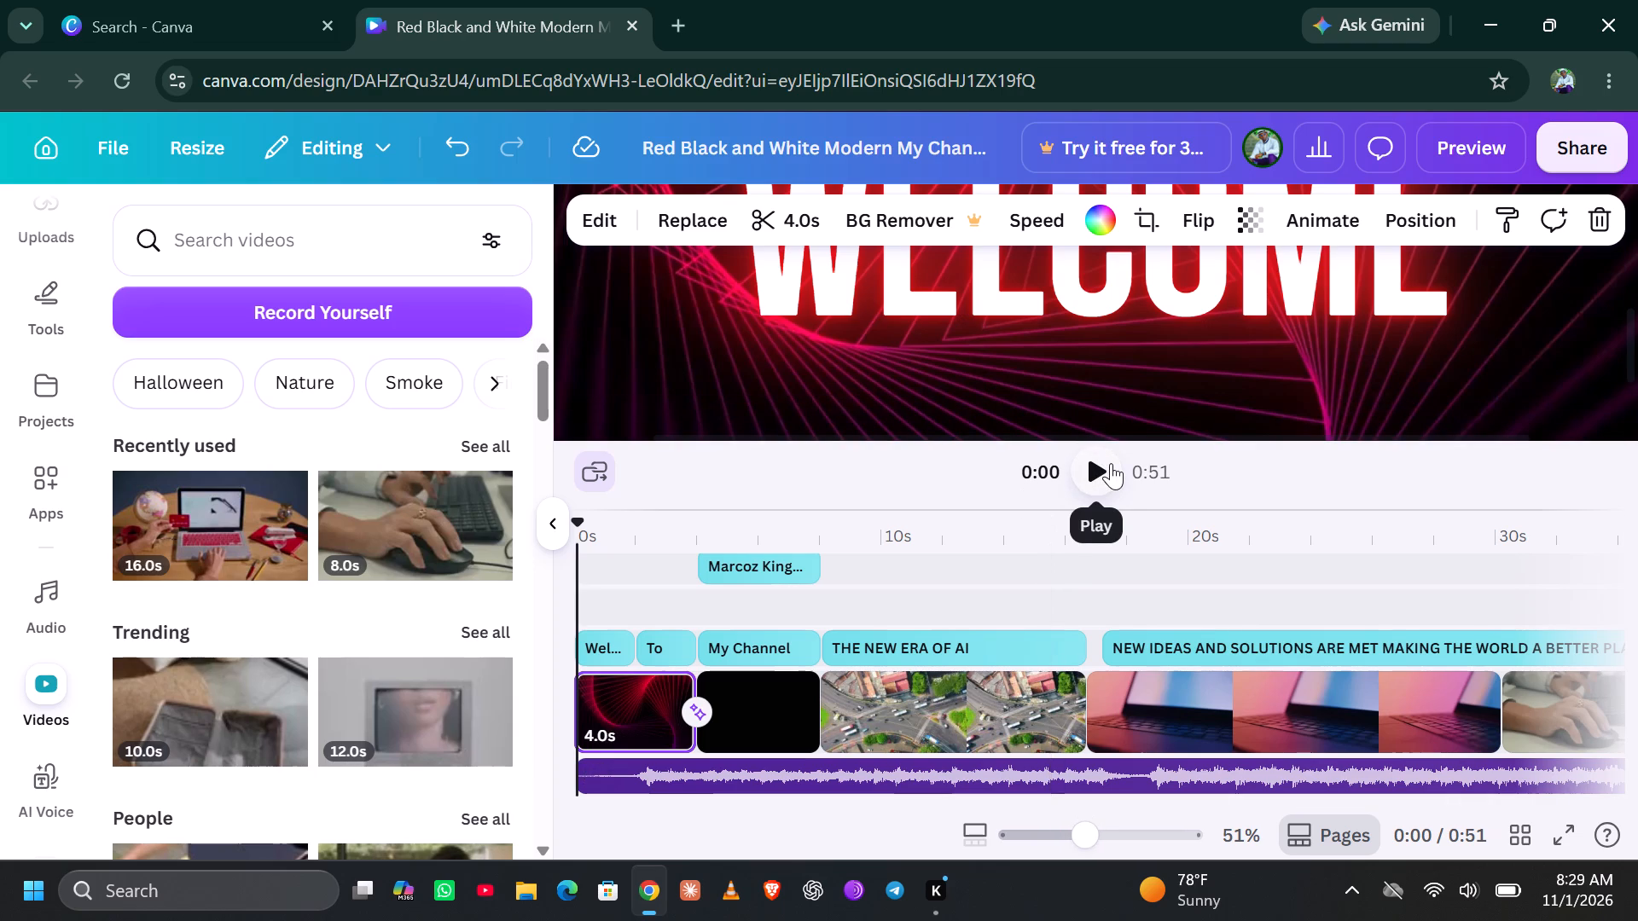
pyautogui.scroll(1, 1111, 463)
pyautogui.click(1555, 820)
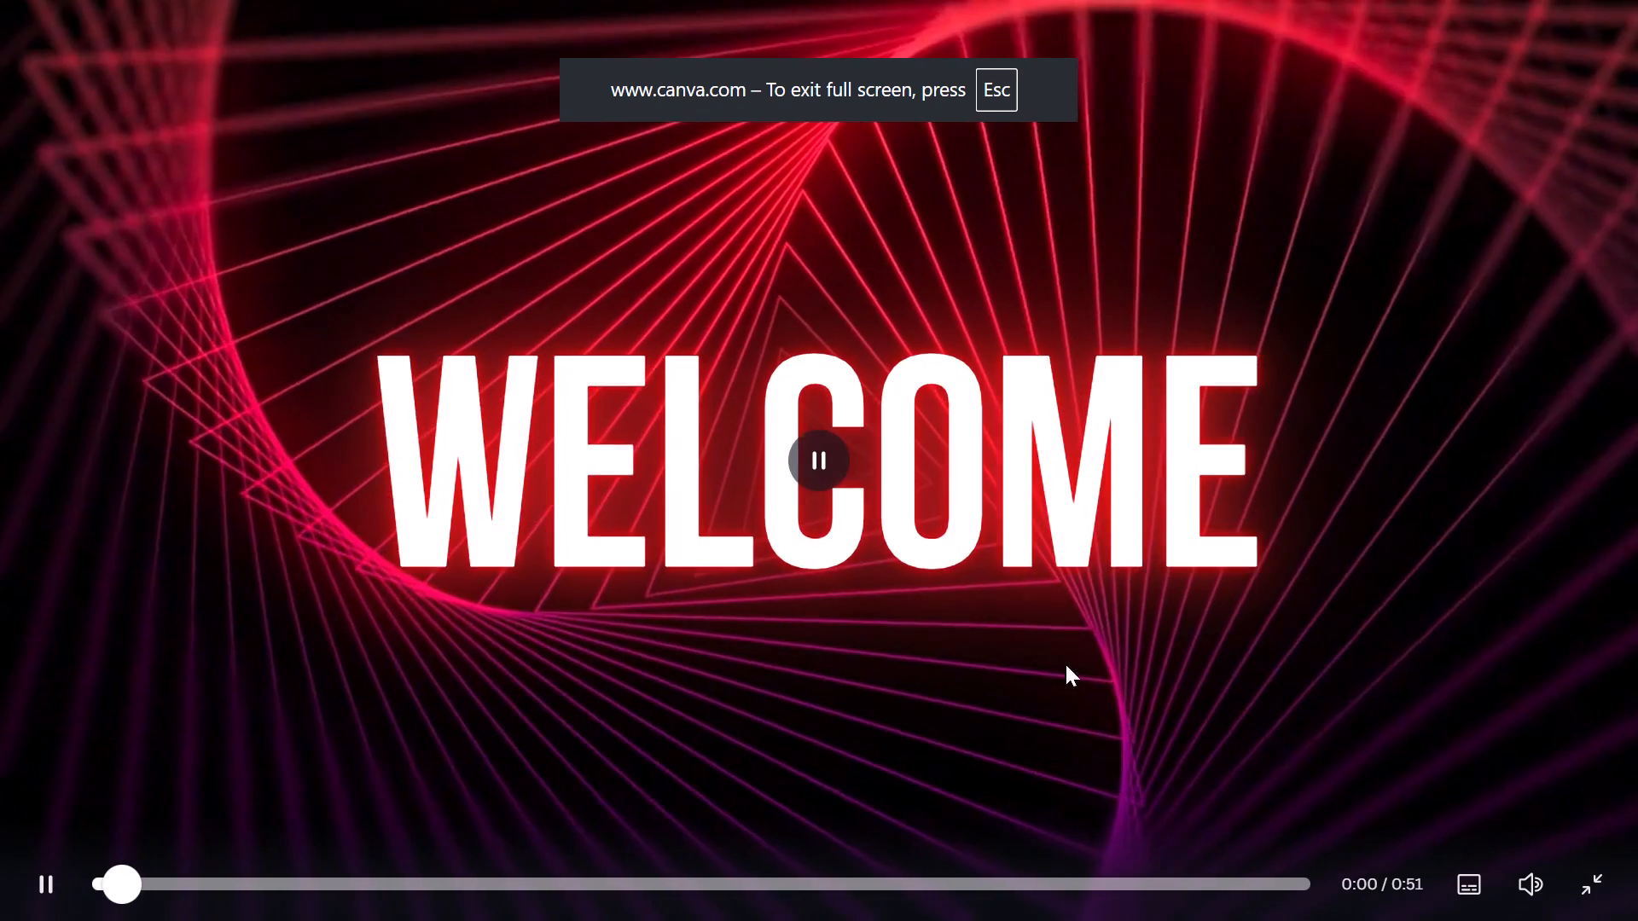
pyautogui.press('Up')
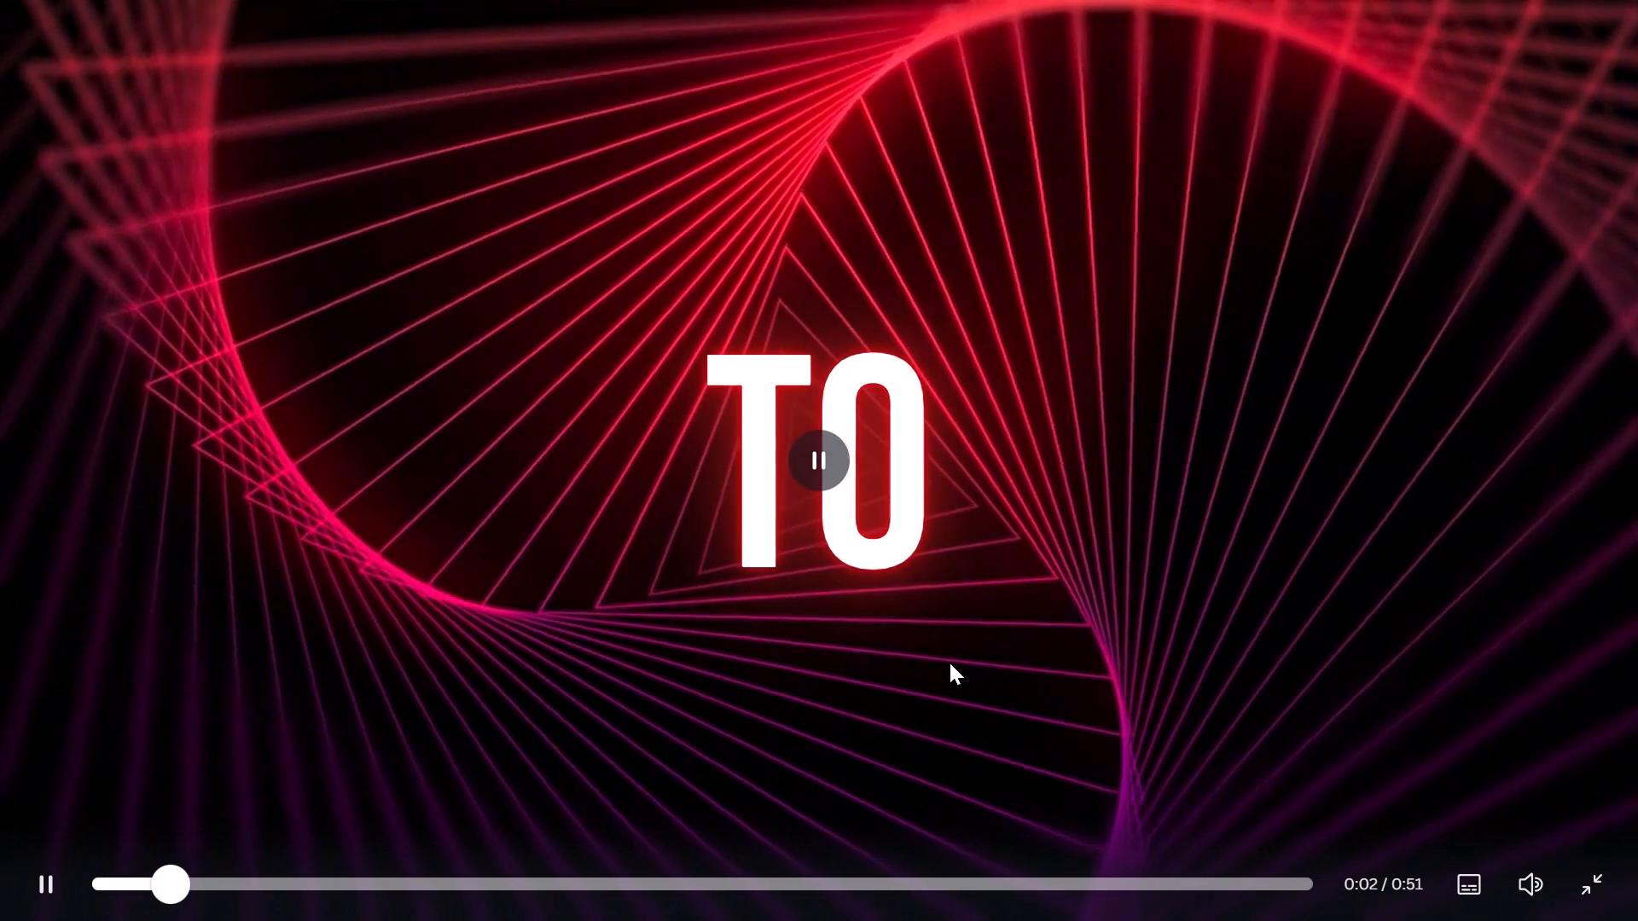
pyautogui.press('Up')
pyautogui.press('Up')
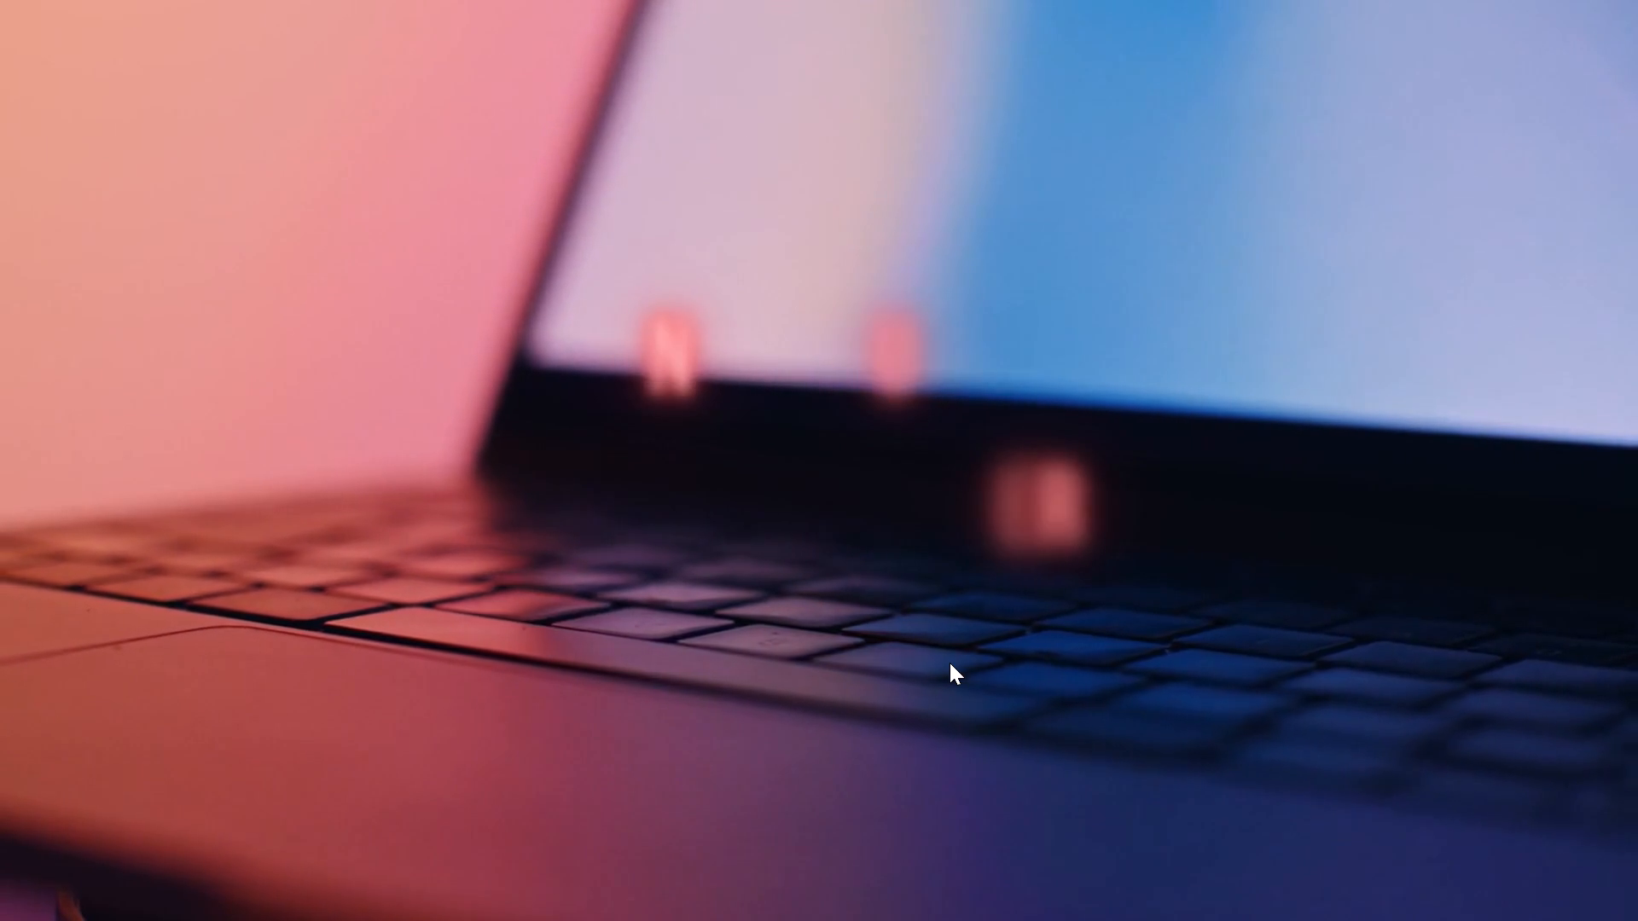
# Rewind the full-screen preview to about 0:15, watch it through to the final banking scene, and exit full screen.
pyautogui.click(950, 663)
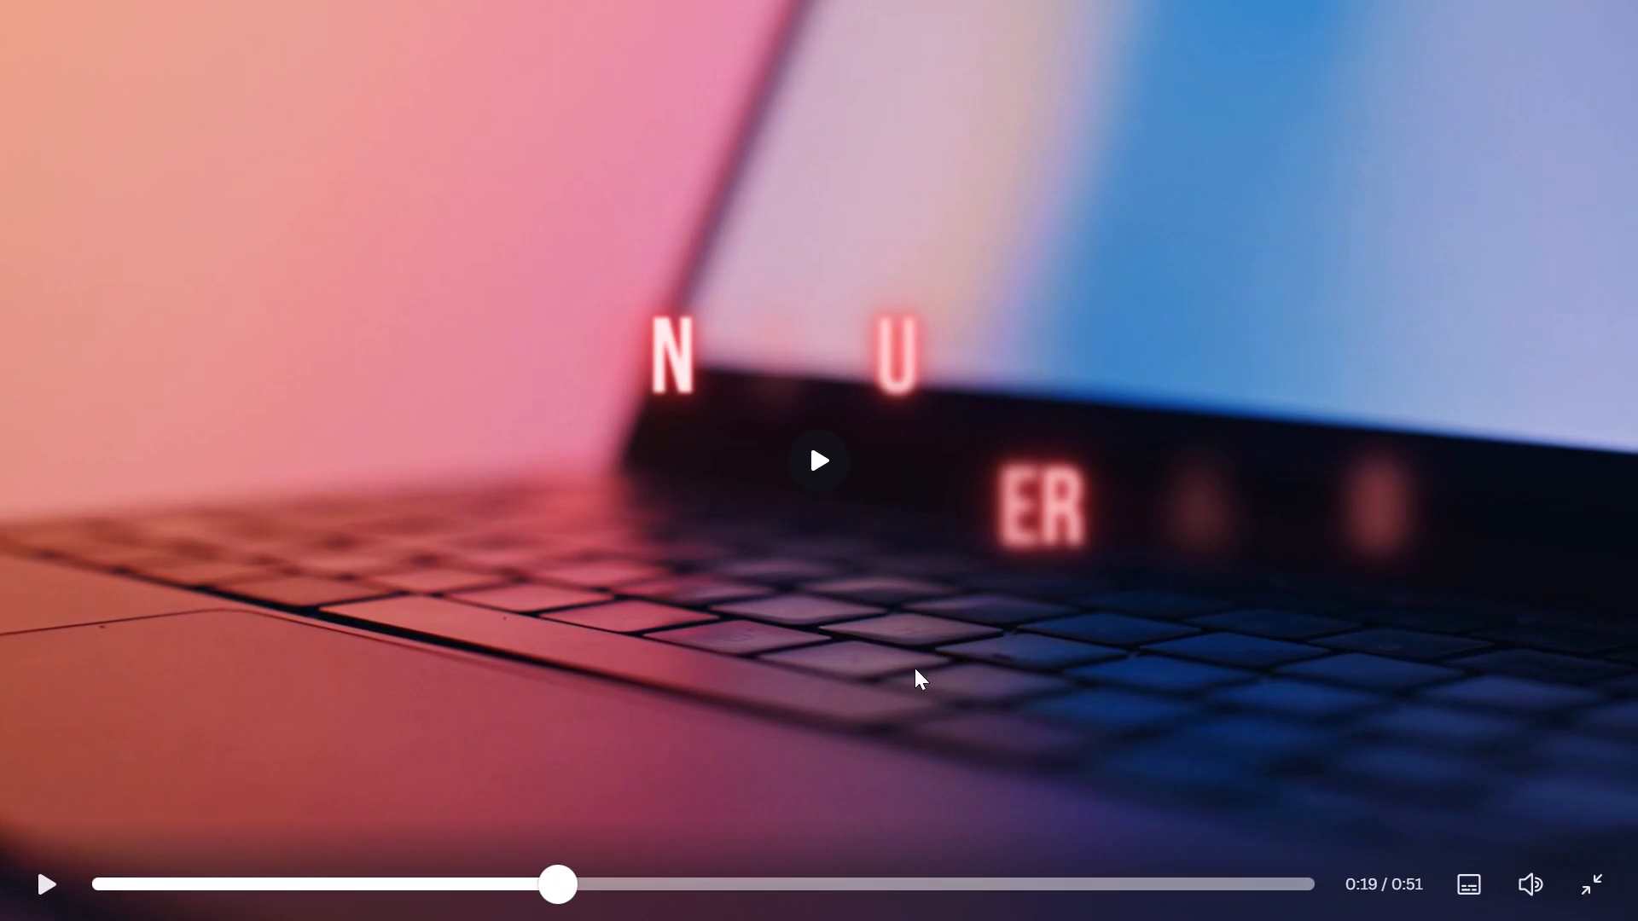
pyautogui.click(526, 880)
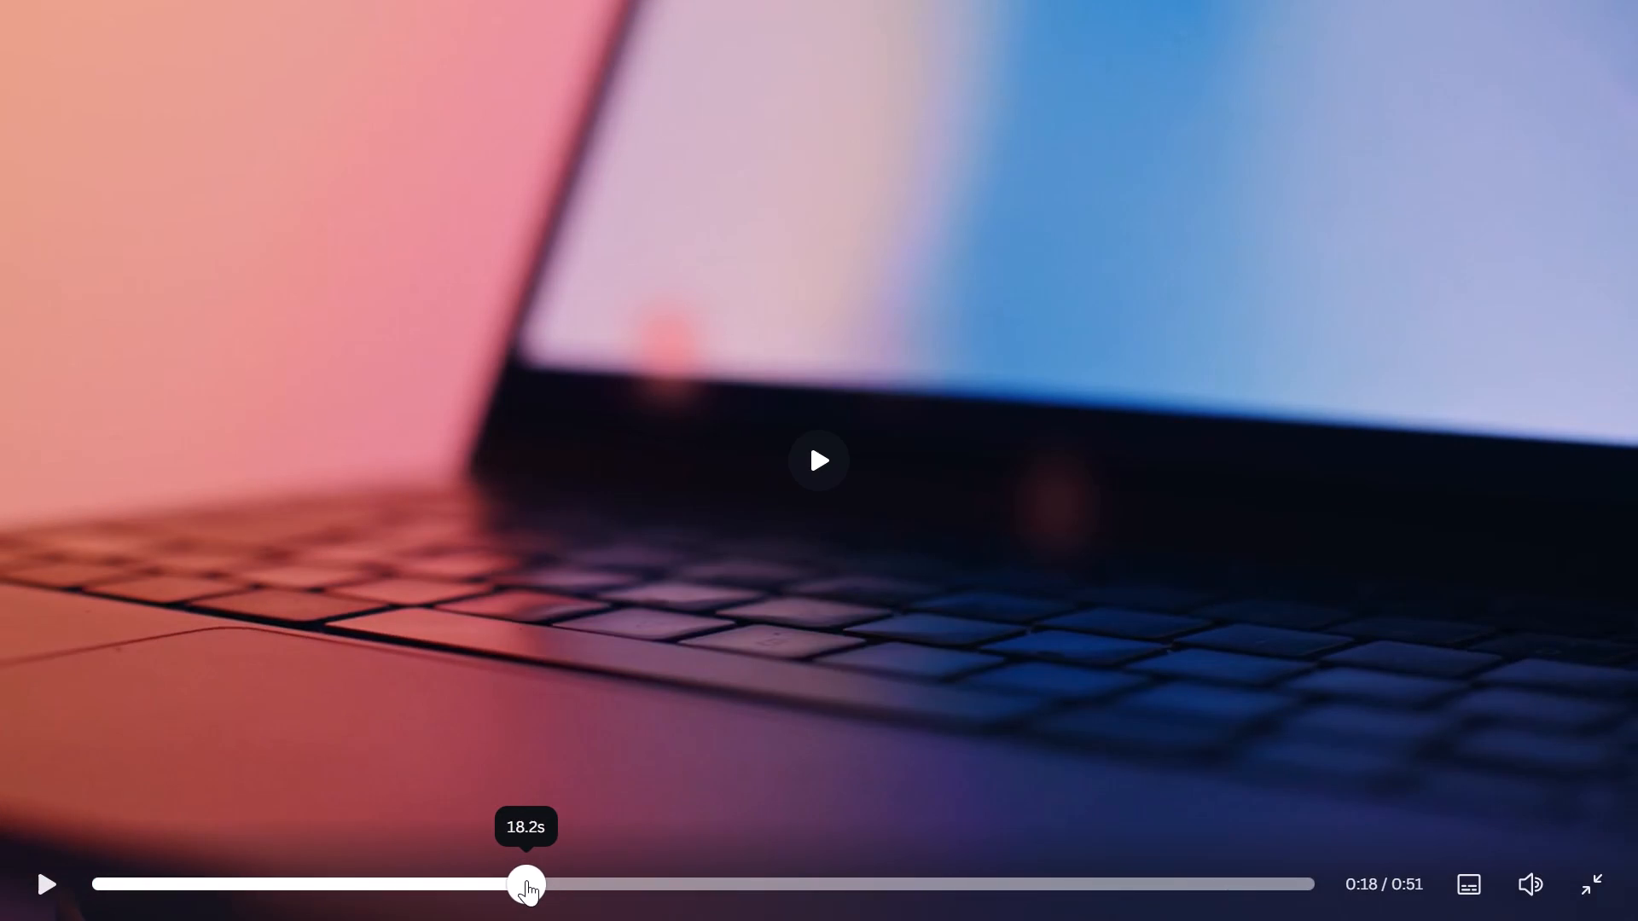
pyautogui.click(492, 886)
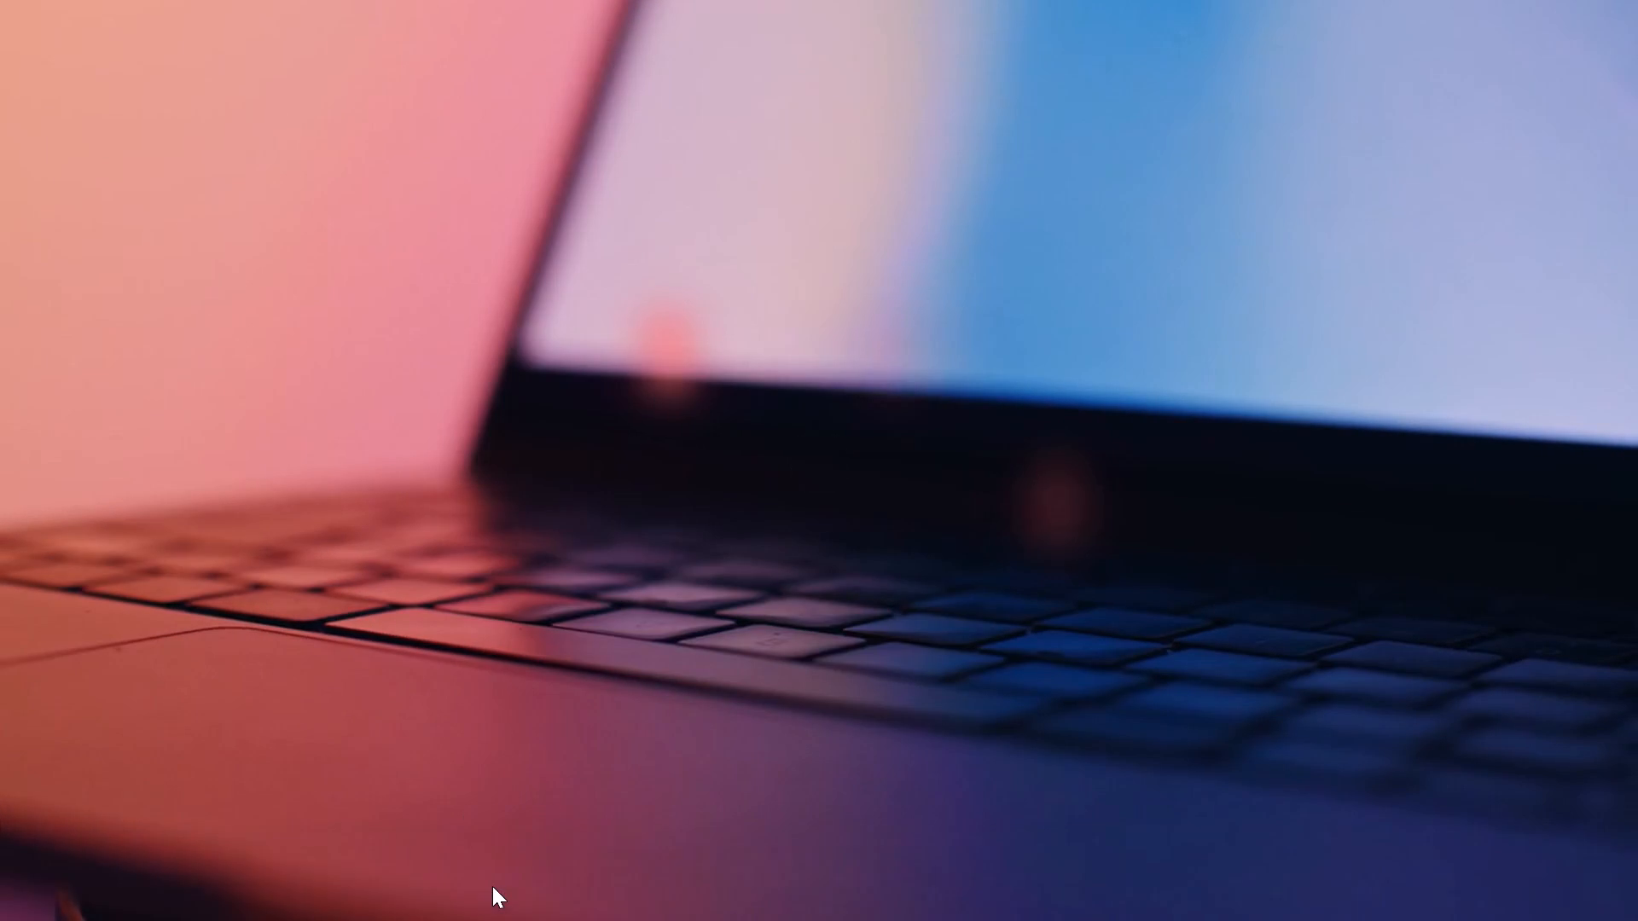
pyautogui.click(520, 770)
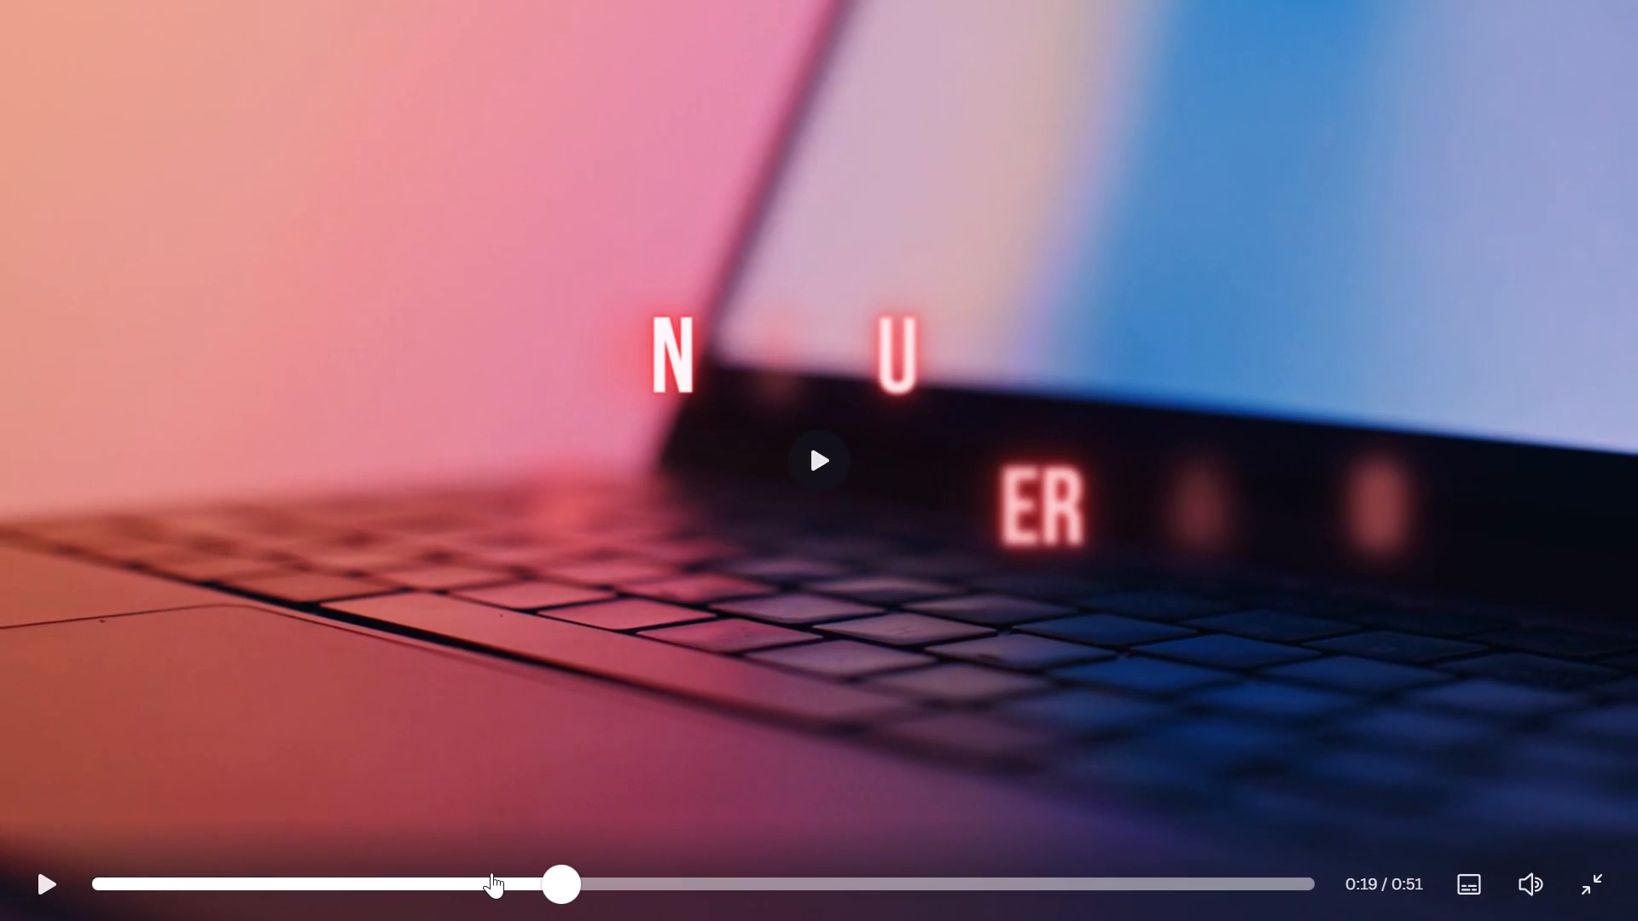
pyautogui.click(467, 878)
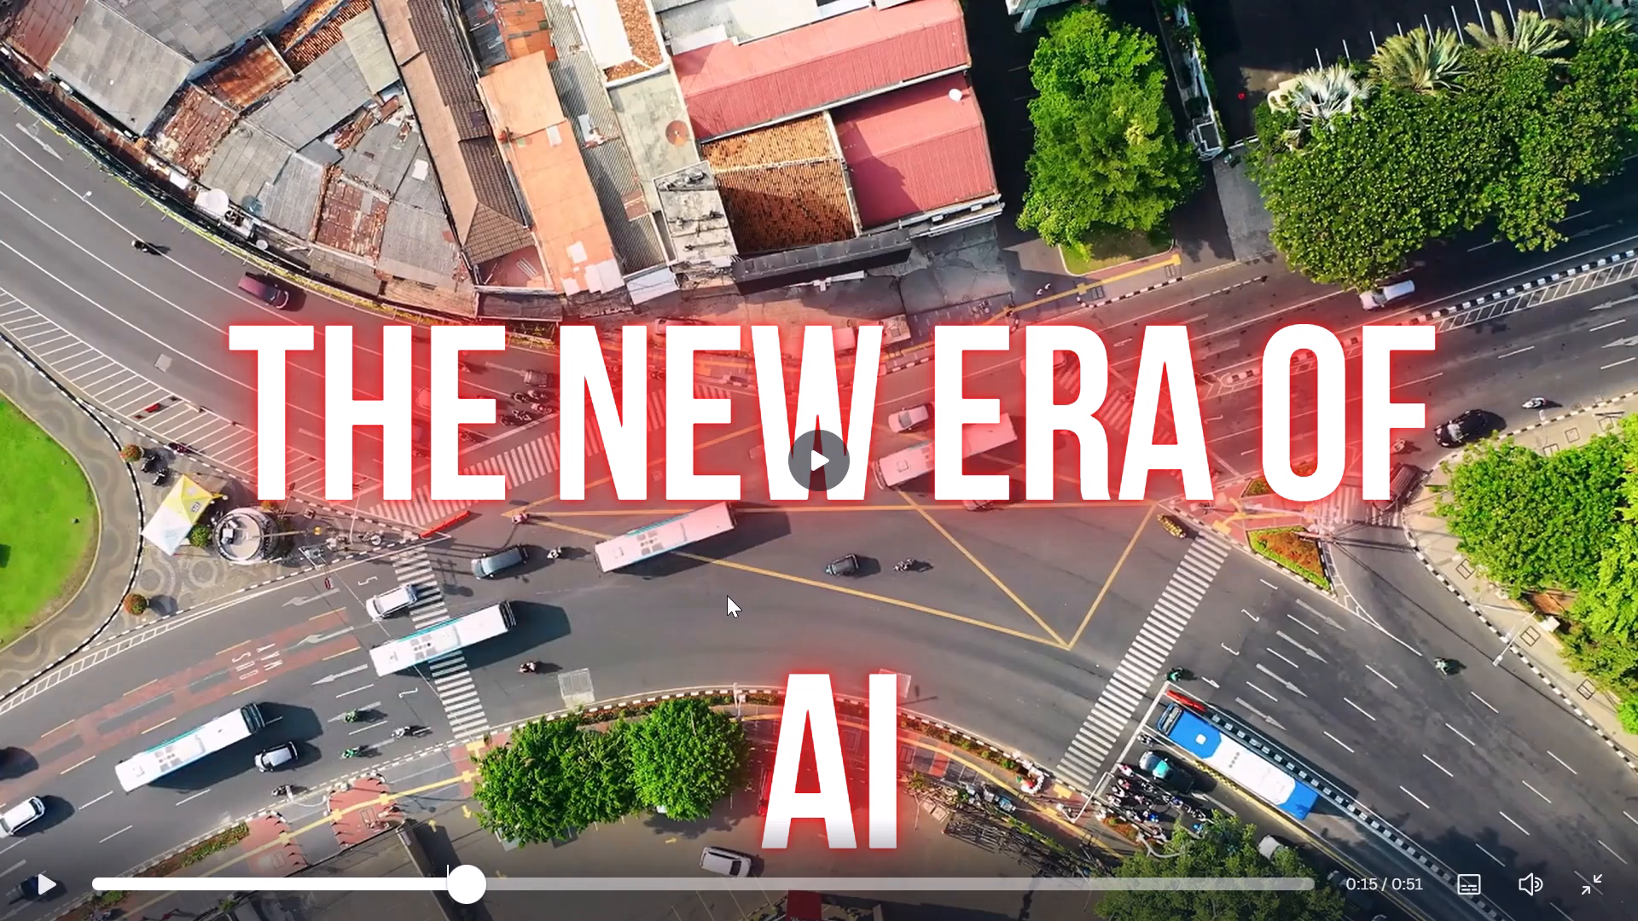
pyautogui.press('space')
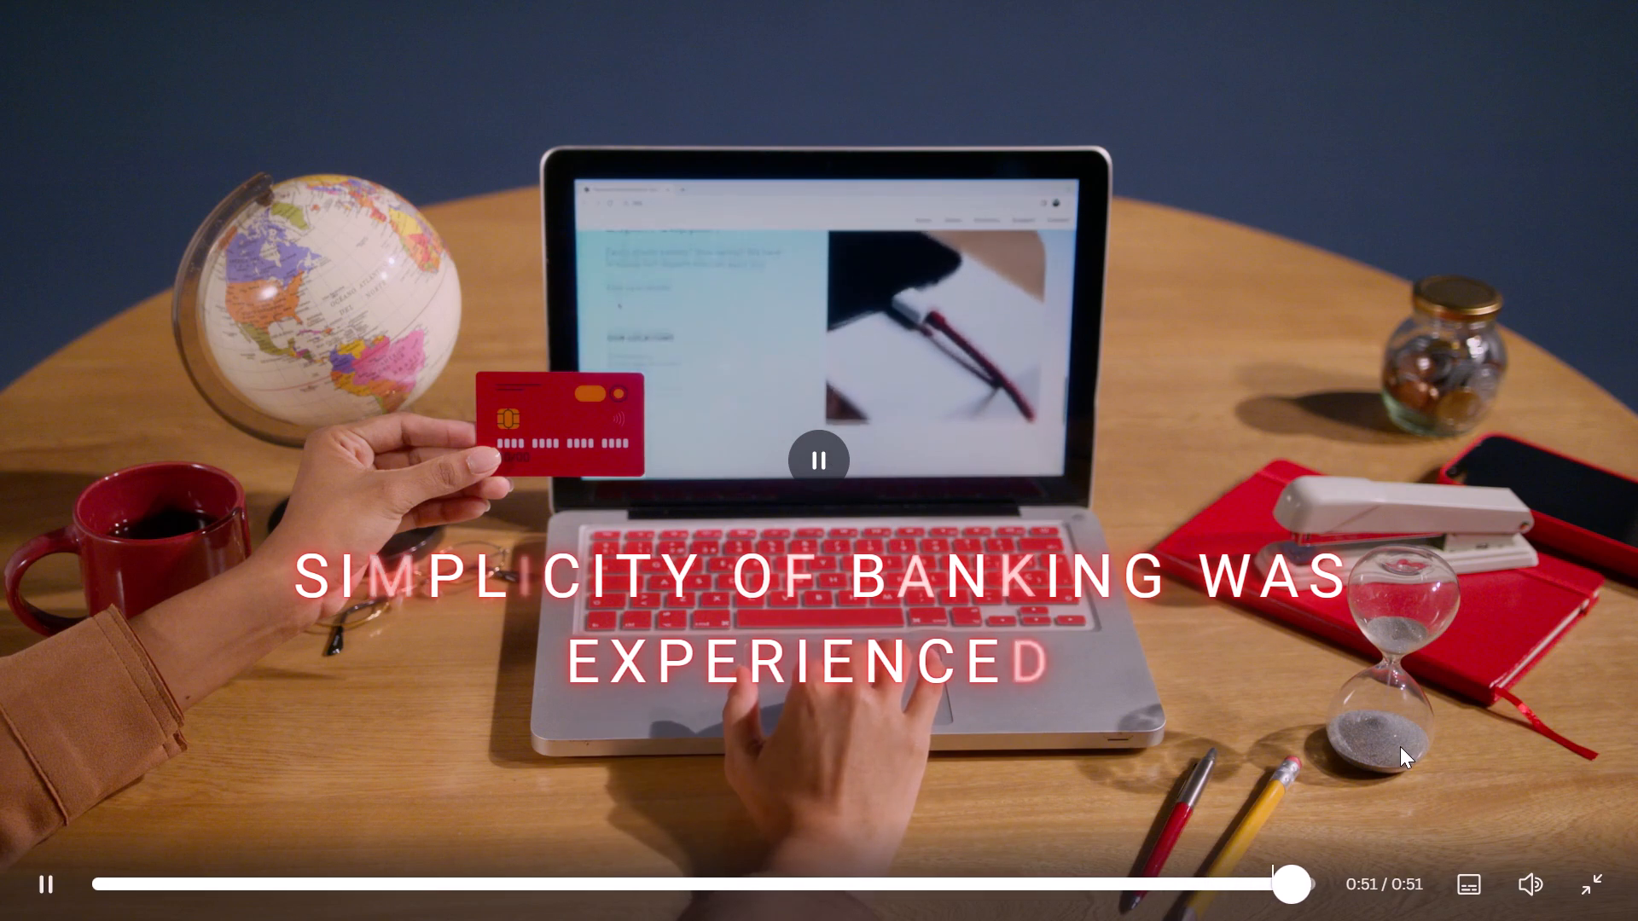
pyautogui.click(1595, 875)
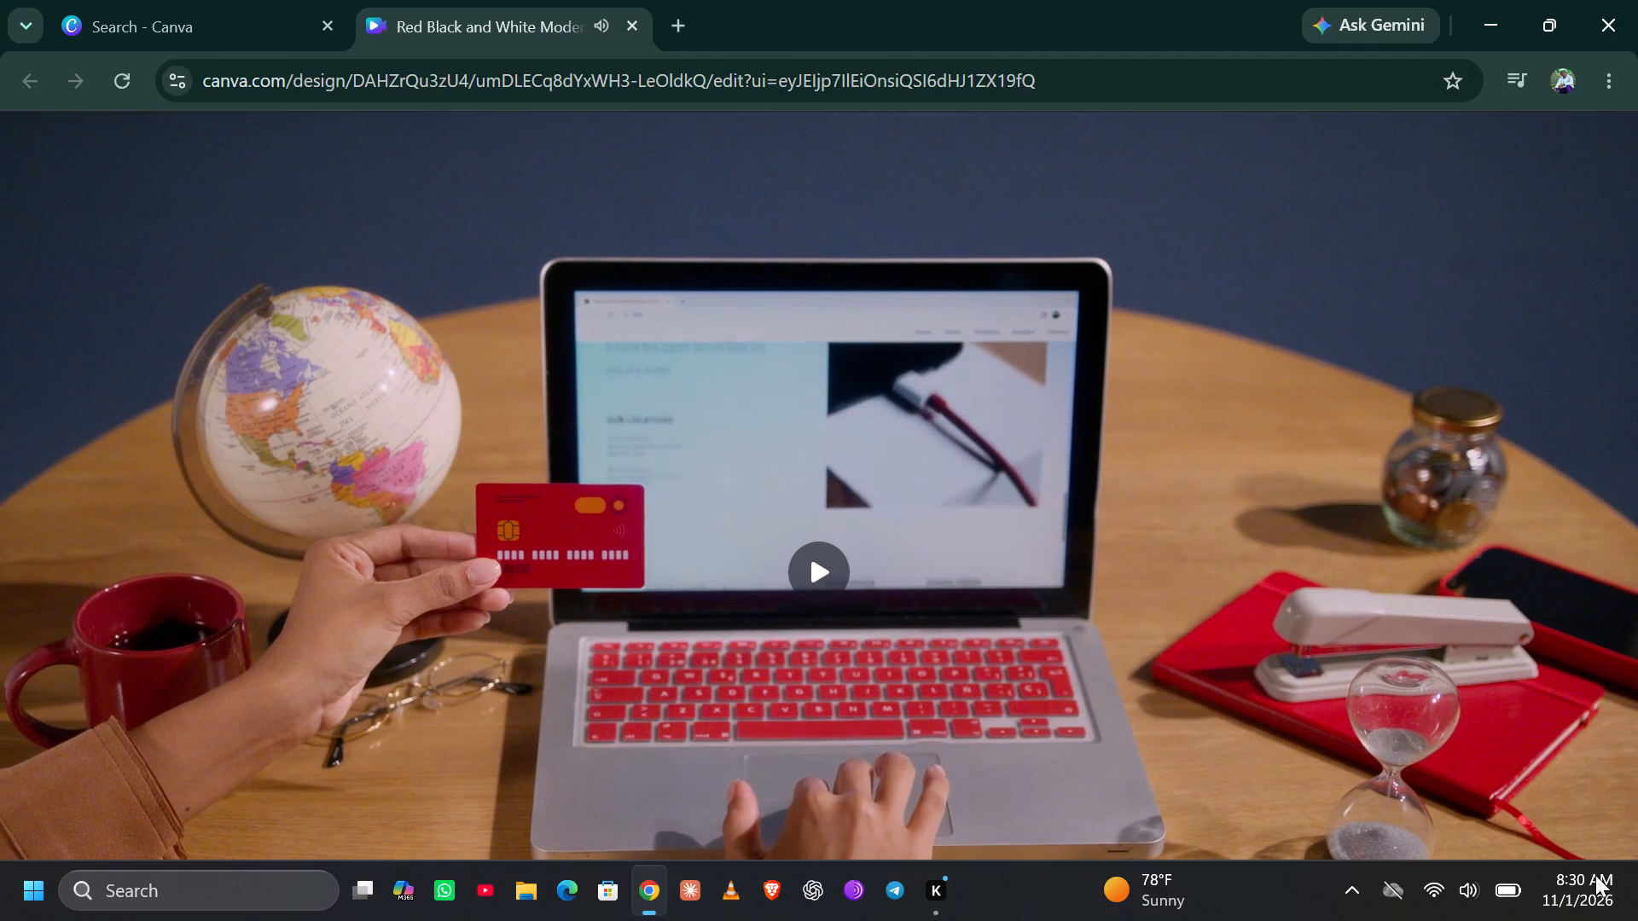
# Append the 10.0s People stock video of a man in a light turtleneck using a laptop after the last clip.
pyautogui.hscroll(-8, 1360, 673)
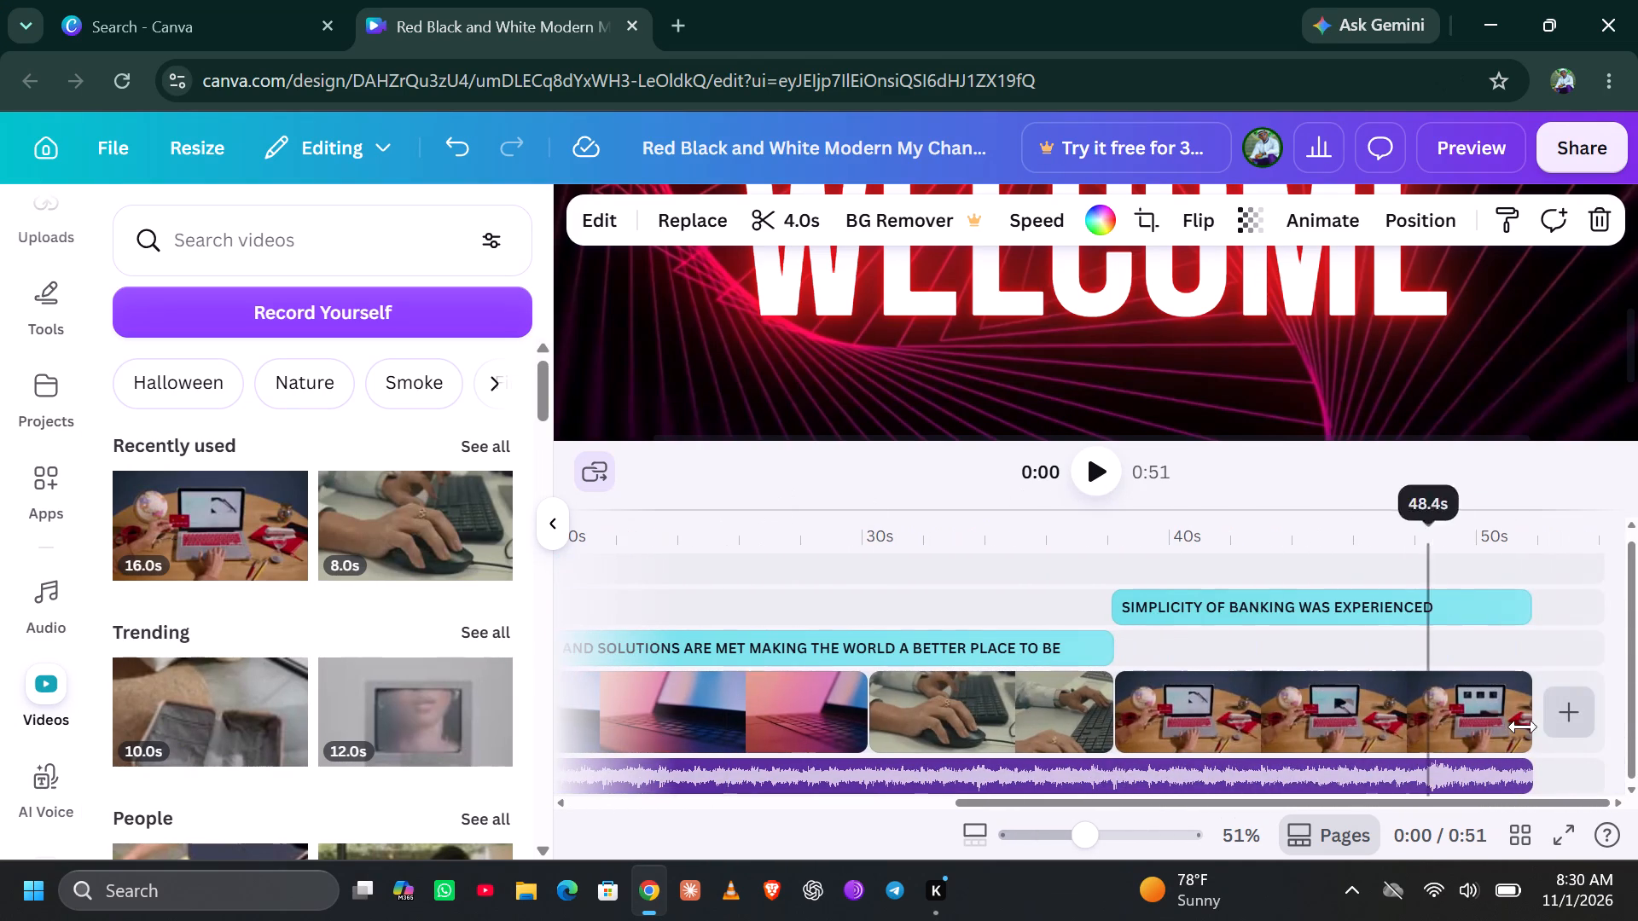
pyautogui.click(1574, 710)
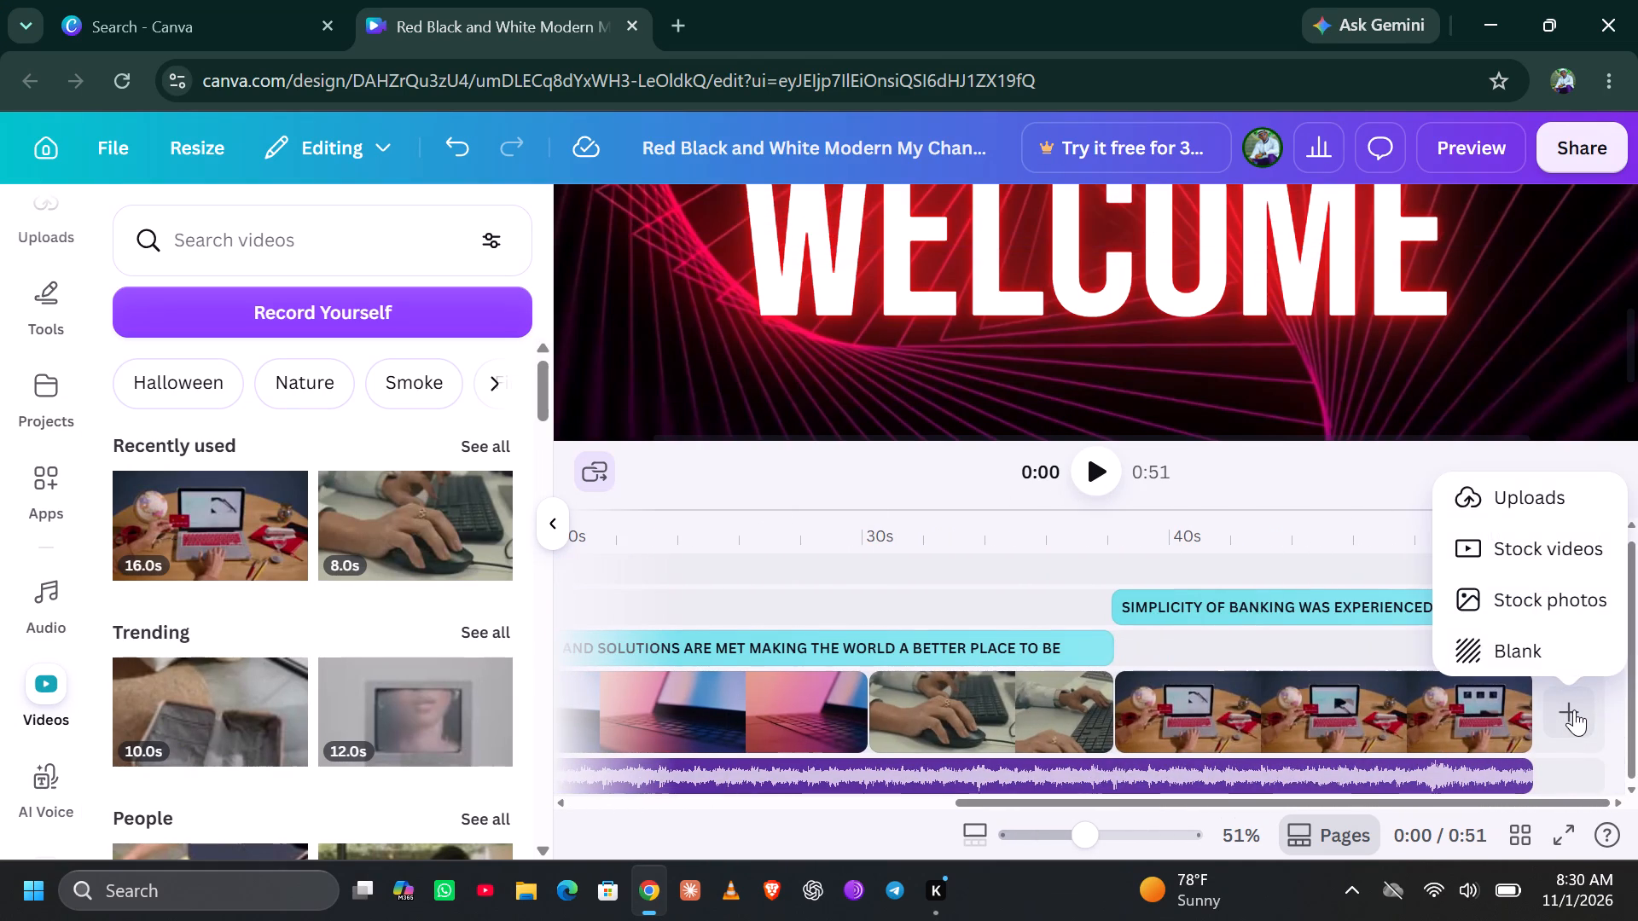
pyautogui.click(1550, 550)
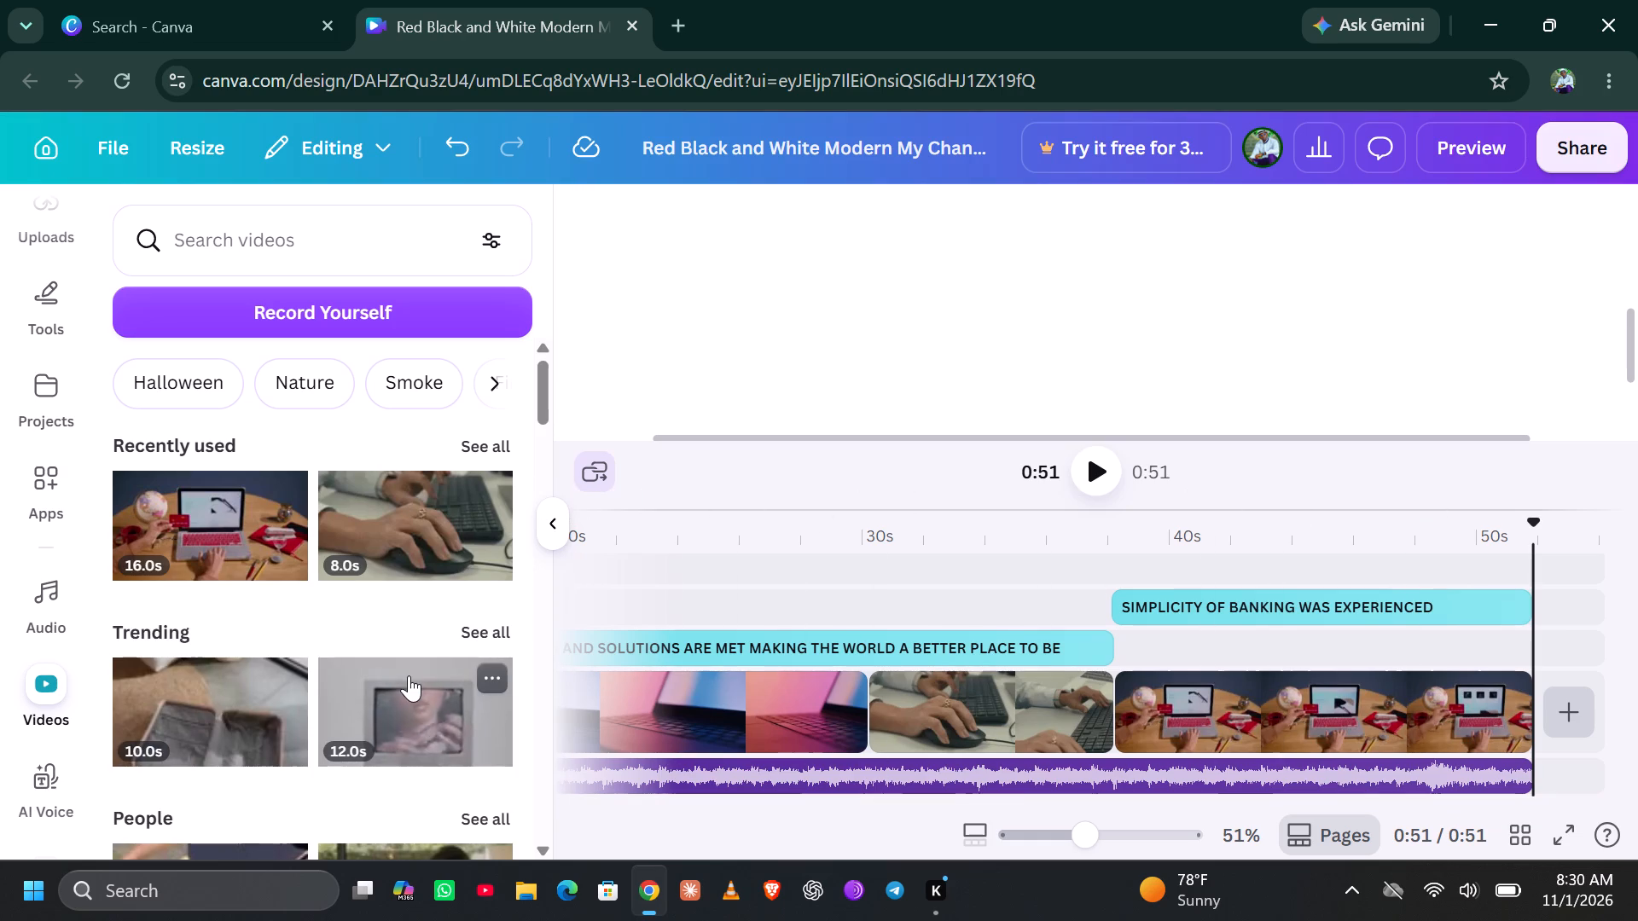
pyautogui.scroll(-2, 403, 648)
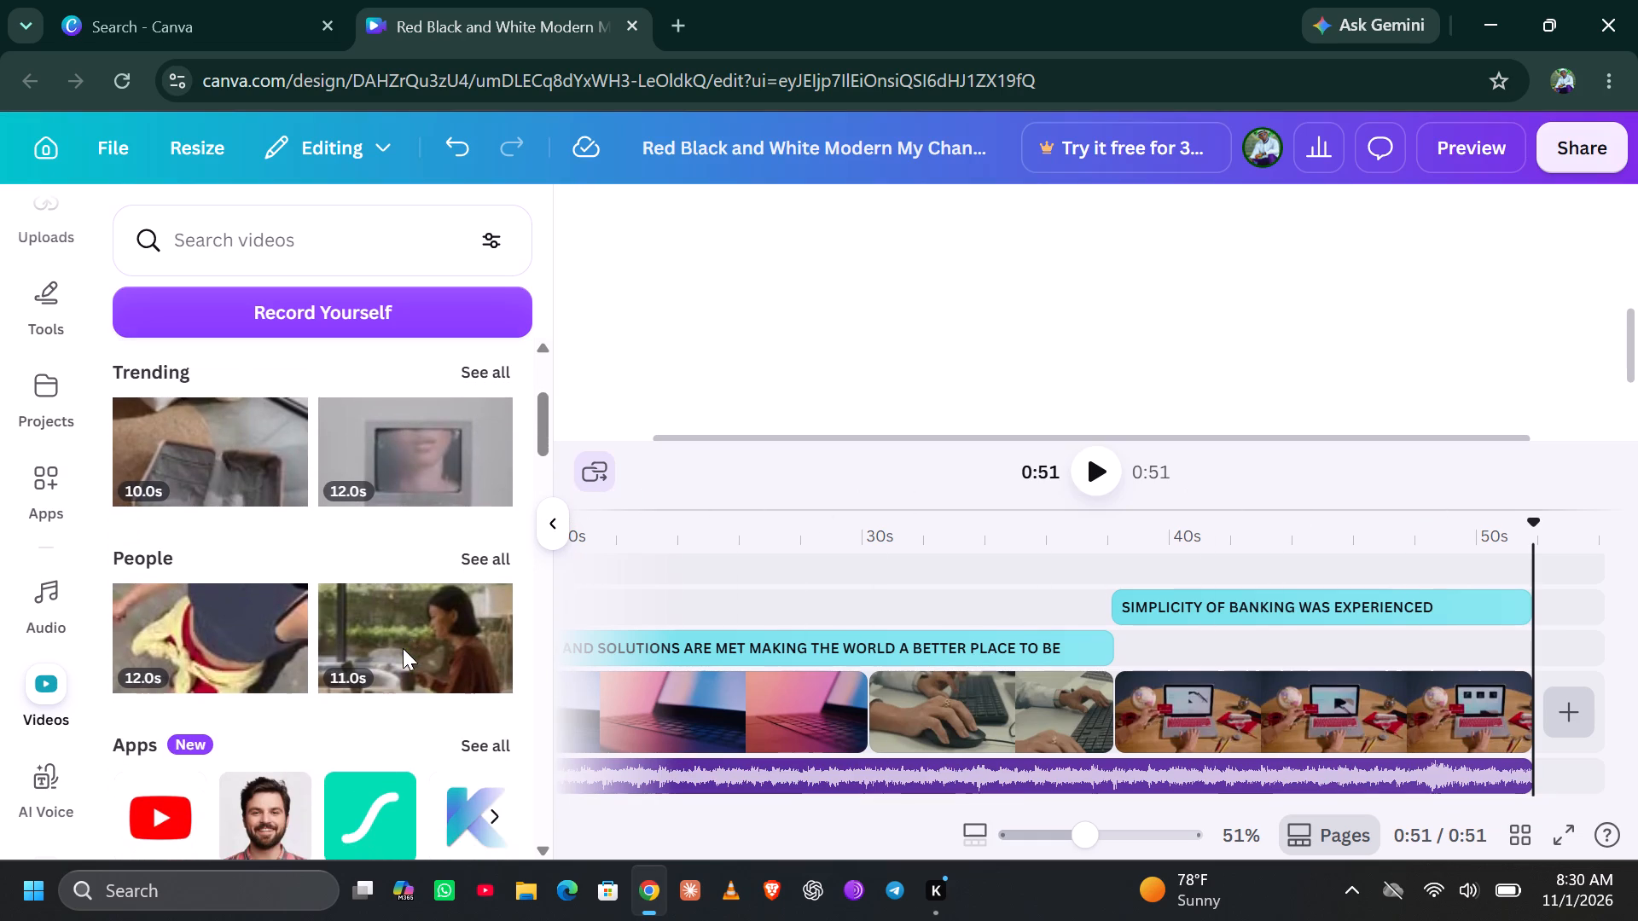
pyautogui.scroll(-1, 403, 648)
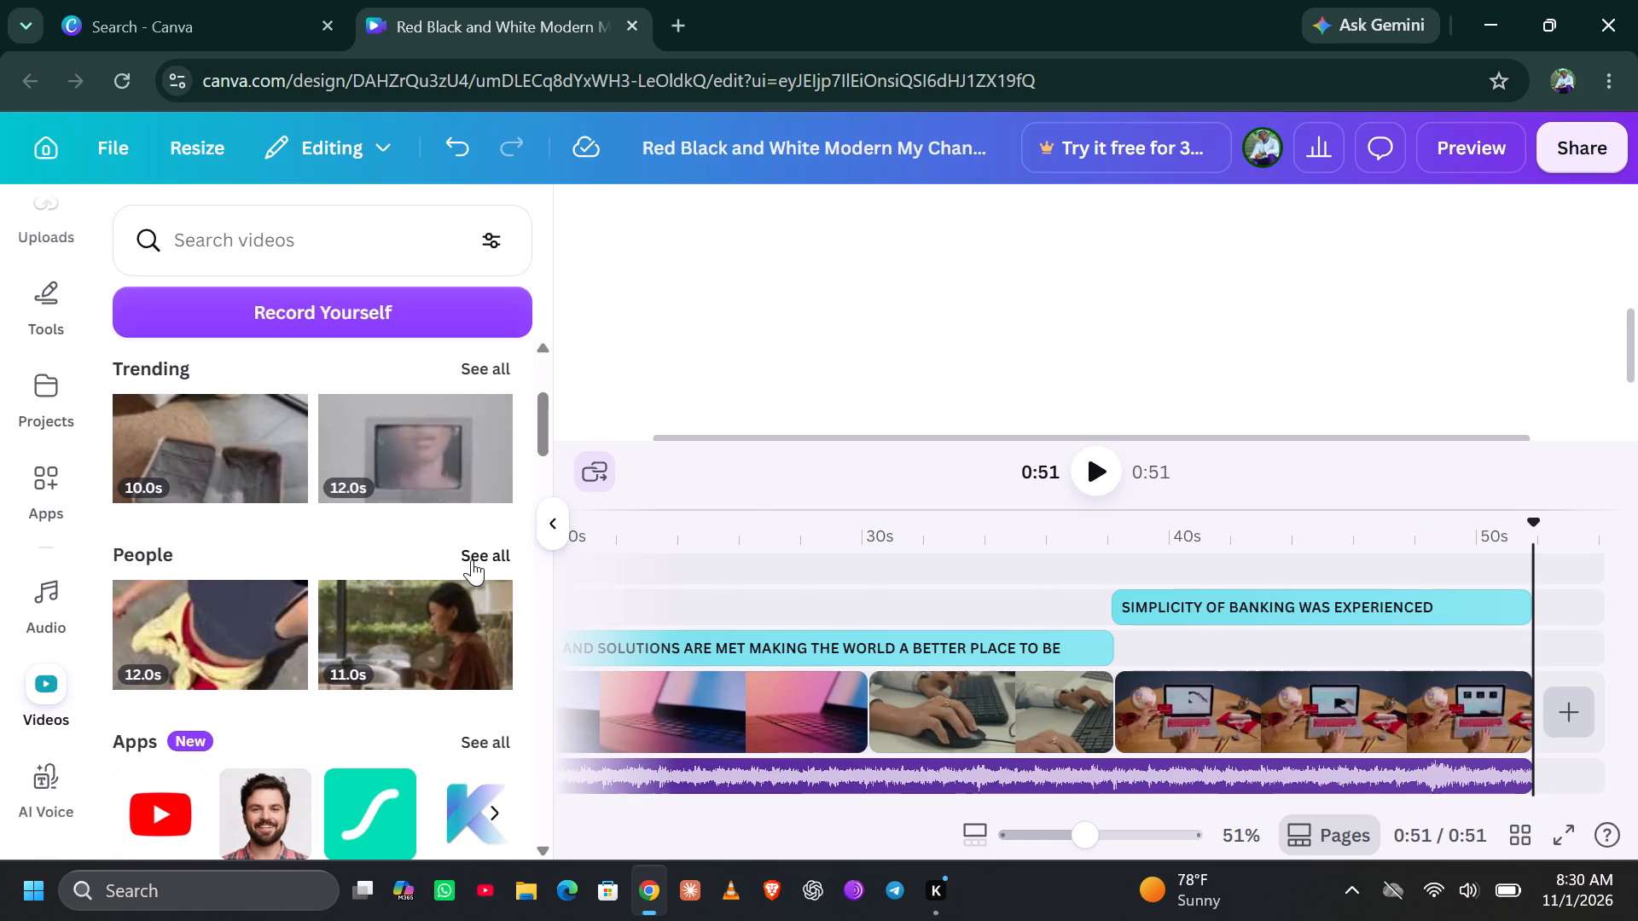
pyautogui.click(479, 547)
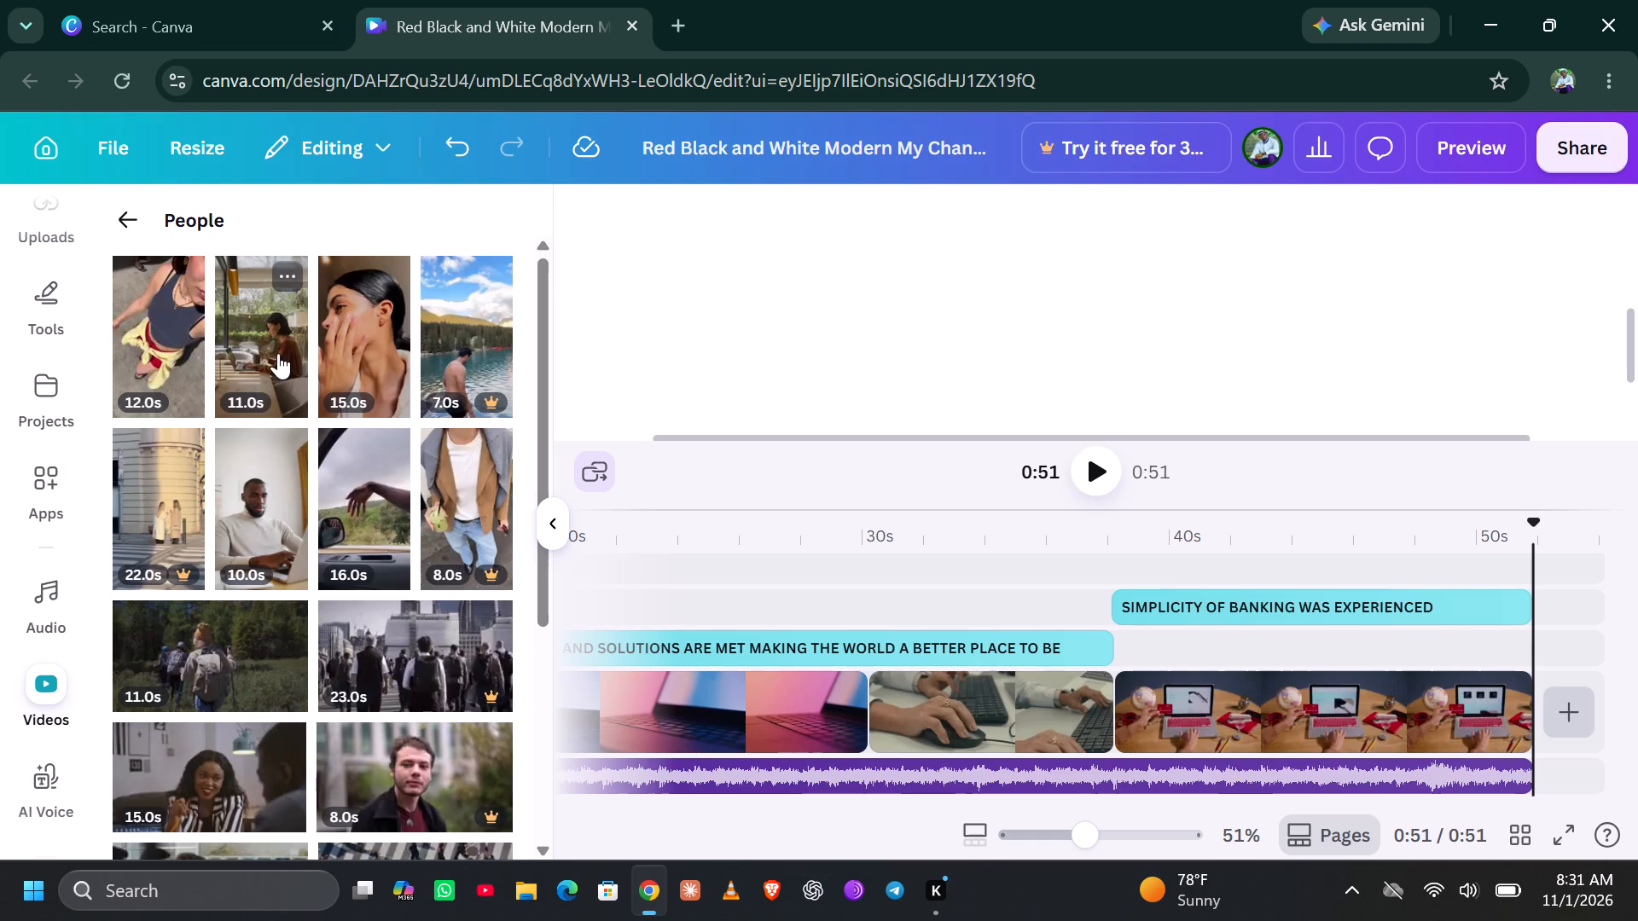
pyautogui.click(264, 473)
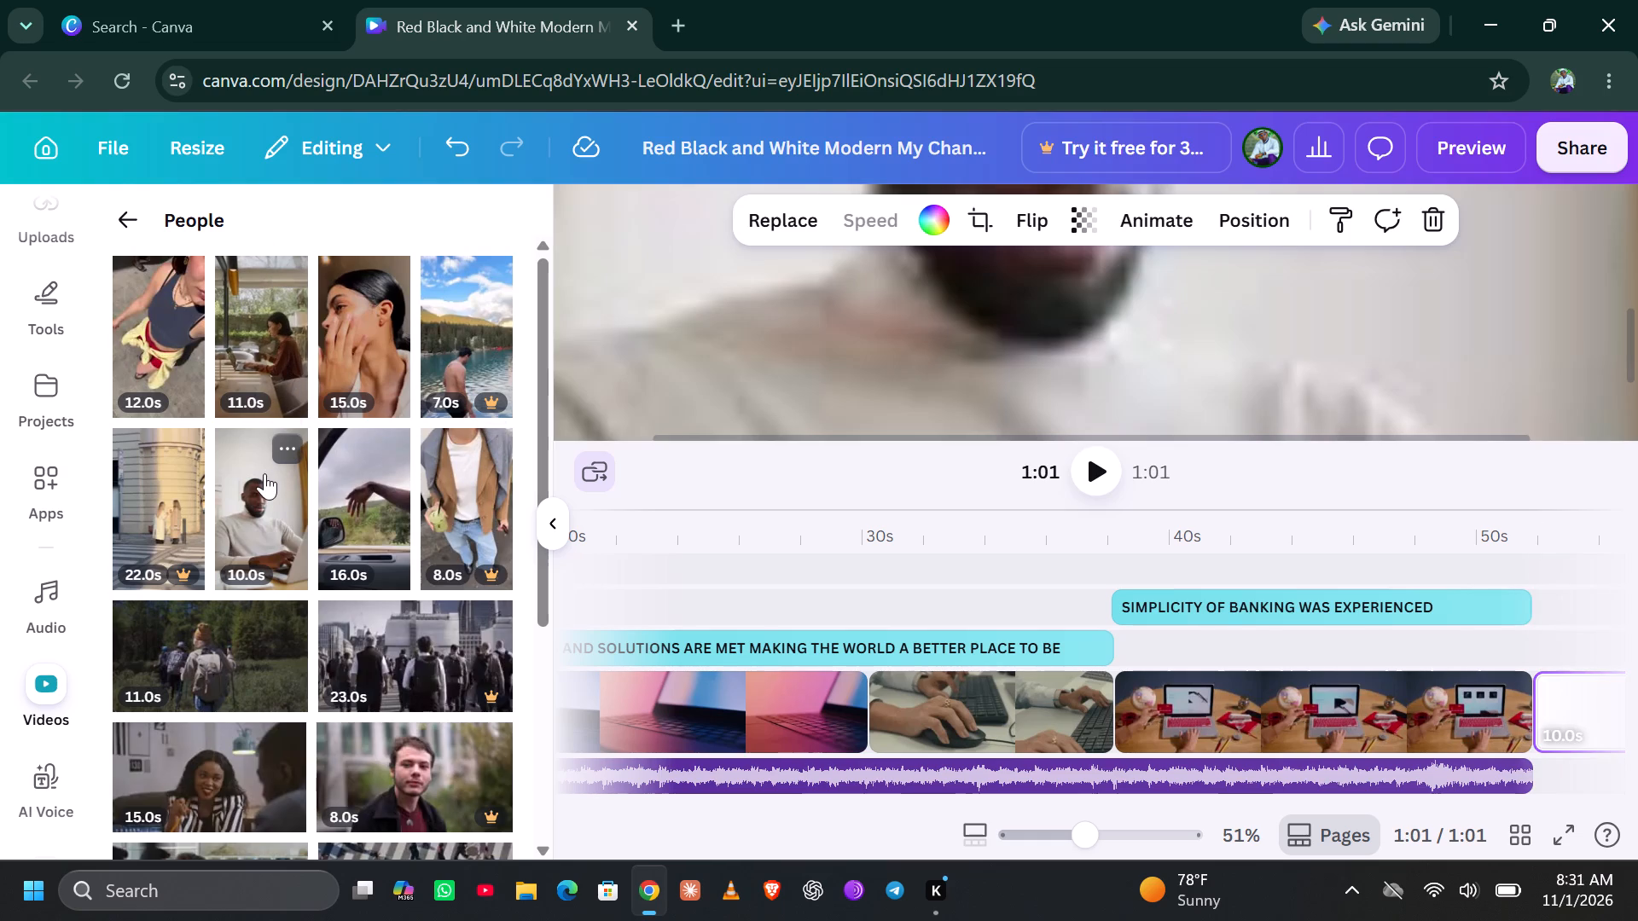
# Extend the cinematic music track to 1:01, the end of the newly added man-with-laptop clip.
pyautogui.hscroll(-2, 1275, 721)
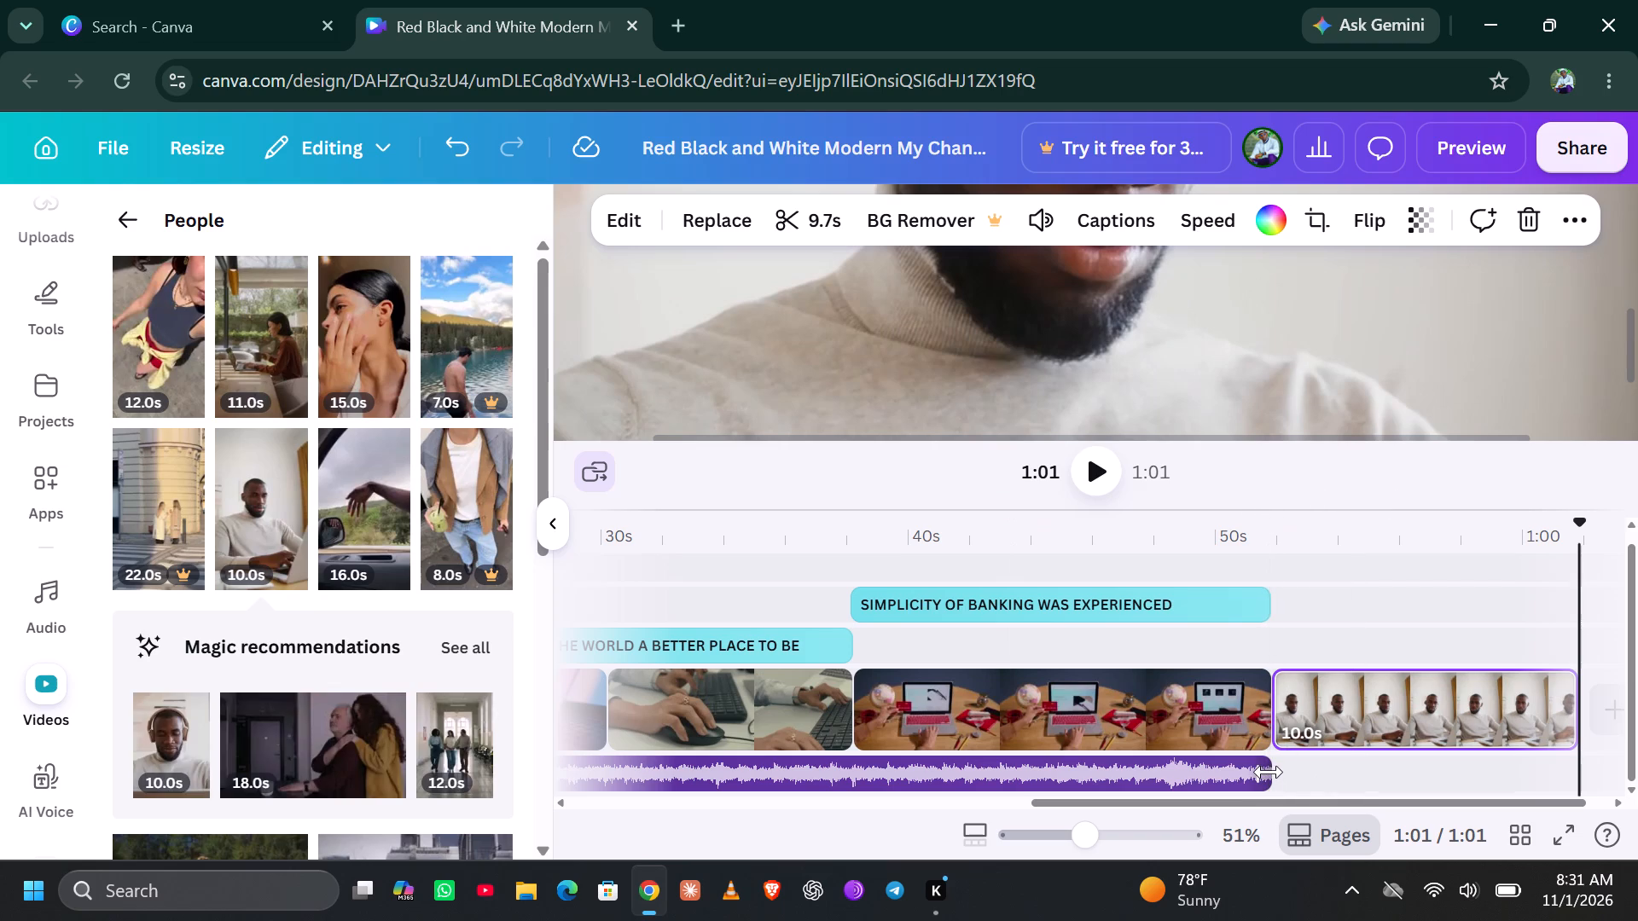
pyautogui.moveTo(1269, 772); pyautogui.dragTo(1525, 755)
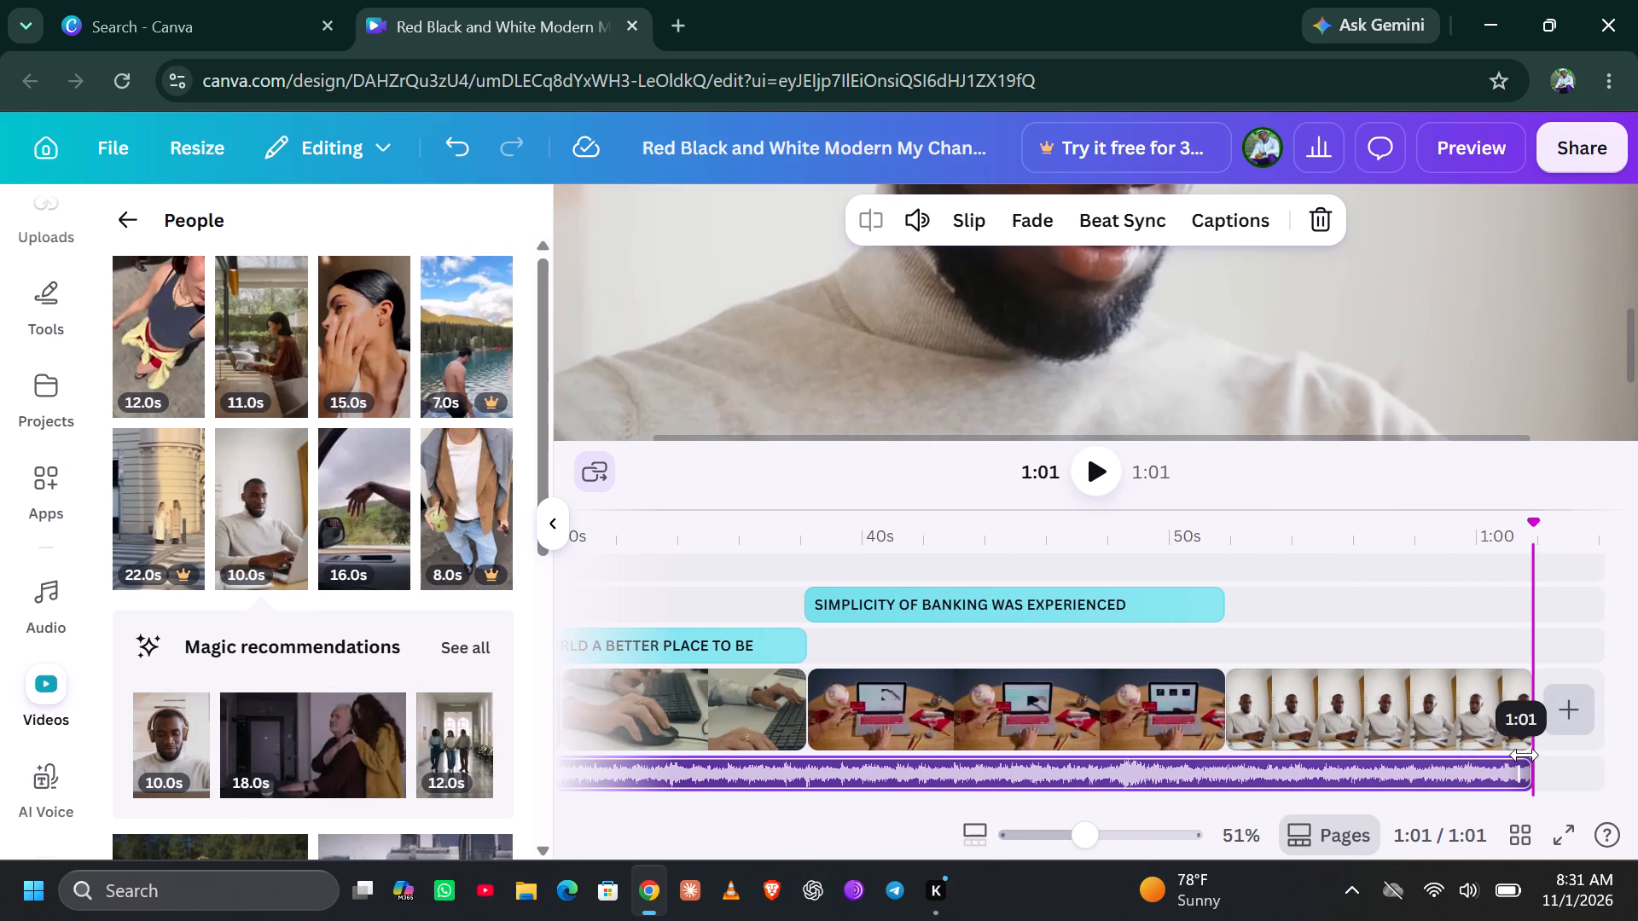
# Fit the whole frame in the canvas at 12% zoom and play the extended video from the start.
pyautogui.scroll(1, 1097, 461)
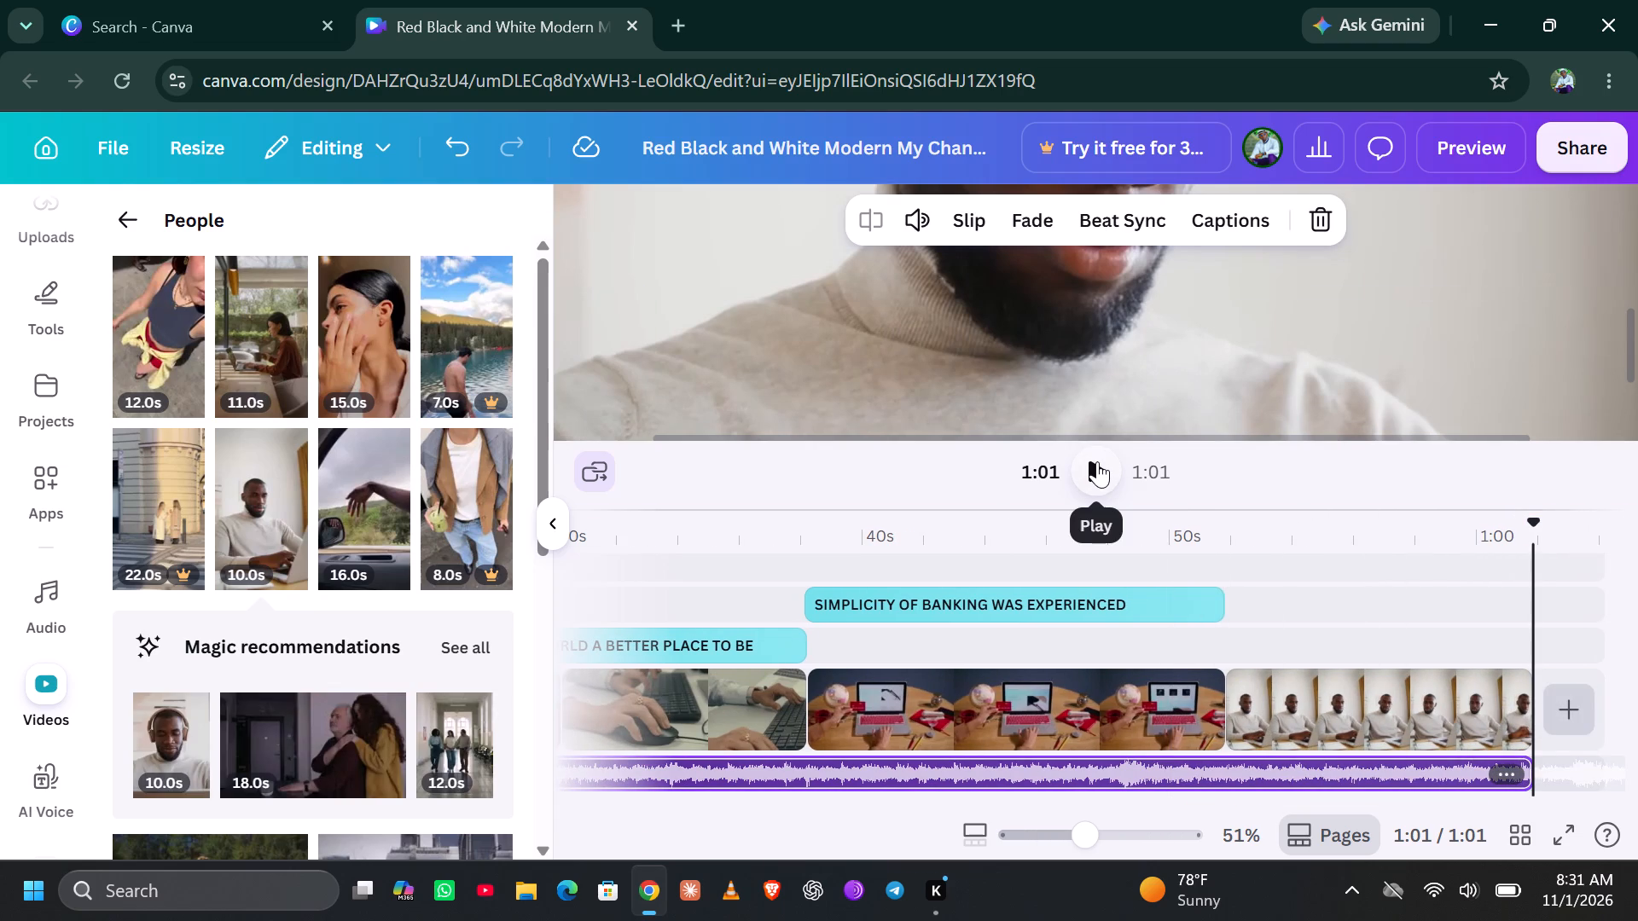
pyautogui.scroll(1, 1097, 461)
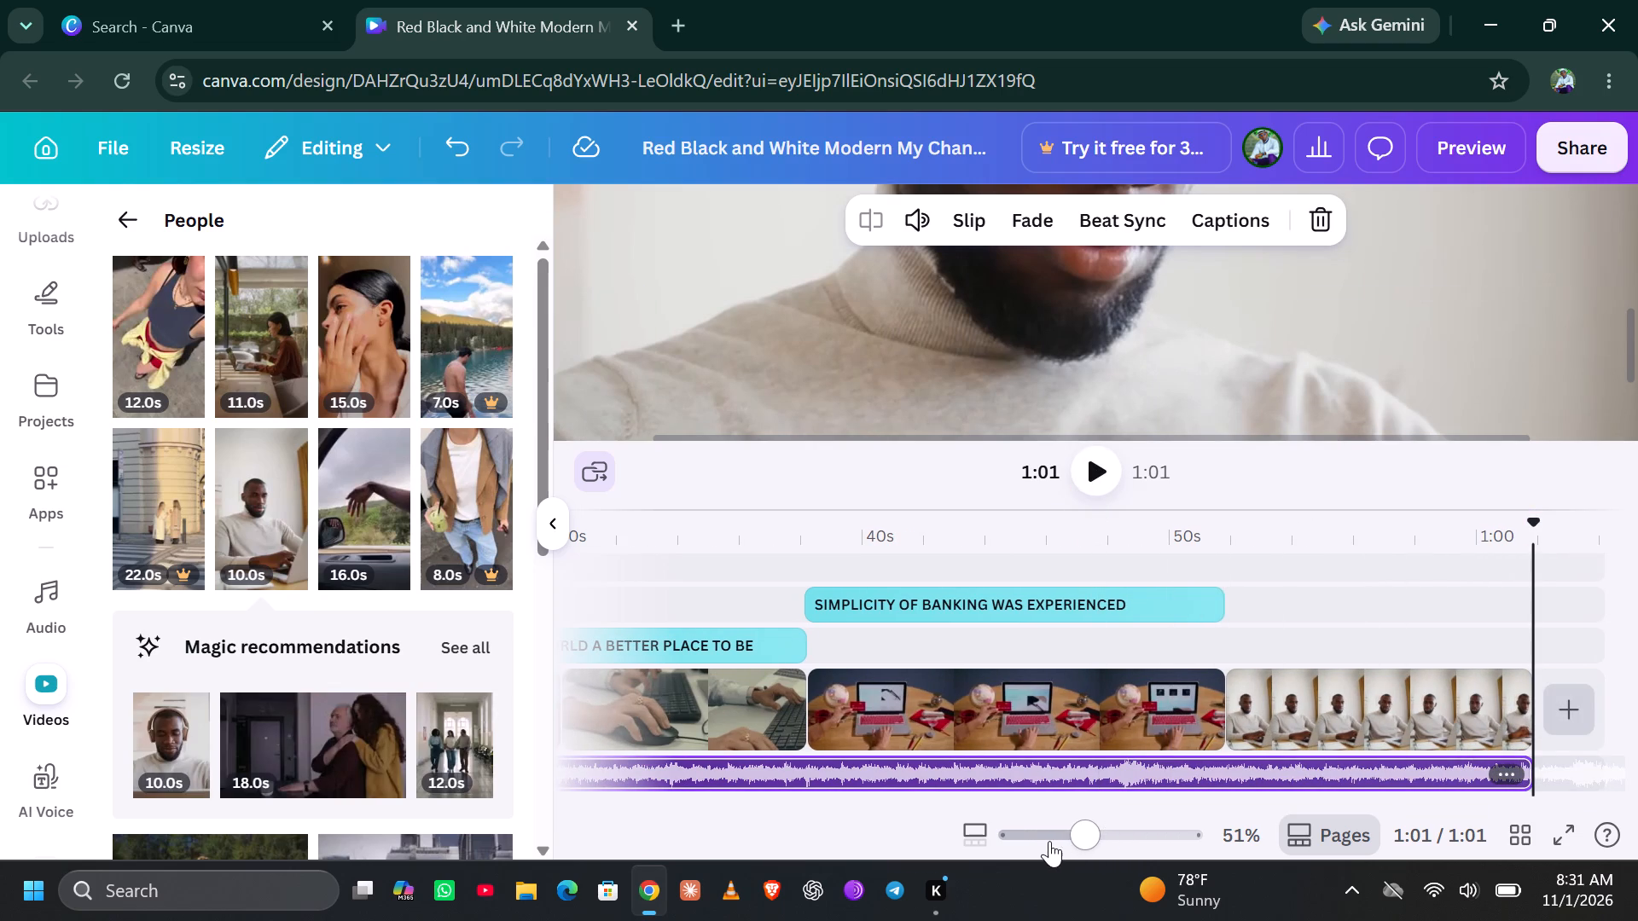
pyautogui.click(1044, 830)
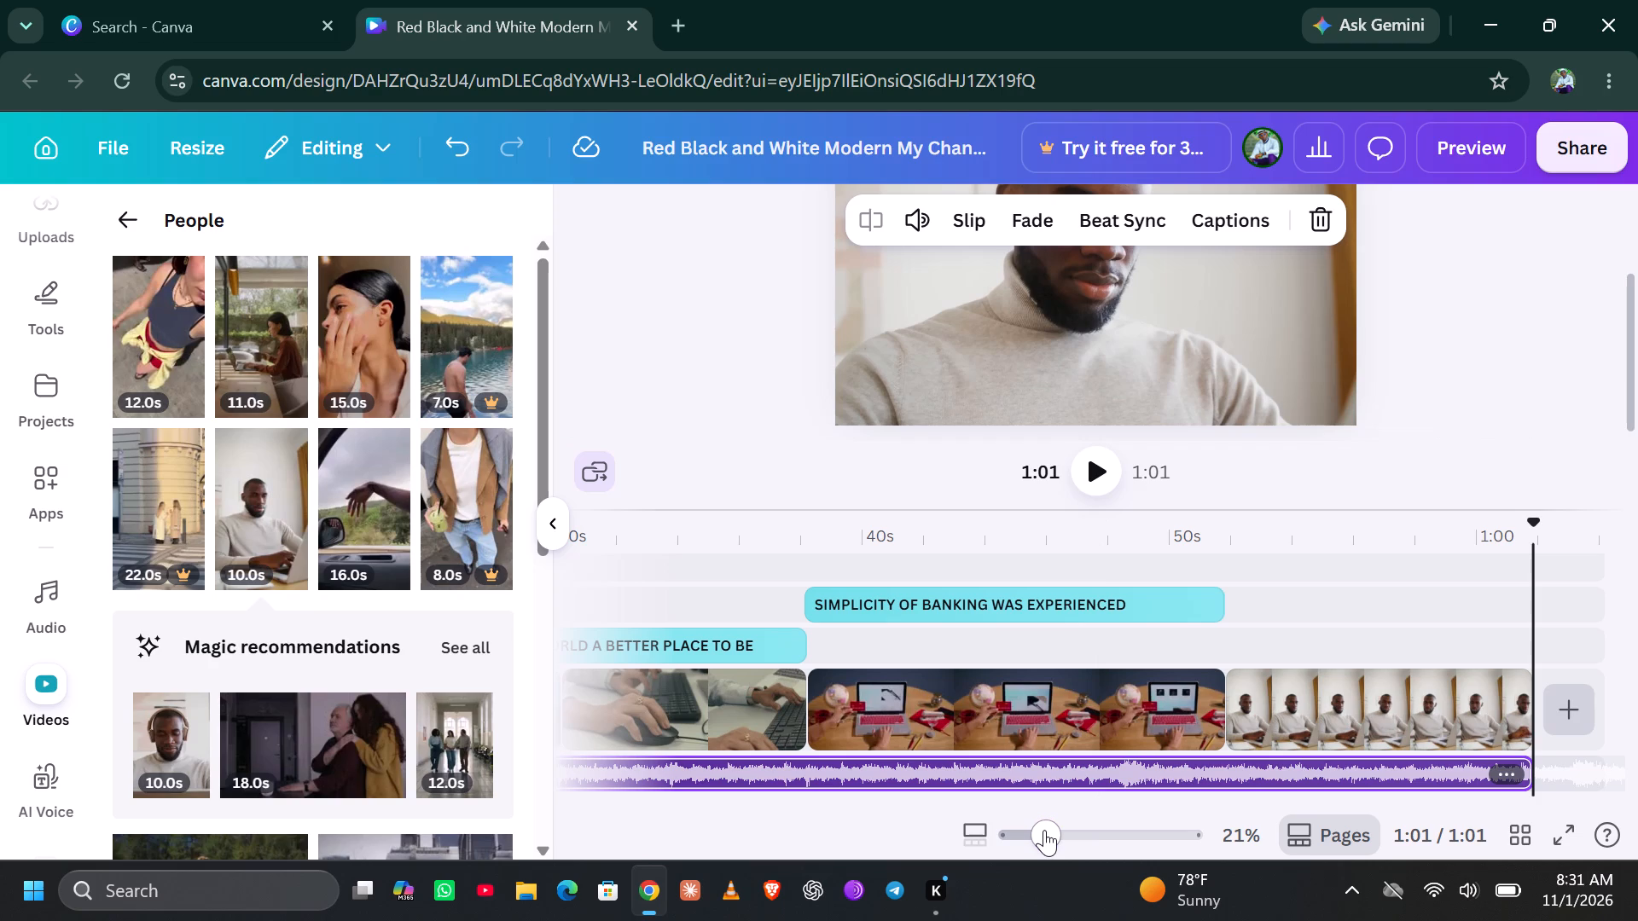
pyautogui.click(1044, 830)
pyautogui.click(1018, 832)
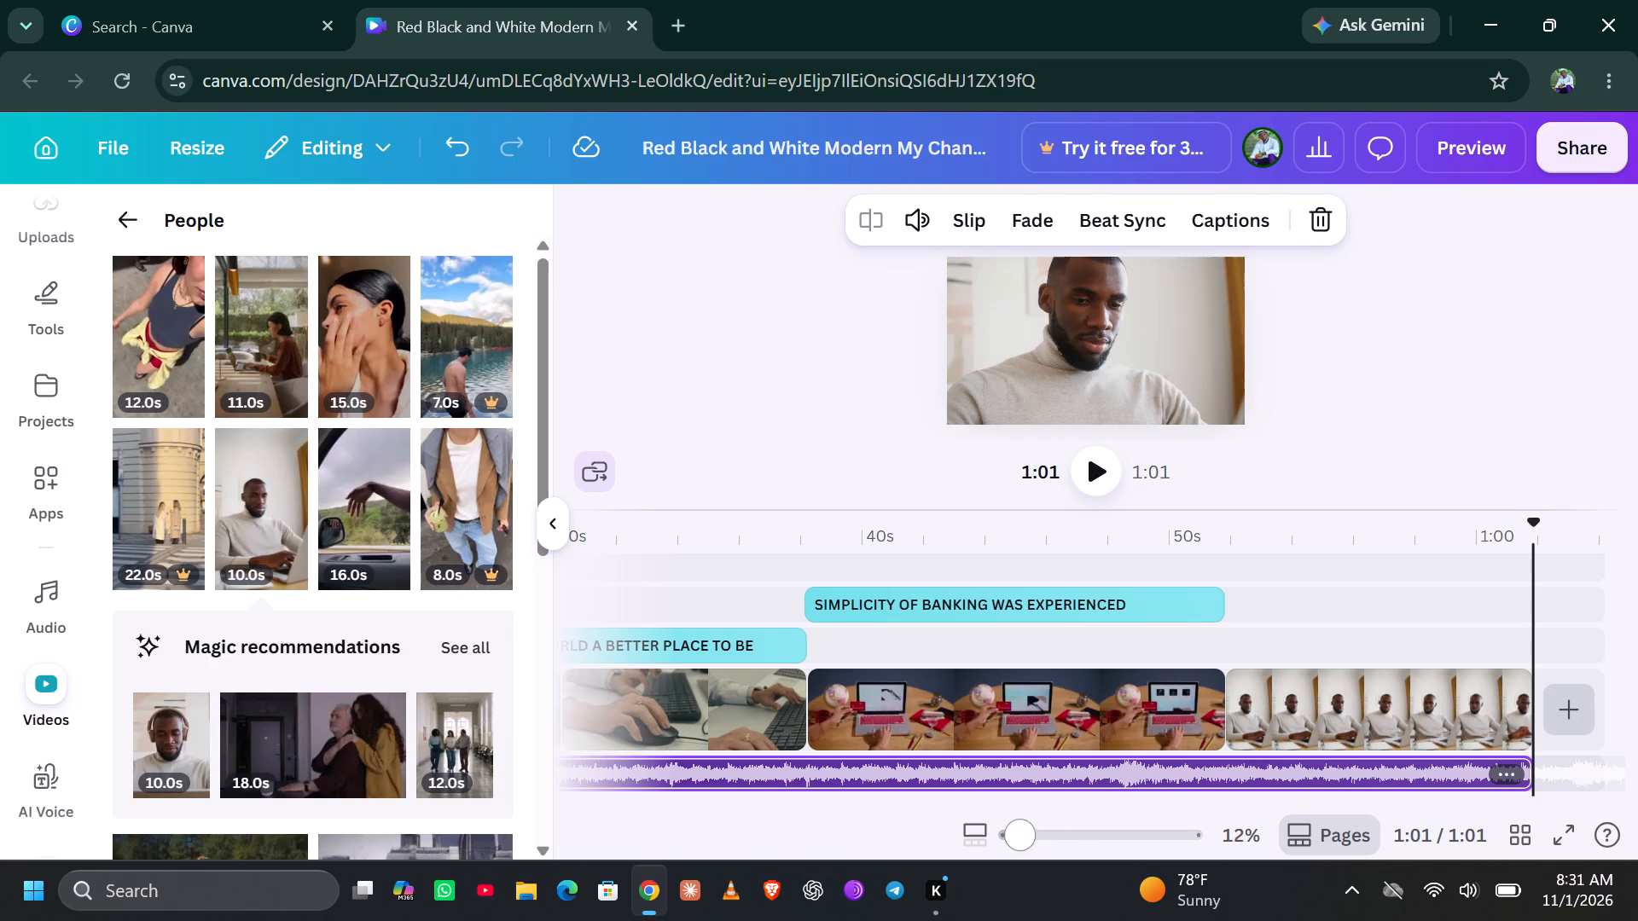
pyautogui.click(1097, 476)
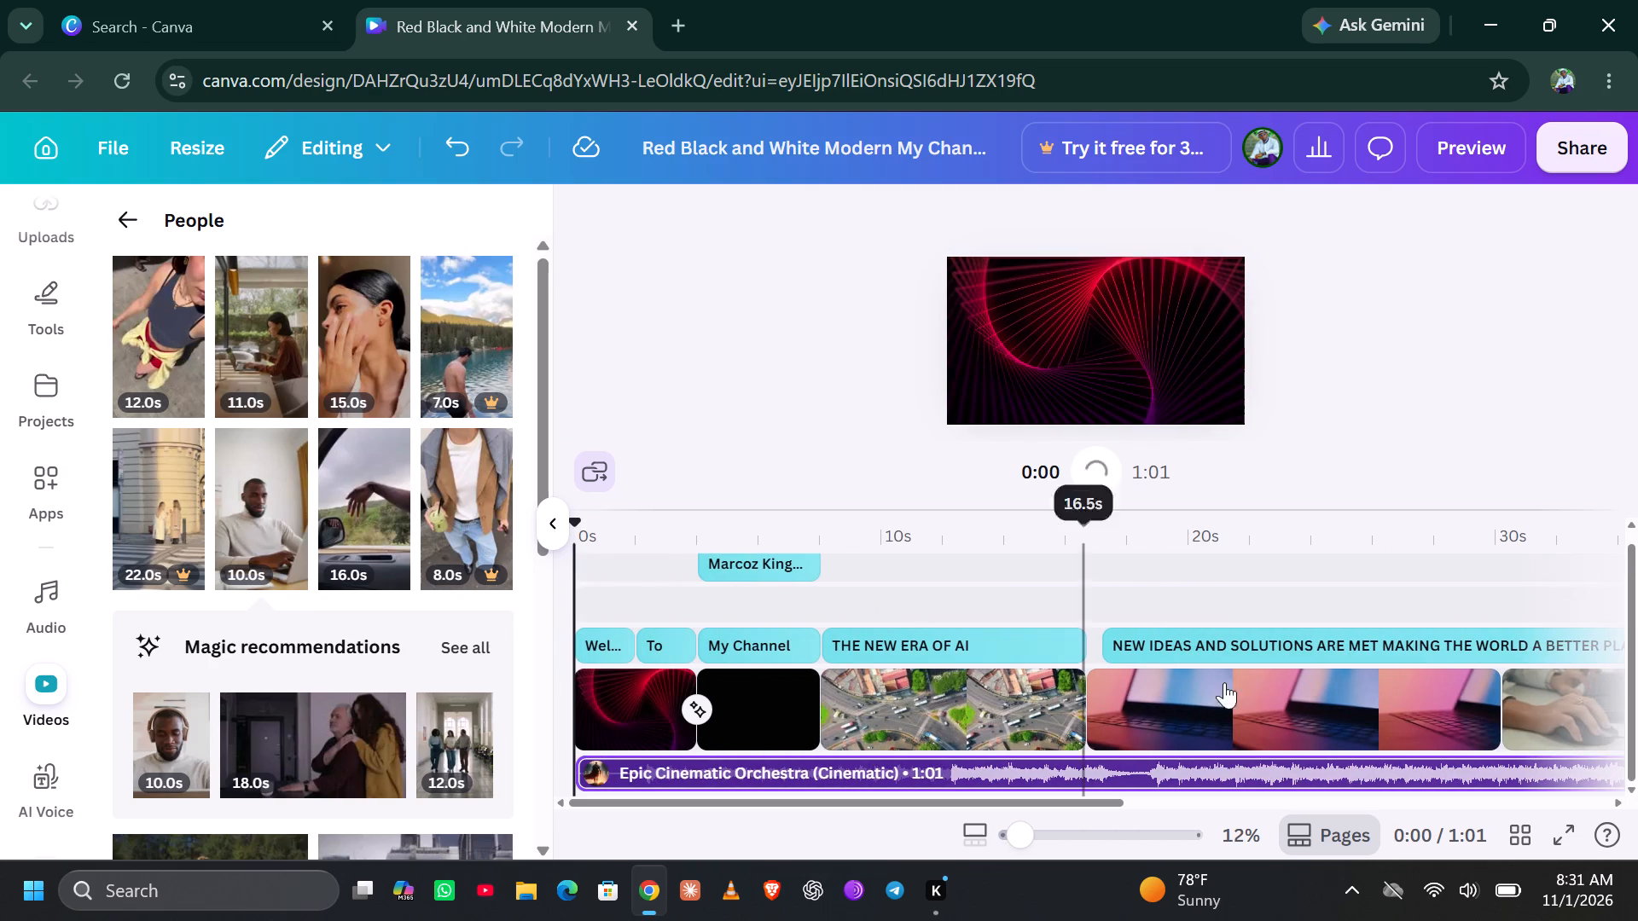
pyautogui.hscroll(-2, 1358, 716)
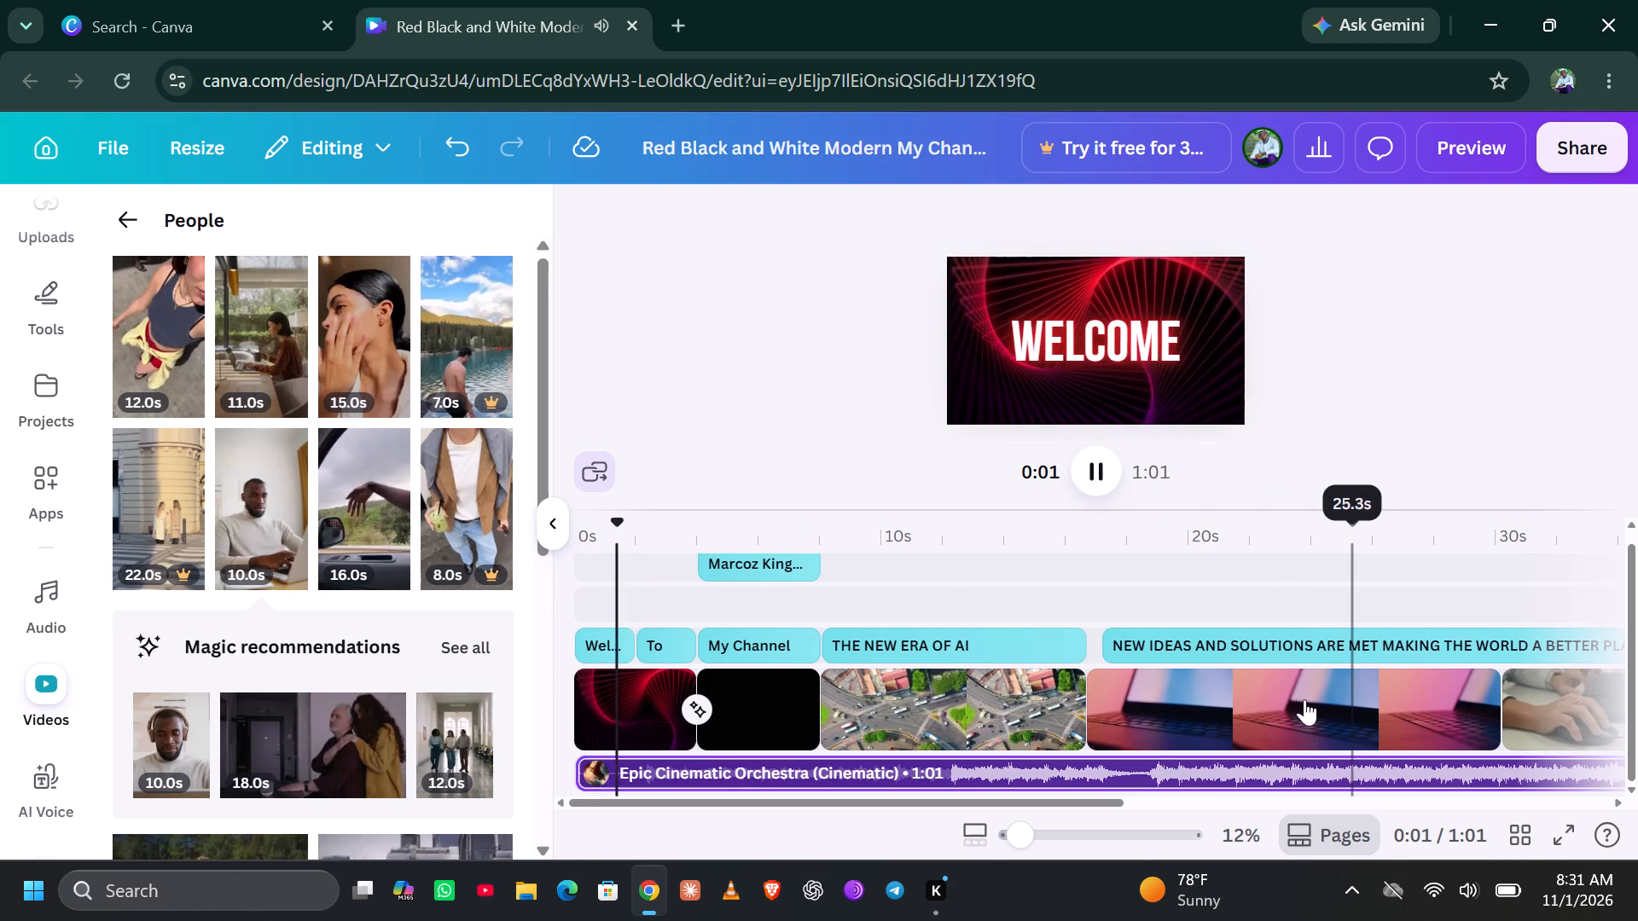
pyautogui.hscroll(-3, 1296, 698)
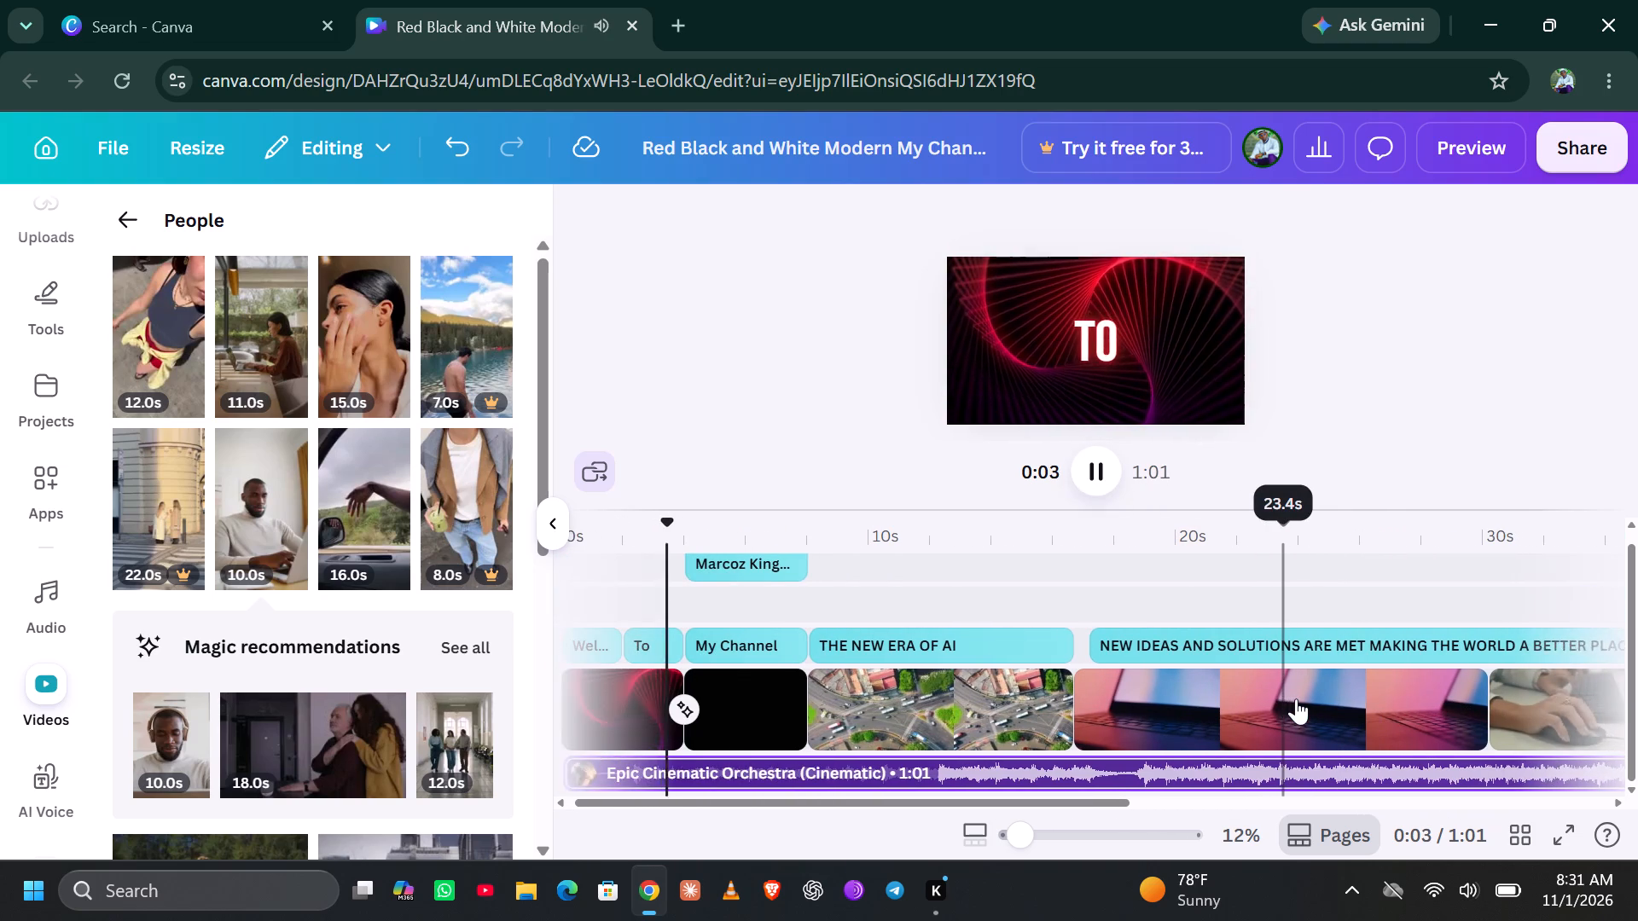
pyautogui.hscroll(-3, 1296, 698)
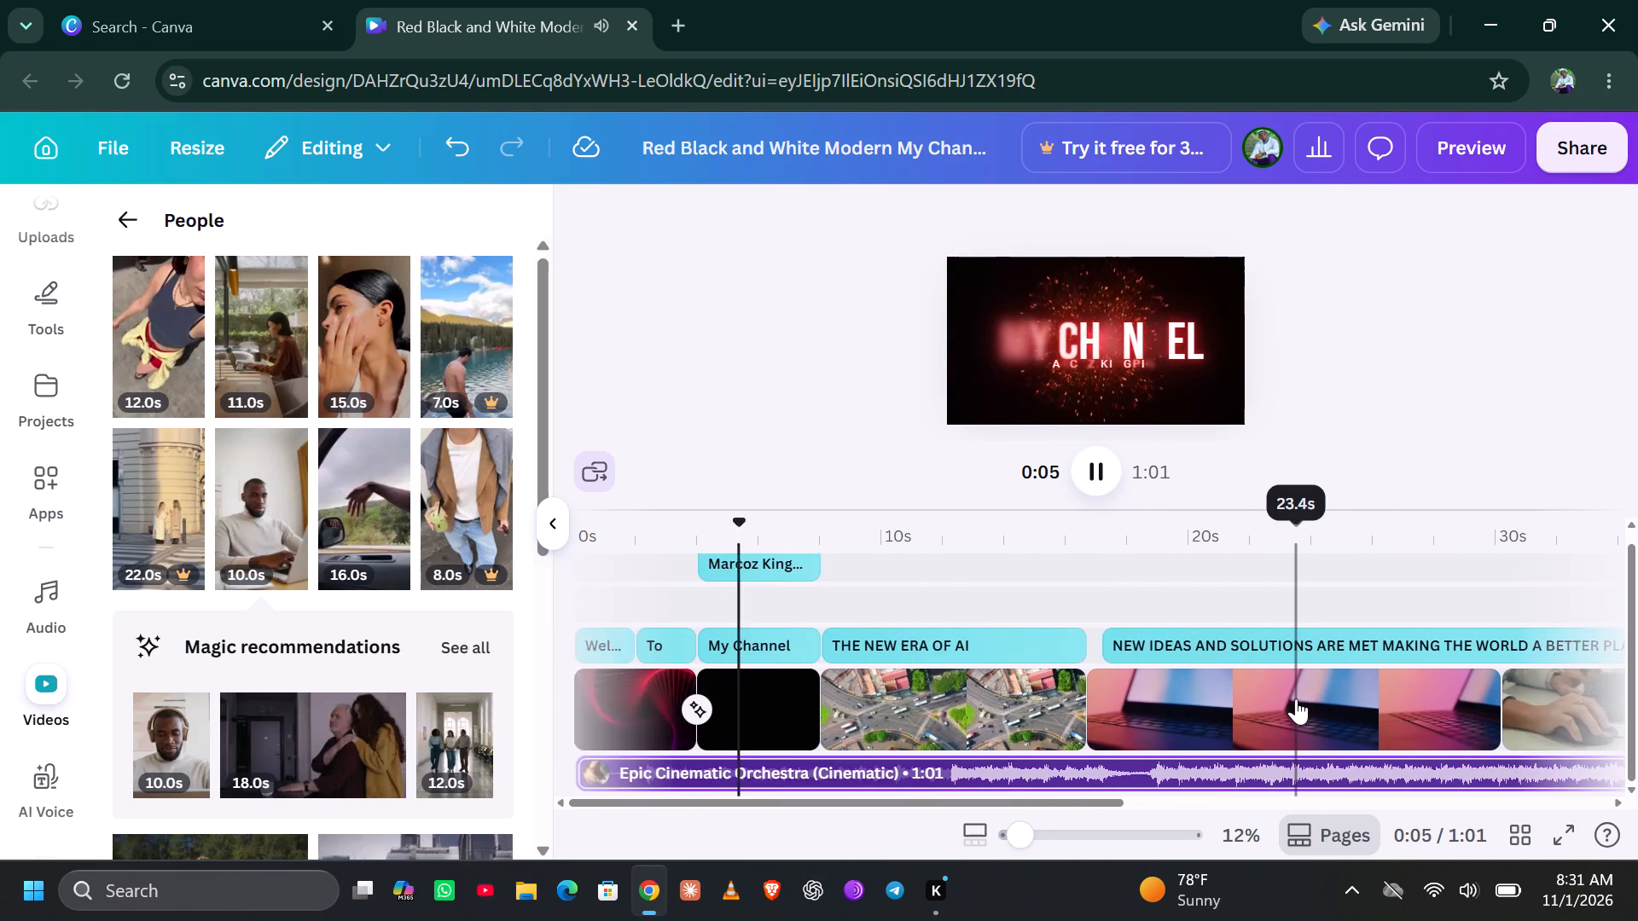
pyautogui.hscroll(-2, 1296, 698)
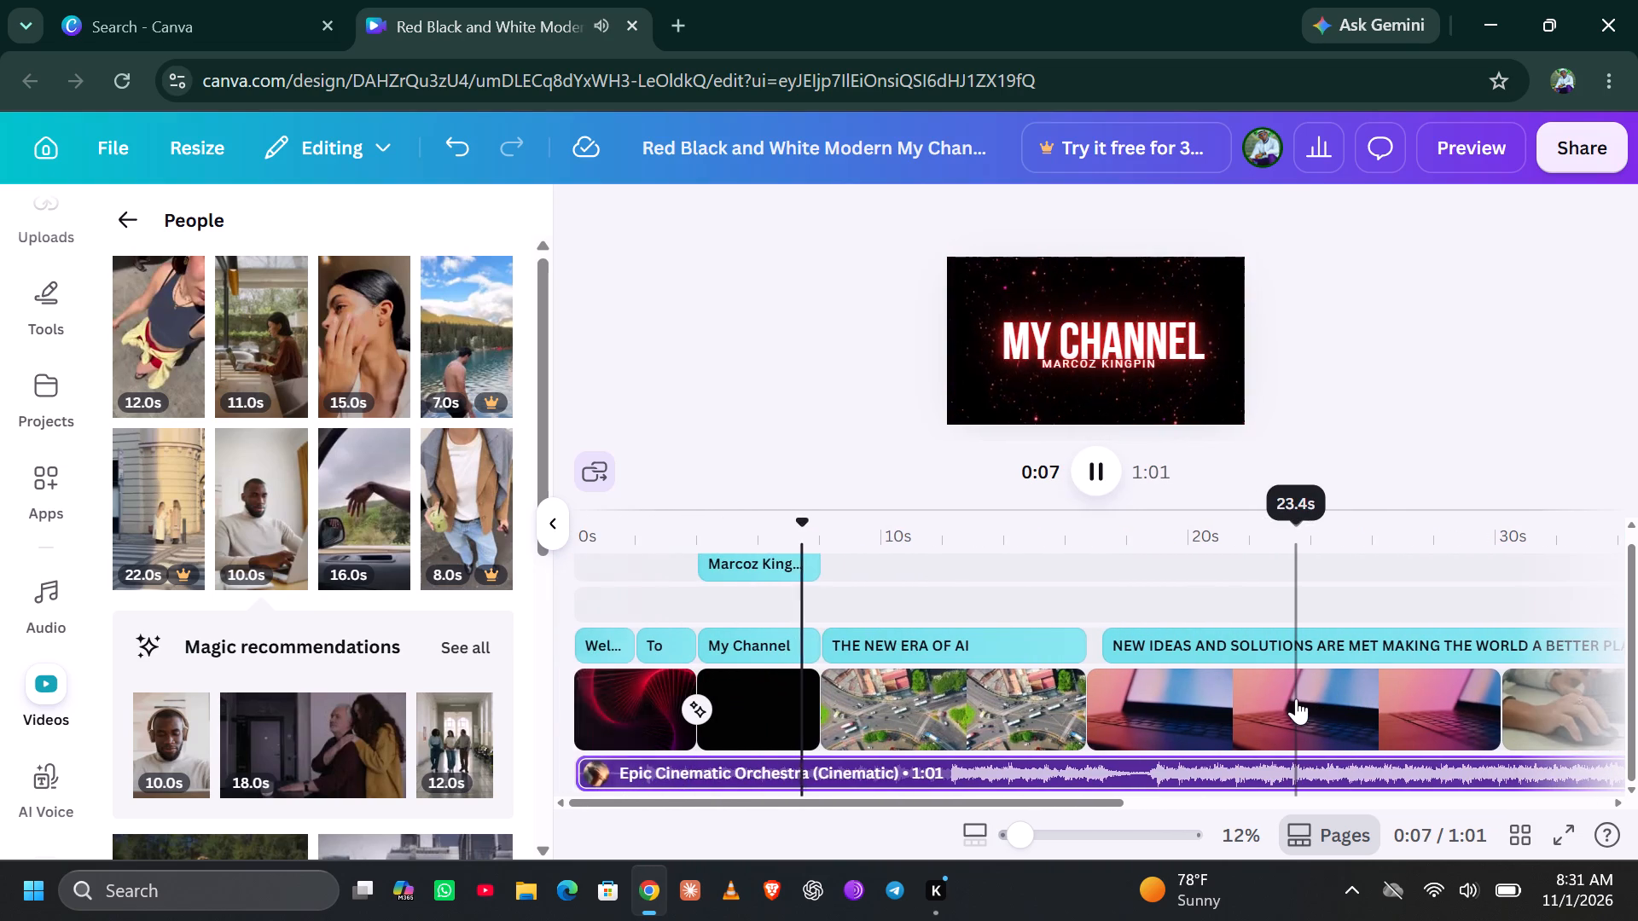
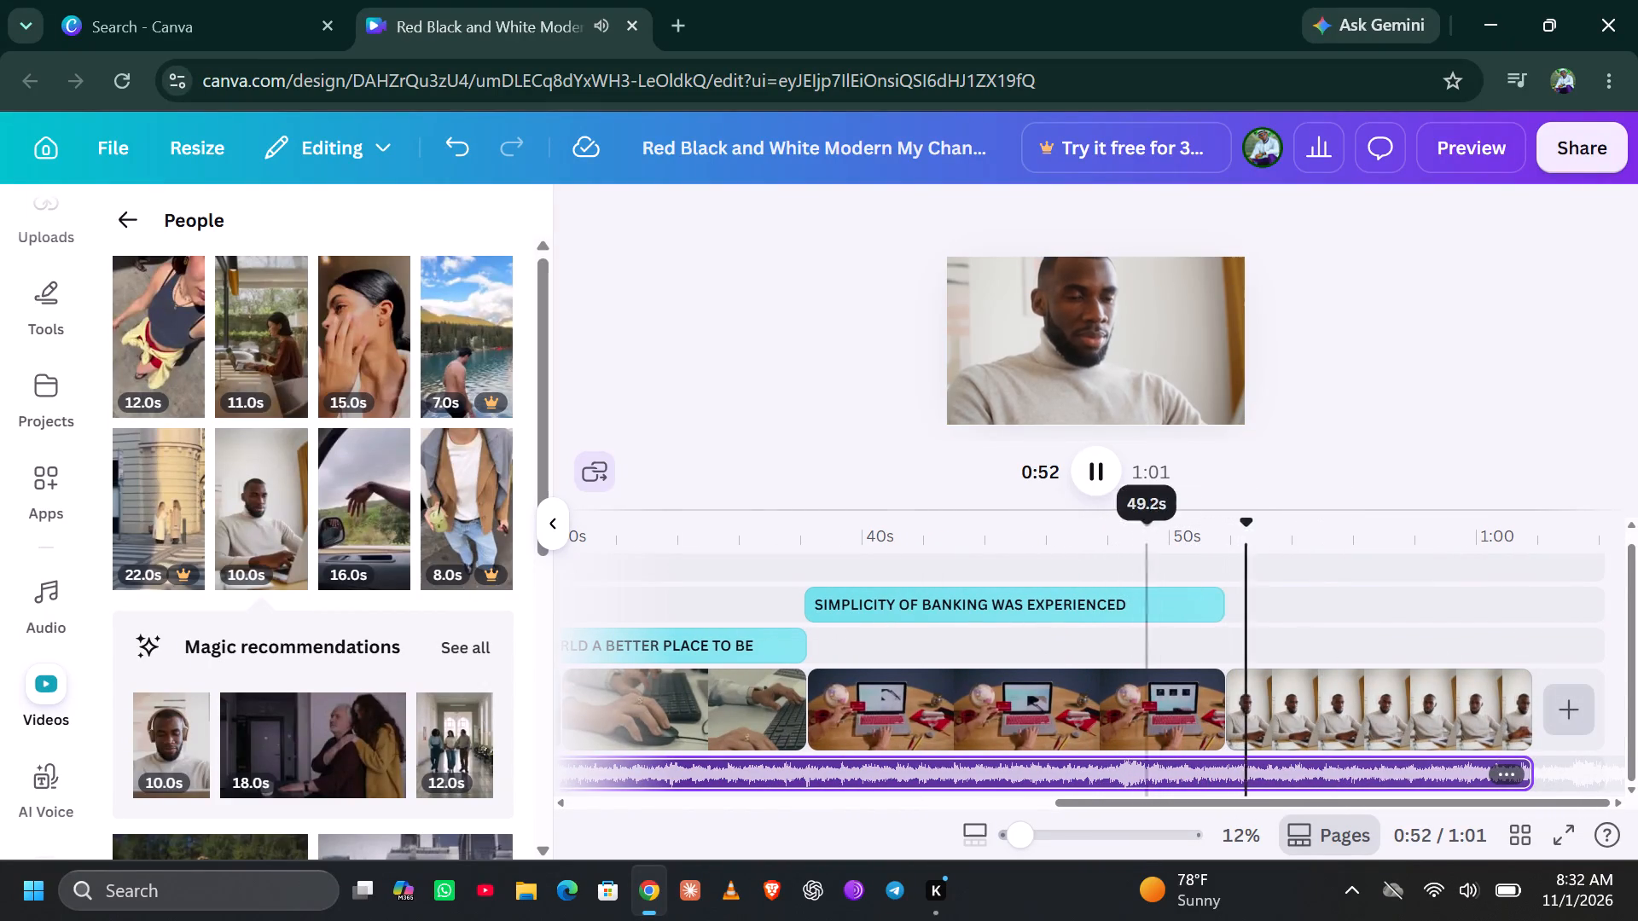
# Pause playback, duplicate the "SIMPLICITY OF BANKING WAS EXPERIENCED" caption, and move the copy along the timeline towards the final man-with-laptop clip.
pyautogui.click(1097, 466)
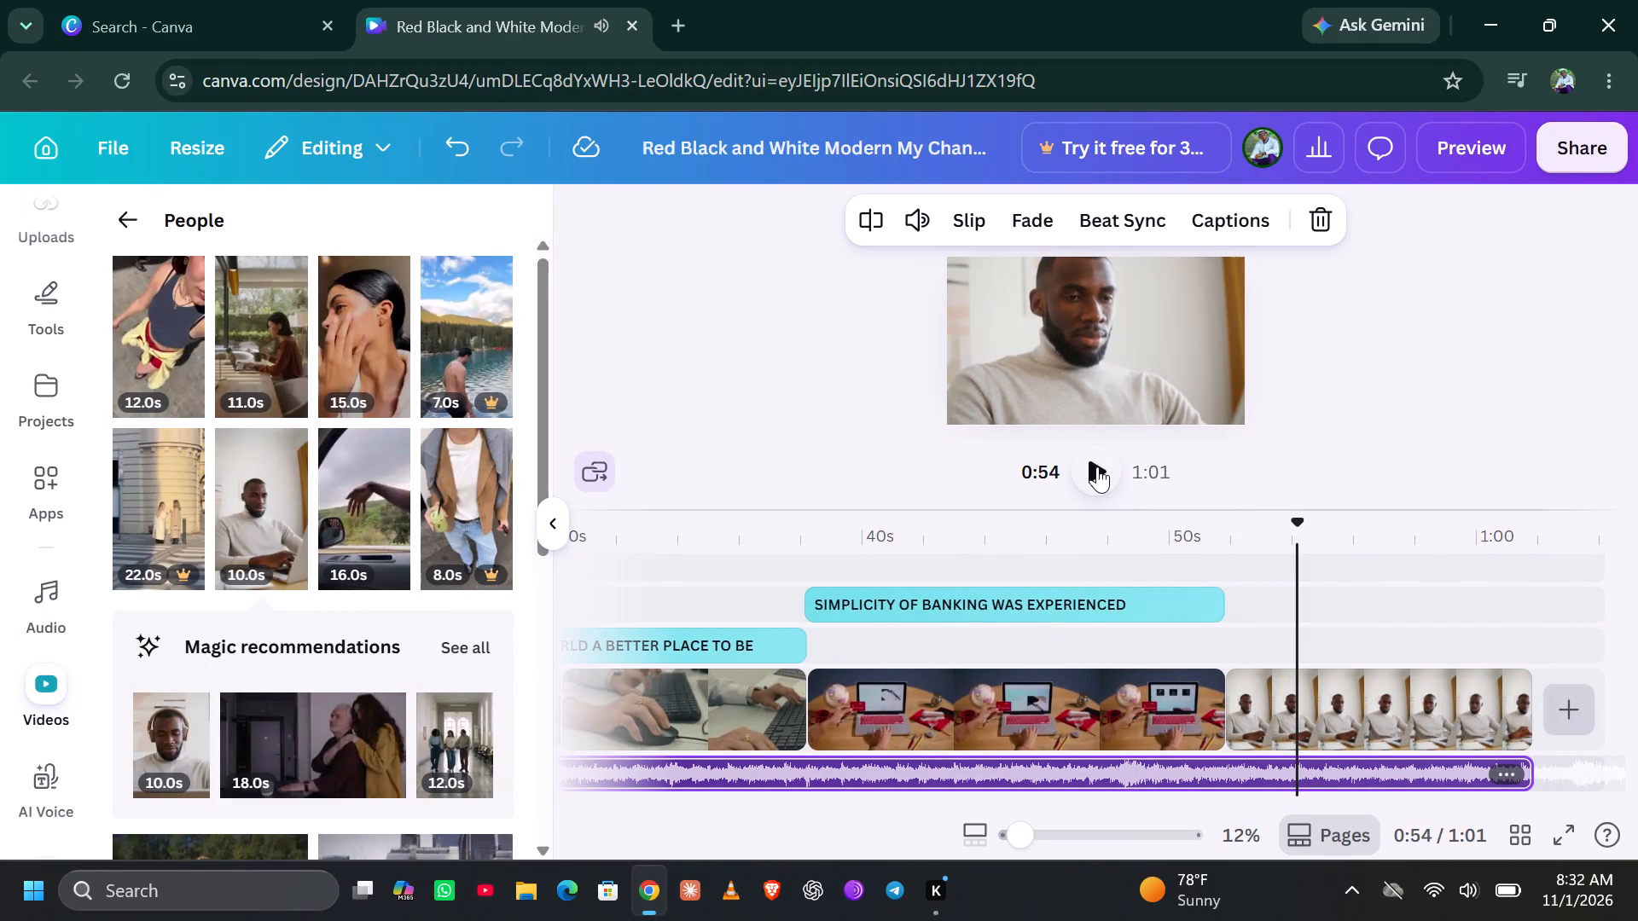
pyautogui.rightClick(1176, 590)
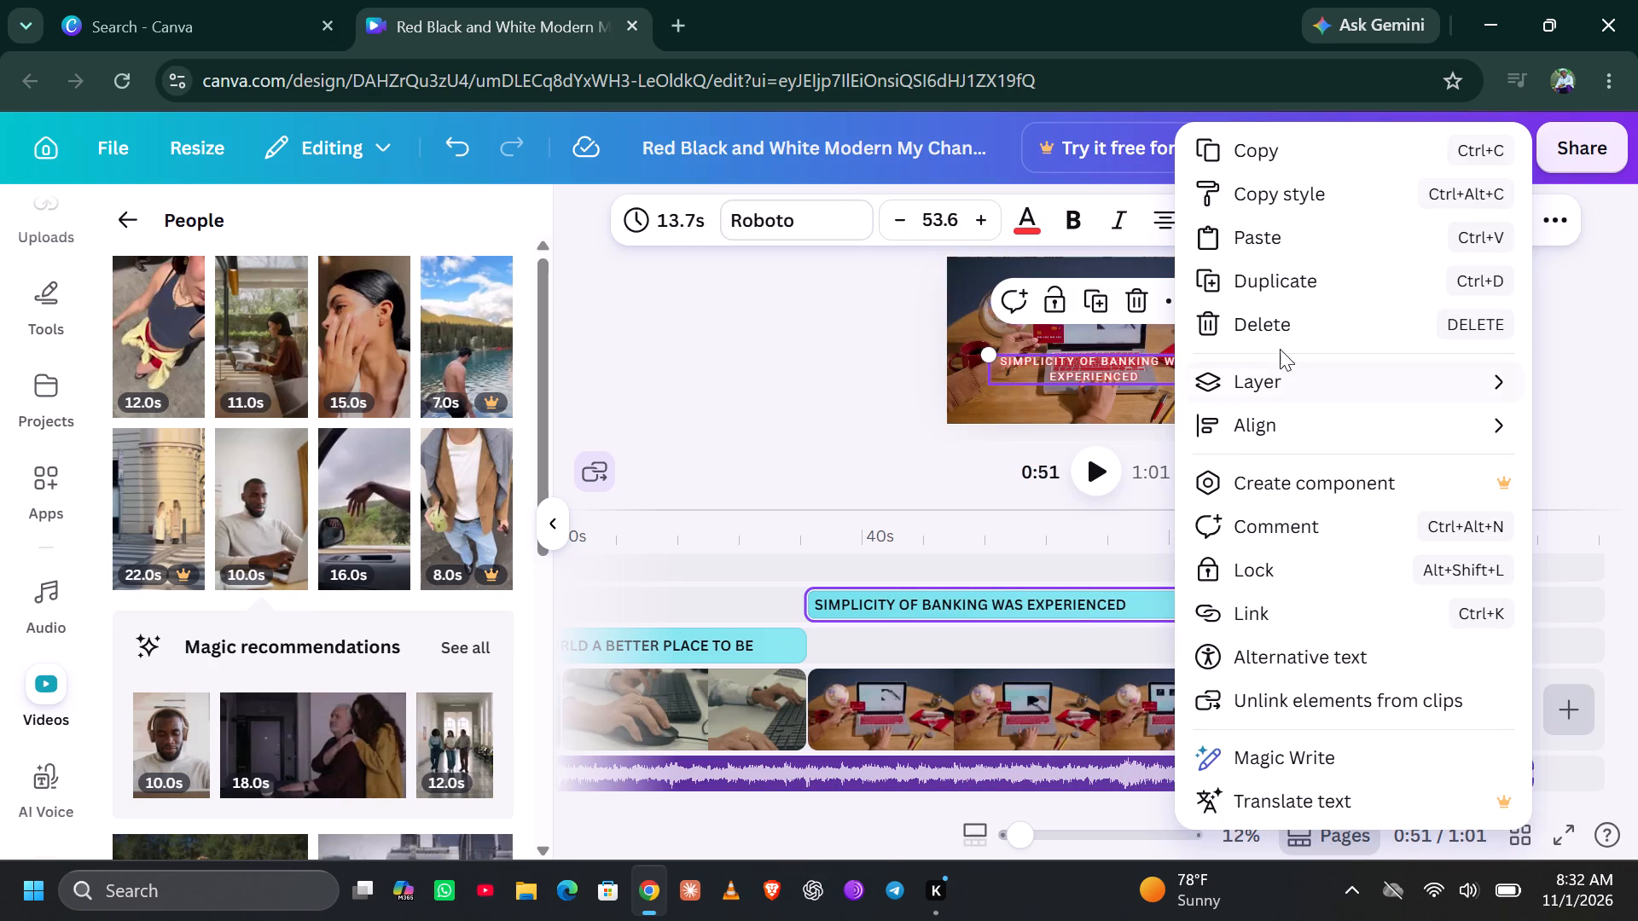
pyautogui.click(1300, 282)
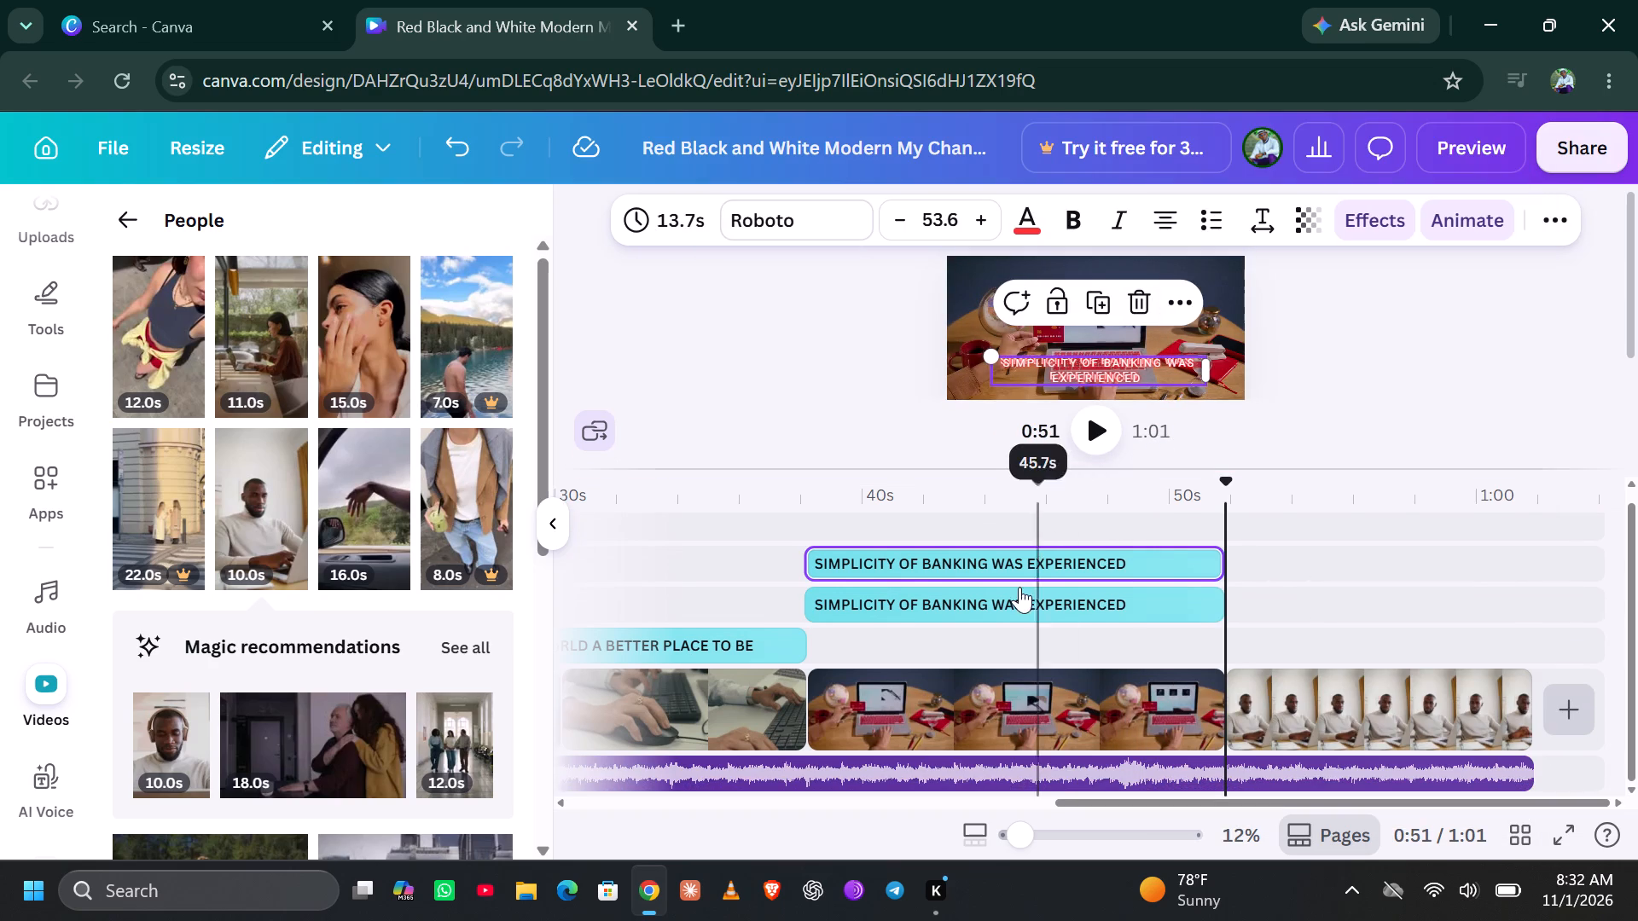
pyautogui.moveTo(1146, 599); pyautogui.dragTo(1239, 595)
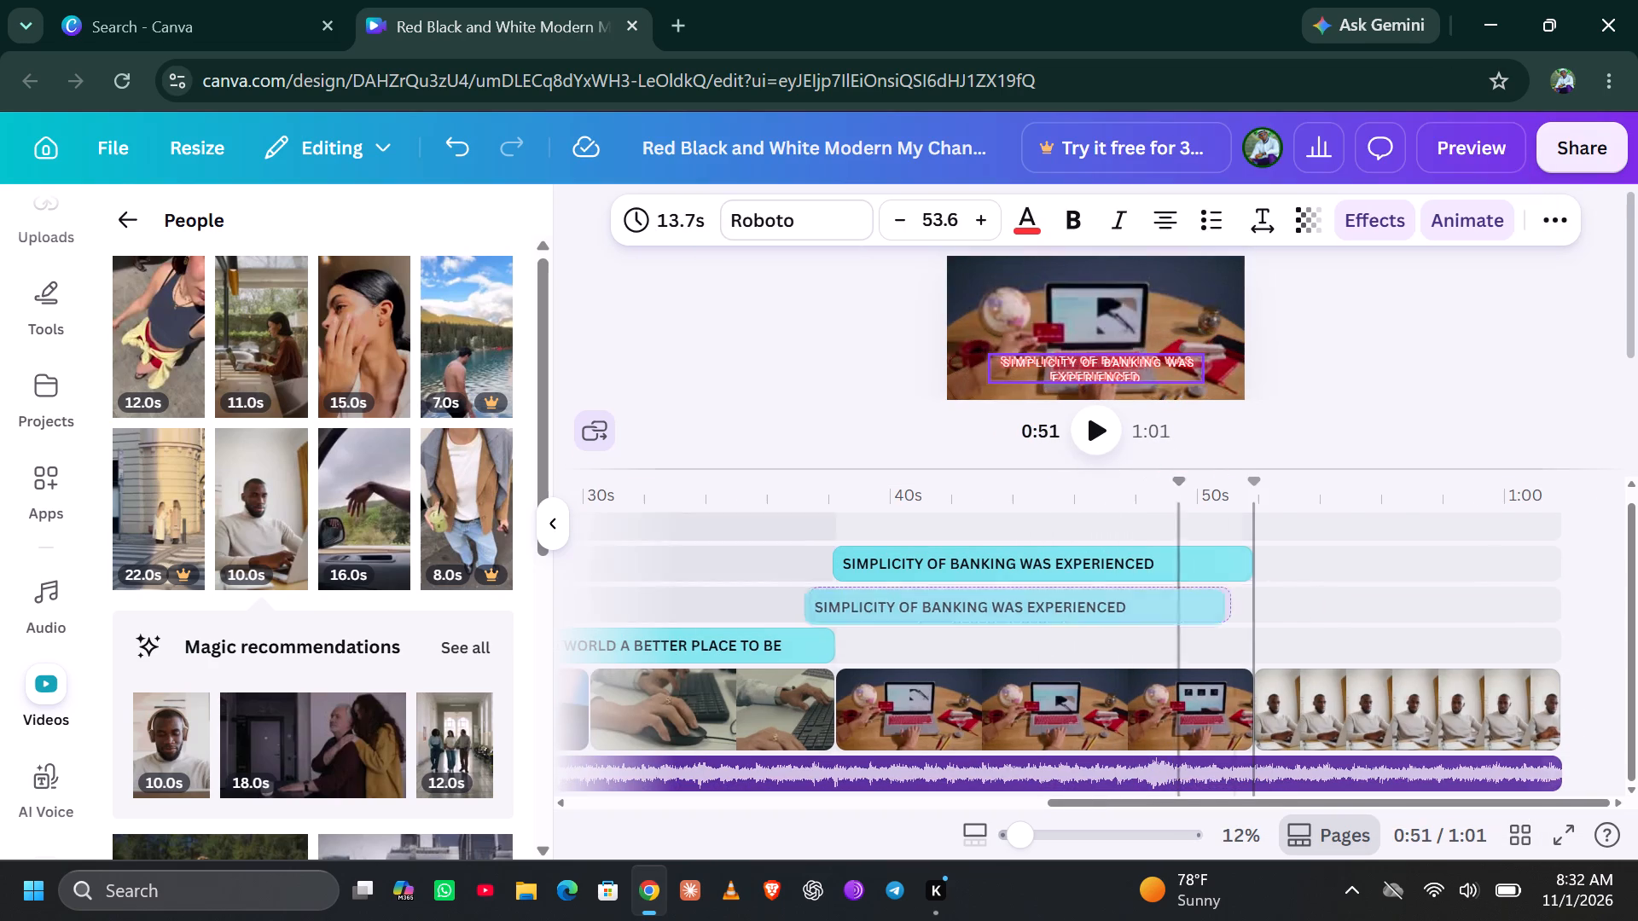
pyautogui.moveTo(1239, 595); pyautogui.dragTo(1485, 628)
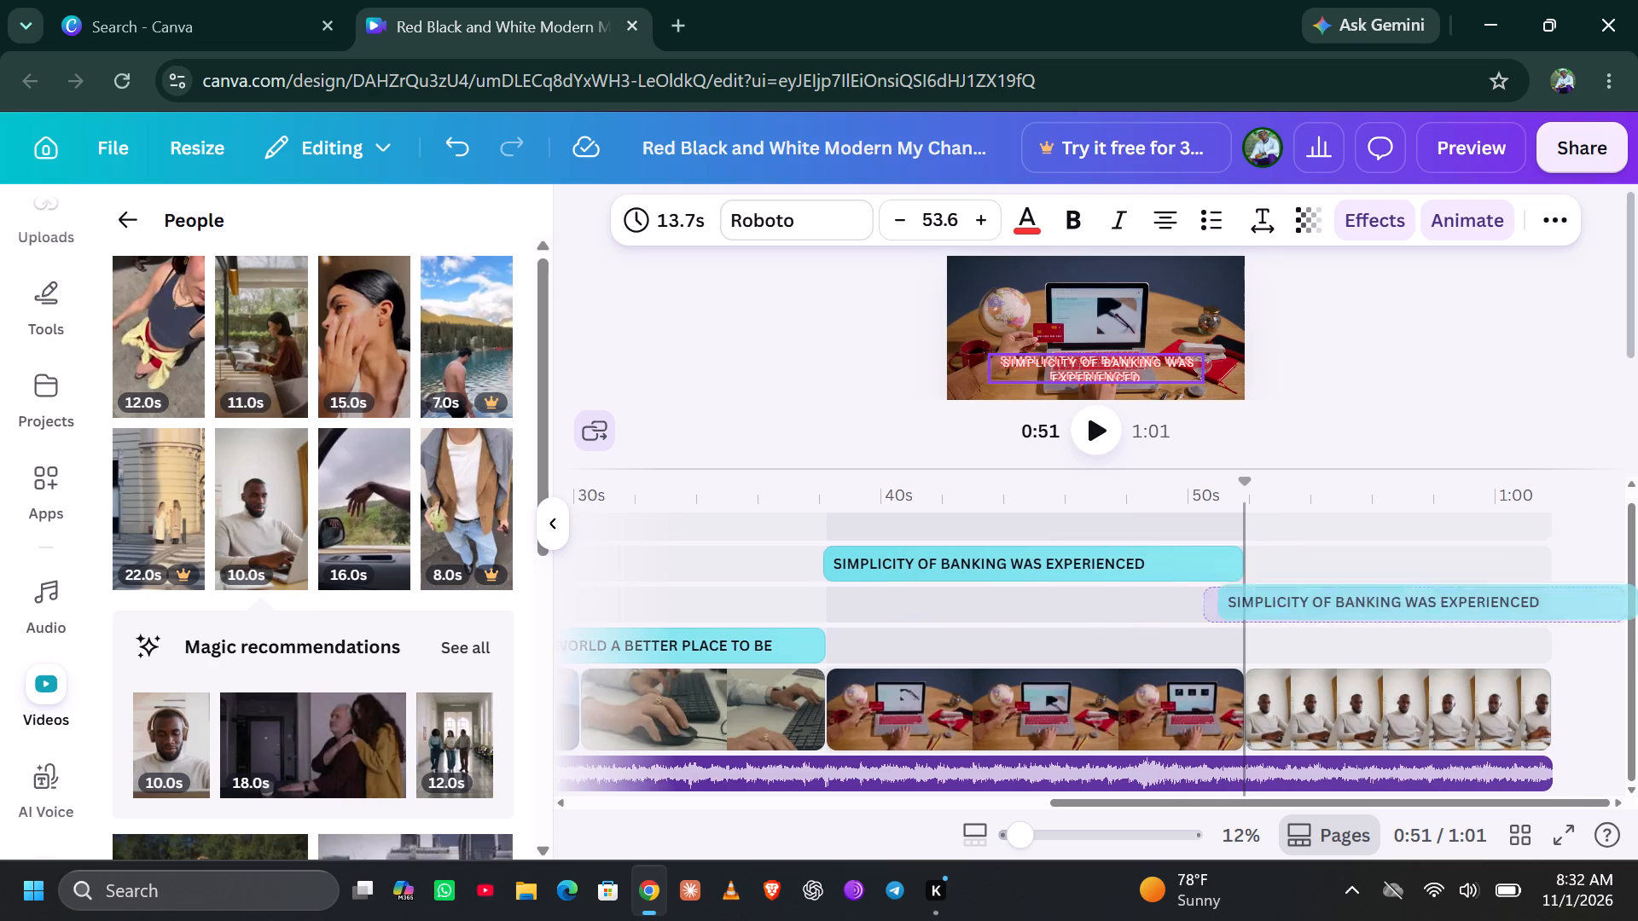
pyautogui.moveTo(1485, 628); pyautogui.dragTo(1498, 533)
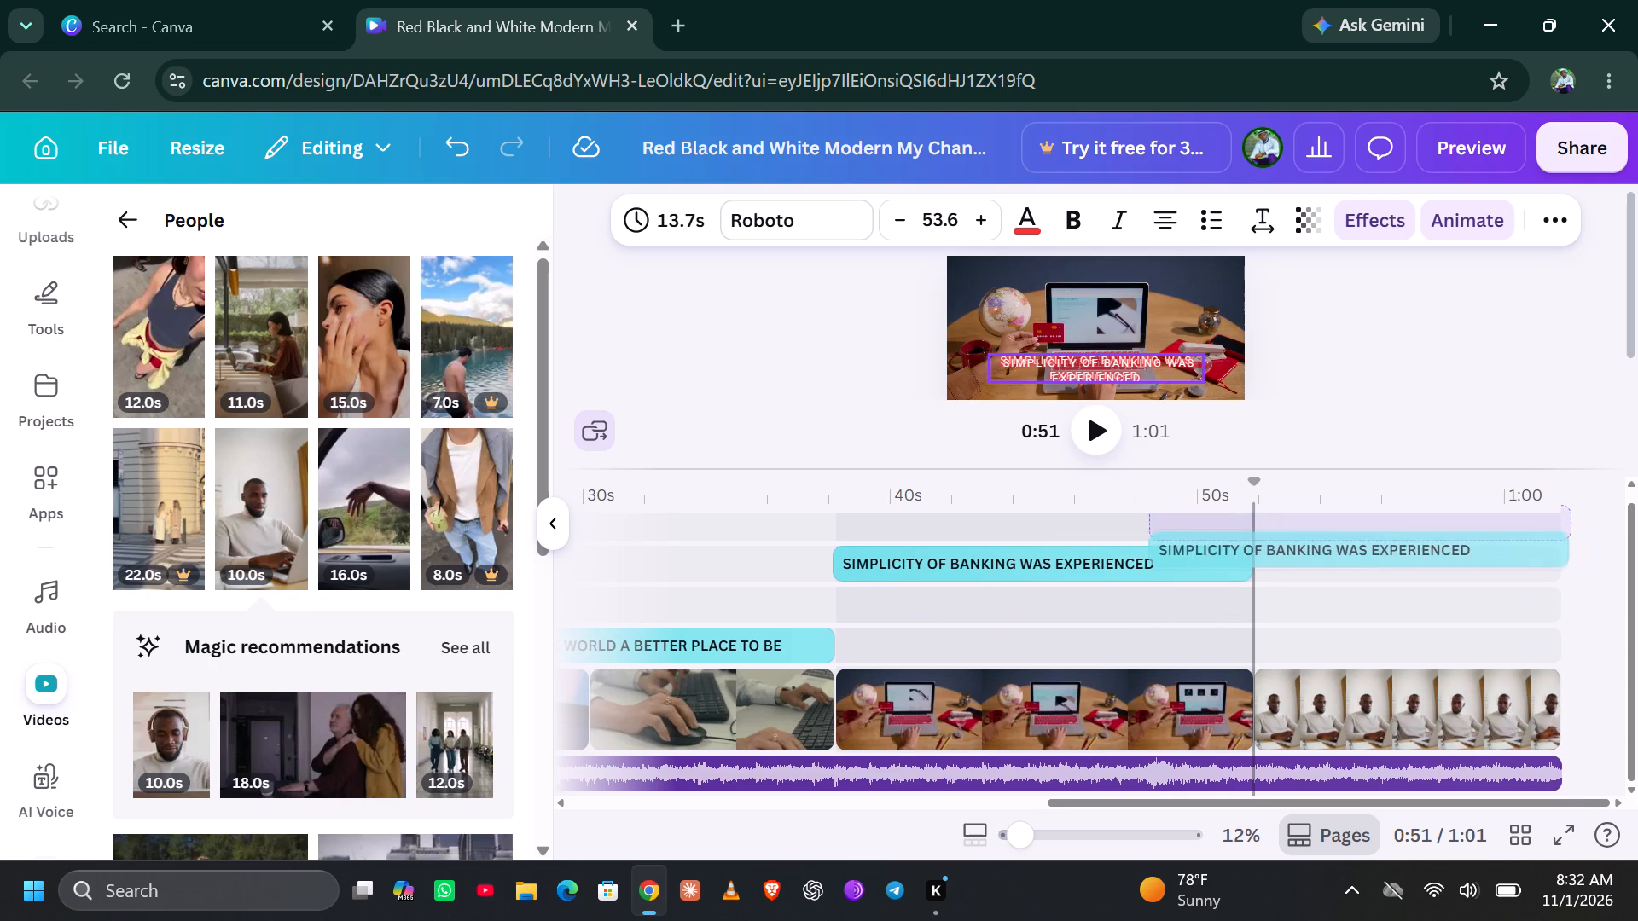
pyautogui.moveTo(1498, 533); pyautogui.dragTo(1552, 528)
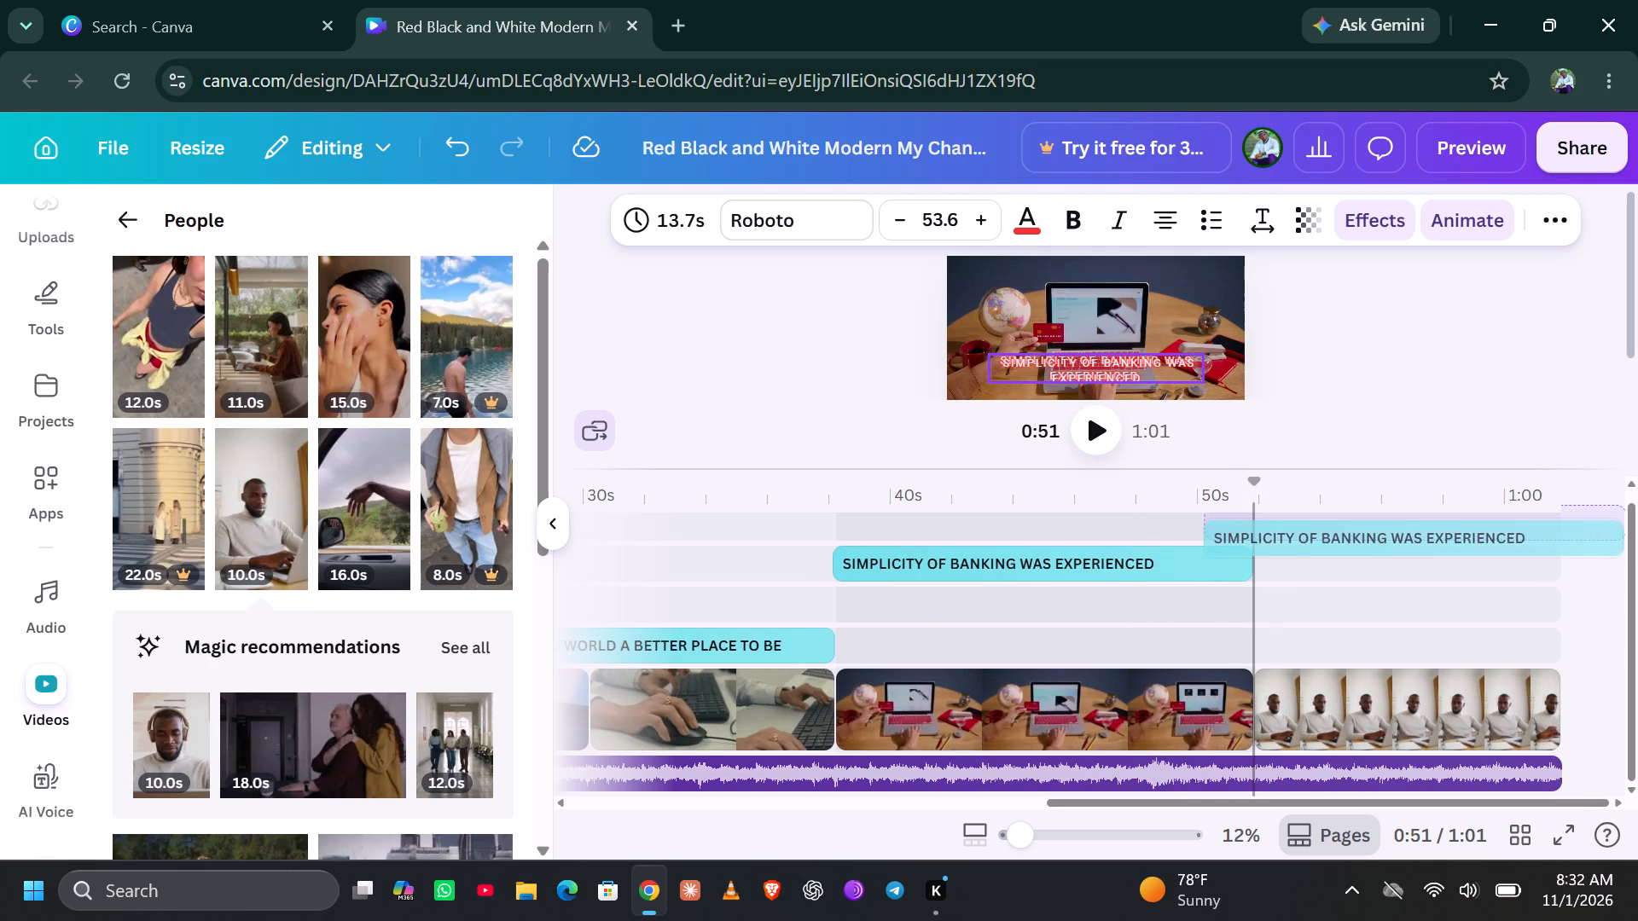
pyautogui.moveTo(1552, 528); pyautogui.dragTo(1538, 532)
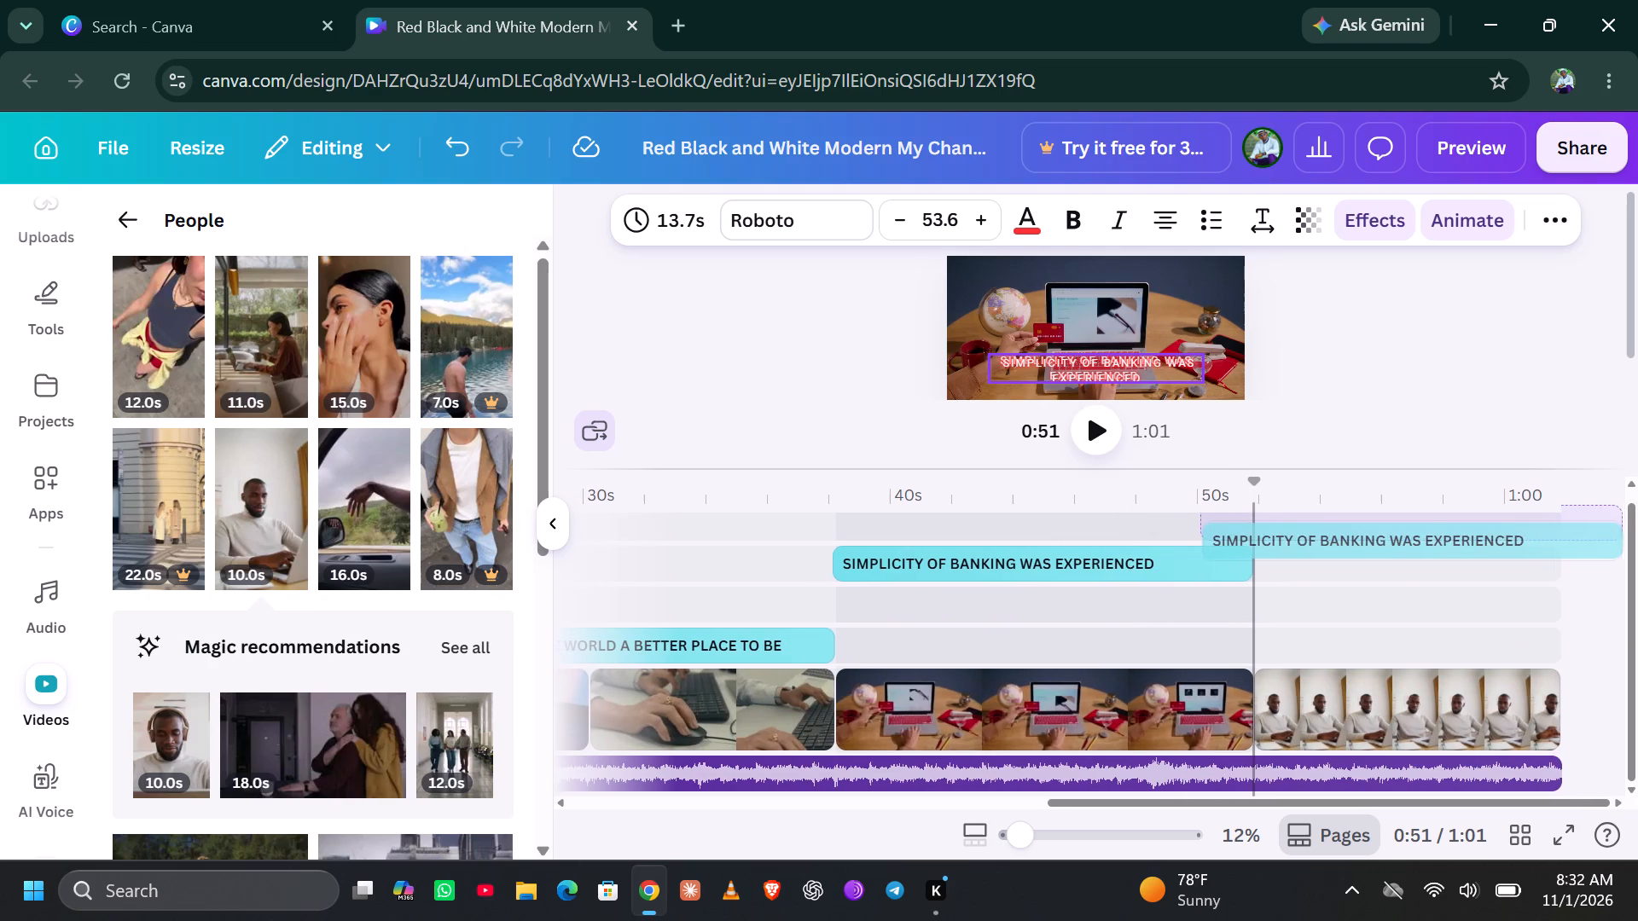
pyautogui.moveTo(1538, 532); pyautogui.dragTo(1542, 559)
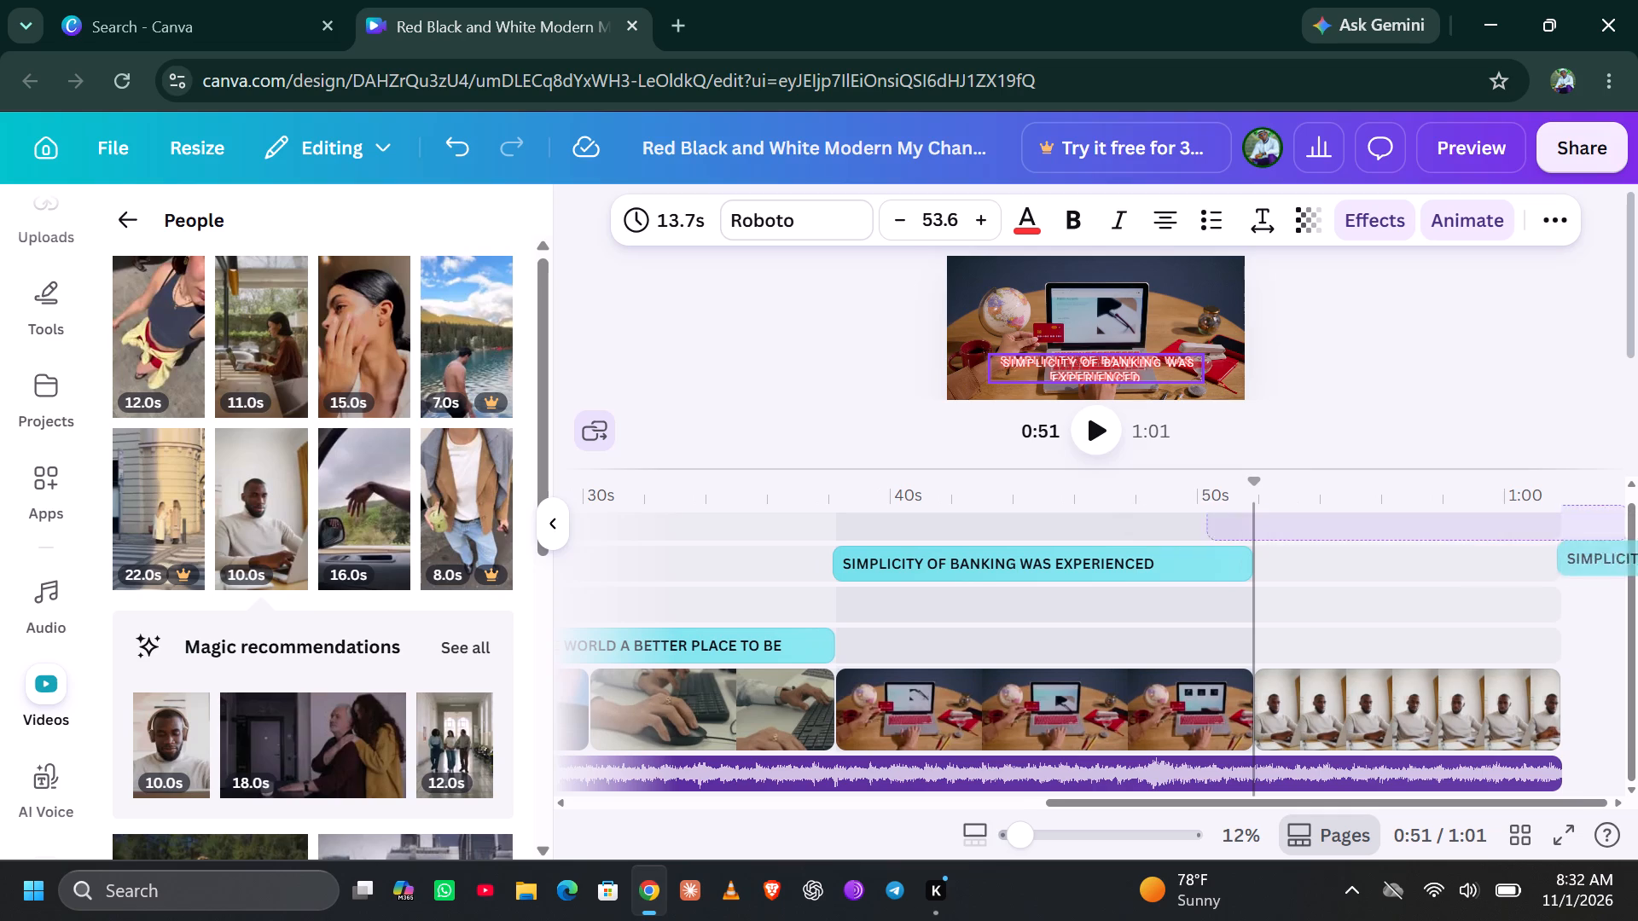
pyautogui.moveTo(1542, 559); pyautogui.dragTo(1519, 602)
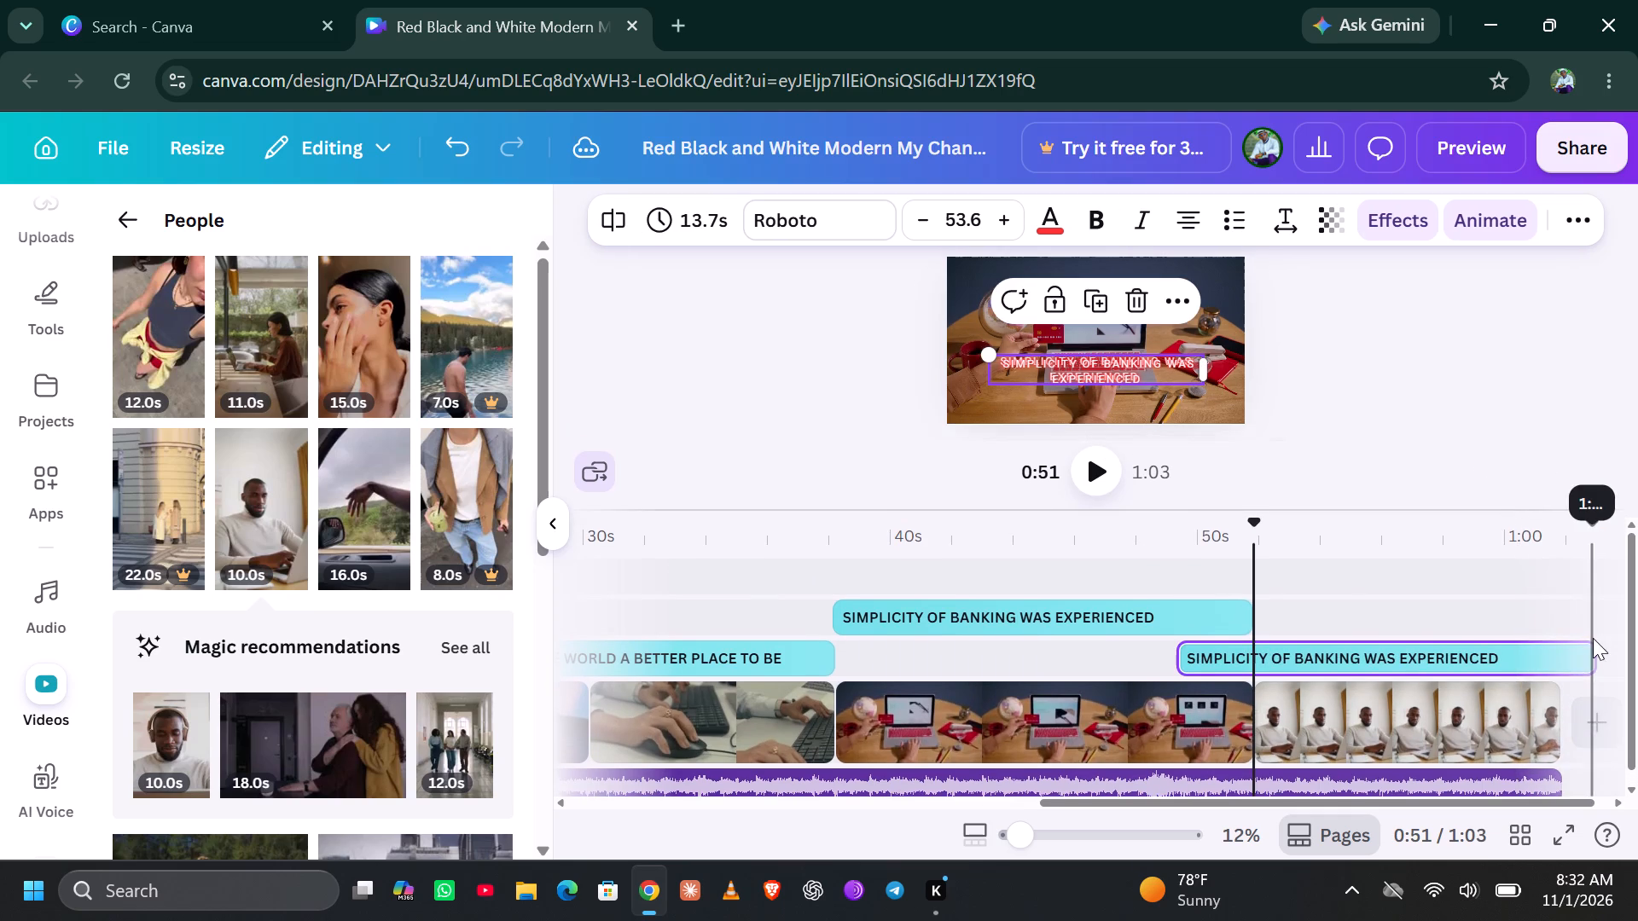
# Trim the duplicated caption to 10.1s so it spans the man-with-laptop clip, and place it on the track above the original caption.
pyautogui.moveTo(1591, 651); pyautogui.dragTo(1531, 665)
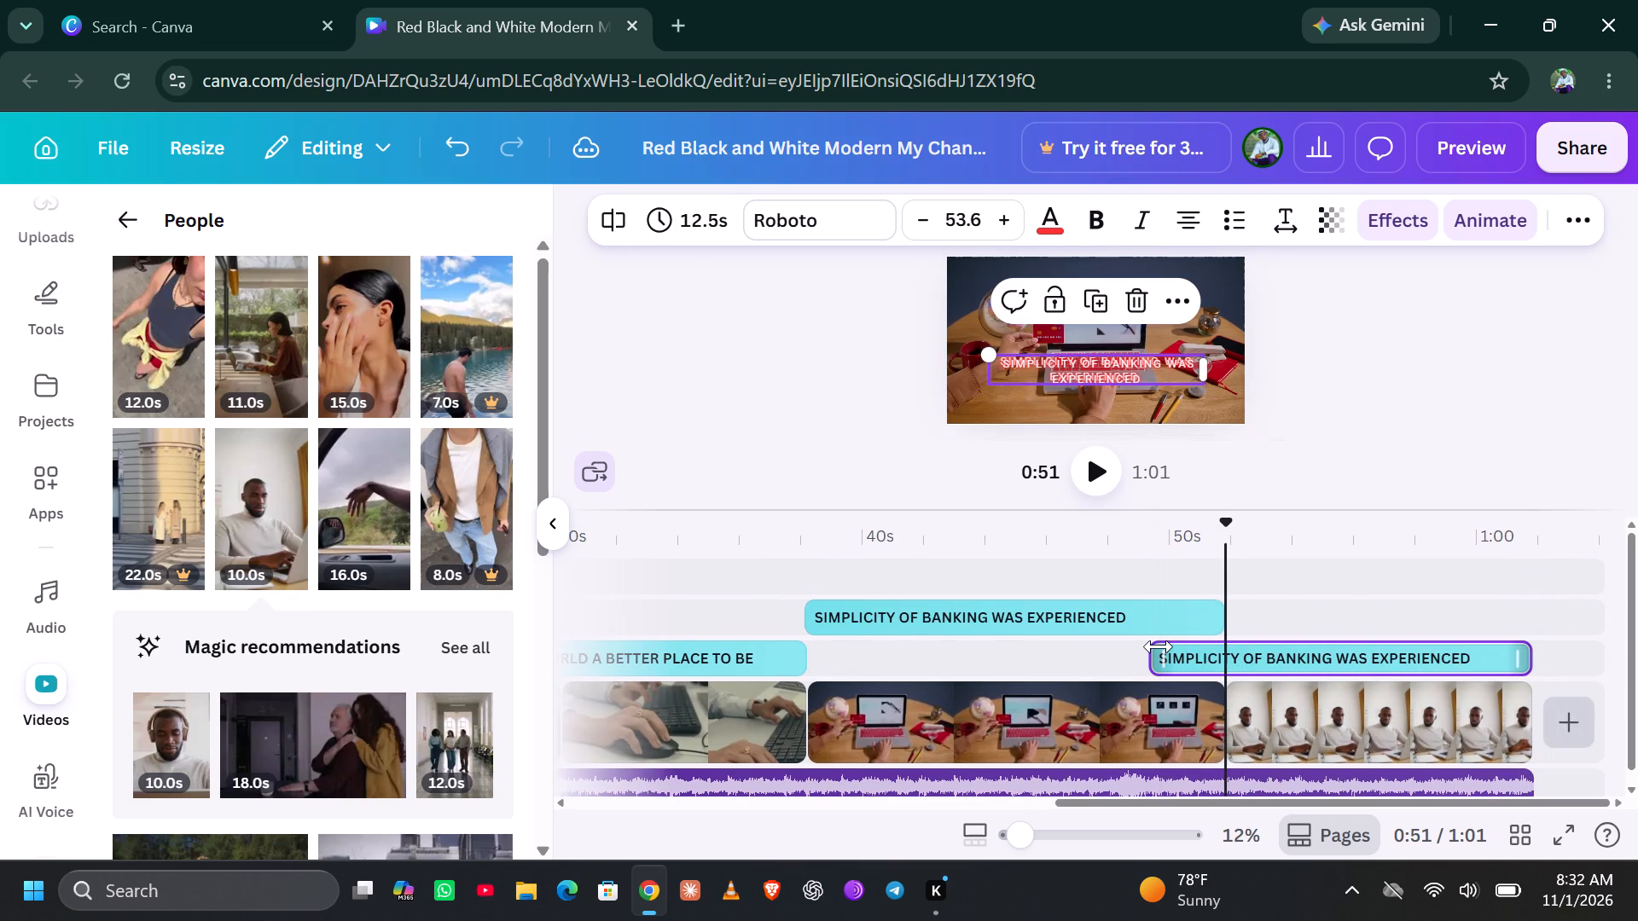
pyautogui.moveTo(1159, 646); pyautogui.dragTo(1227, 656)
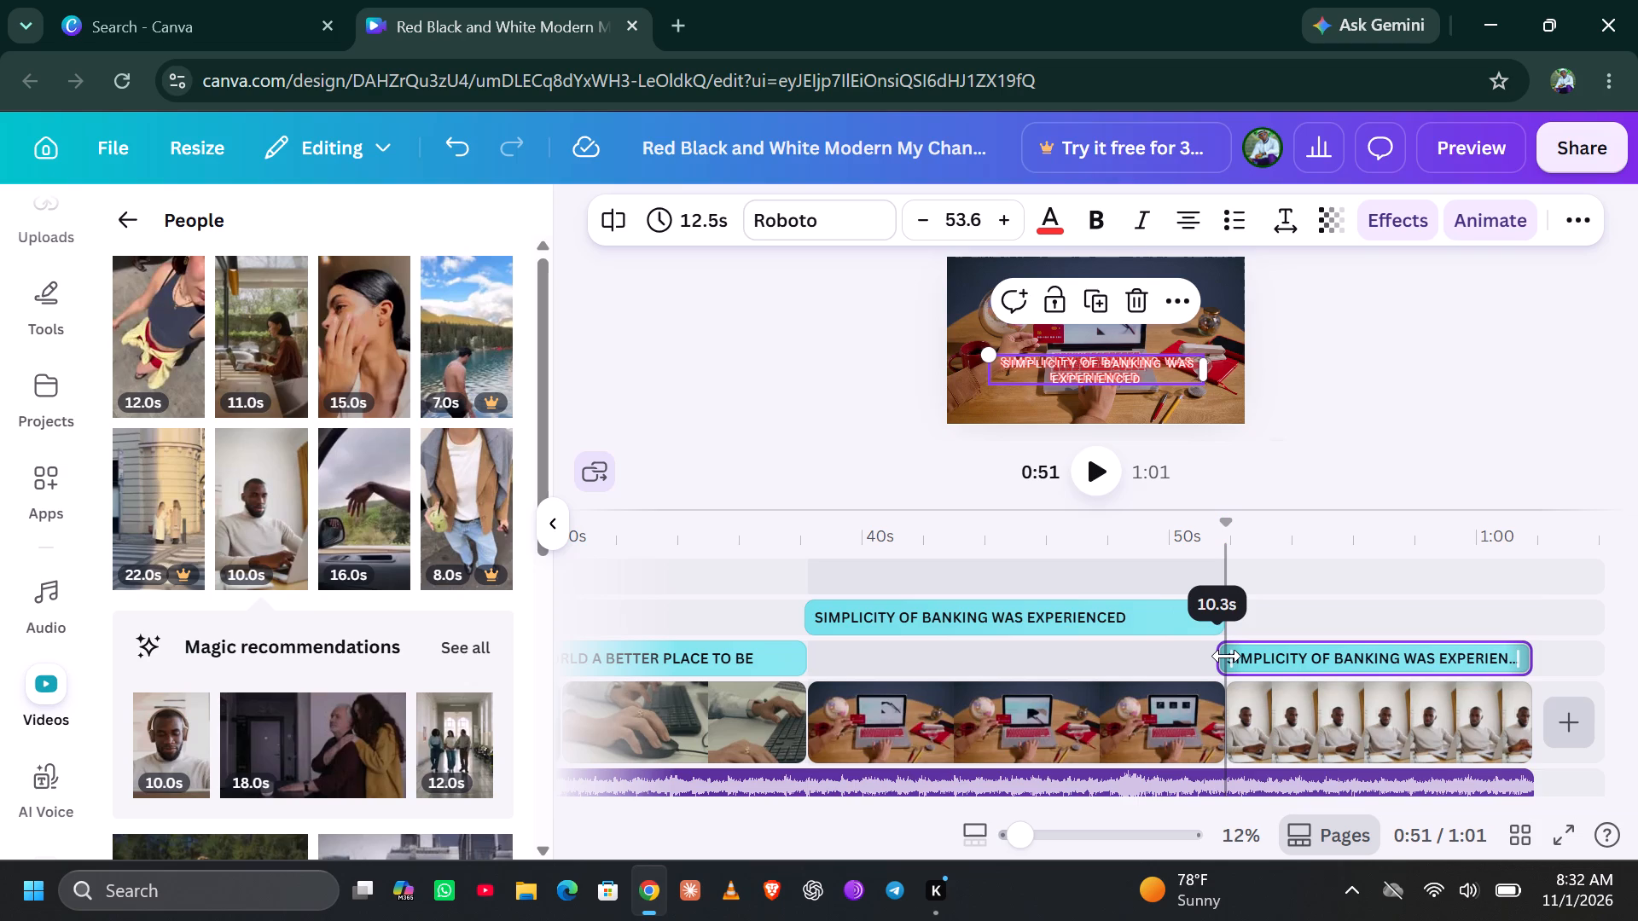
pyautogui.moveTo(1227, 656); pyautogui.dragTo(1231, 654)
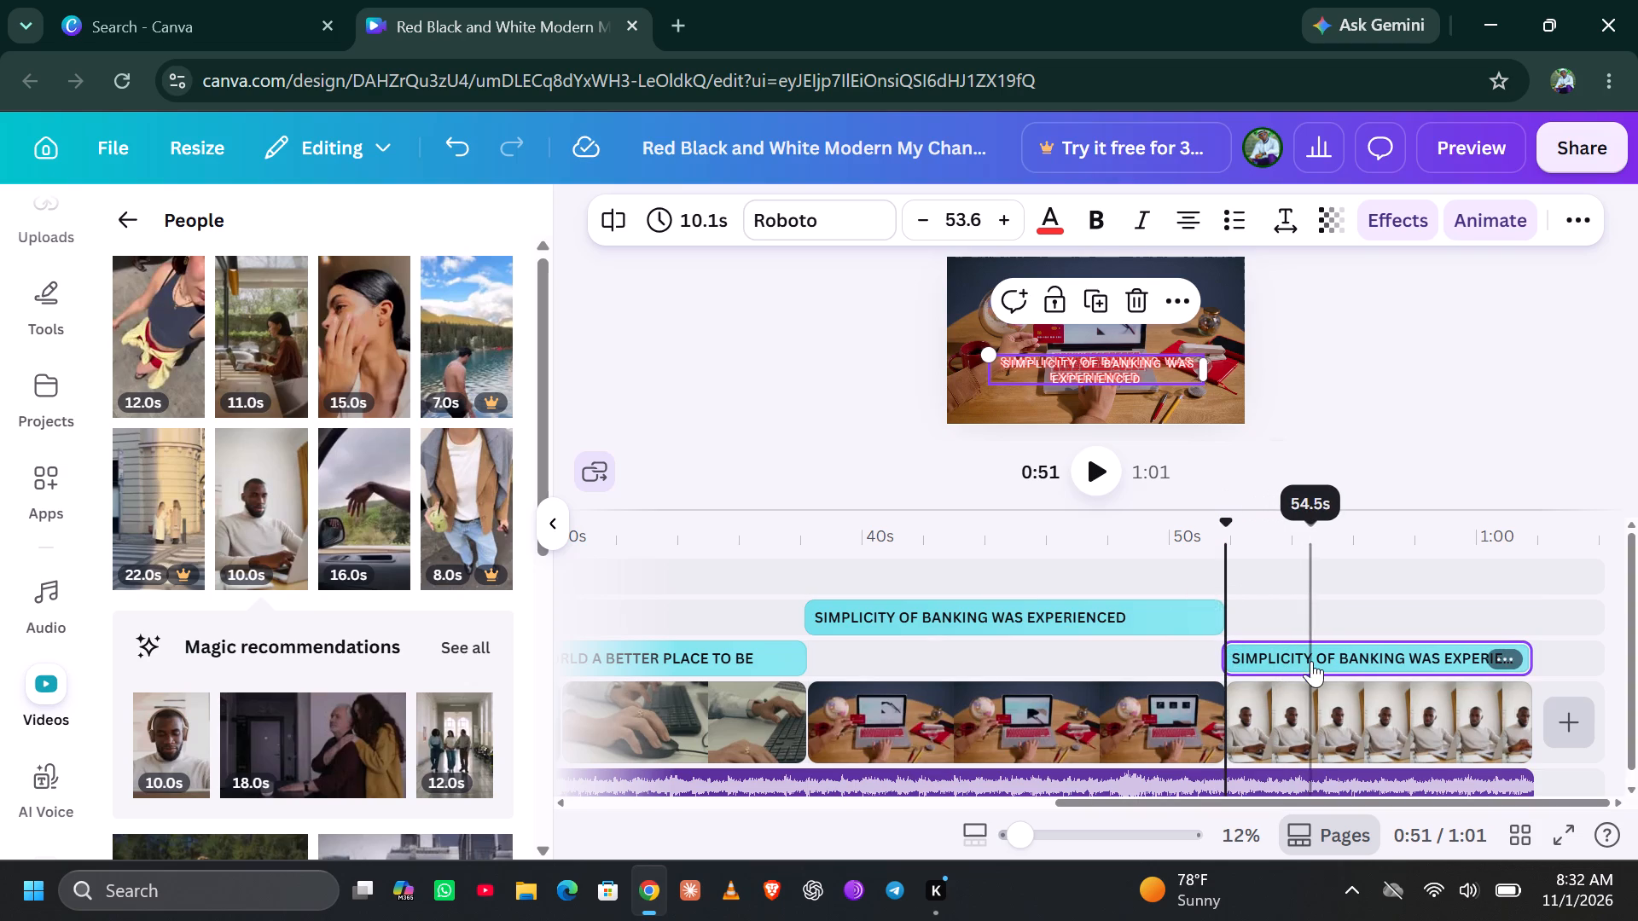
pyautogui.moveTo(1377, 648); pyautogui.dragTo(1375, 594)
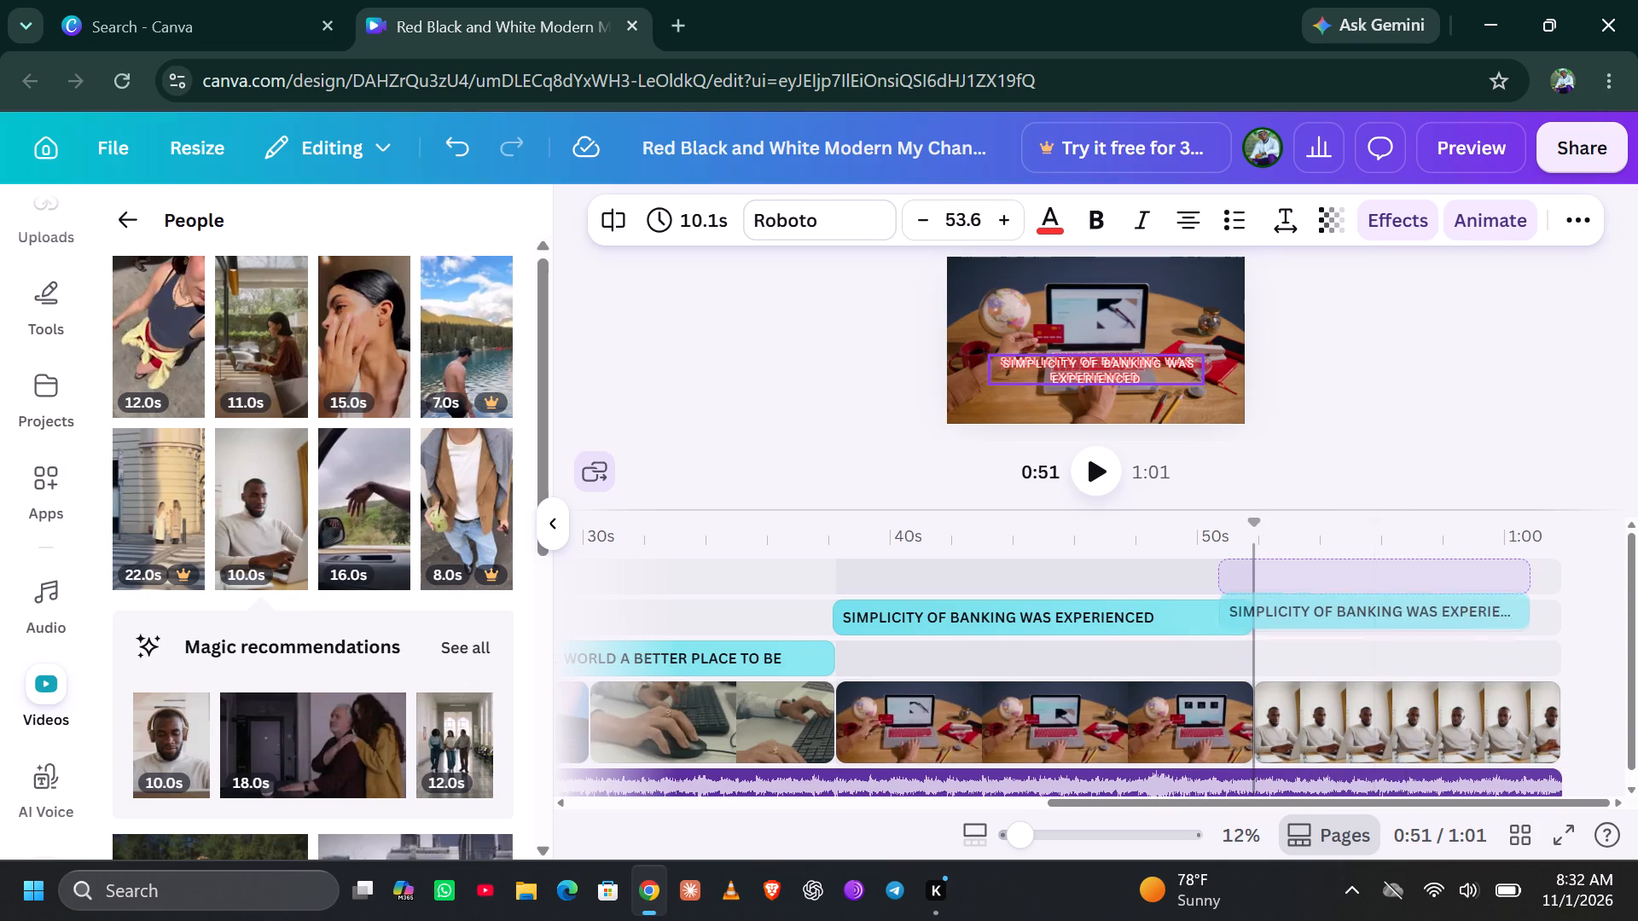
pyautogui.moveTo(1375, 594); pyautogui.dragTo(1393, 571)
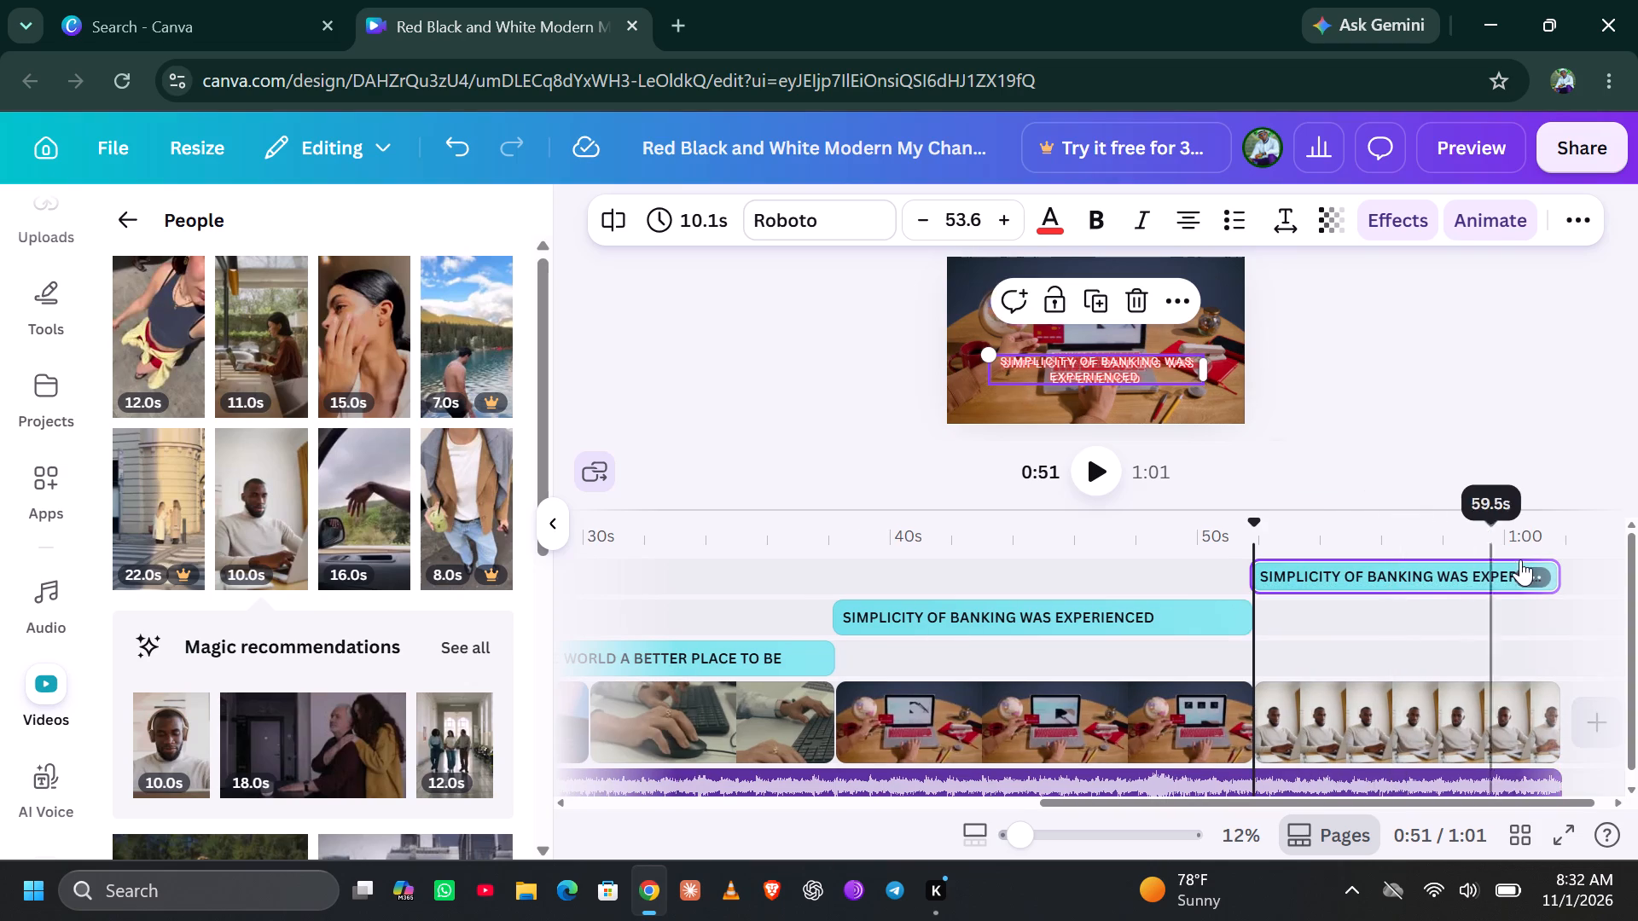
# Replace the duplicated caption's text with "Resercg and knowledge became easy to access".
pyautogui.click(1170, 367)
pyautogui.click(1159, 375)
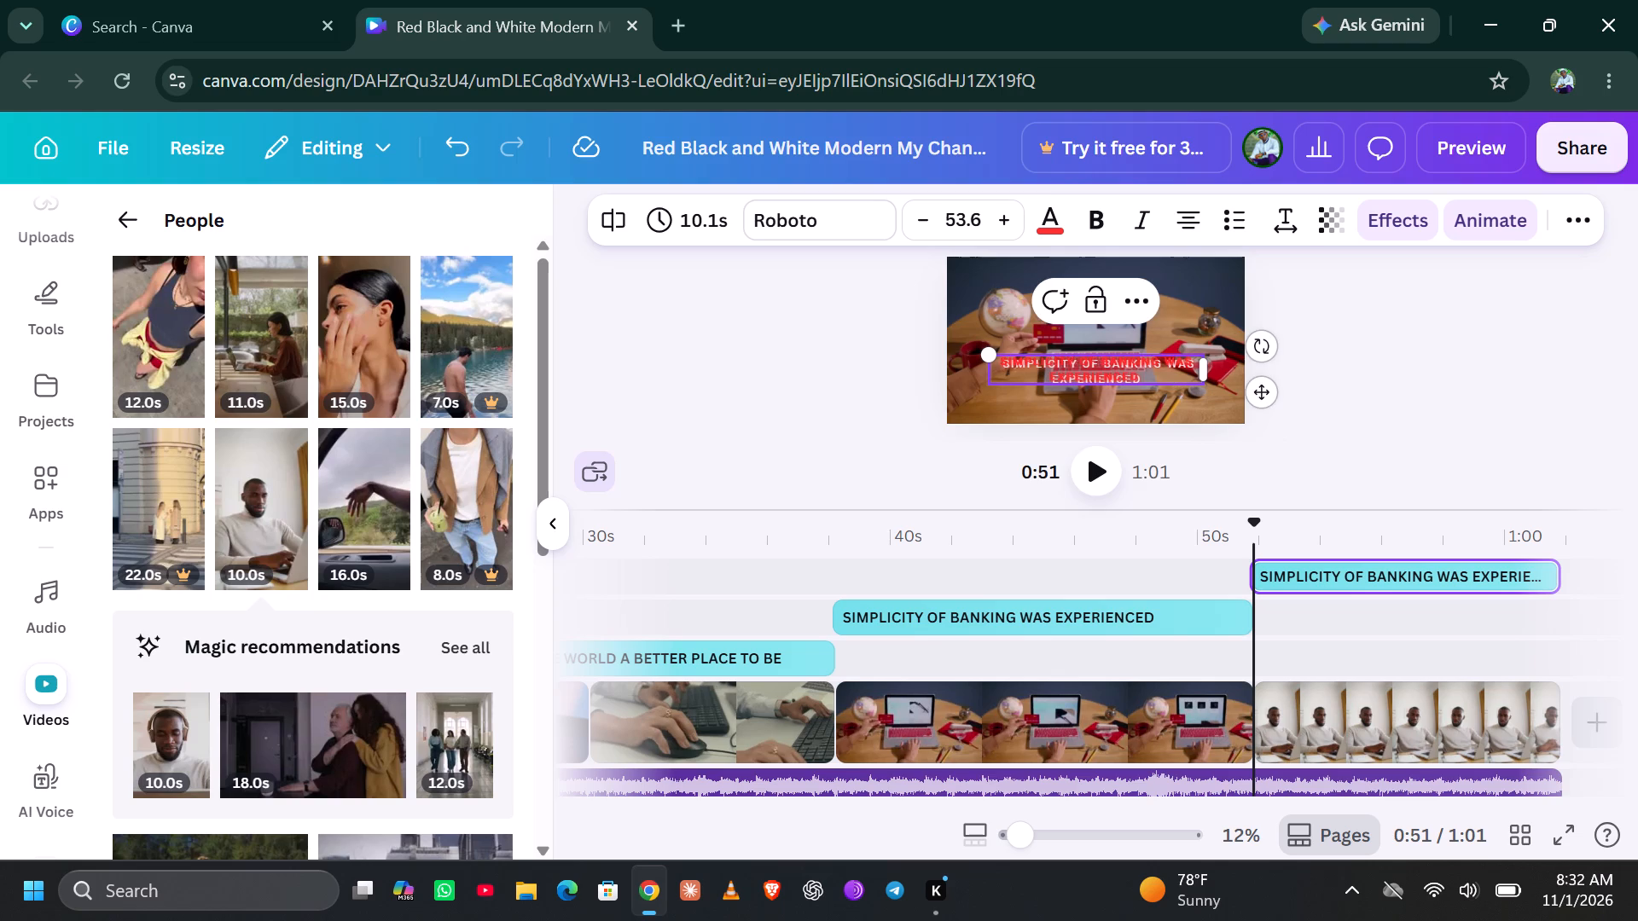
pyautogui.press('BackSpace')
pyautogui.press('BackSpace')
pyautogui.press('BackSpace')
pyautogui.press('BackSpace')
pyautogui.press('BackSpace')
pyautogui.press('BackSpace')
pyautogui.press('BackSpace')
pyautogui.press('BackSpace')
pyautogui.press('BackSpace')
pyautogui.press('BackSpace')
pyautogui.press('BackSpace')
pyautogui.press('BackSpace')
pyautogui.press('BackSpace')
pyautogui.press('BackSpace')
pyautogui.press('BackSpace')
pyautogui.press('BackSpace')
pyautogui.press('BackSpace')
pyautogui.press('BackSpace')
pyautogui.press('BackSpace')
pyautogui.press('BackSpace')
pyautogui.press('BackSpace')
pyautogui.press('BackSpace')
pyautogui.press('BackSpace')
pyautogui.press('BackSpace')
pyautogui.press('BackSpace')
pyautogui.press('BackSpace')
pyautogui.press('BackSpace')
pyautogui.press('BackSpace')
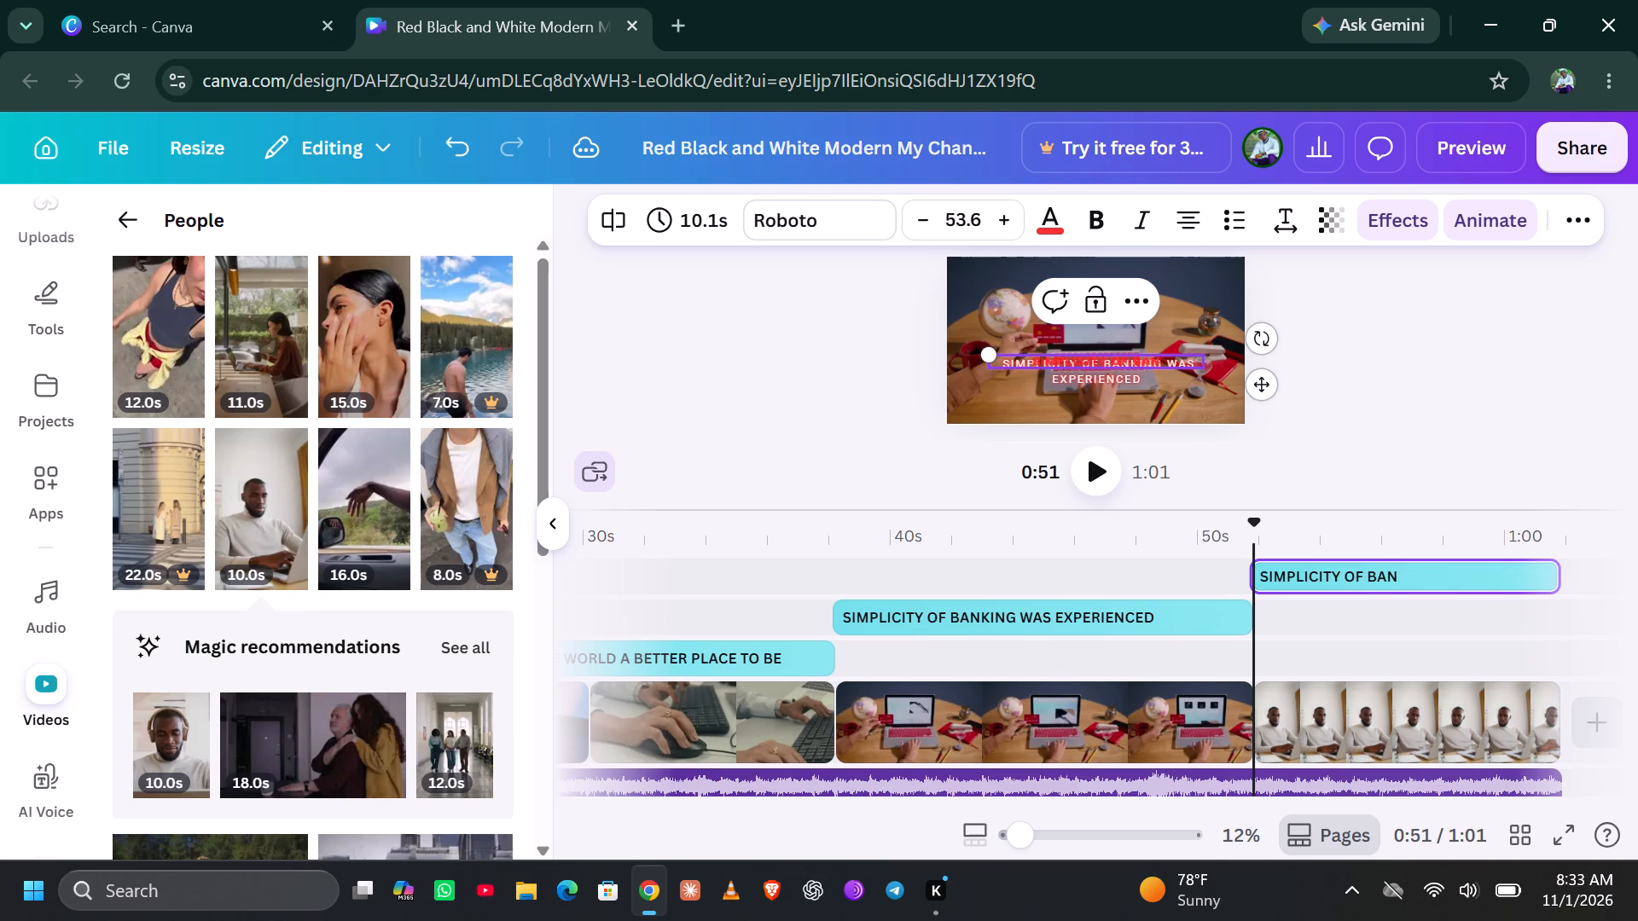
pyautogui.press('BackSpace')
pyautogui.press('BackSpace')
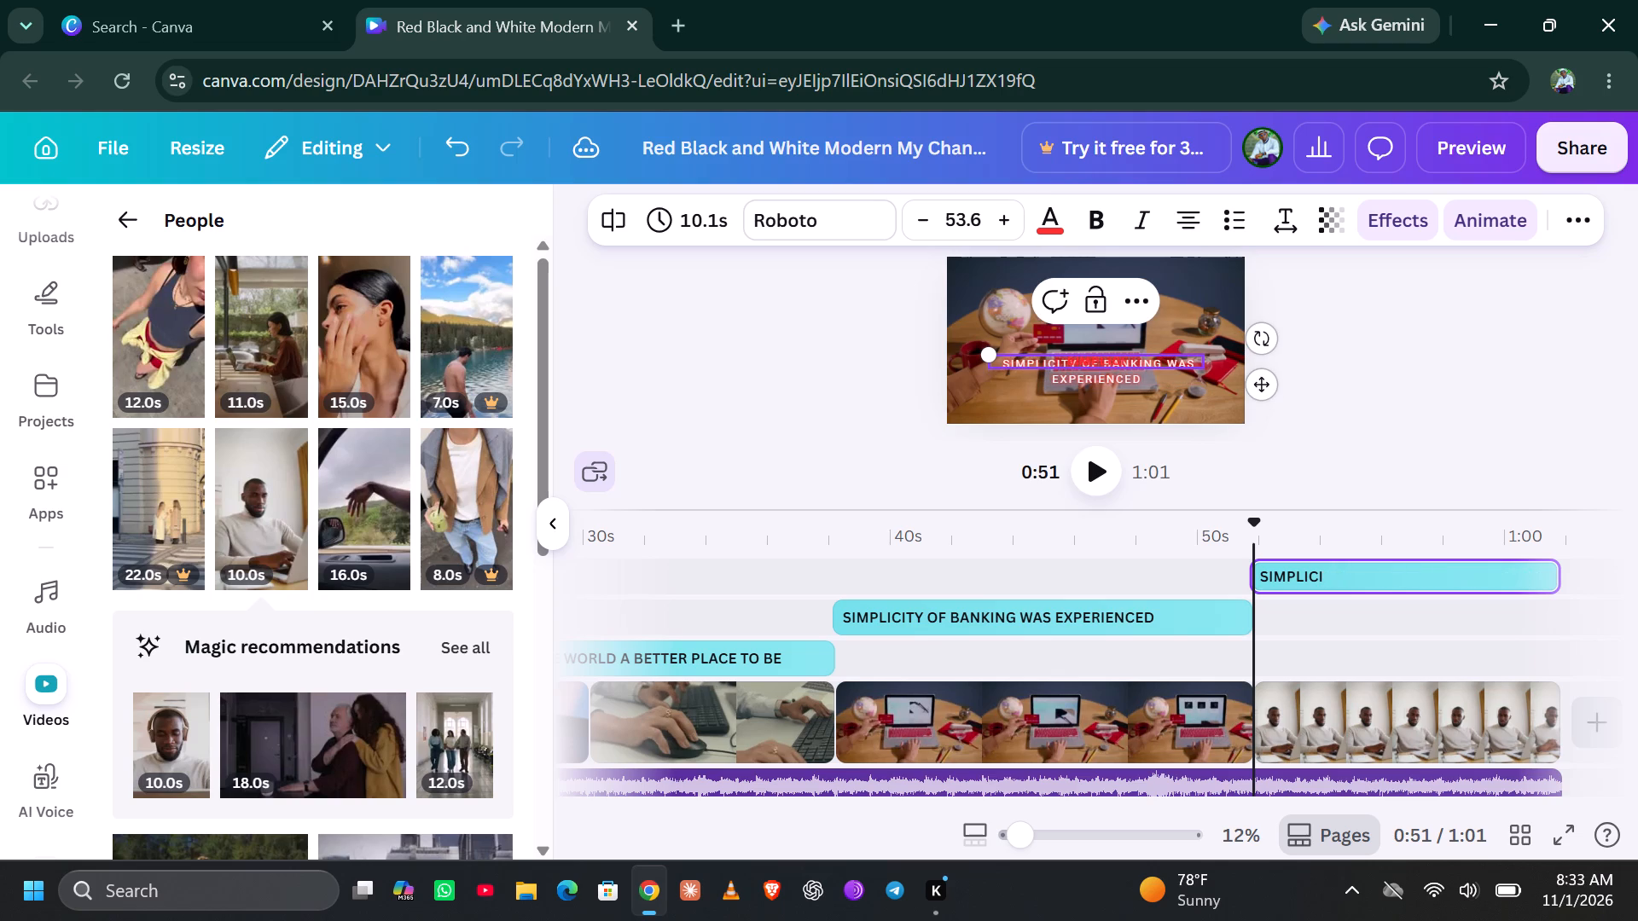
pyautogui.press('BackSpace')
pyautogui.press('BackSpace')
pyautogui.press('BackSpace')
pyautogui.press('BackSpace')
pyautogui.press('BackSpace')
pyautogui.press('BackSpace')
pyautogui.press('BackSpace')
pyautogui.press('BackSpace')
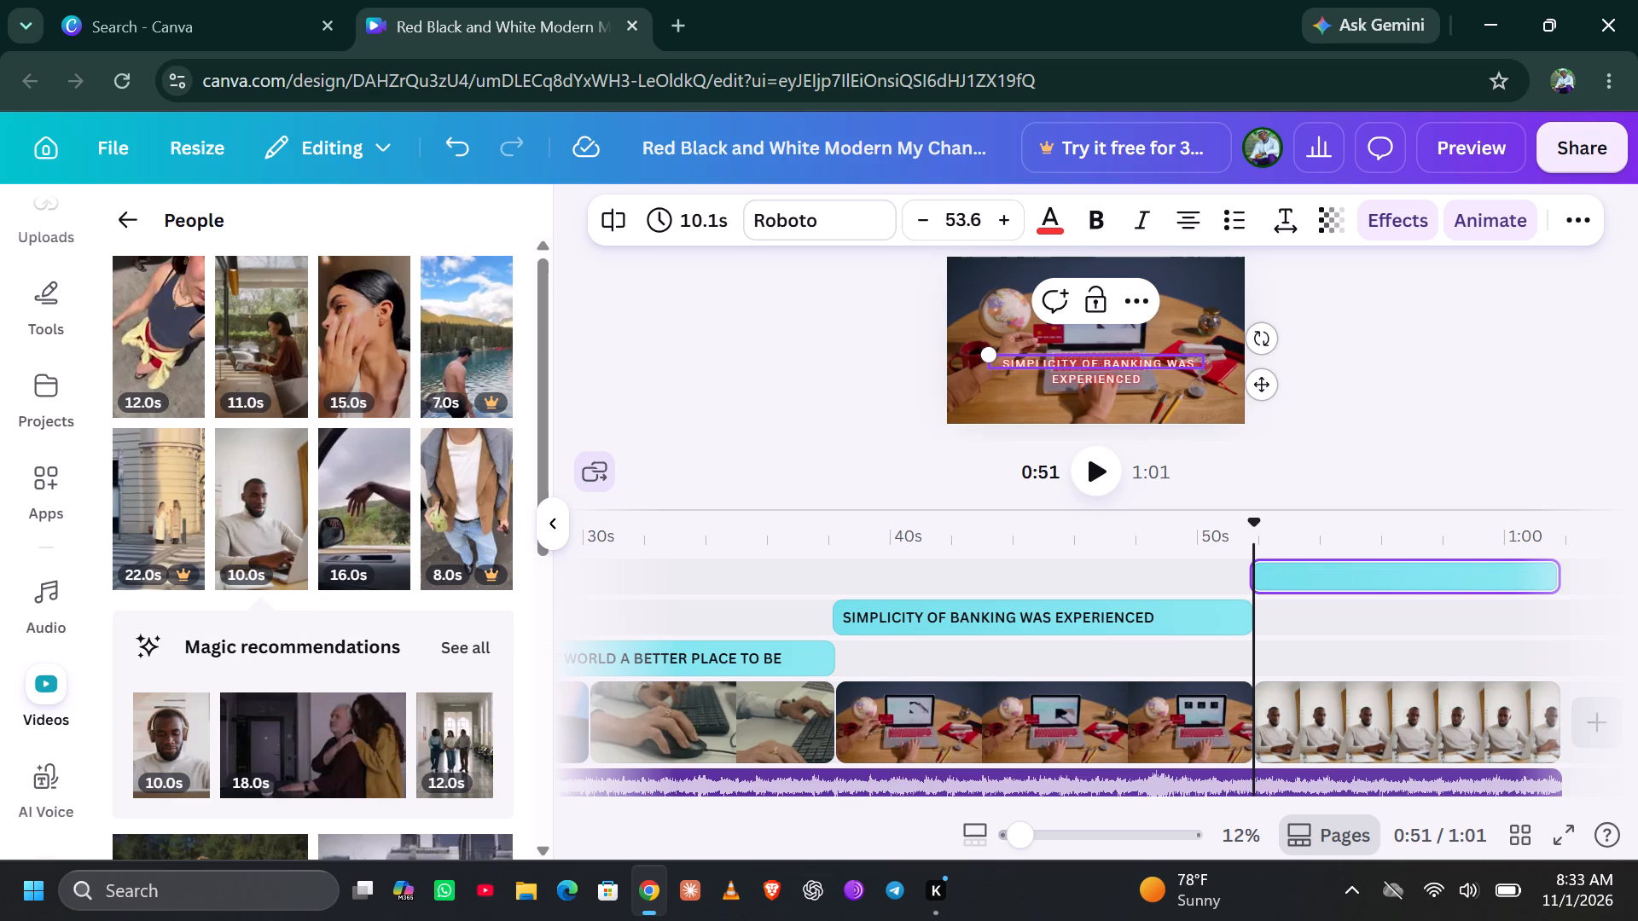
pyautogui.press('r')
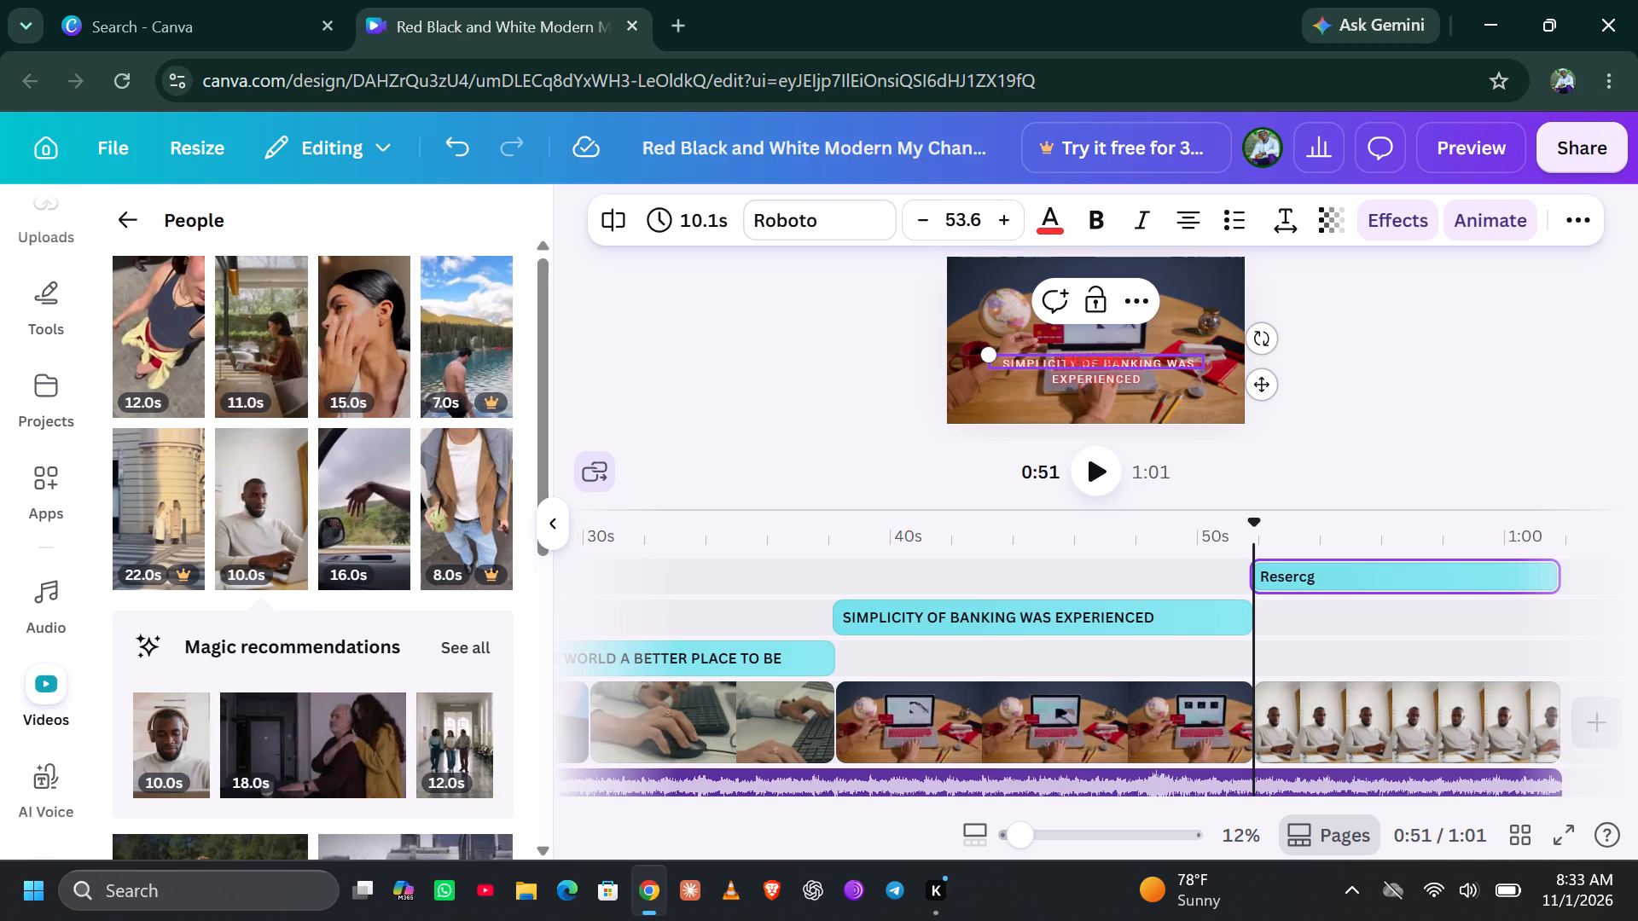
pyautogui.write('and')
pyautogui.press('space')
pyautogui.write('knowle')
pyautogui.write('dge')
pyautogui.press('space')
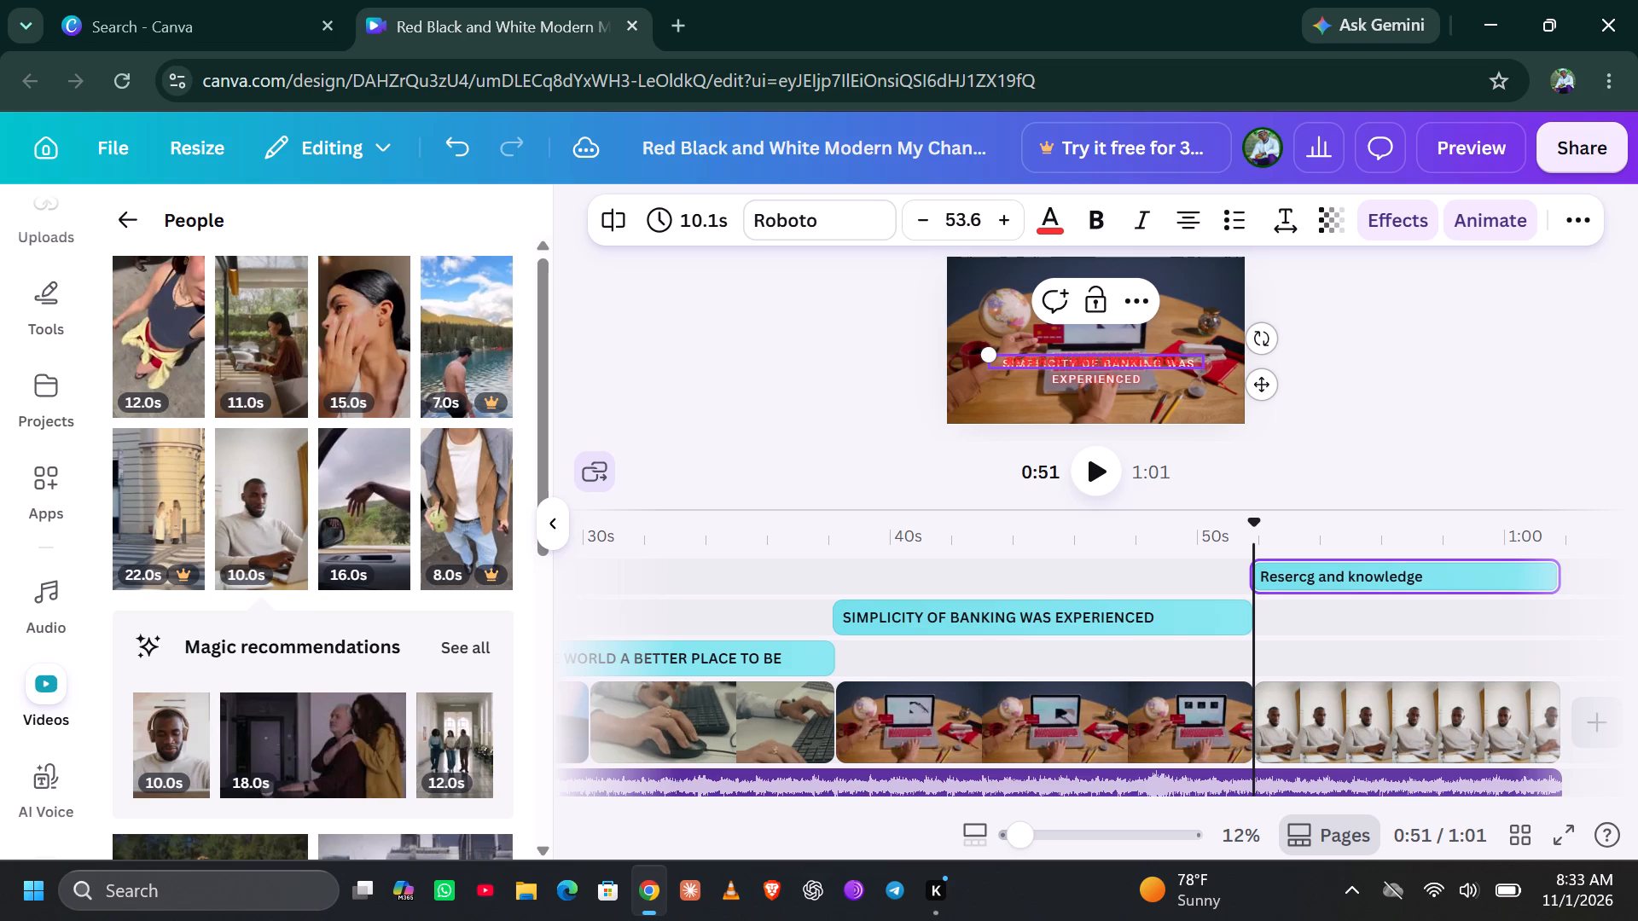
pyautogui.press('b')
pyautogui.write('ecame easy to accs')
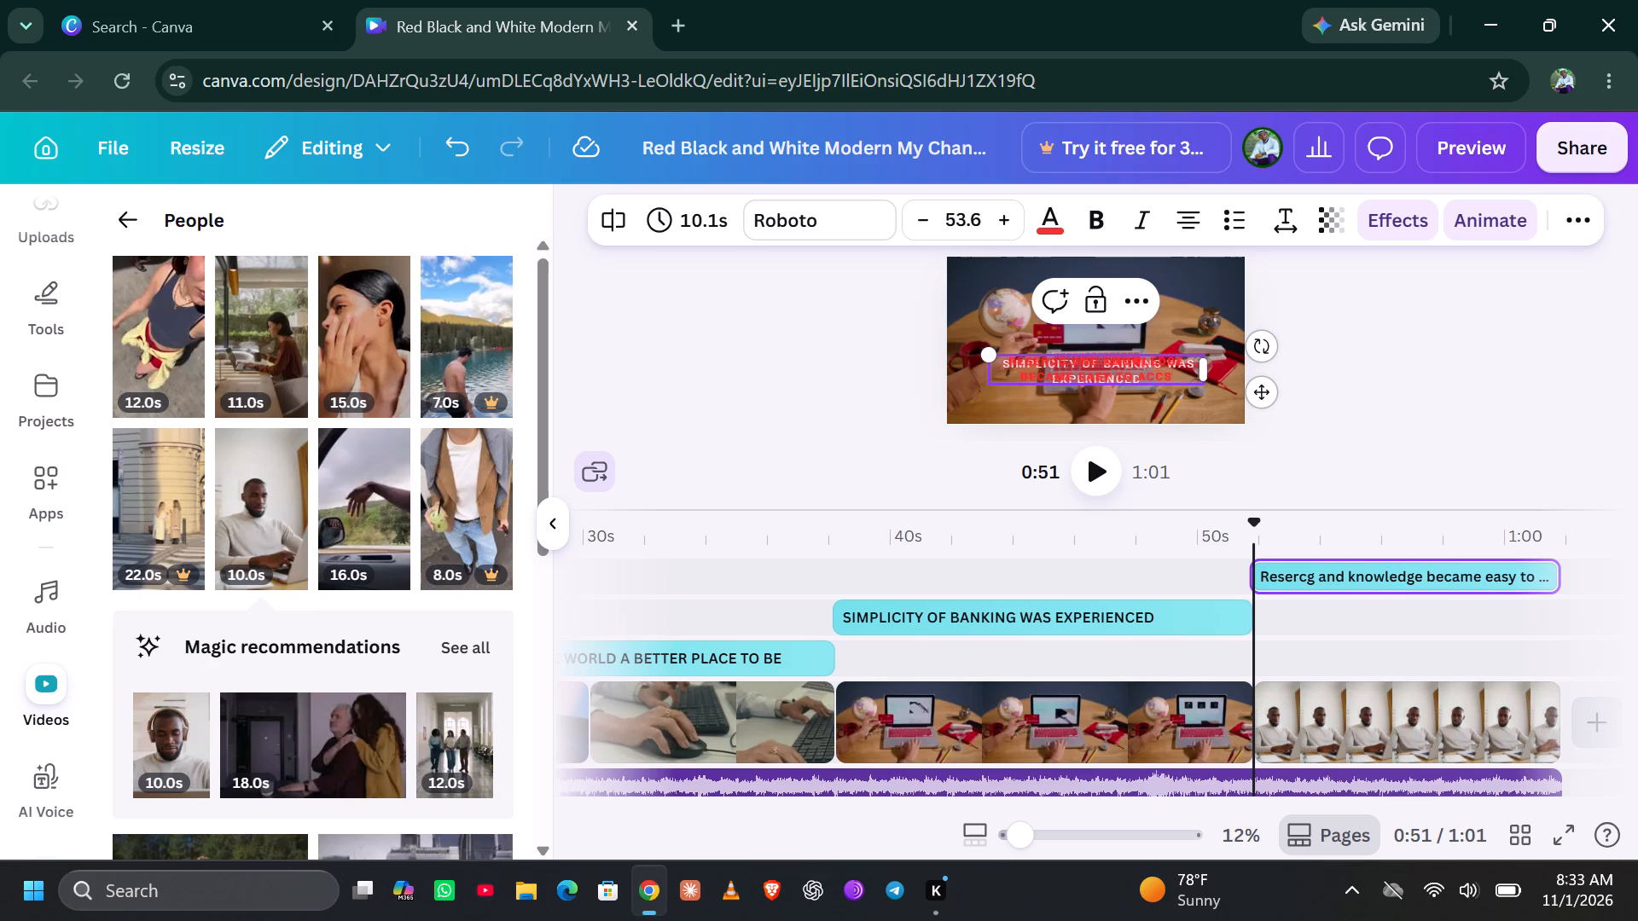
pyautogui.press('BackSpace')
pyautogui.write('ess')
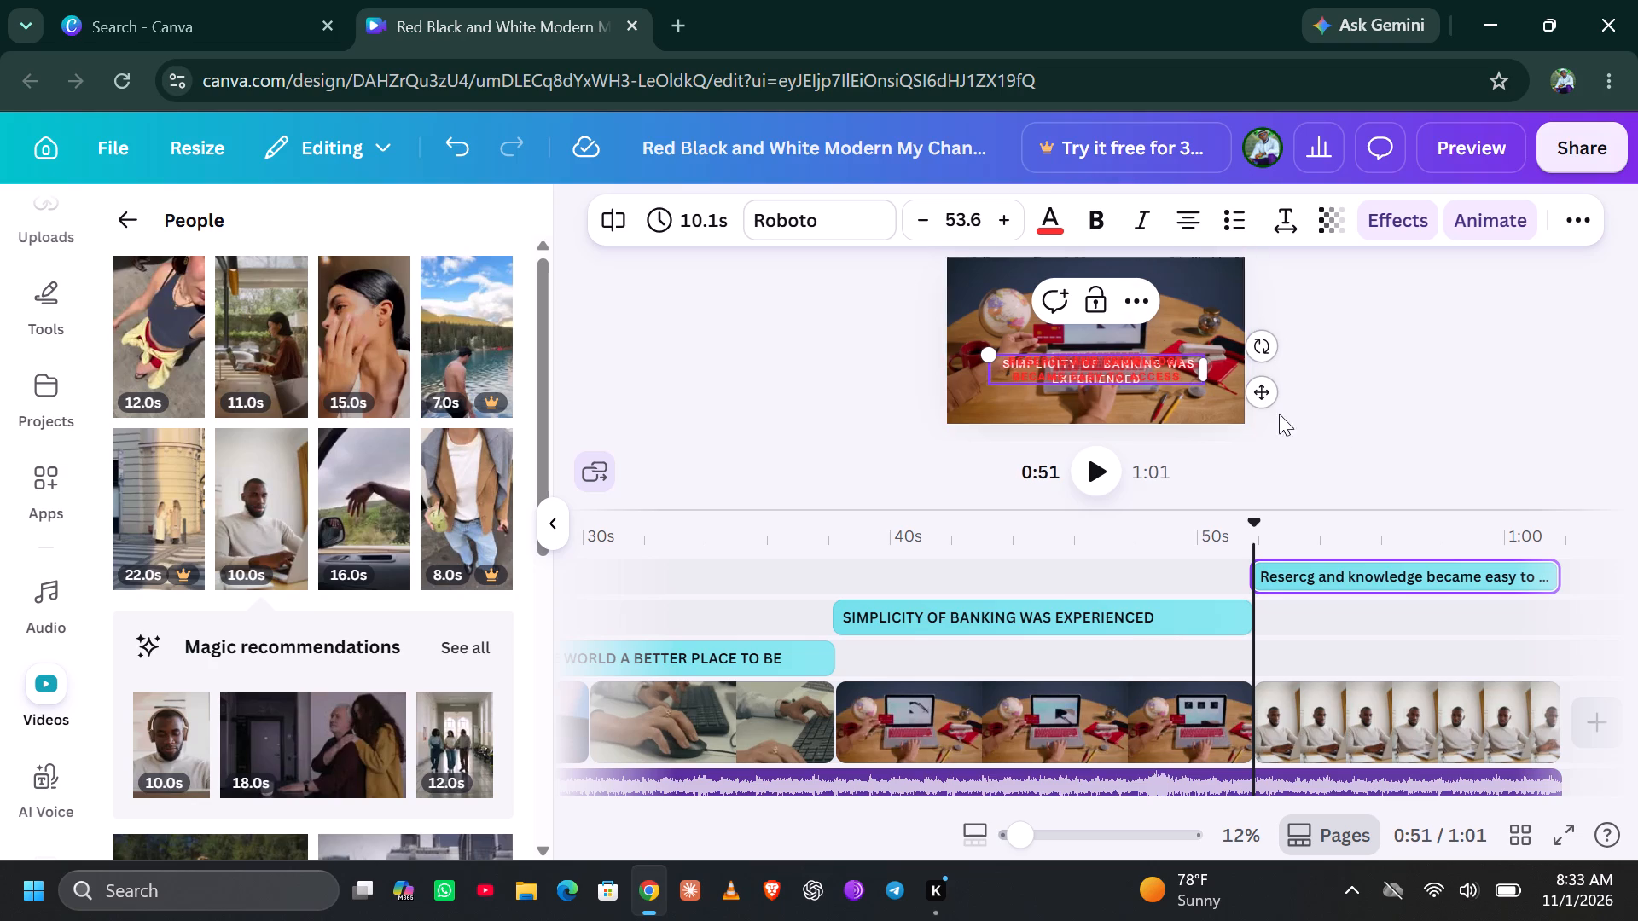
# Adjust the ends of the final man-with-laptop clip, leaving its duration at 9.7s.
pyautogui.hscroll(-1, 1434, 659)
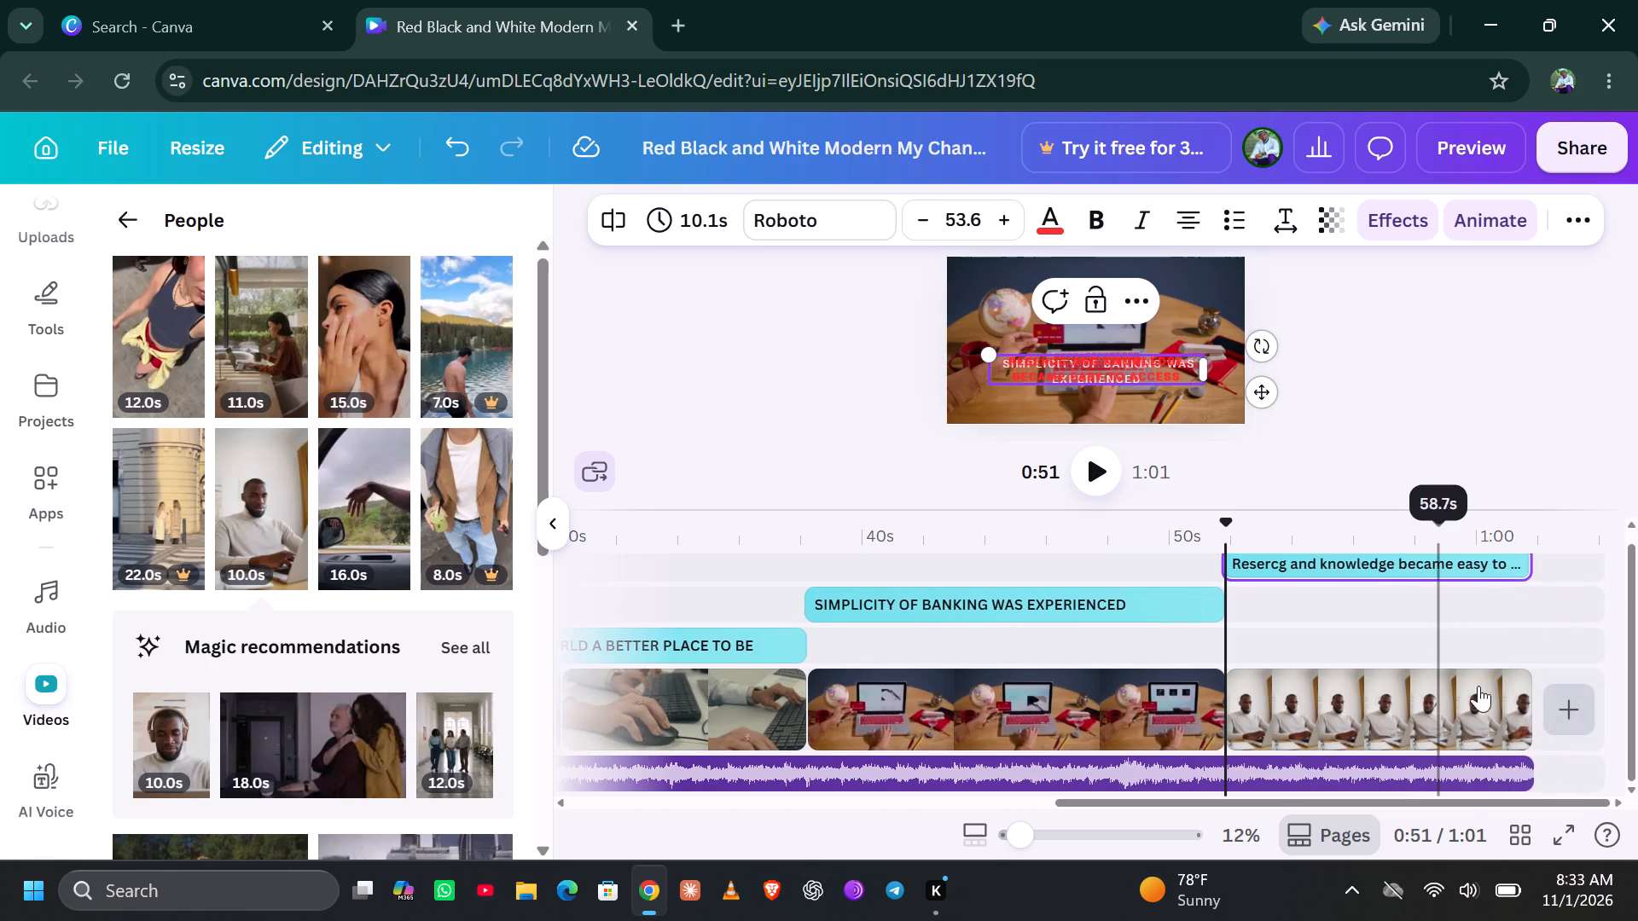
pyautogui.moveTo(1528, 702); pyautogui.dragTo(1575, 710)
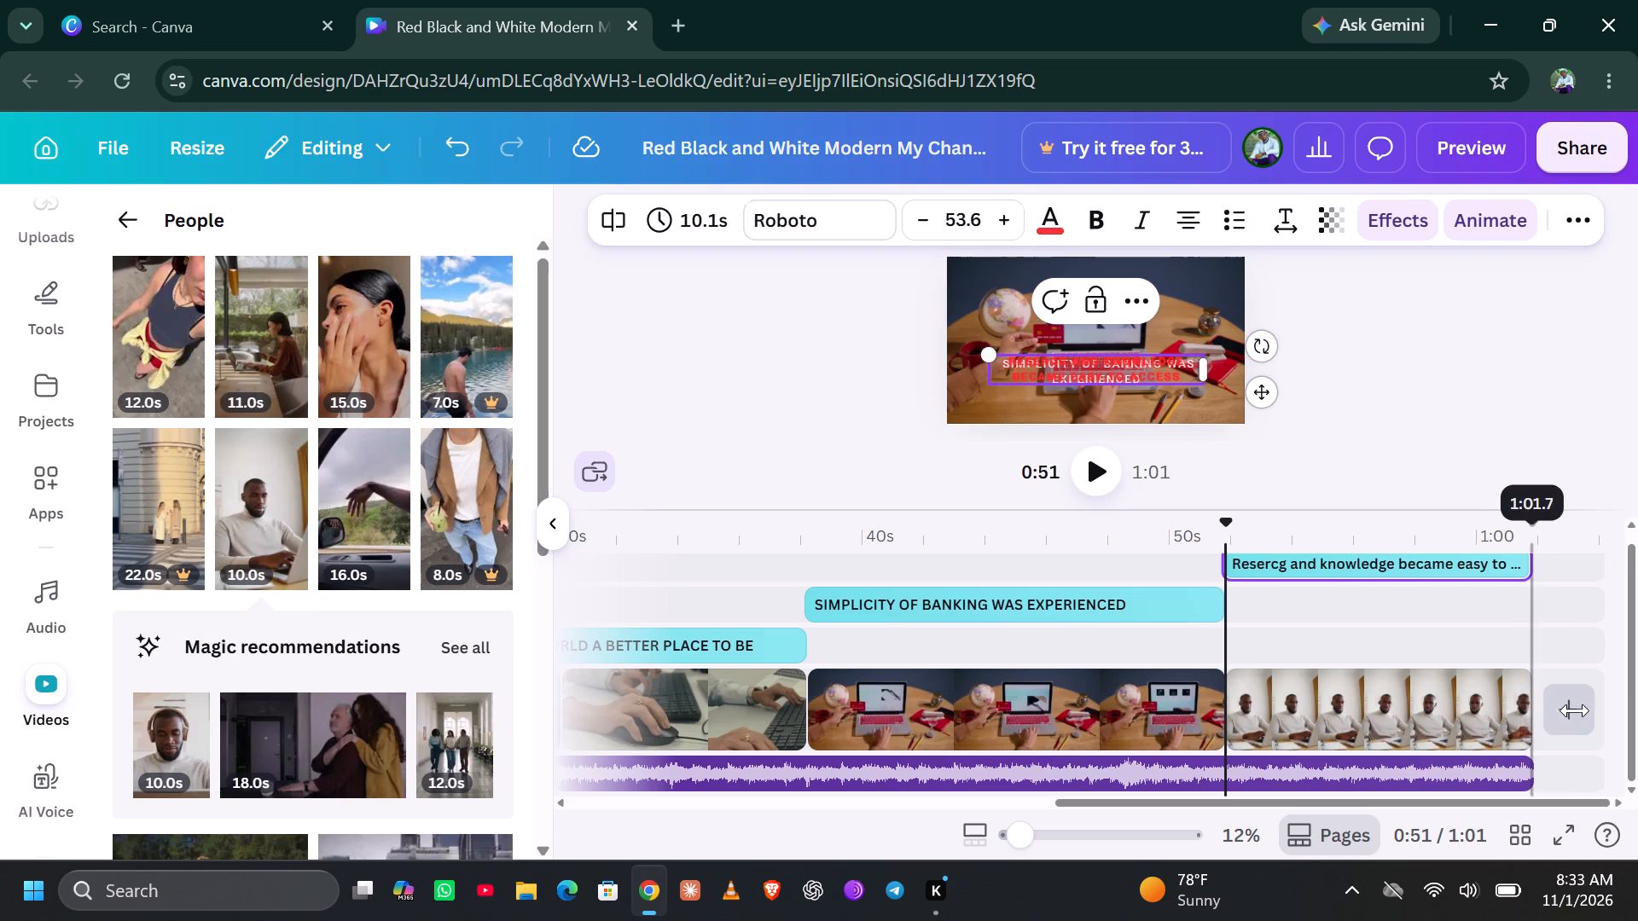
pyautogui.moveTo(1575, 710); pyautogui.dragTo(1578, 710)
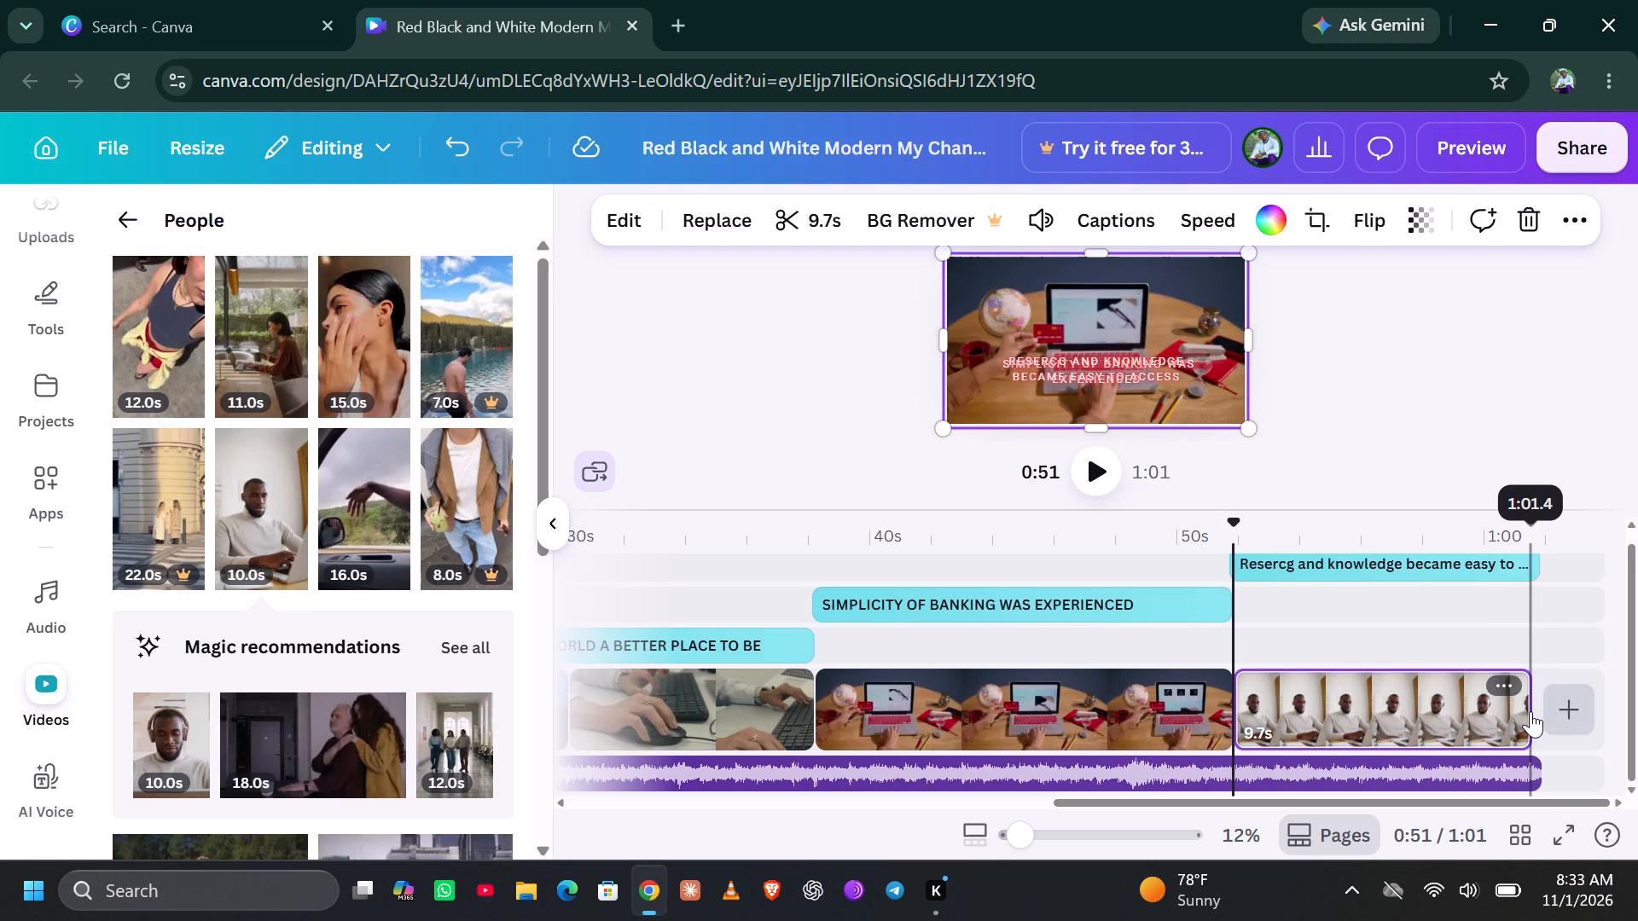
pyautogui.moveTo(1524, 701); pyautogui.dragTo(1554, 700)
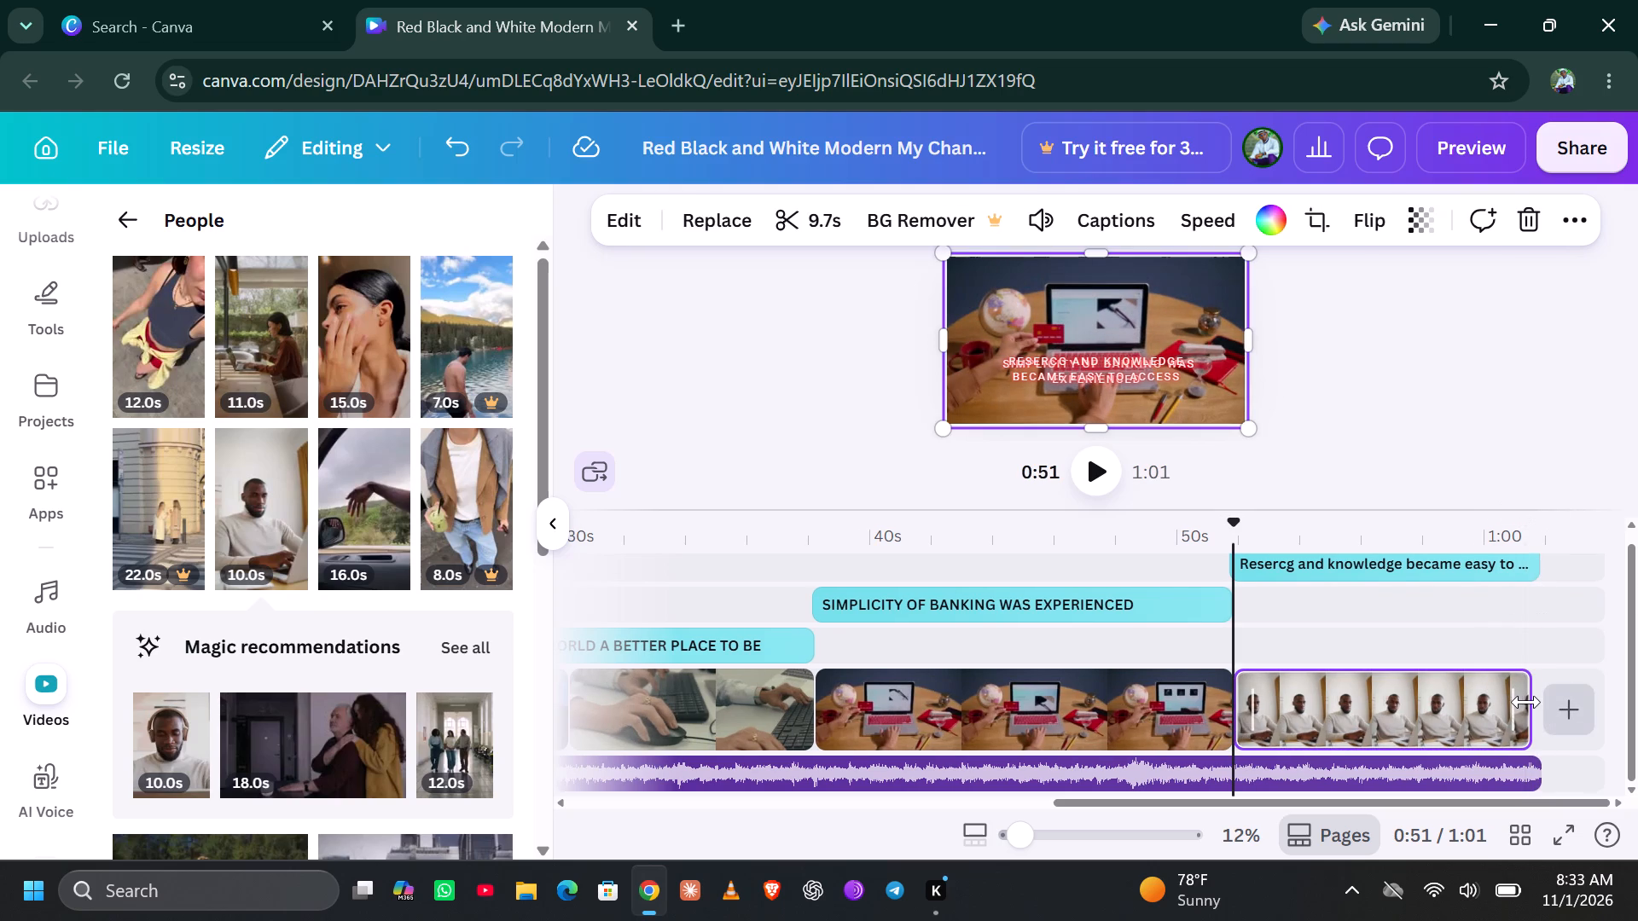
pyautogui.moveTo(1526, 702); pyautogui.dragTo(1542, 702)
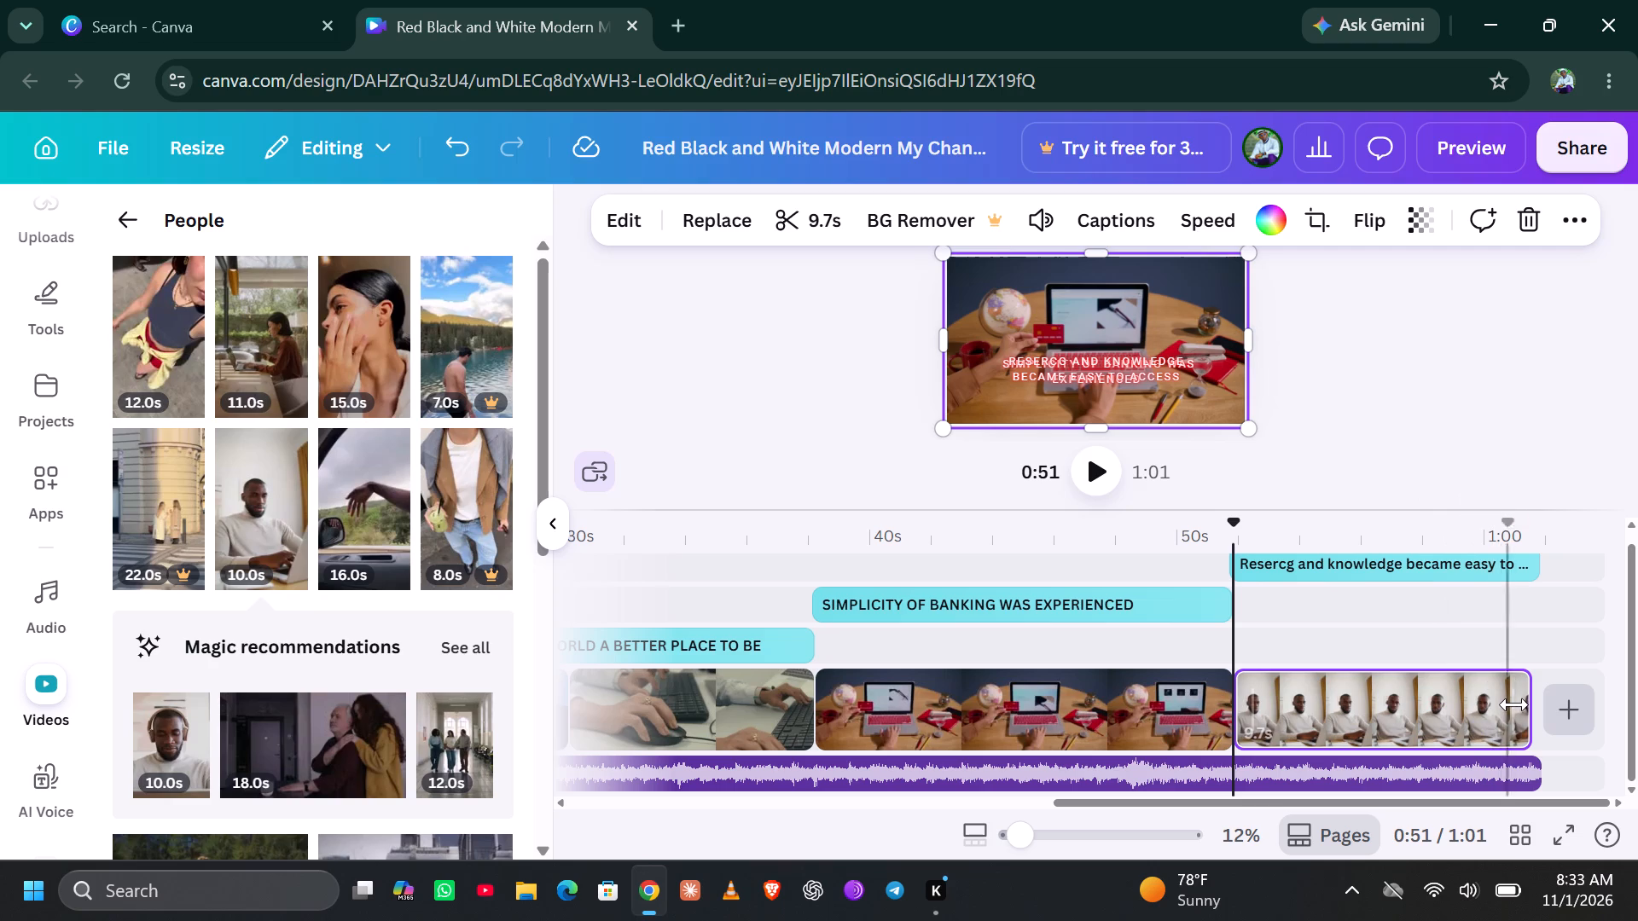
pyautogui.moveTo(1516, 704); pyautogui.dragTo(1533, 706)
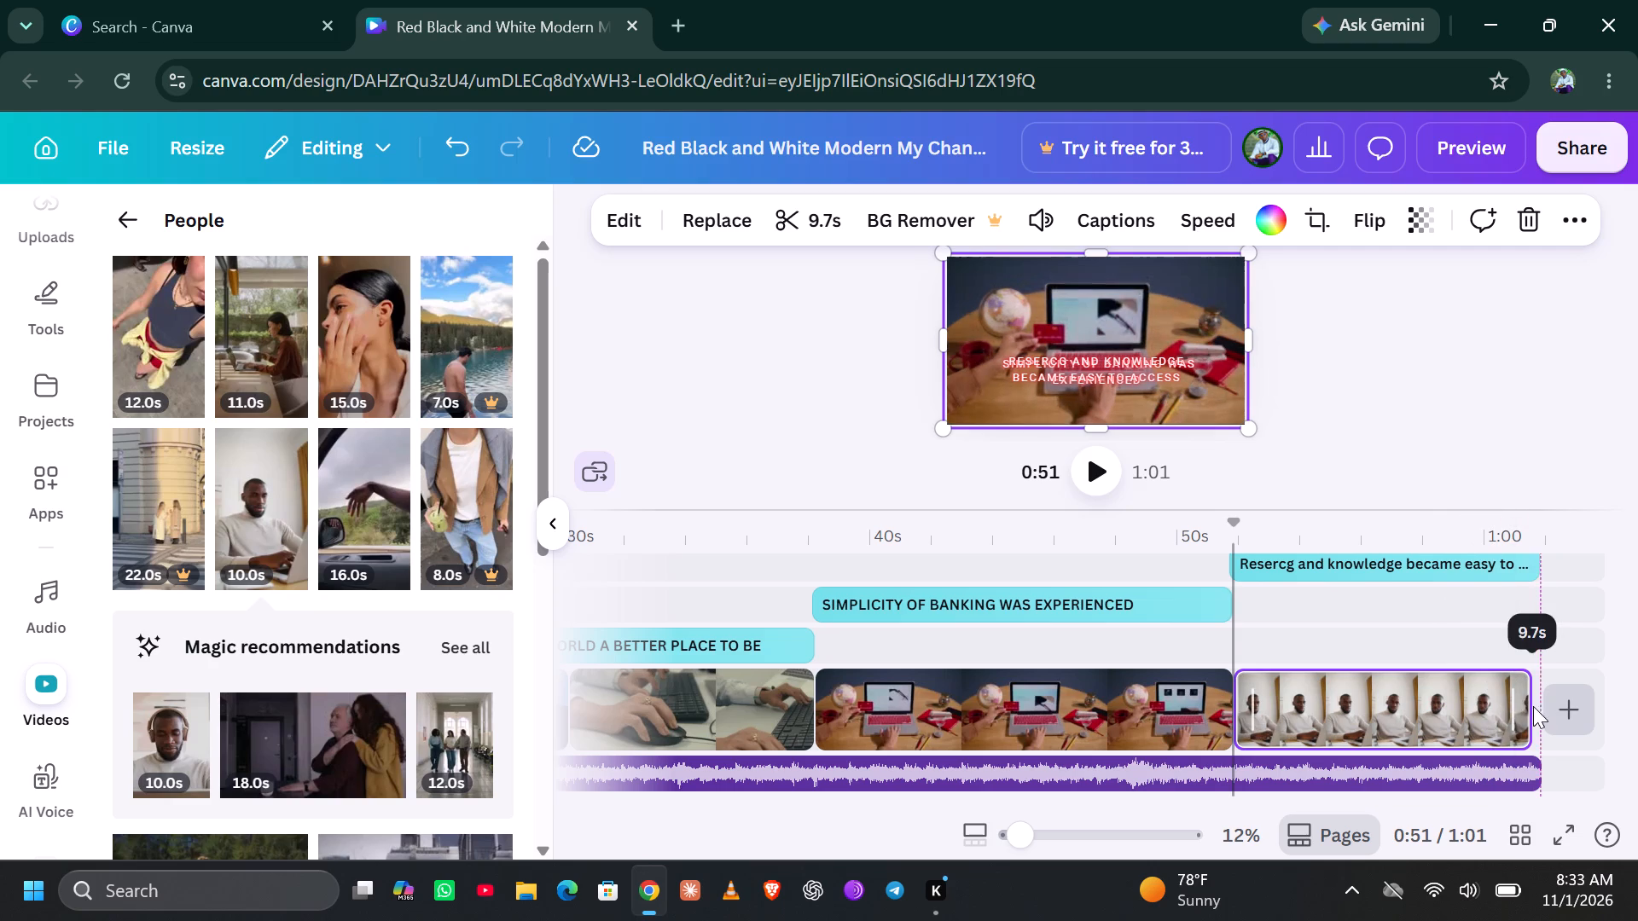
pyautogui.moveTo(1240, 693); pyautogui.dragTo(1277, 697)
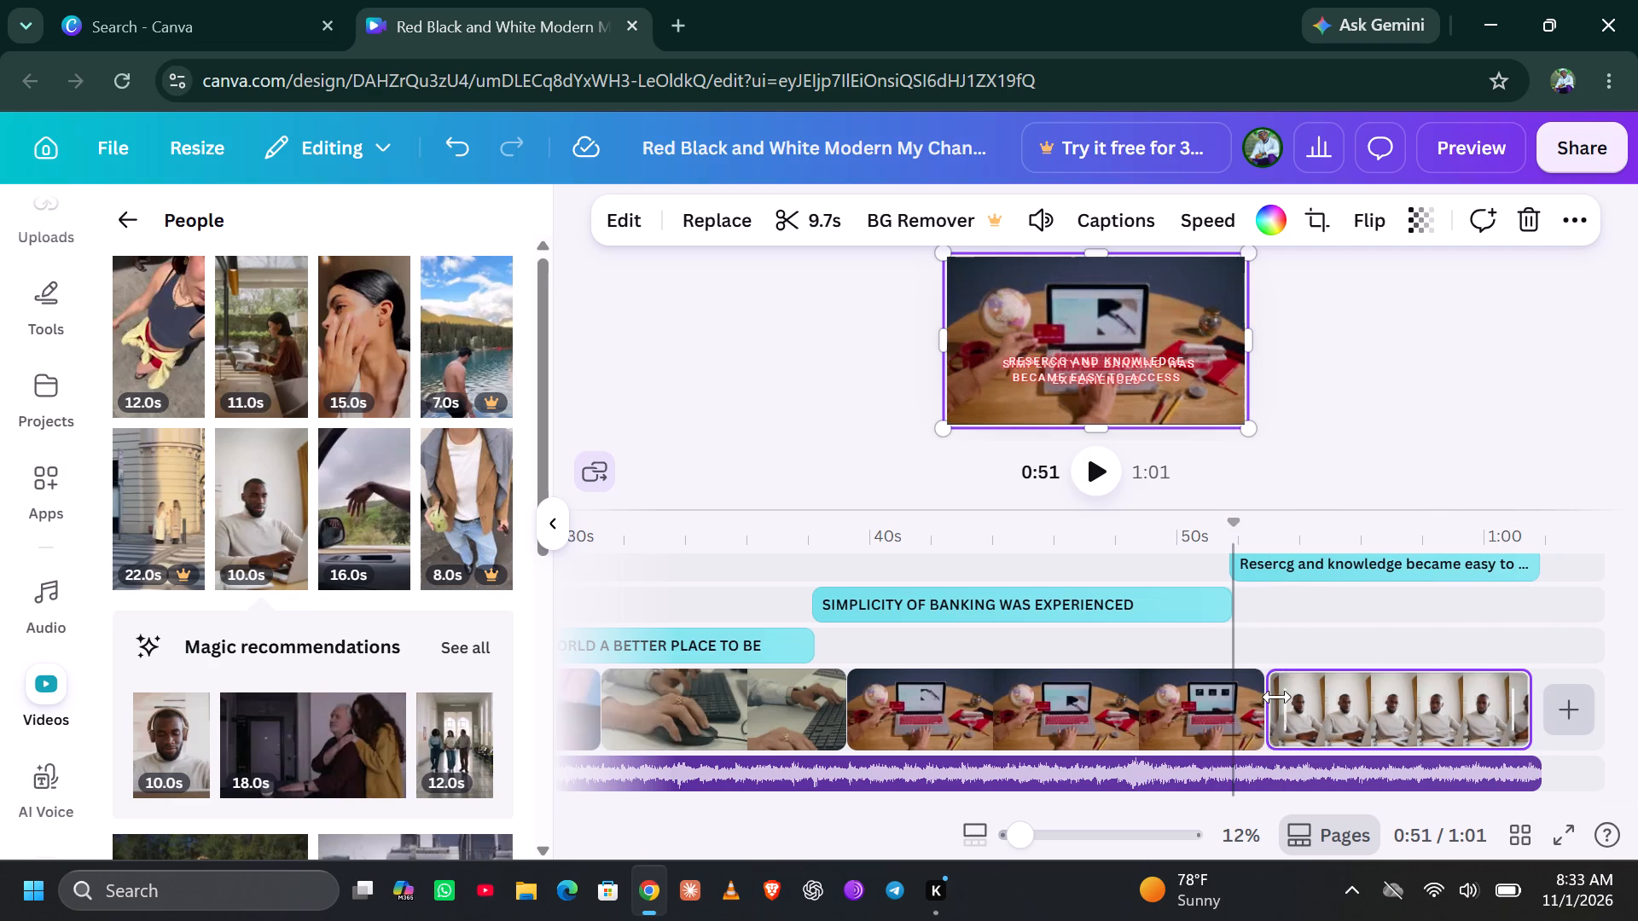
pyautogui.moveTo(1277, 697); pyautogui.dragTo(1179, 697)
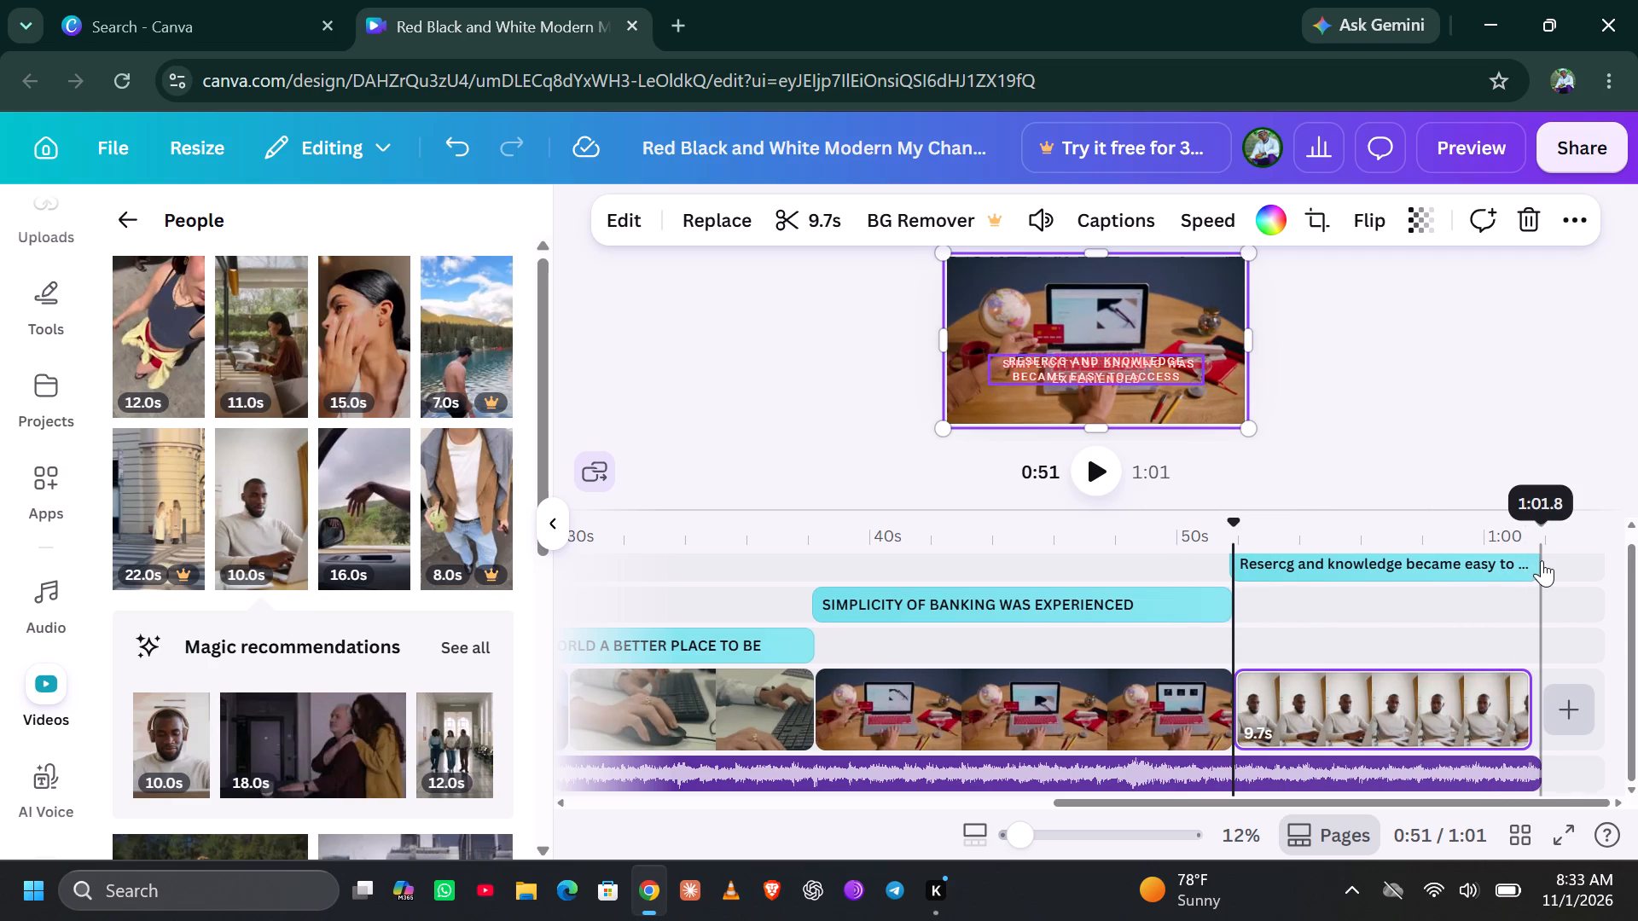
# Trim the "Resercg and knowledge became easy to access" caption to 9.9s so it ends with the man-with-laptop clip.
pyautogui.moveTo(1532, 562); pyautogui.dragTo(1496, 566)
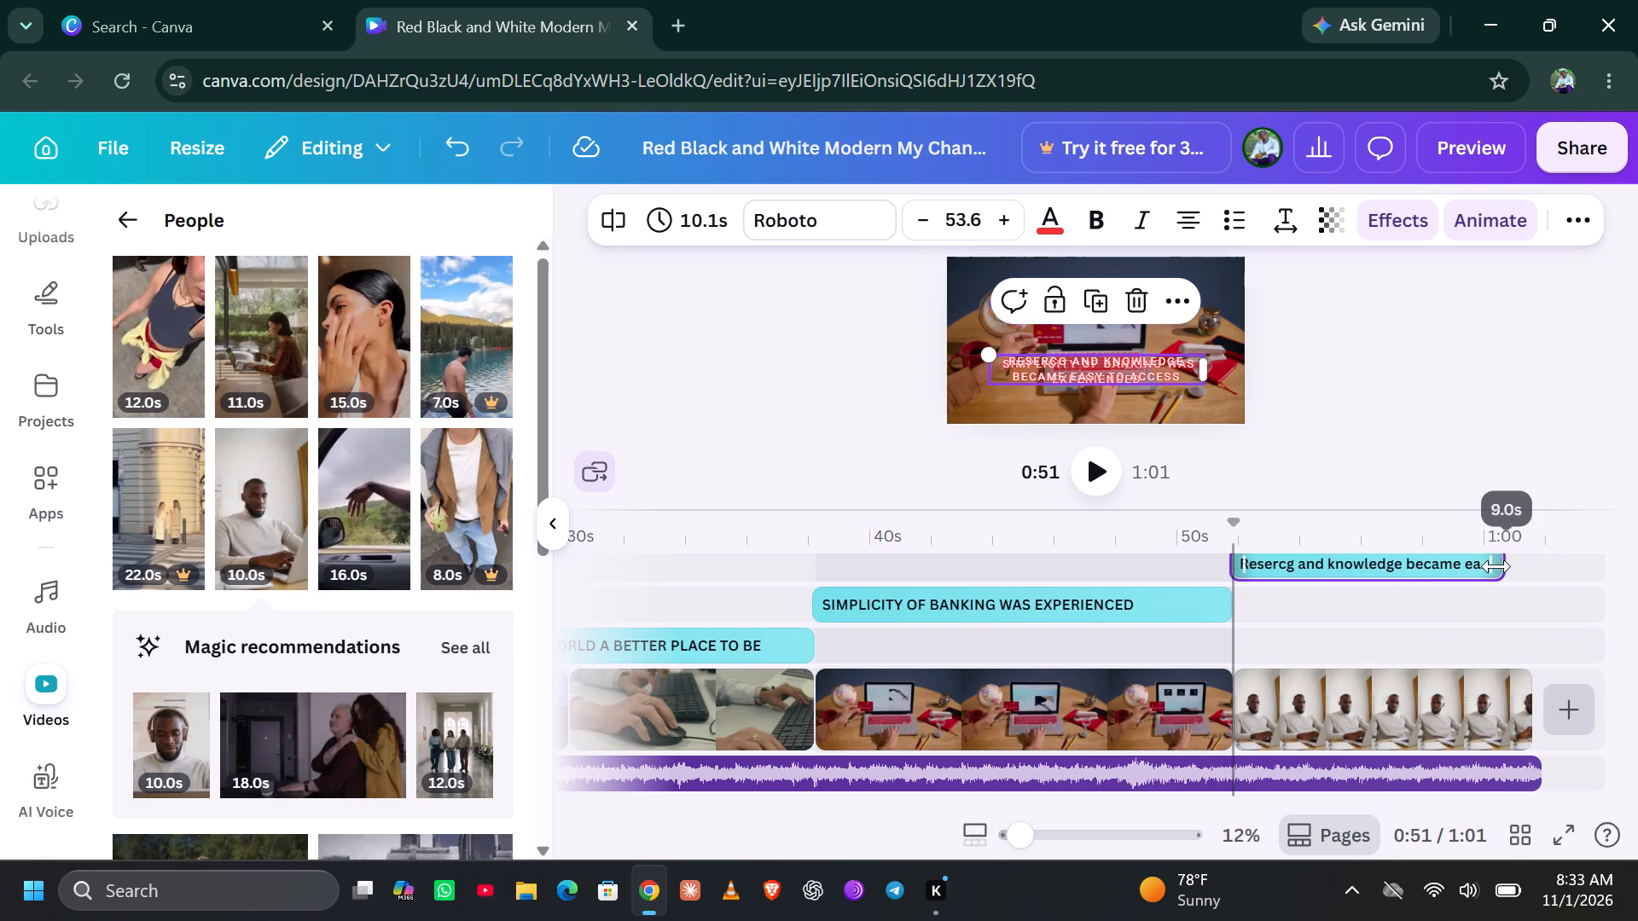
pyautogui.moveTo(1496, 566); pyautogui.dragTo(1496, 567)
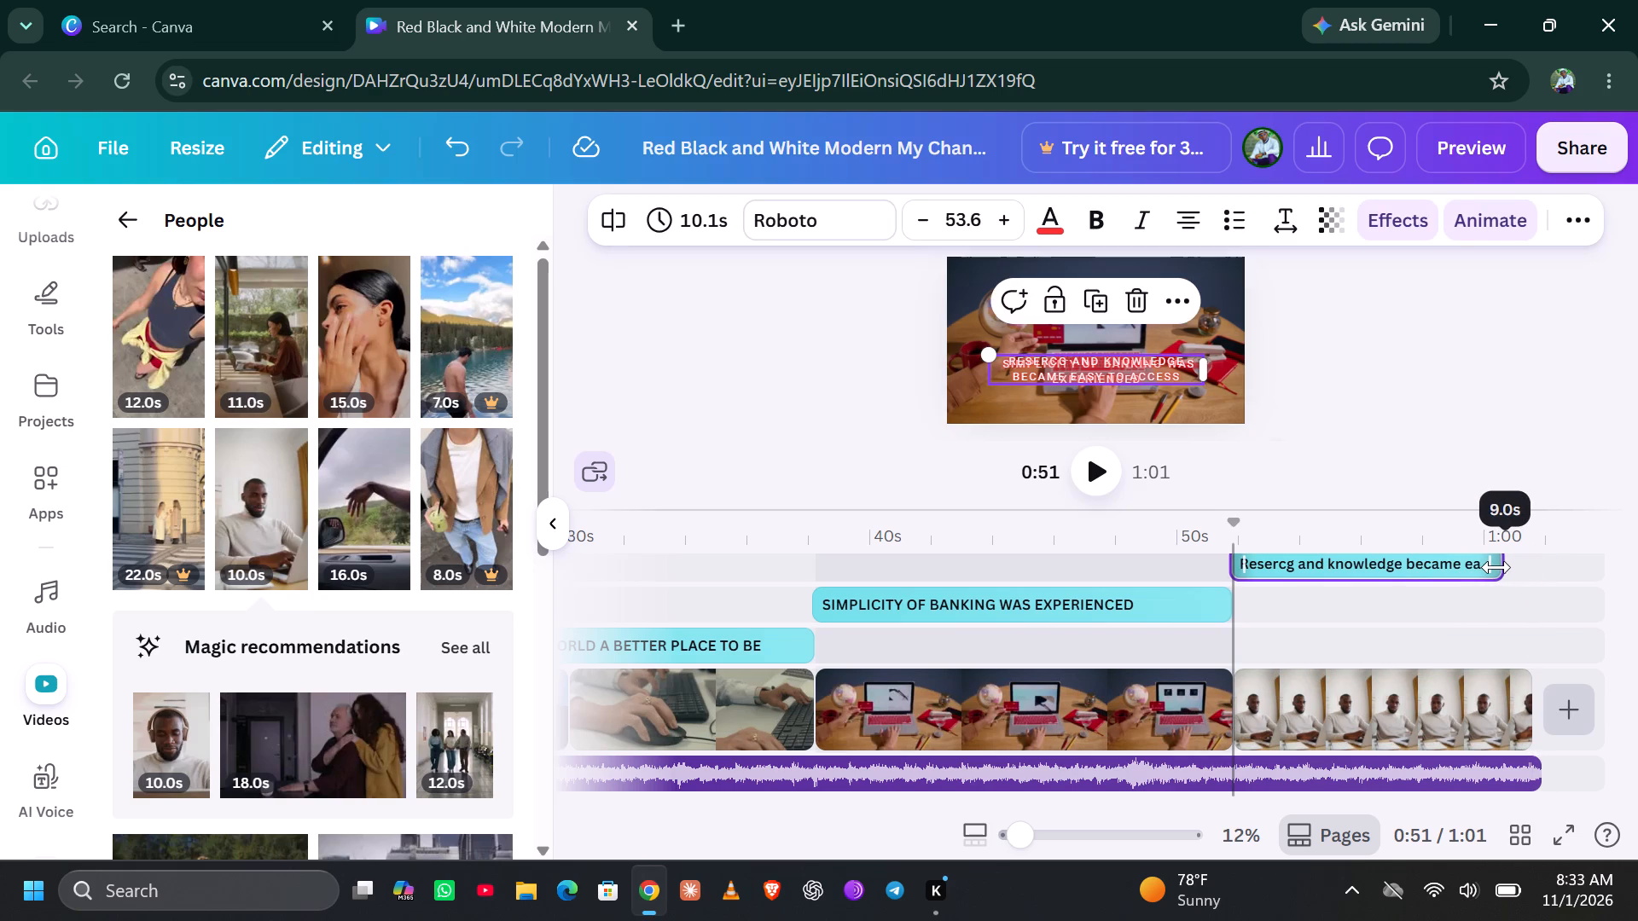
pyautogui.moveTo(1496, 567); pyautogui.dragTo(1497, 567)
pyautogui.click(1106, 464)
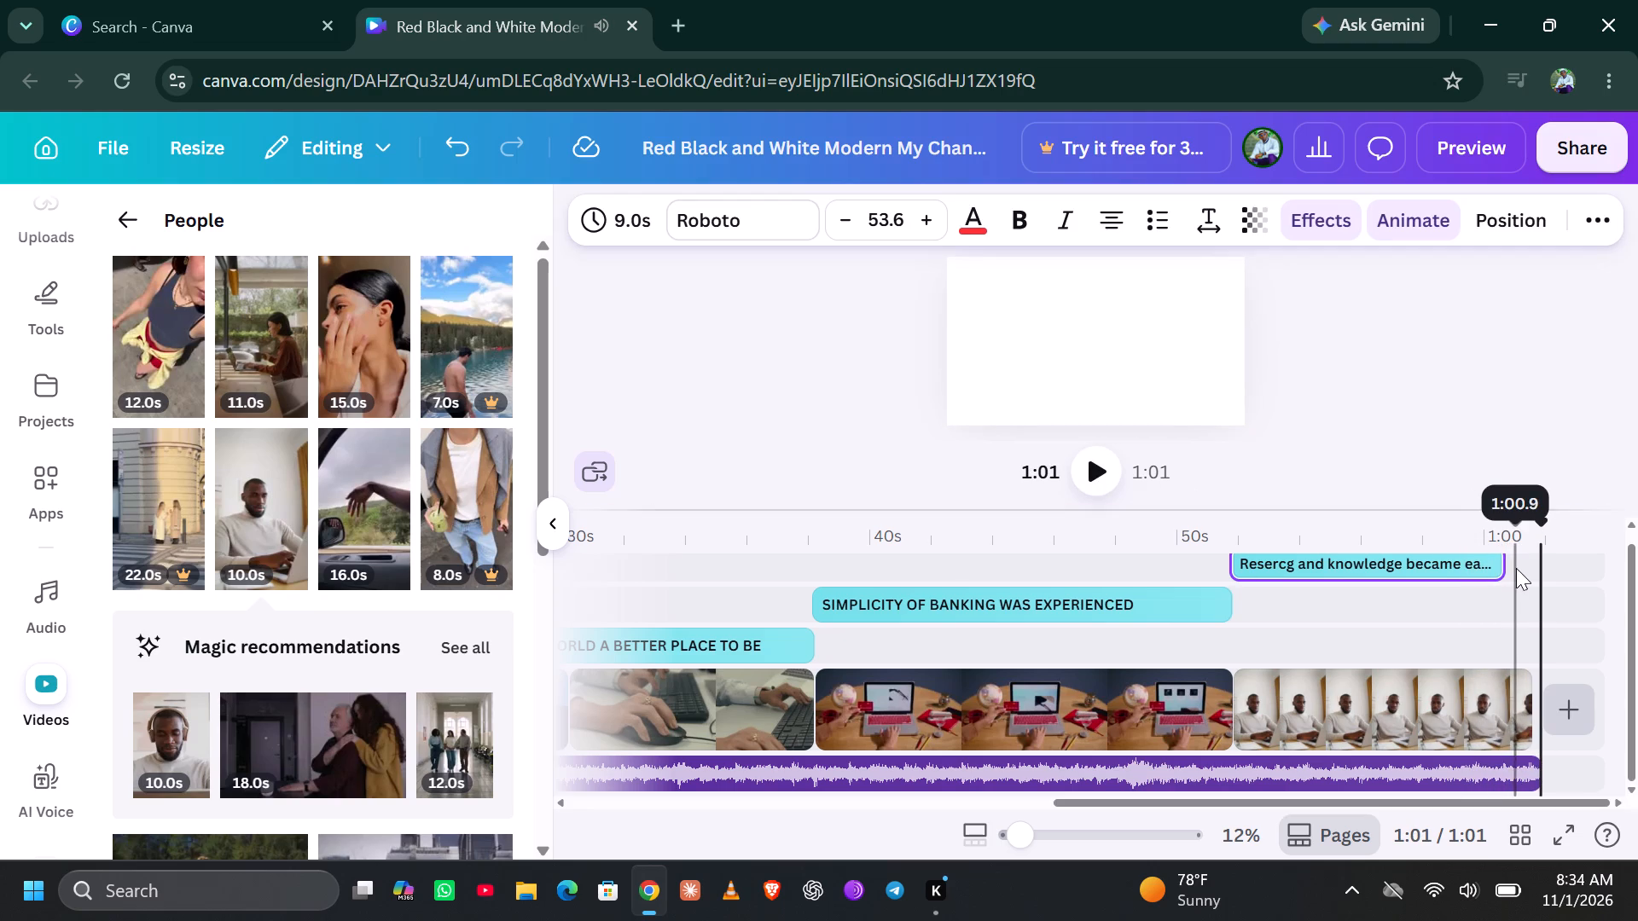
pyautogui.moveTo(1501, 560); pyautogui.dragTo(1526, 560)
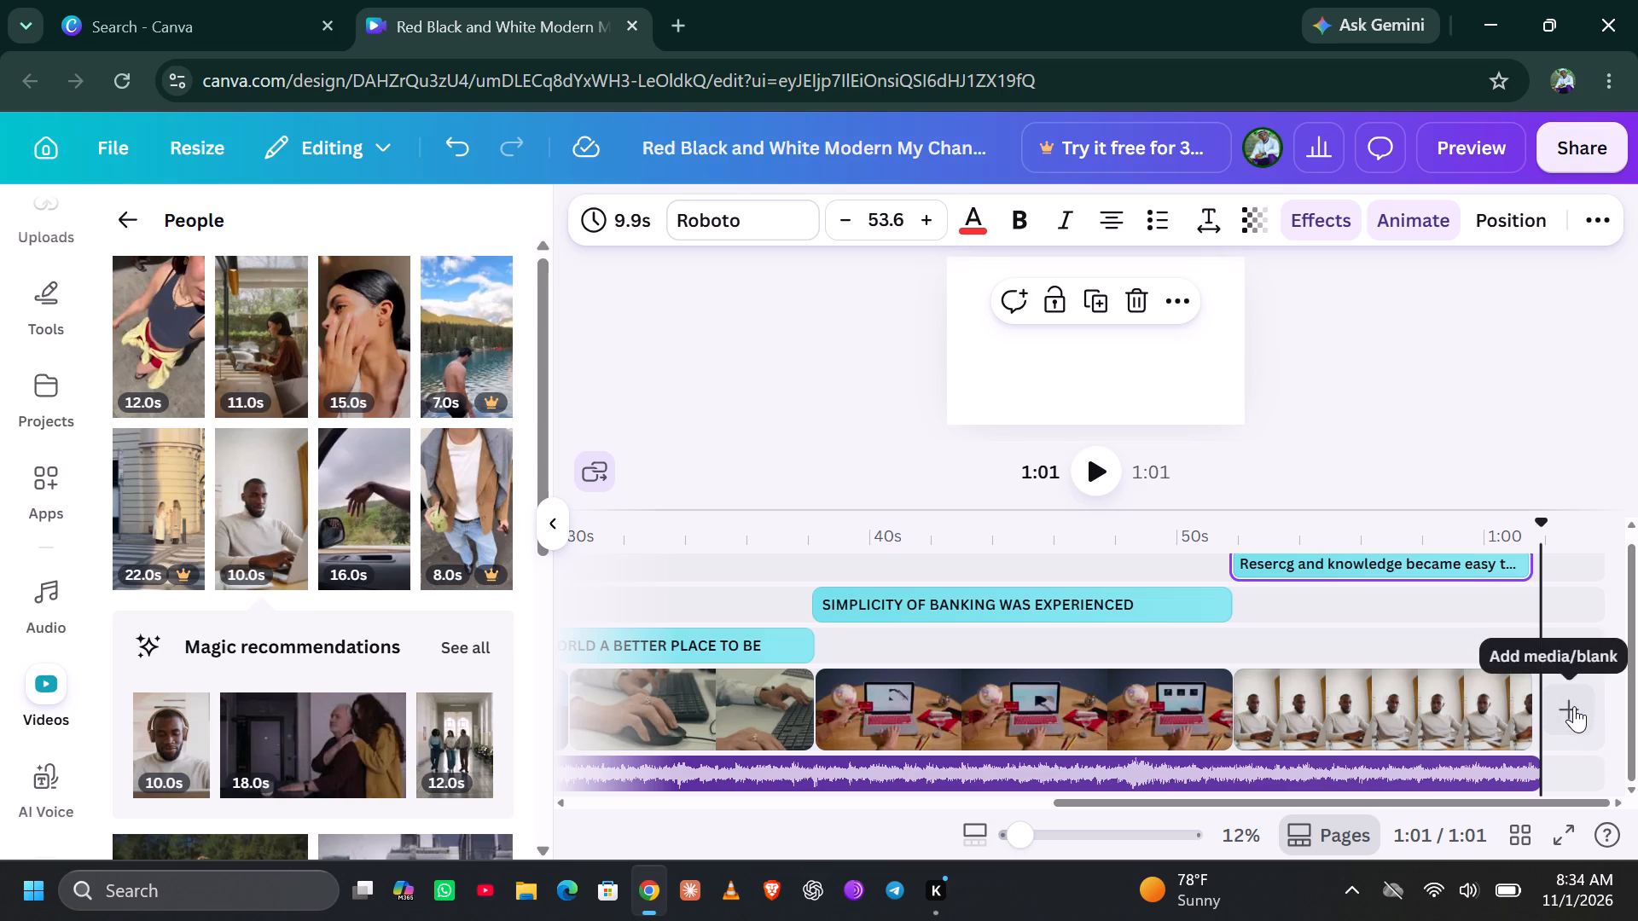
# Add the 15.0s seaside sunset stock video from the Trending collection at the end of the timeline.
pyautogui.click(1574, 706)
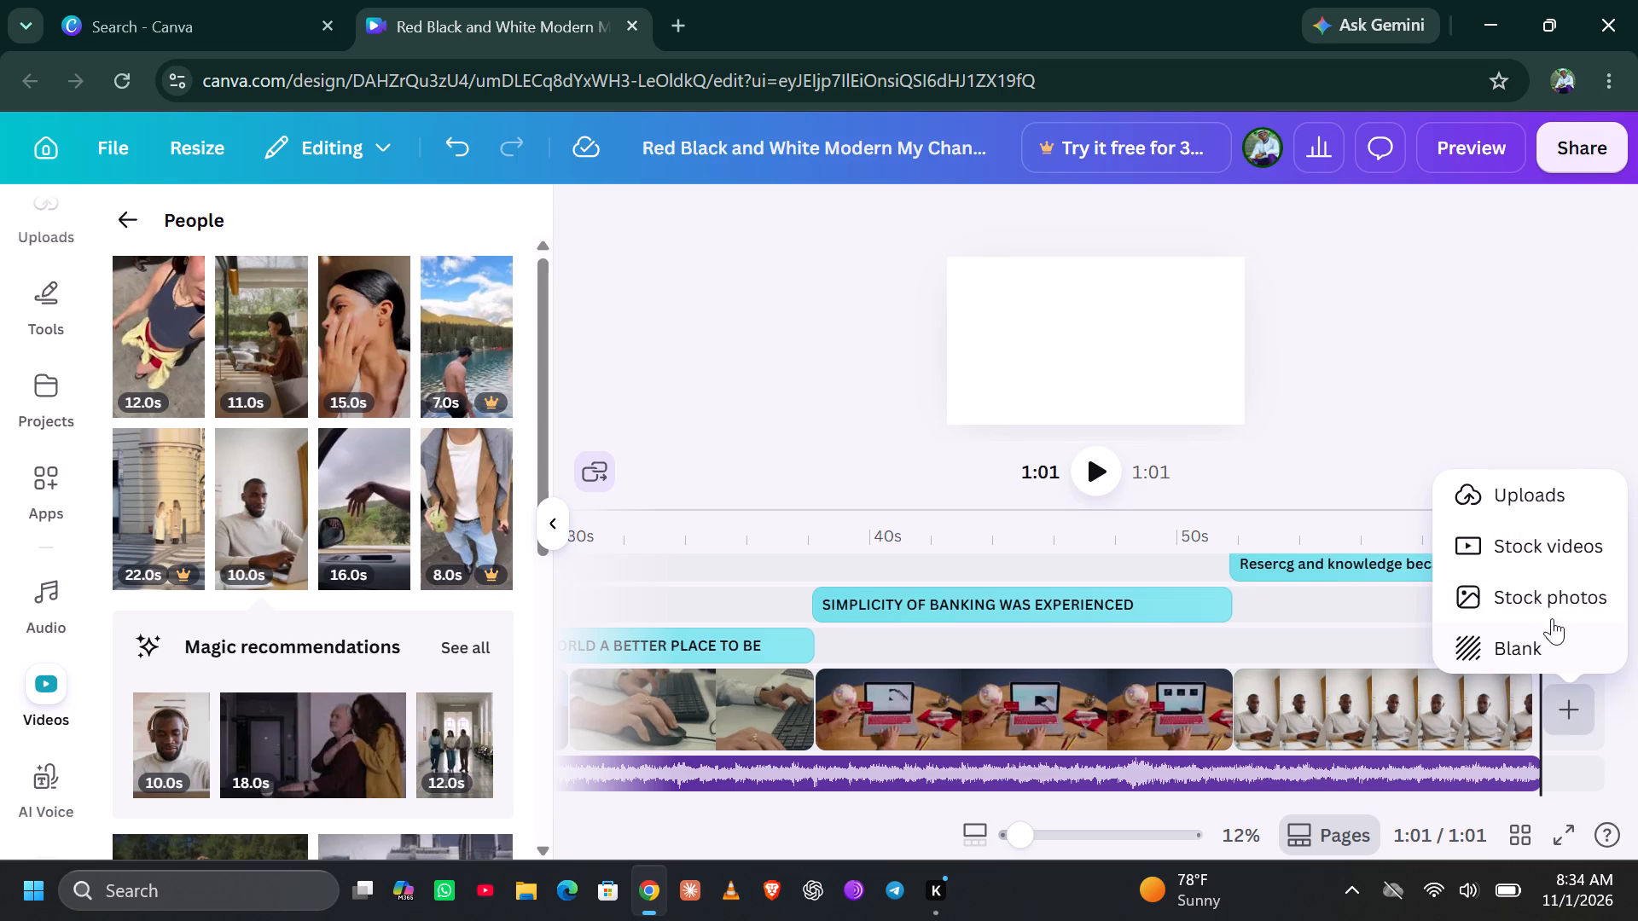
pyautogui.click(1532, 556)
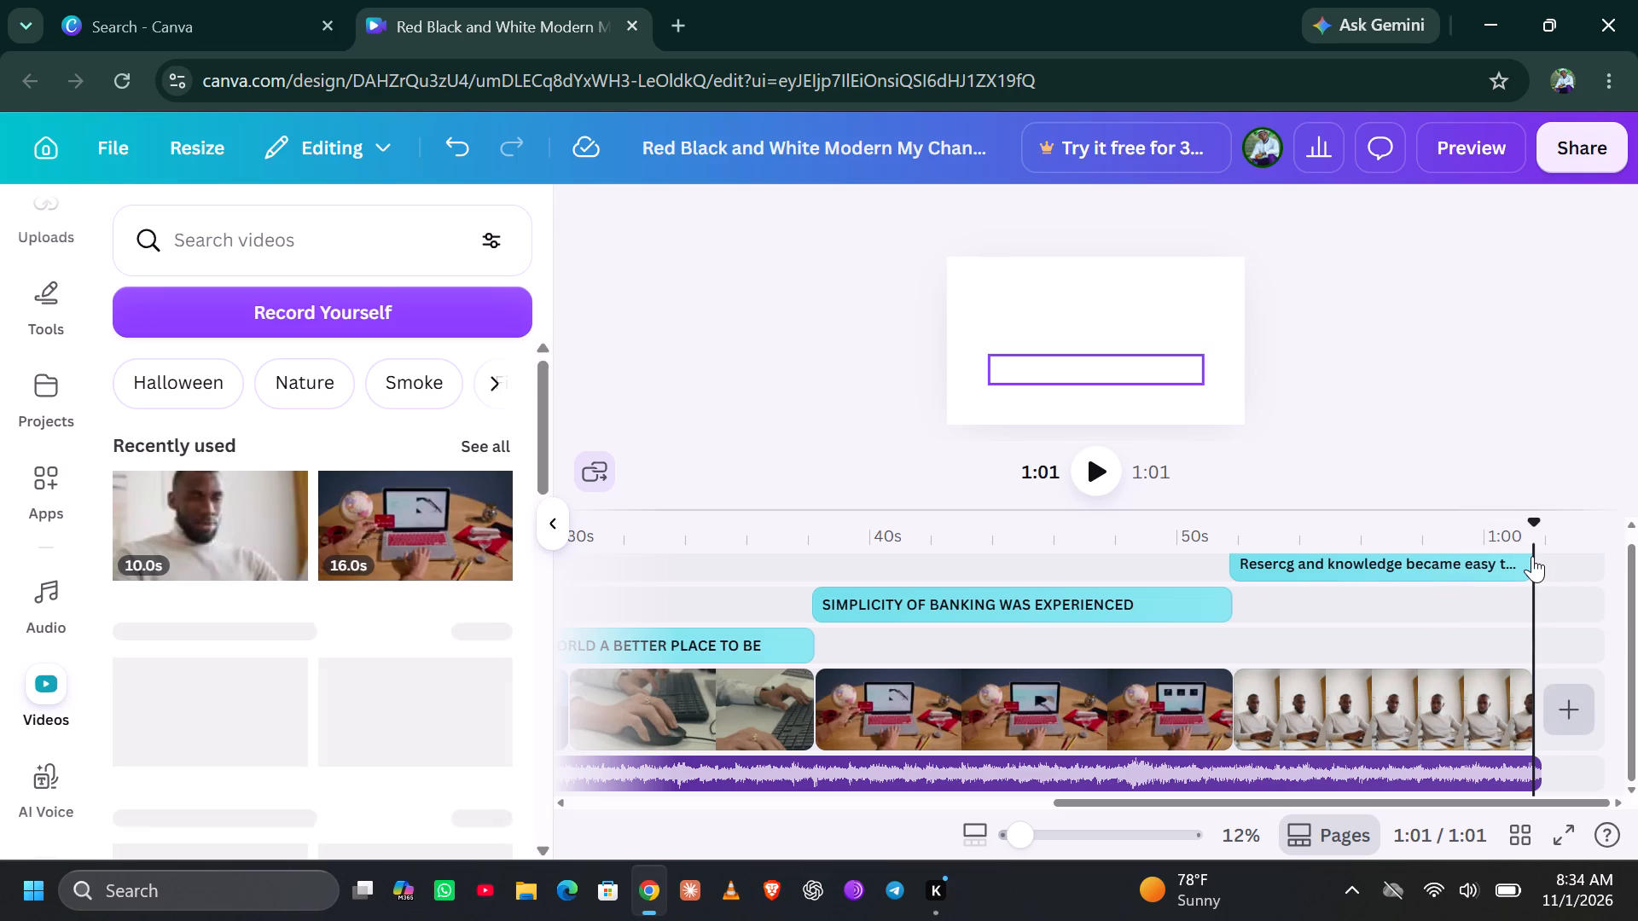
pyautogui.scroll(-1, 434, 588)
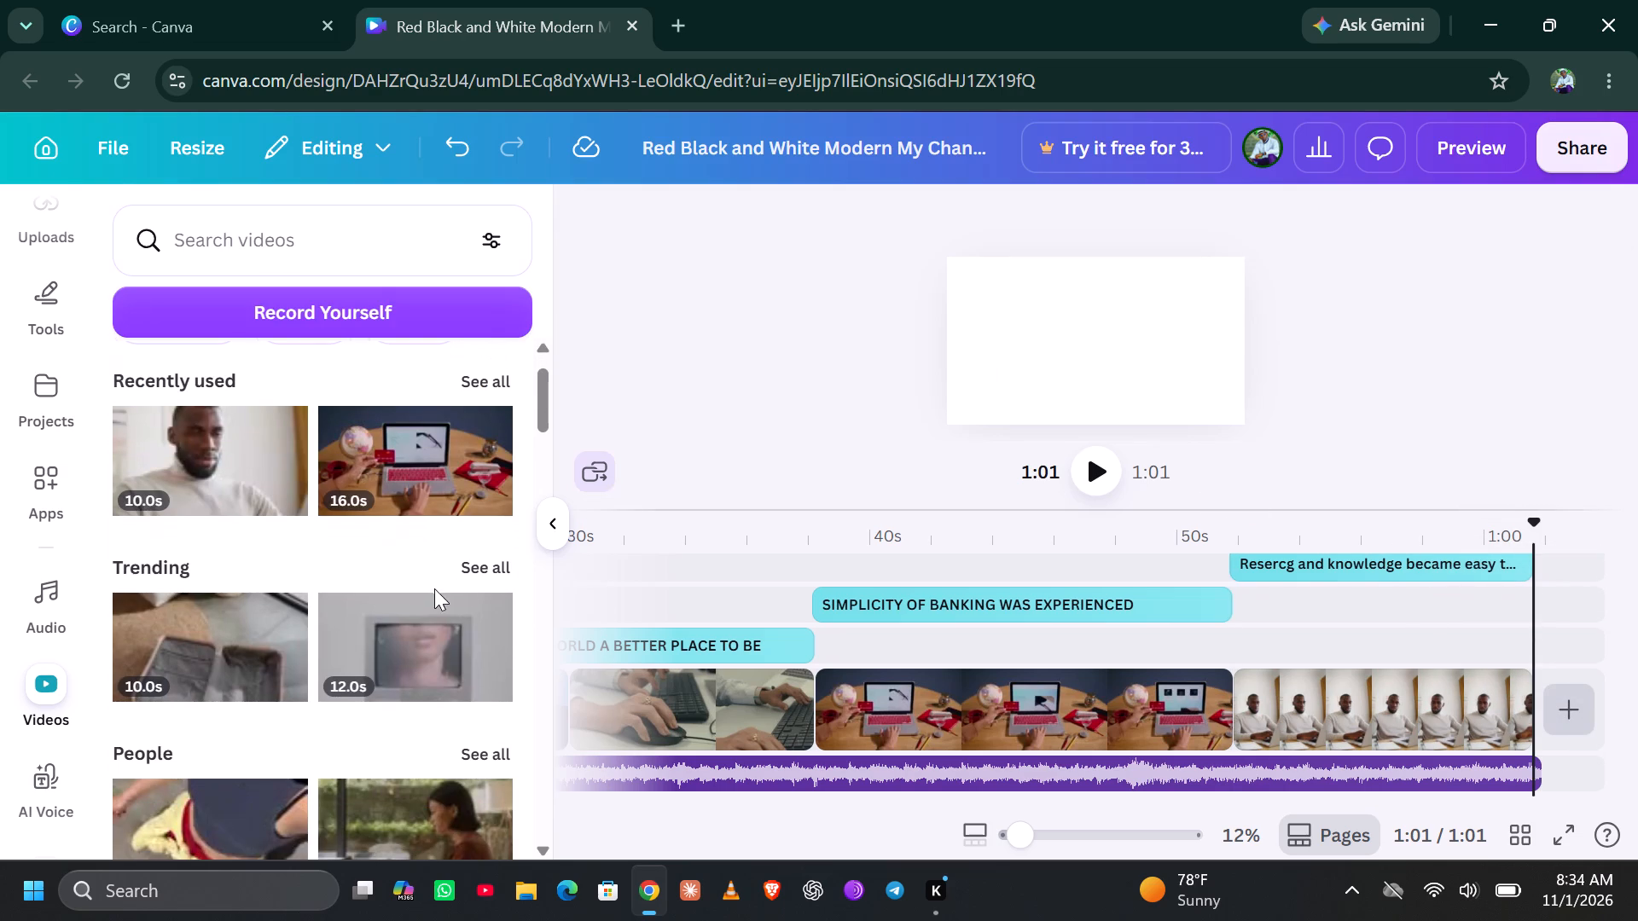
pyautogui.scroll(-1, 434, 588)
pyautogui.click(477, 538)
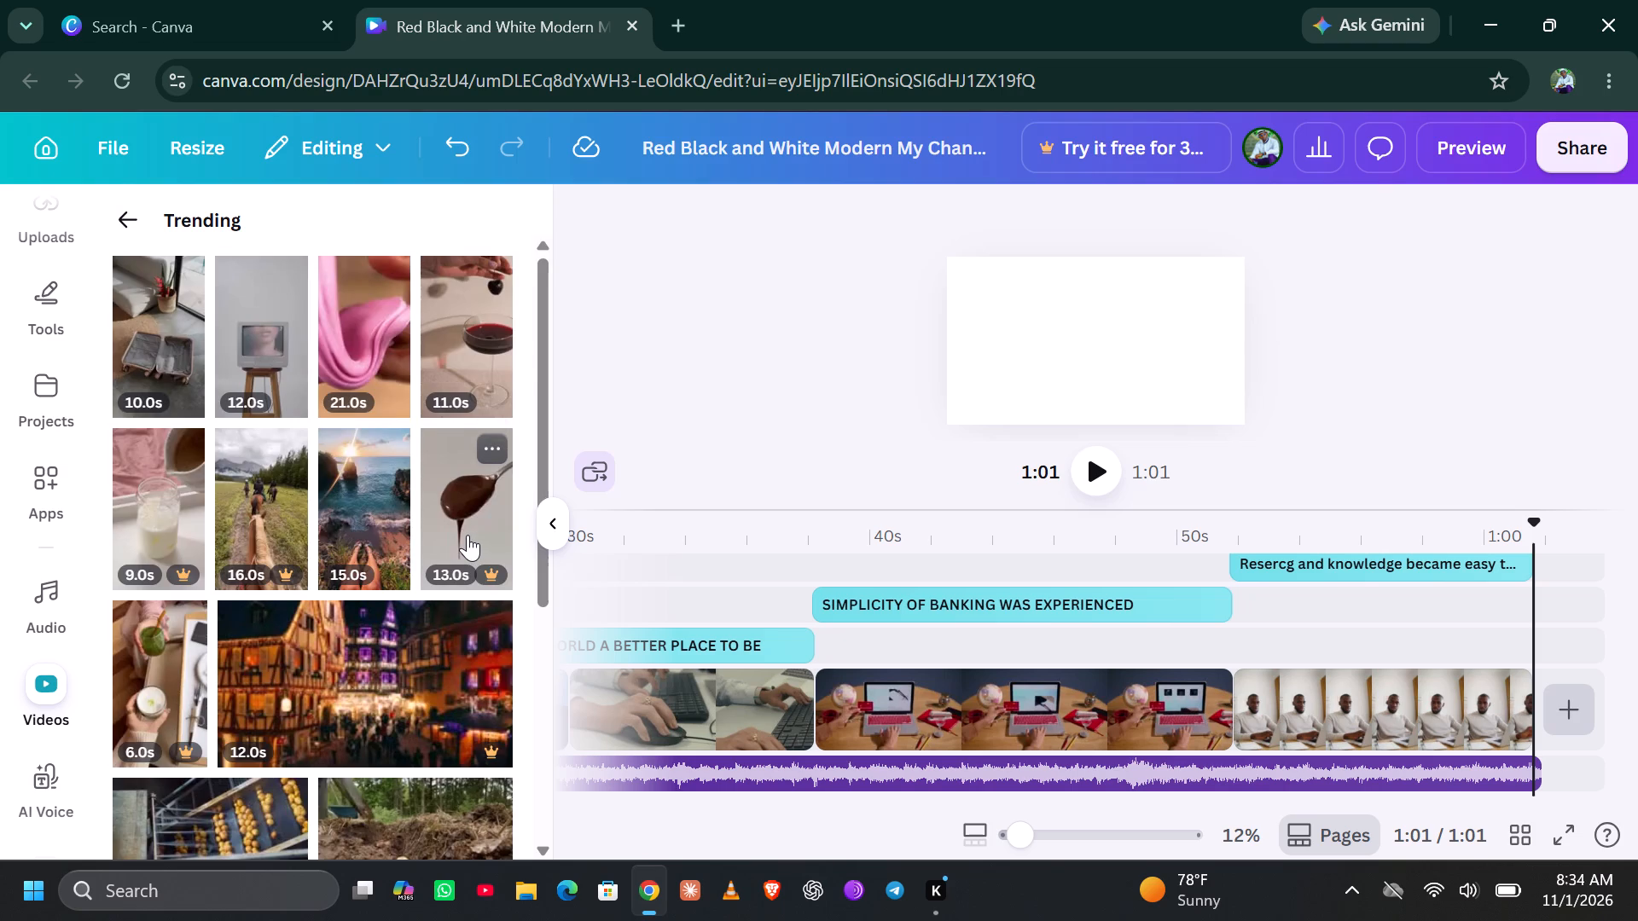
pyautogui.click(372, 486)
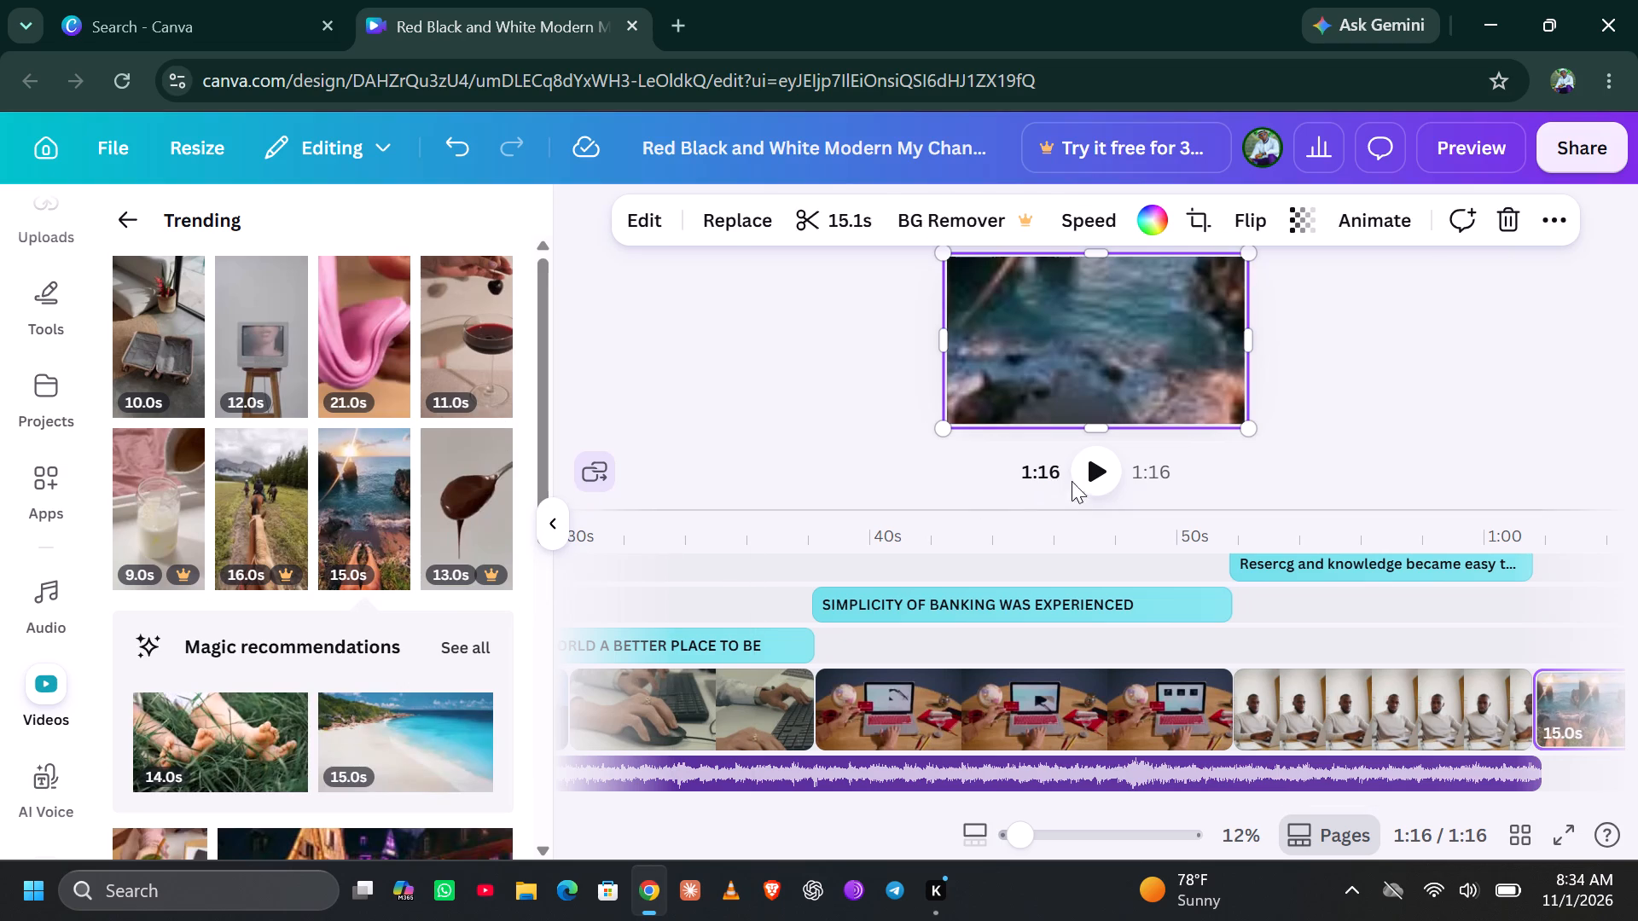
# Play back and scrub through the video from the opening to the new seaside clip to review it.
pyautogui.click(1089, 472)
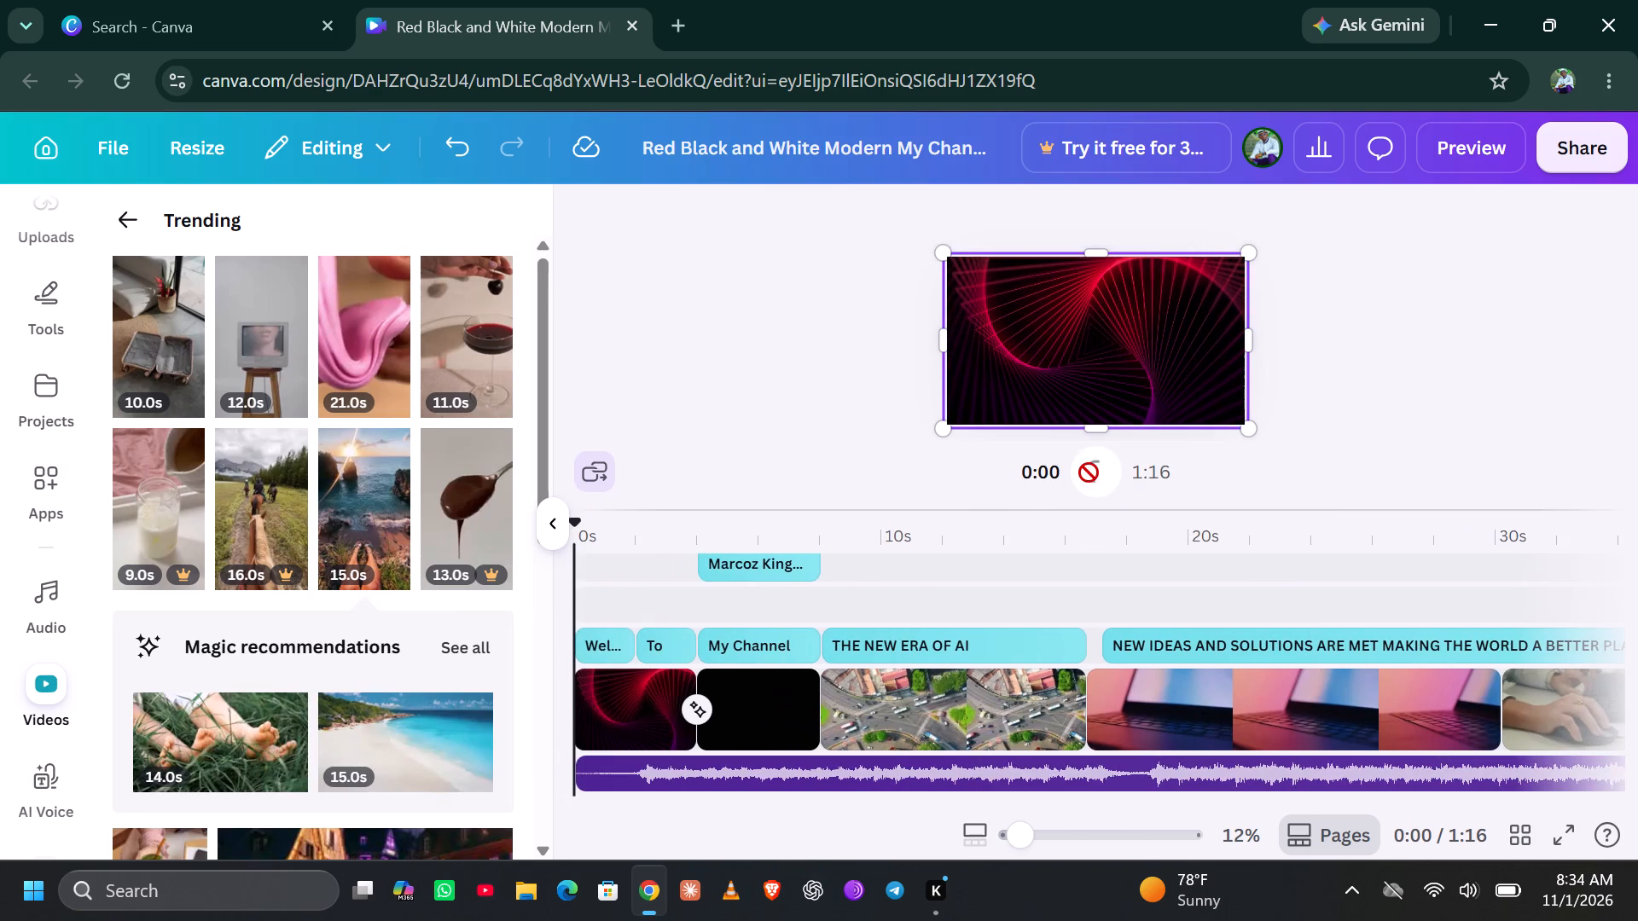
pyautogui.hscroll(-2, 1113, 674)
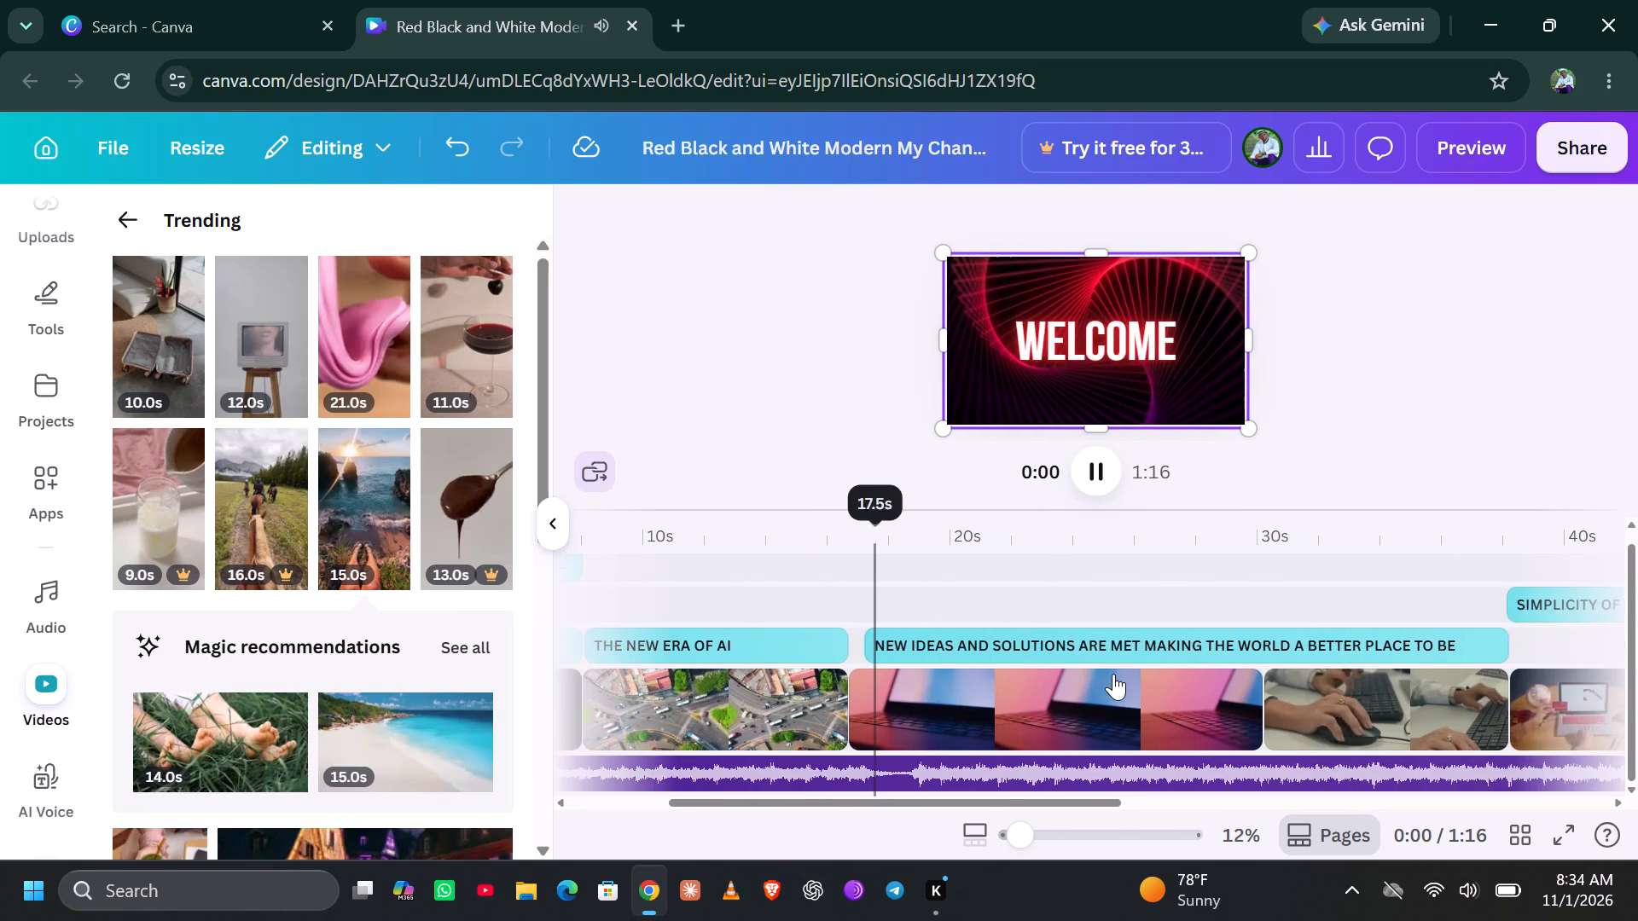
pyautogui.hscroll(-4, 1113, 674)
pyautogui.hscroll(-3, 1205, 679)
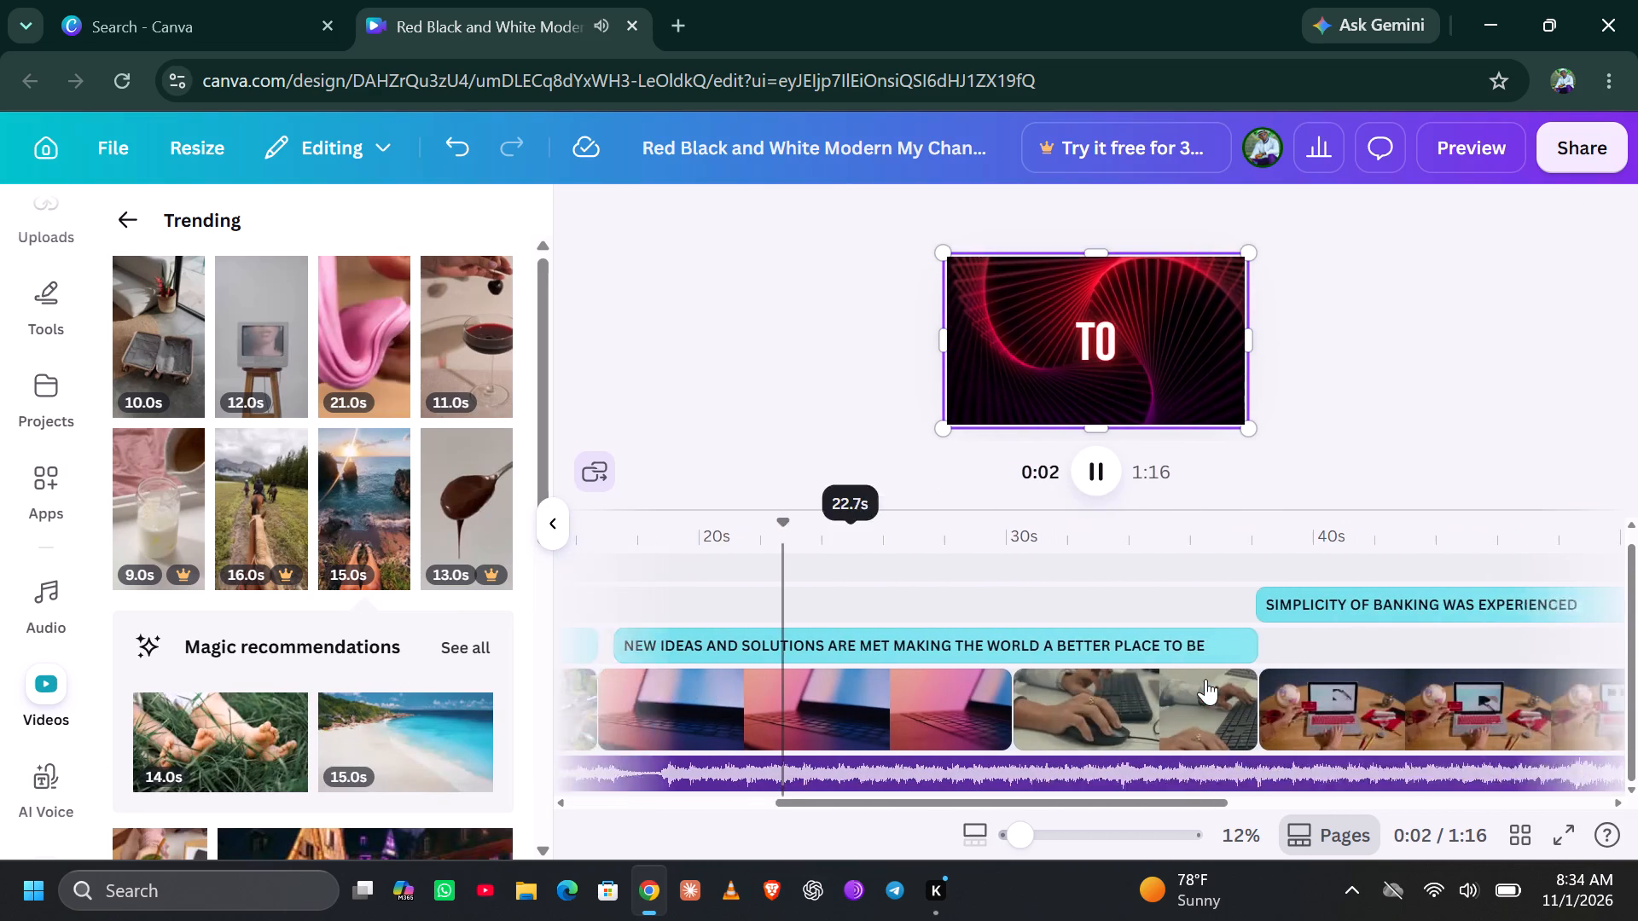
pyautogui.hscroll(-2, 1205, 679)
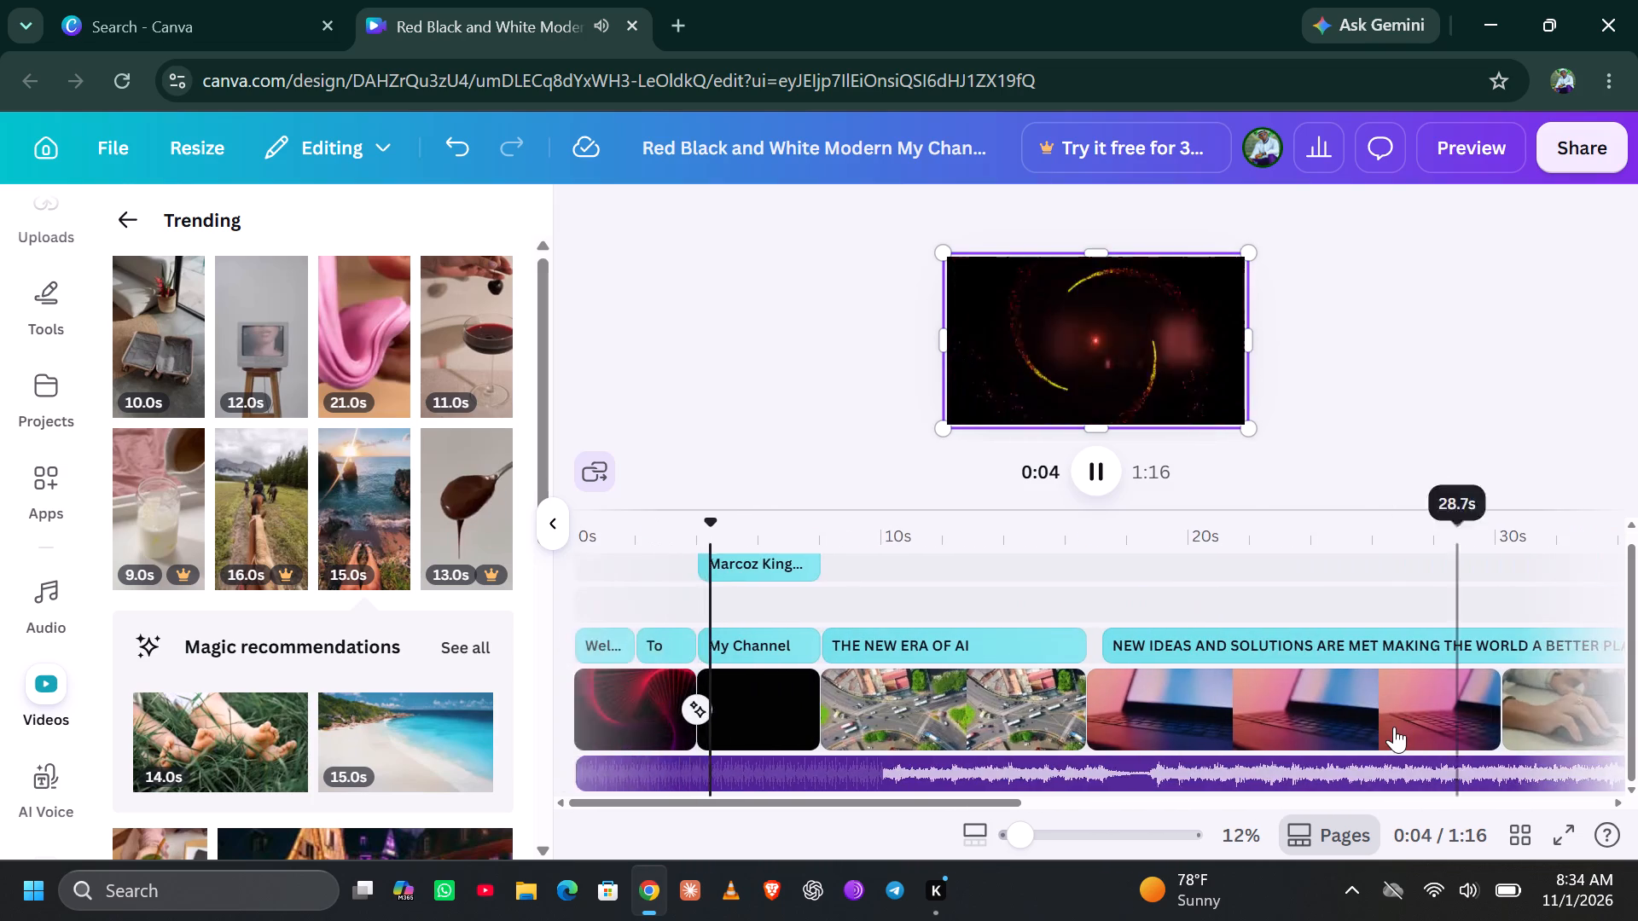
pyautogui.hscroll(-6, 1394, 727)
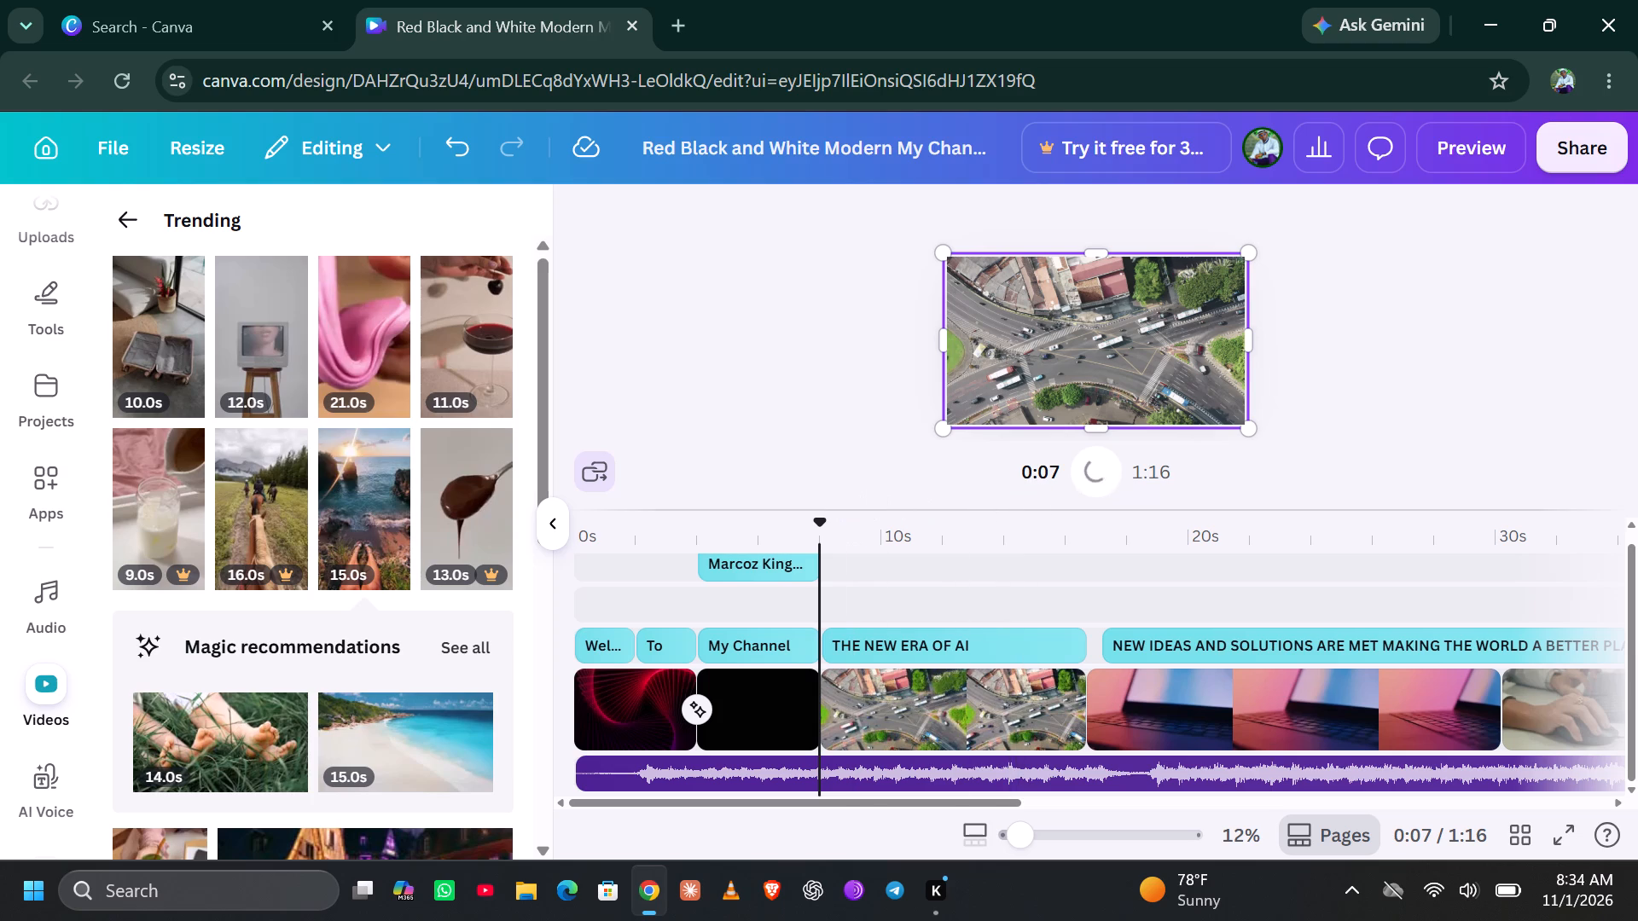
pyautogui.moveTo(818, 520); pyautogui.dragTo(1129, 529)
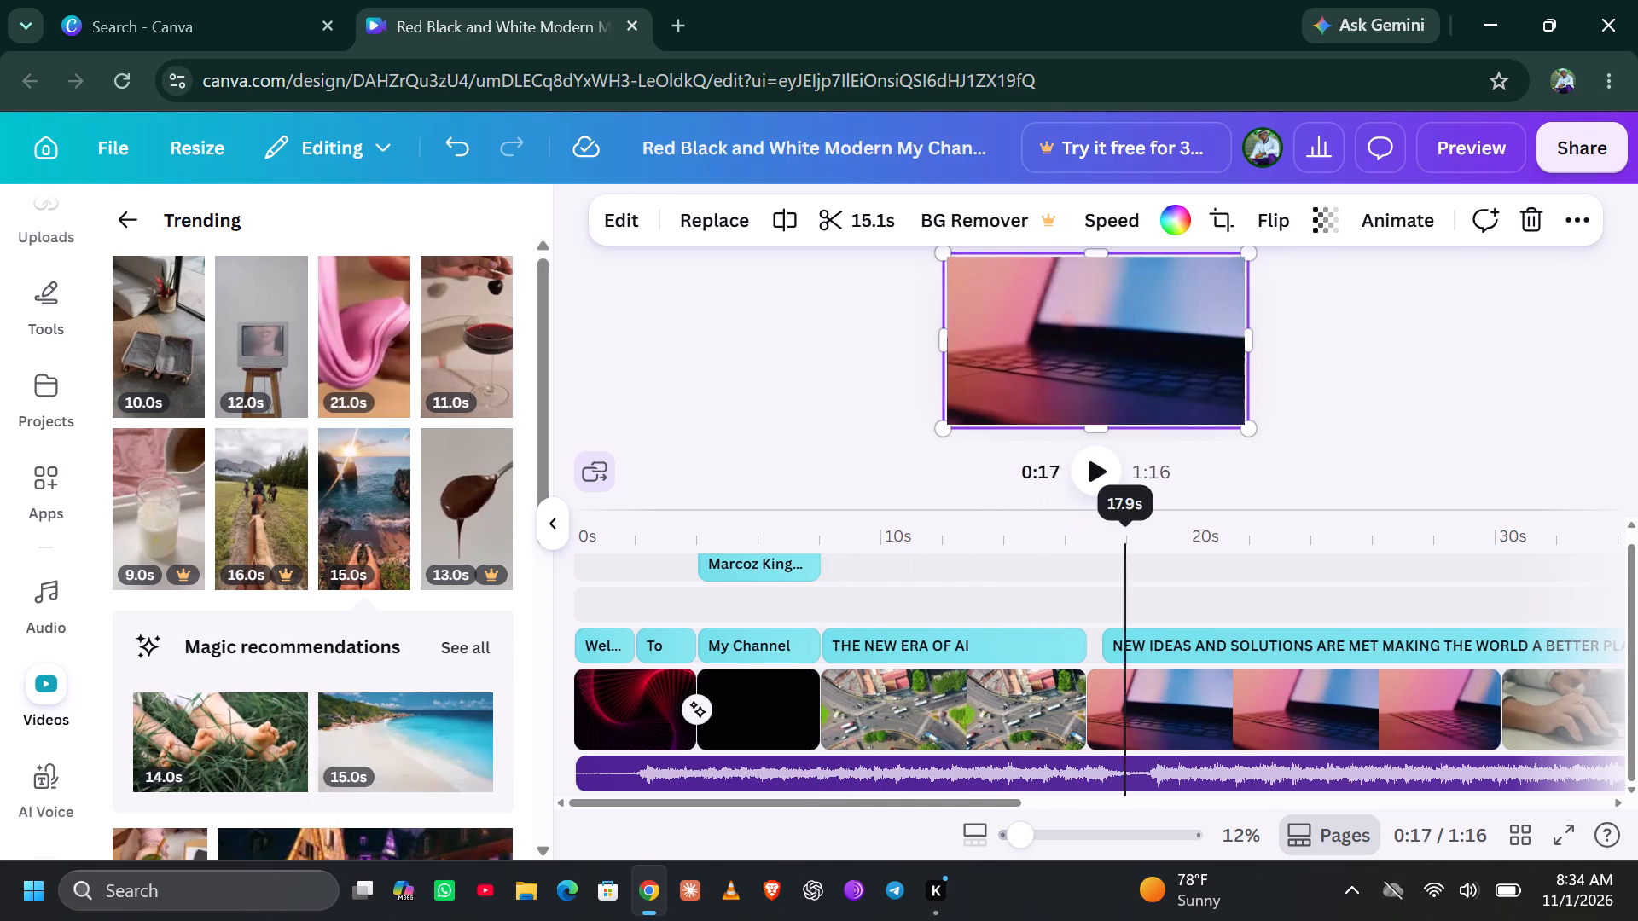
pyautogui.moveTo(1129, 529); pyautogui.dragTo(1475, 514)
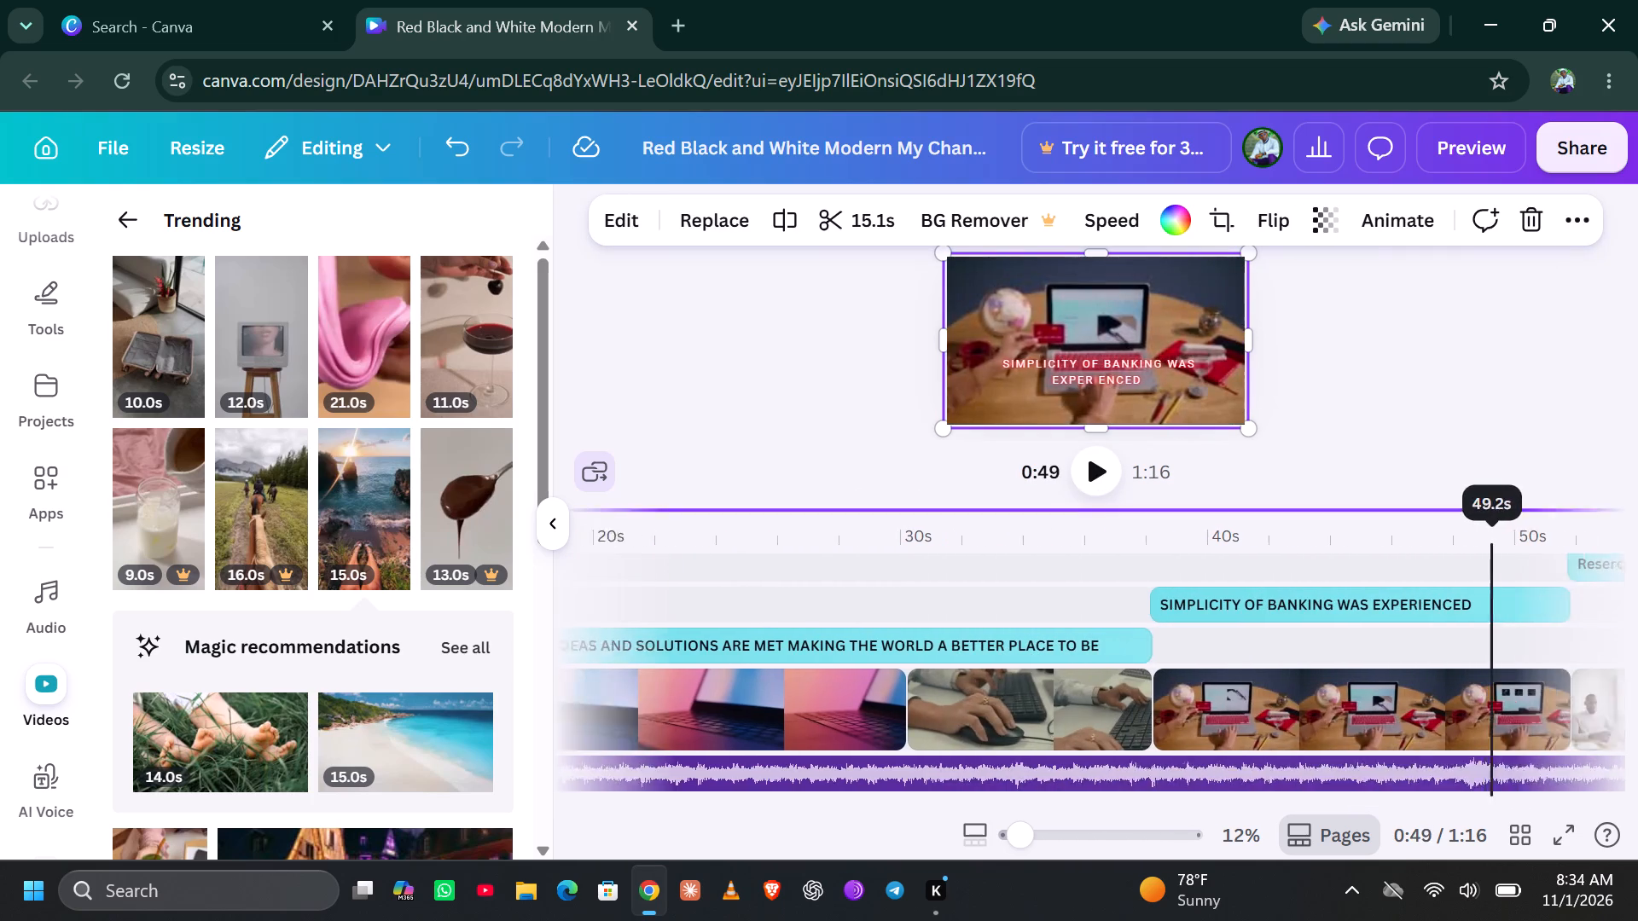
pyautogui.moveTo(1475, 514); pyautogui.dragTo(1425, 531)
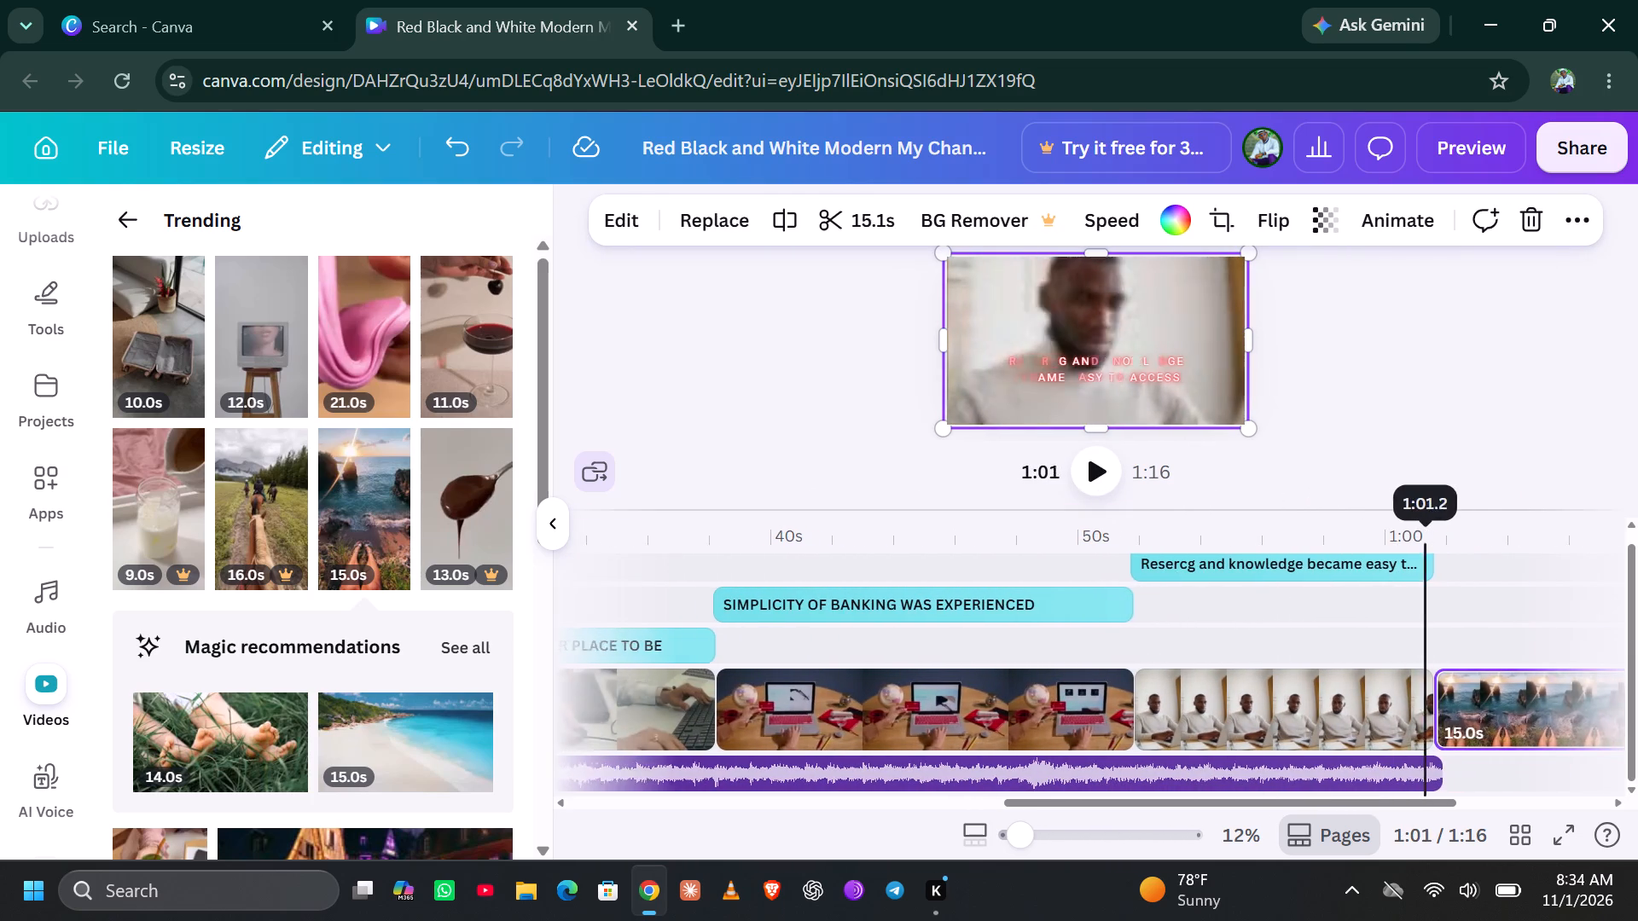
pyautogui.moveTo(1425, 531); pyautogui.dragTo(1368, 530)
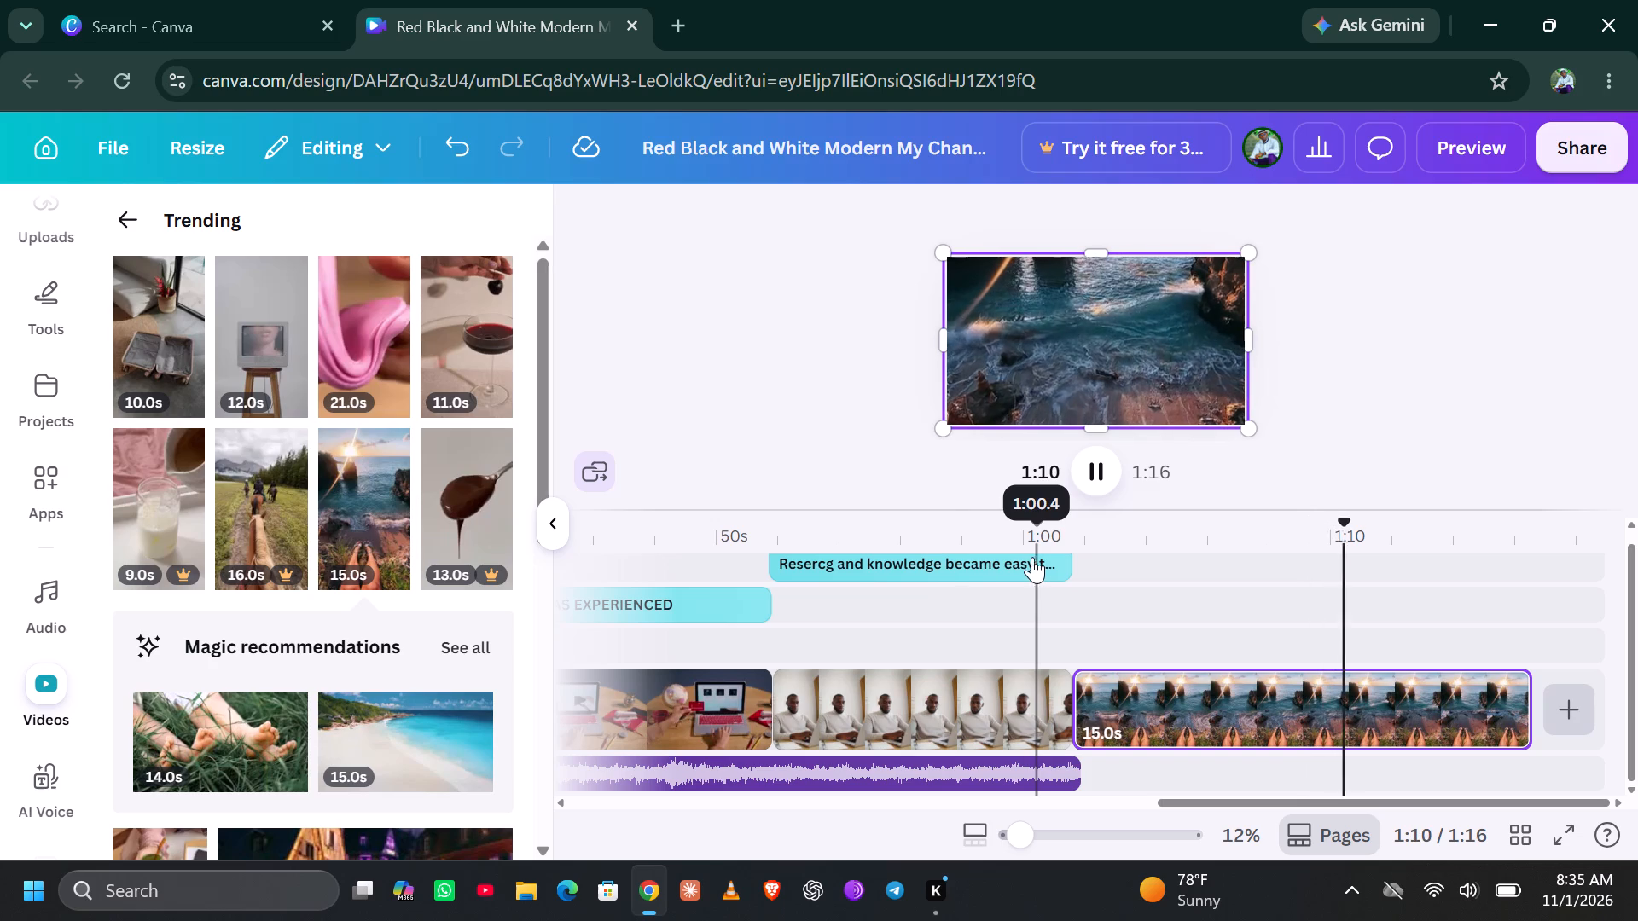
# Duplicate the "Resercg and knowledge became easy to access" caption and place one copy at the start of the seaside clip.
pyautogui.rightClick(993, 553)
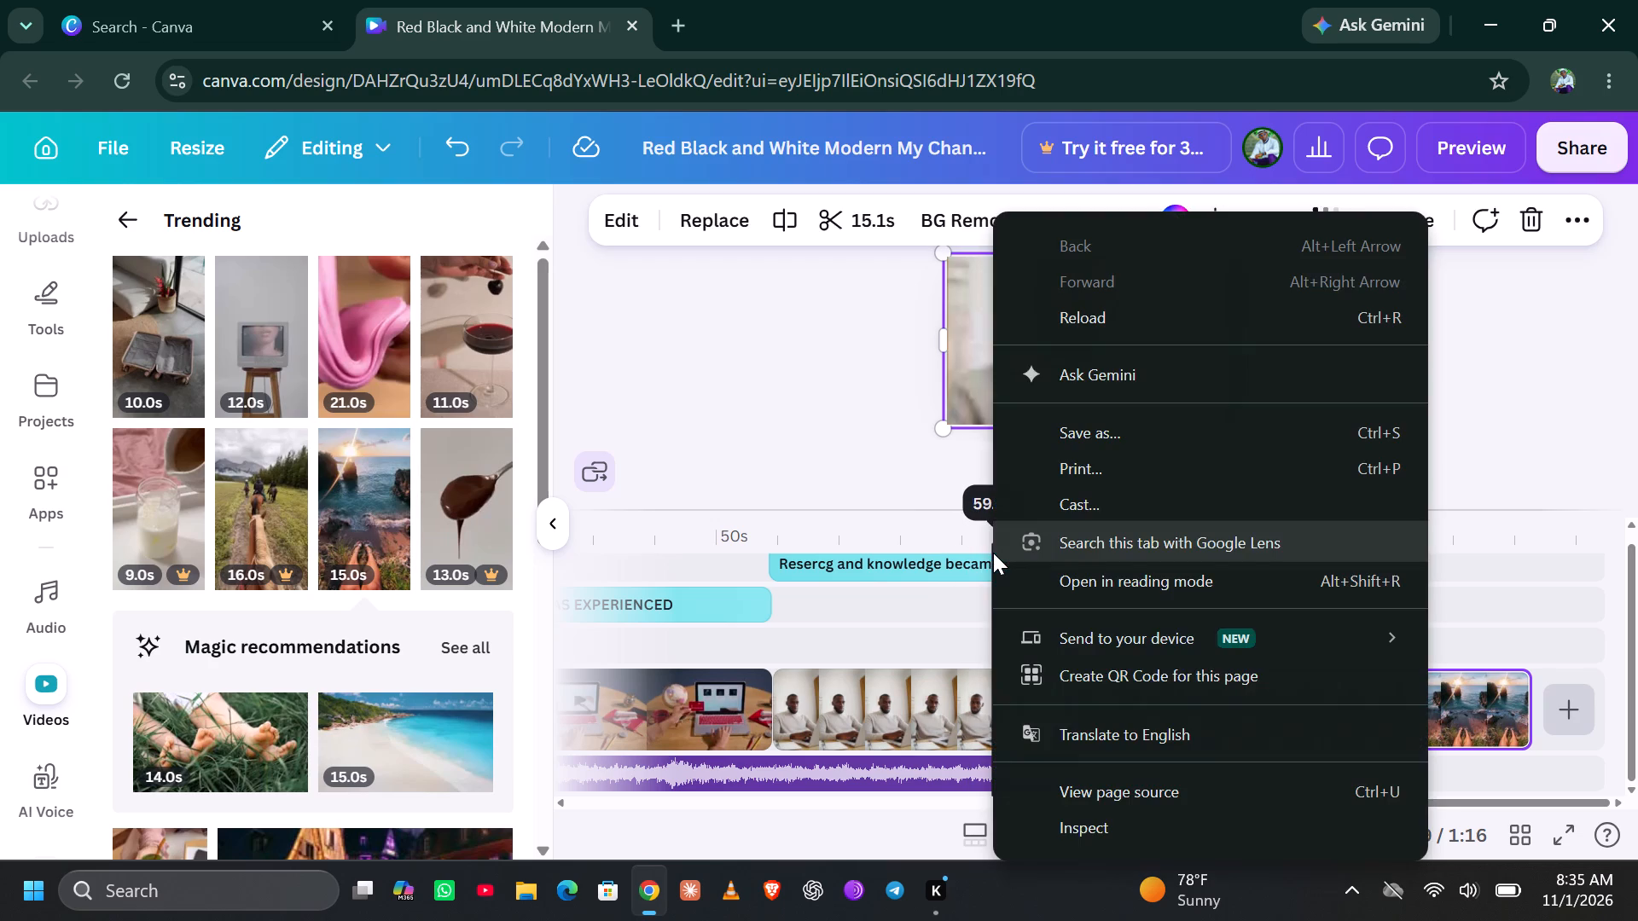
pyautogui.click(964, 554)
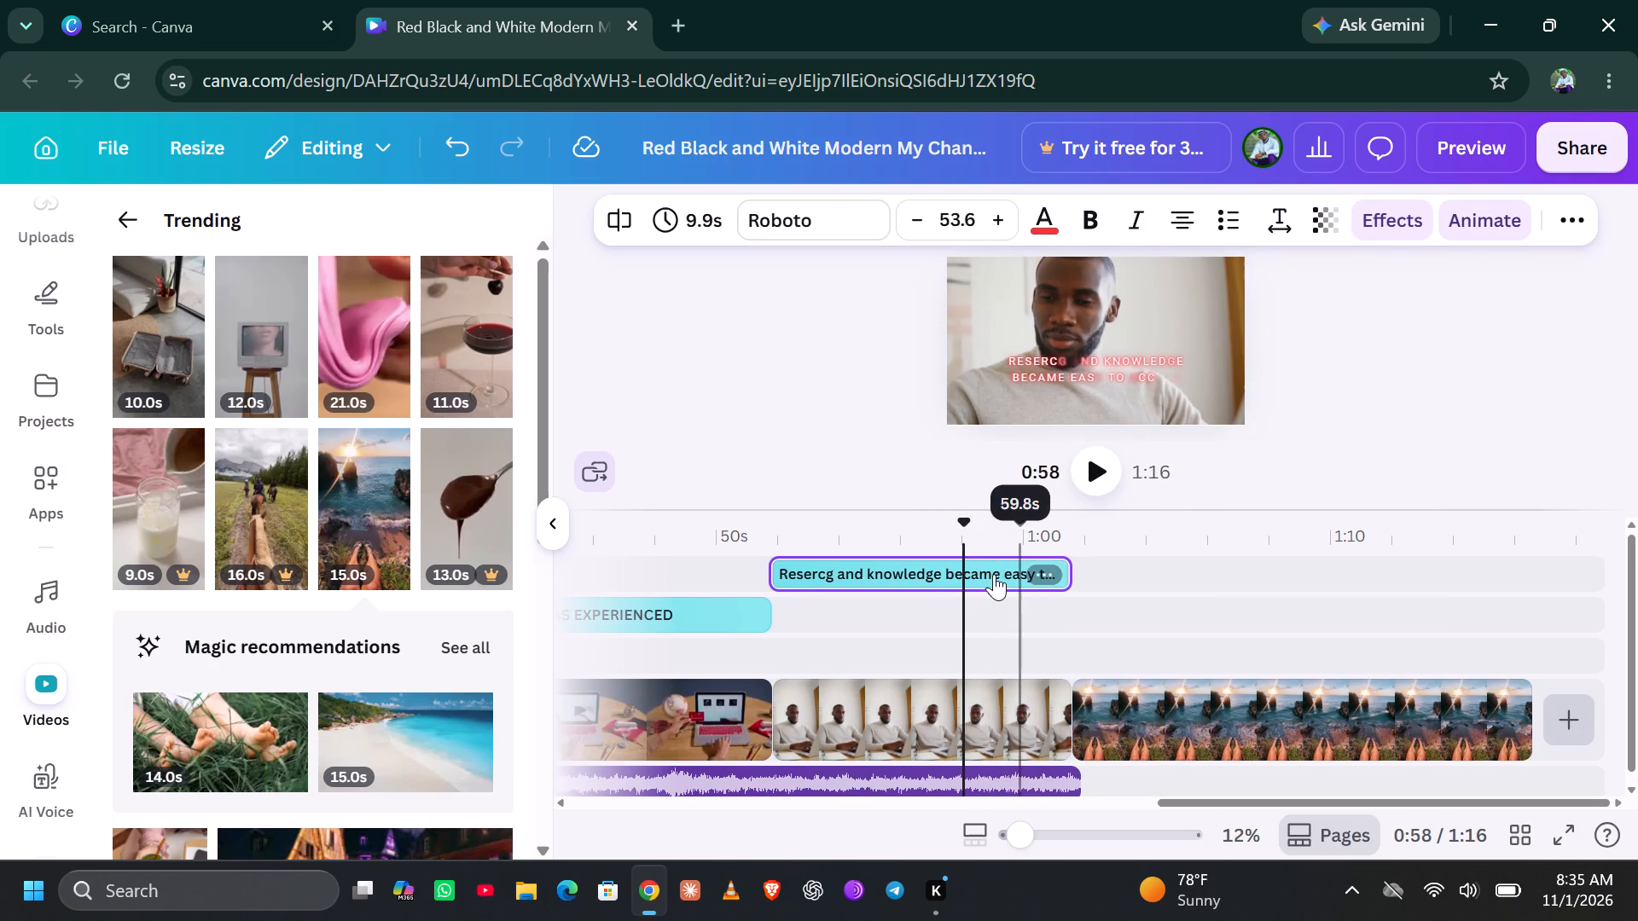
pyautogui.rightClick(984, 566)
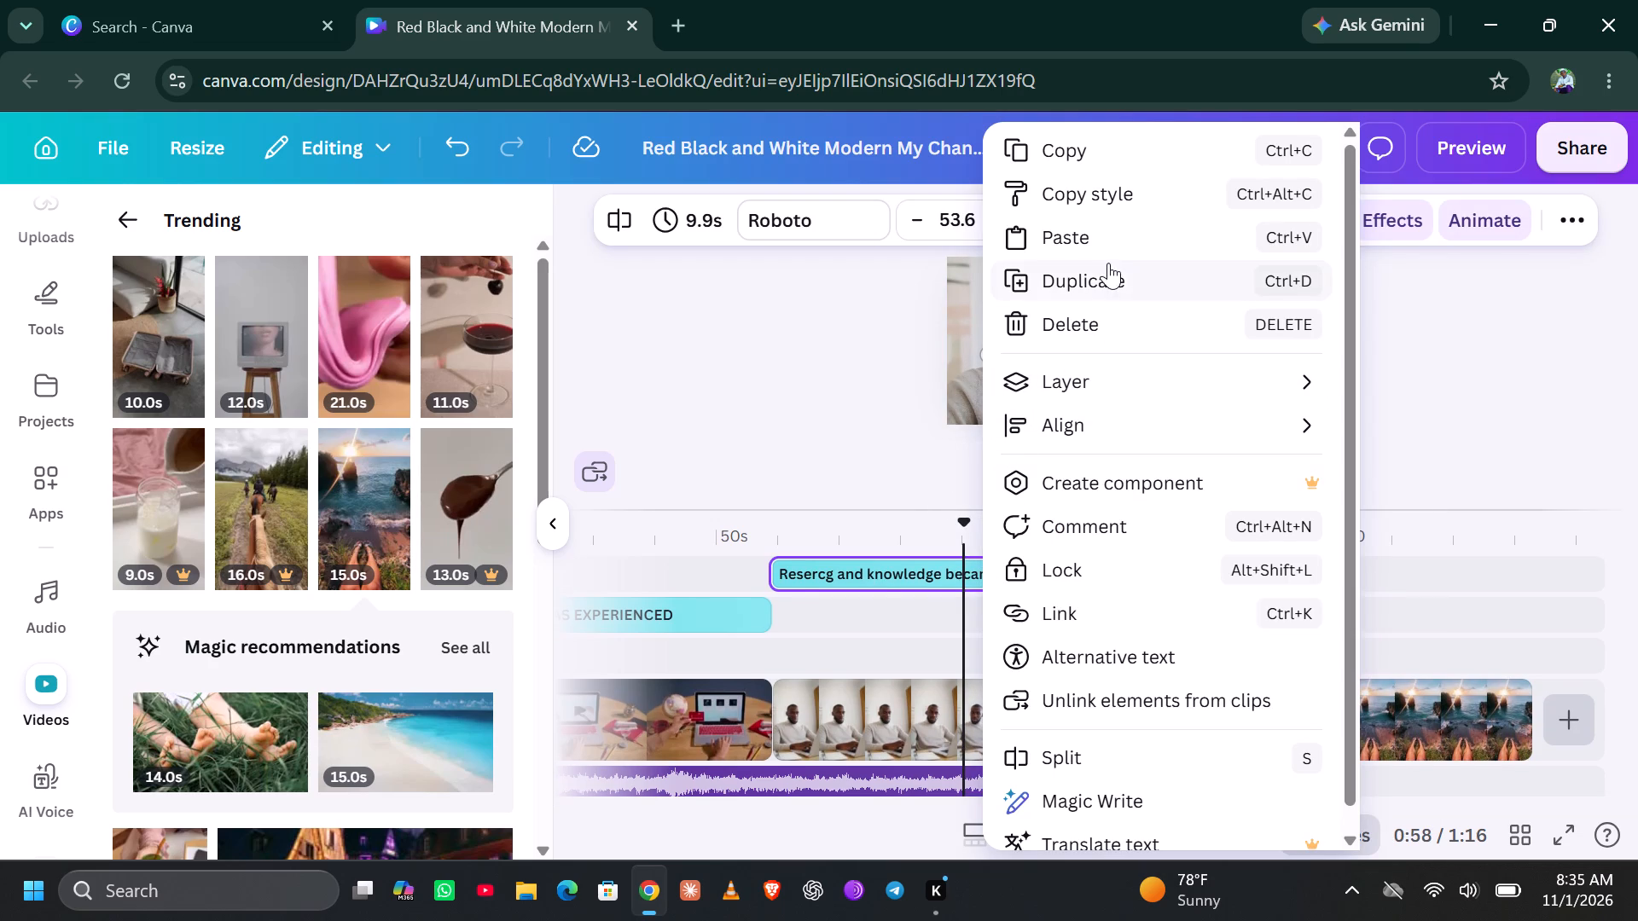
pyautogui.click(1103, 275)
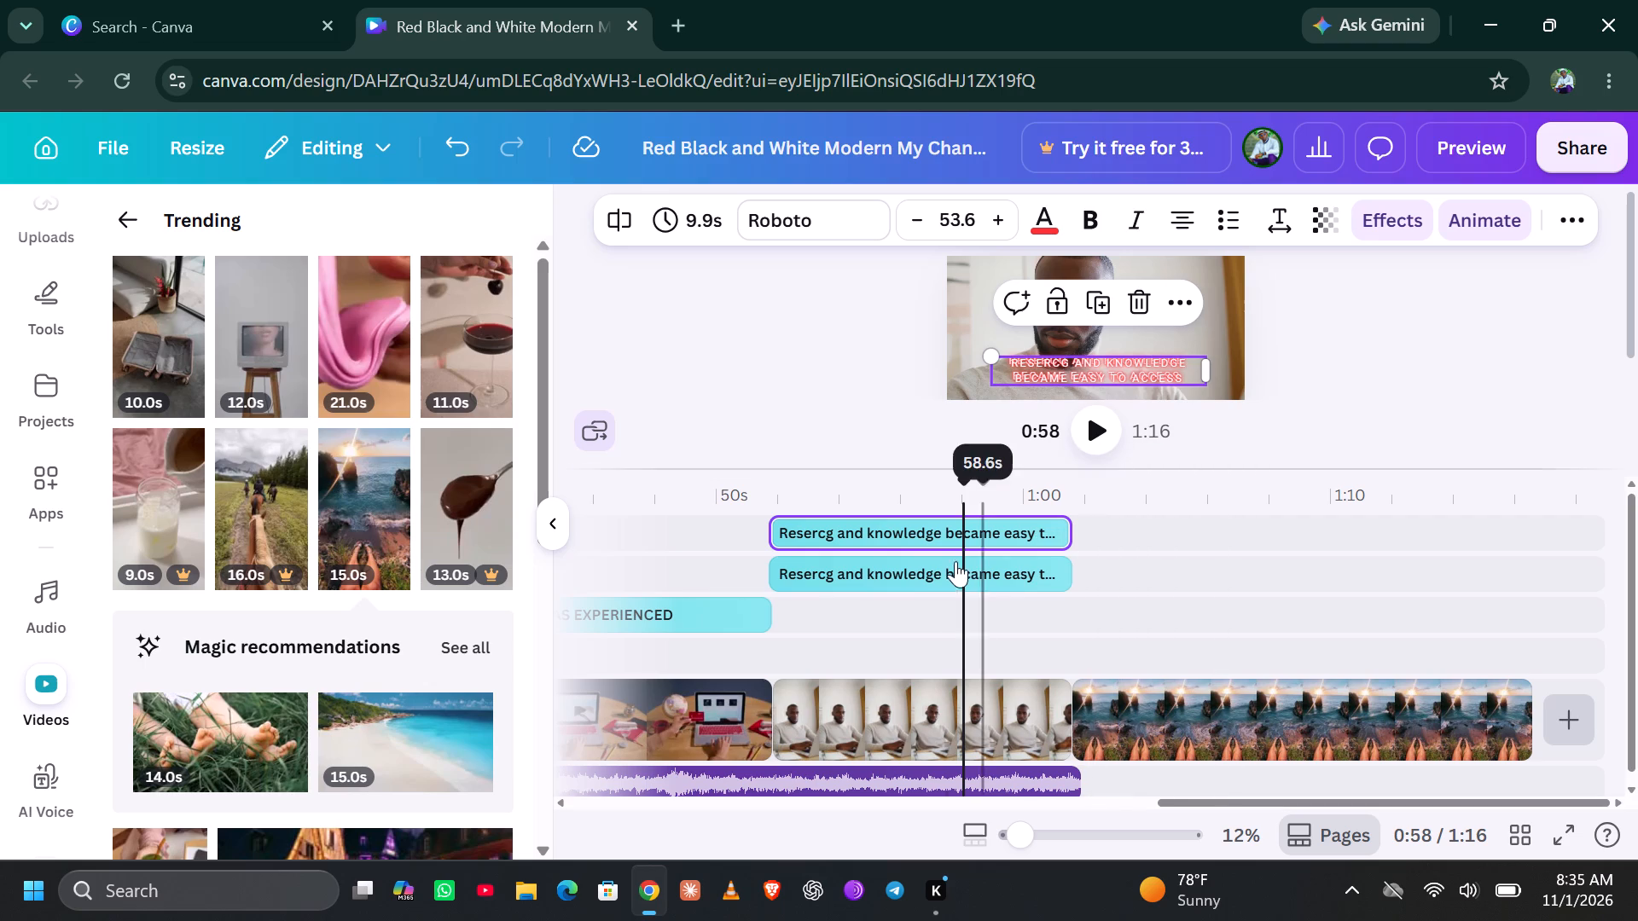
pyautogui.moveTo(944, 565); pyautogui.dragTo(1080, 567)
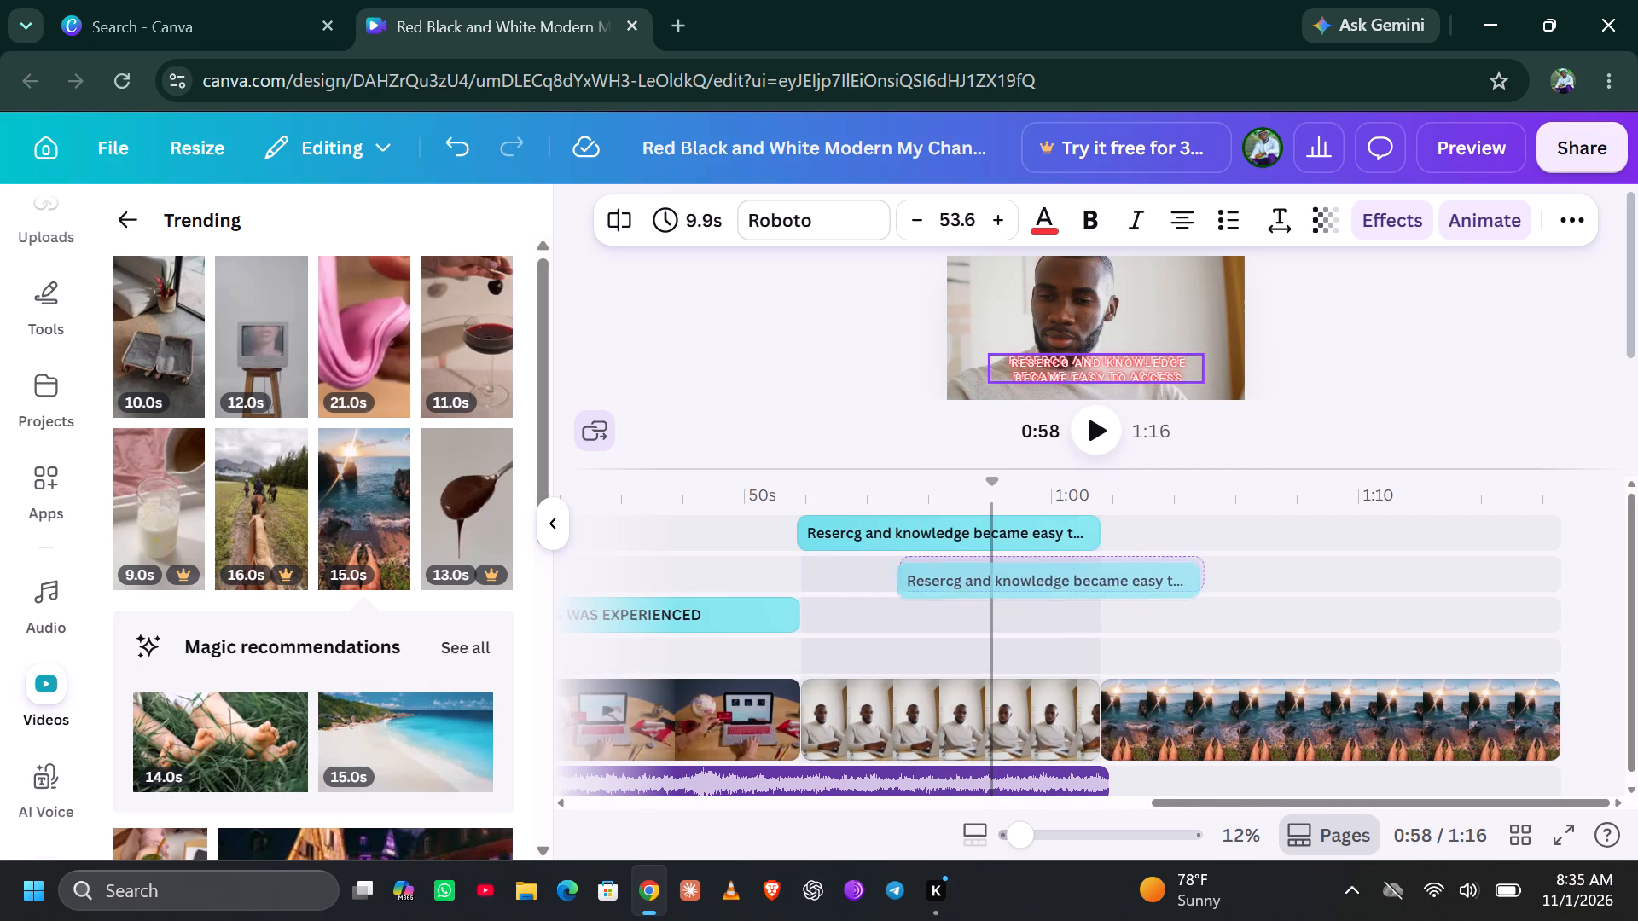
pyautogui.moveTo(1080, 567); pyautogui.dragTo(1301, 521)
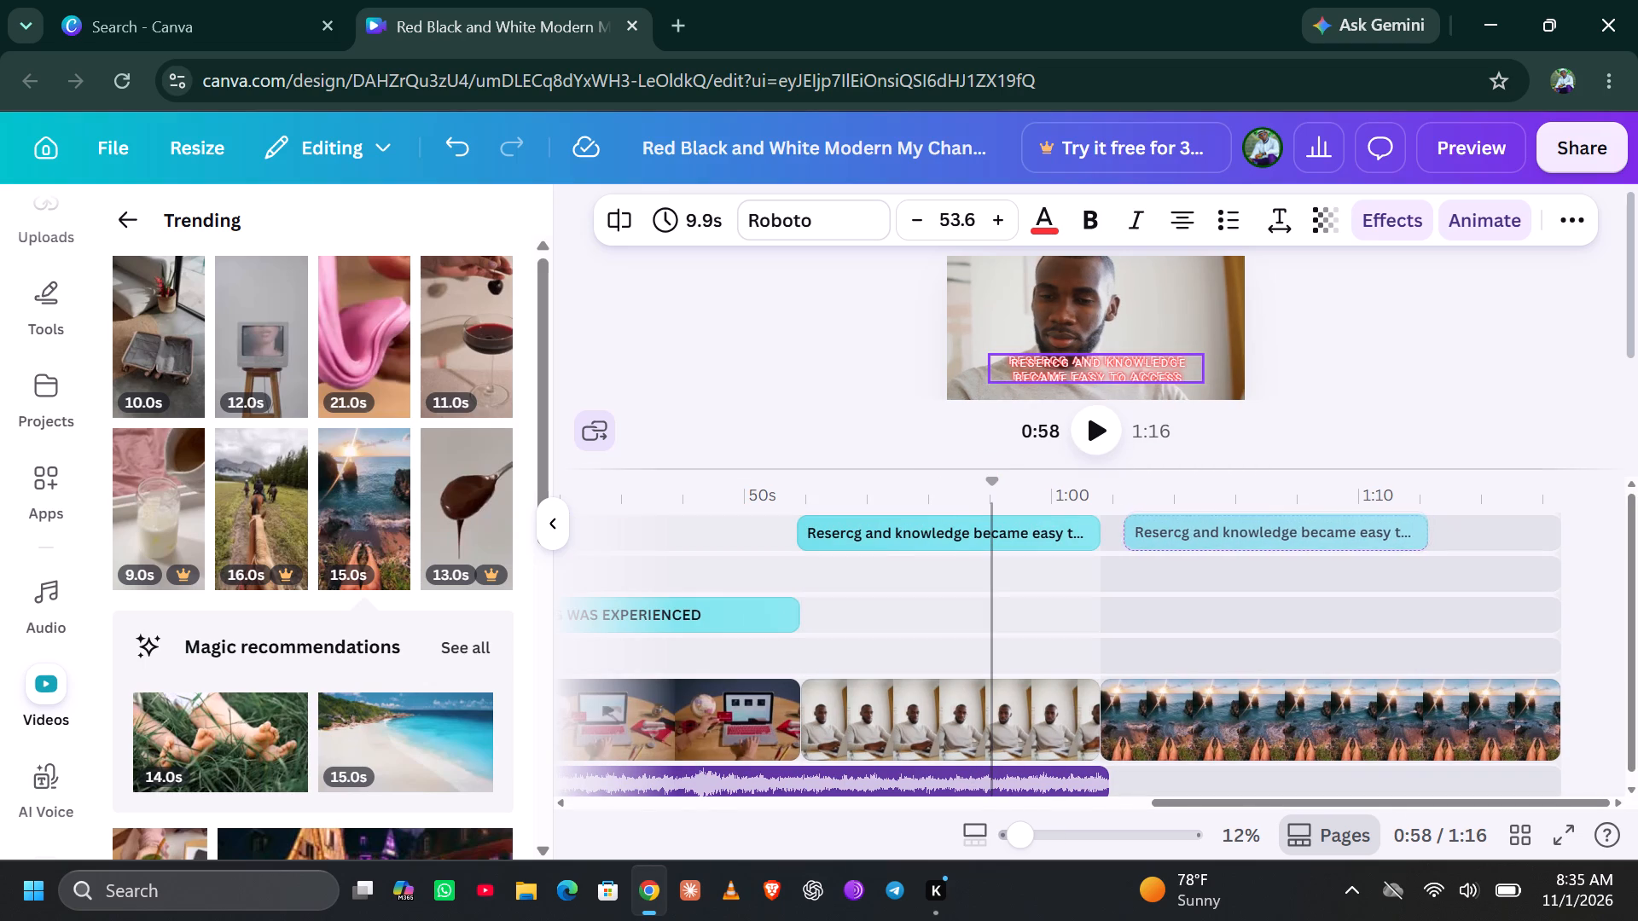
pyautogui.moveTo(1301, 521); pyautogui.dragTo(1289, 558)
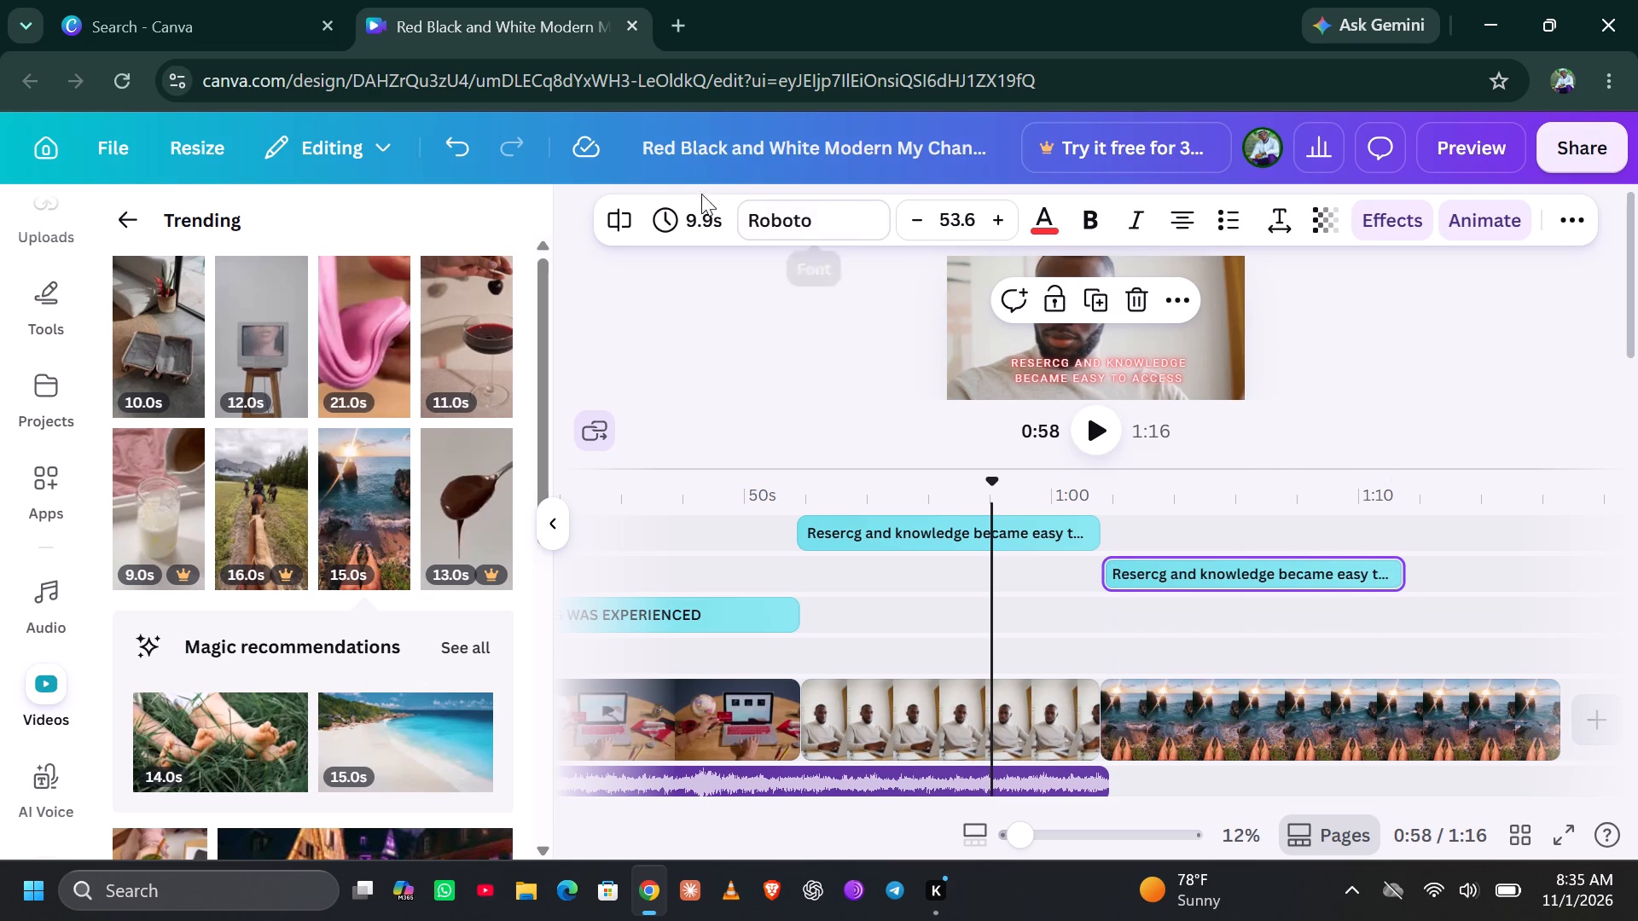
# Change the font of the caption over the seaside clip to League Spartan.
pyautogui.click(842, 210)
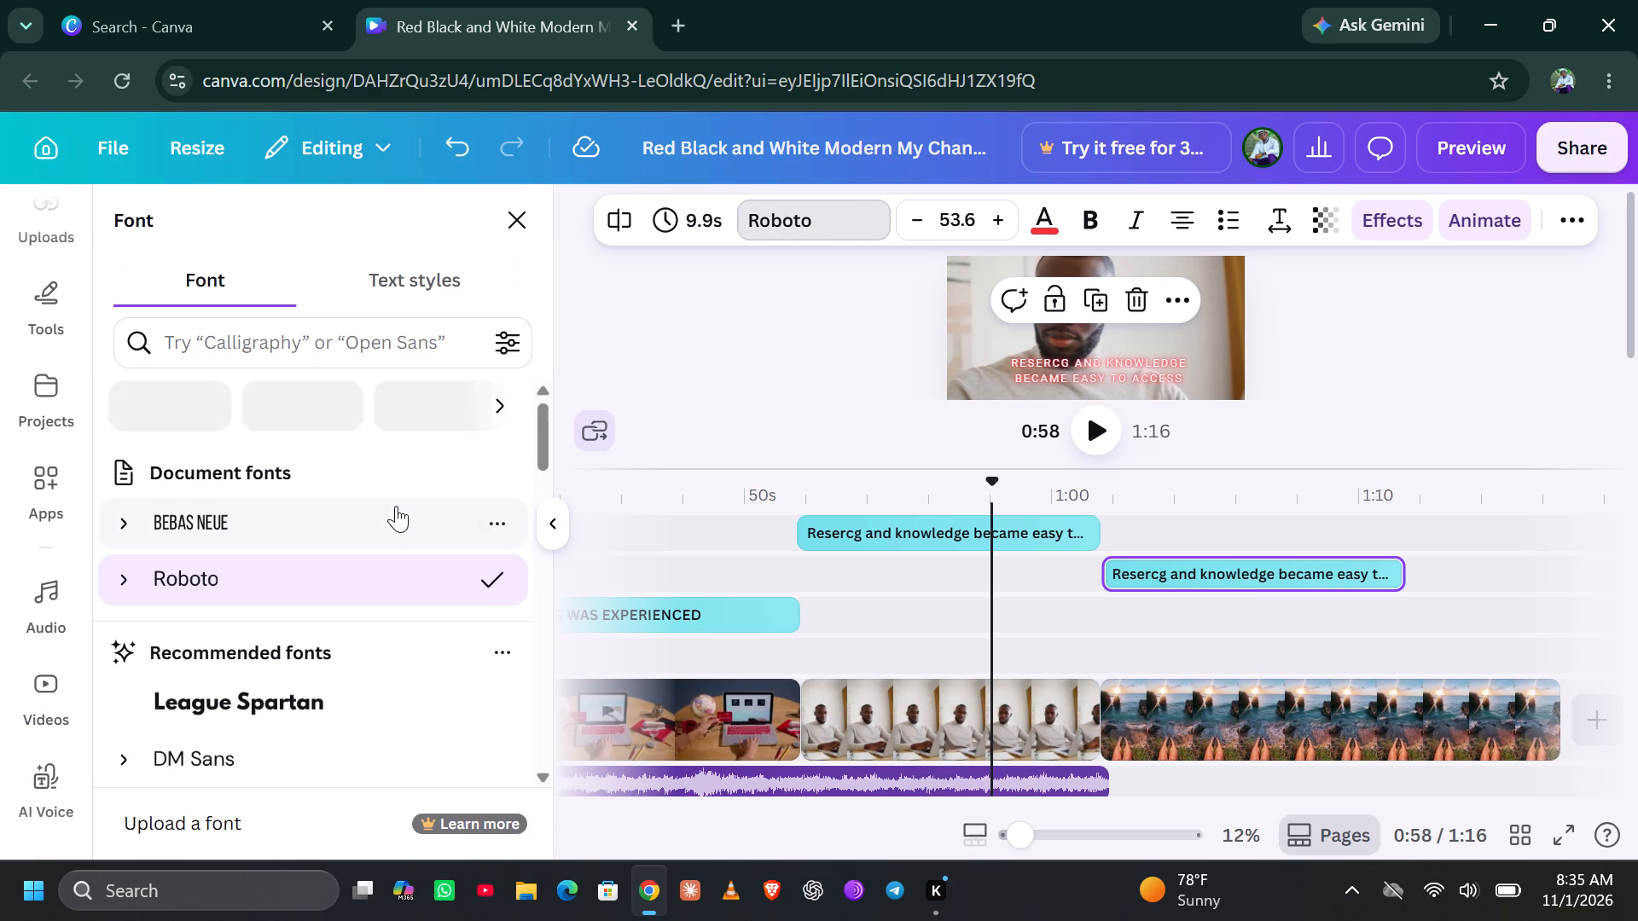
pyautogui.scroll(-1, 396, 506)
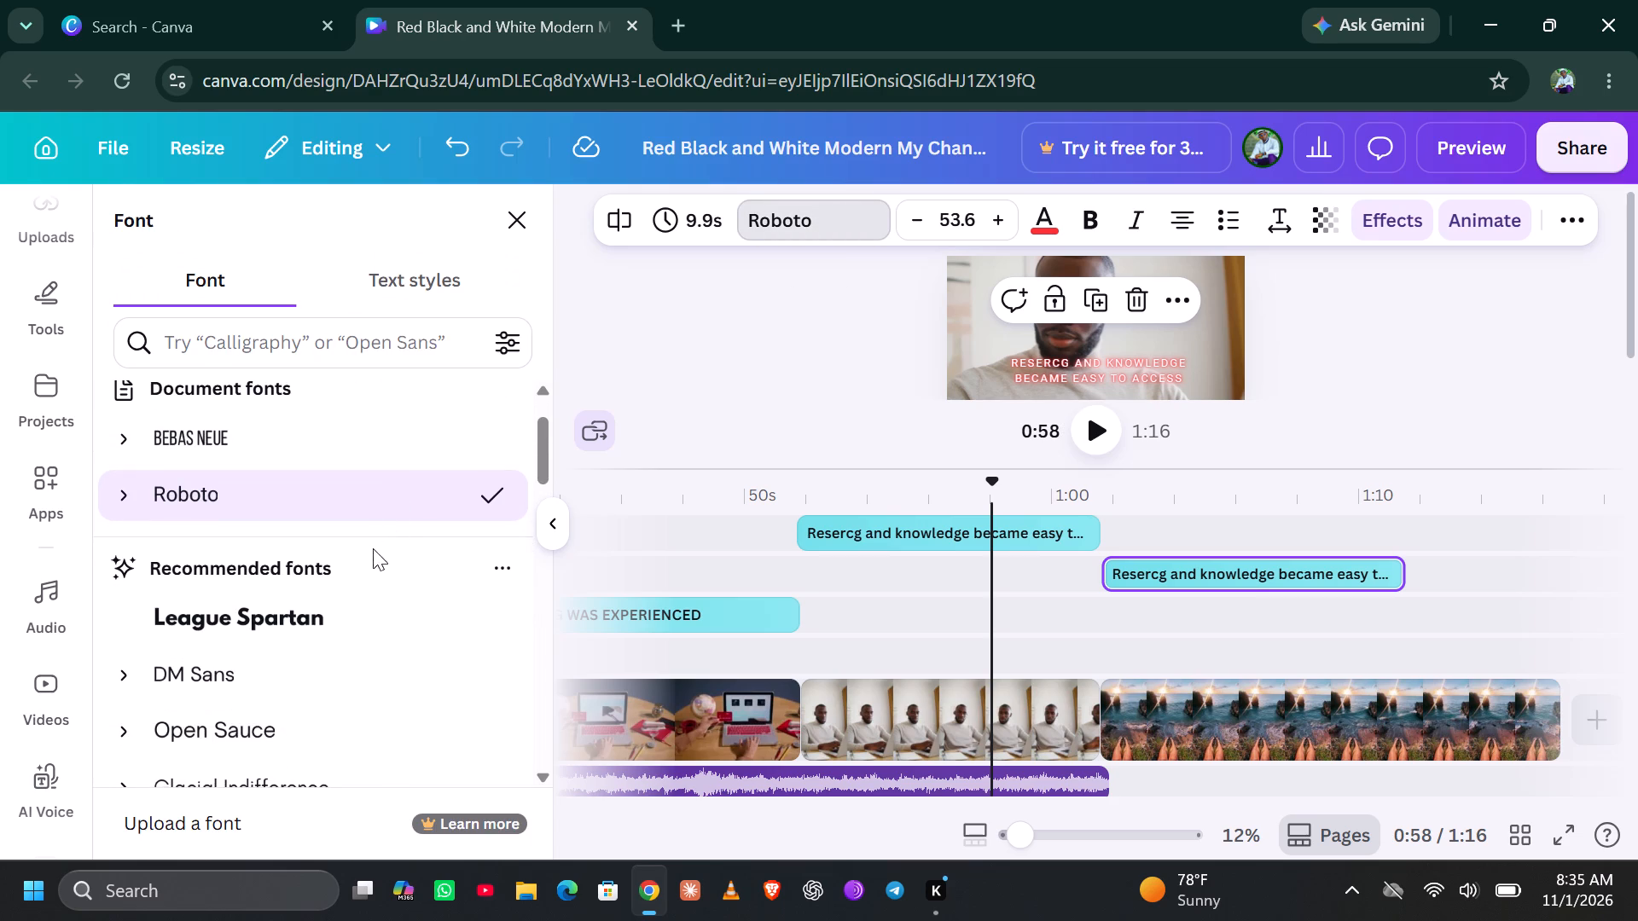
pyautogui.click(344, 613)
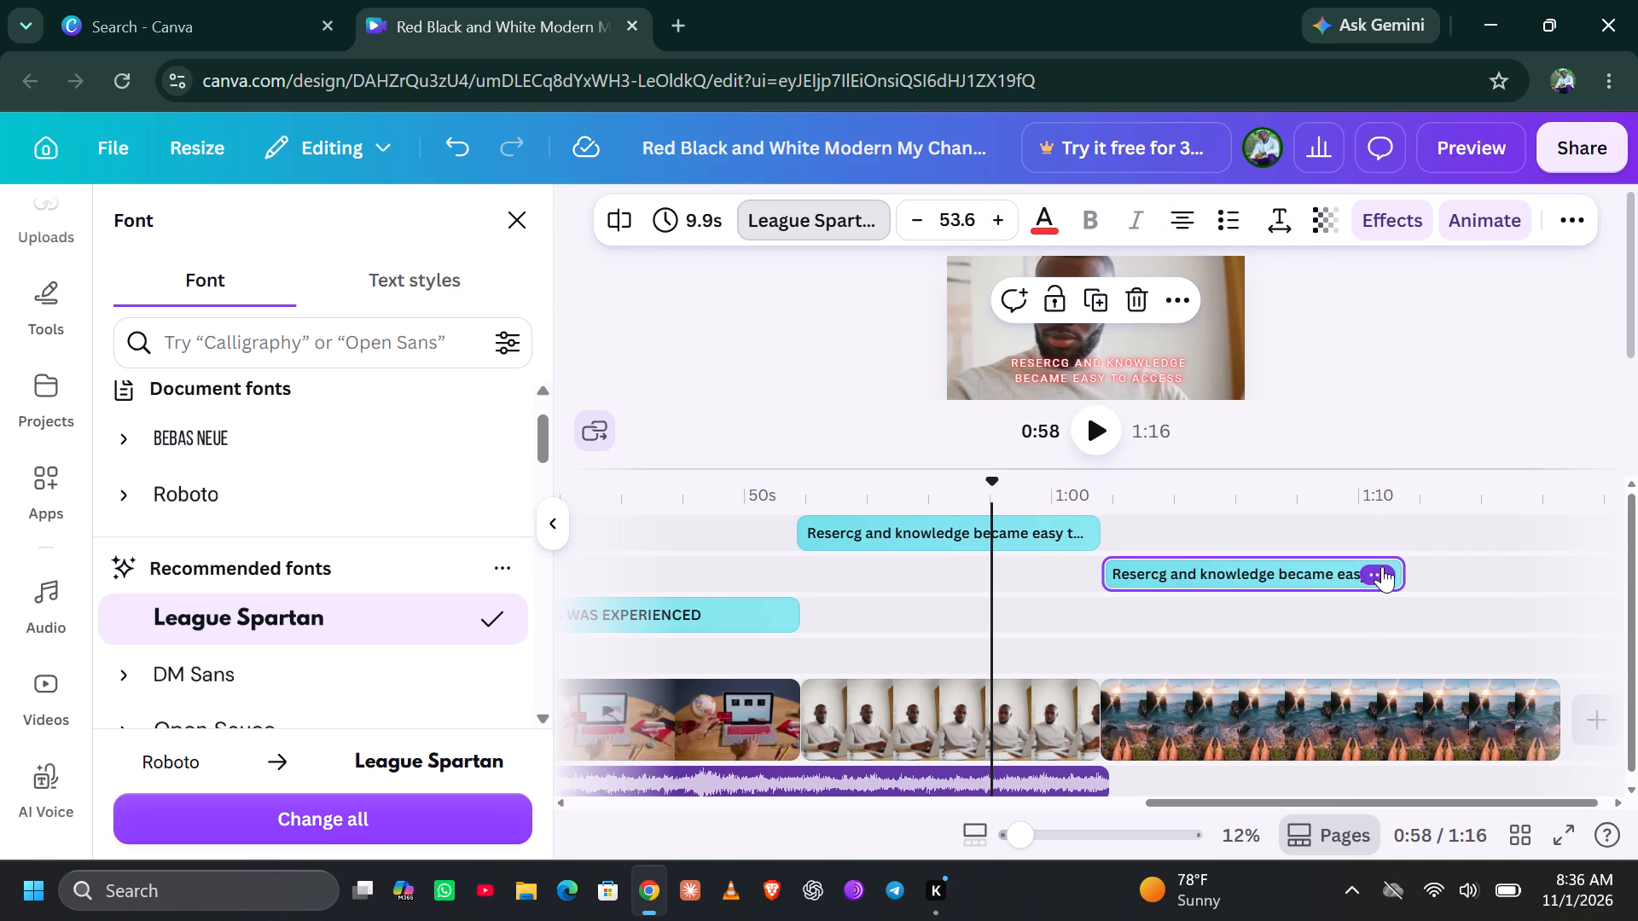
# Replace the text of the caption over the seaside clip with "editing has become a walk in the pack".
pyautogui.click(1329, 578)
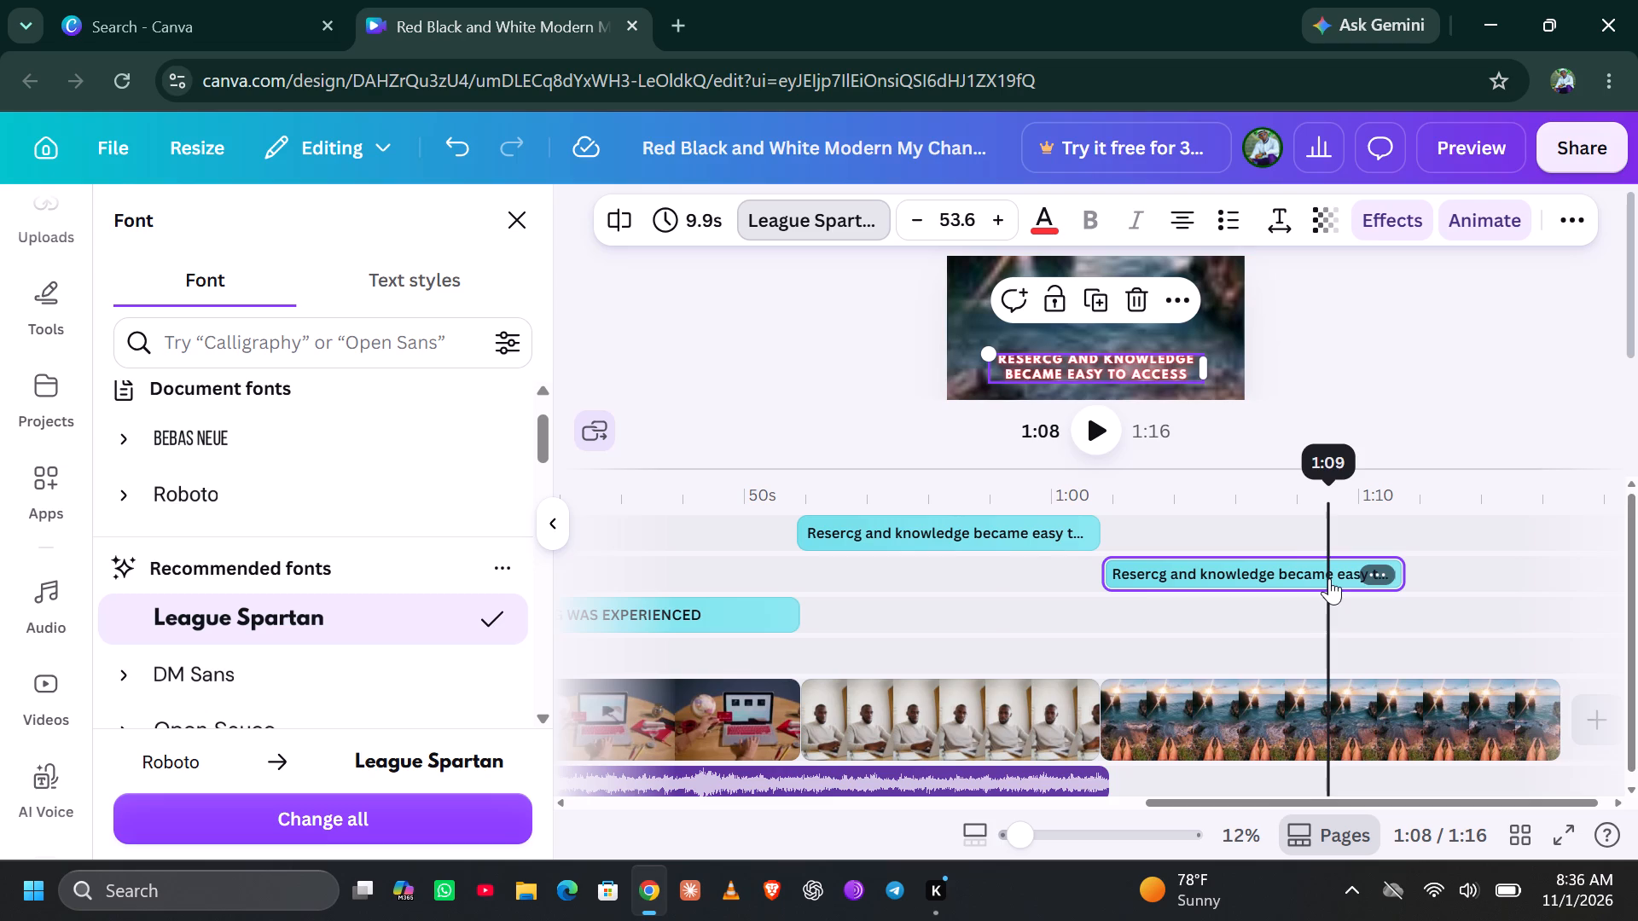
pyautogui.click(1174, 365)
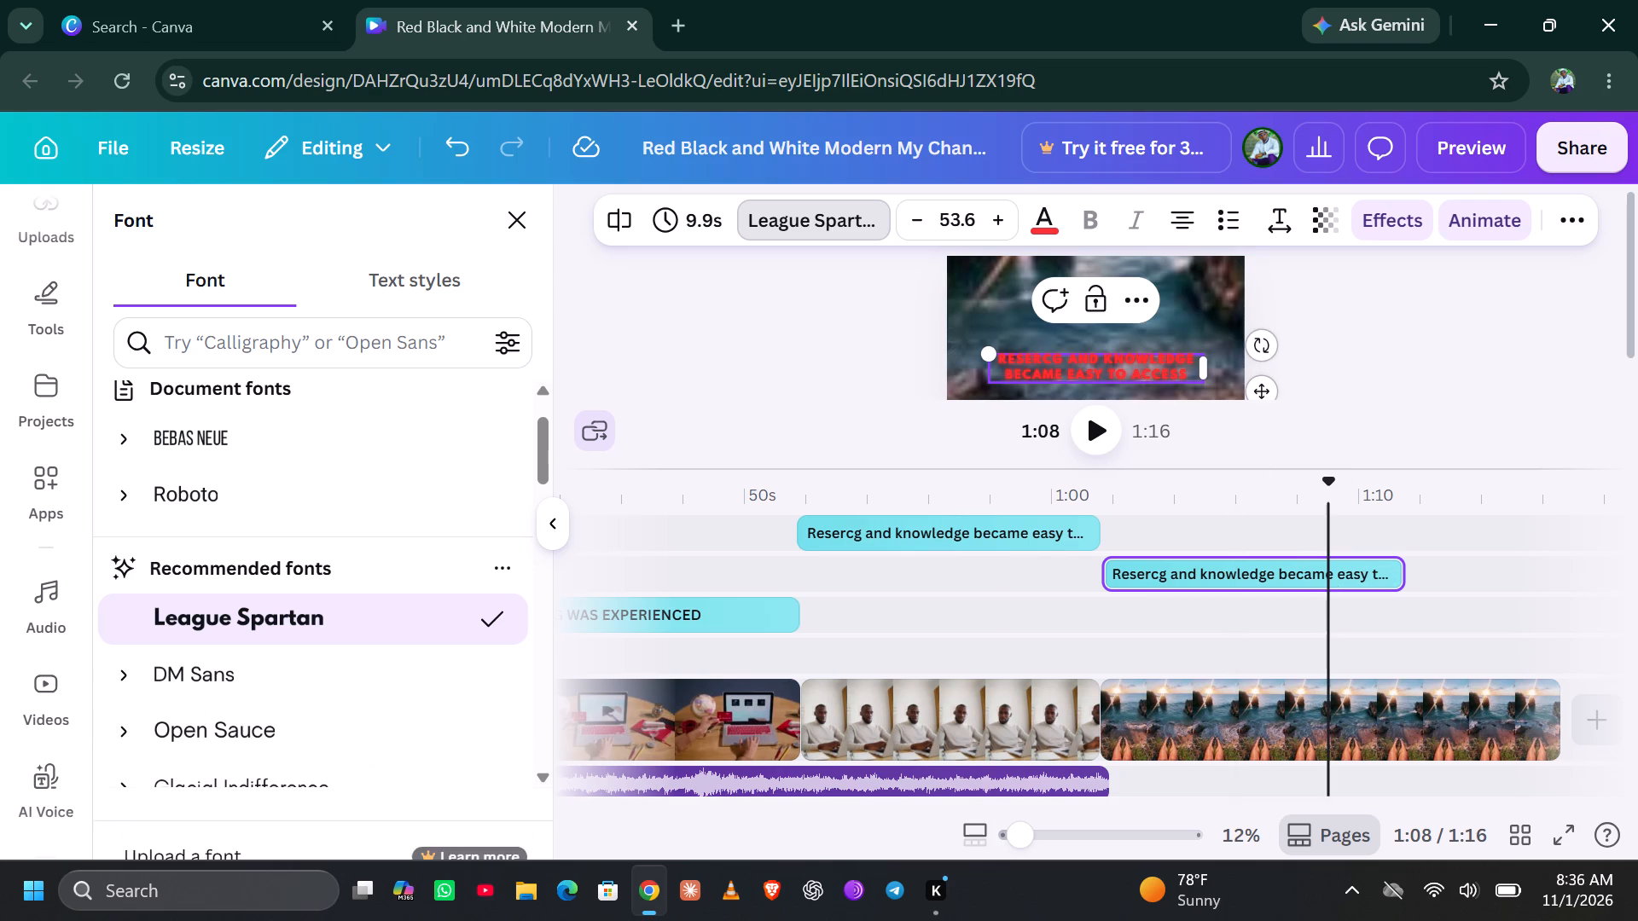
pyautogui.click(1188, 368)
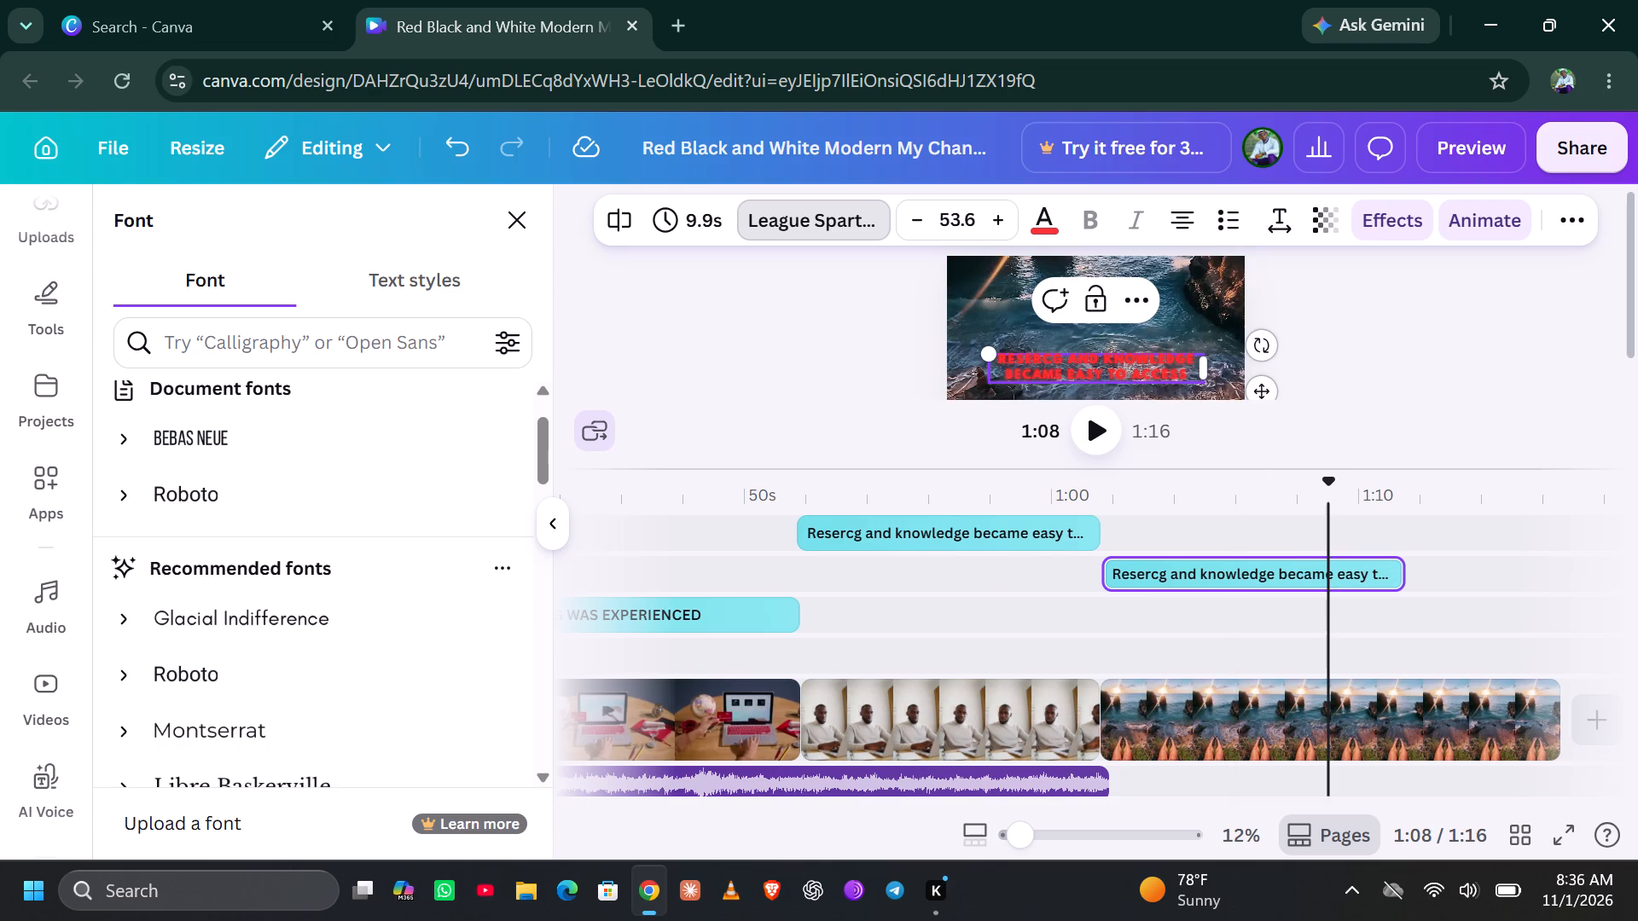
pyautogui.press('BackSpace')
pyautogui.press('BackSpace')
pyautogui.press('BackSpace')
pyautogui.press('BackSpace')
pyautogui.press('BackSpace')
pyautogui.press('BackSpace')
pyautogui.press('BackSpace')
pyautogui.press('BackSpace')
pyautogui.press('BackSpace')
pyautogui.press('BackSpace')
pyautogui.press('BackSpace')
pyautogui.press('BackSpace')
pyautogui.press('BackSpace')
pyautogui.press('BackSpace')
pyautogui.press('BackSpace')
pyautogui.press('BackSpace')
pyautogui.press('BackSpace')
pyautogui.press('BackSpace')
pyautogui.press('BackSpace')
pyautogui.press('BackSpace')
pyautogui.press('BackSpace')
pyautogui.press('BackSpace')
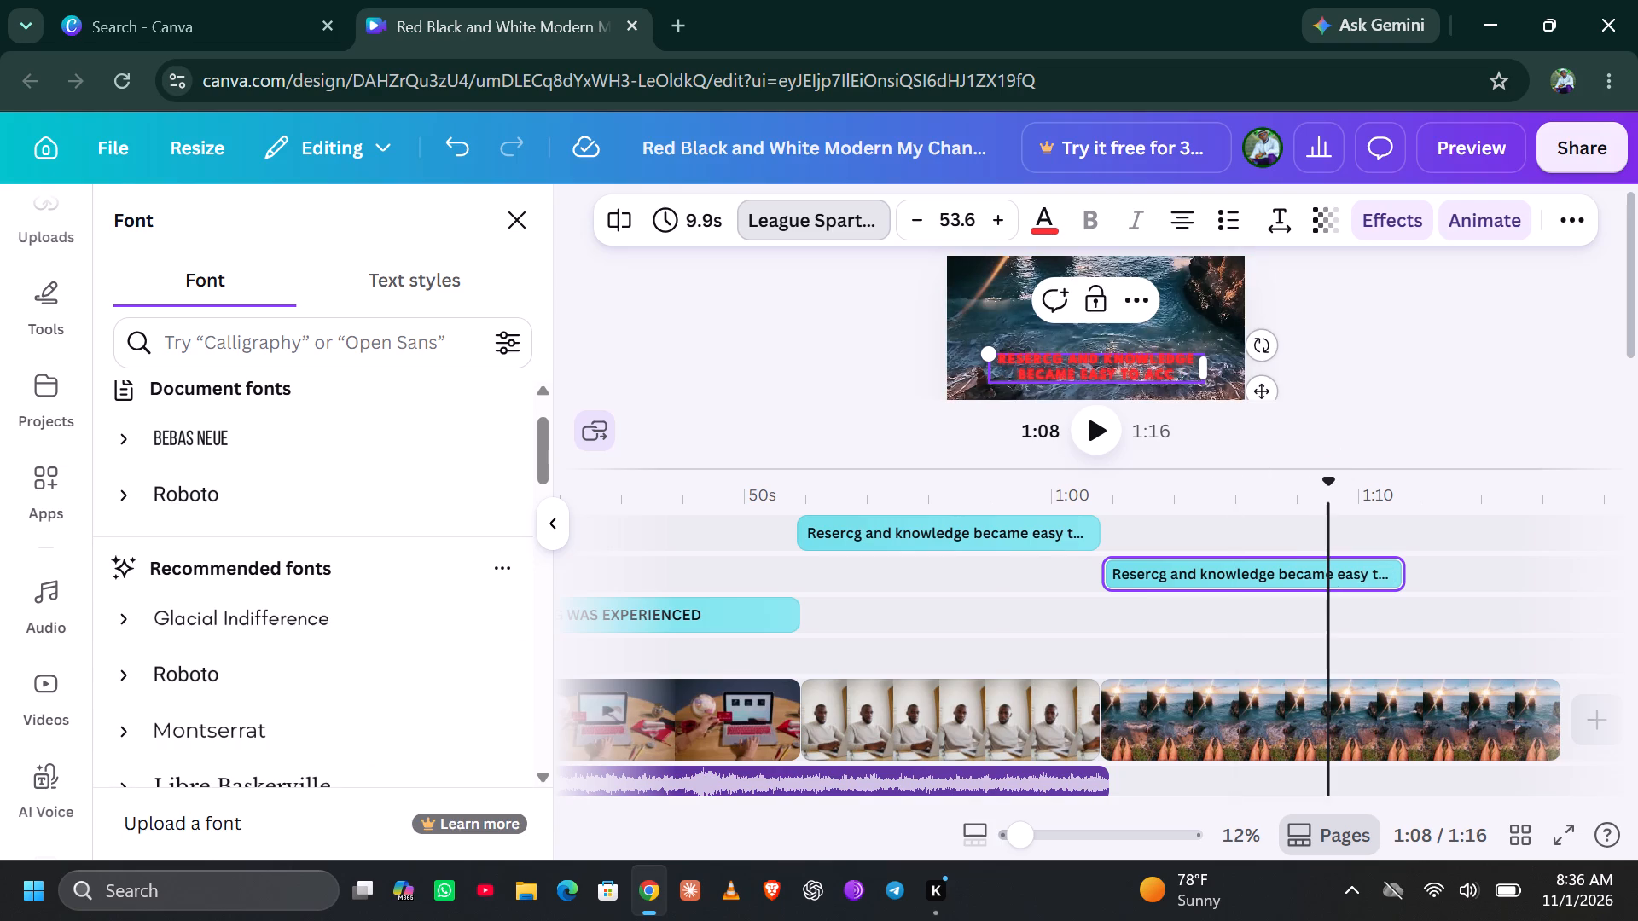
pyautogui.press('BackSpace')
pyautogui.press('BackSpace')
pyautogui.press('BackSpace')
pyautogui.press('BackSpace')
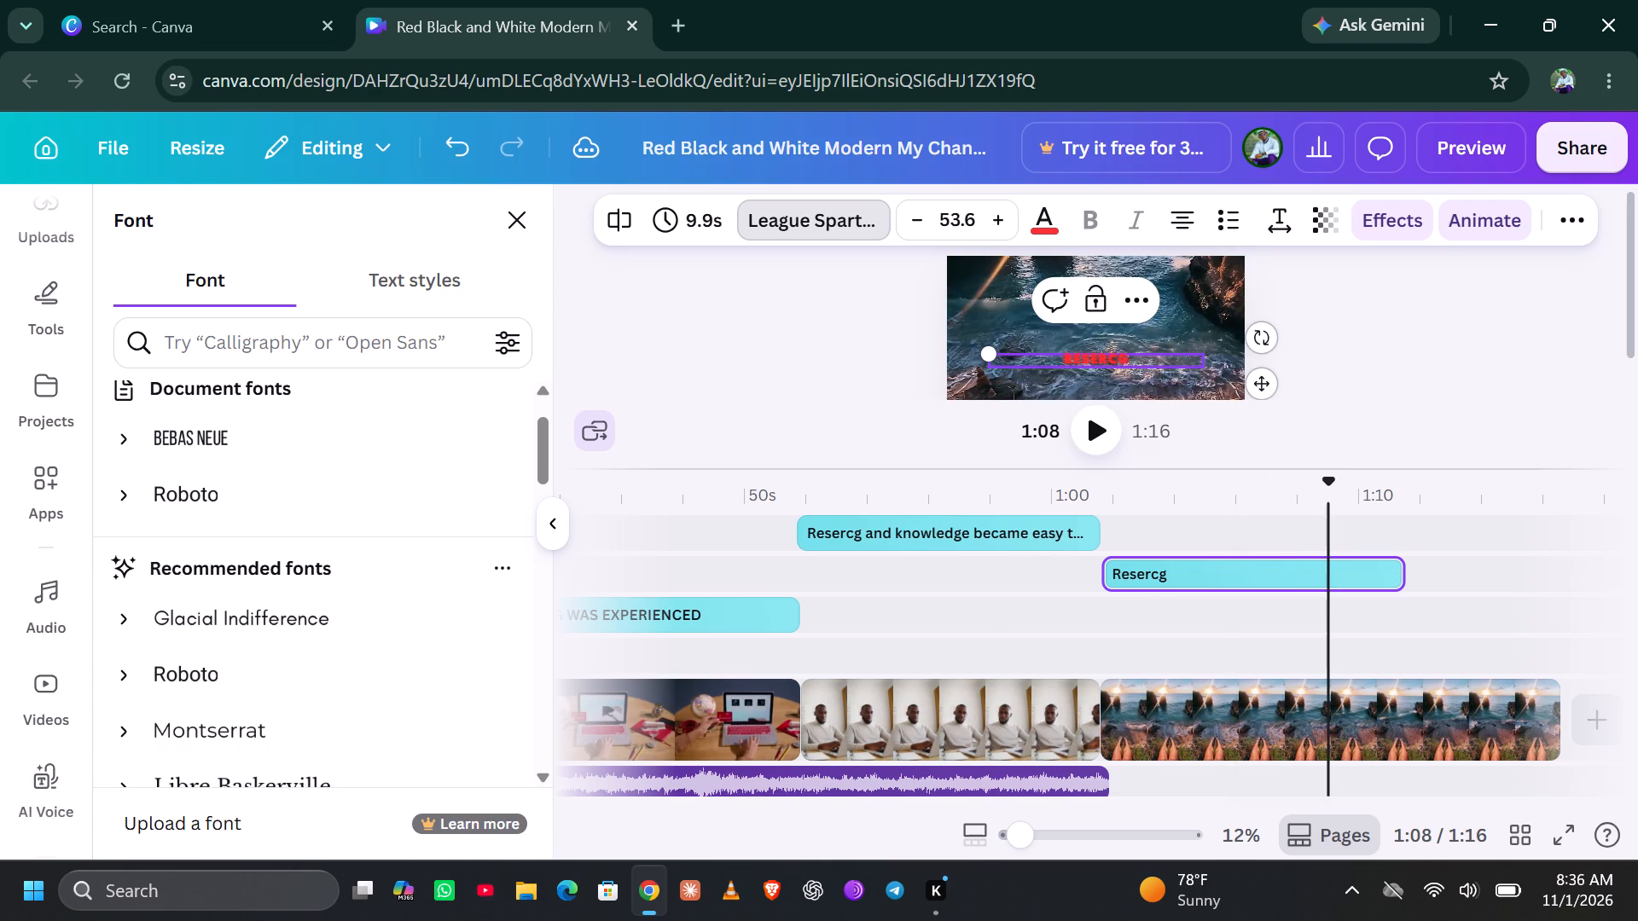
pyautogui.press('BackSpace')
pyautogui.press('BackSpace')
pyautogui.press('BackSpace')
pyautogui.press('BackSpace')
pyautogui.press('BackSpace')
pyautogui.press('BackSpace')
pyautogui.press('BackSpace')
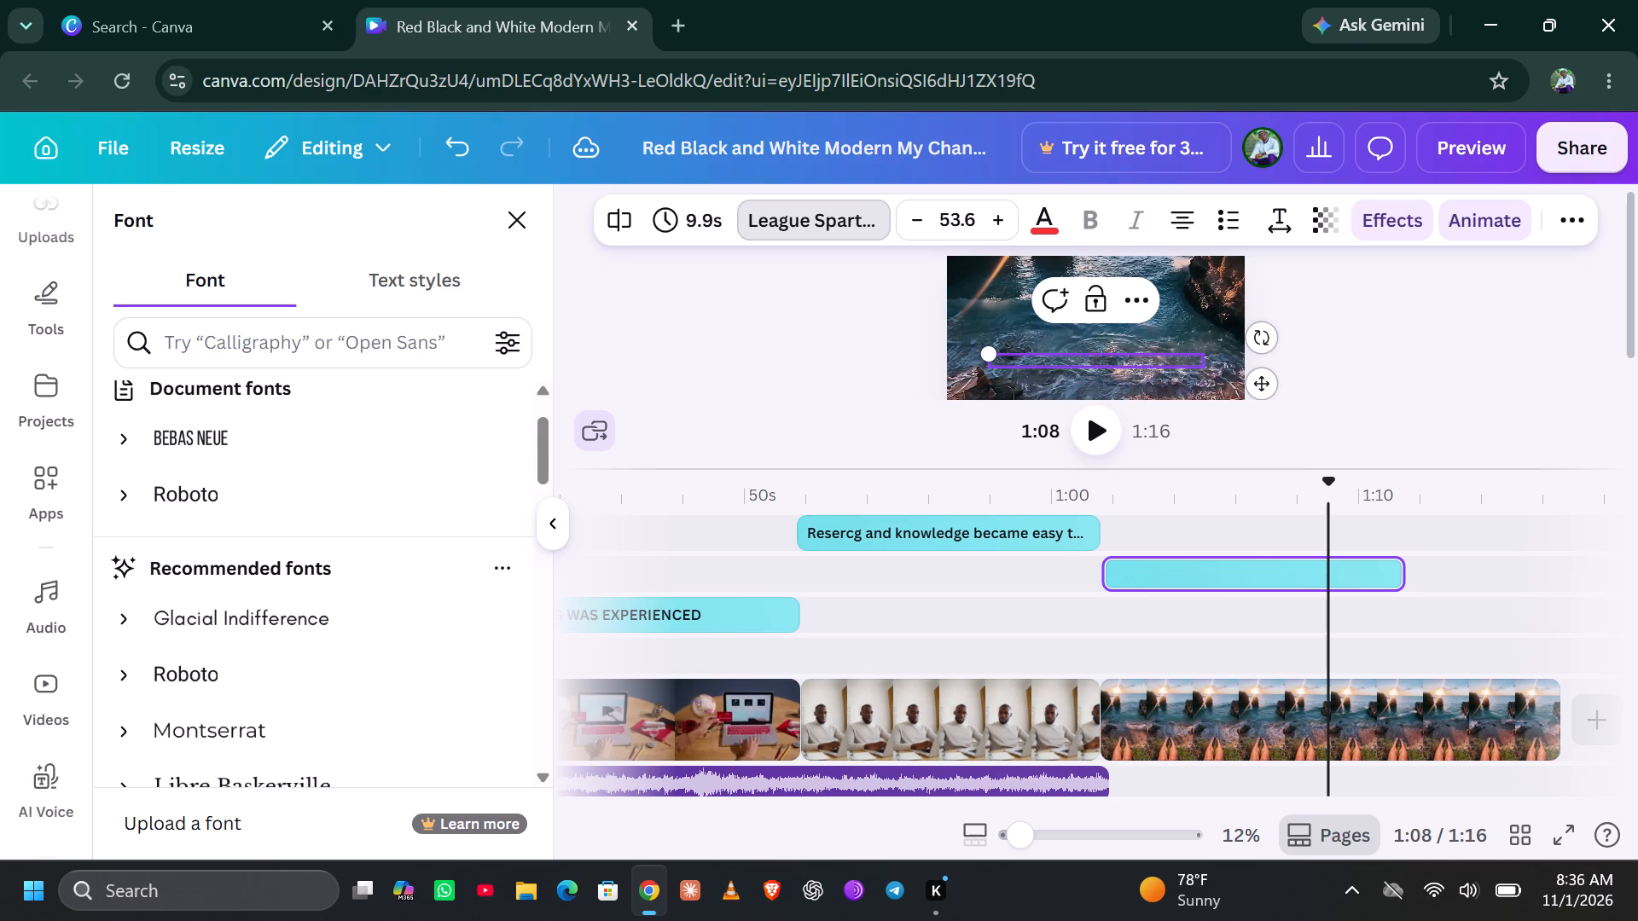
pyautogui.write('editing')
pyautogui.press('space')
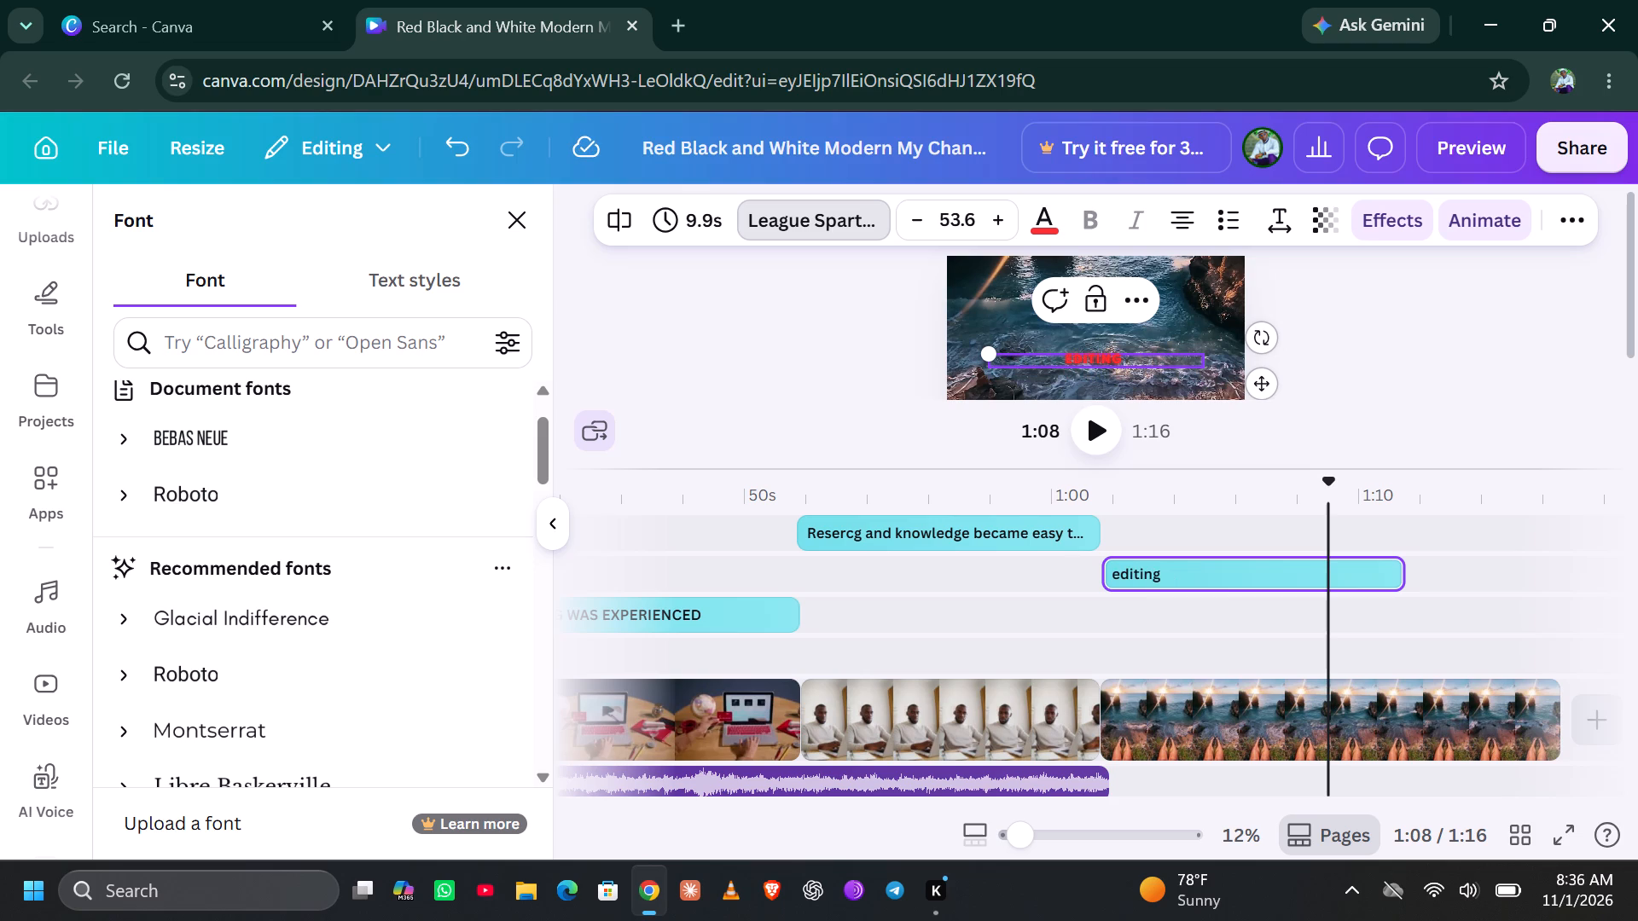
pyautogui.write('has become')
pyautogui.press('space')
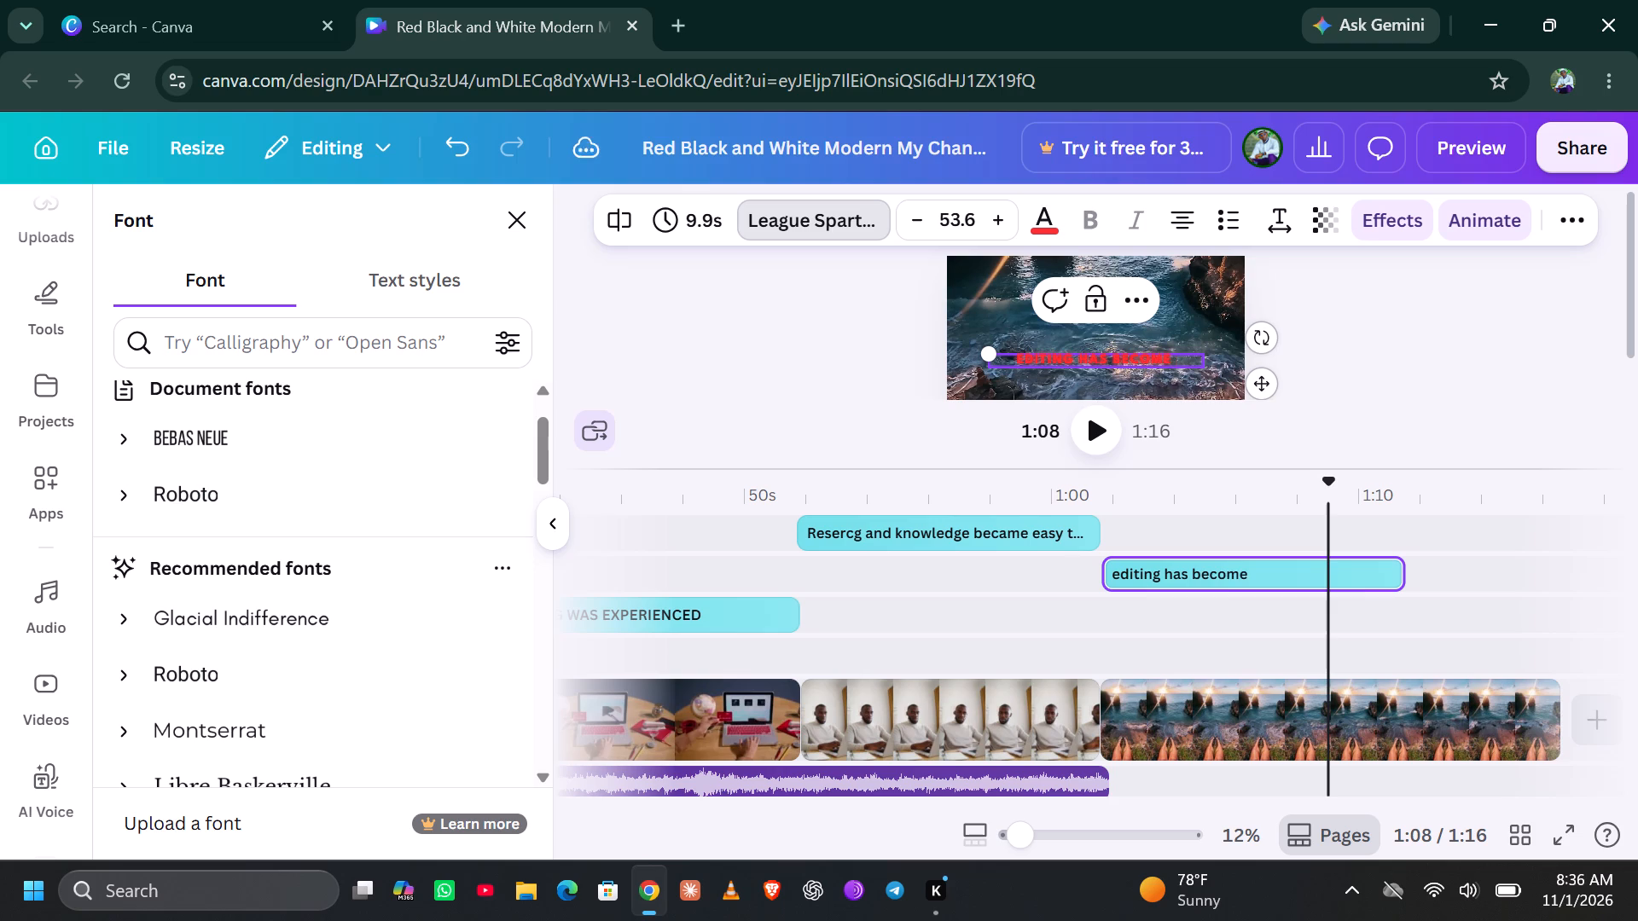
pyautogui.write('a w')
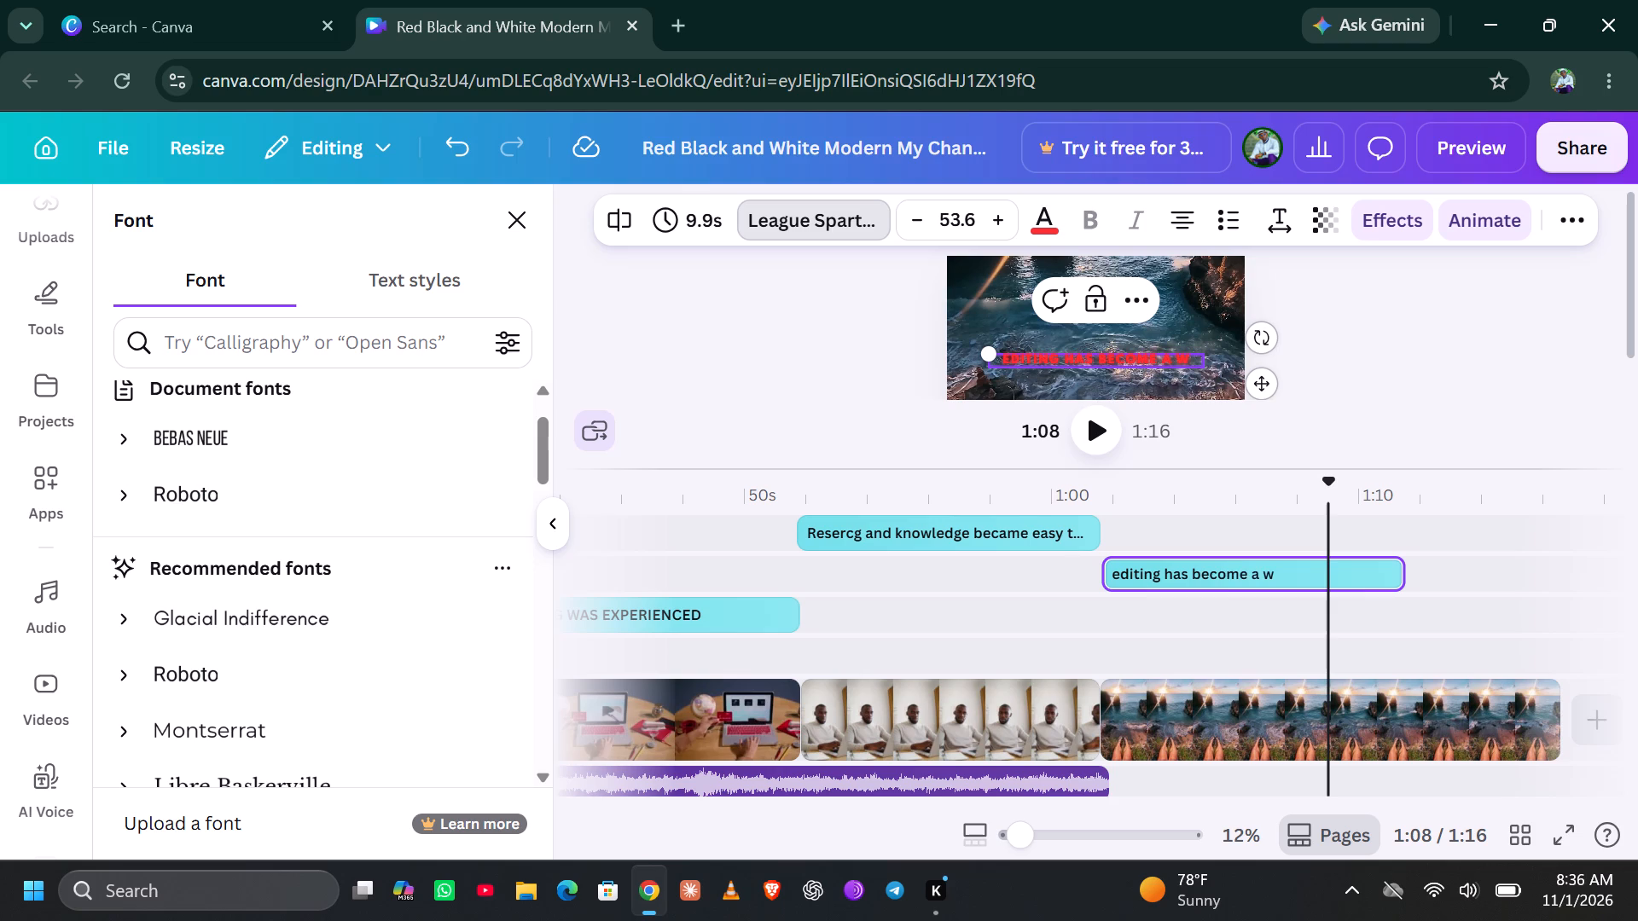
pyautogui.write('alk in the pac')
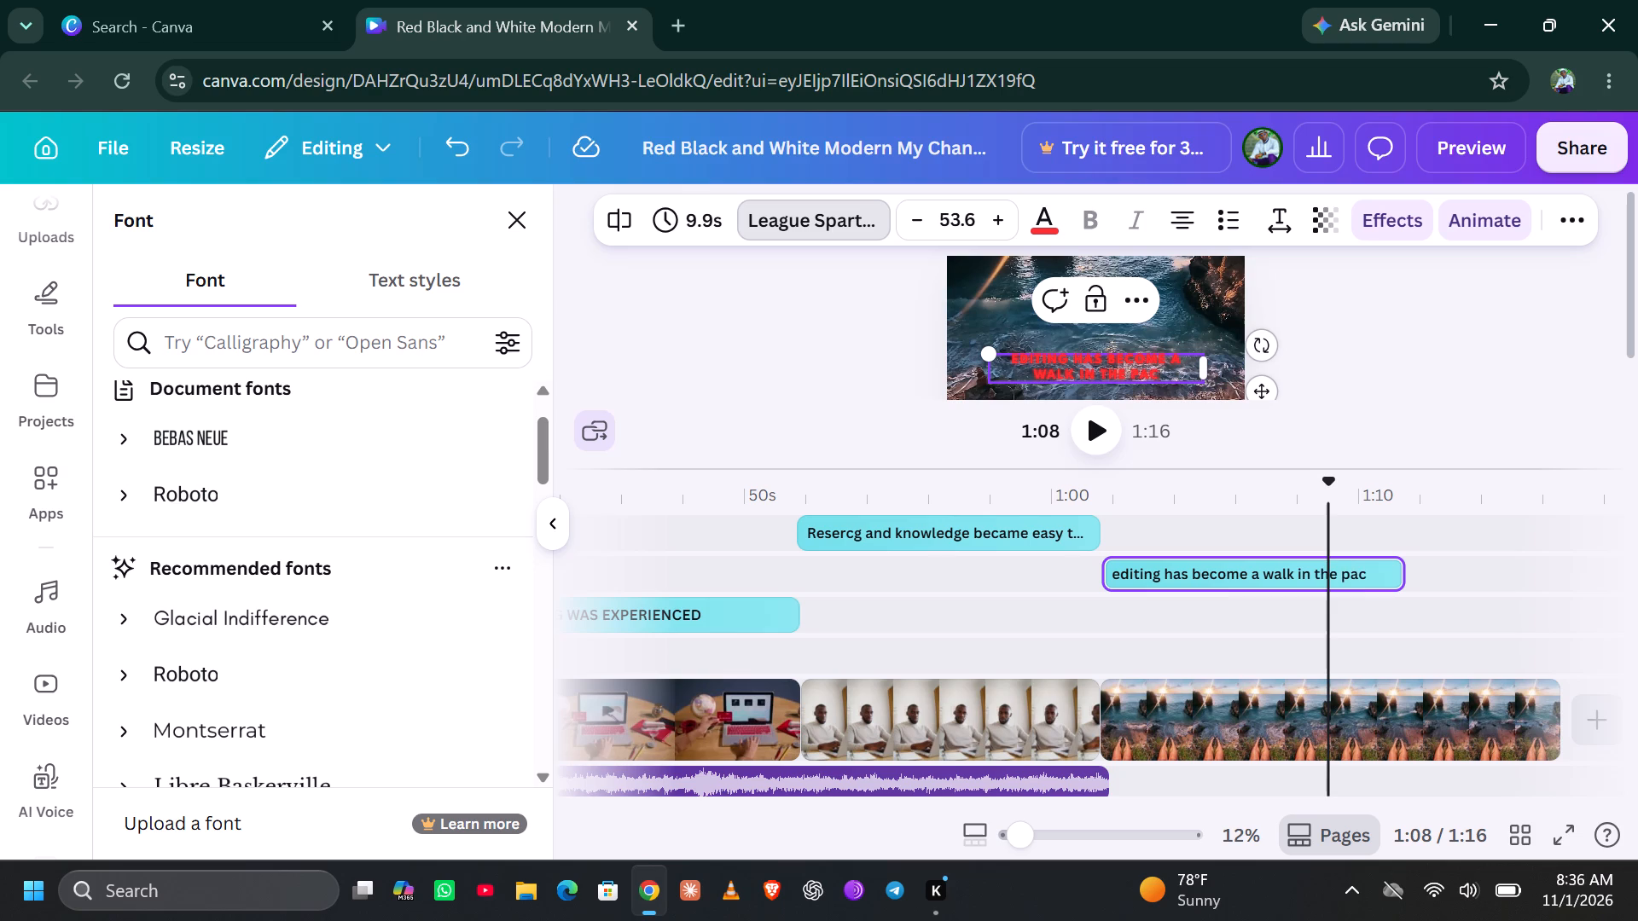
pyautogui.press('k')
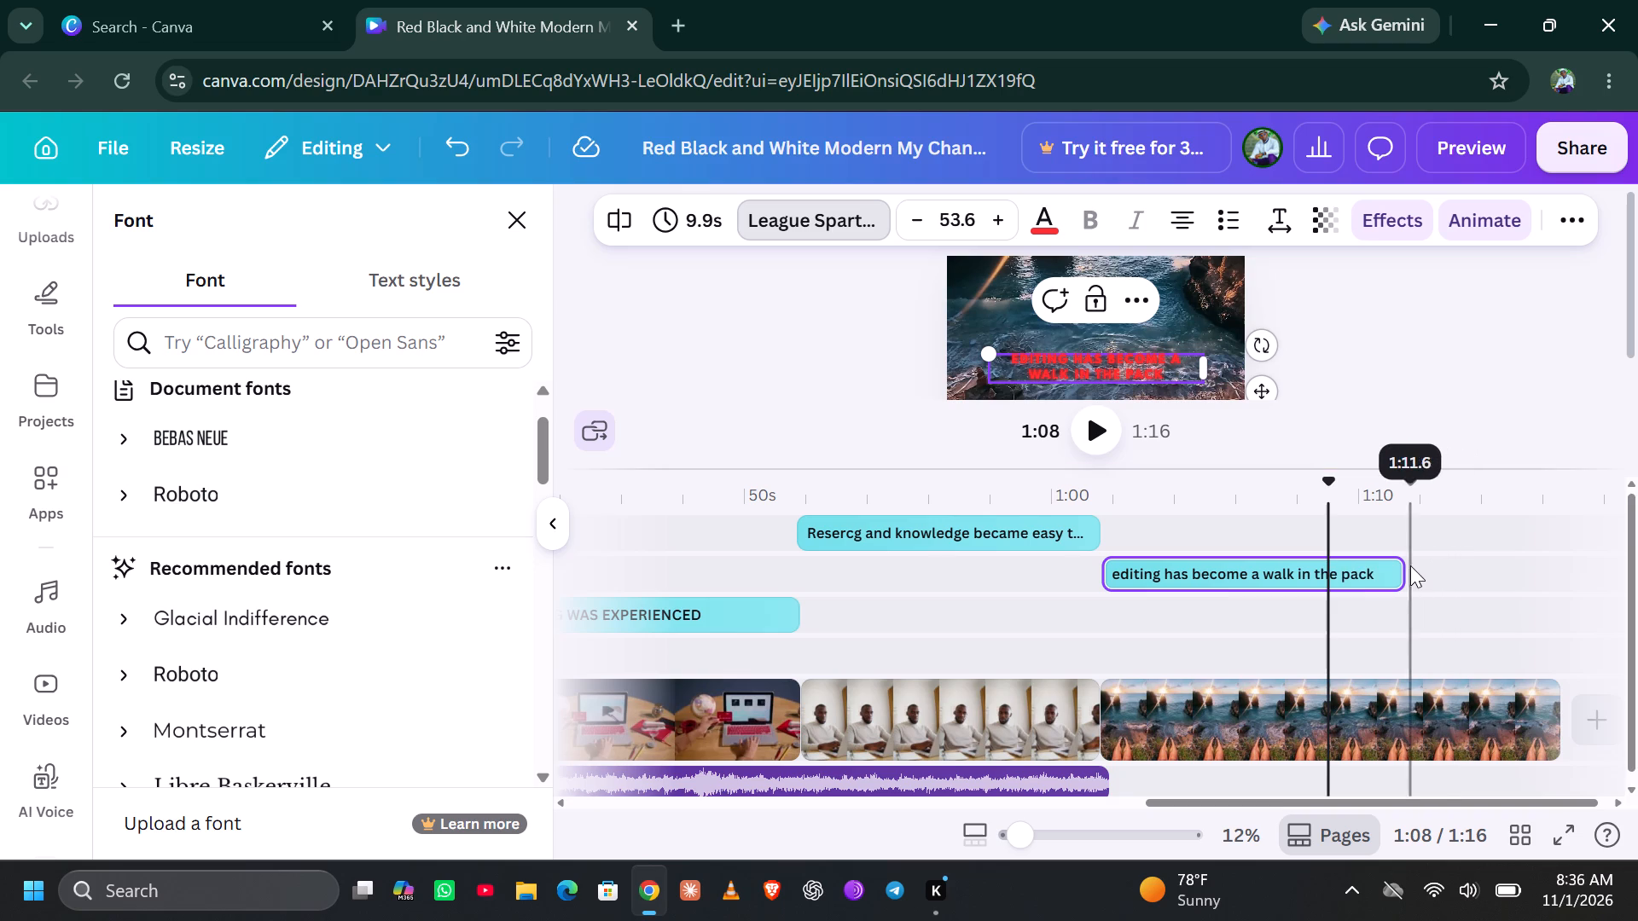
# Extend the seaside caption's duration to 15.0s so it ends together with the seaside clip.
pyautogui.moveTo(1394, 575); pyautogui.dragTo(1515, 589)
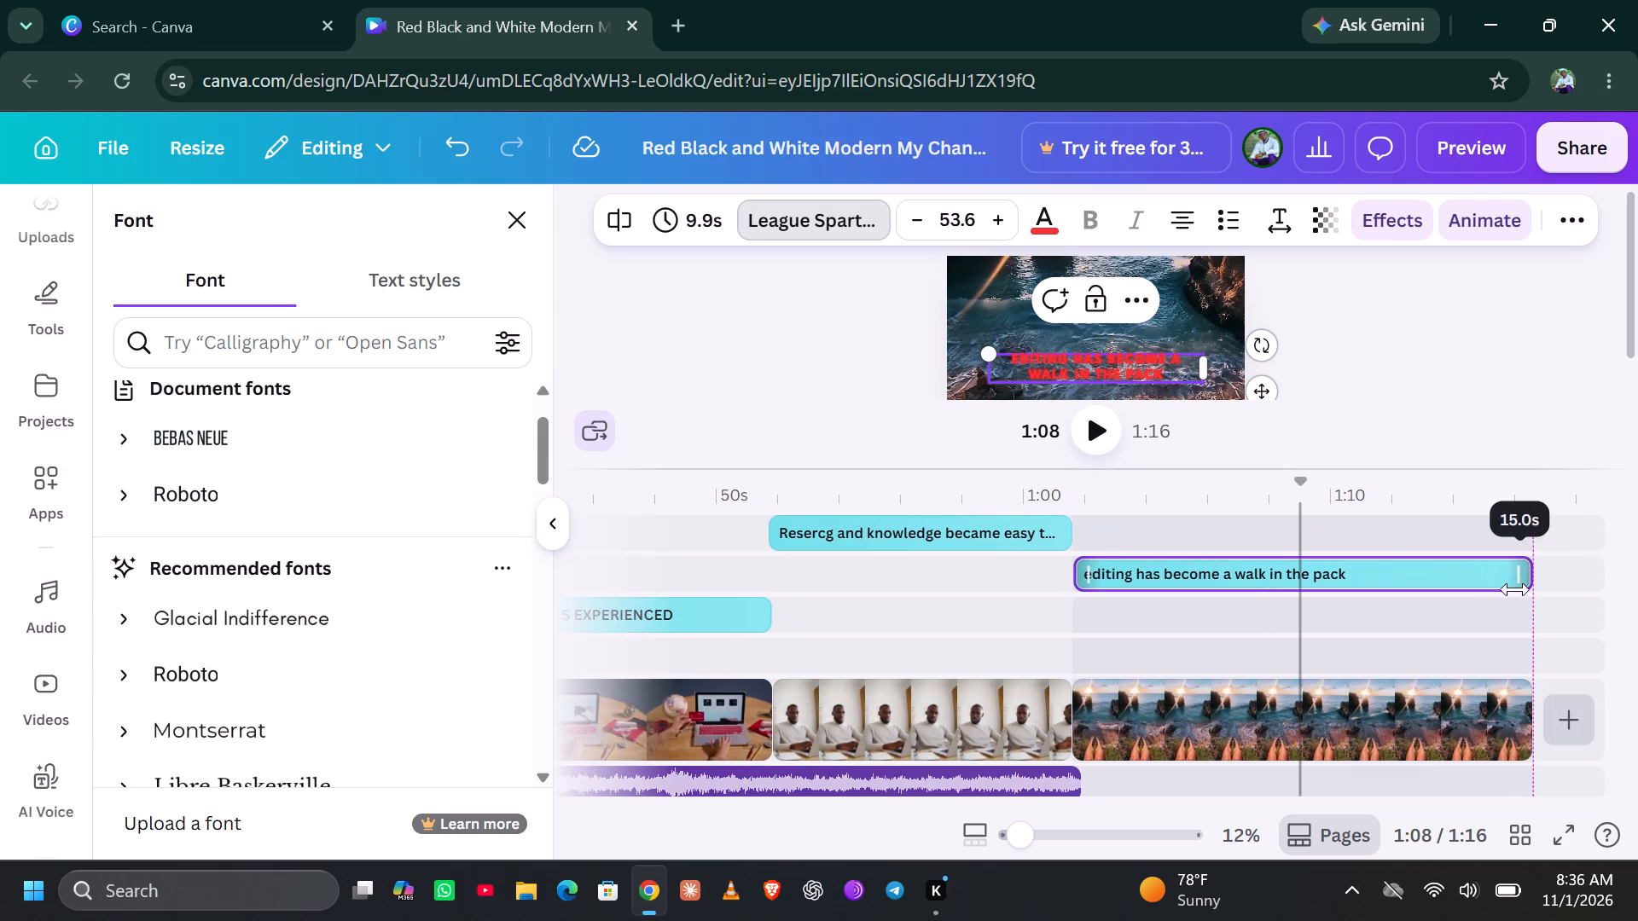
pyautogui.moveTo(1515, 589); pyautogui.dragTo(1518, 589)
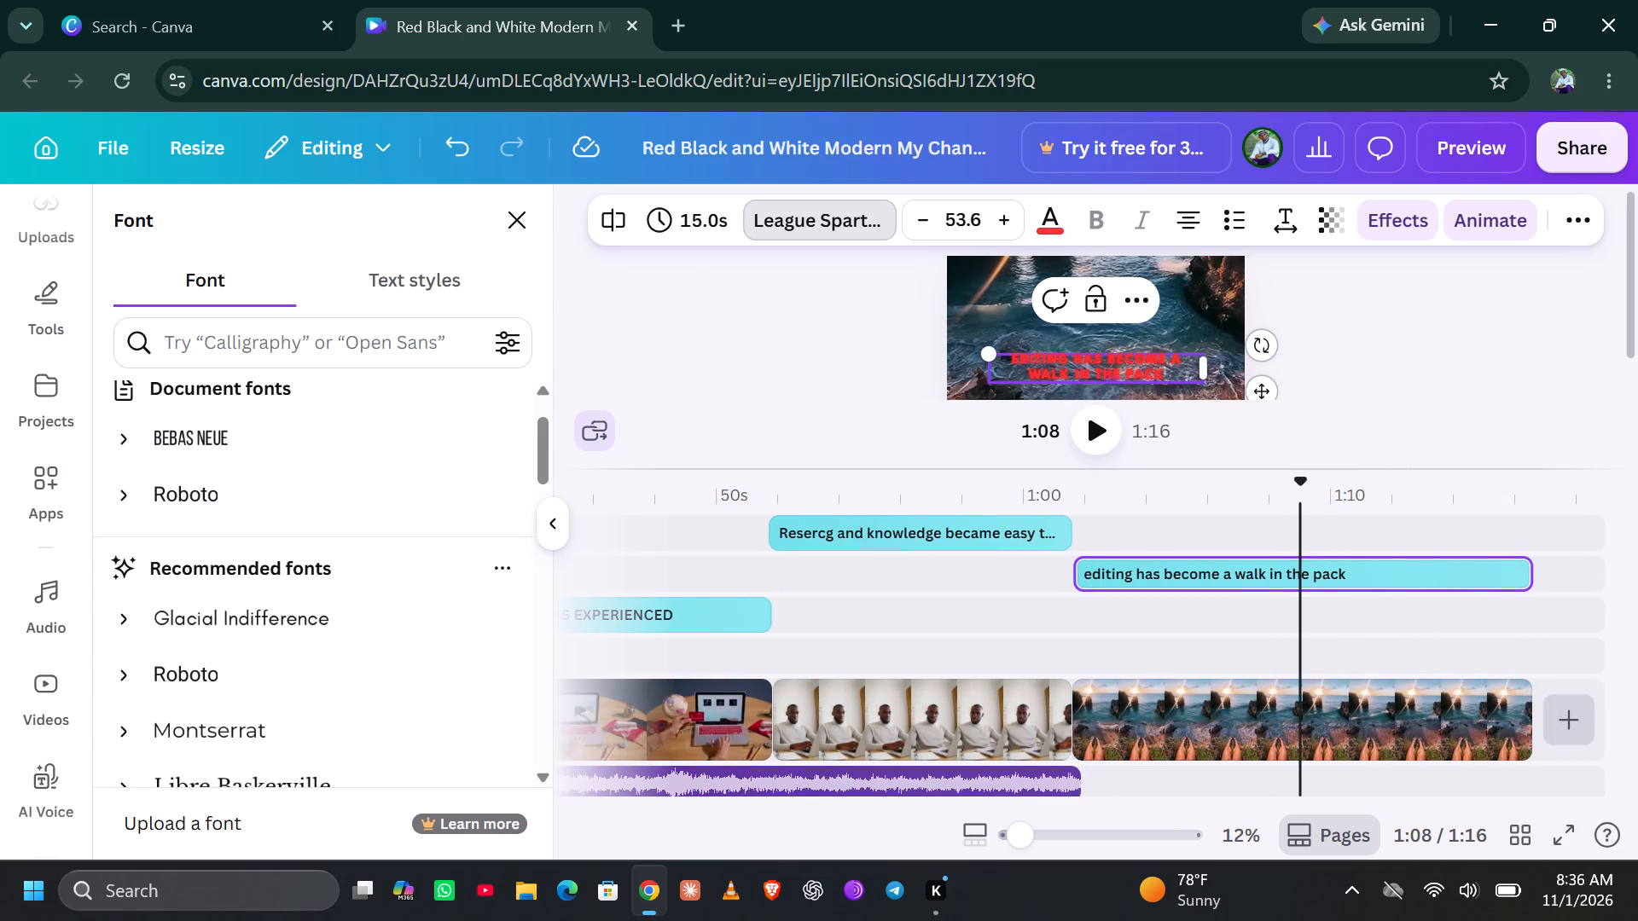
# Append "with heavy lifting being done by ai" to the end of the seaside caption.
pyautogui.click(1174, 379)
pyautogui.press('space')
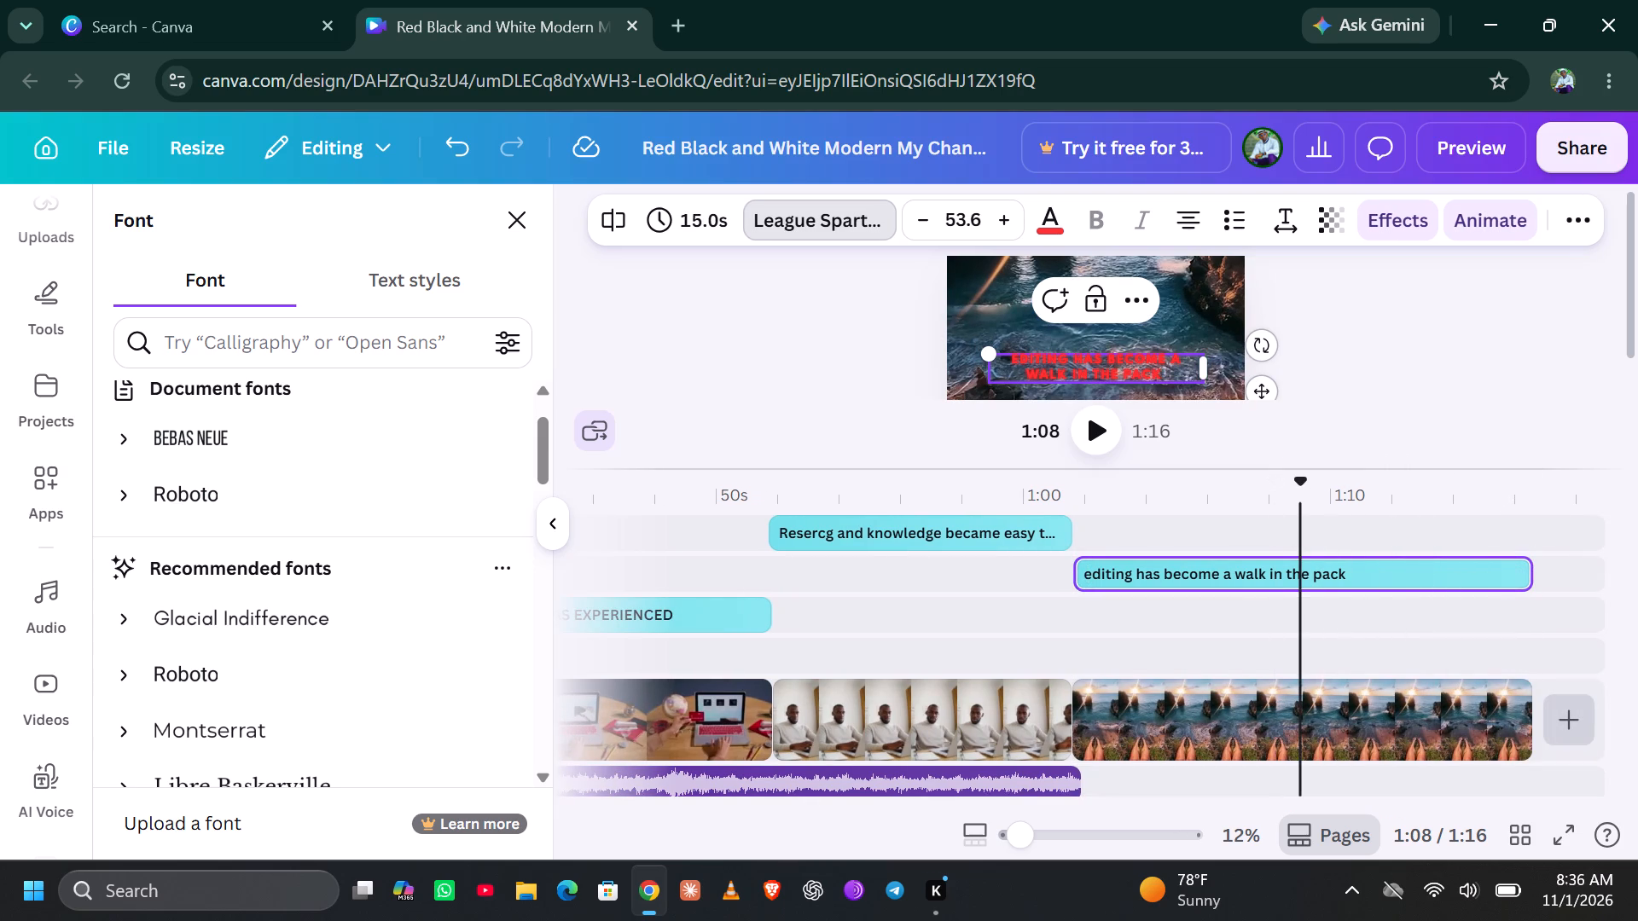
pyautogui.write('with heavy lifting')
pyautogui.press('space')
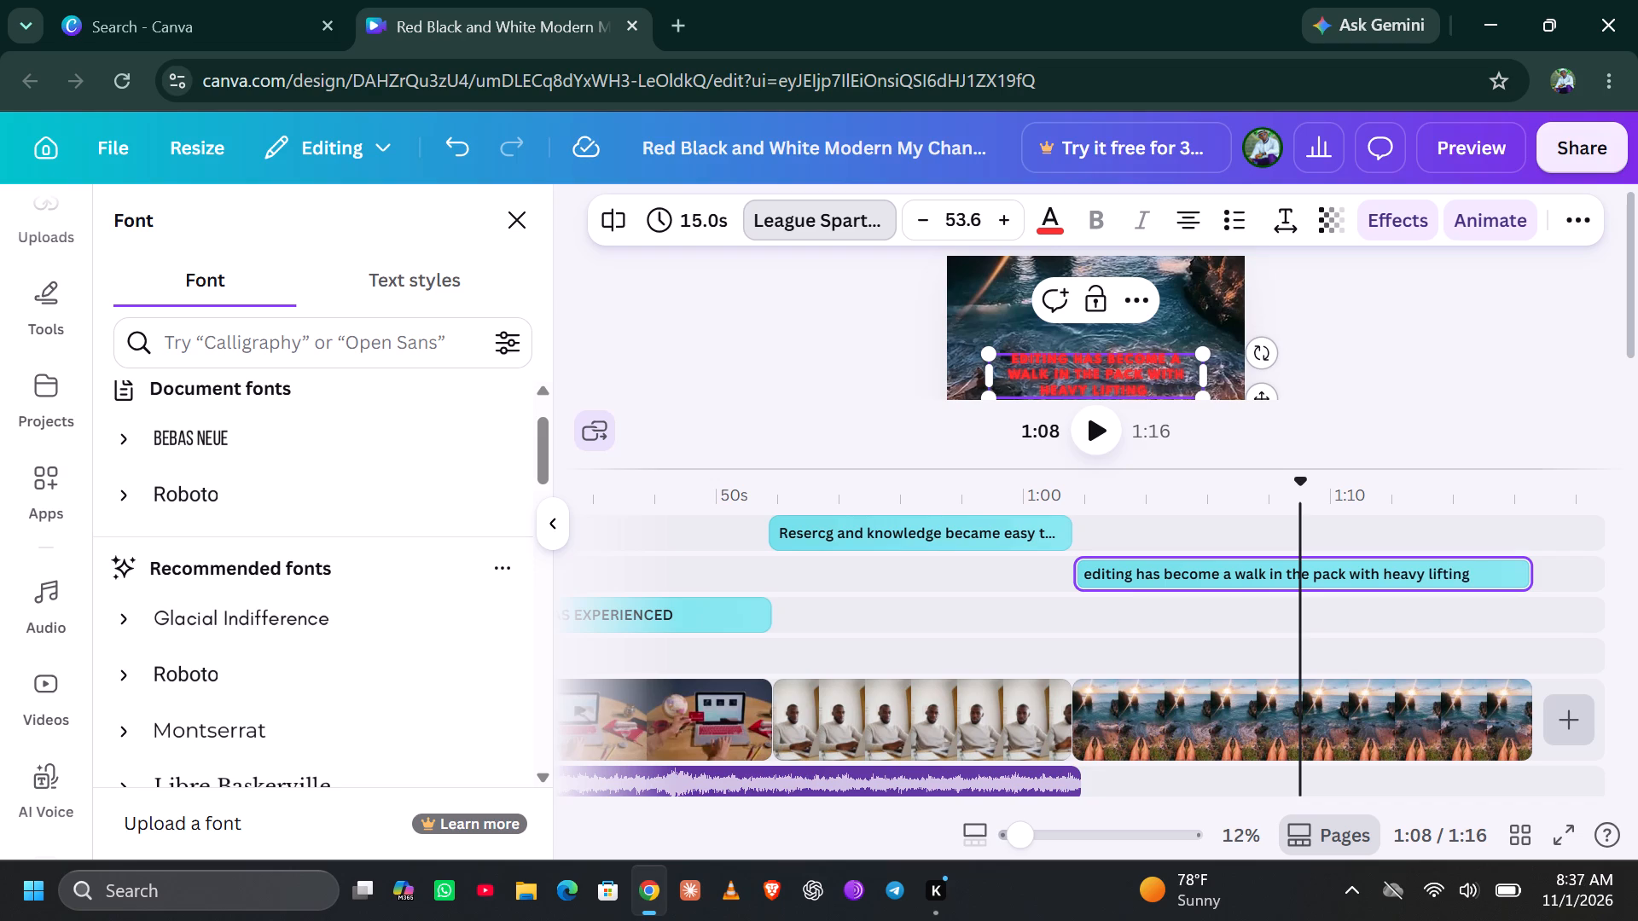
pyautogui.write('be')
pyautogui.write('ing done by ai')
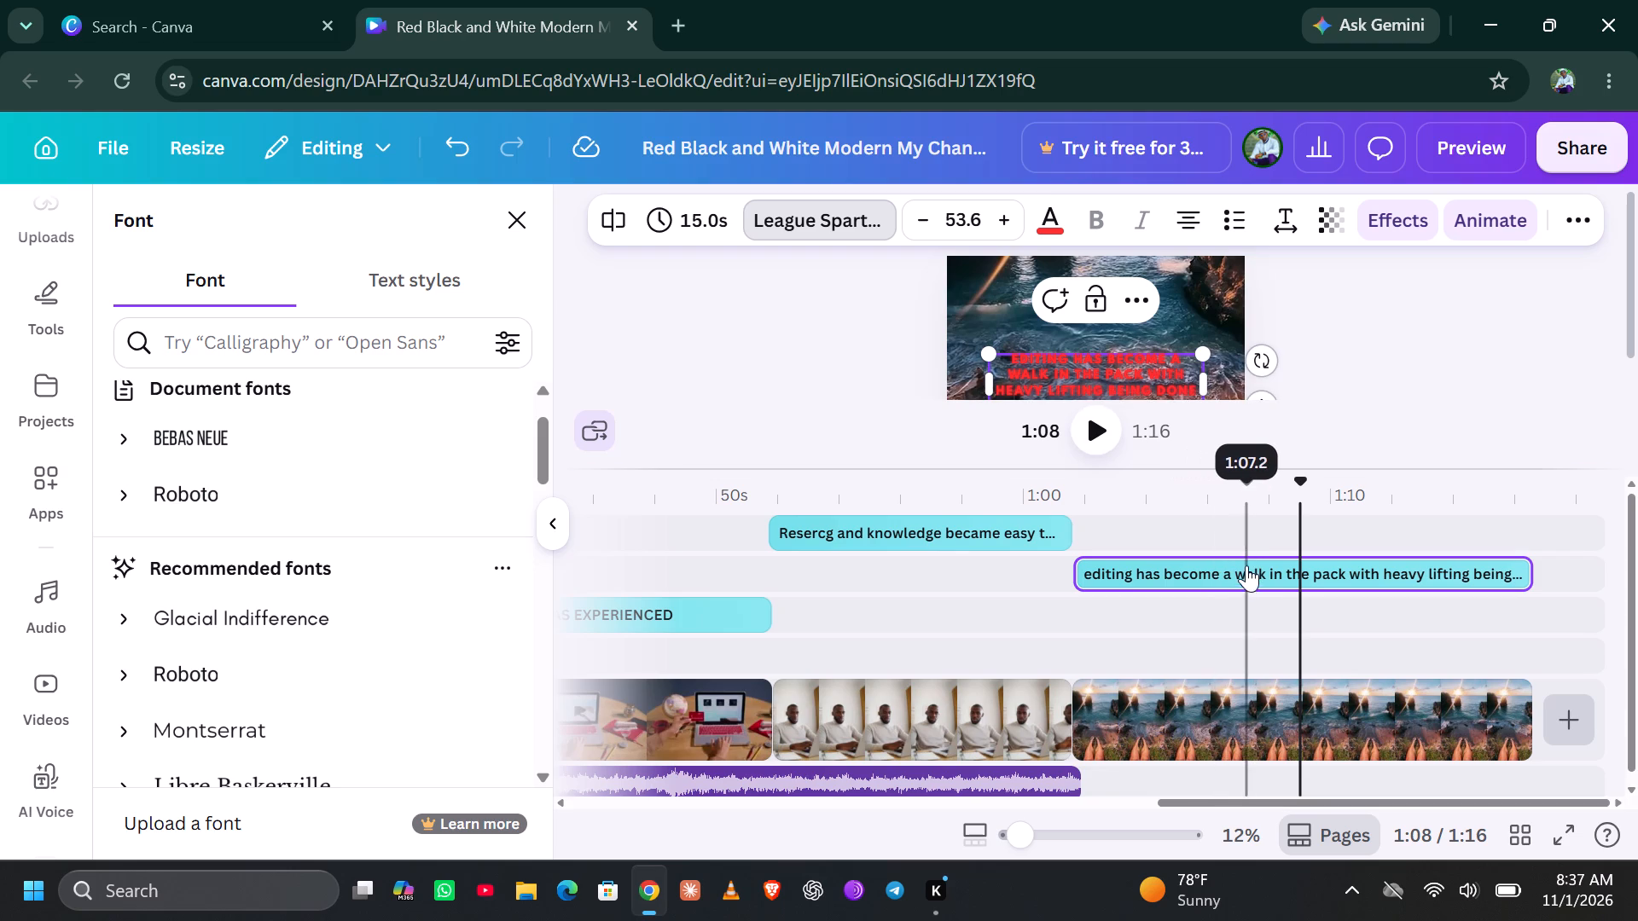
# Move the seaside caption up to the track of the "Resercg and knowledge" caption, directly after it at the start of the seaside clip.
pyautogui.moveTo(1245, 569); pyautogui.dragTo(1276, 529)
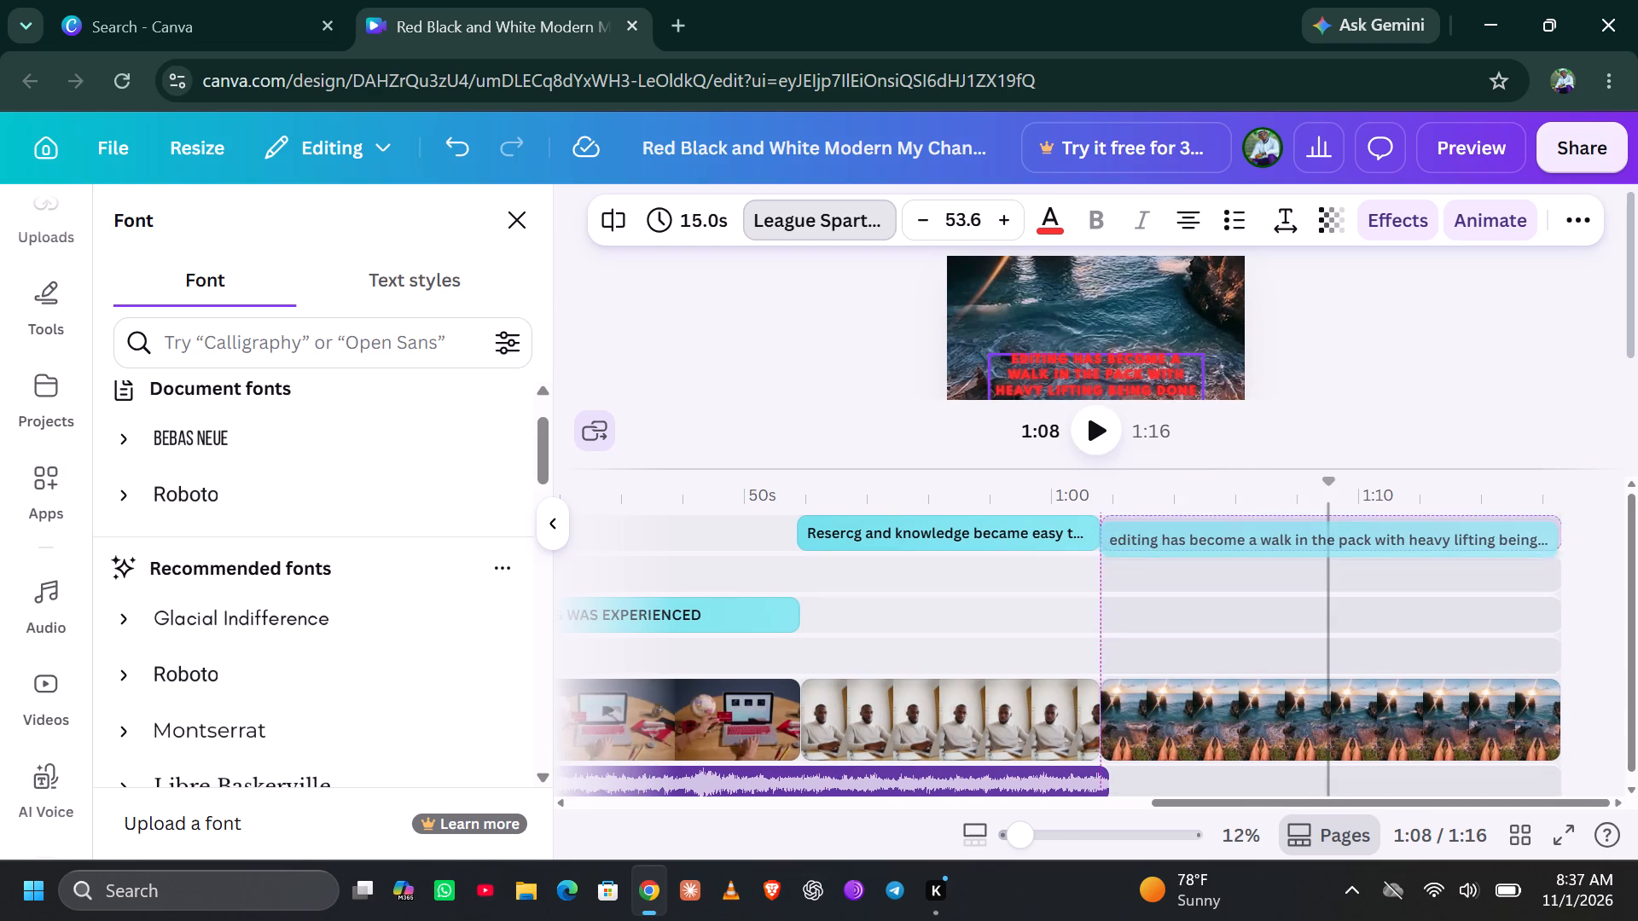
pyautogui.moveTo(1276, 529); pyautogui.dragTo(1278, 528)
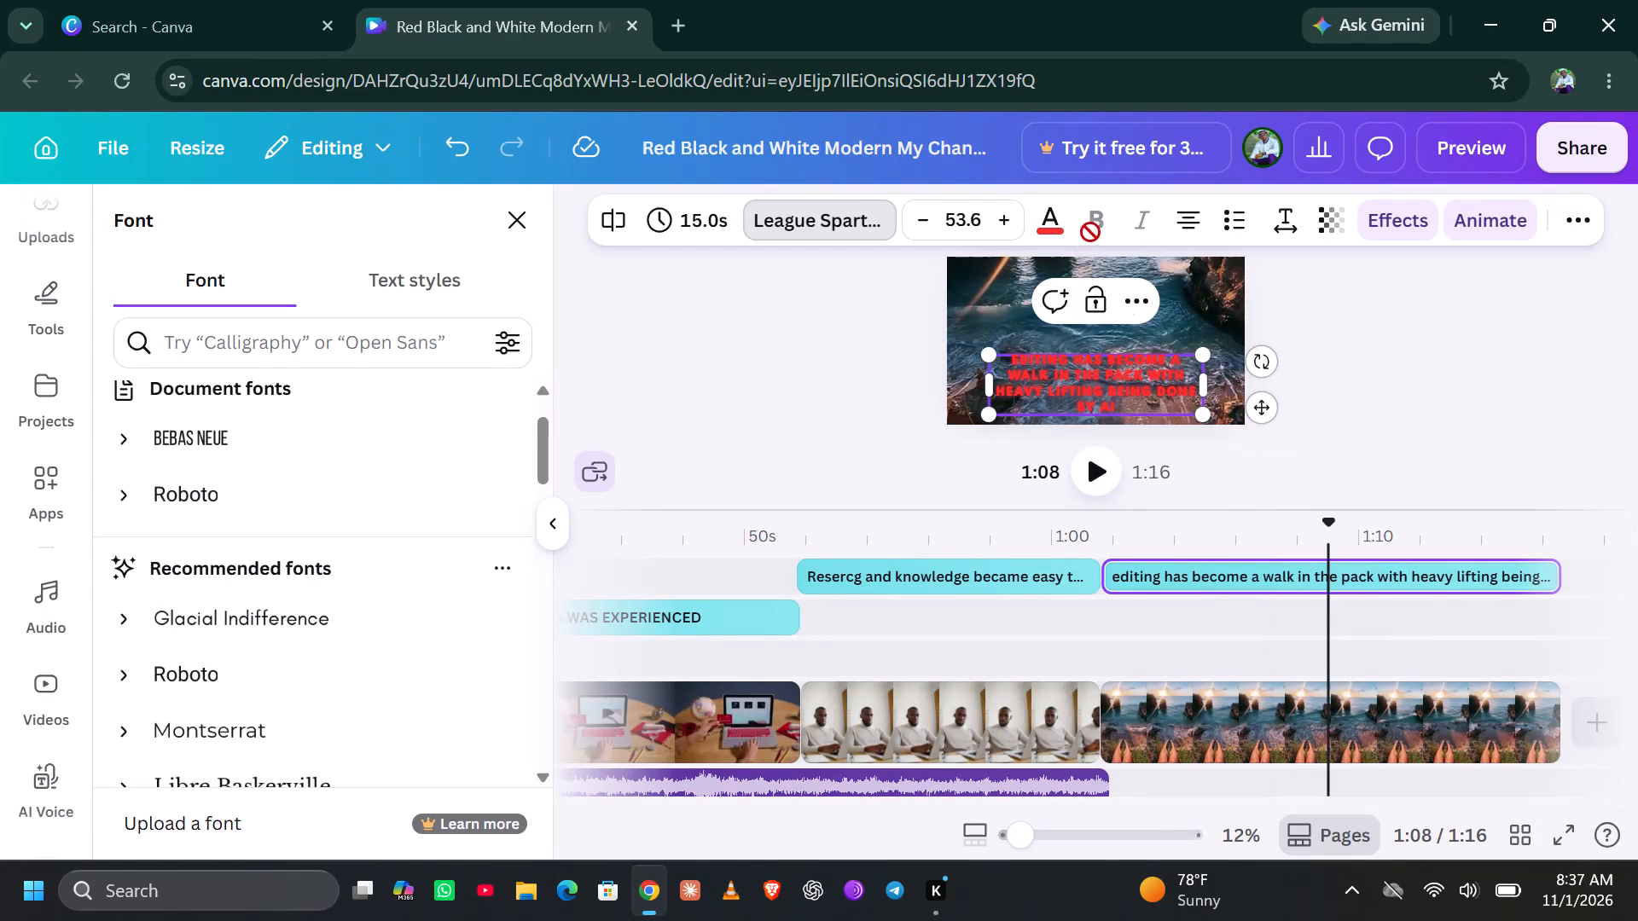
# Increase the font size of the seaside caption to 56.6.
pyautogui.click(1009, 218)
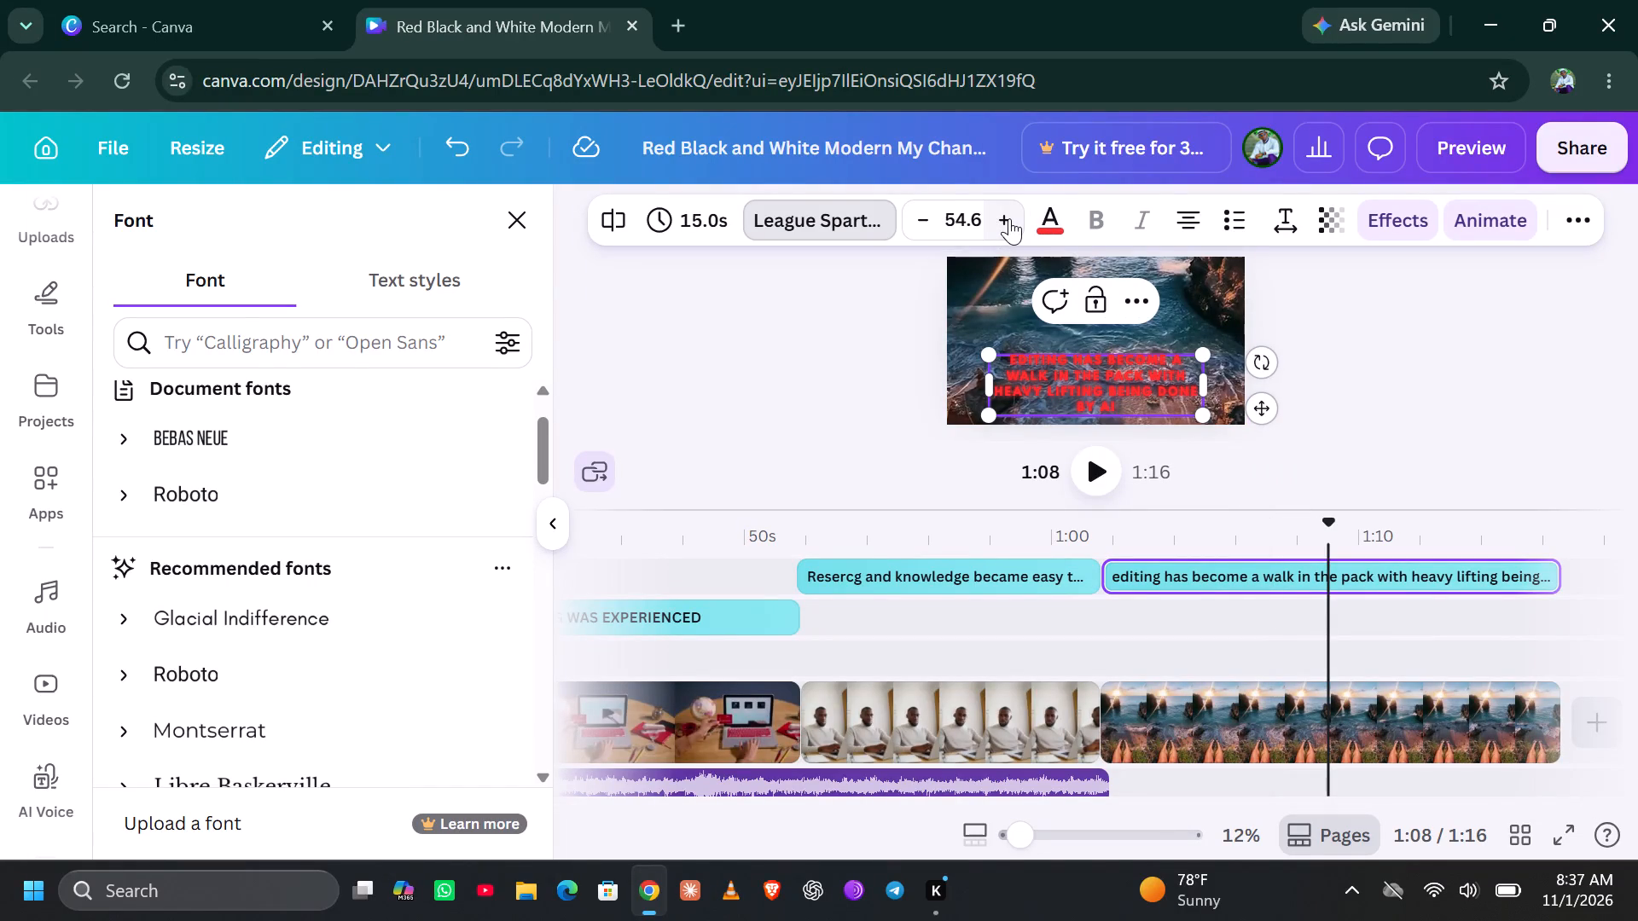
pyautogui.click(1009, 218)
pyautogui.click(1009, 218)
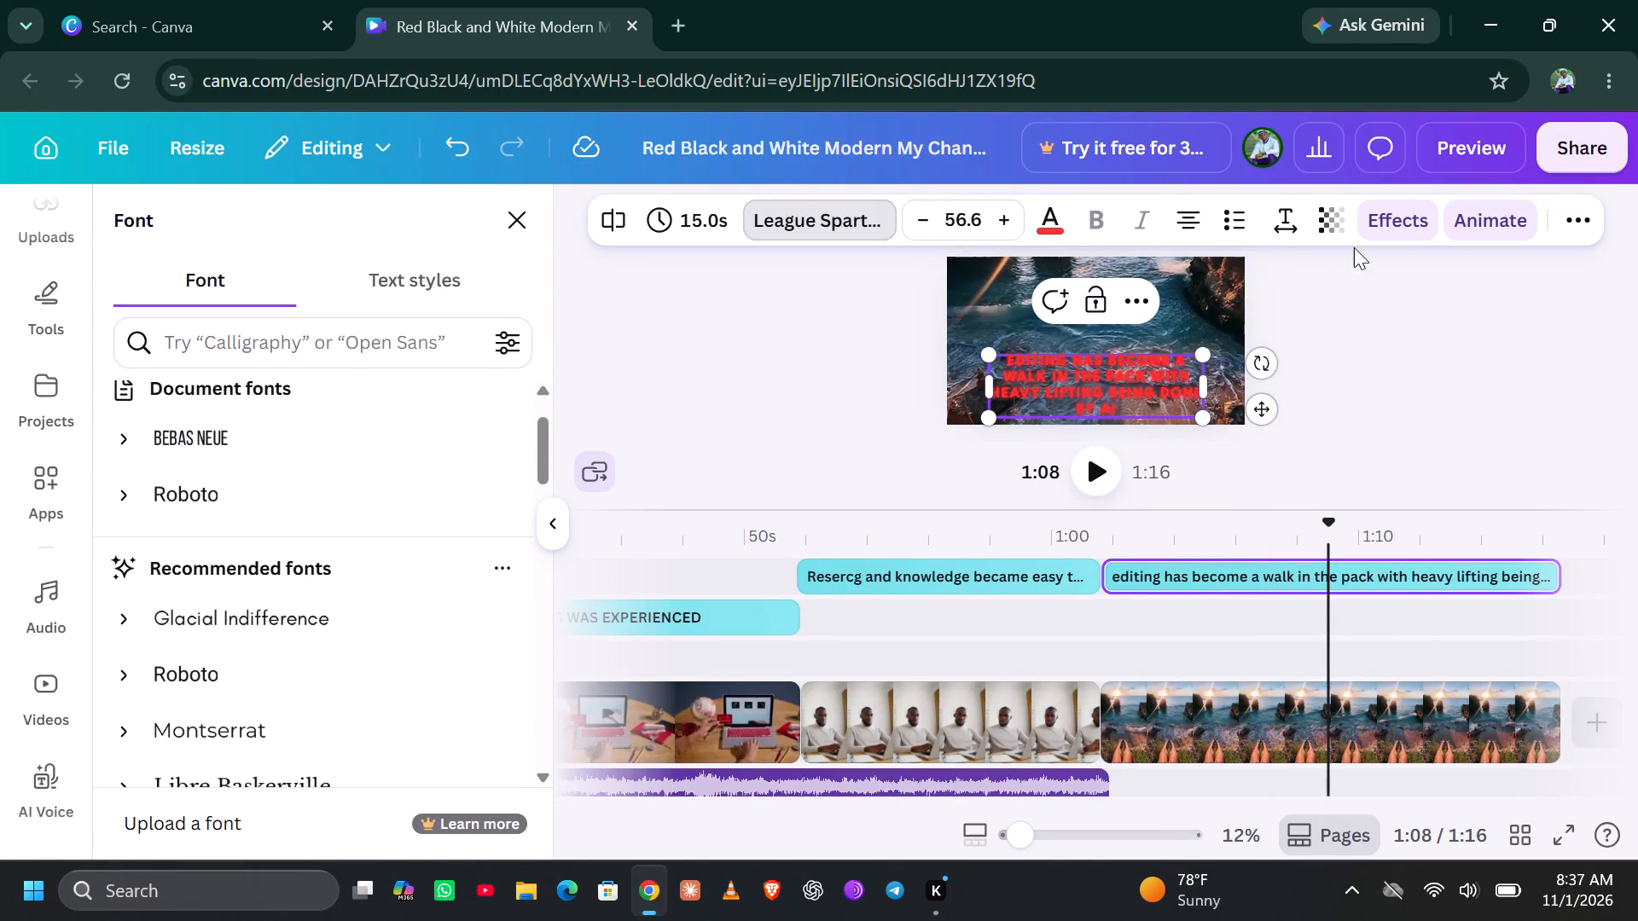
# Try the Screenprint and Western text effects on the seaside caption and settle on Screenprint.
pyautogui.click(1408, 209)
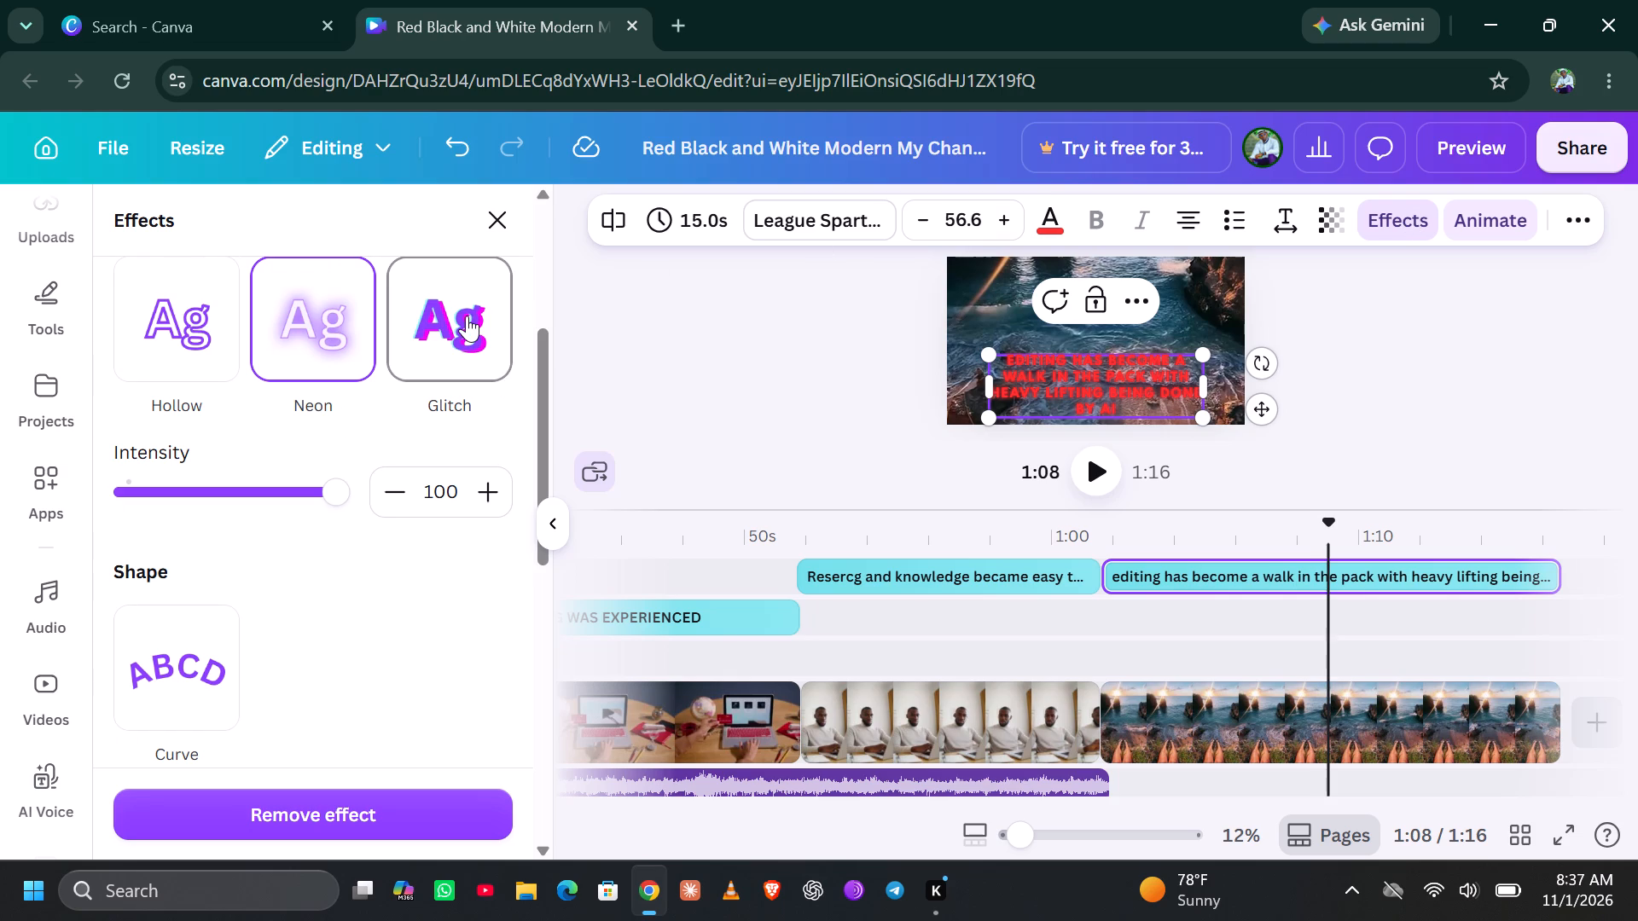
pyautogui.scroll(-2, 467, 316)
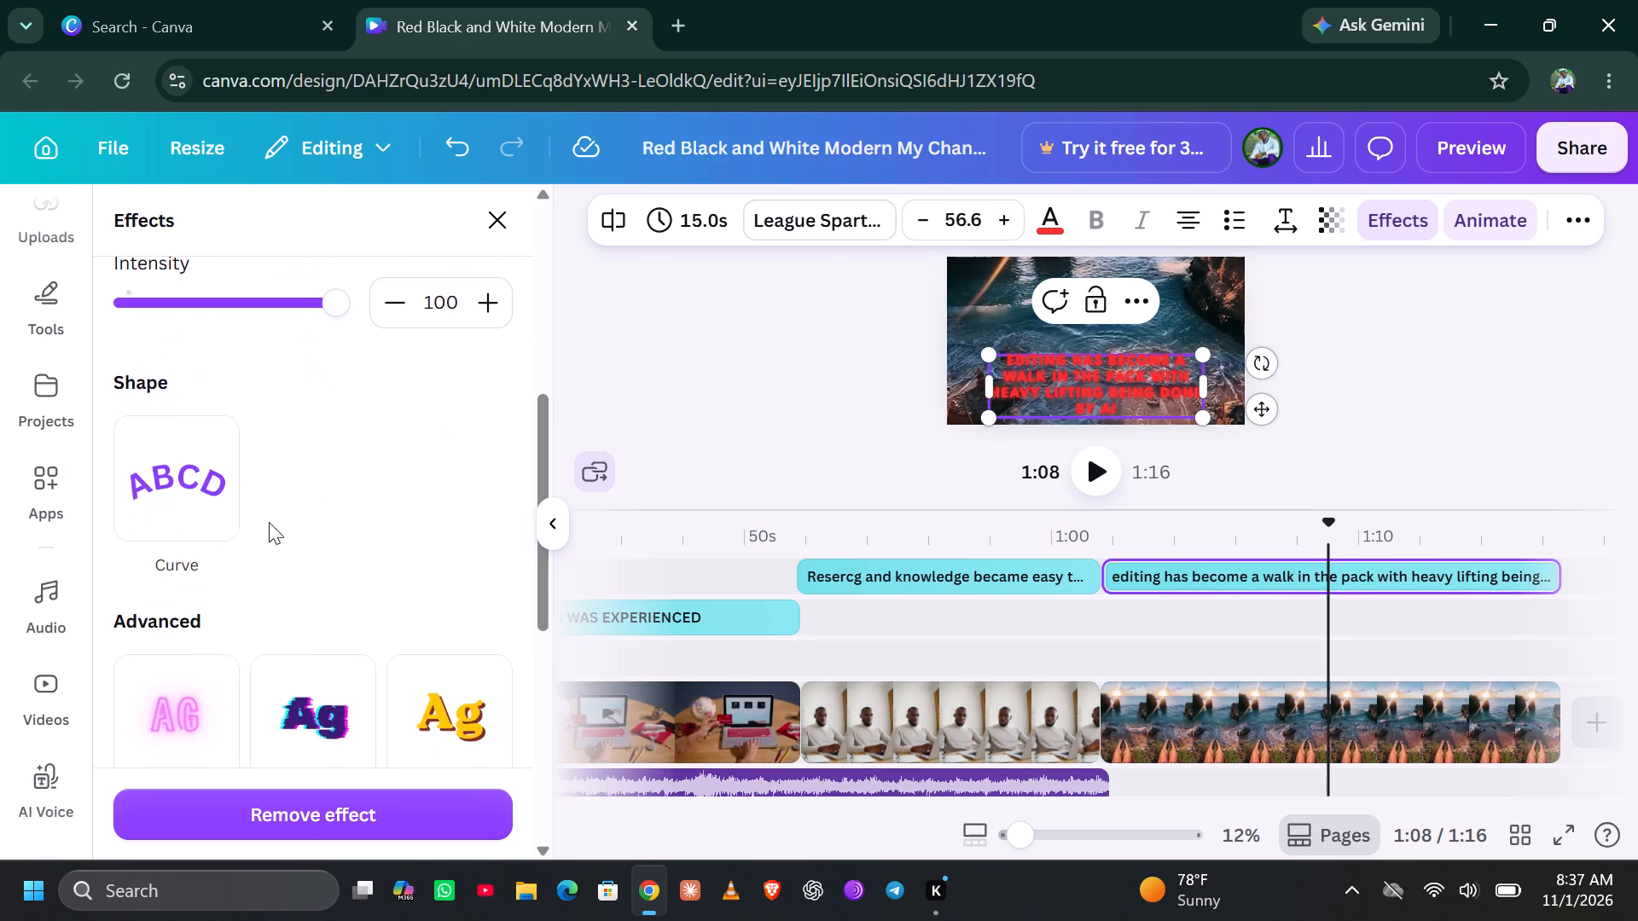
pyautogui.scroll(-4, 263, 565)
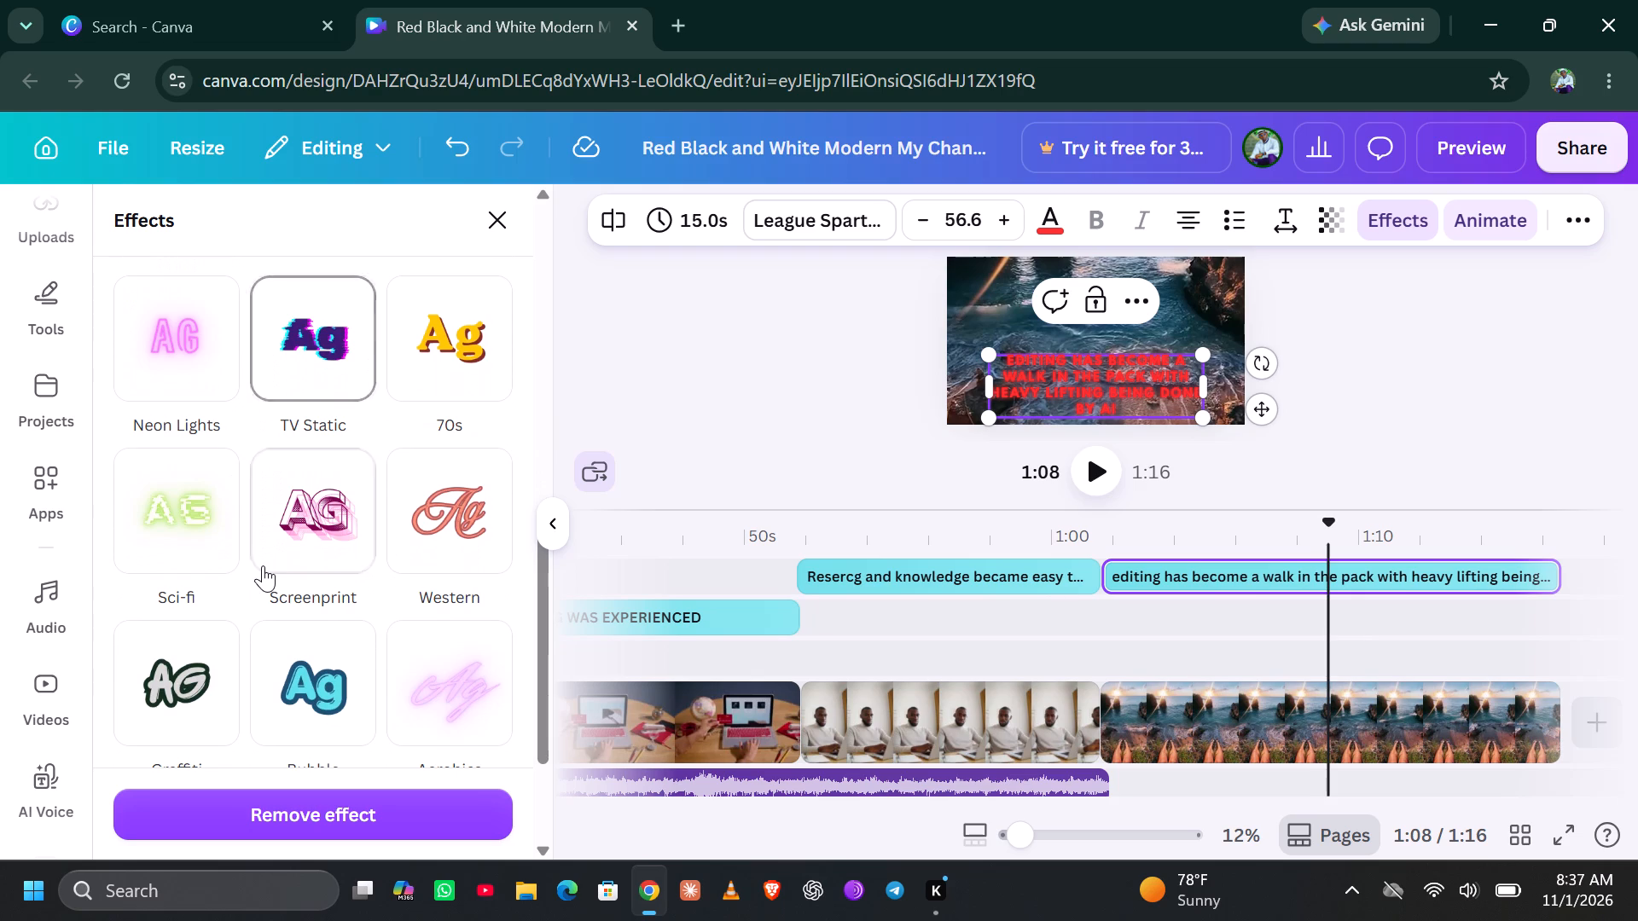
pyautogui.click(310, 505)
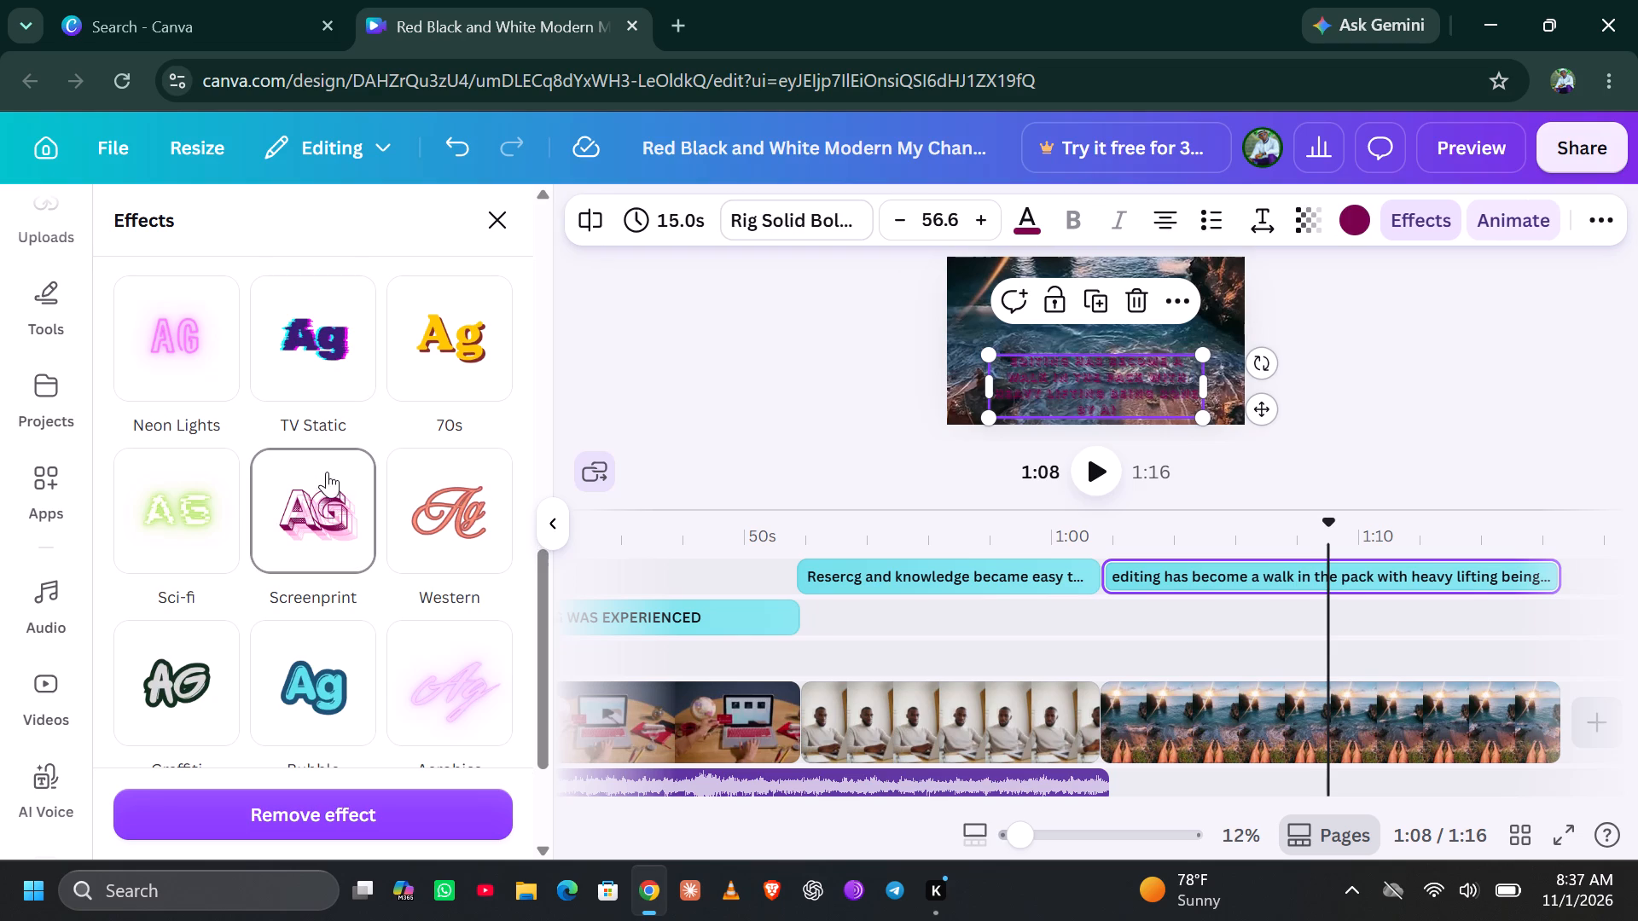
pyautogui.click(441, 512)
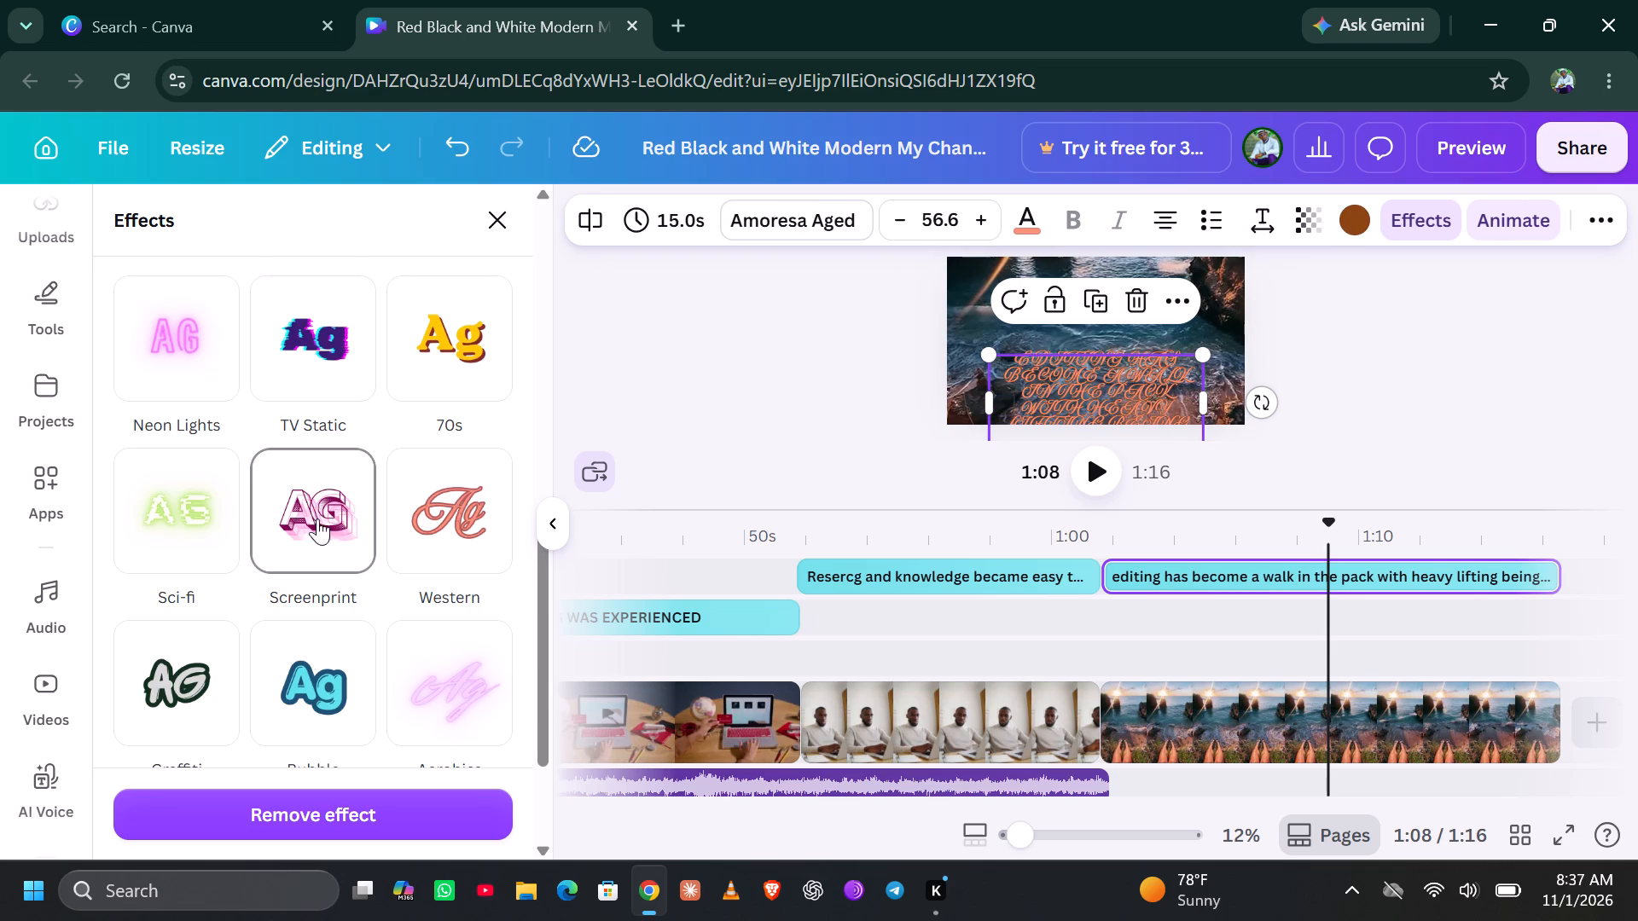
pyautogui.click(290, 524)
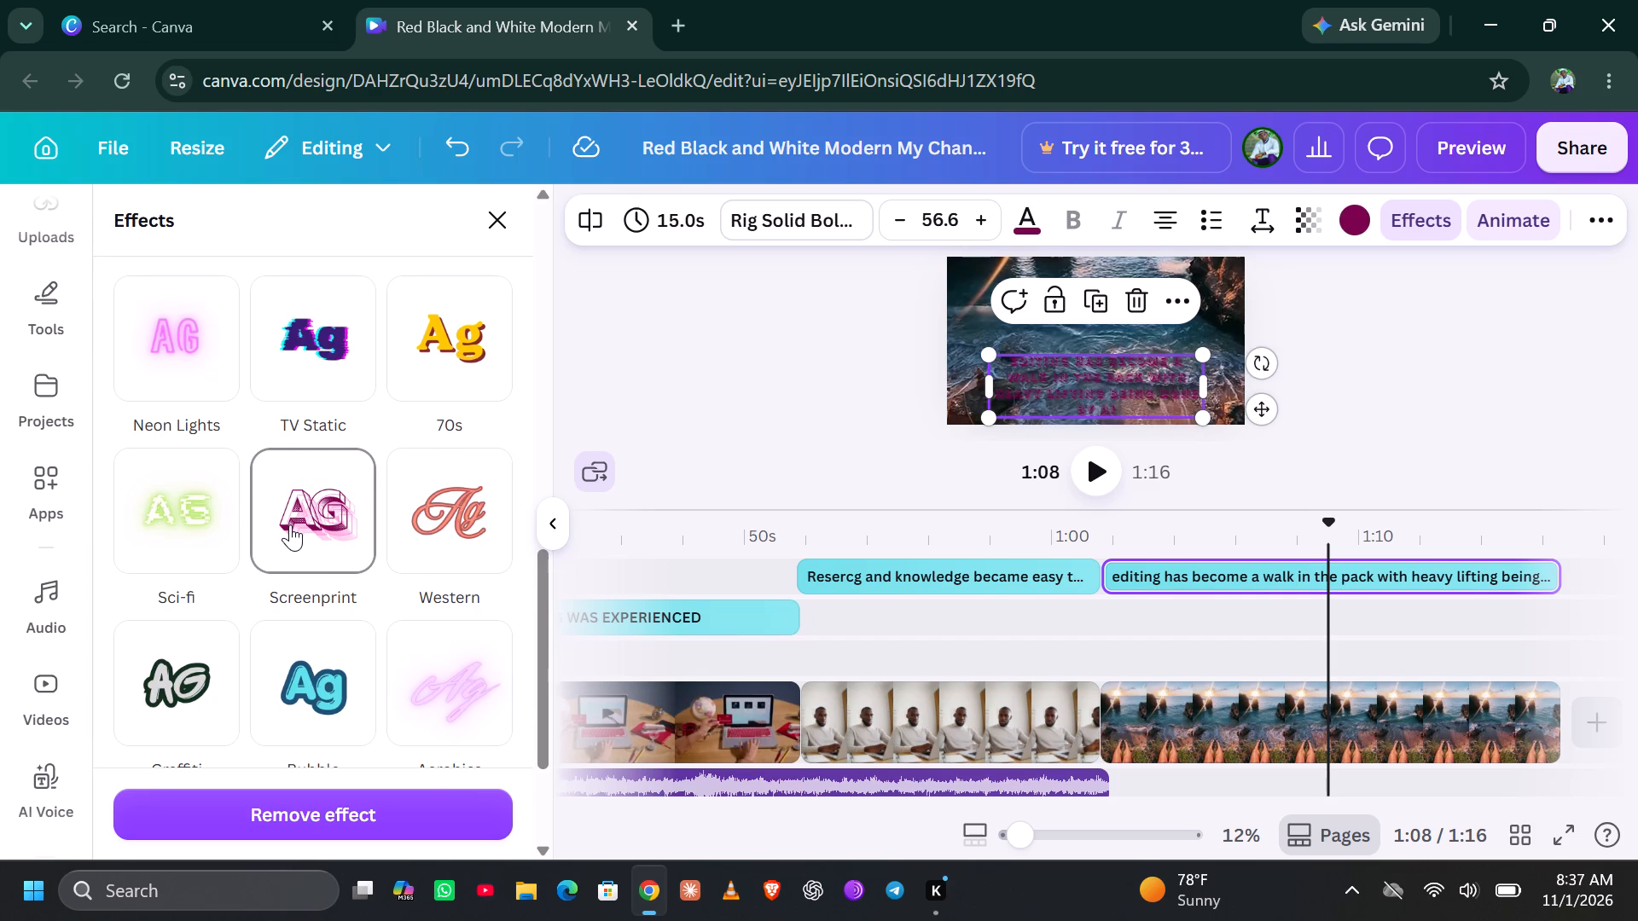
# Set the direction of the seaside caption's Echo effect to -51.
pyautogui.scroll(-5, 290, 524)
pyautogui.scroll(3, 290, 524)
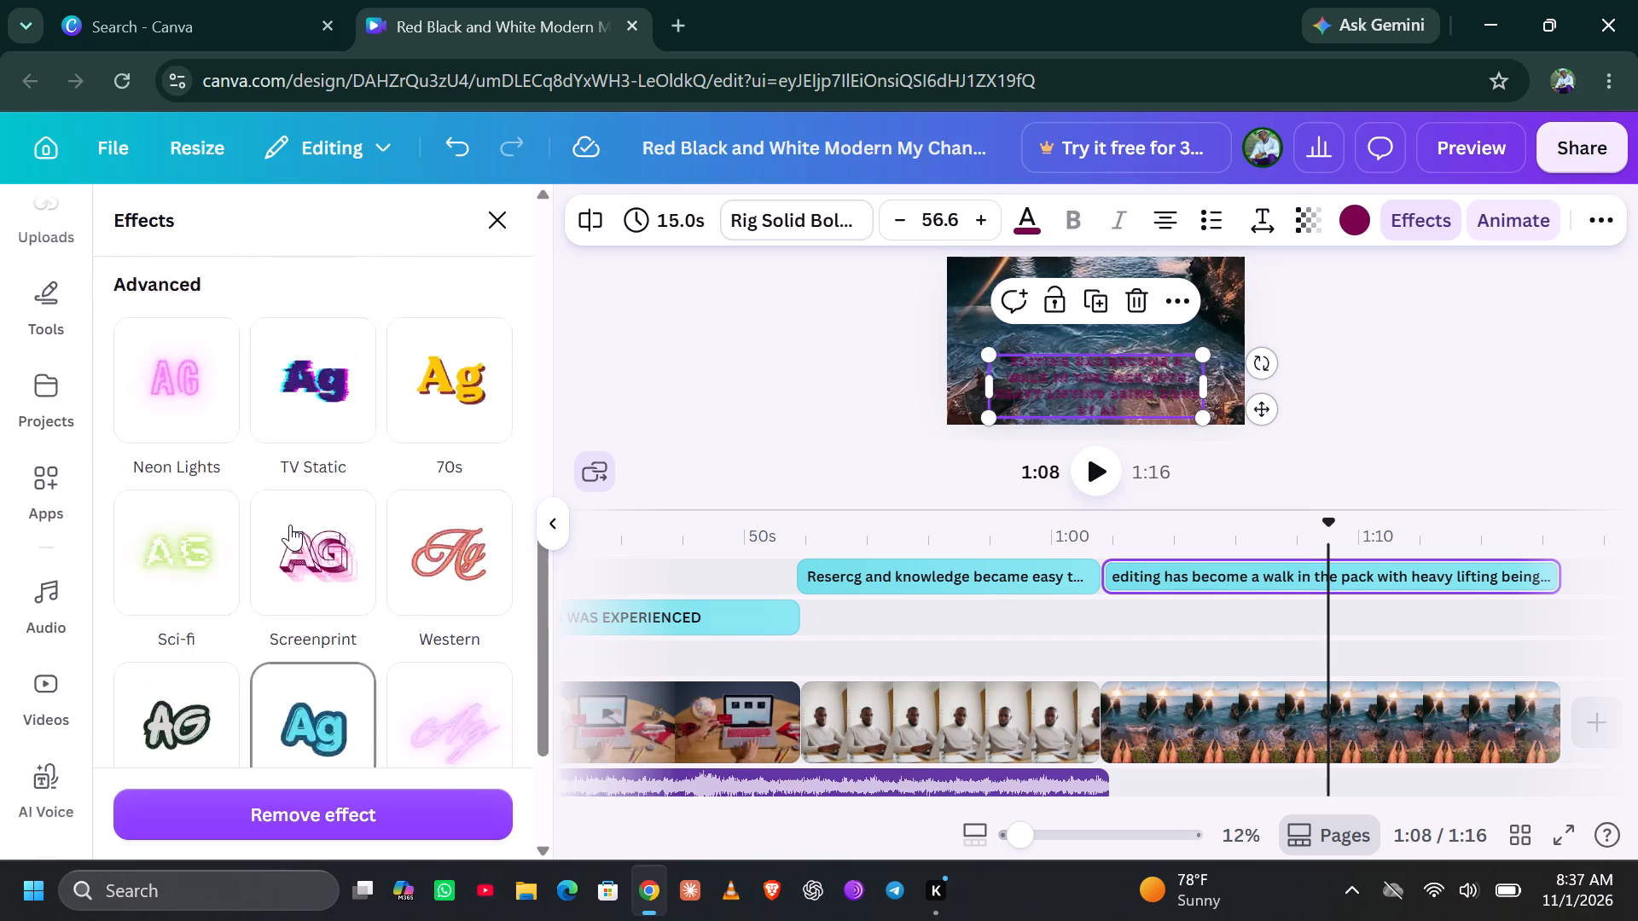
pyautogui.scroll(2, 290, 524)
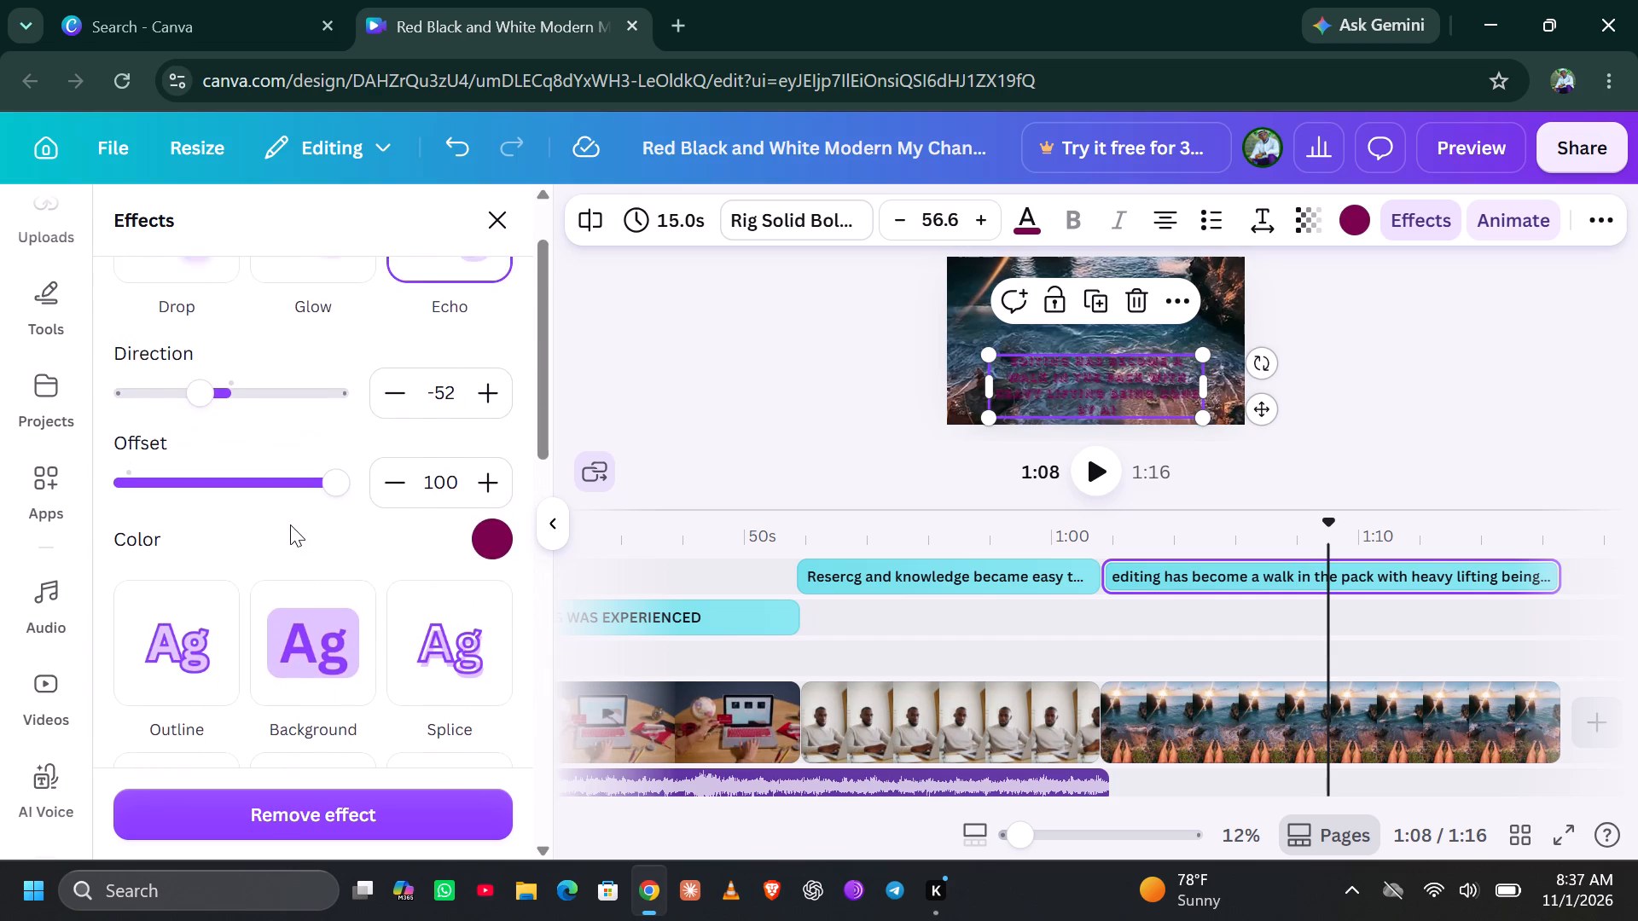
pyautogui.scroll(2, 290, 524)
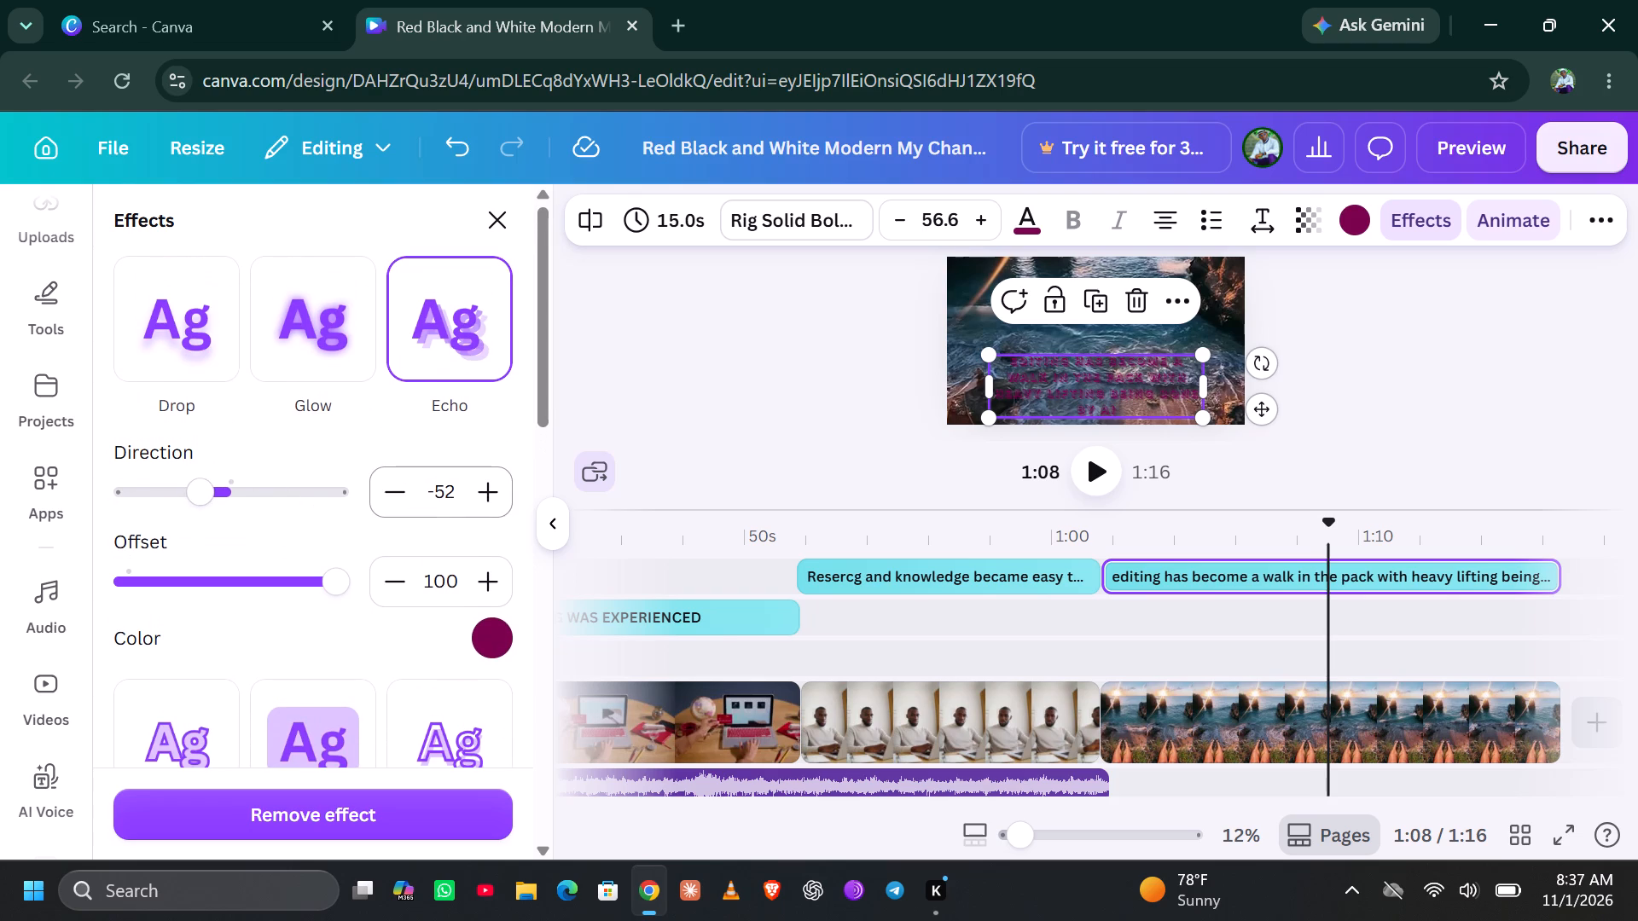
pyautogui.click(494, 489)
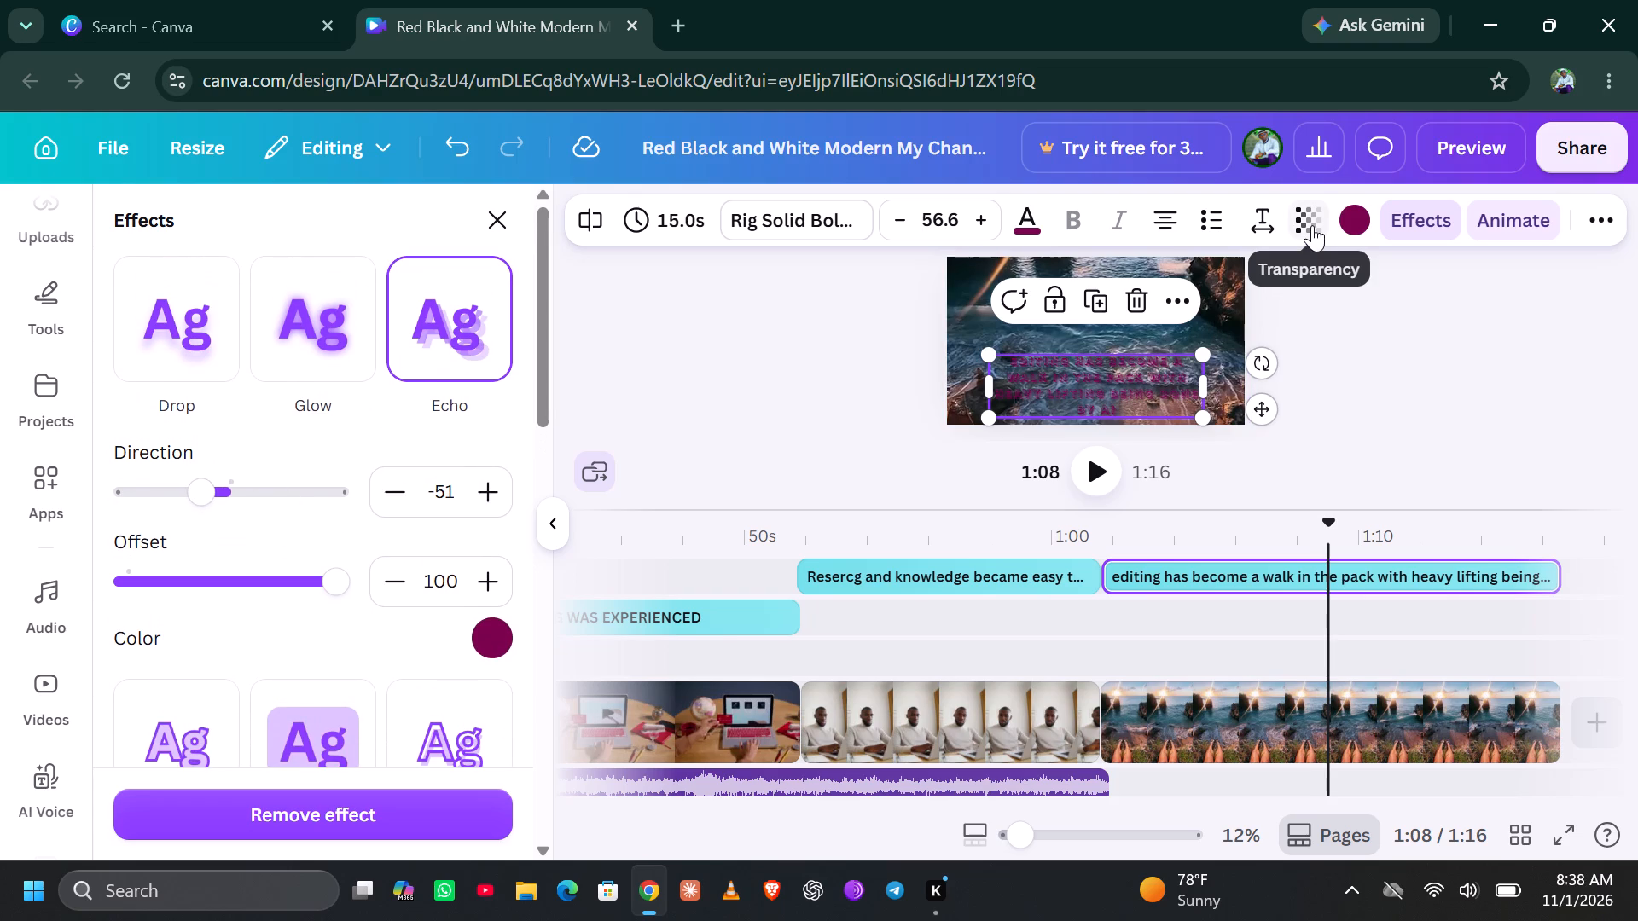
# Change the effect color of the seaside caption to orange from the default solid colors.
pyautogui.click(1352, 213)
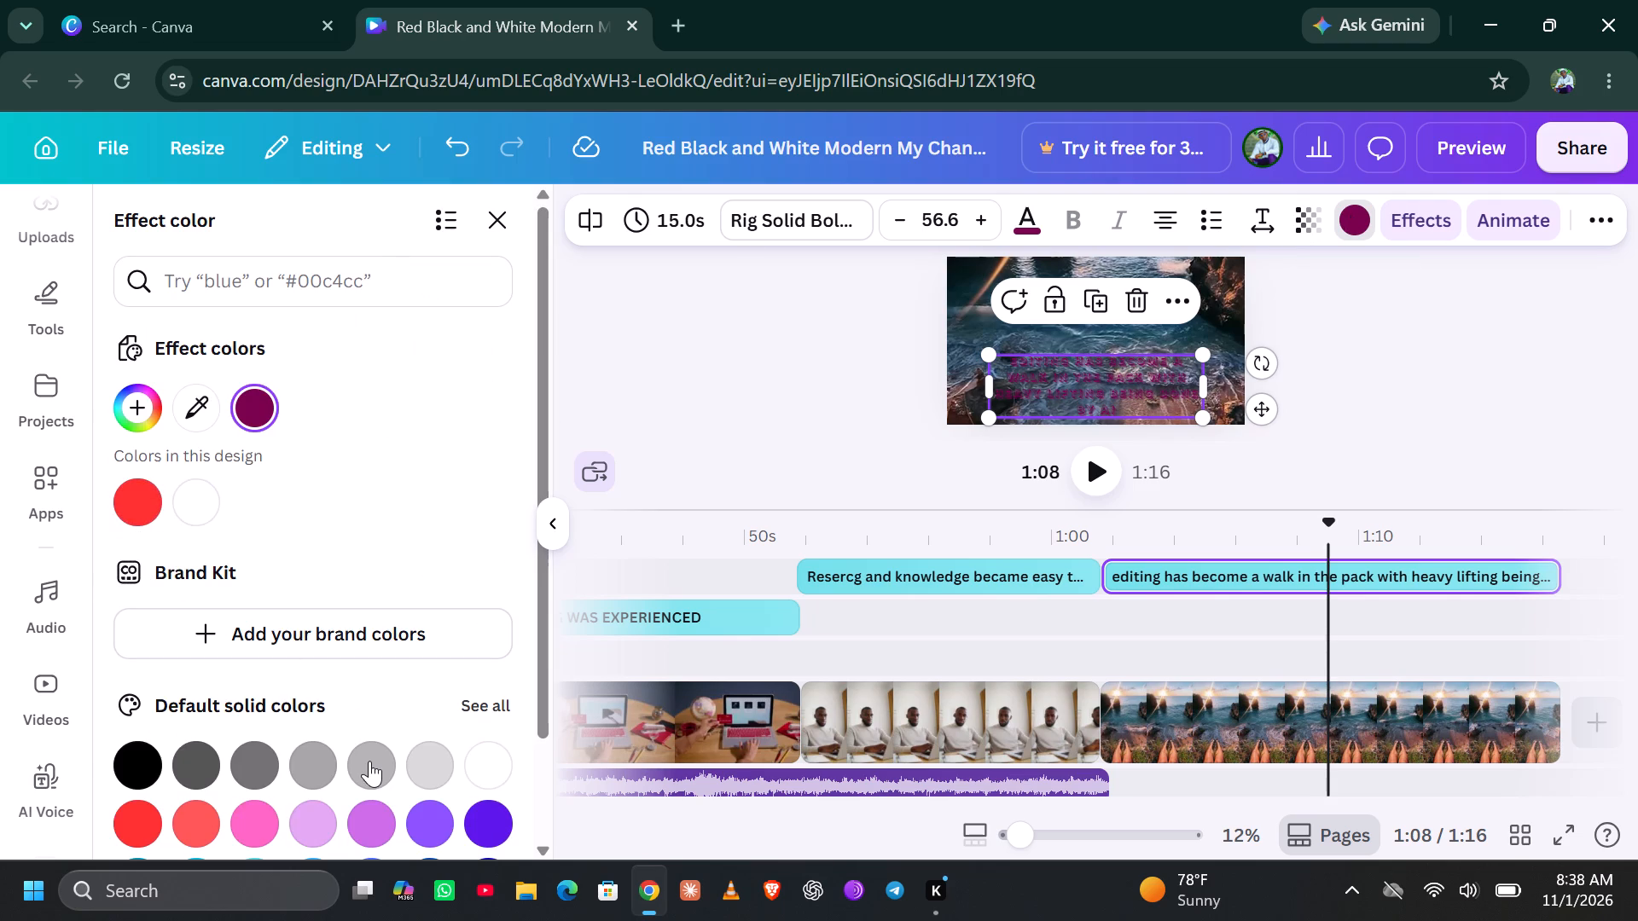
pyautogui.scroll(-3, 370, 763)
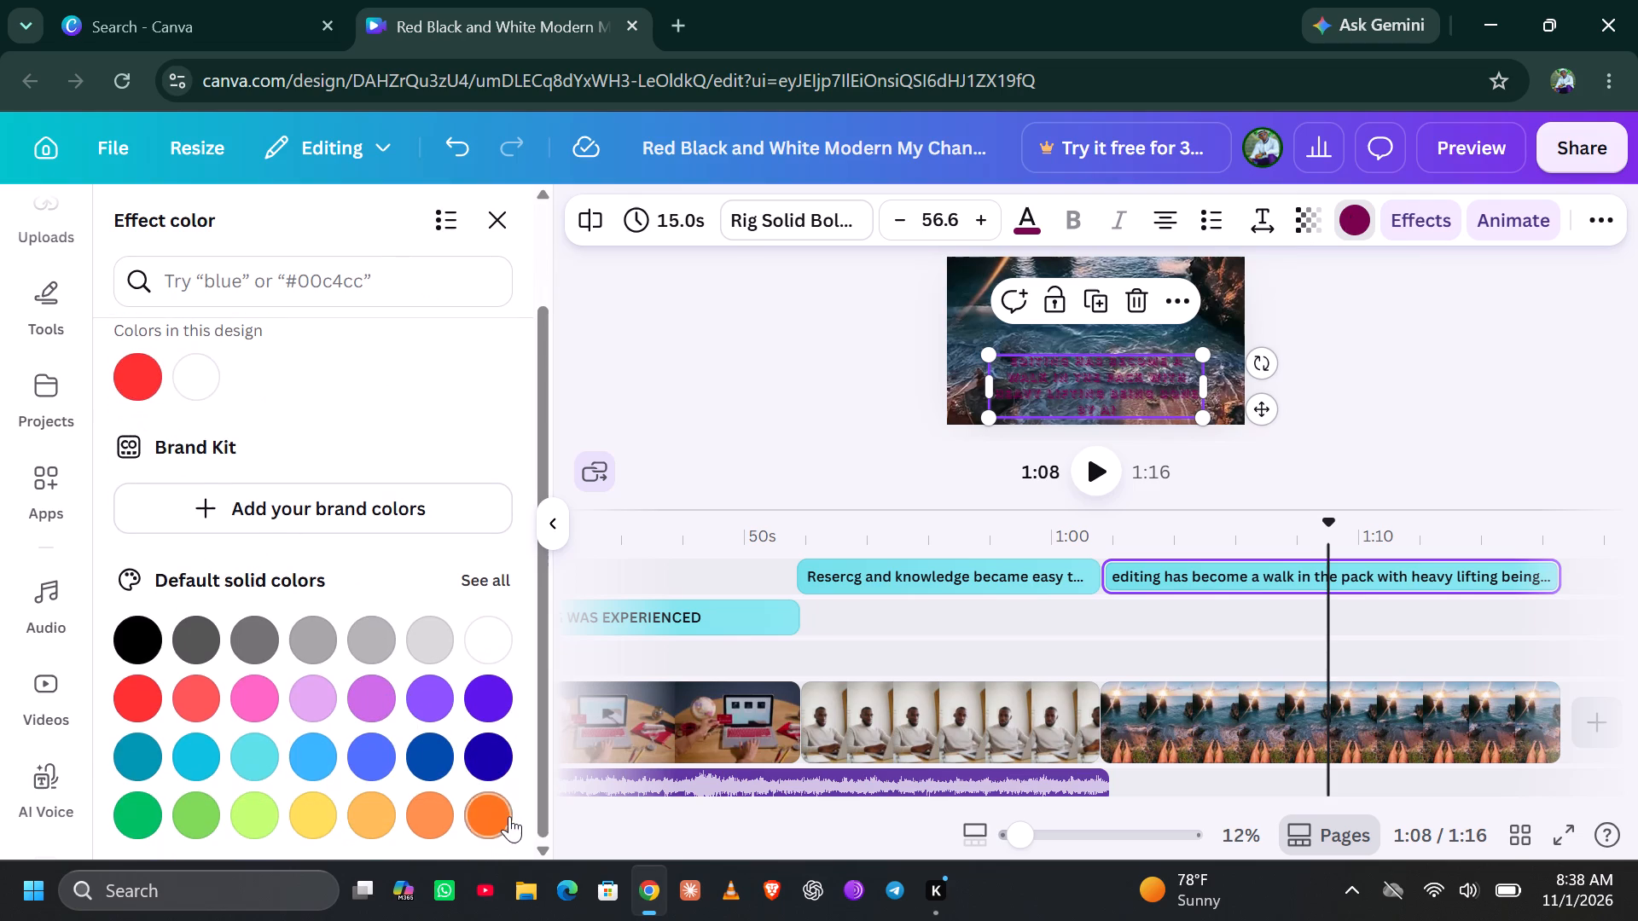
pyautogui.click(500, 817)
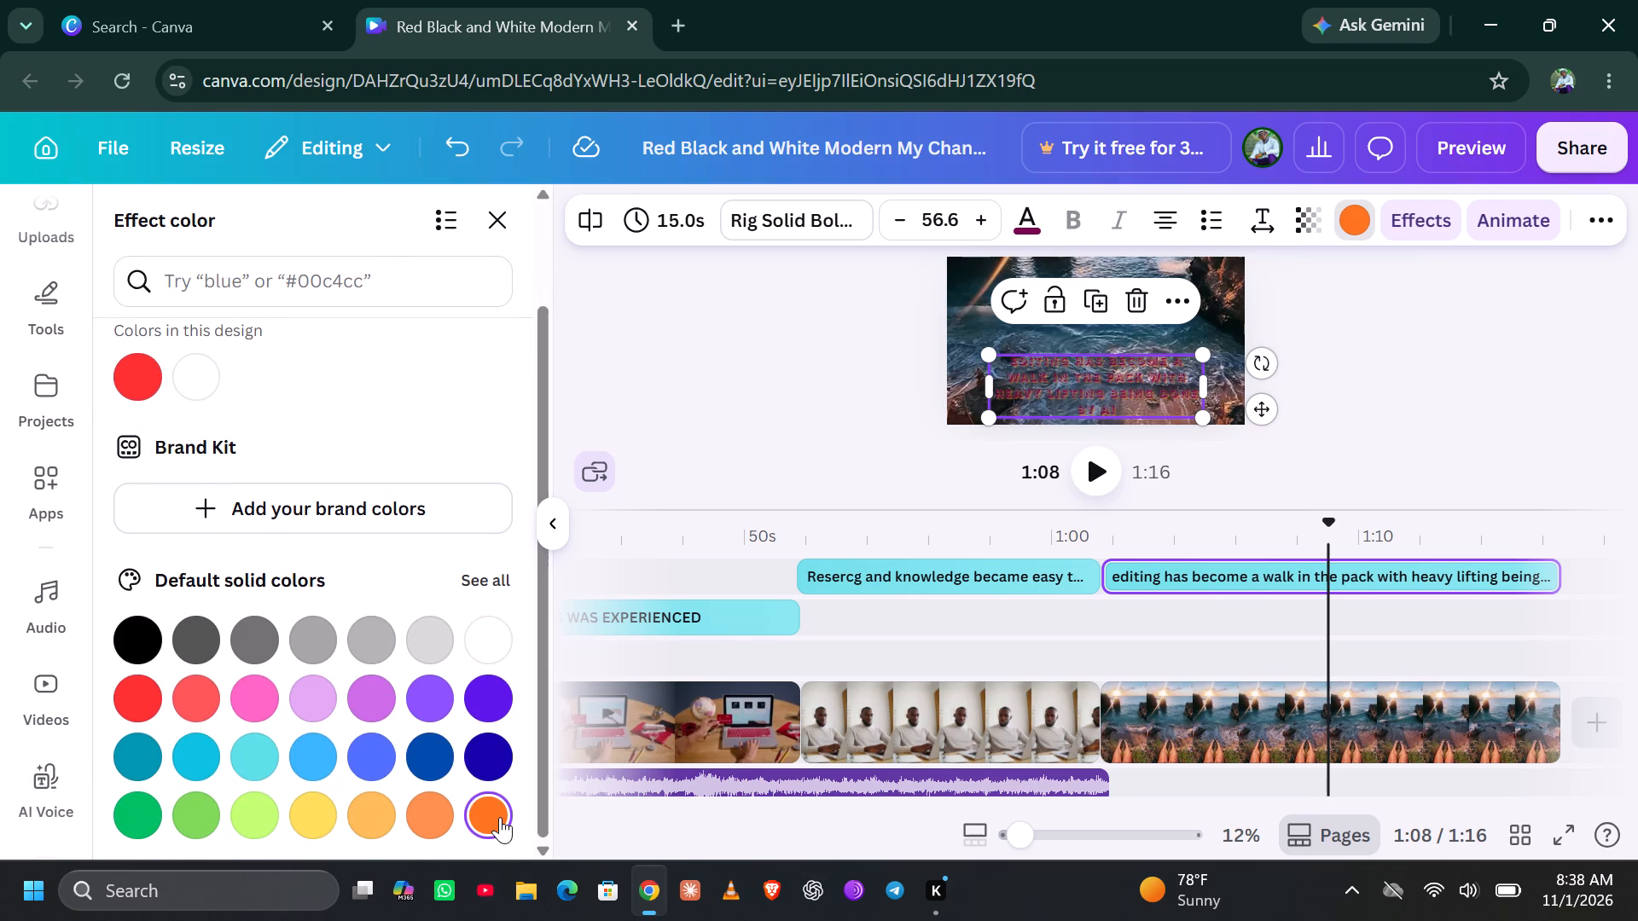
pyautogui.scroll(-1, 327, 786)
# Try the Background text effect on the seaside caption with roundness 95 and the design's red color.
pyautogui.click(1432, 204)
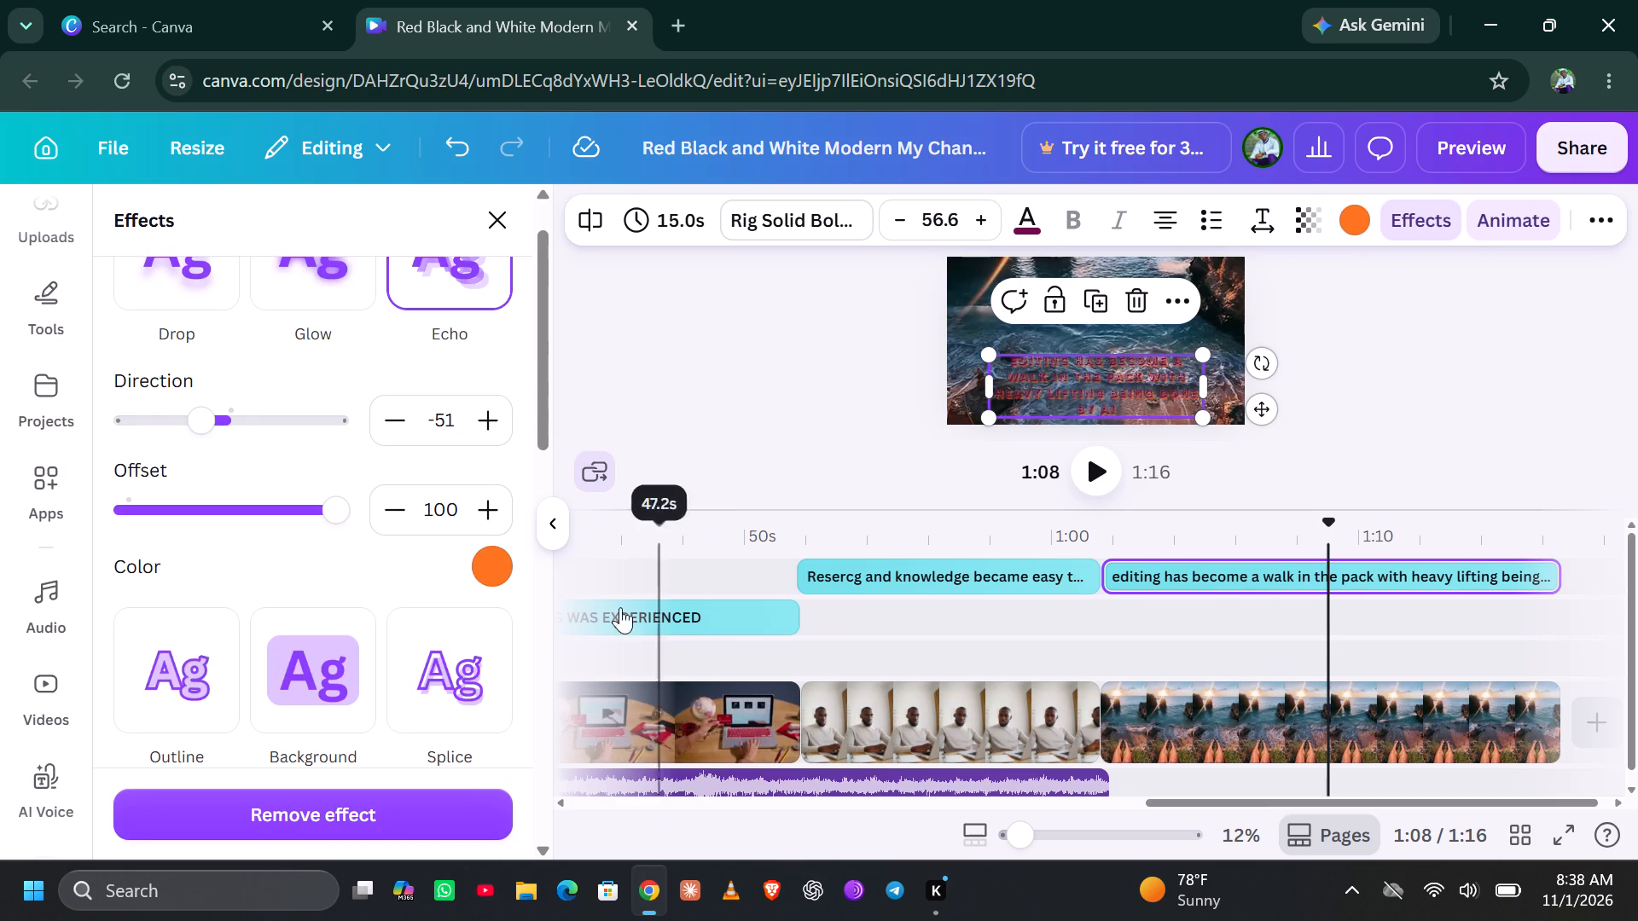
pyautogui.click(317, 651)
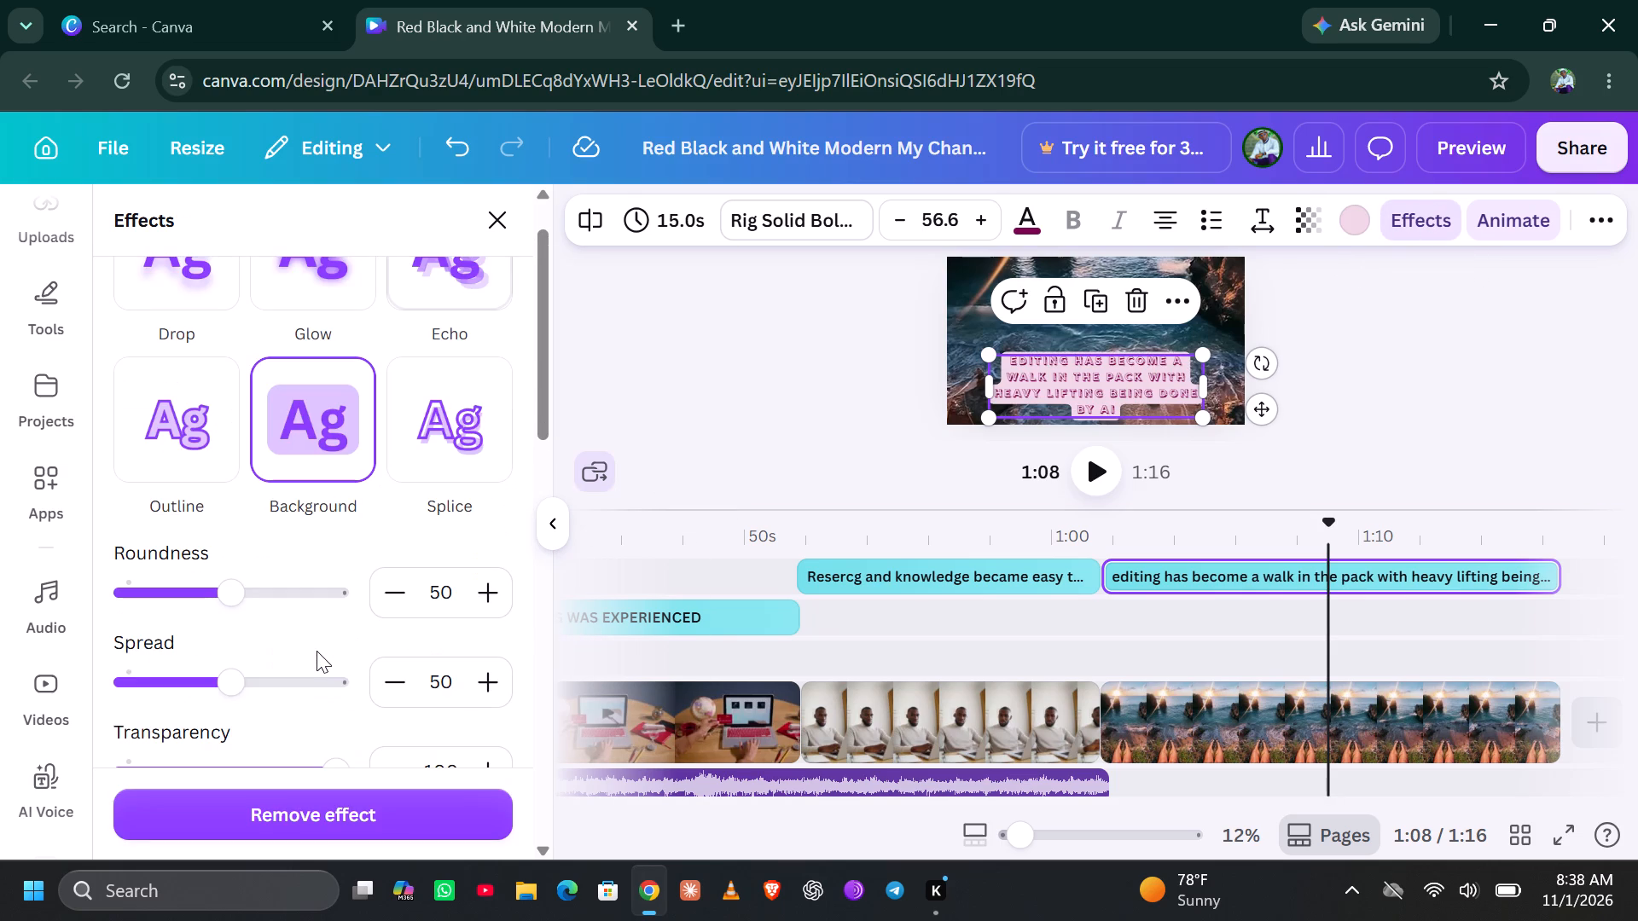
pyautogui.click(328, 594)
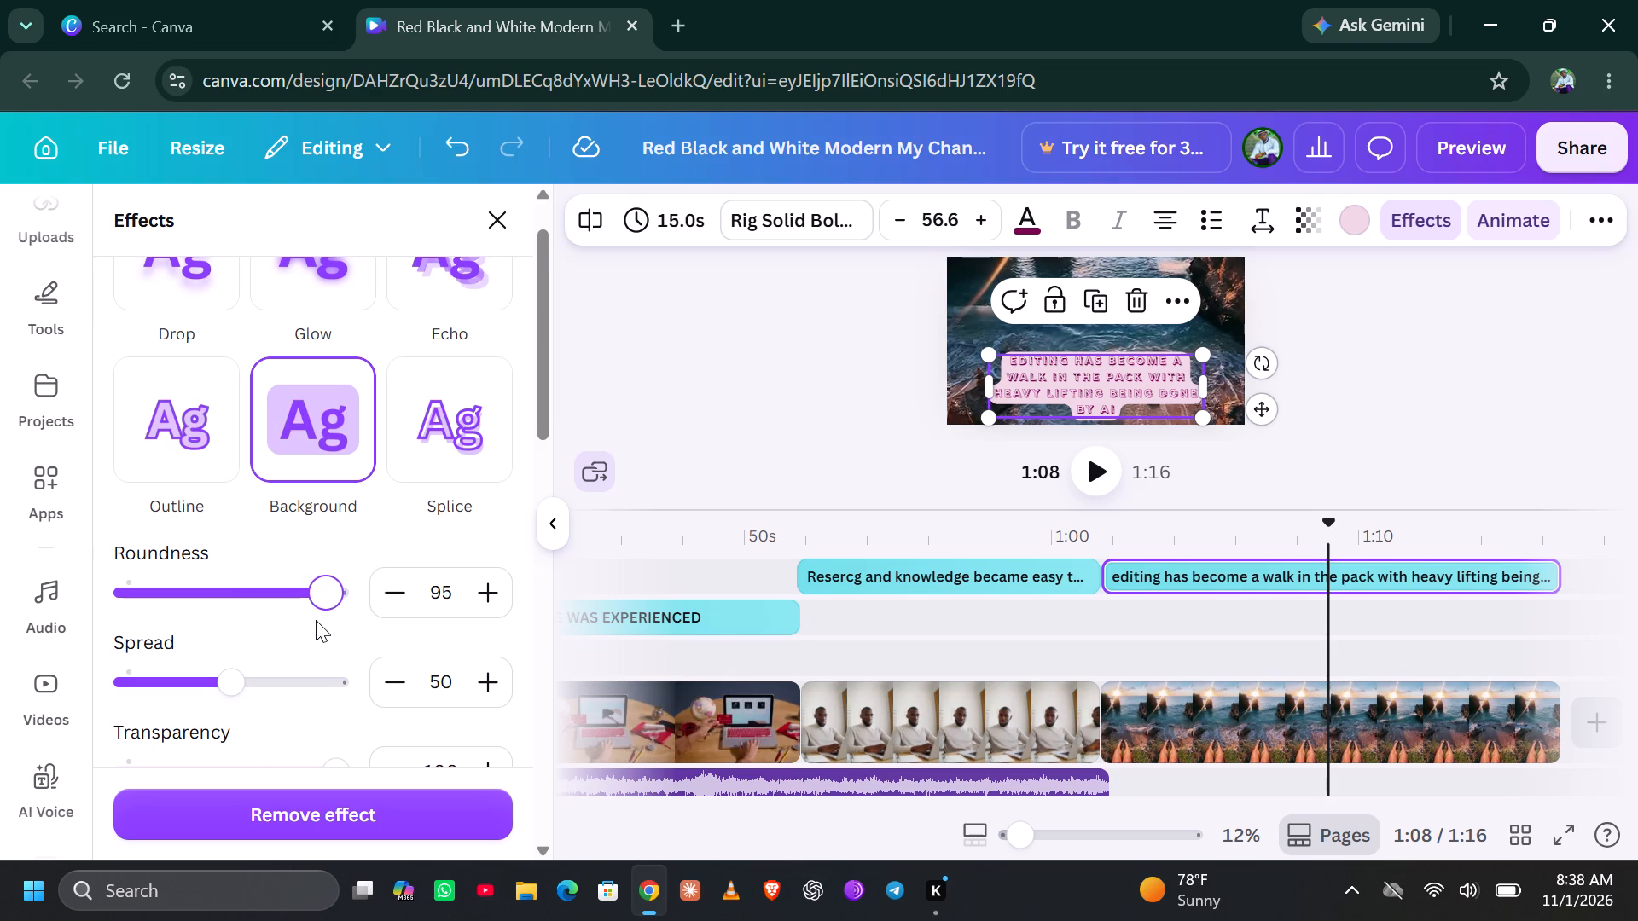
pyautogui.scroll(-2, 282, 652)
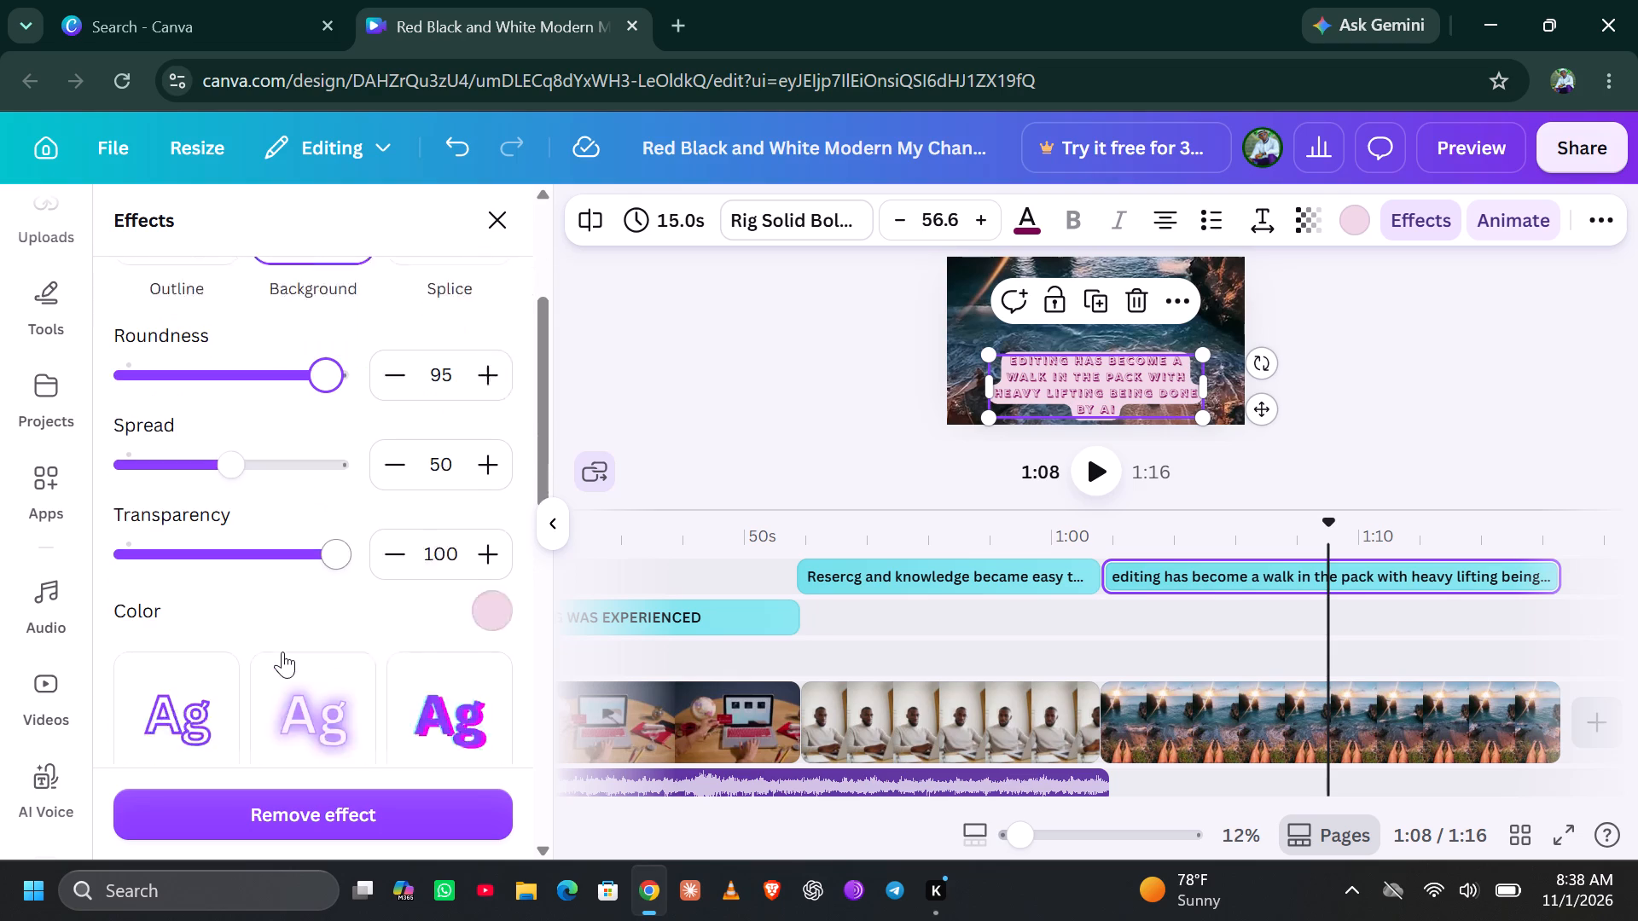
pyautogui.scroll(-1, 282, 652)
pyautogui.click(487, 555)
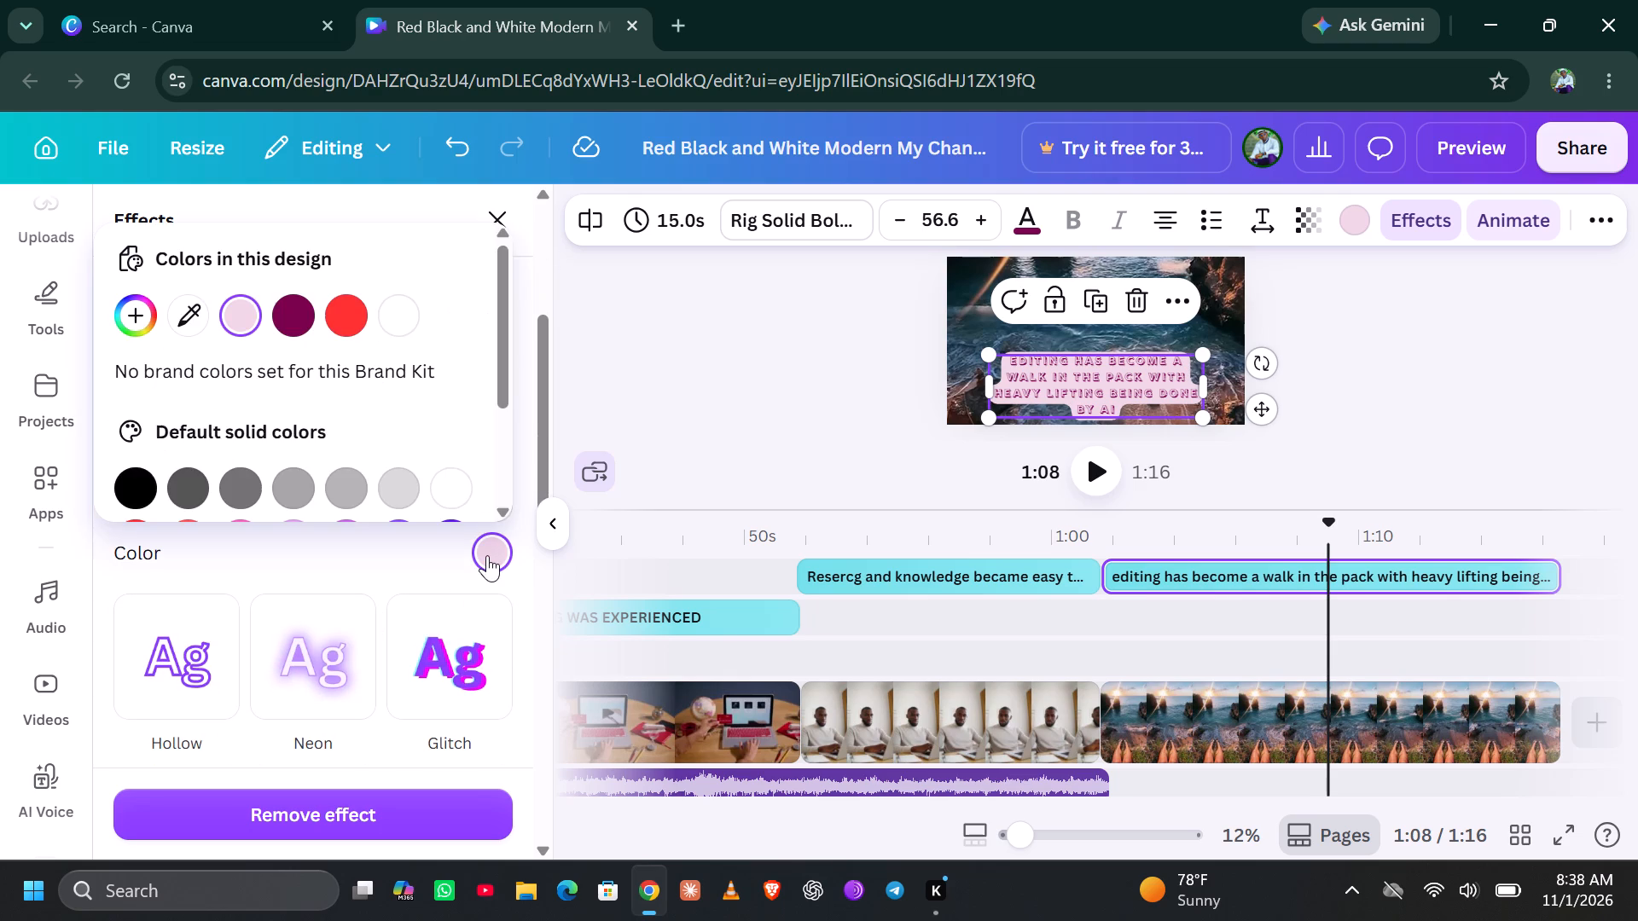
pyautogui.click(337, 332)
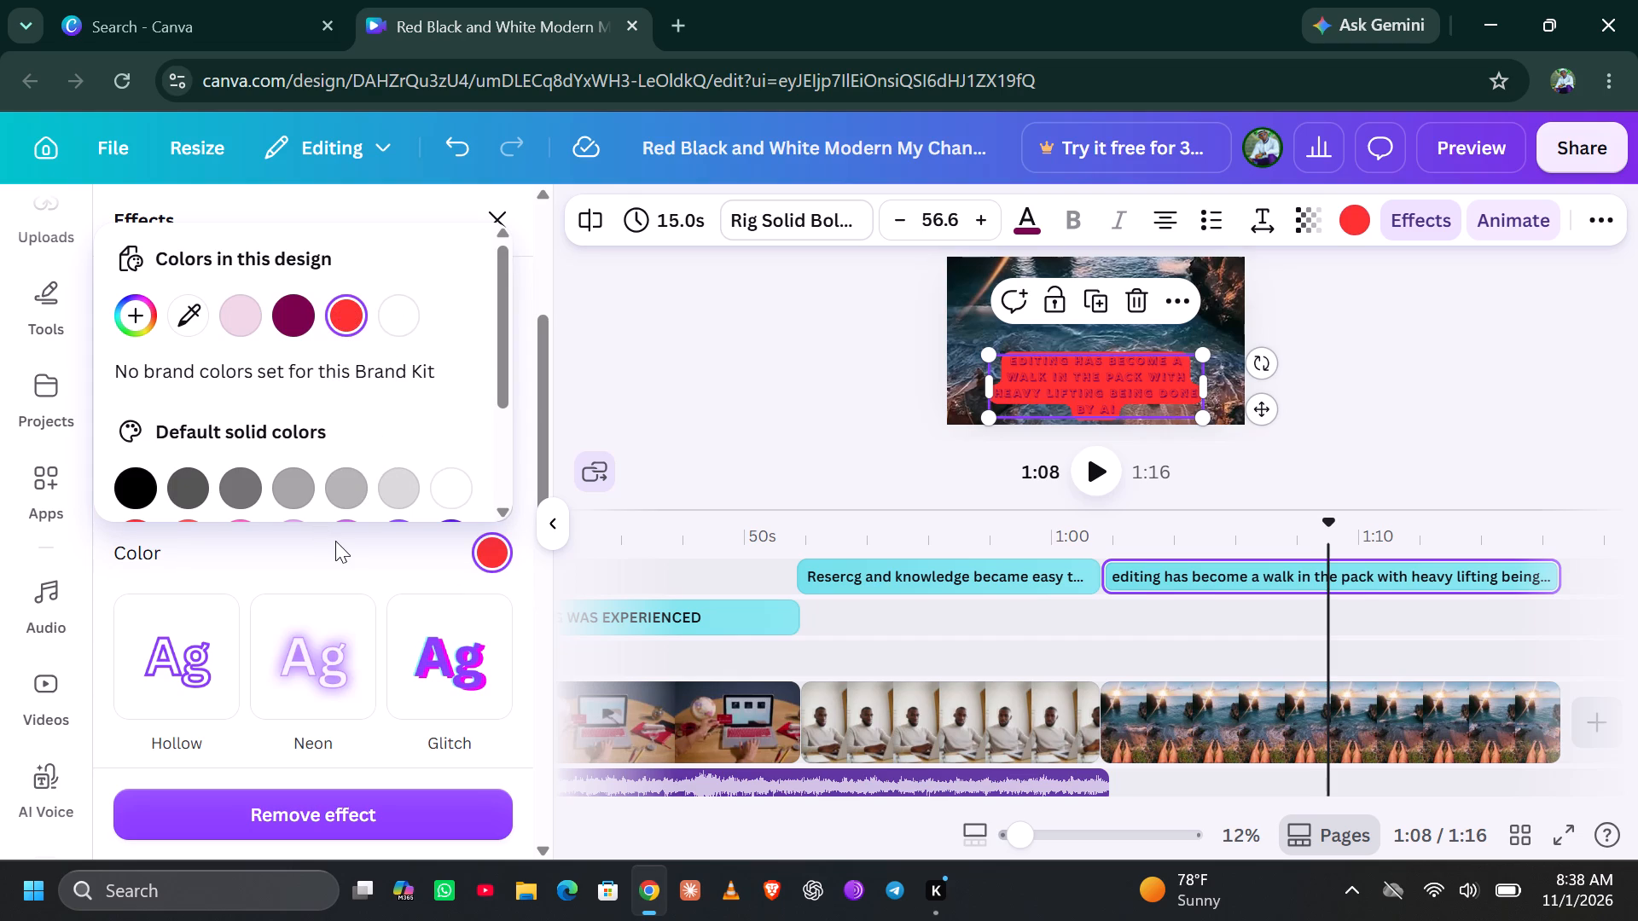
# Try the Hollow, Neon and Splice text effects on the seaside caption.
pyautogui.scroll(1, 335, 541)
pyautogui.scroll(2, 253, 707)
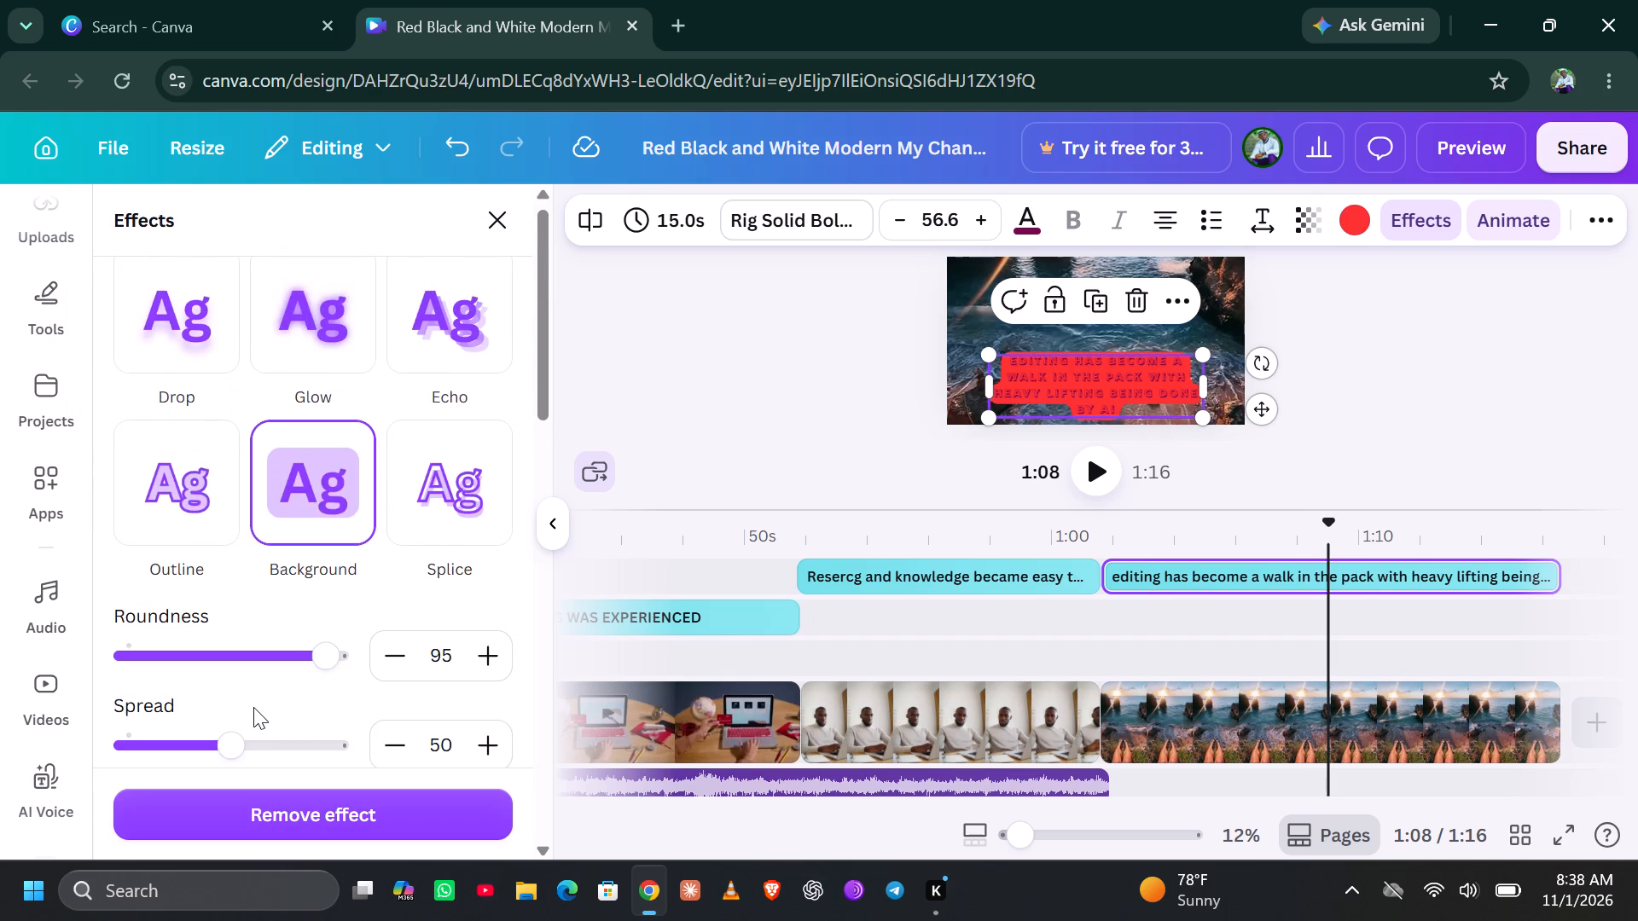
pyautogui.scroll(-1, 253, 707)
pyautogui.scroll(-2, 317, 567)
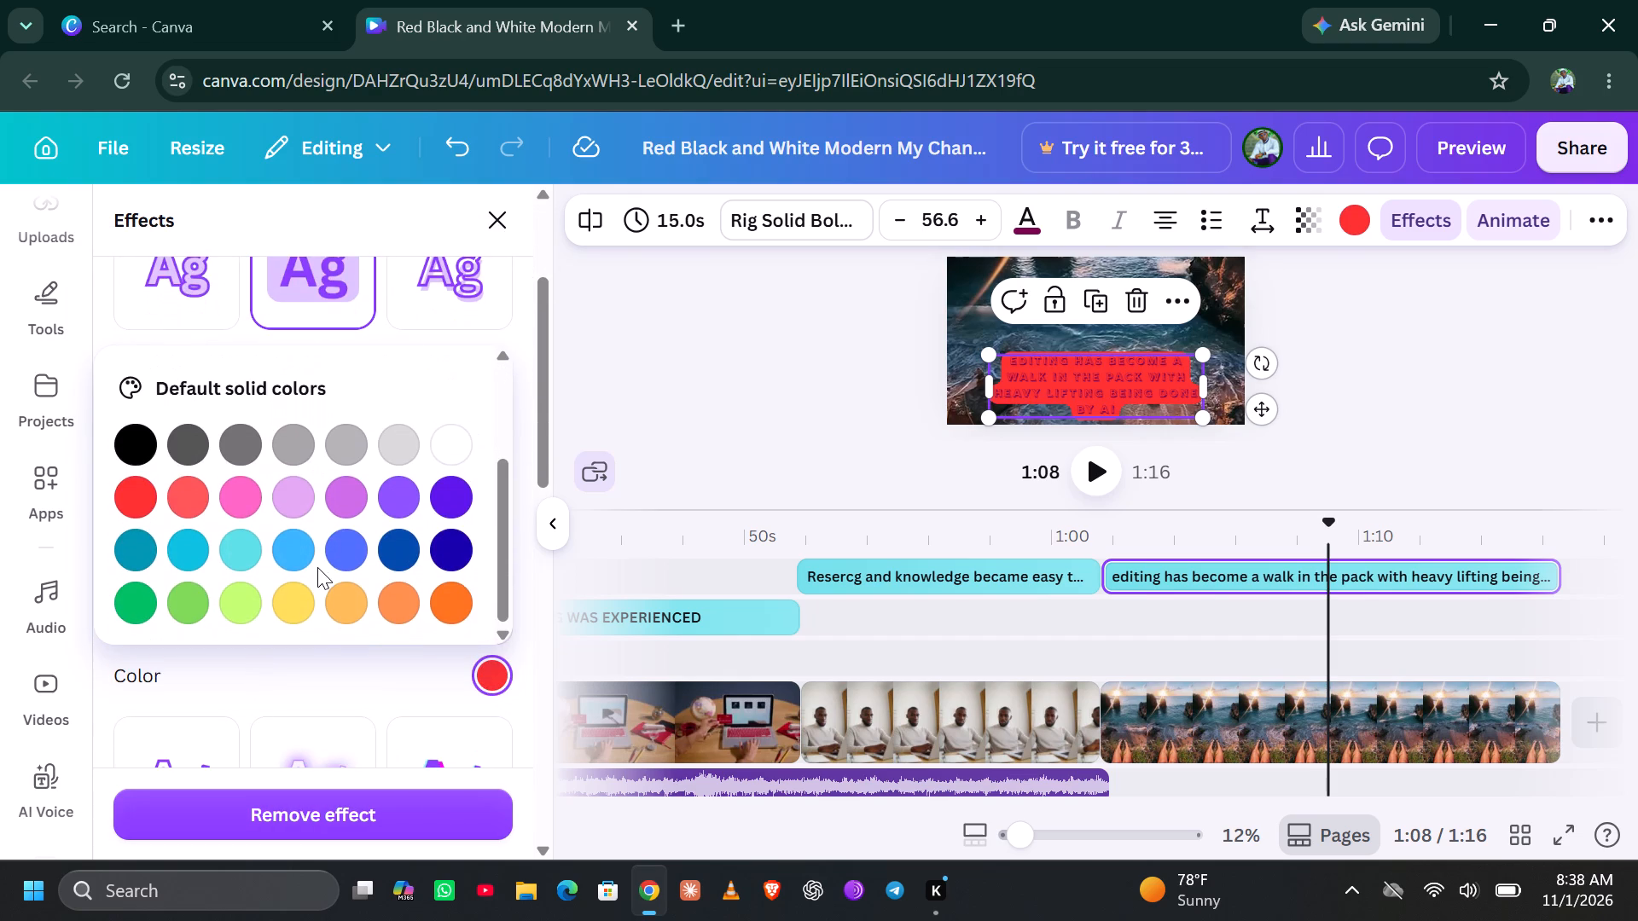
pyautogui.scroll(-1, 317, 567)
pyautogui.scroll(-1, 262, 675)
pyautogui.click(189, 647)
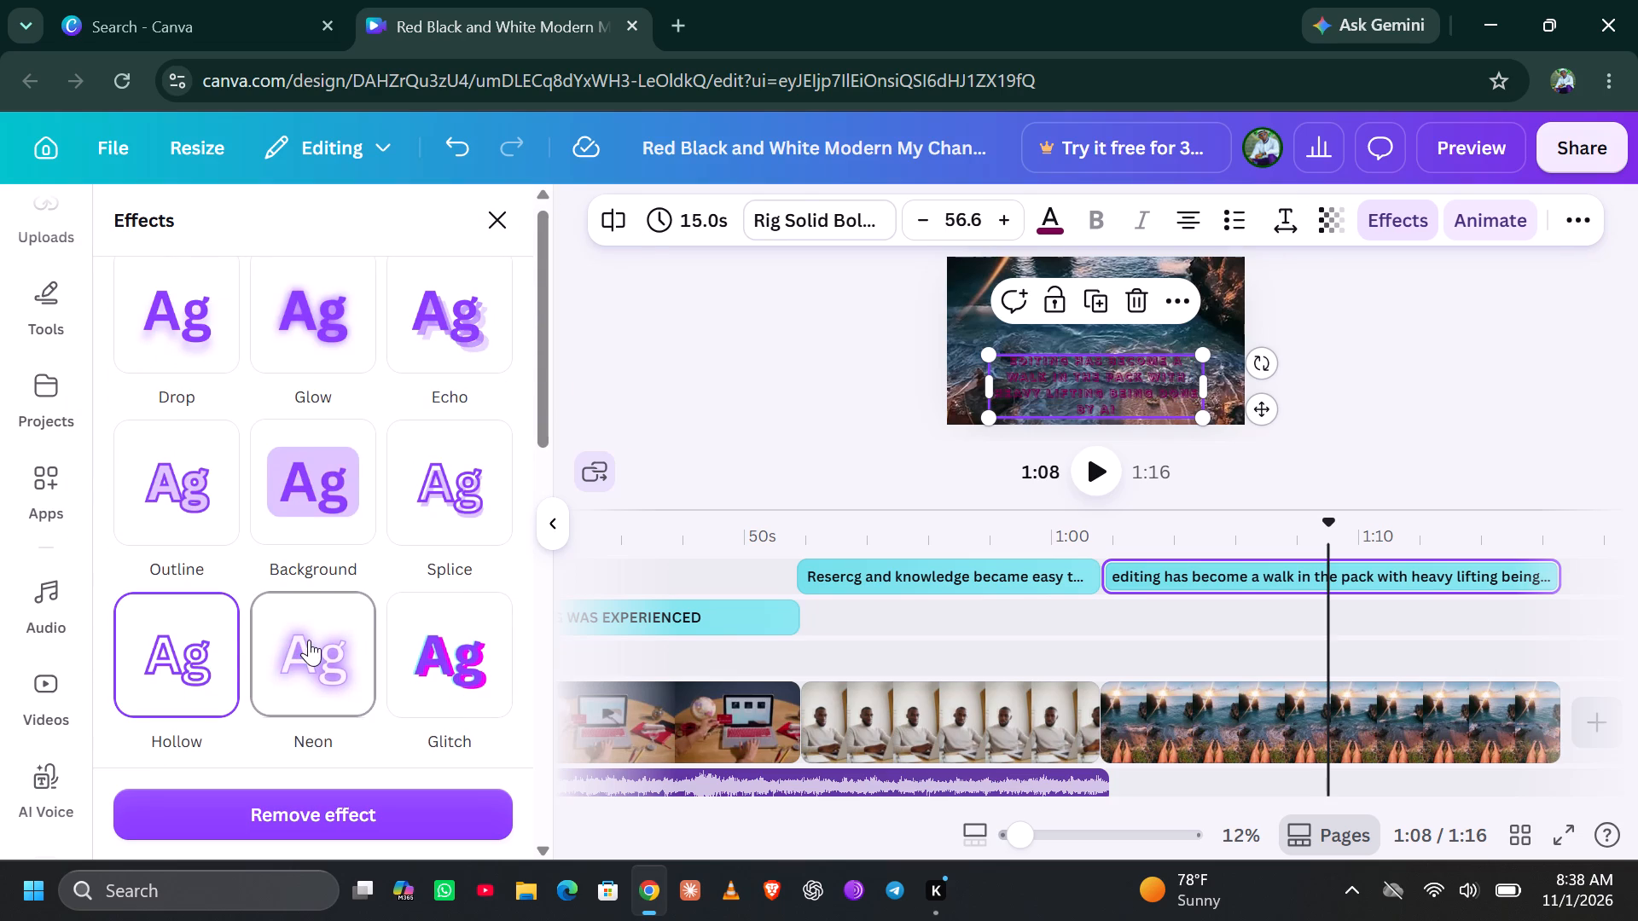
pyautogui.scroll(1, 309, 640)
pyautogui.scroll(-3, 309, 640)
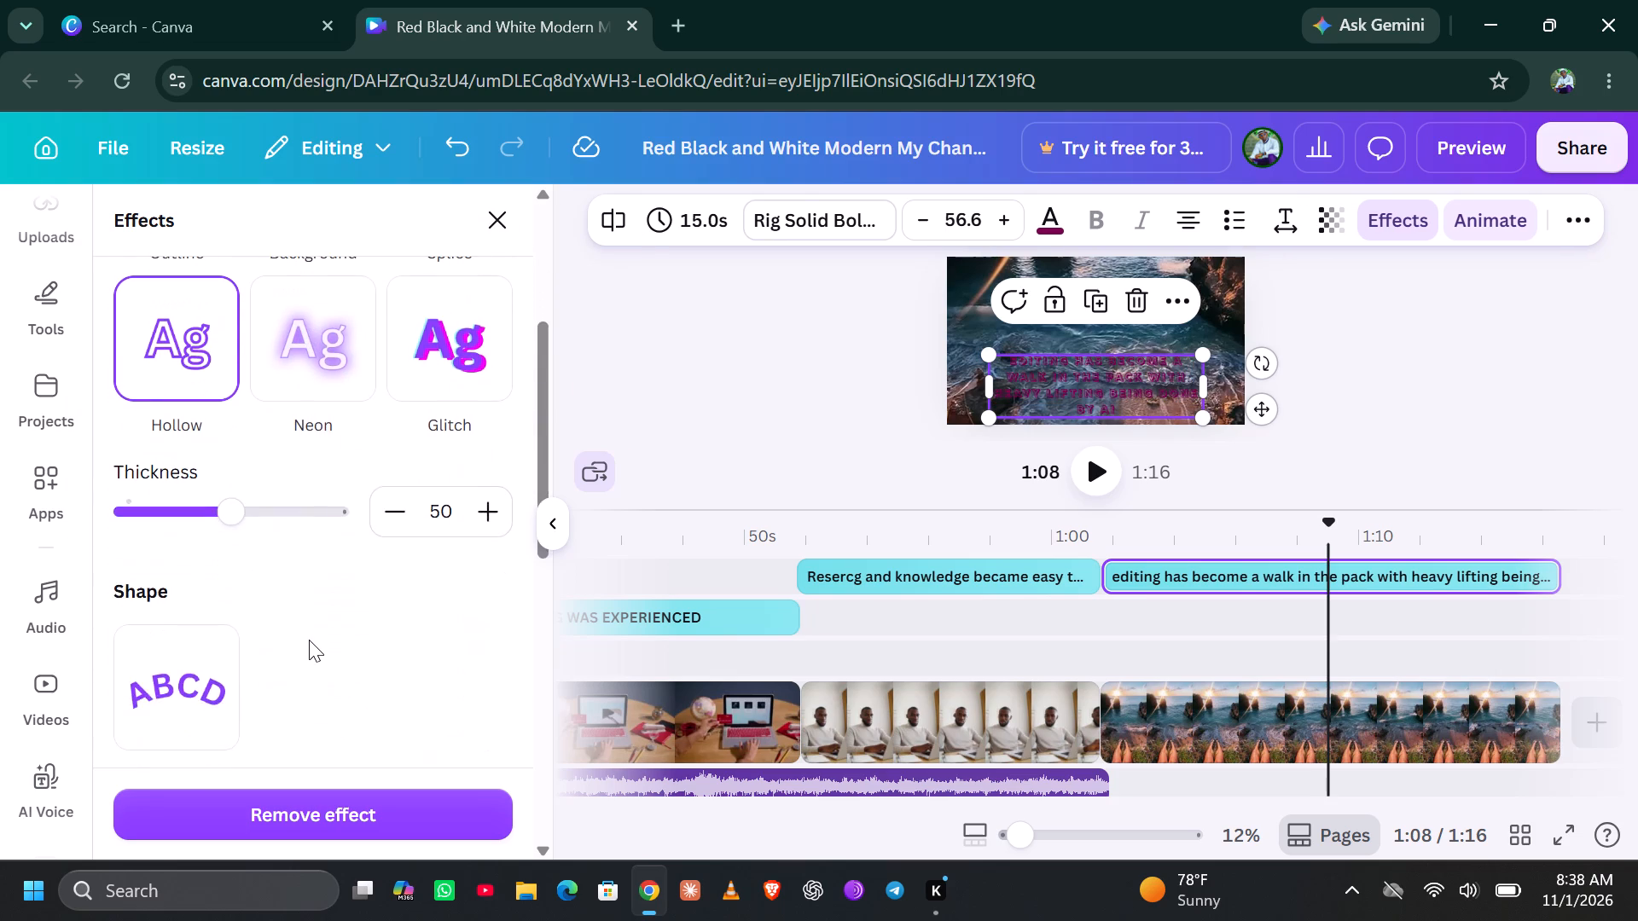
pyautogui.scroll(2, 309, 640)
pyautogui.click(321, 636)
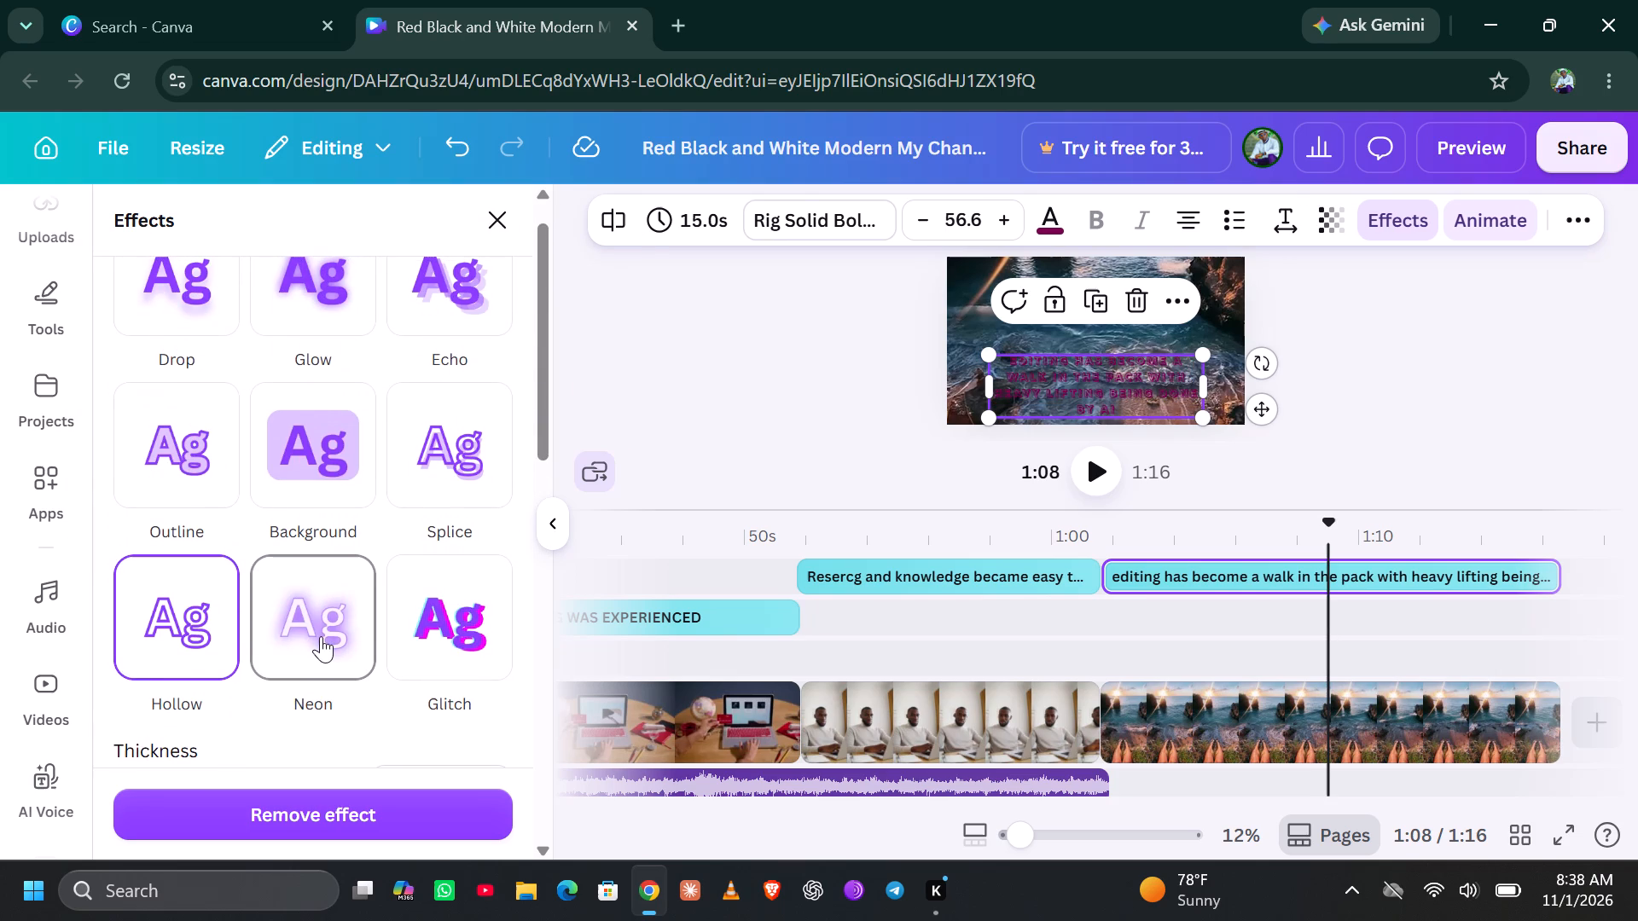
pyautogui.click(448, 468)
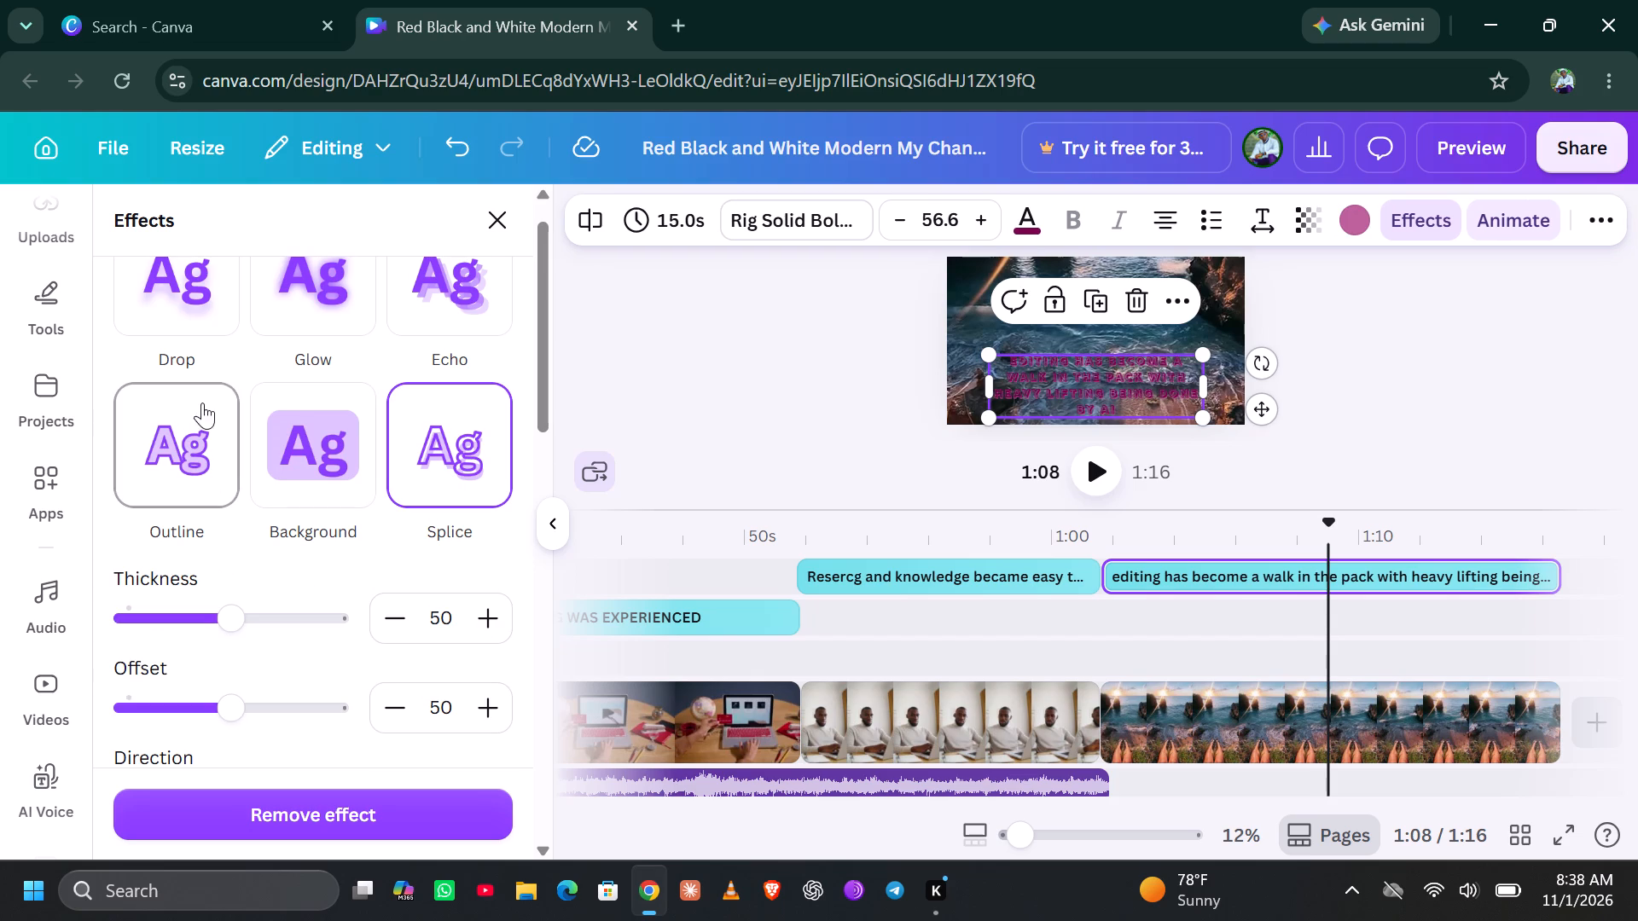
# Apply the Drop effect to the seaside caption with offset 44, blur 44 and transparency 96.
pyautogui.click(185, 317)
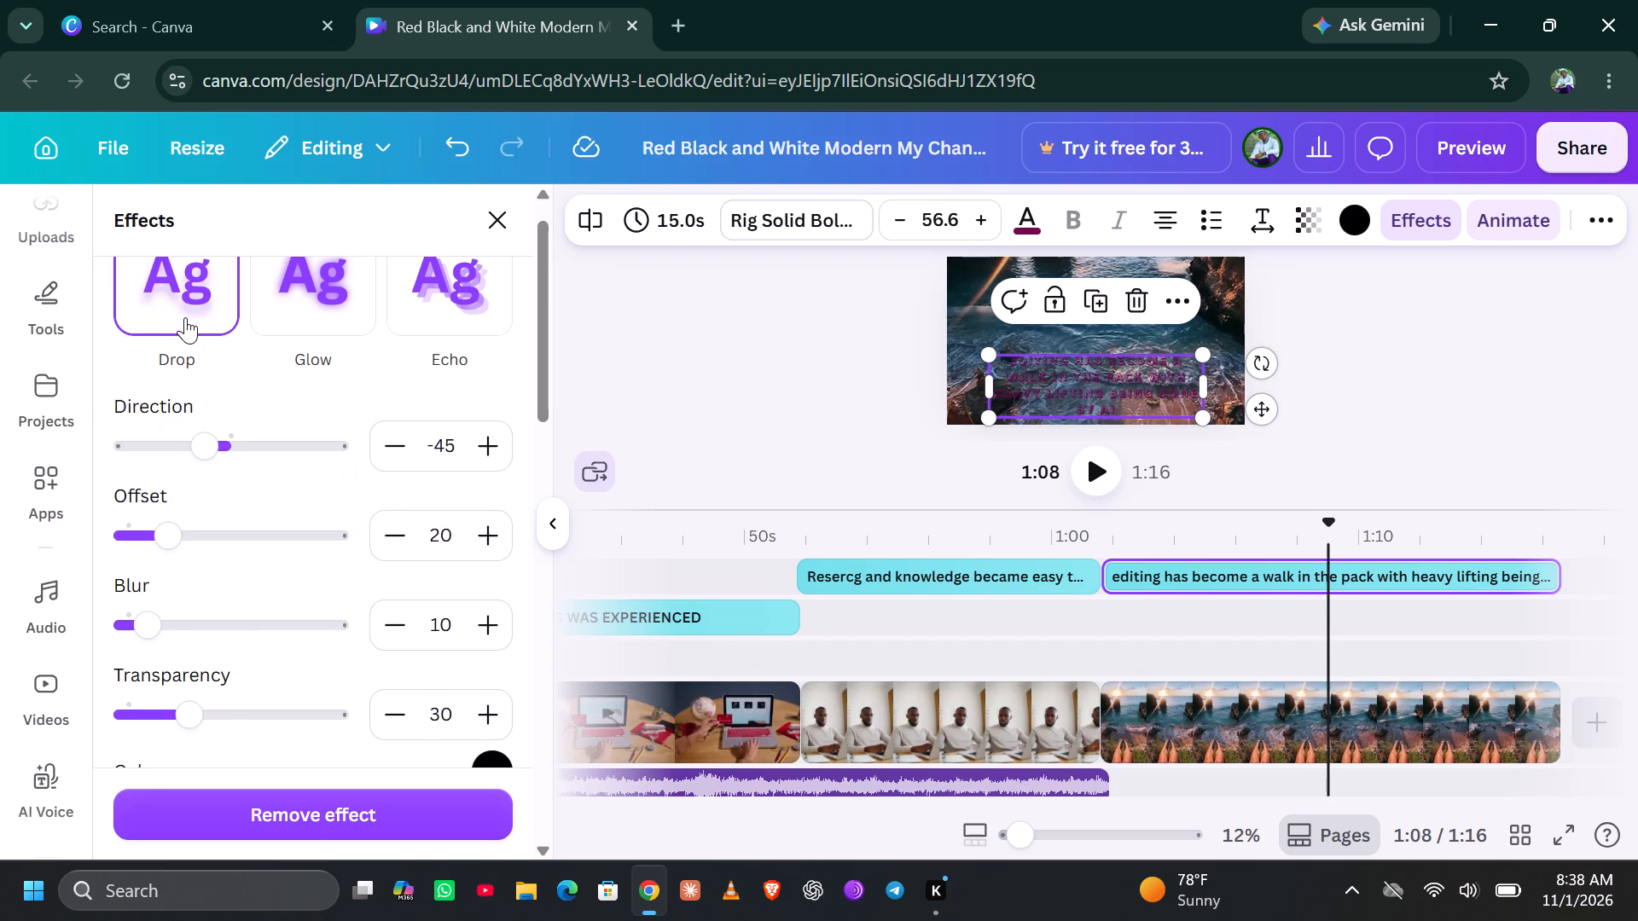
pyautogui.click(219, 523)
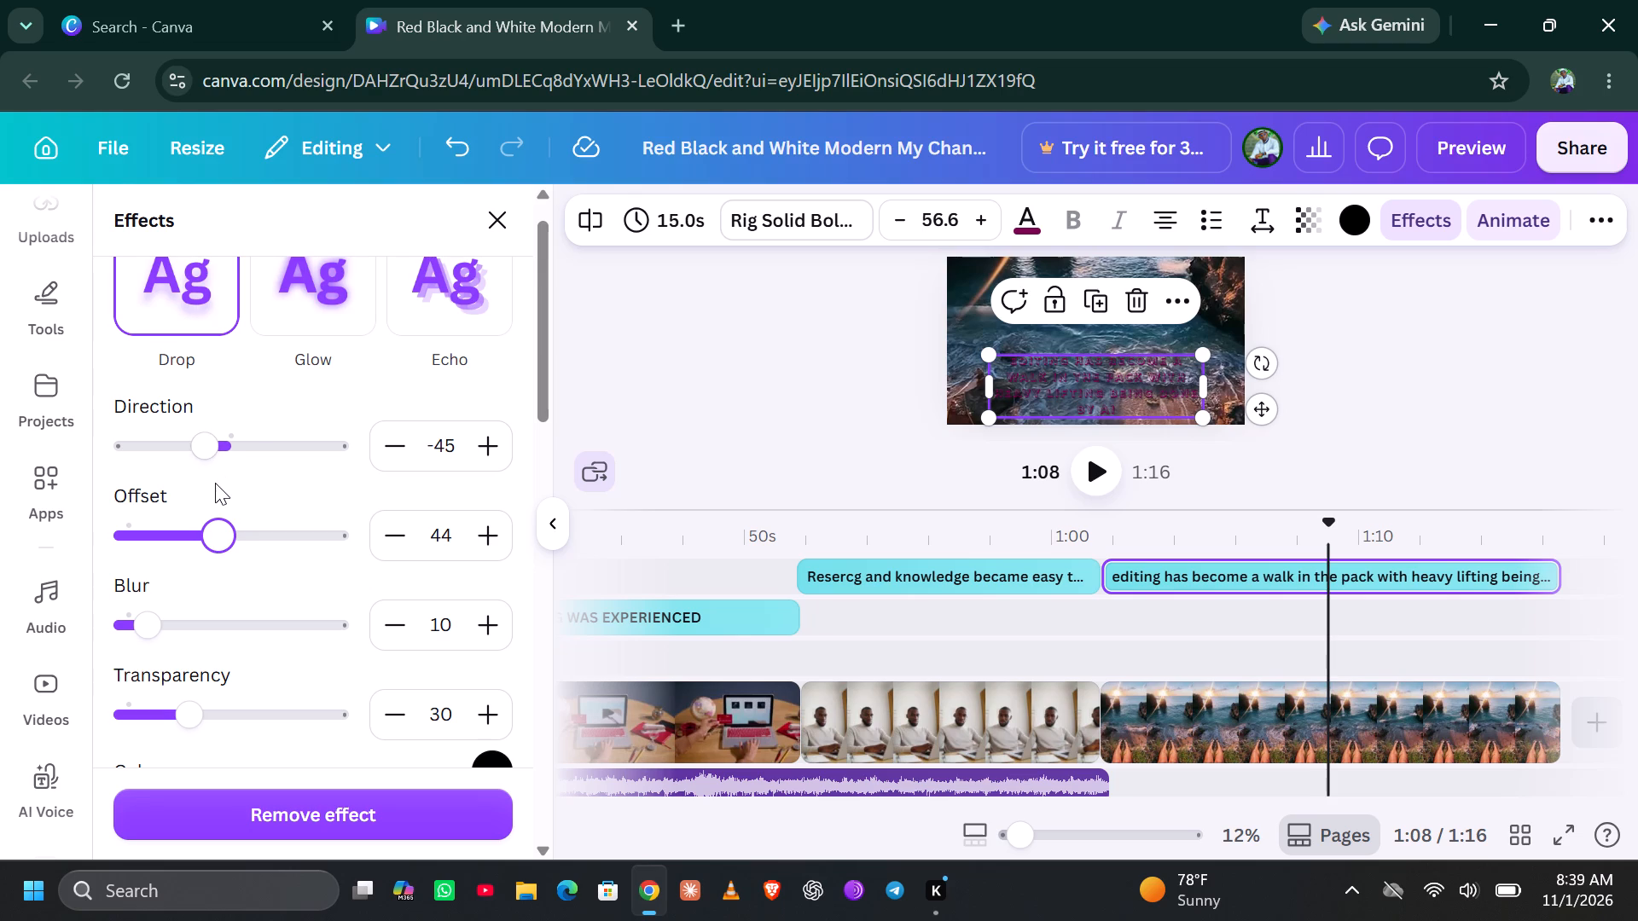
pyautogui.click(219, 616)
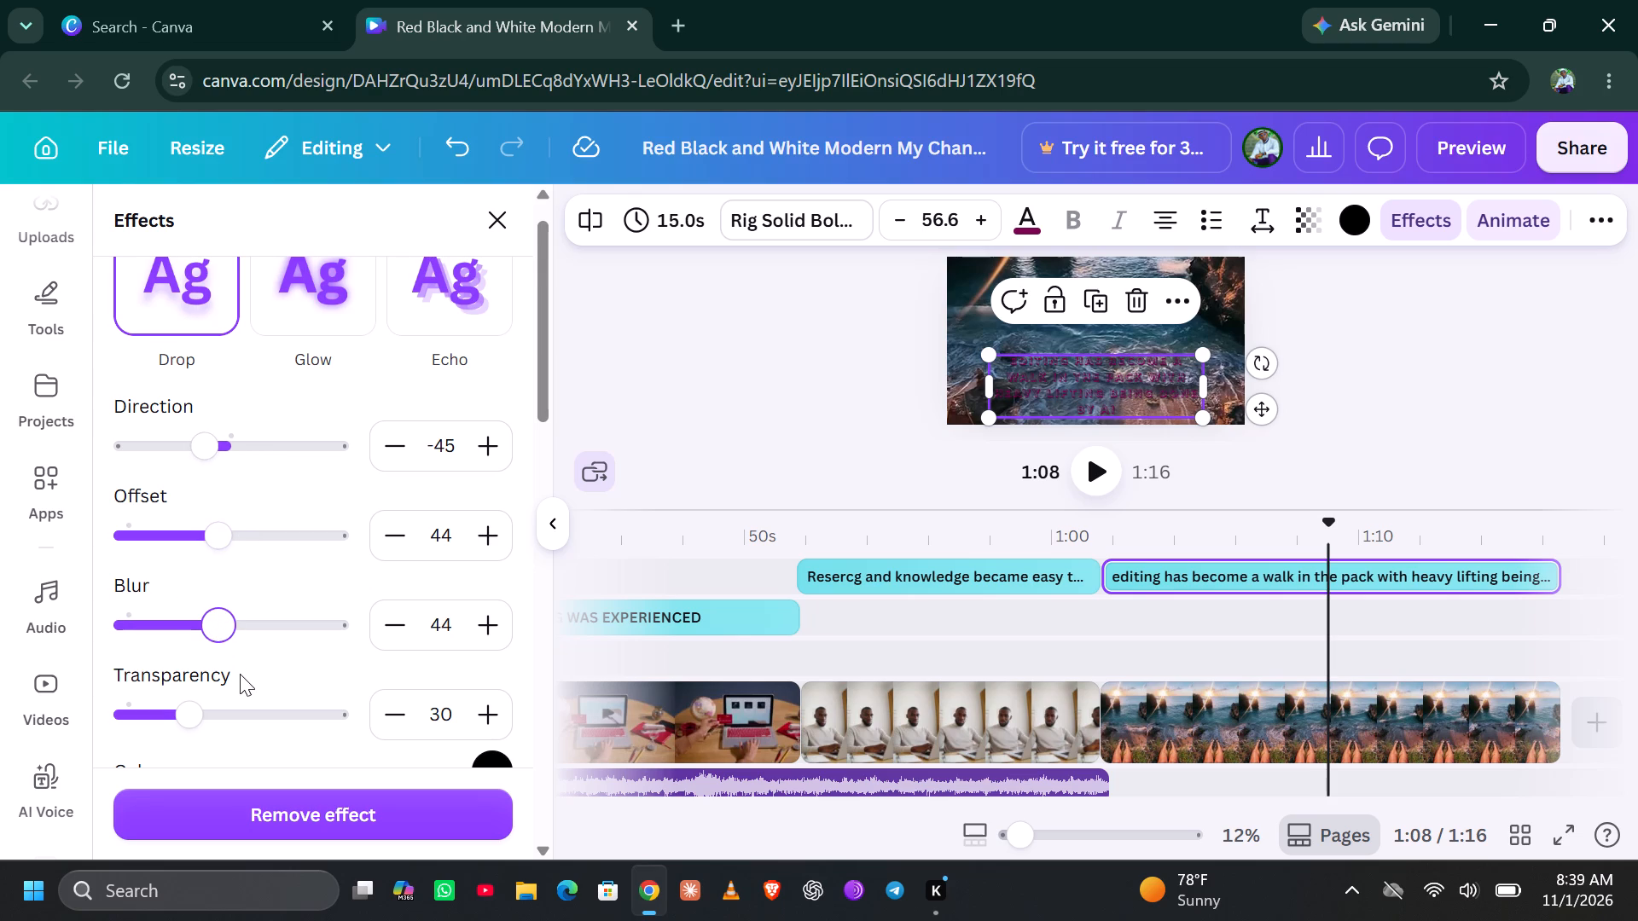
pyautogui.scroll(-1, 240, 674)
pyautogui.click(330, 658)
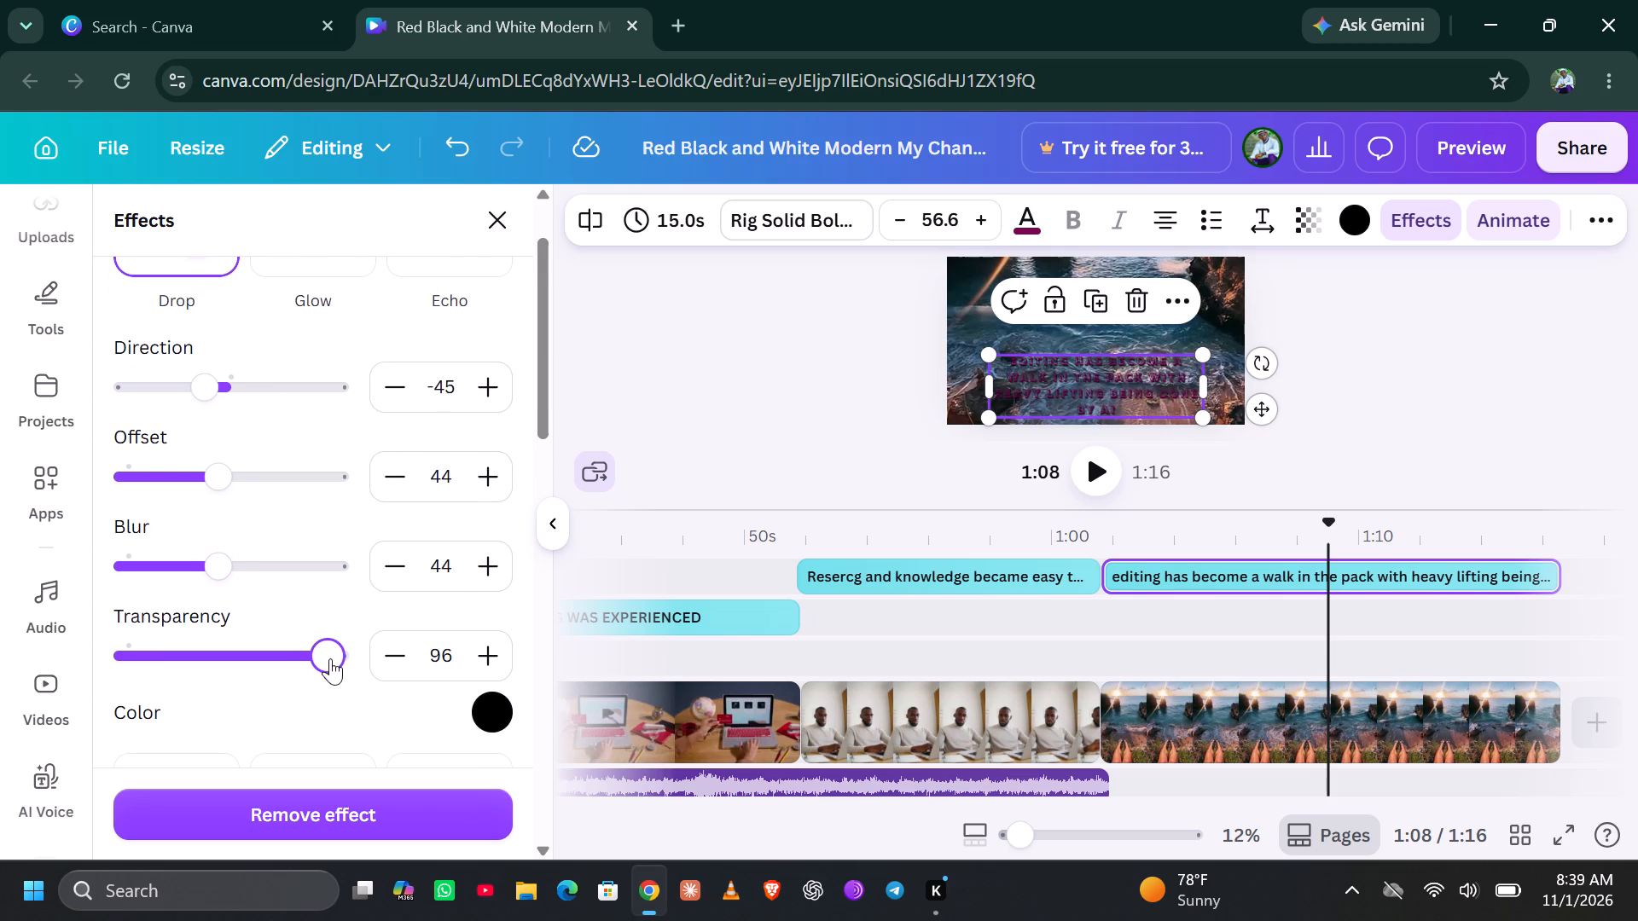
pyautogui.click(330, 658)
# Change the Drop effect's color on the seaside caption to the red used in the design.
pyautogui.scroll(-1, 393, 703)
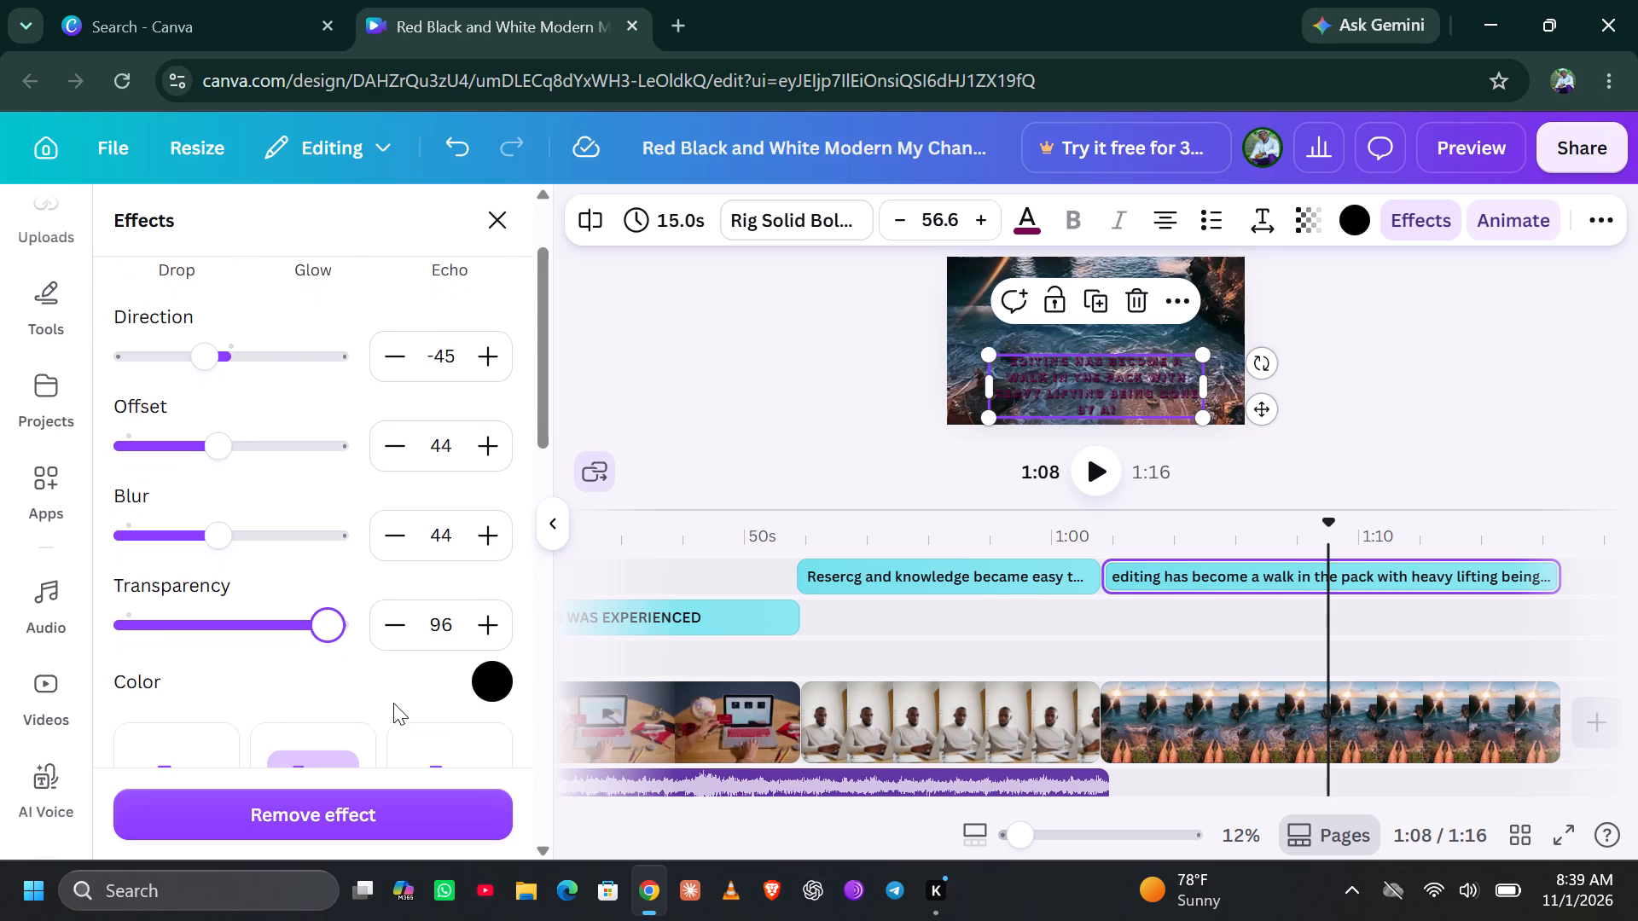
pyautogui.scroll(-1, 393, 703)
pyautogui.scroll(-1, 482, 685)
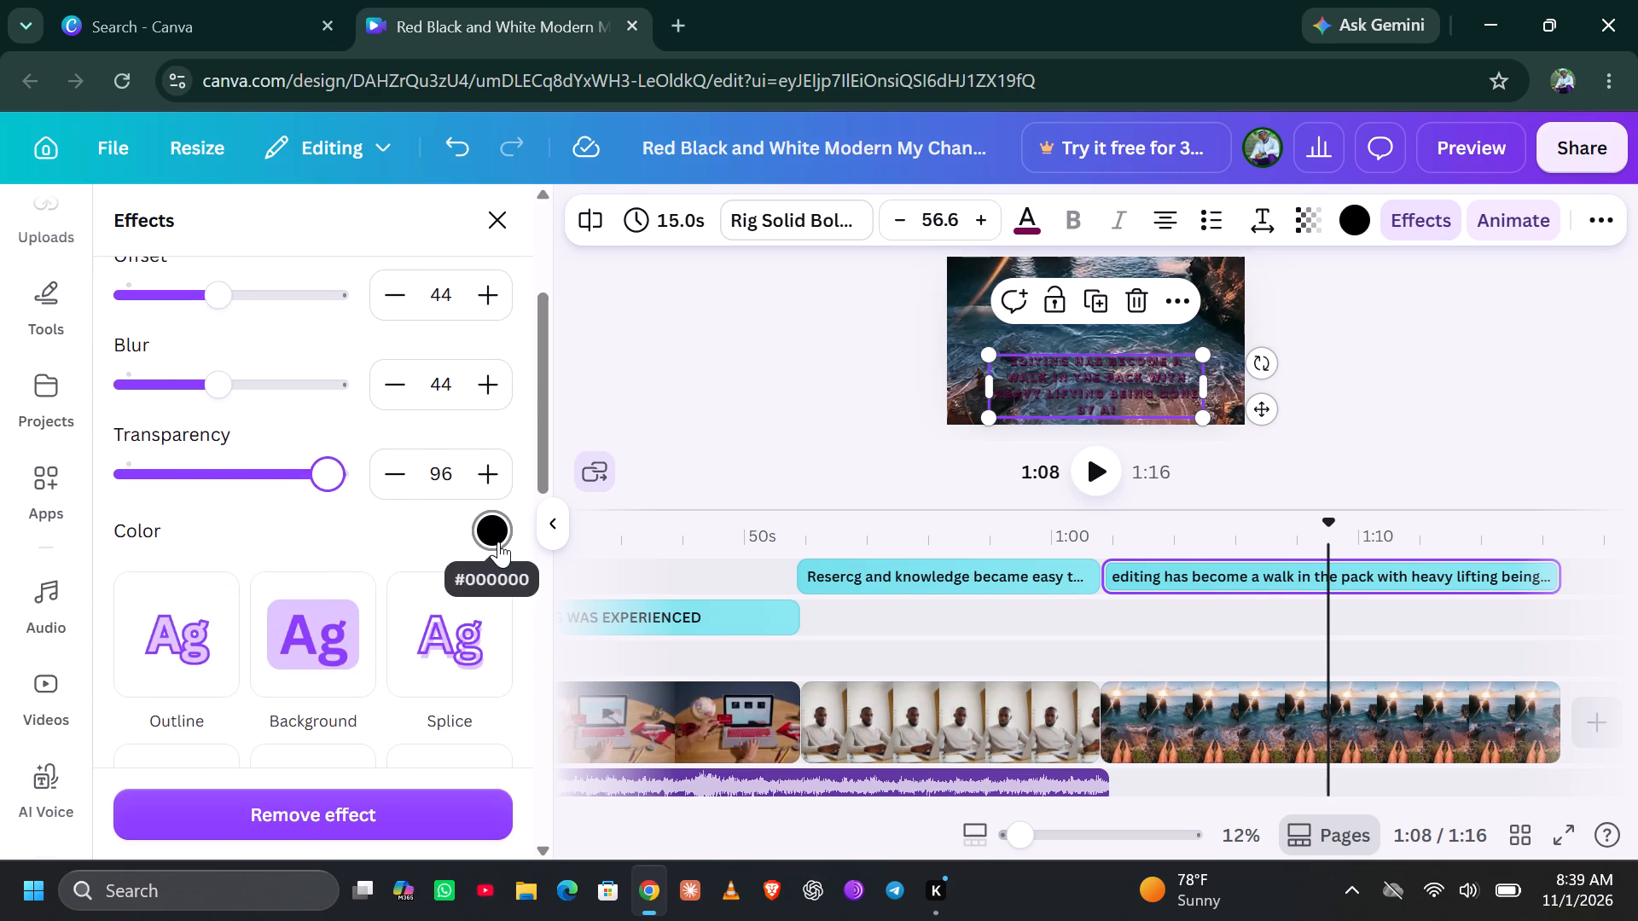
pyautogui.click(498, 542)
pyautogui.click(294, 294)
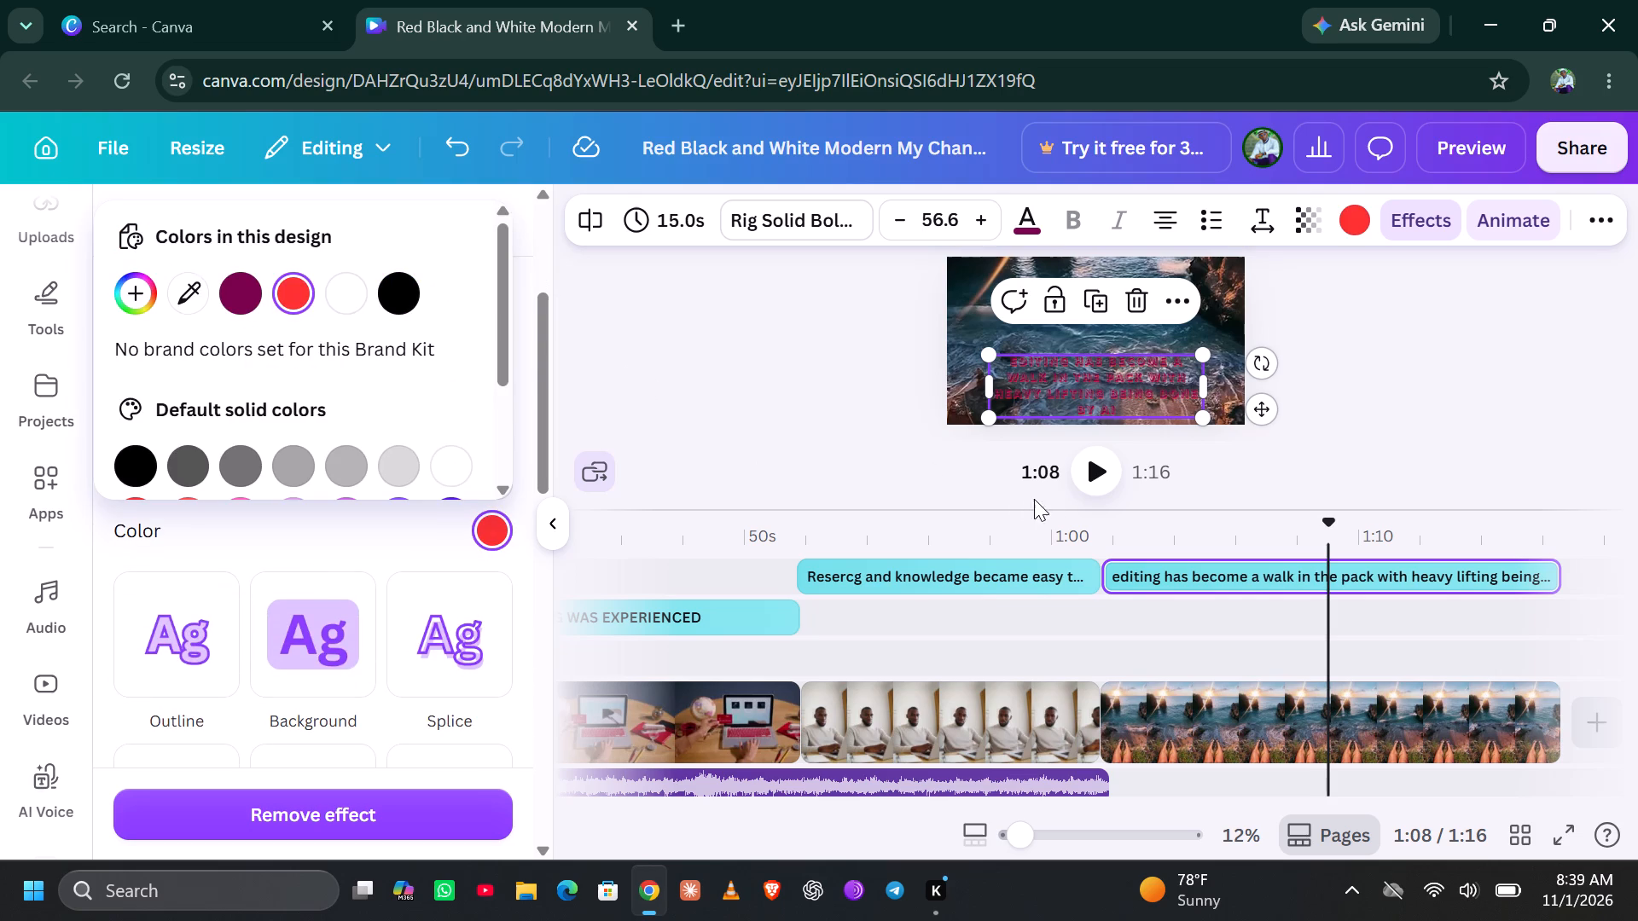
# Play the video from 1:08 to check the styled seaside caption.
pyautogui.click(1096, 466)
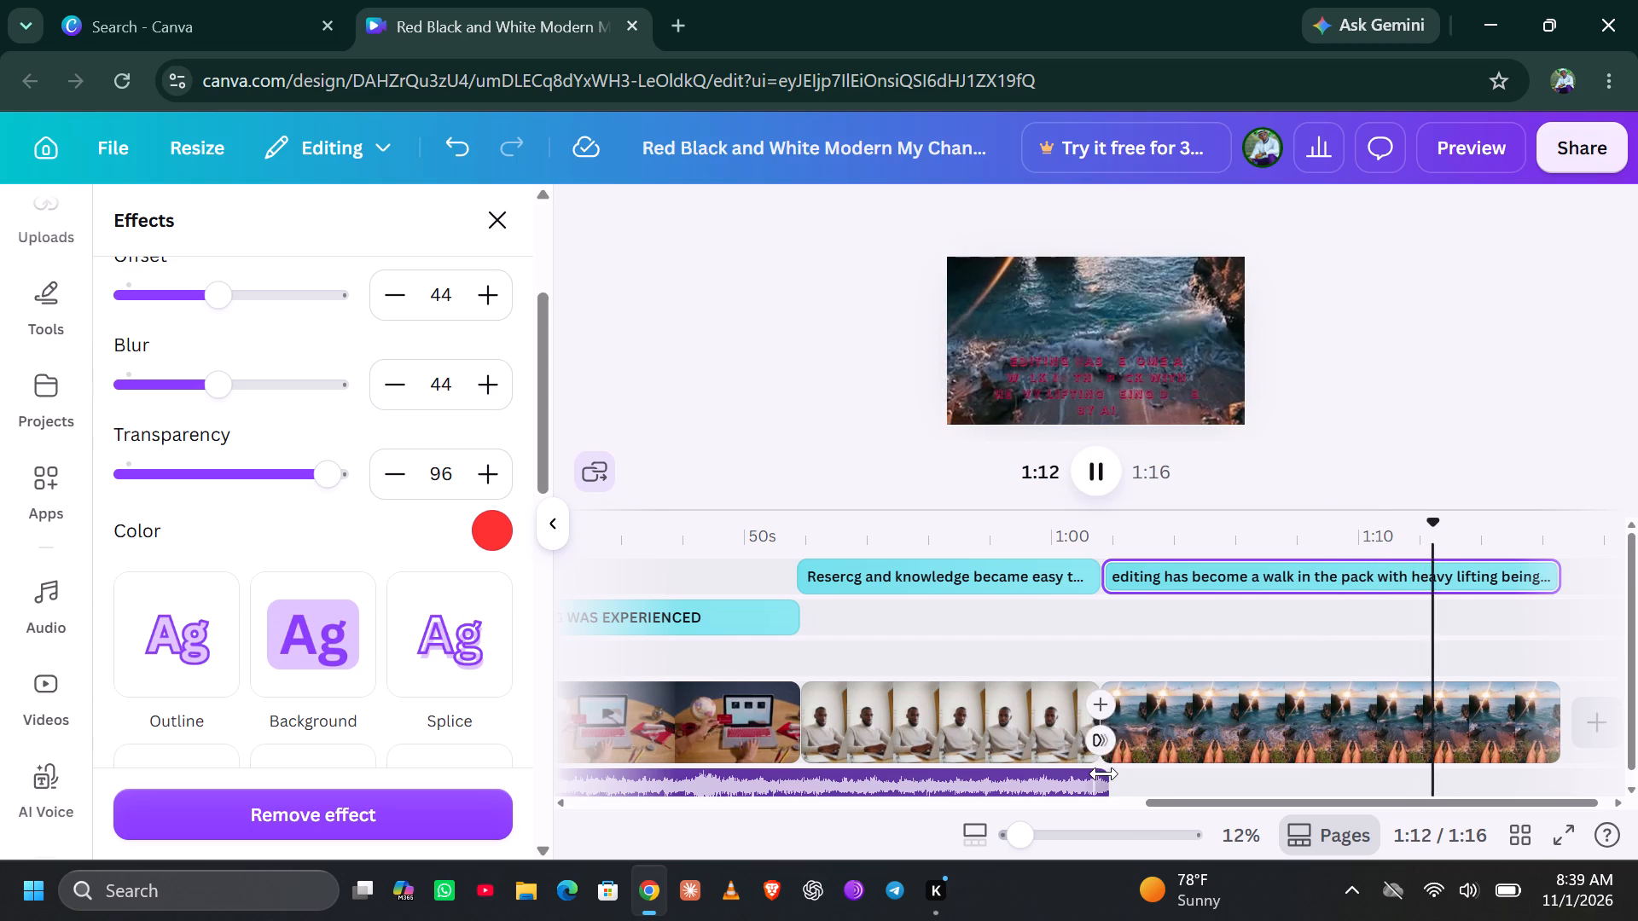
# Extend the background audio track so it ends with the final seaside clip at 1:16.
pyautogui.moveTo(1103, 776); pyautogui.dragTo(1121, 777)
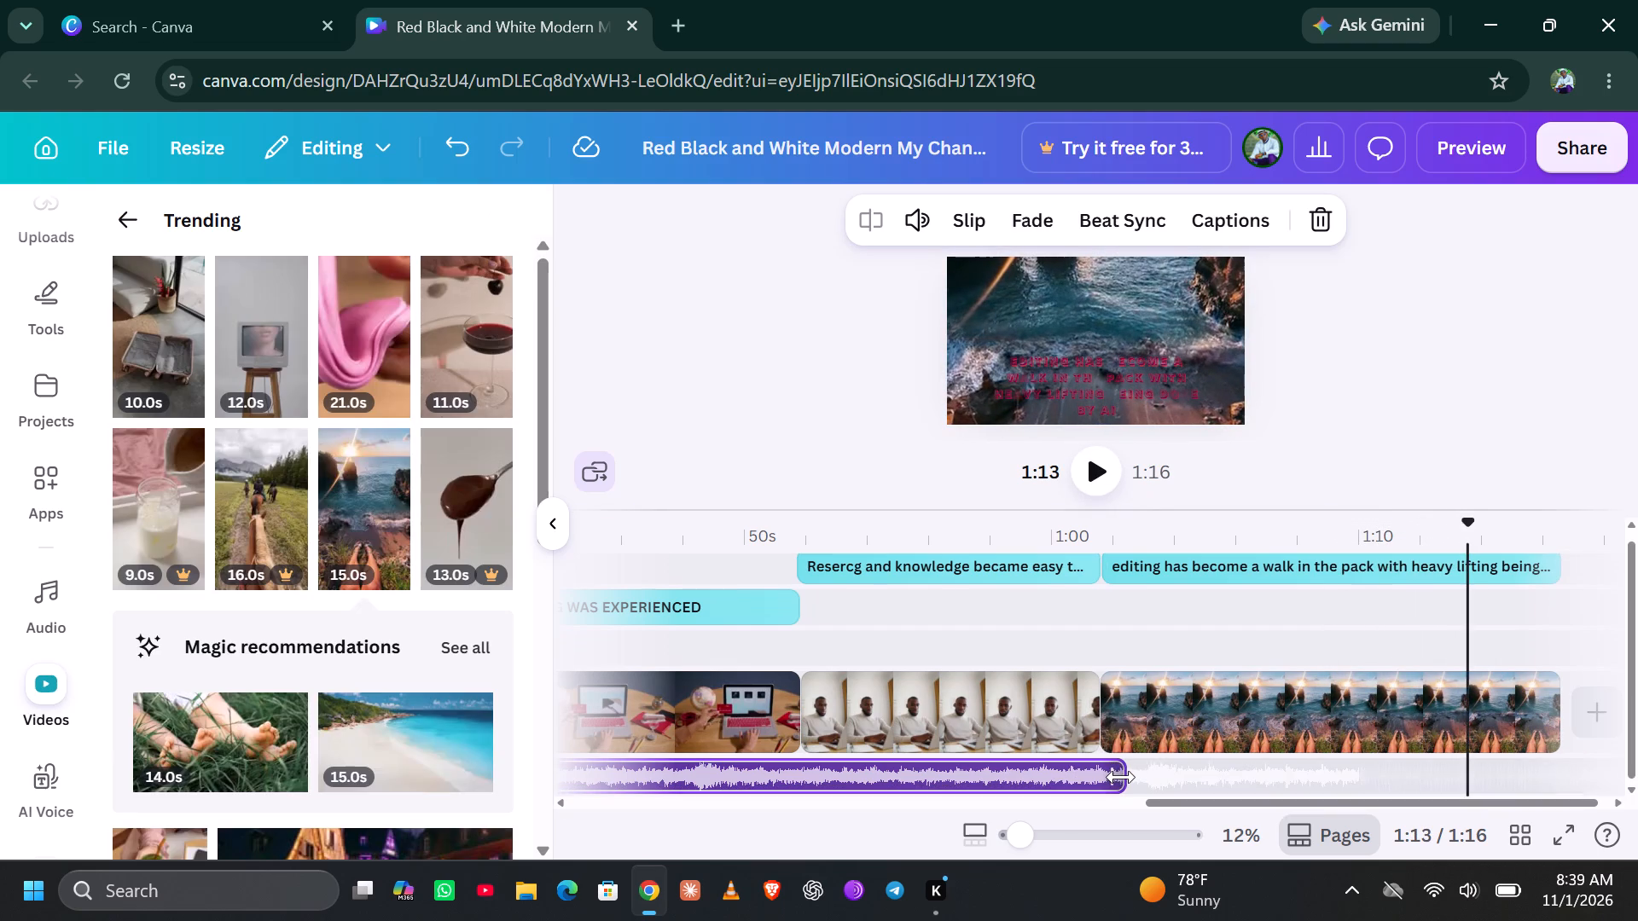
pyautogui.moveTo(1121, 777); pyautogui.dragTo(1531, 741)
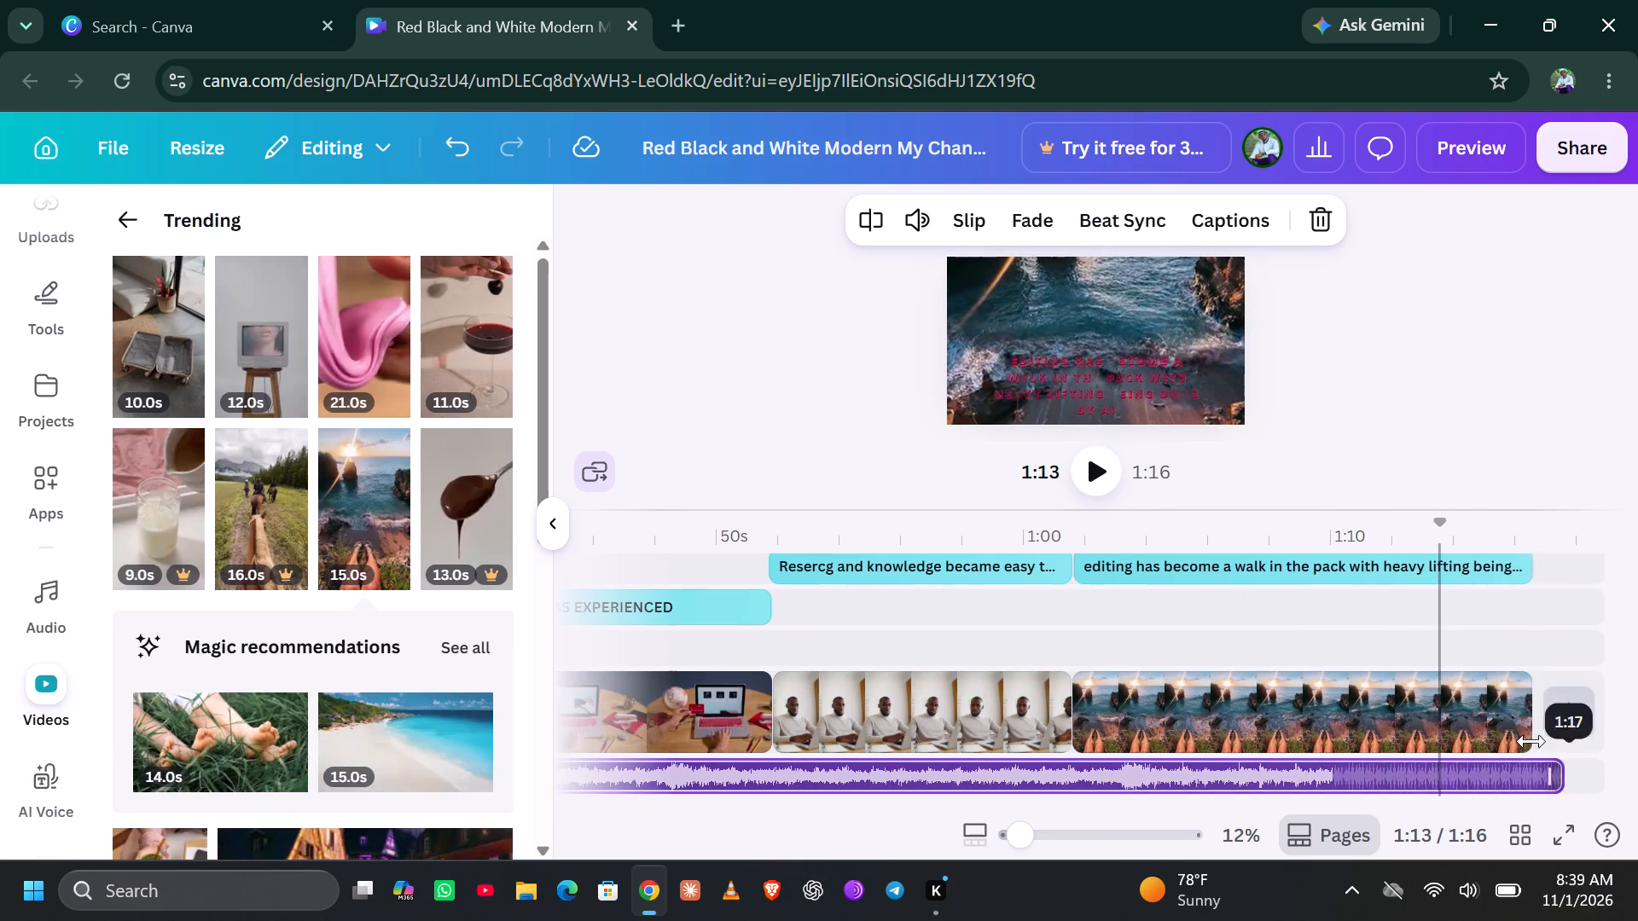
pyautogui.moveTo(1531, 741); pyautogui.dragTo(1525, 729)
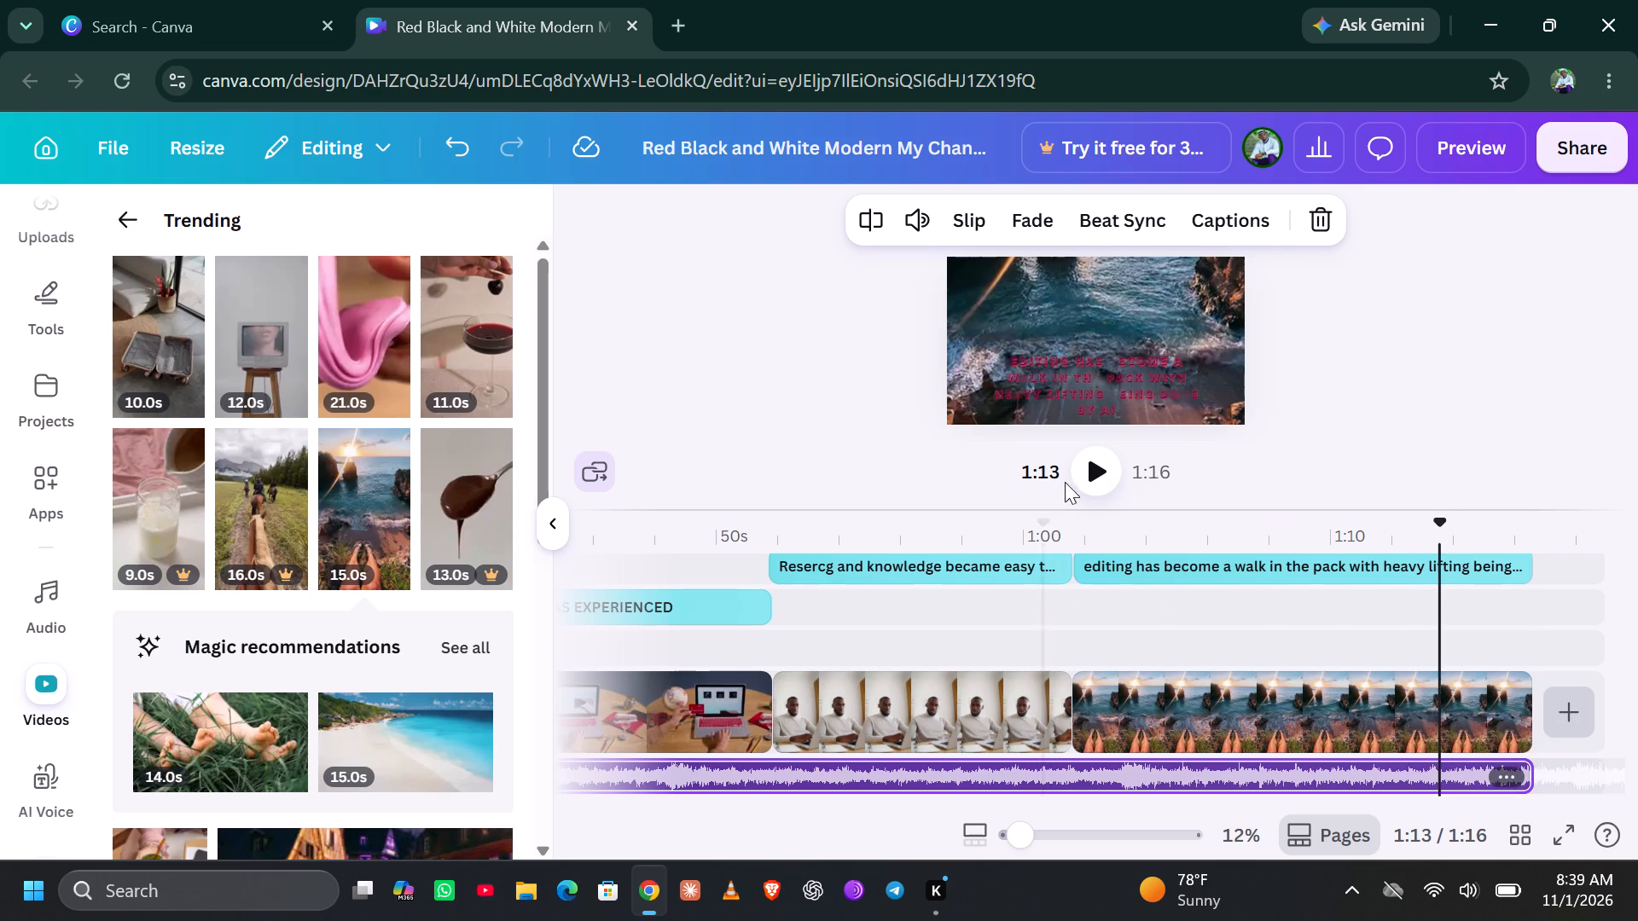
# Play the end of the video to check it with the extended audio track.
pyautogui.click(1096, 465)
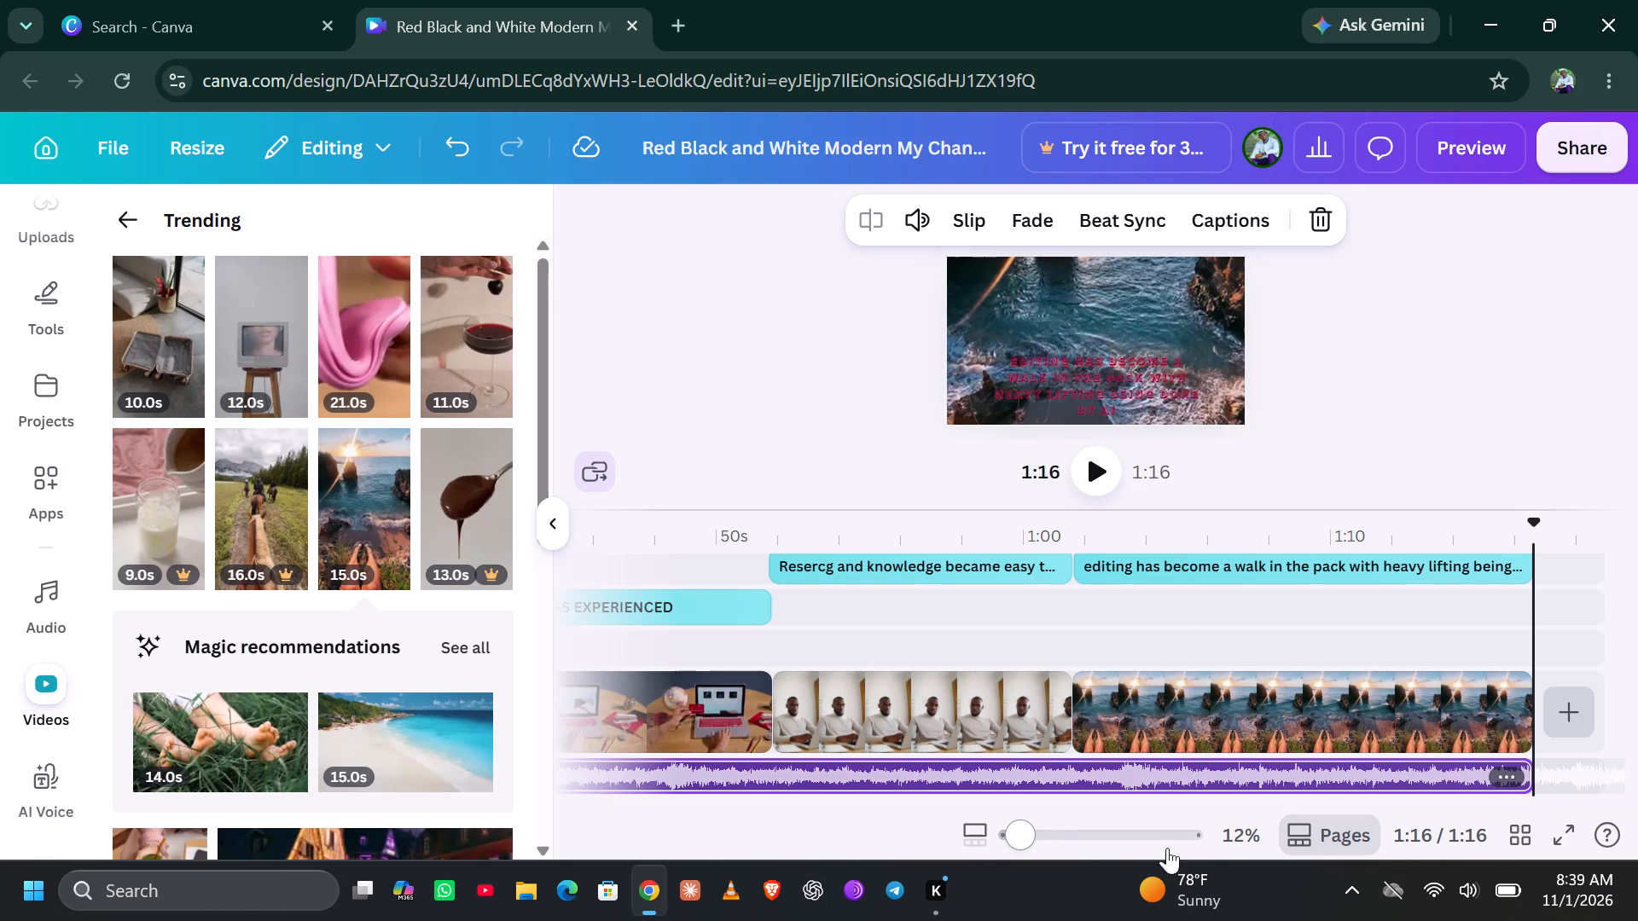
# Open the video in full screen for viewing.
pyautogui.click(1559, 823)
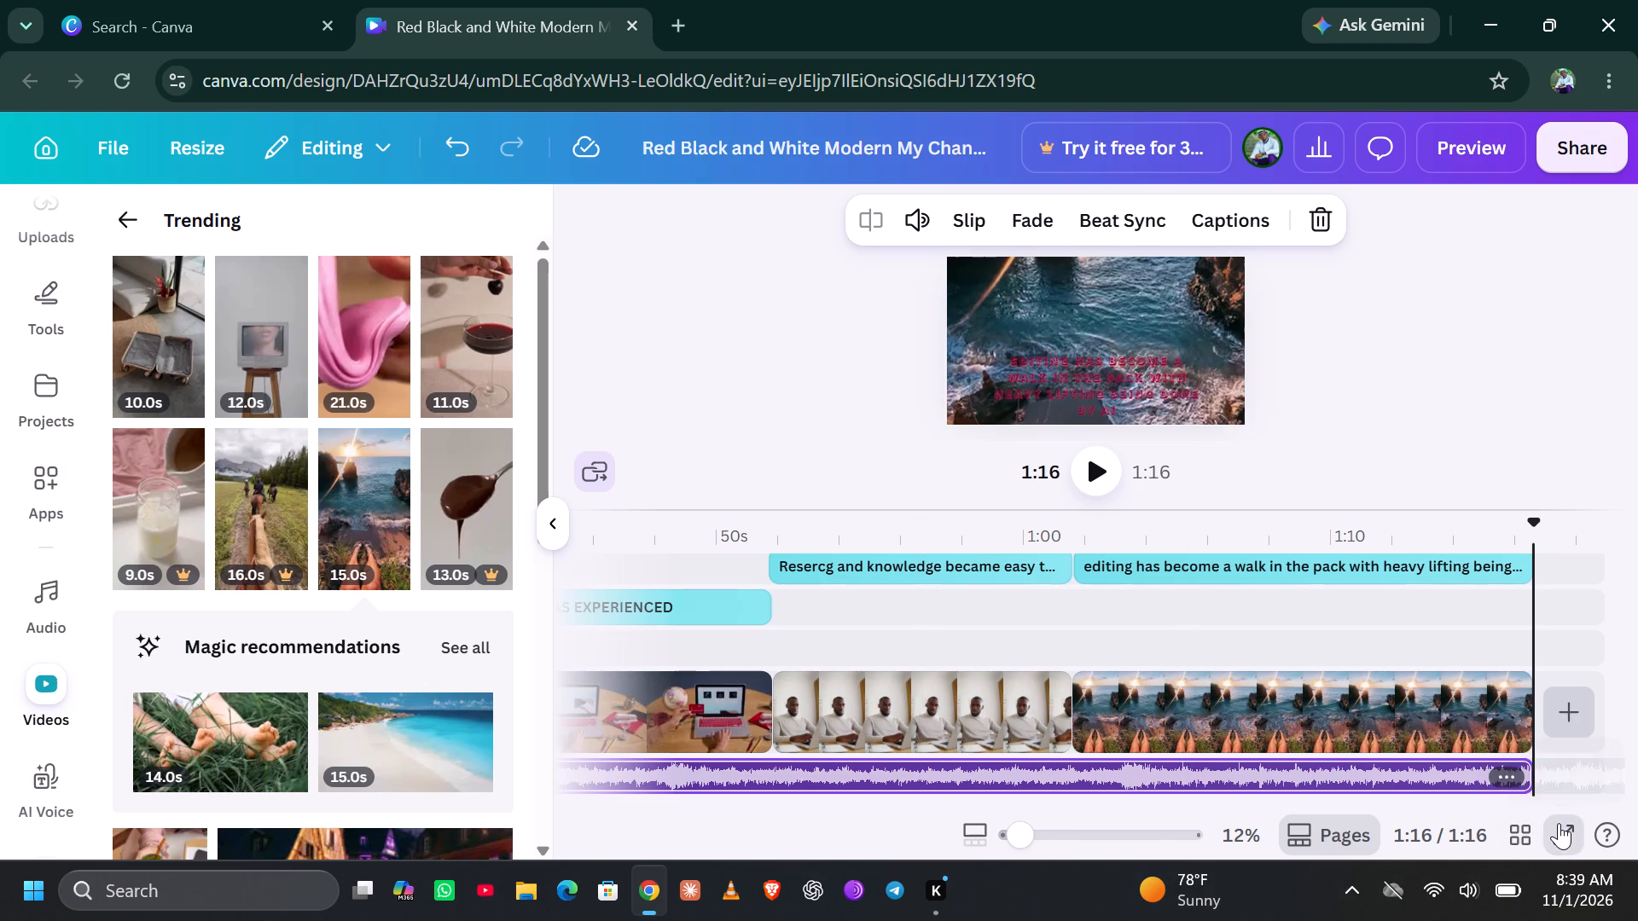
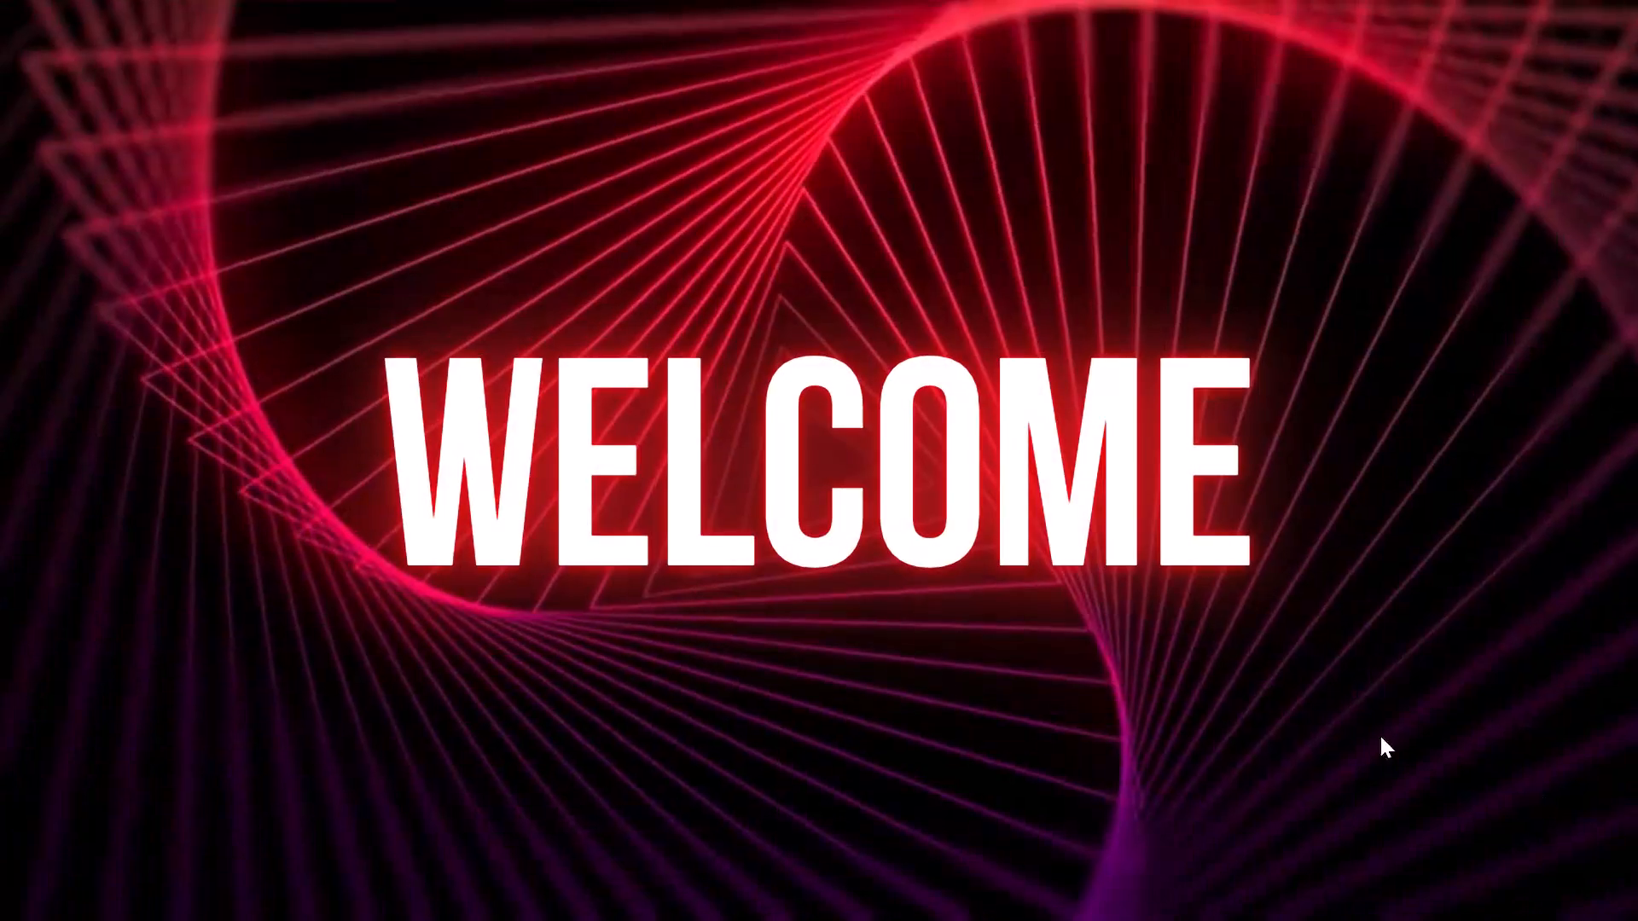
# Exit the full-screen view and return to the editor.
pyautogui.click(1581, 872)
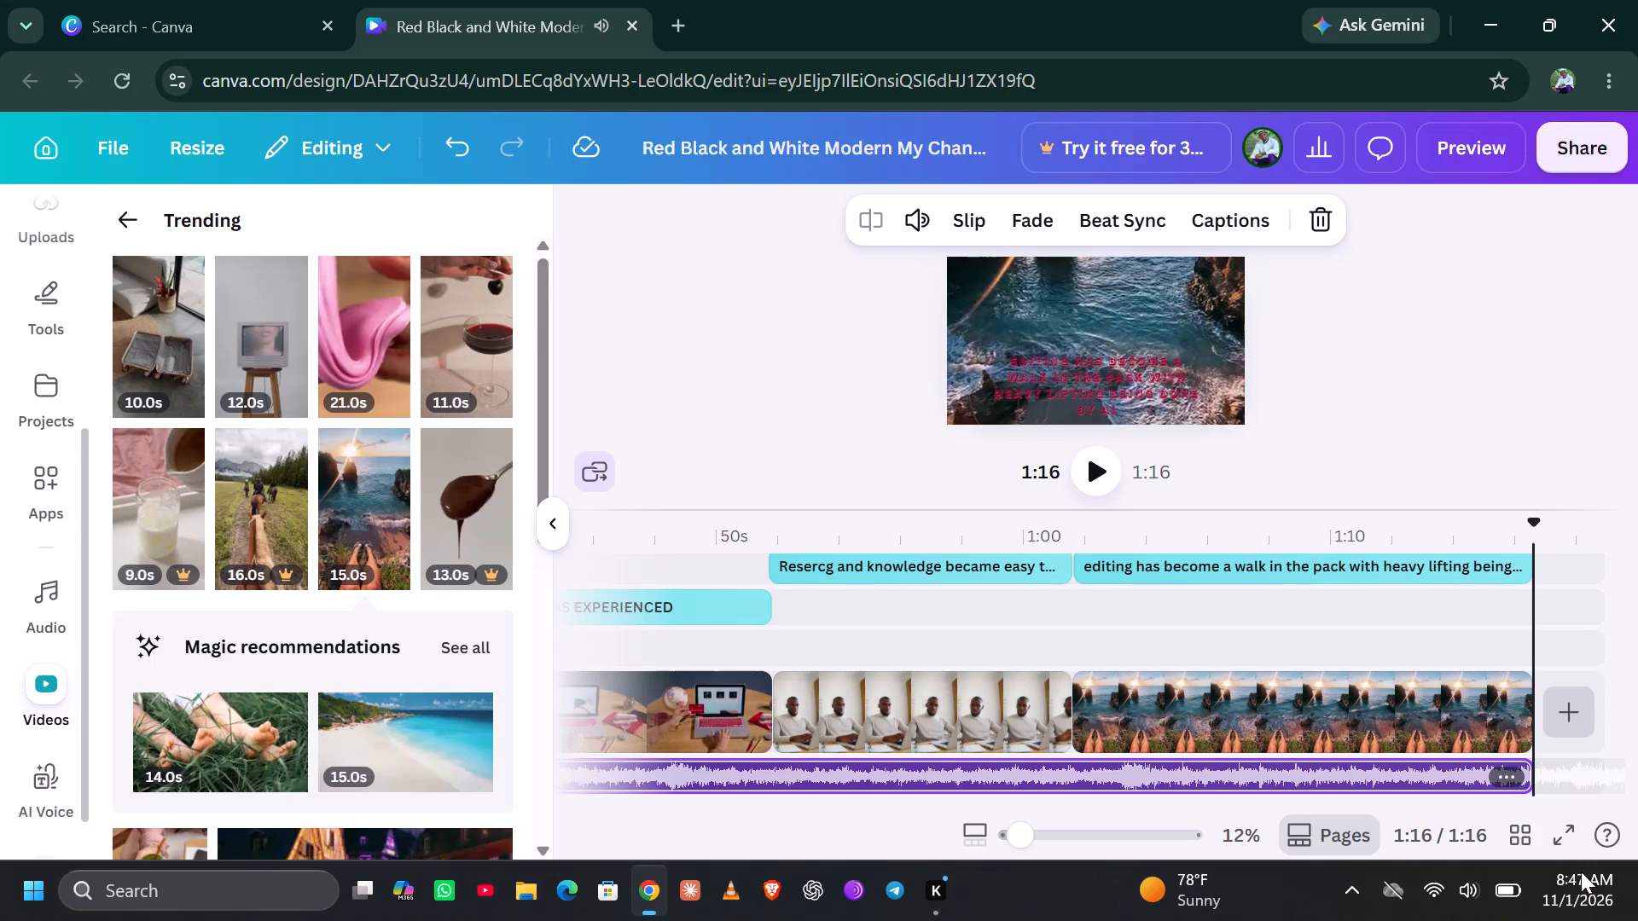
# Turn on the display of beat markers for the background music track.
pyautogui.scroll(-1, 961, 563)
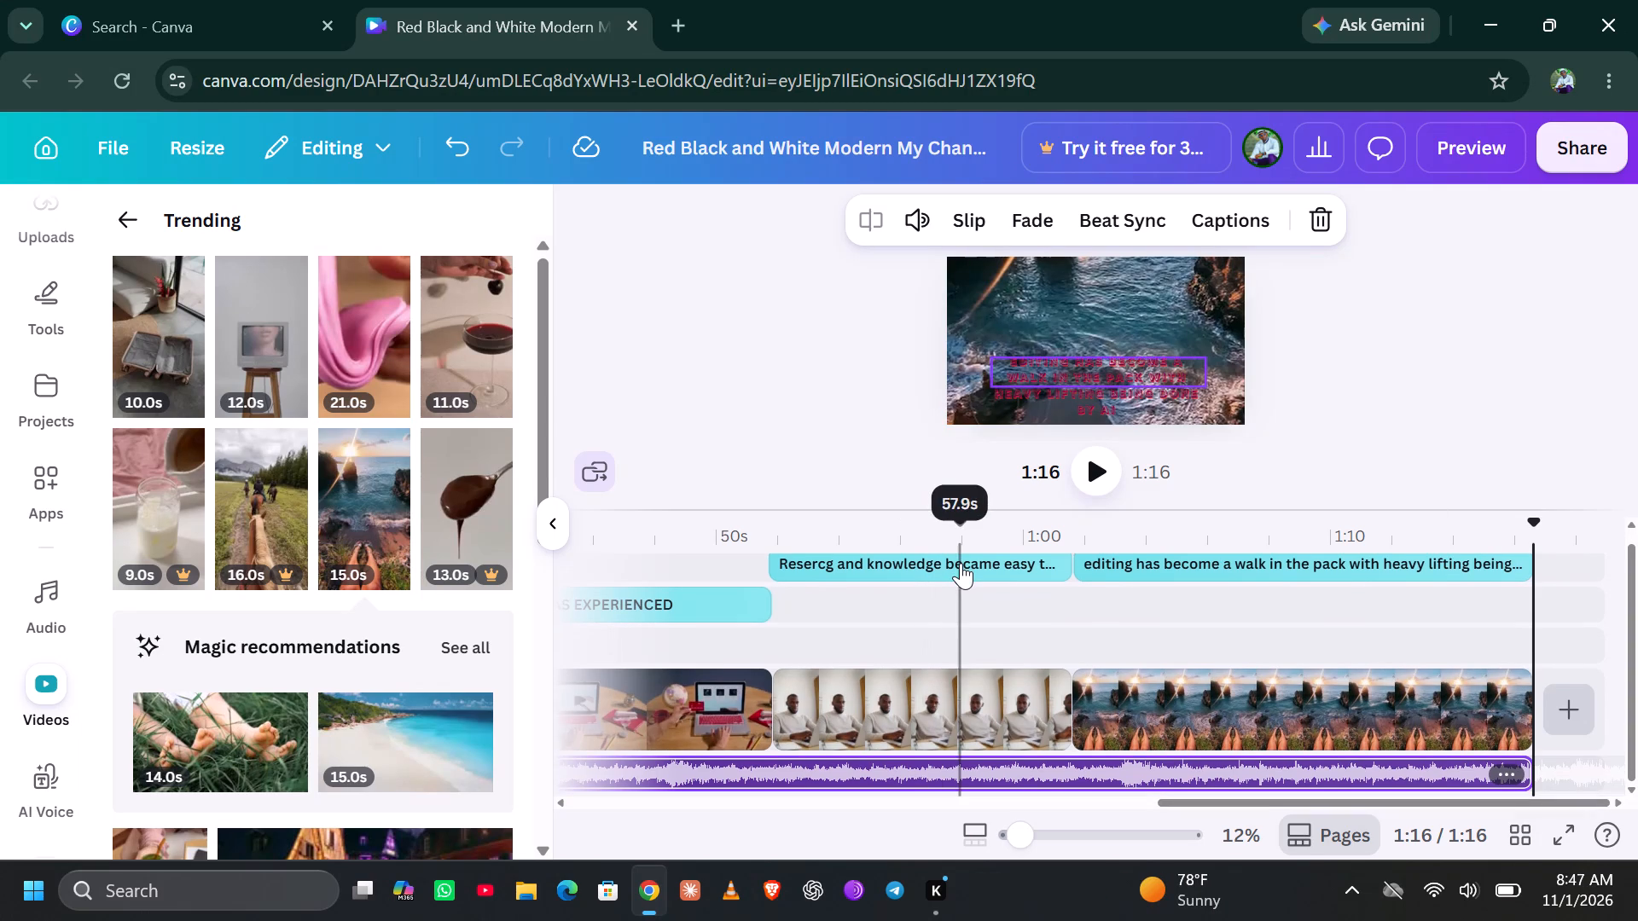
pyautogui.scroll(-1, 961, 563)
pyautogui.hscroll(-1, 1304, 652)
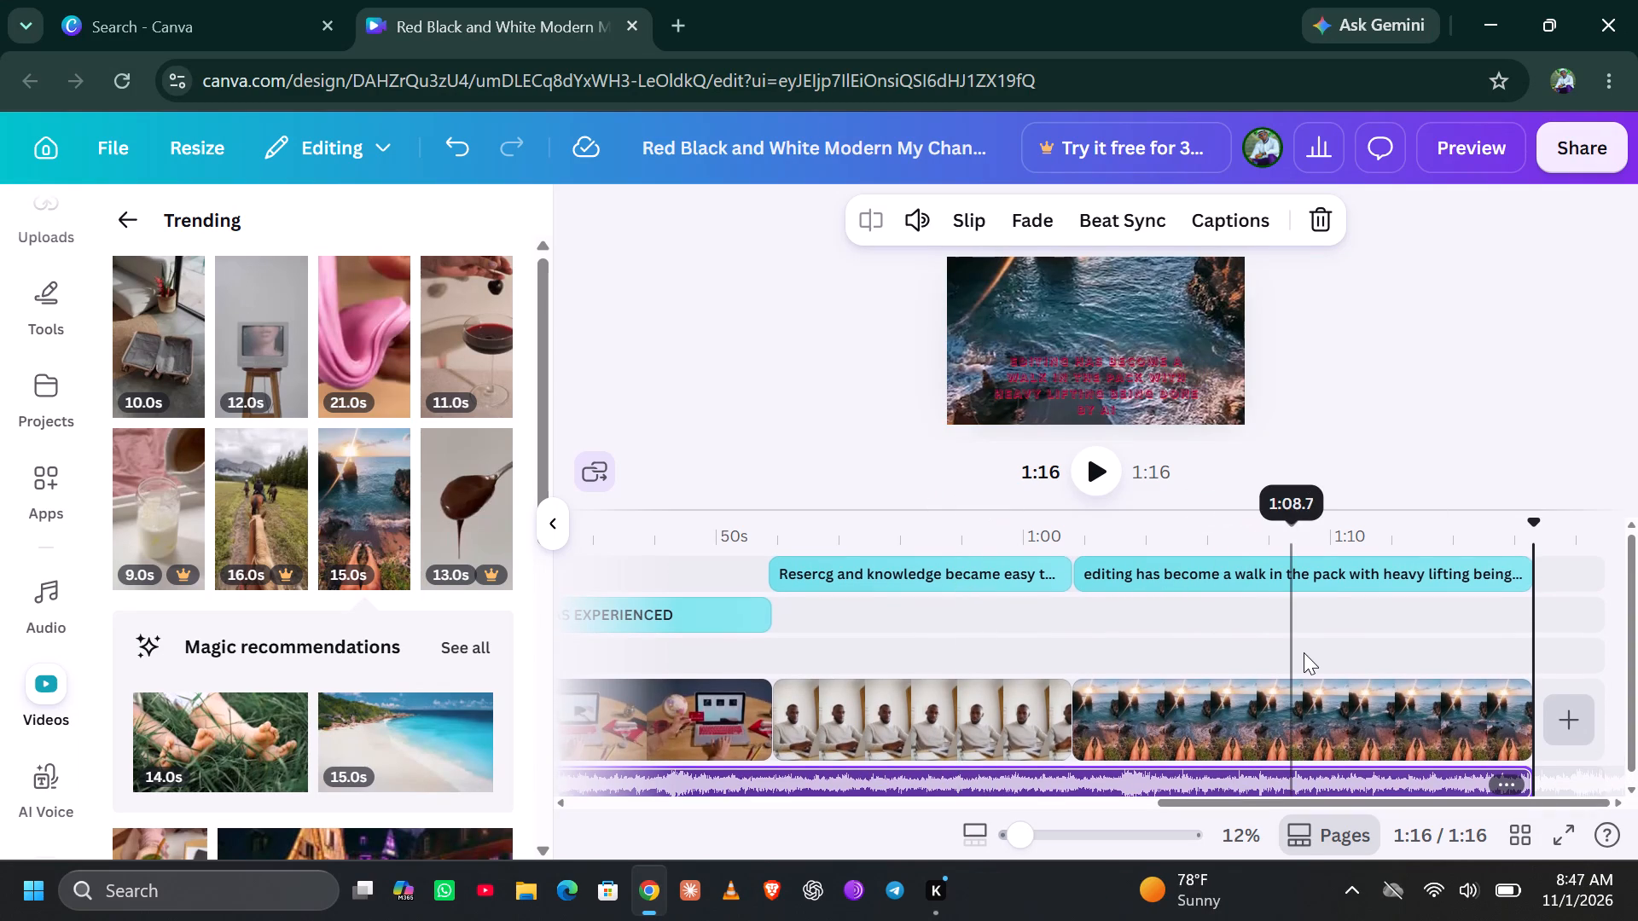
pyautogui.hscroll(-1, 1304, 652)
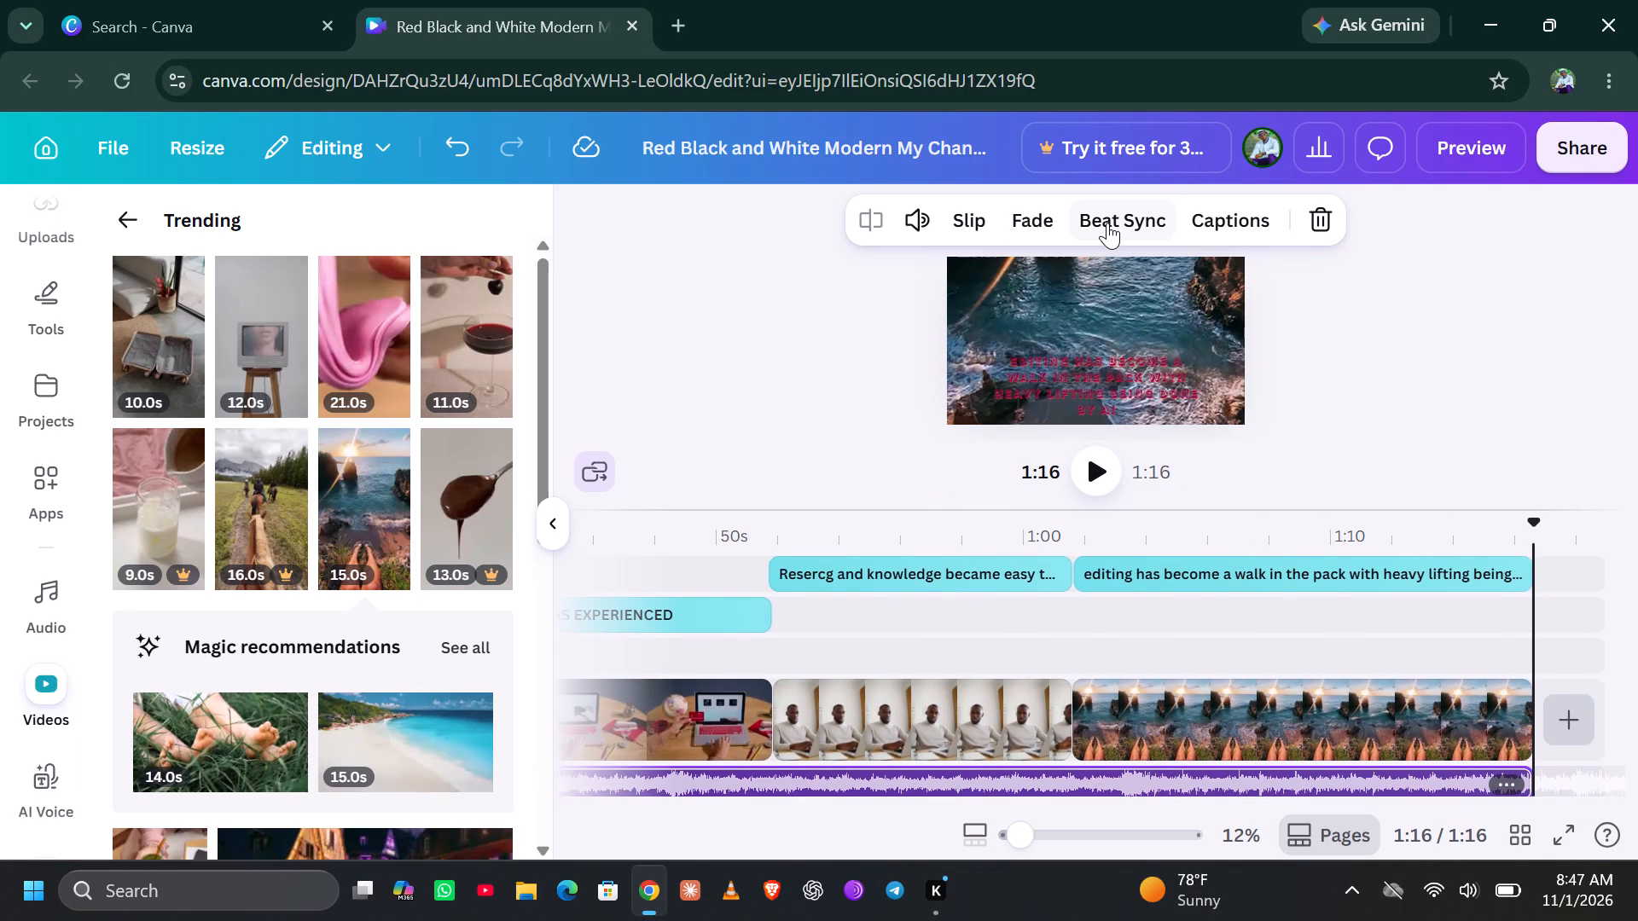
pyautogui.click(1118, 222)
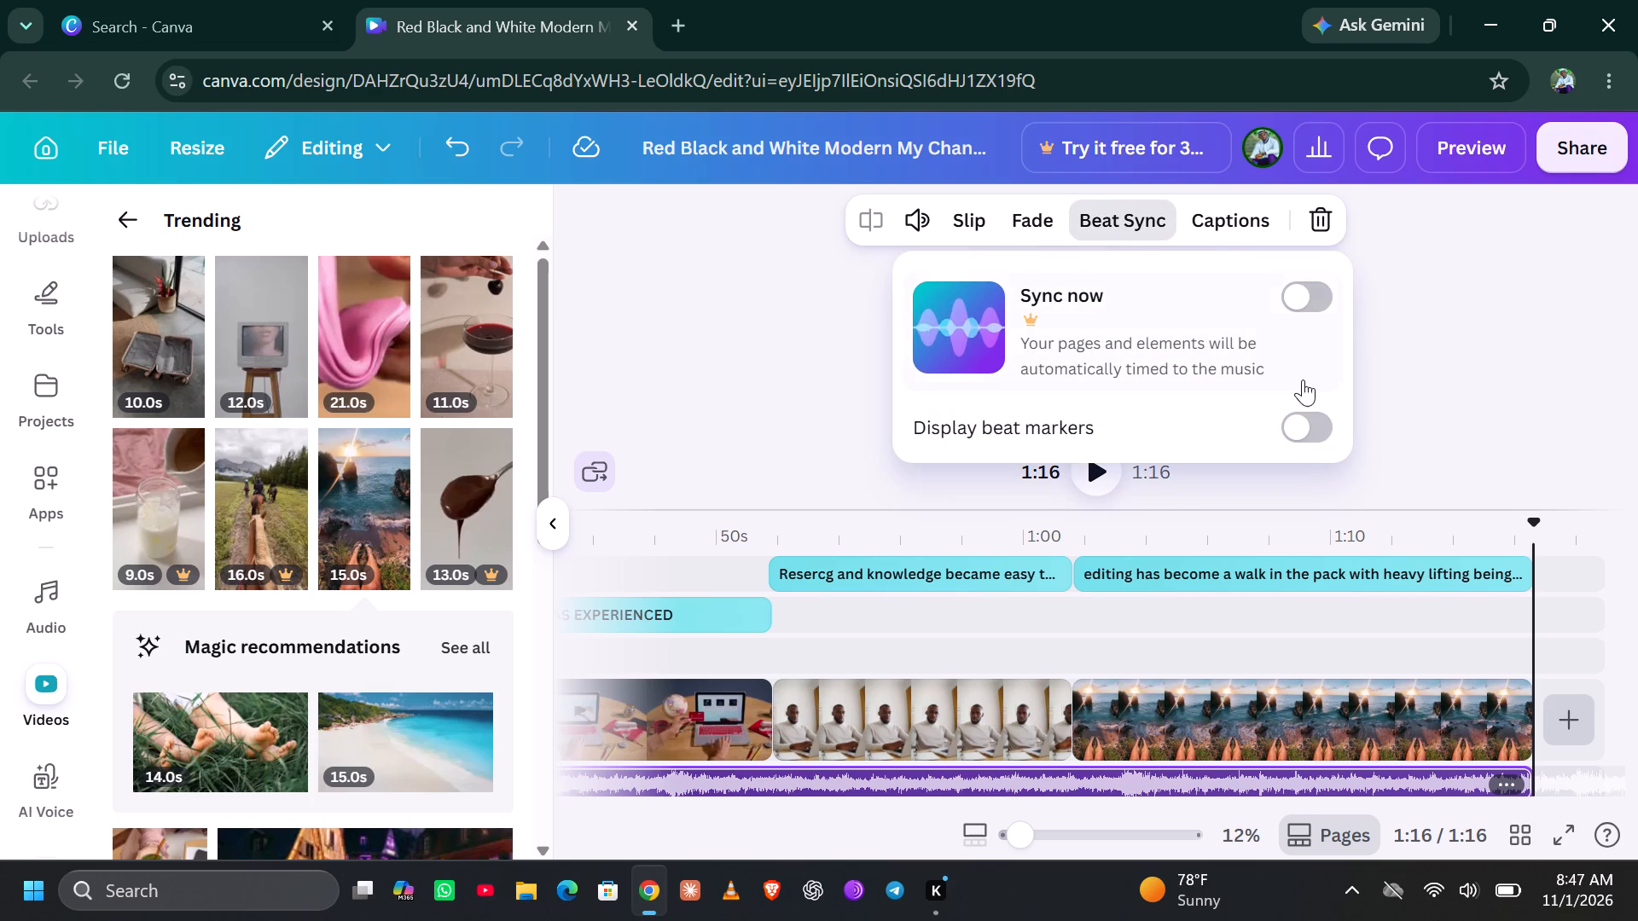
pyautogui.click(1311, 423)
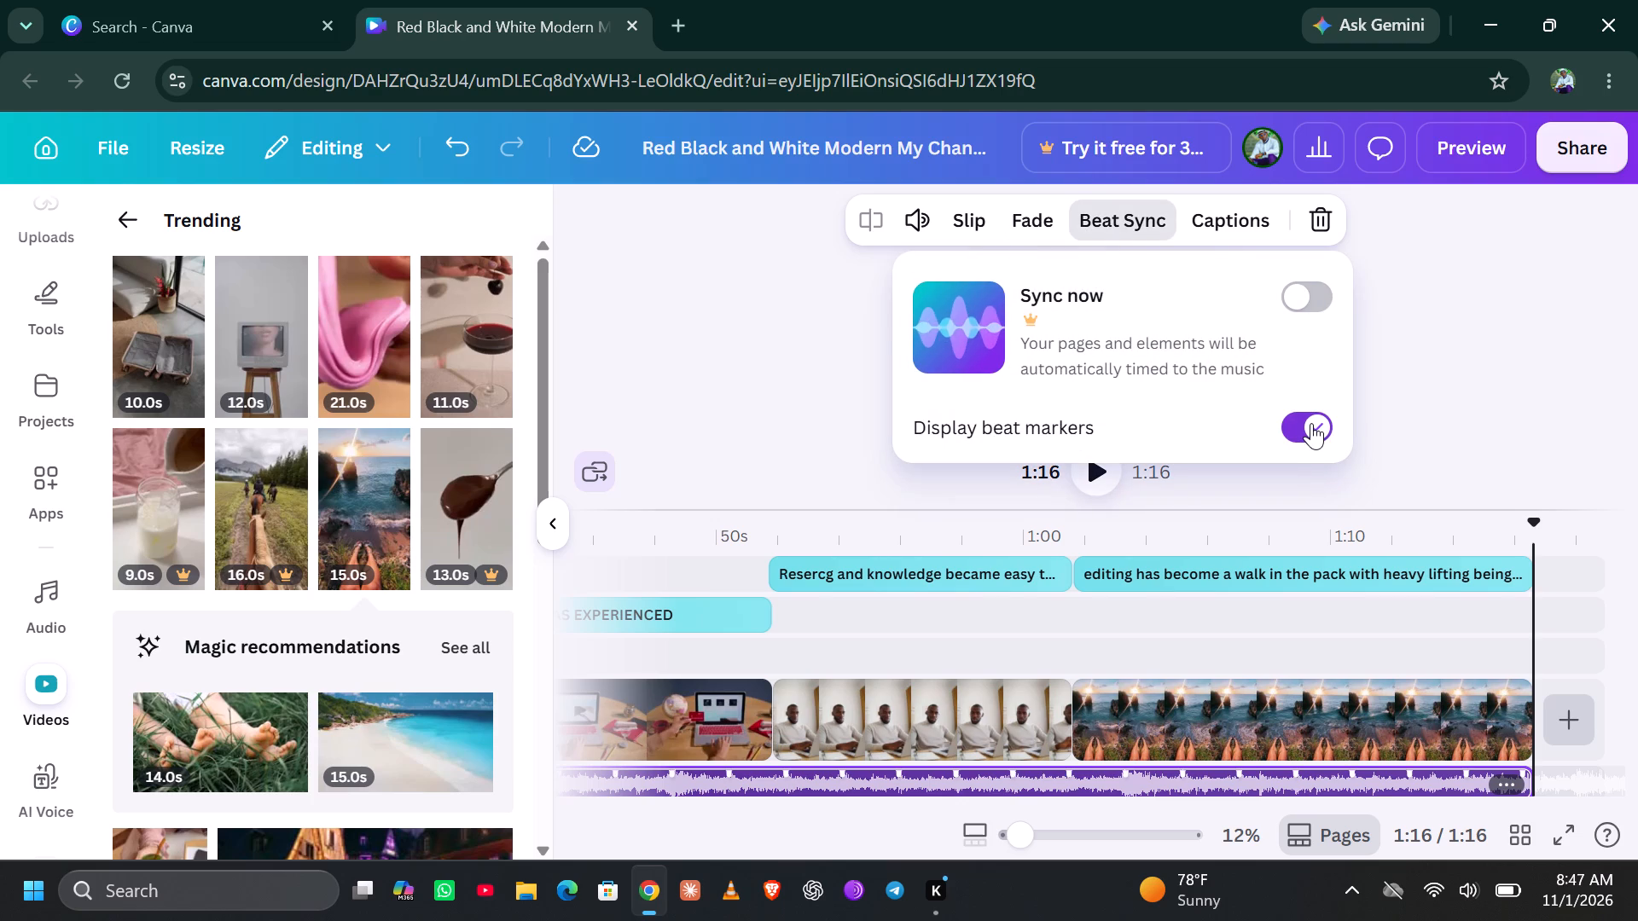
pyautogui.click(1398, 334)
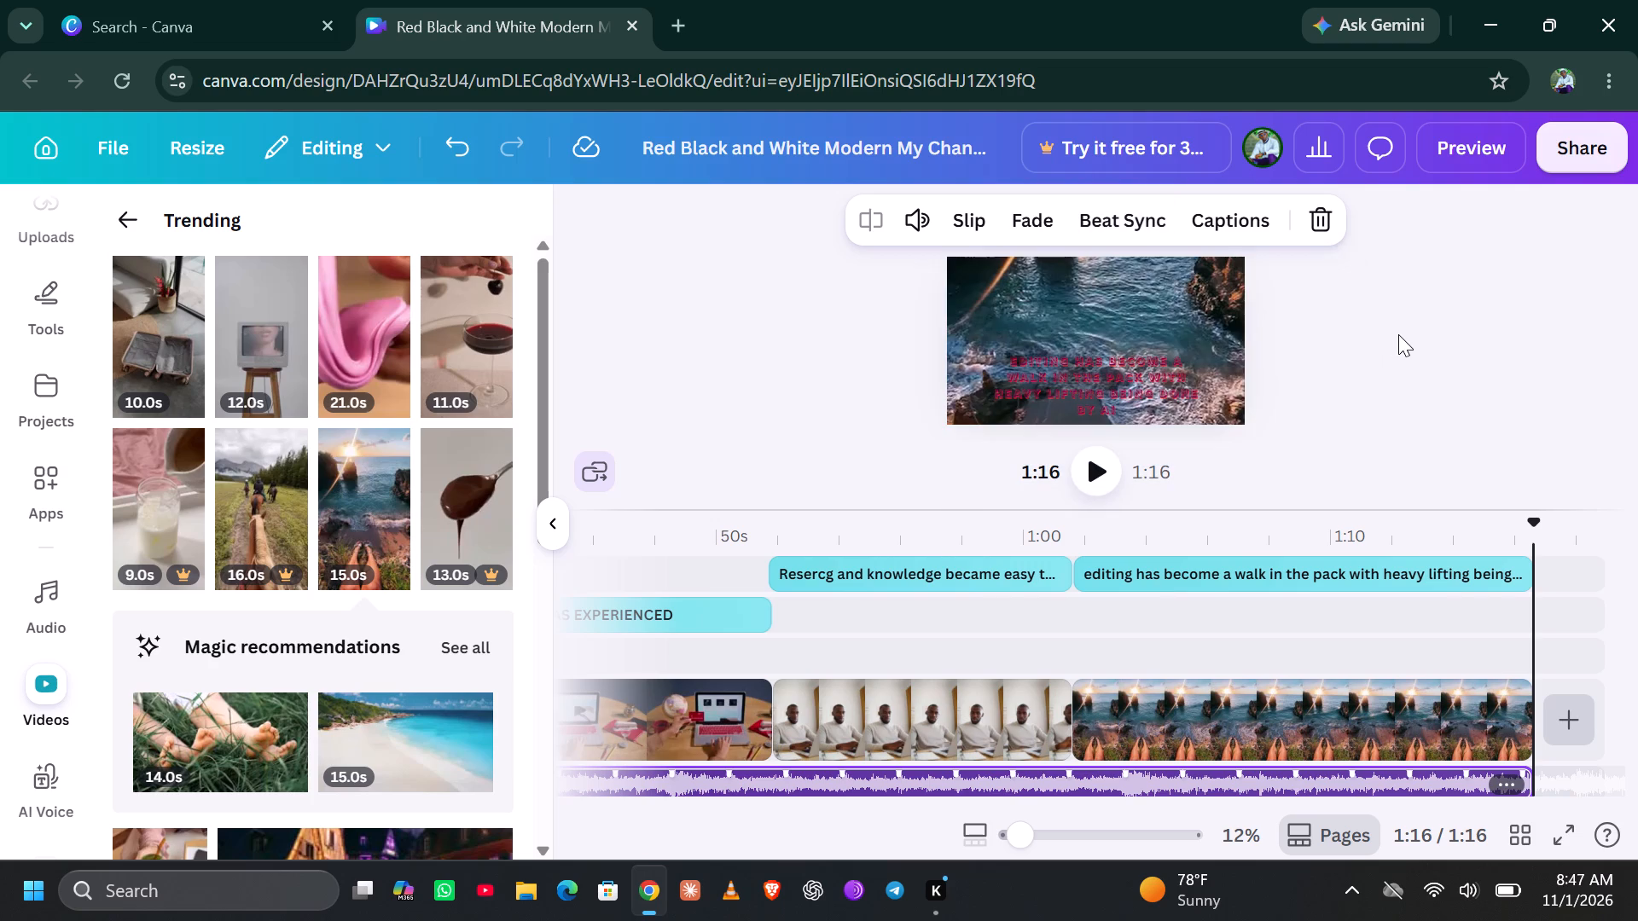
# Play the video from the beginning and follow the clips, captions and music along the timeline to review them.
pyautogui.click(1104, 459)
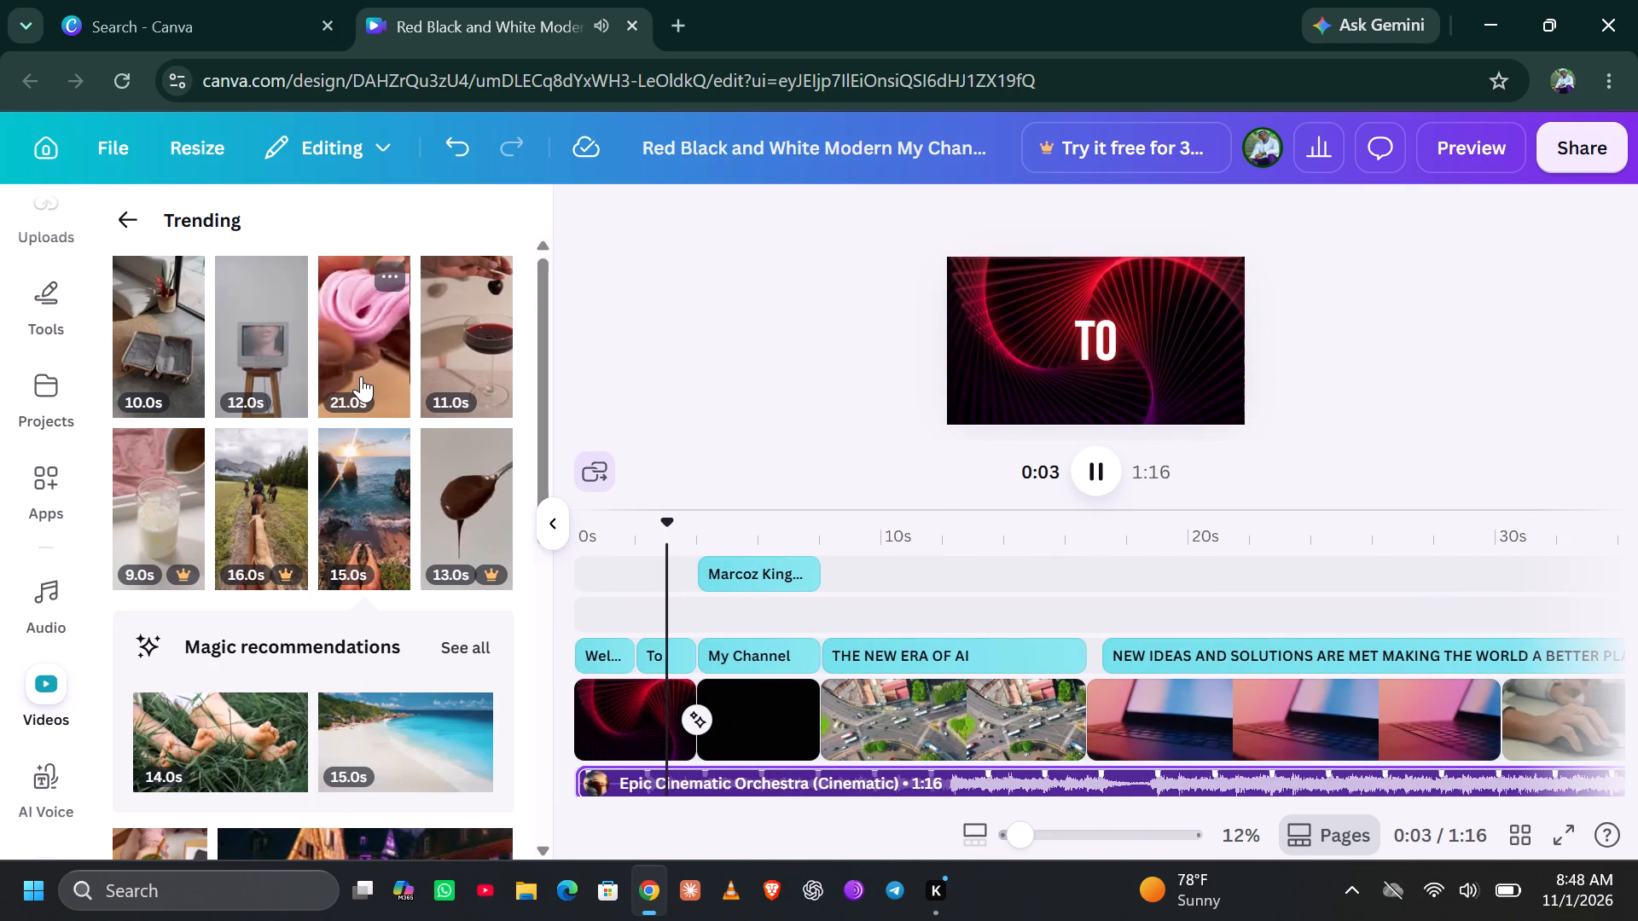
pyautogui.scroll(-3, 361, 376)
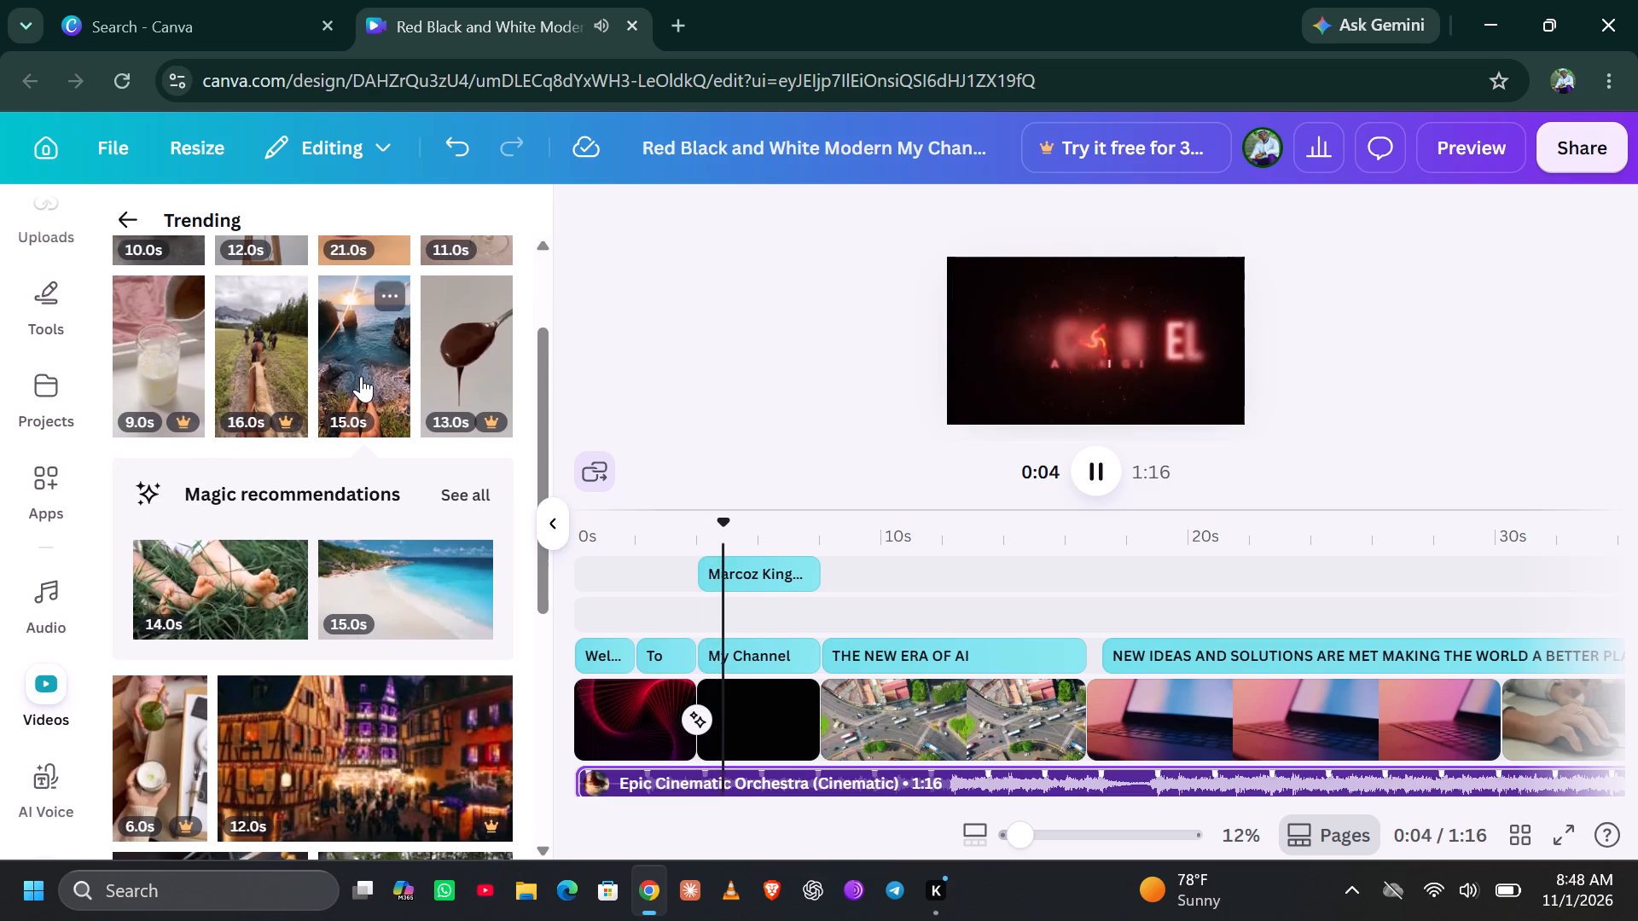
pyautogui.scroll(-1, 361, 376)
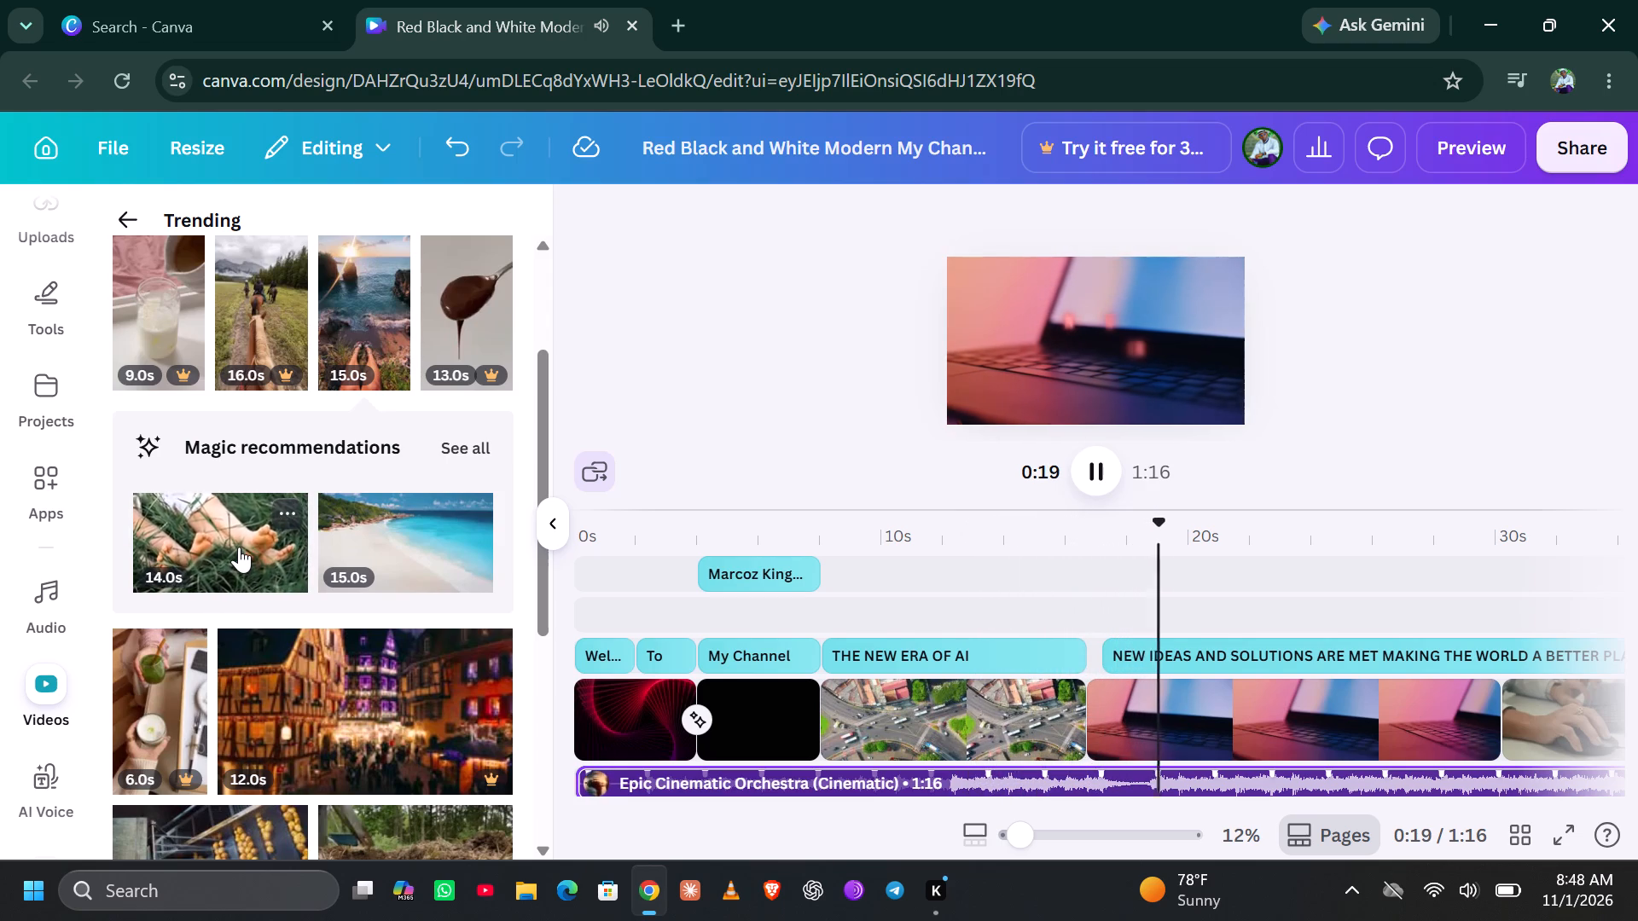
pyautogui.hscroll(-1, 1033, 715)
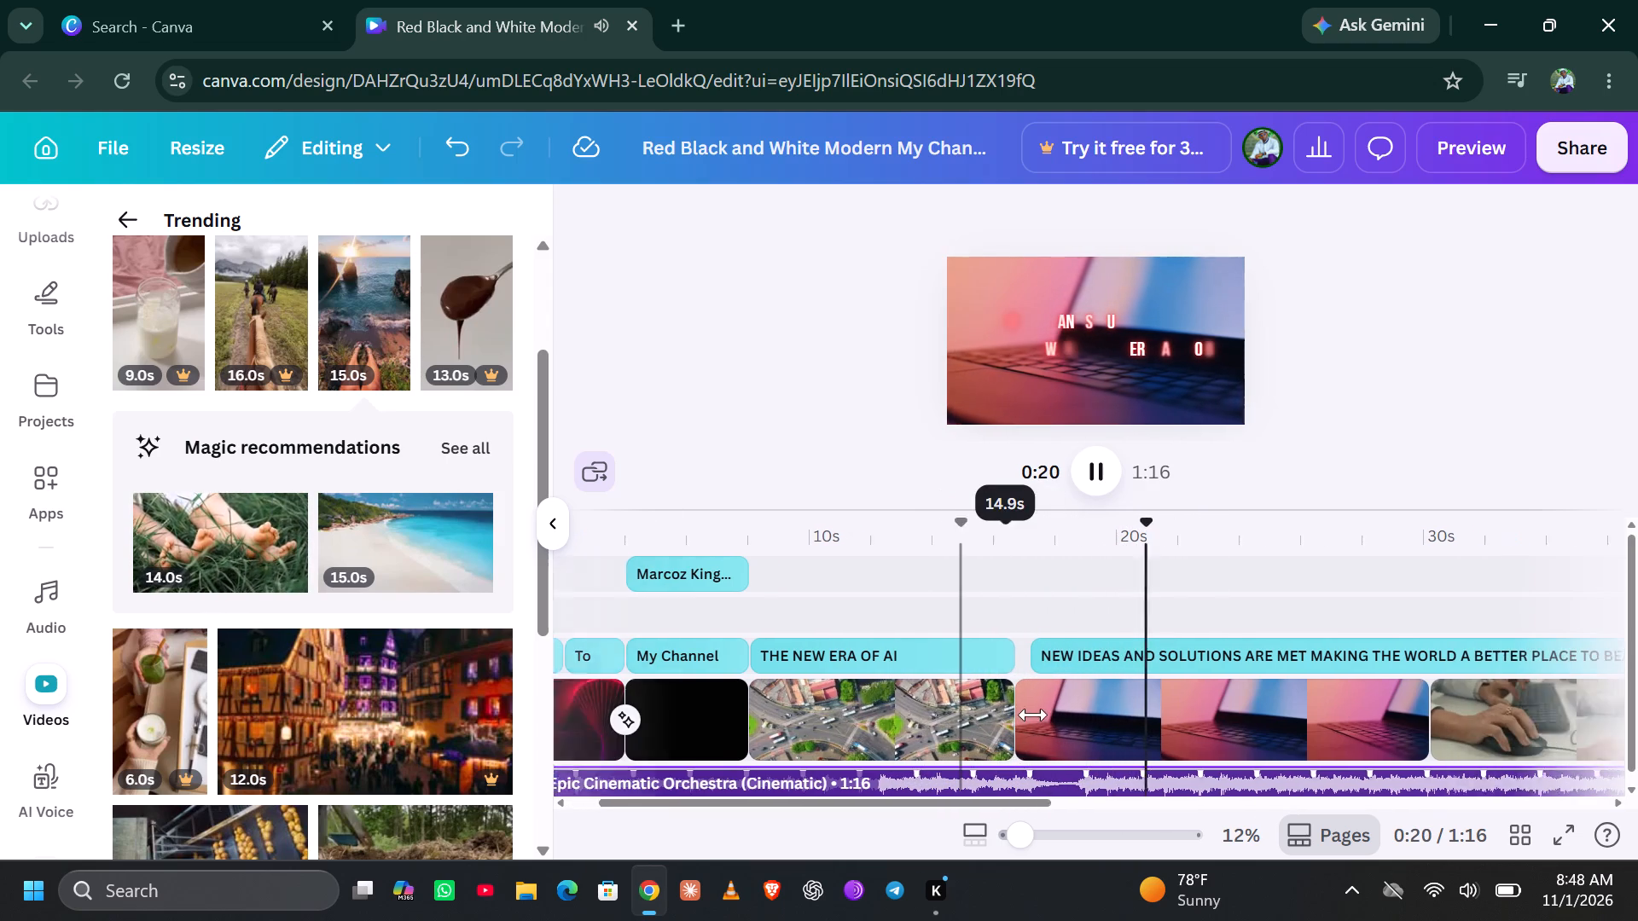
pyautogui.hscroll(-5, 1033, 715)
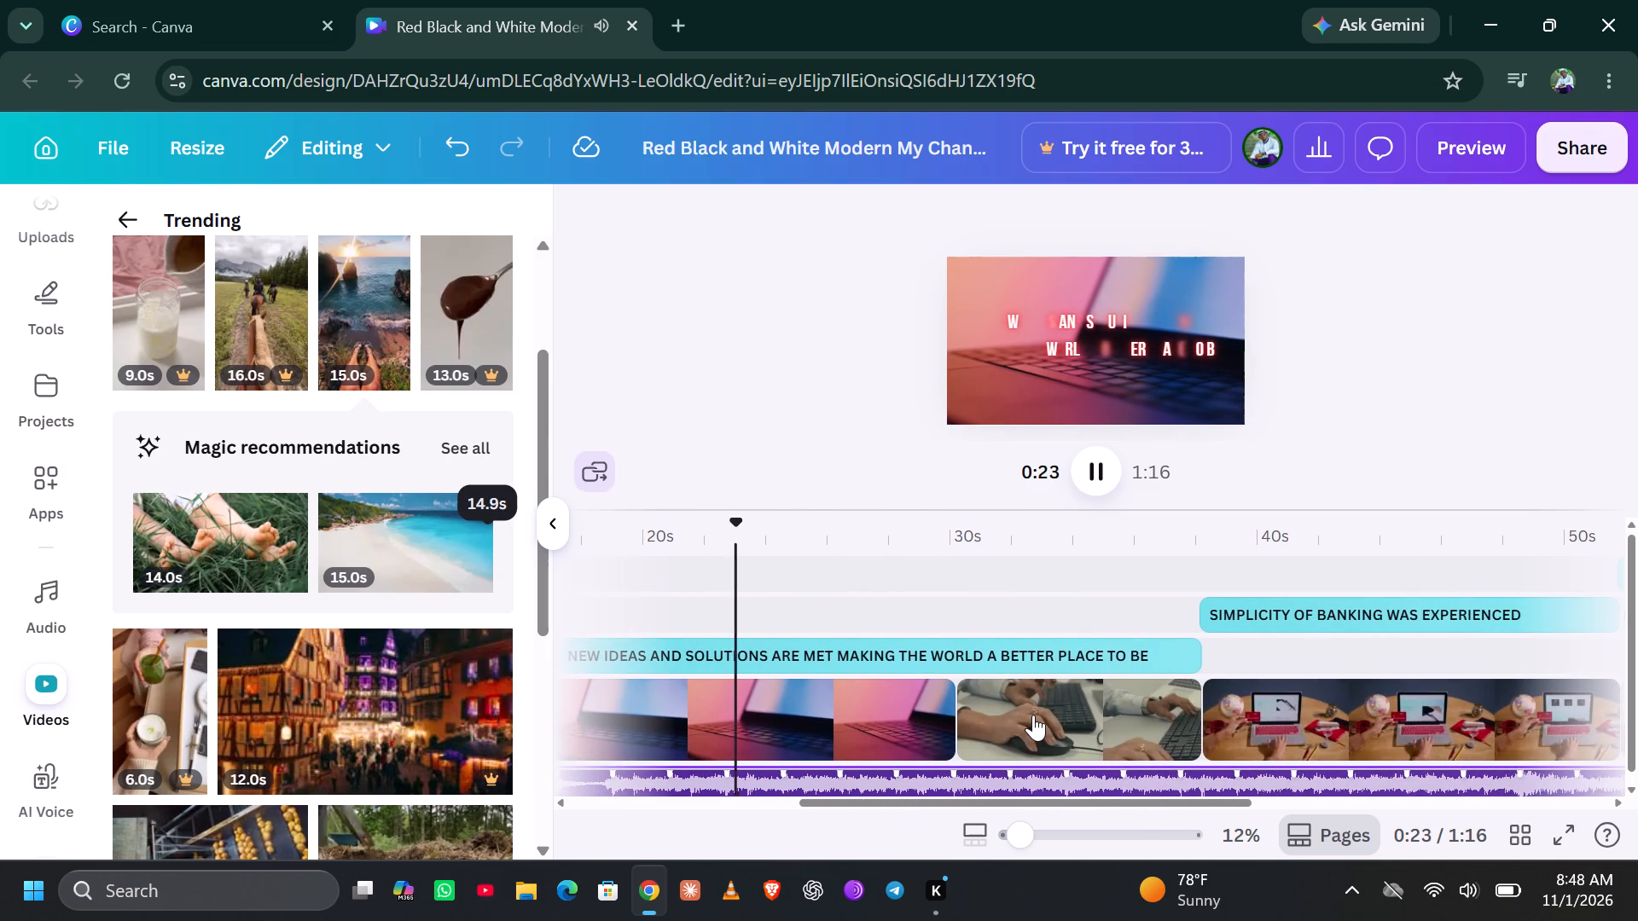
pyautogui.hscroll(-5, 1033, 715)
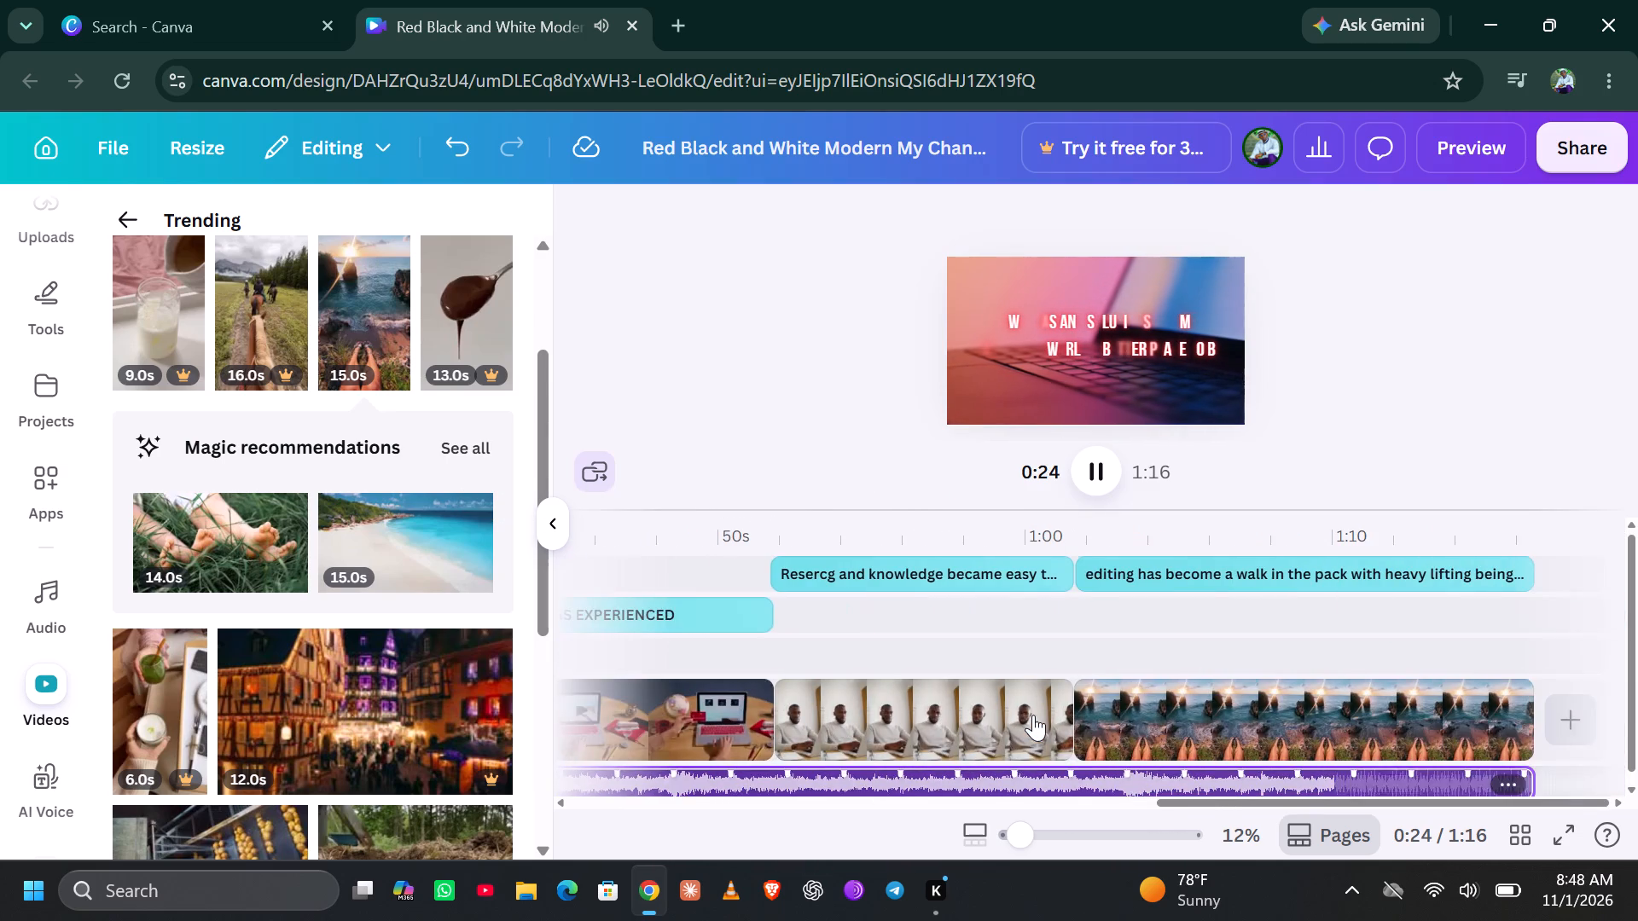
pyautogui.hscroll(-1, 1033, 715)
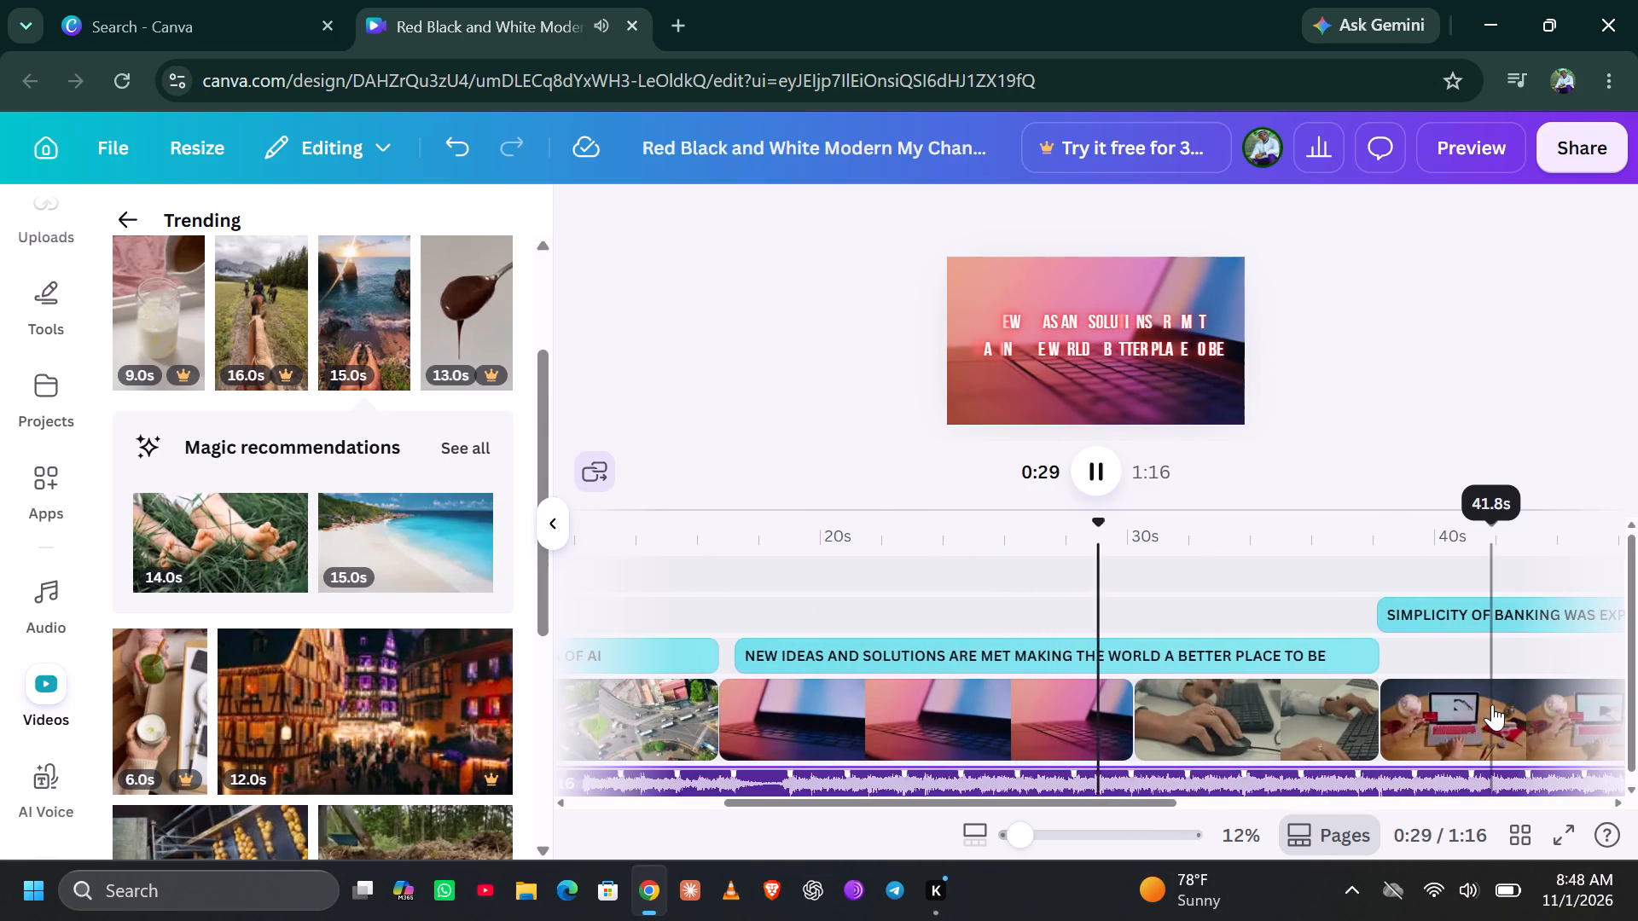
pyautogui.hscroll(-7, 1492, 704)
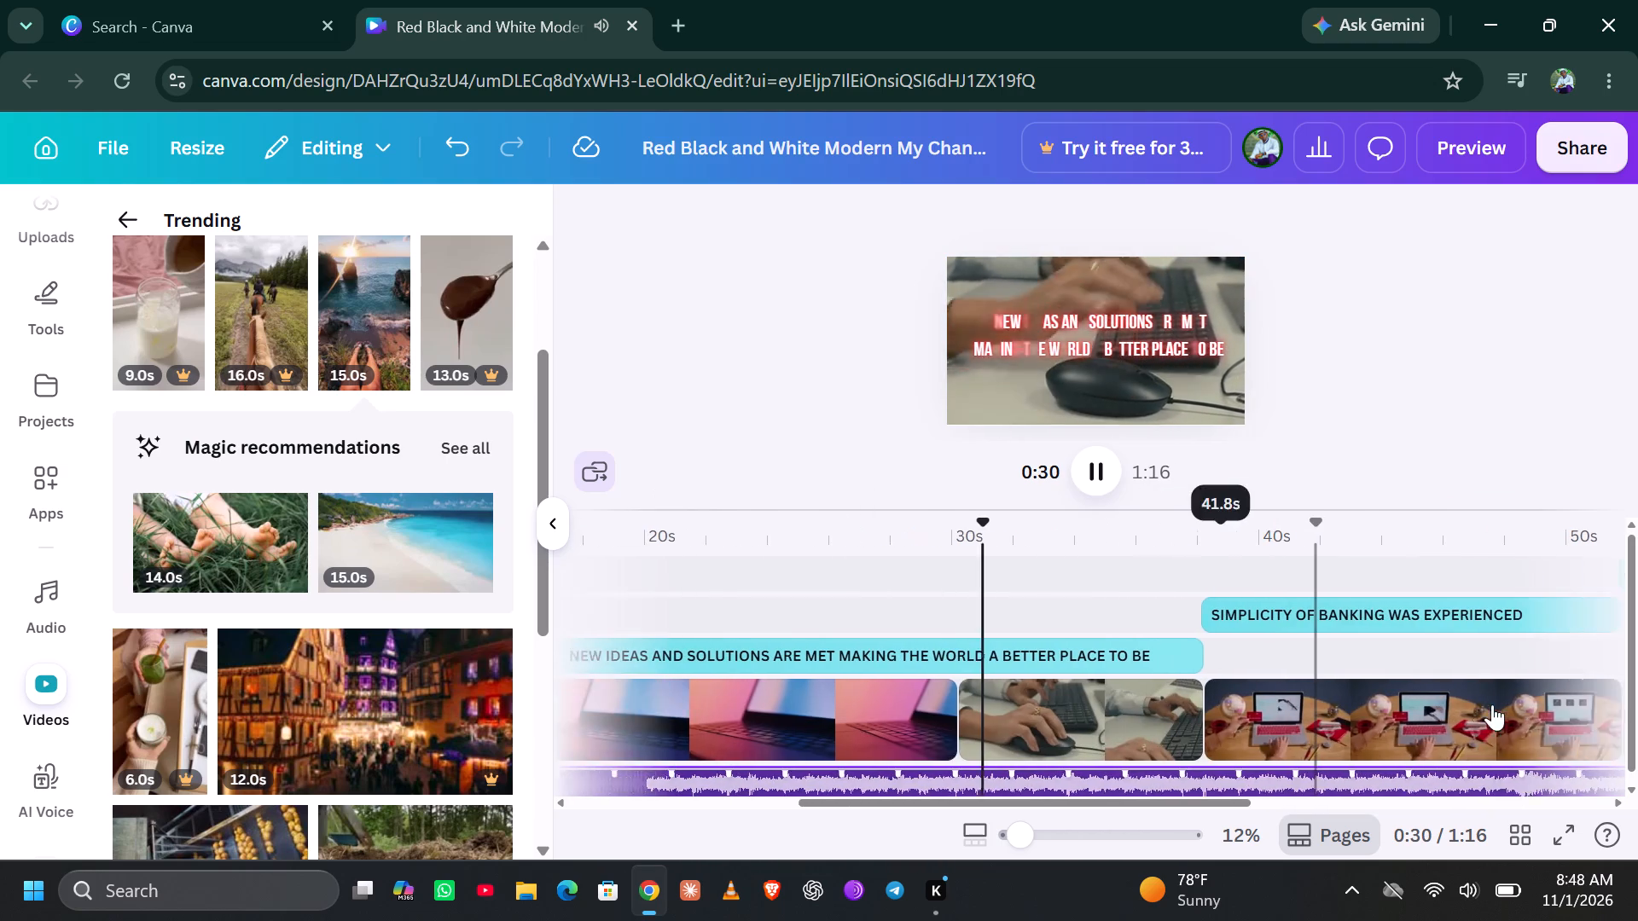
pyautogui.hscroll(-3, 1492, 704)
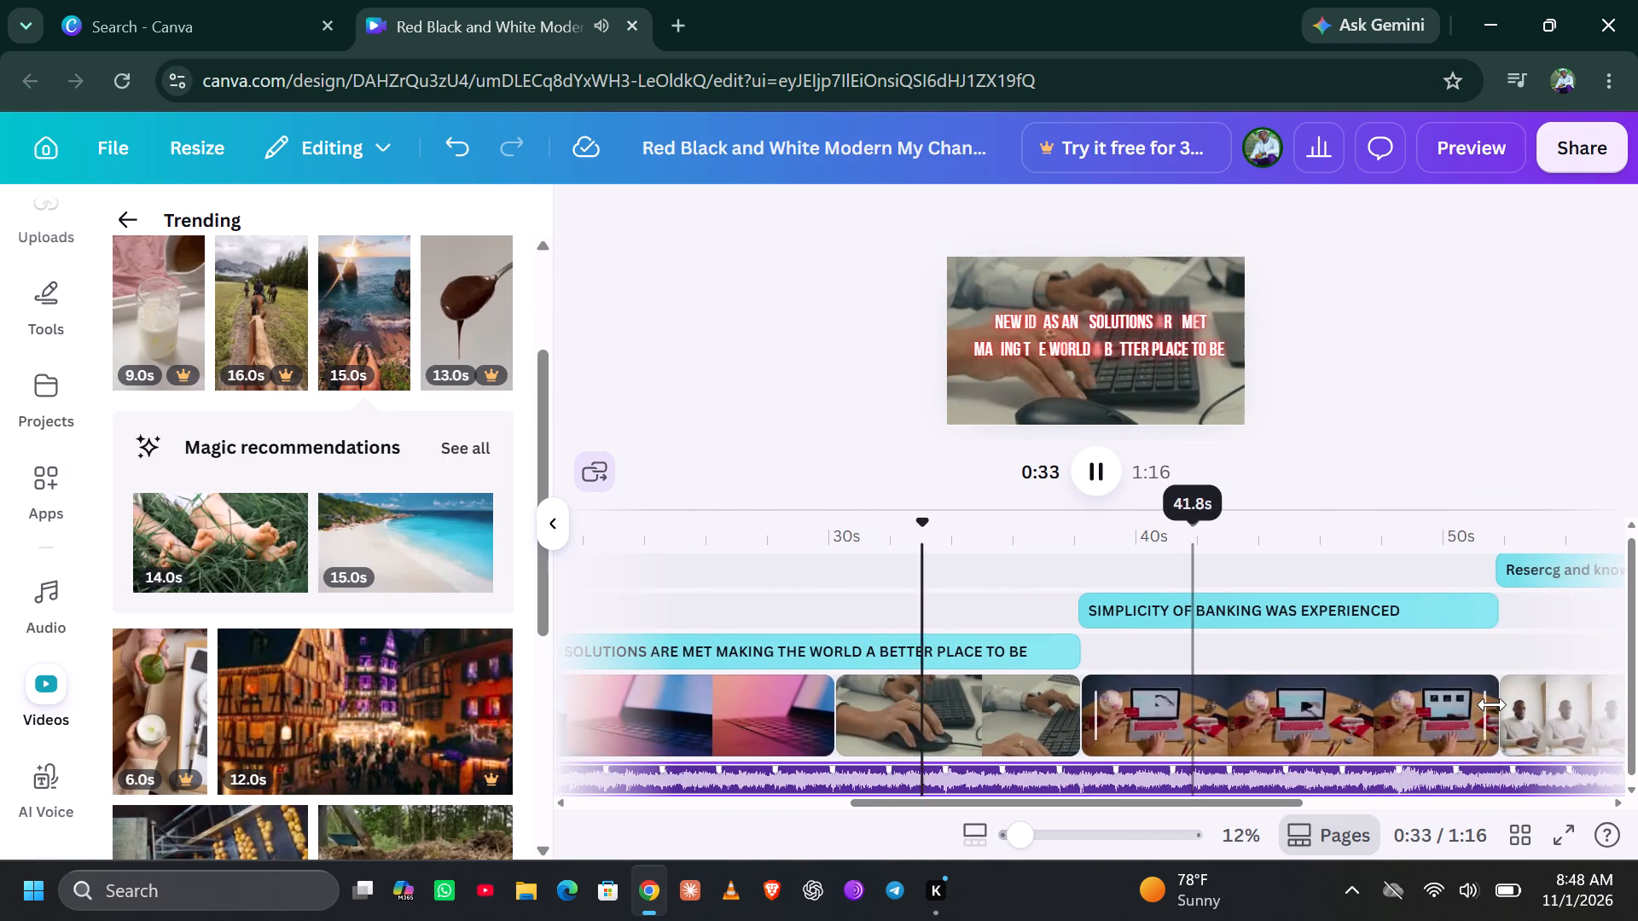
pyautogui.hscroll(-6, 1492, 704)
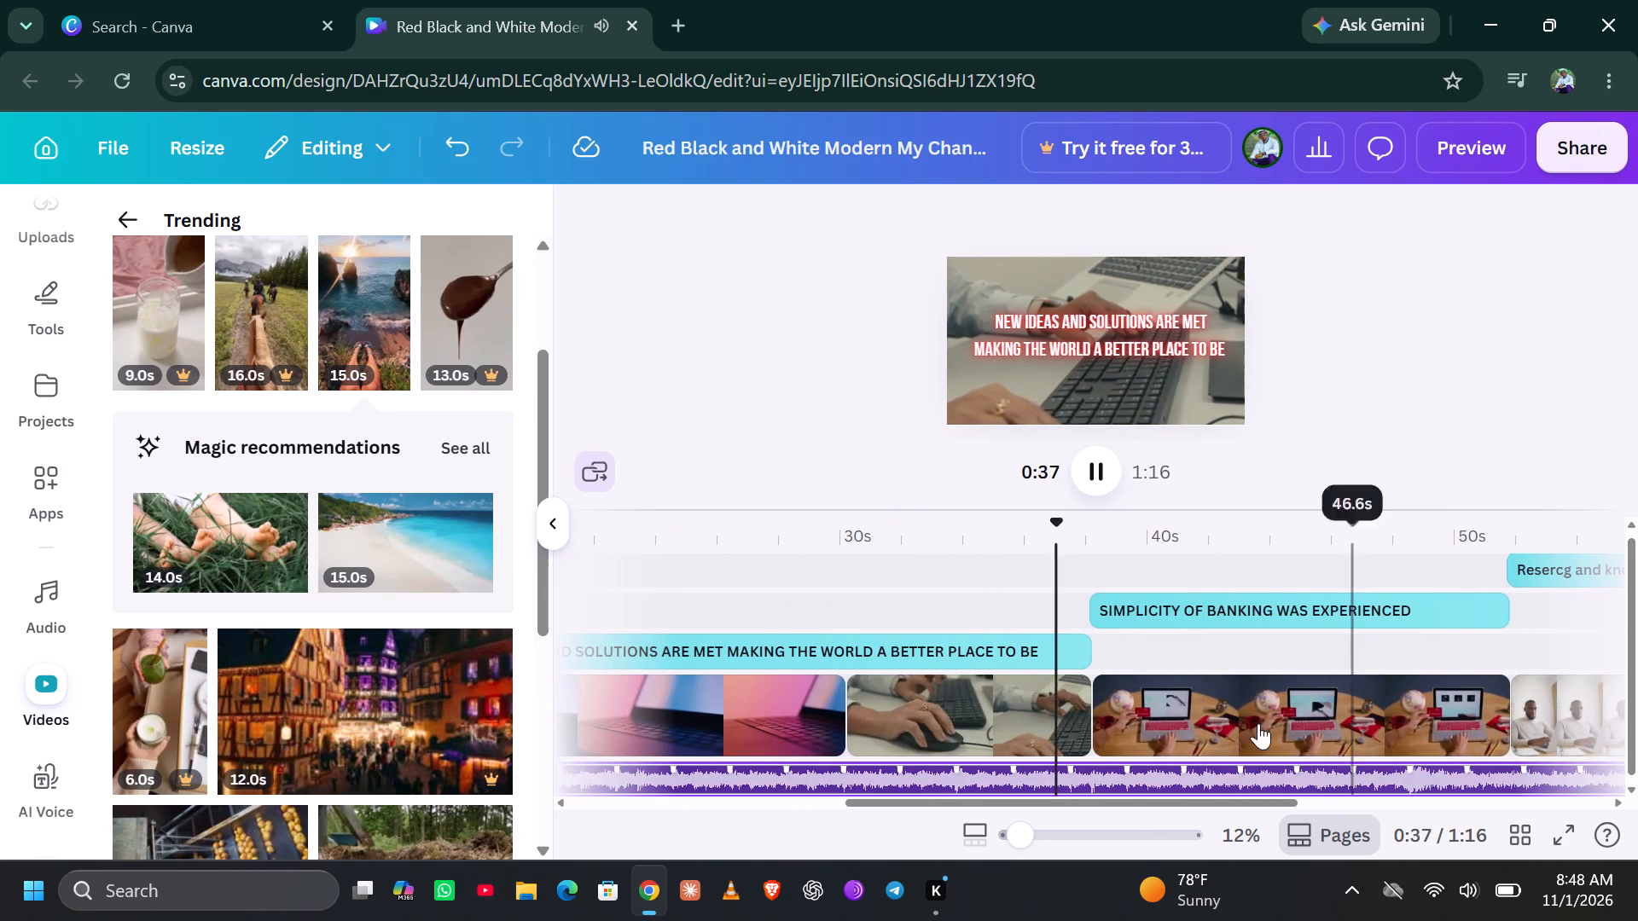
pyautogui.hscroll(-3, 1500, 753)
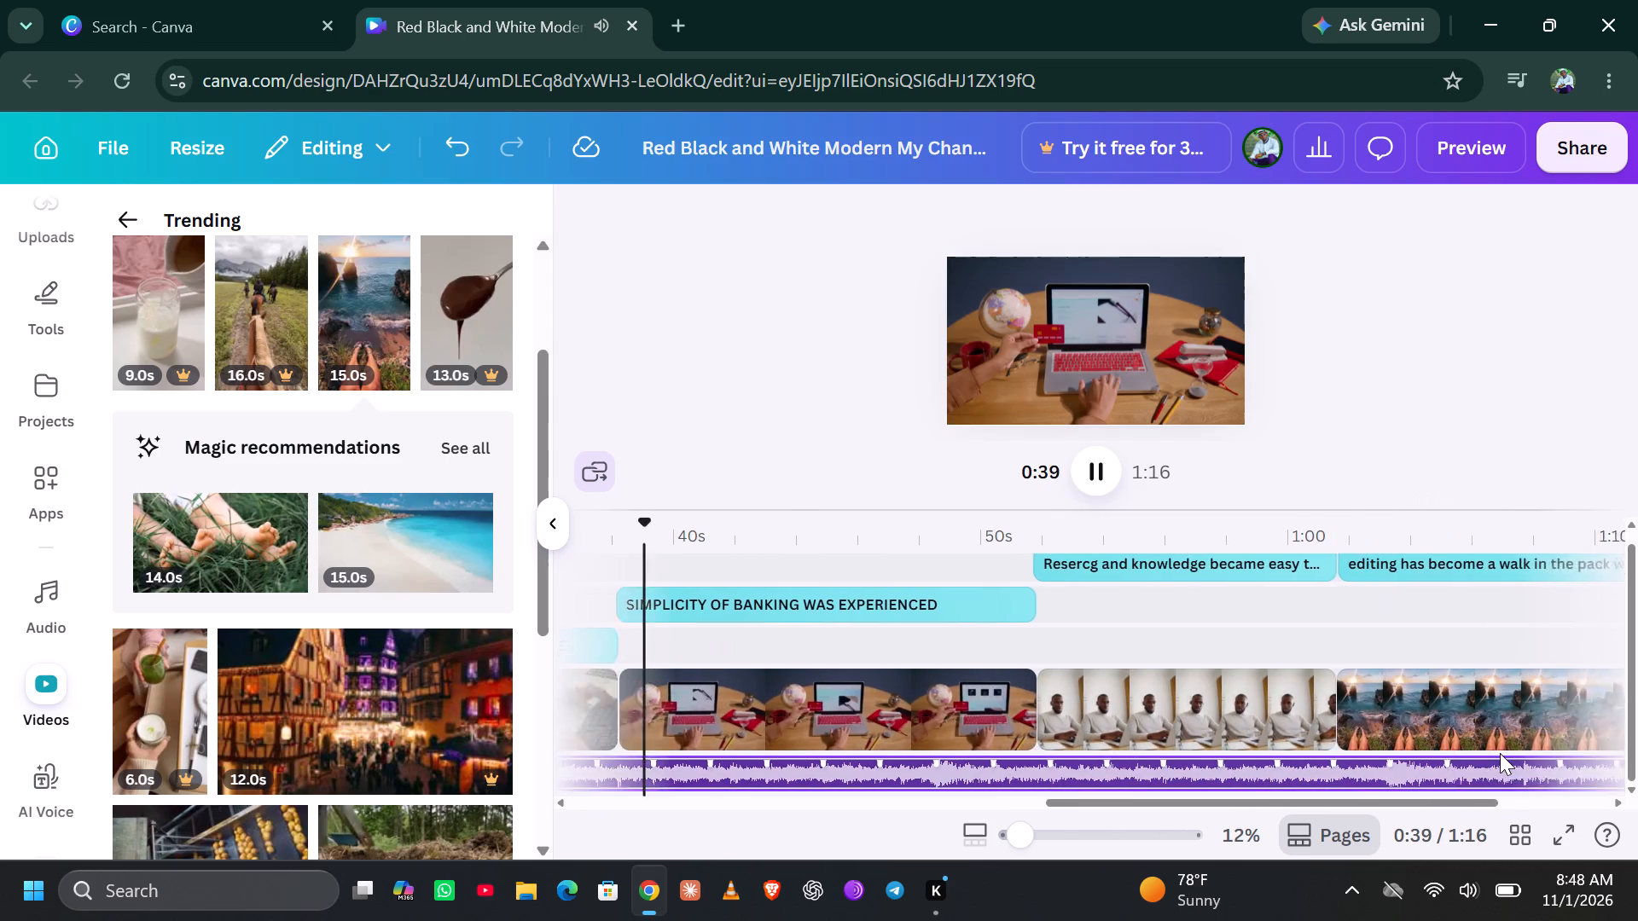
pyautogui.hscroll(-4, 1500, 753)
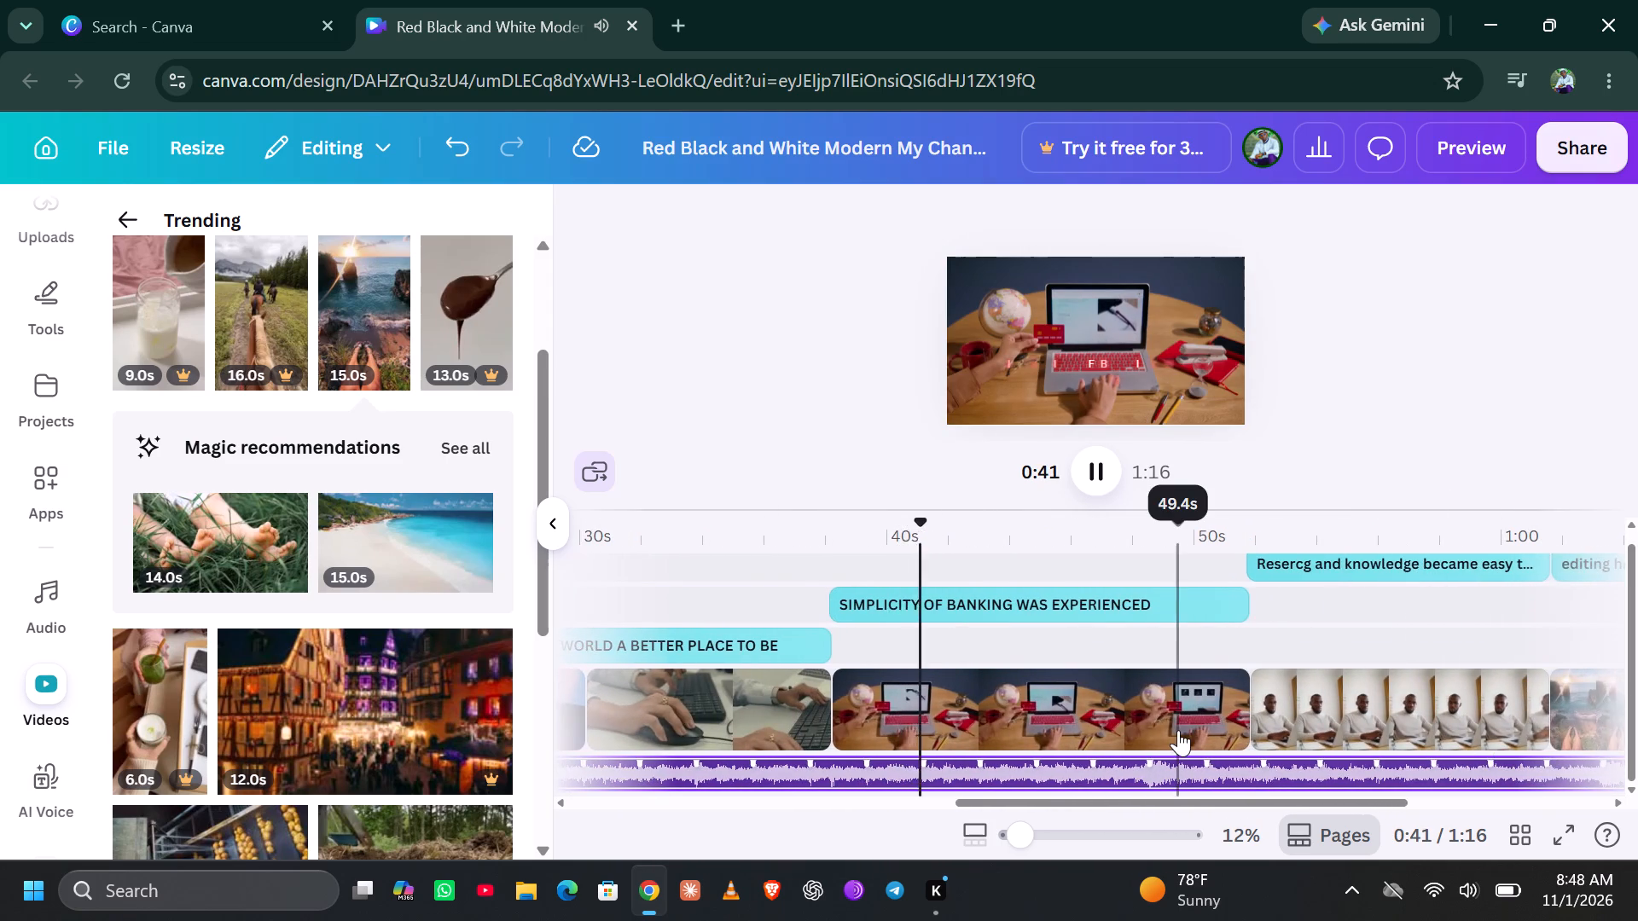
pyautogui.hscroll(-6, 1178, 730)
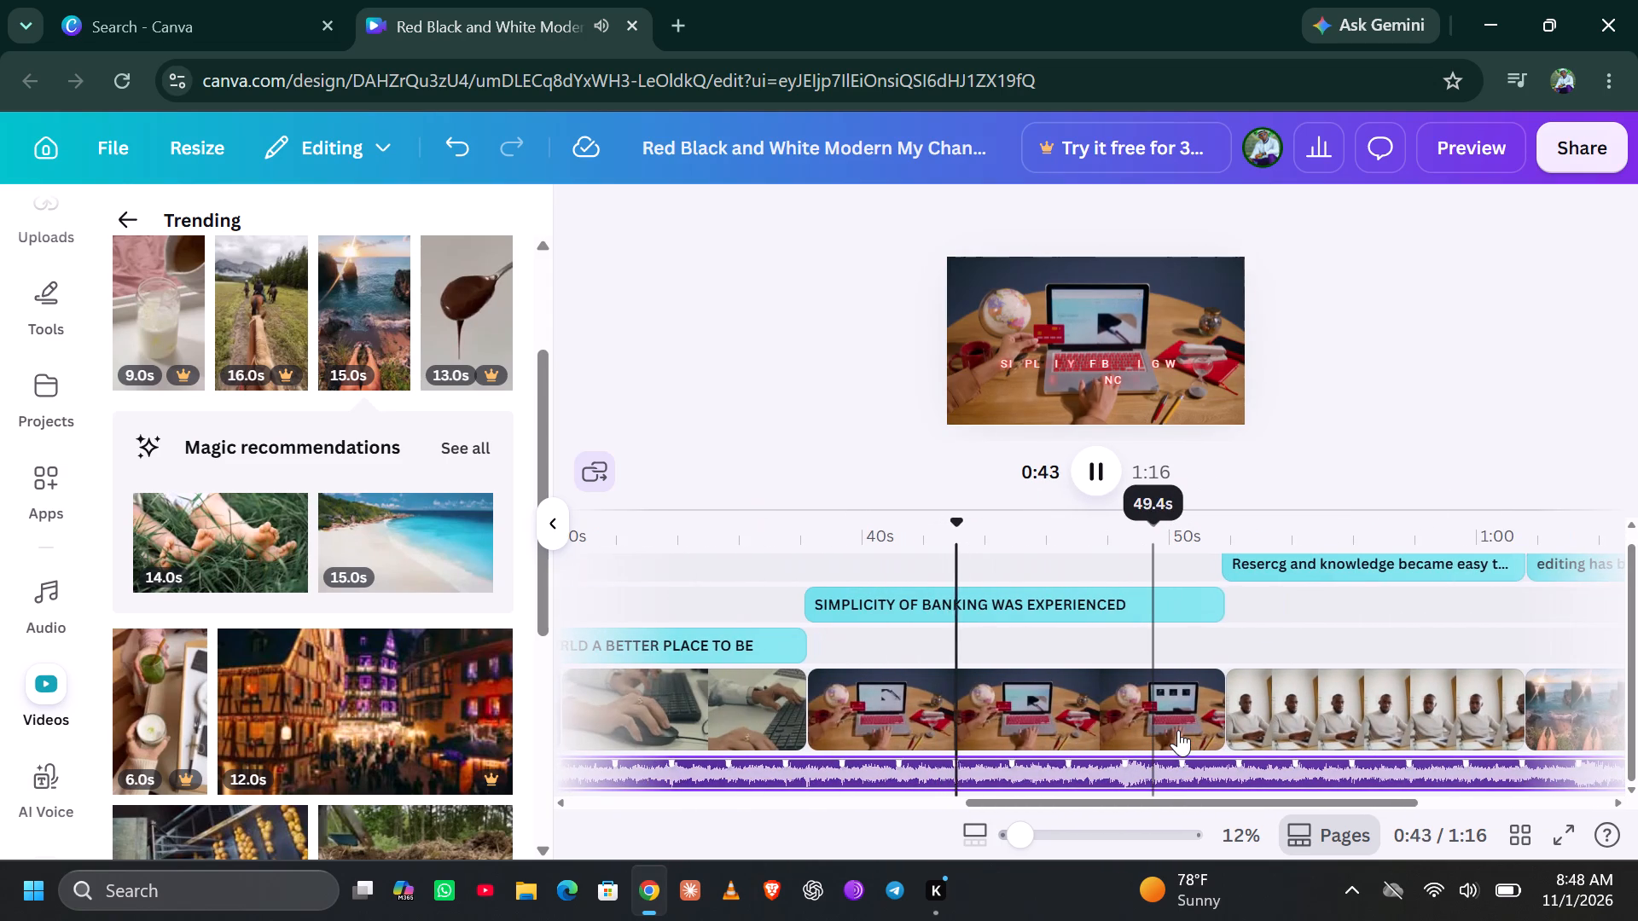
pyautogui.hscroll(-5, 1178, 730)
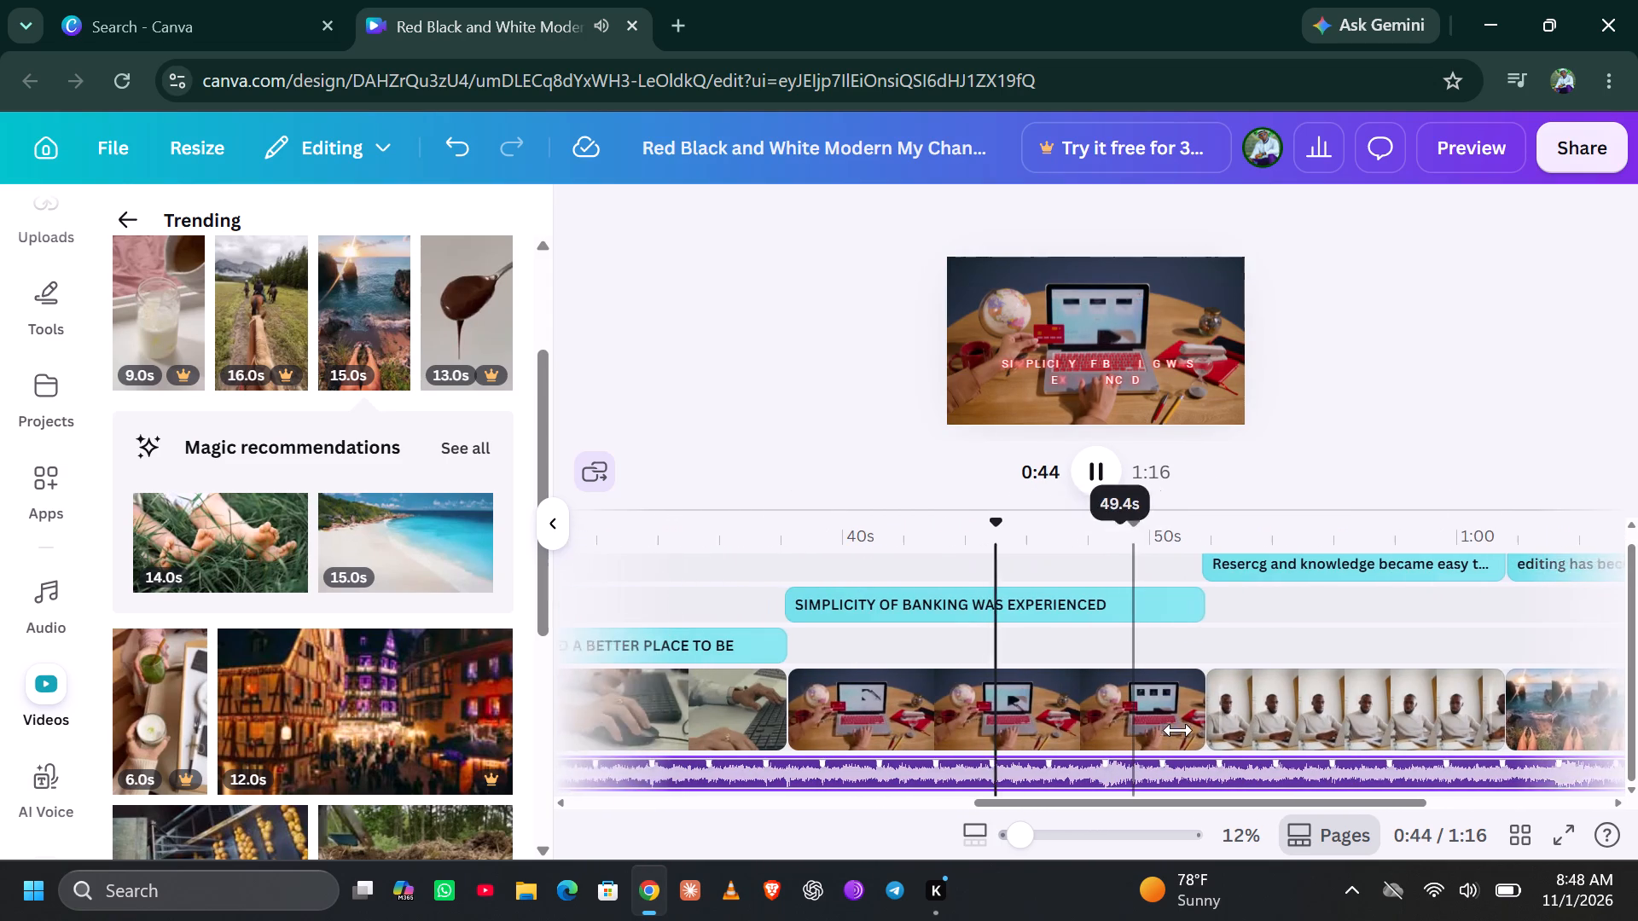
pyautogui.hscroll(-1, 1178, 730)
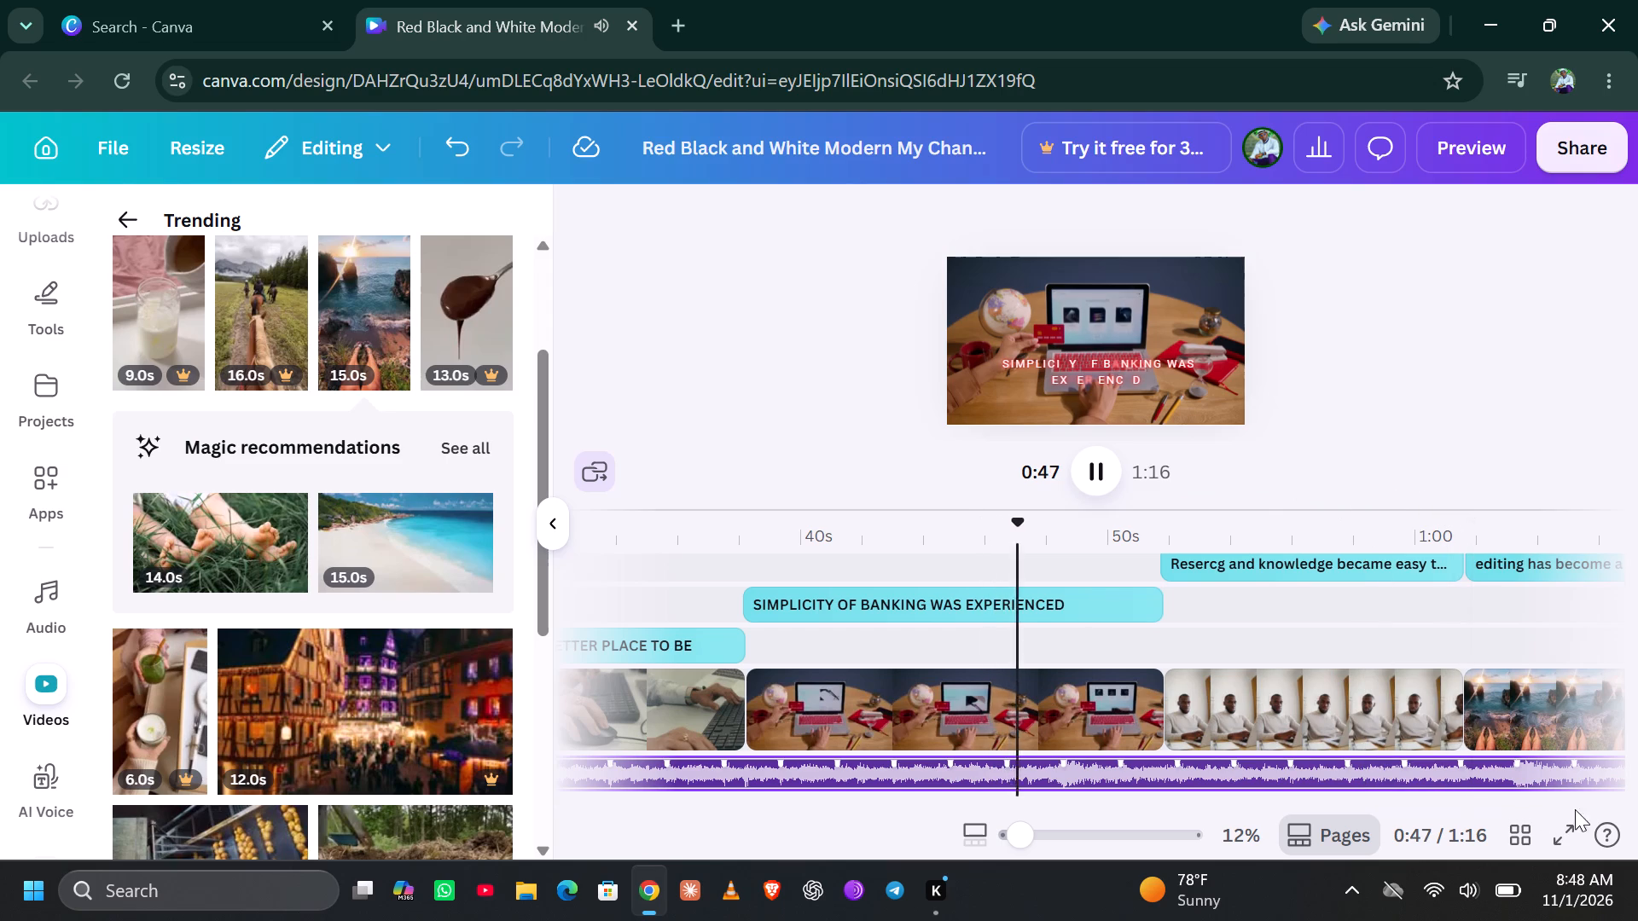
pyautogui.tripleClick(1622, 804)
pyautogui.tripleClick(1622, 804)
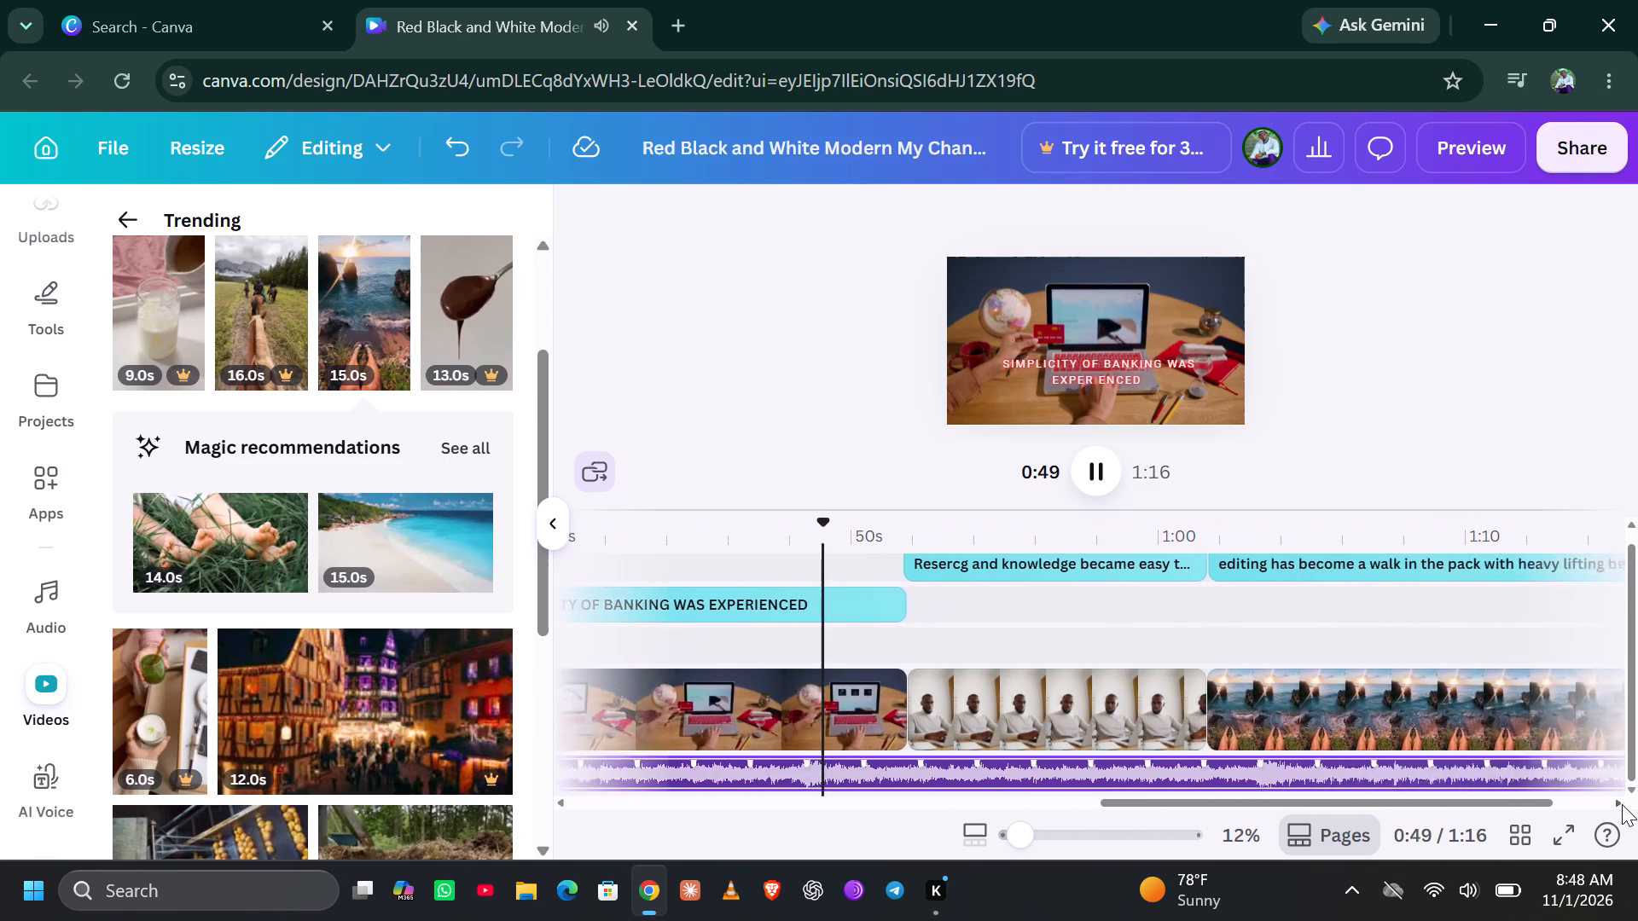
pyautogui.tripleClick(1622, 804)
pyautogui.click(1622, 804)
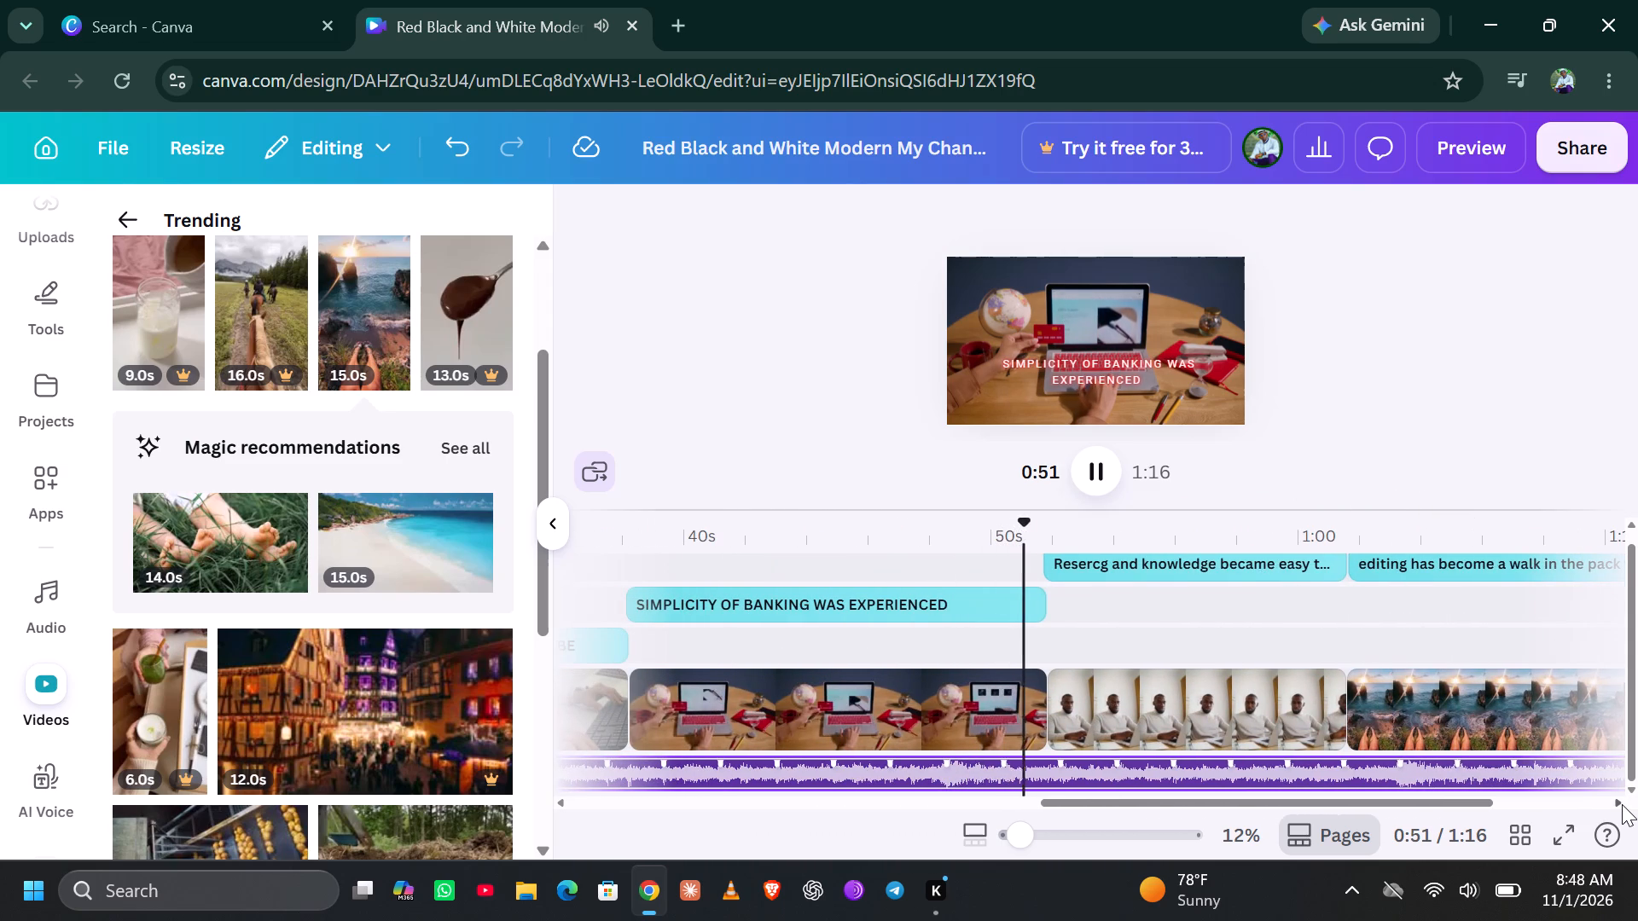
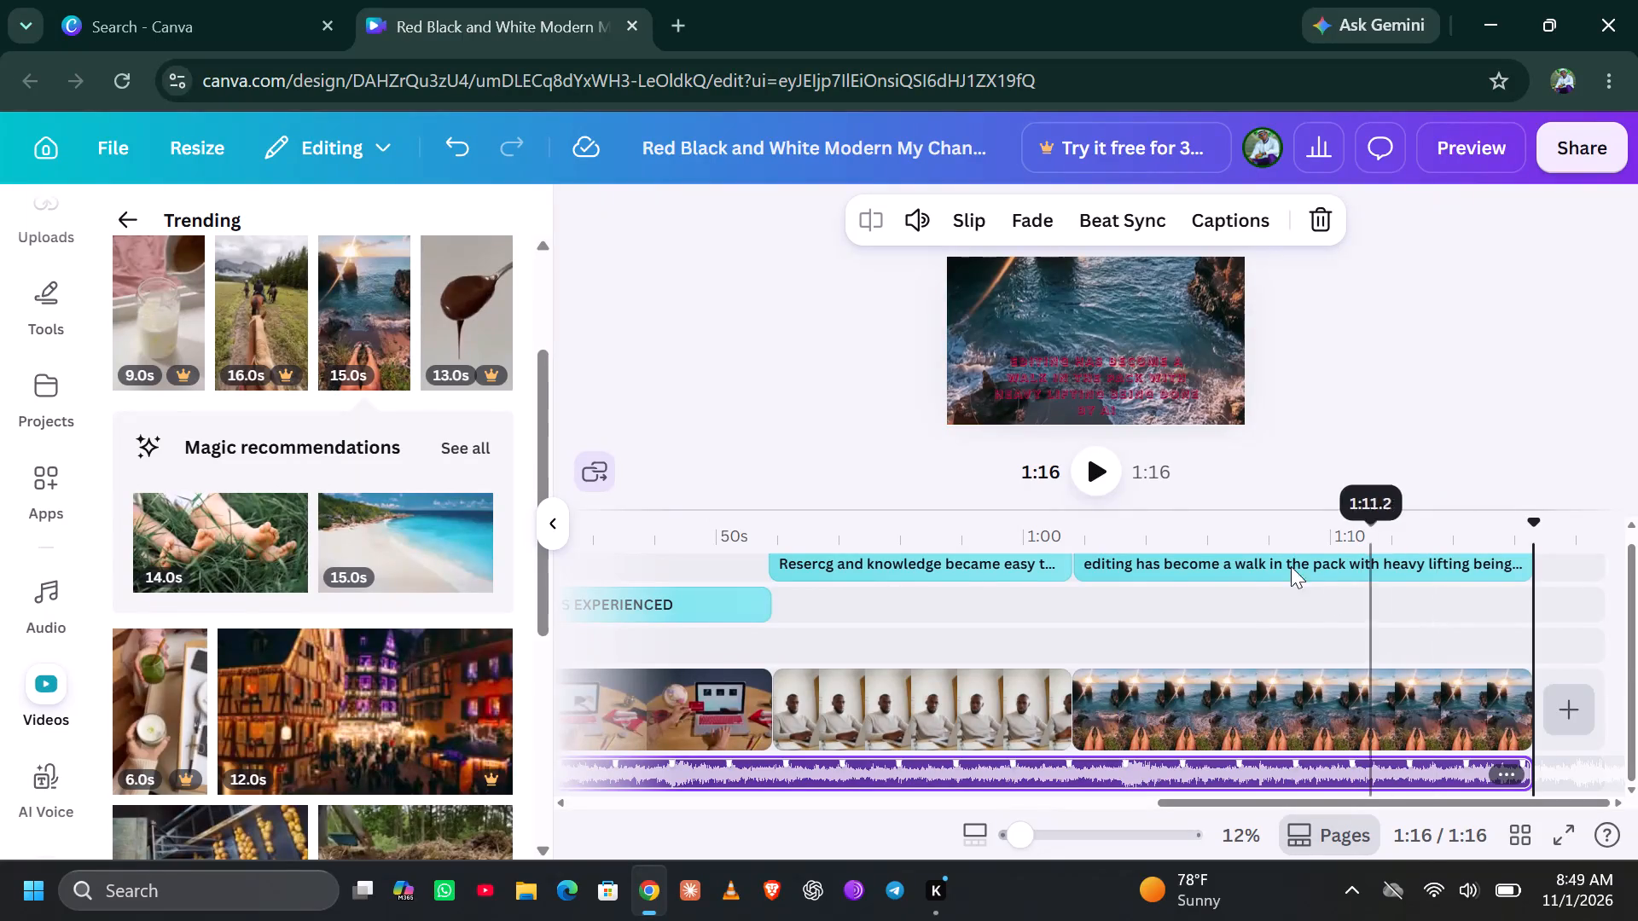
# Add the 27-second aerial clip of high-rise towers from the Trending stock videos to the video.
pyautogui.click(1566, 698)
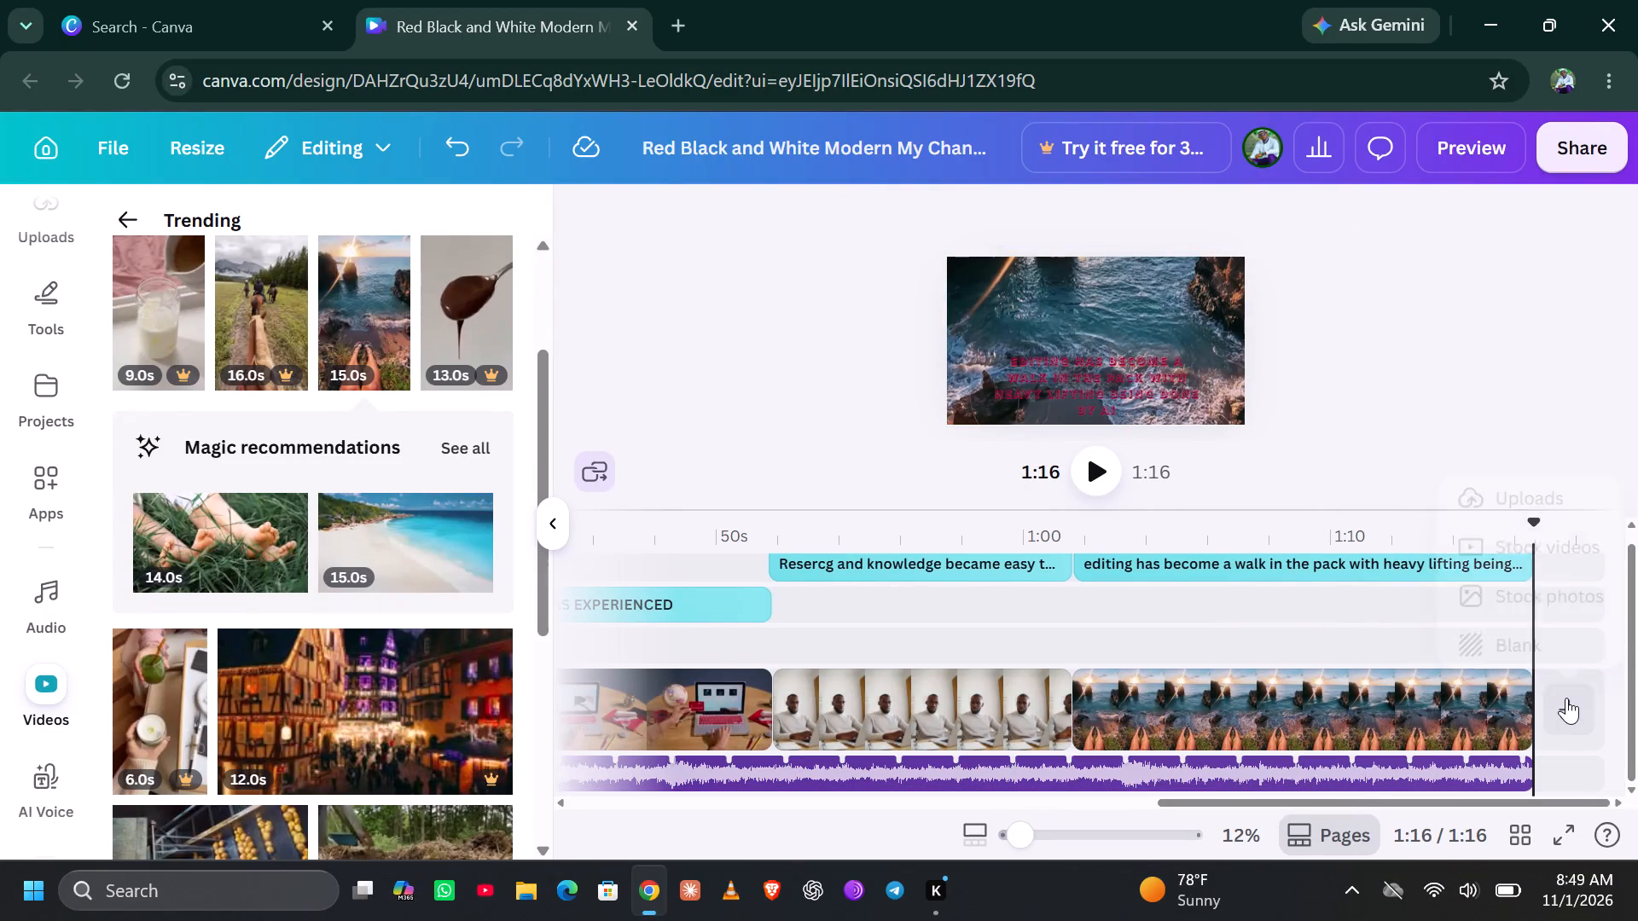
pyautogui.click(1537, 553)
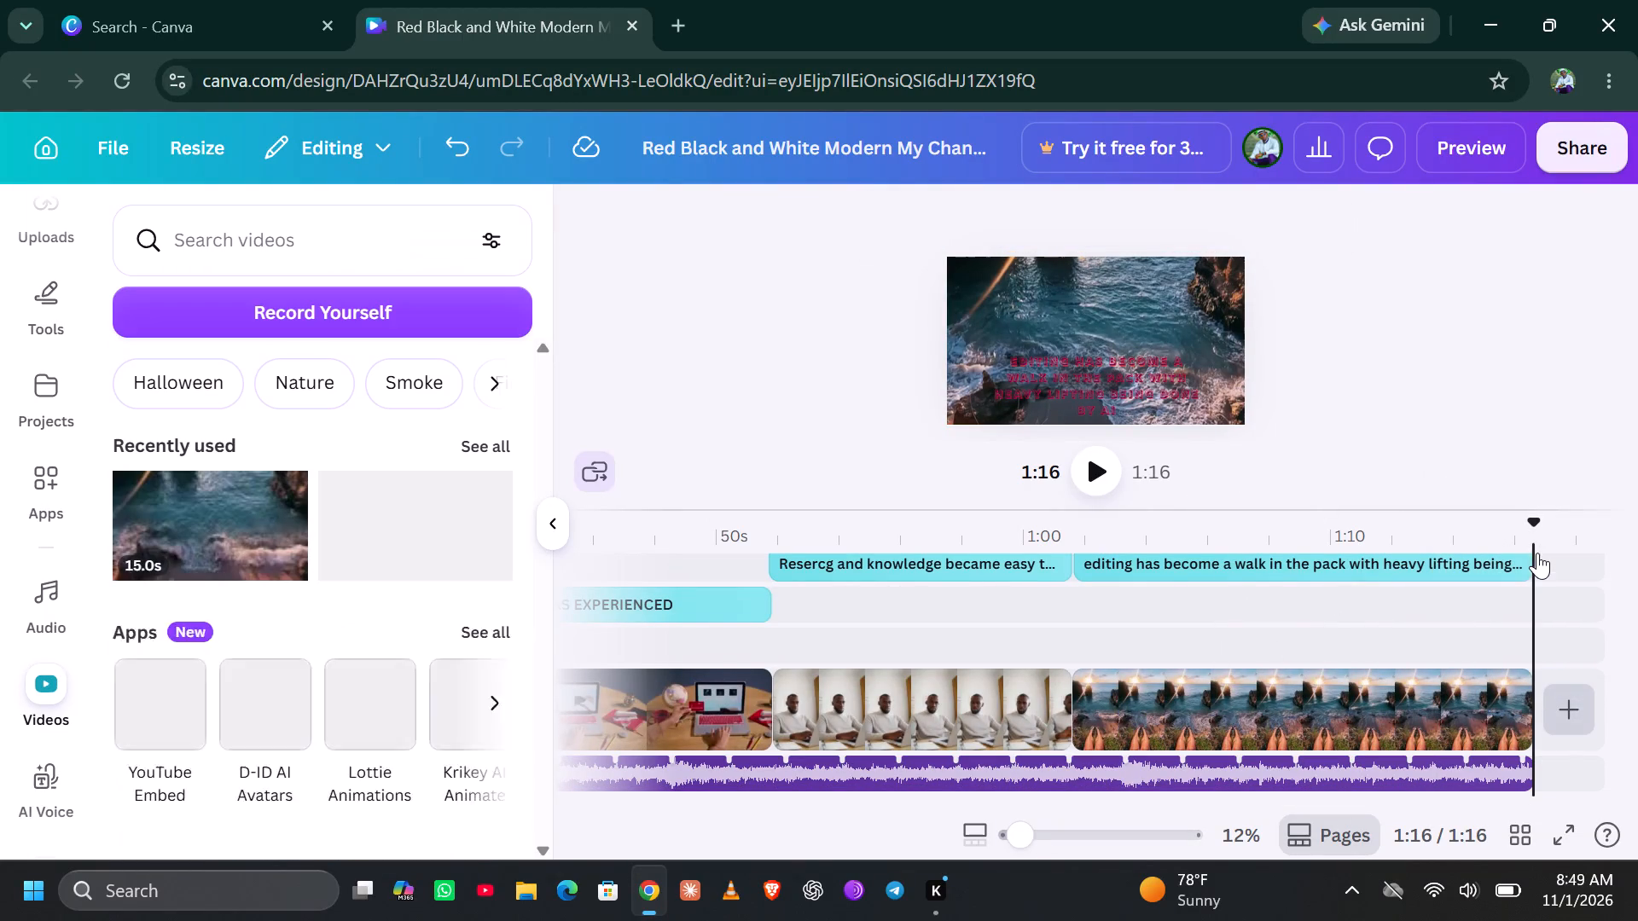
pyautogui.scroll(-1, 451, 529)
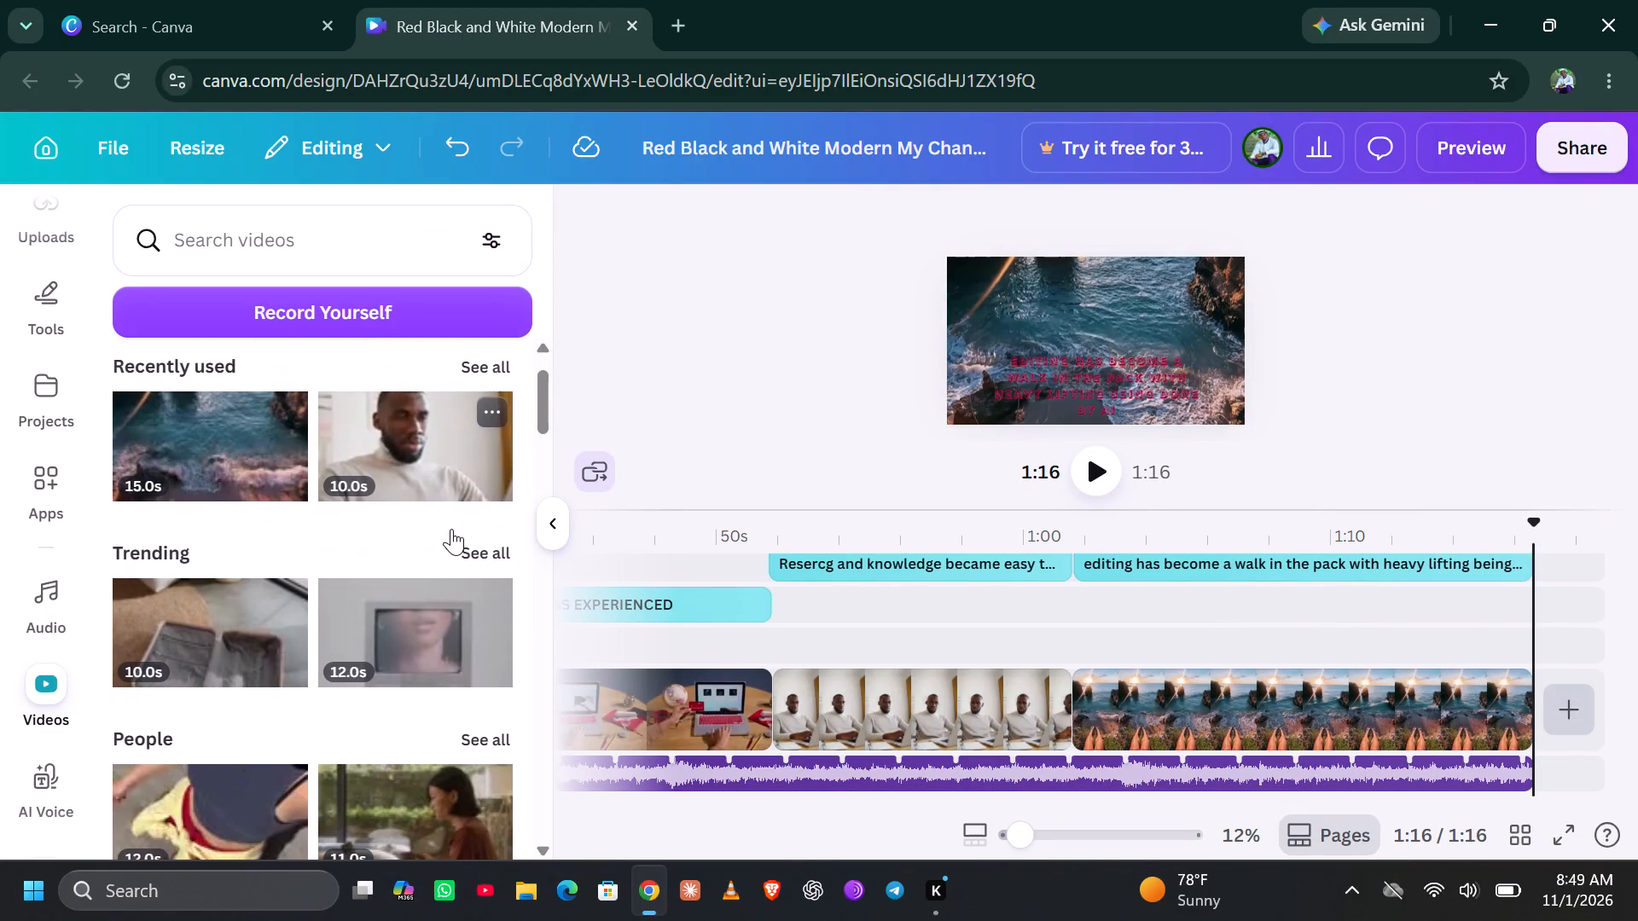
pyautogui.scroll(-1, 451, 529)
pyautogui.click(485, 544)
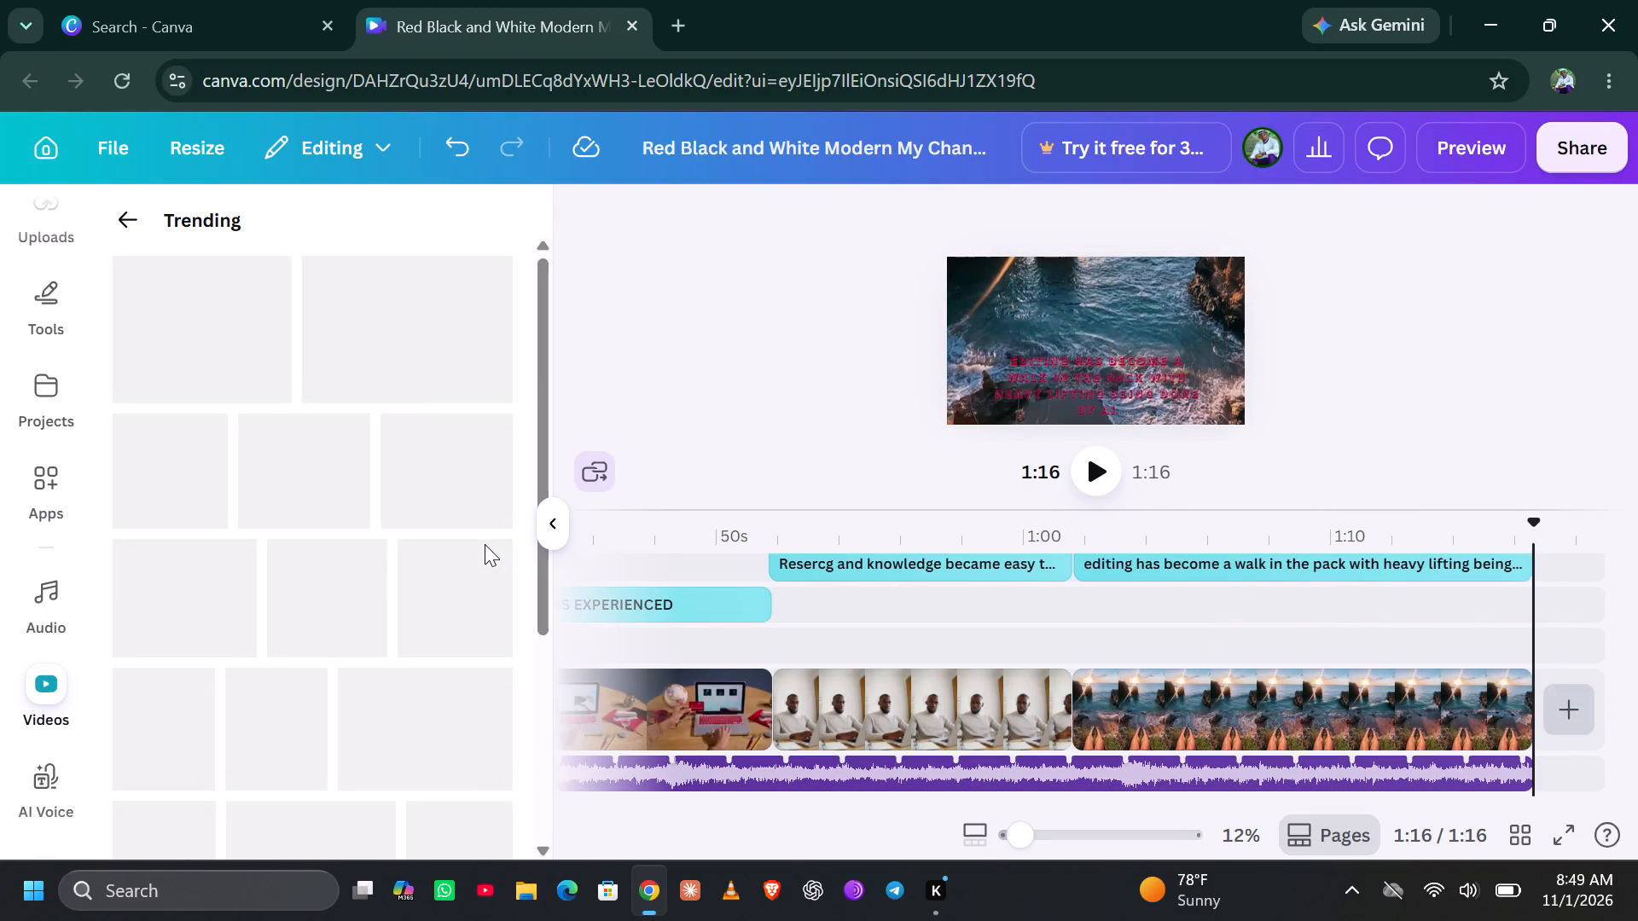
pyautogui.scroll(-2, 485, 544)
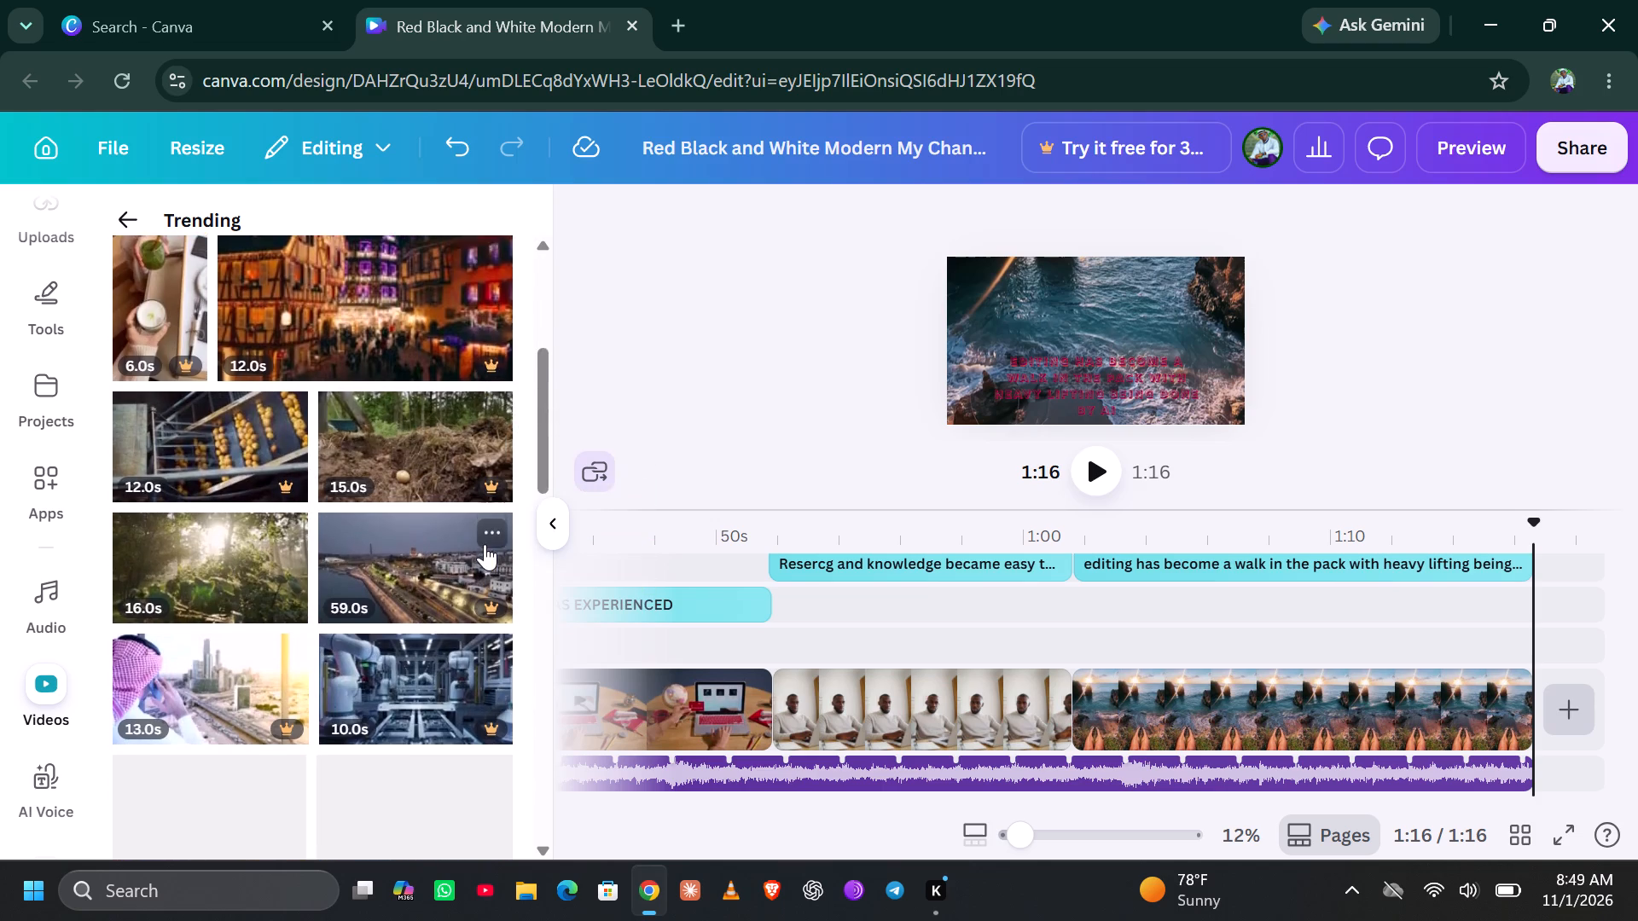
pyautogui.scroll(-3, 485, 544)
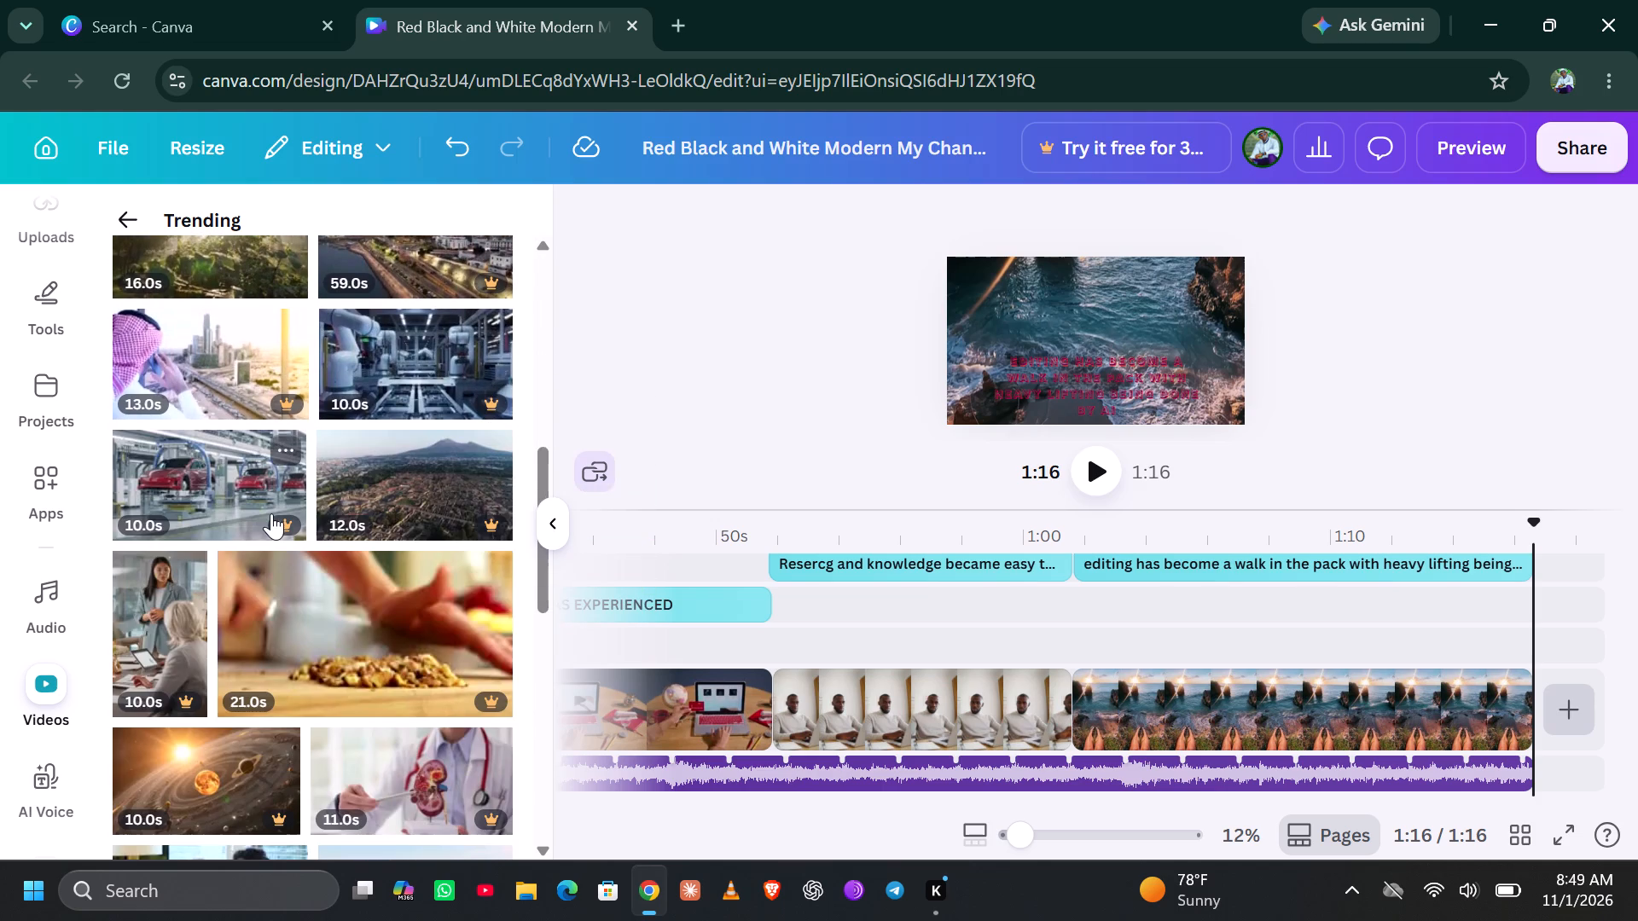
pyautogui.scroll(-4, 271, 513)
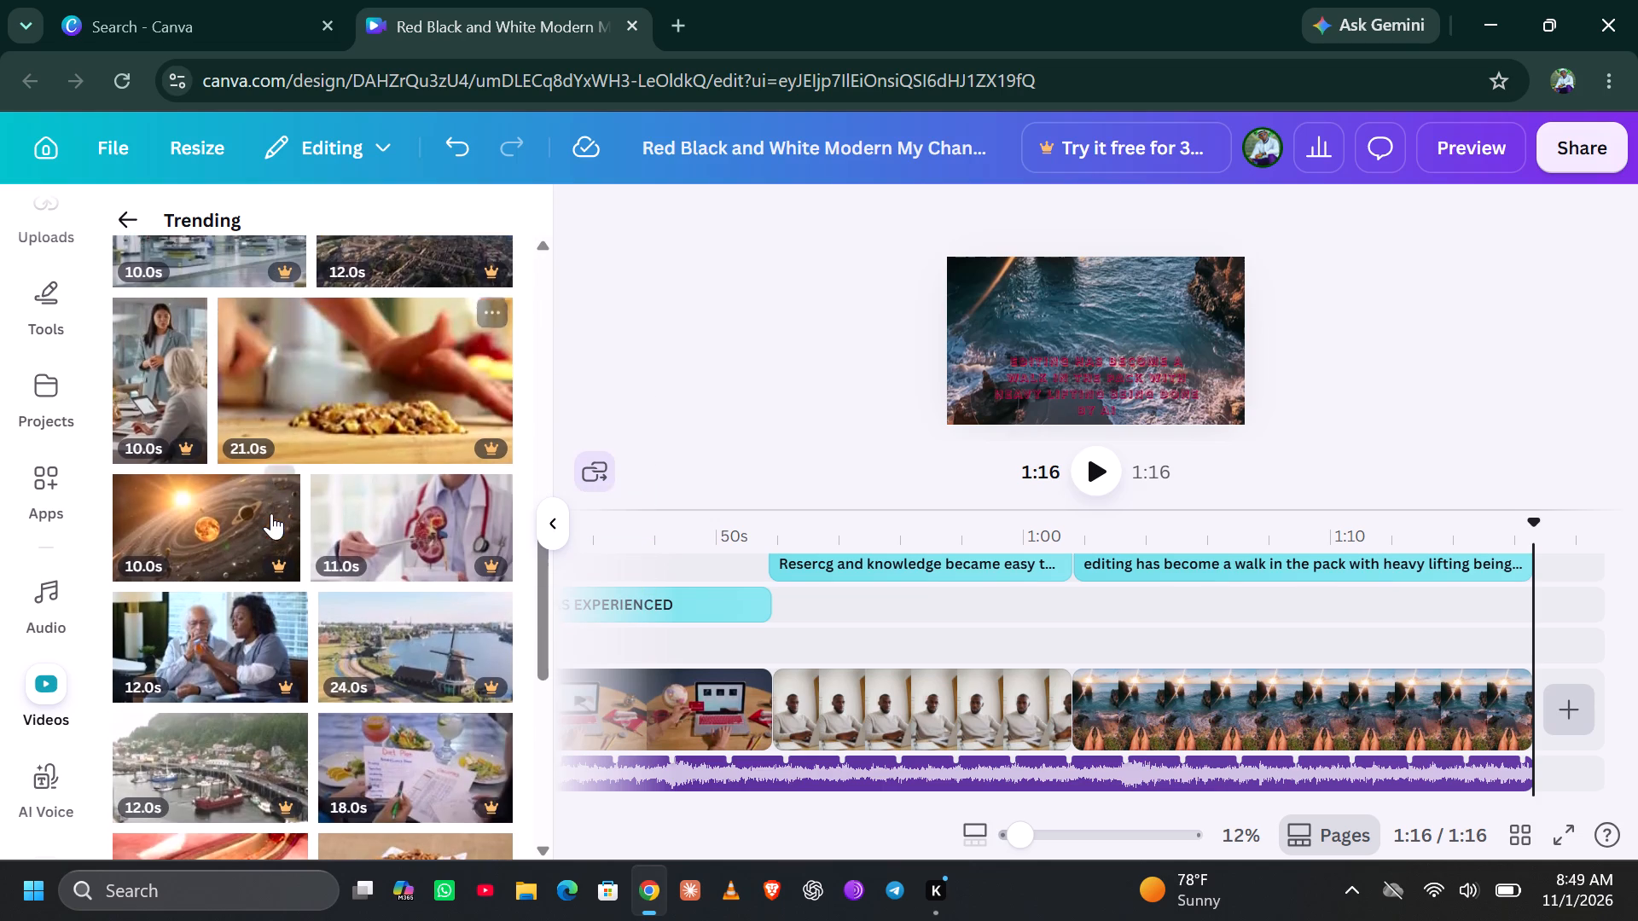
pyautogui.scroll(-4, 271, 513)
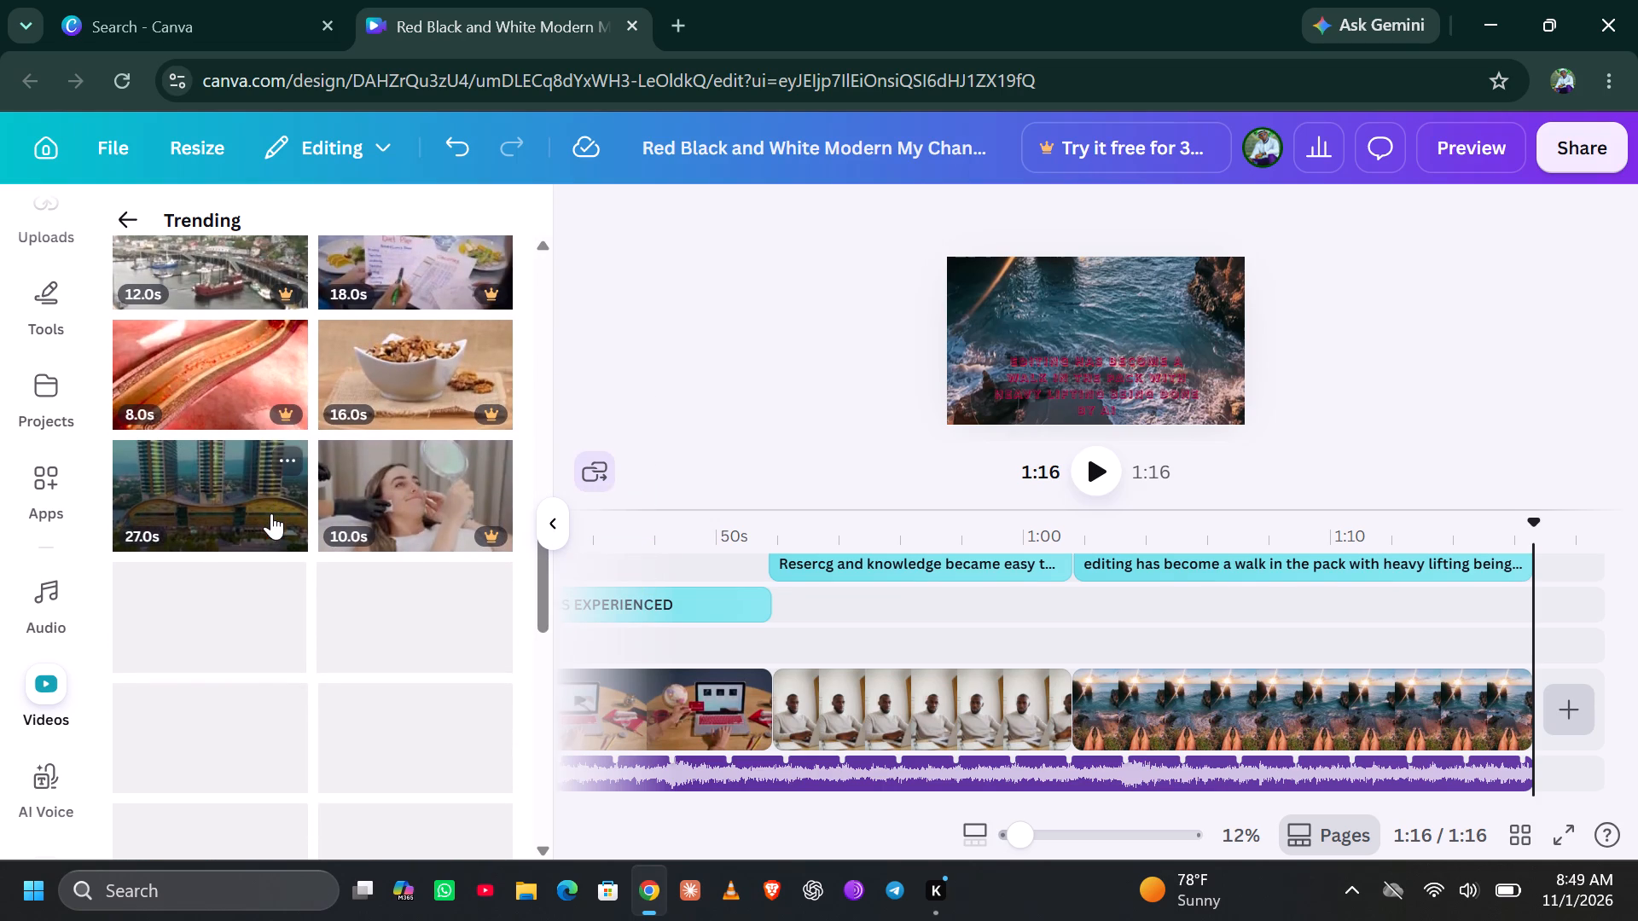
pyautogui.scroll(-1, 271, 513)
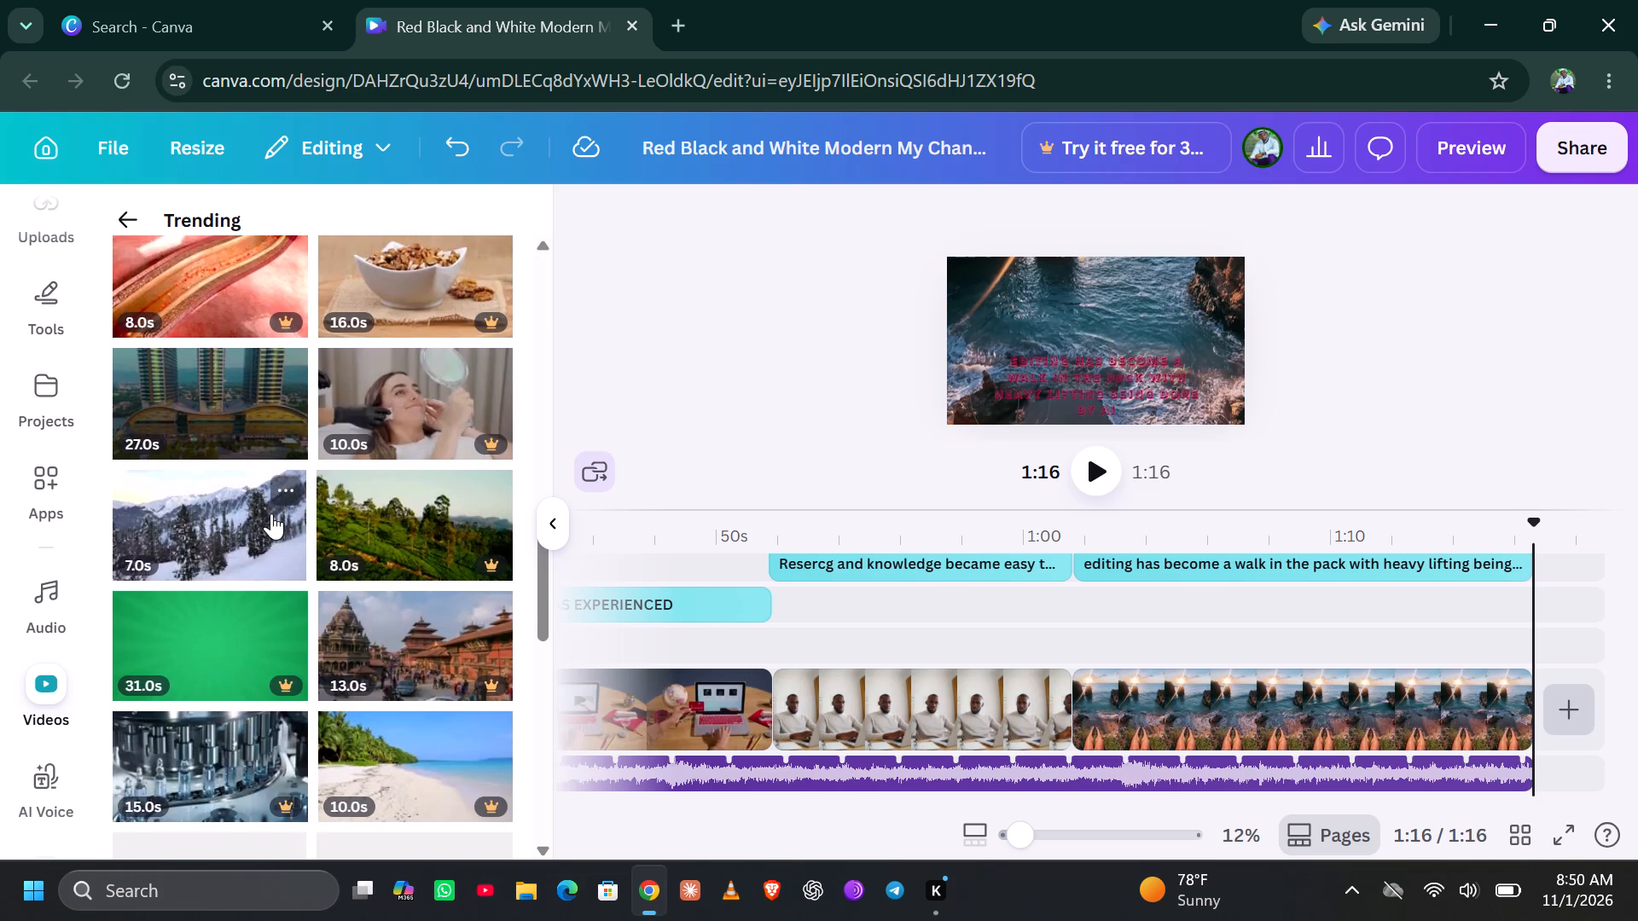
pyautogui.click(237, 423)
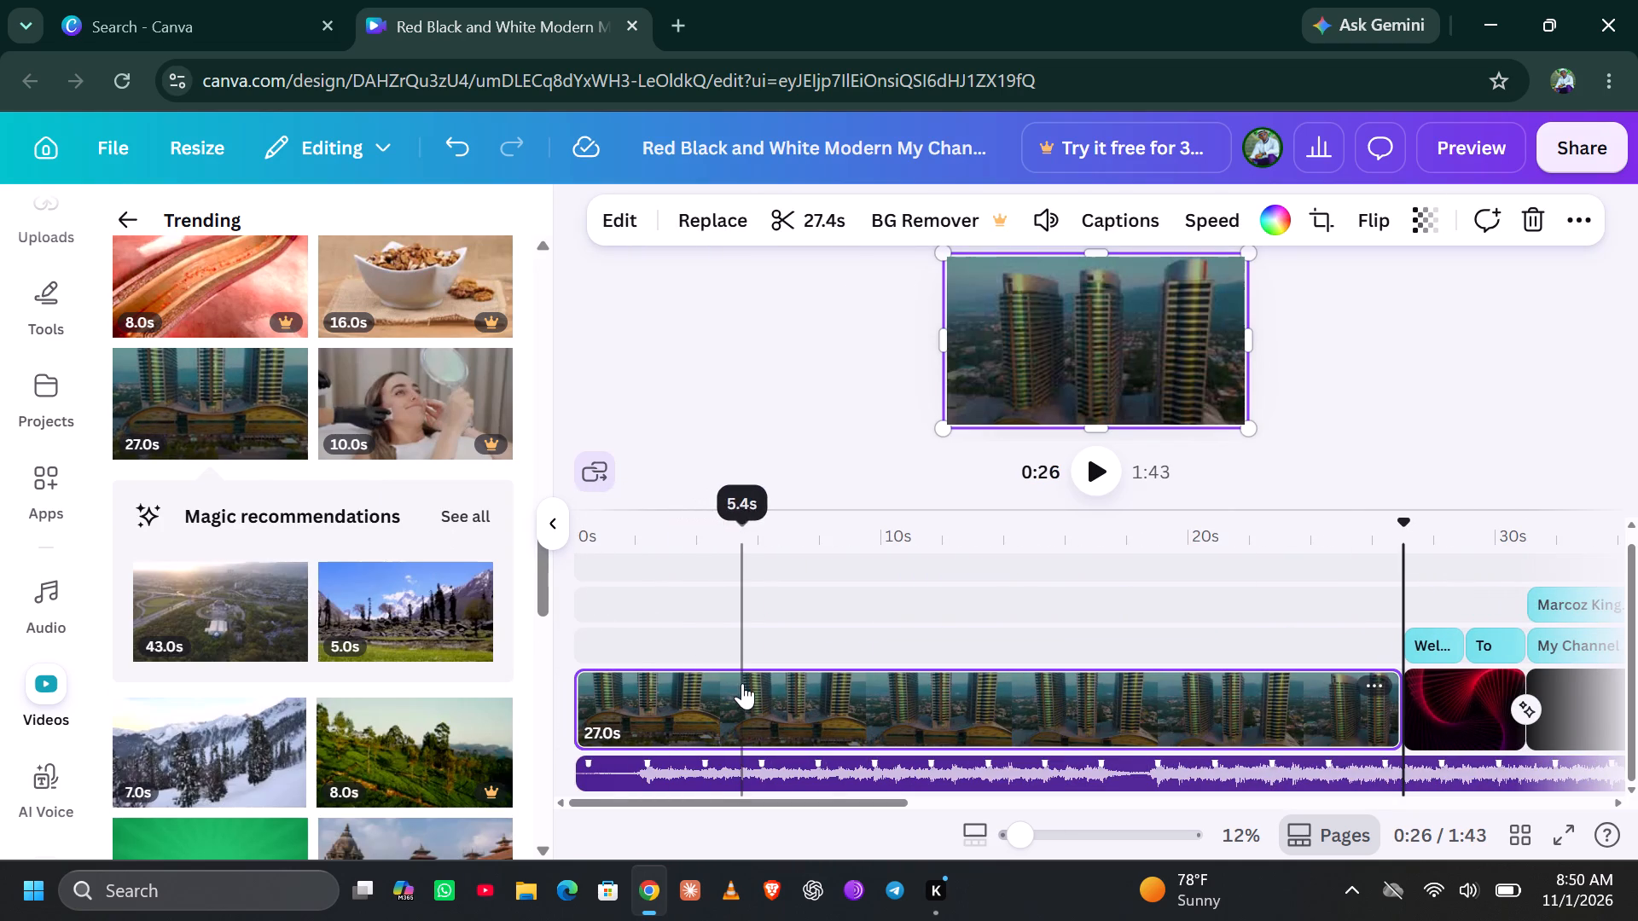
# Move the 27-second high-rise towers clip from the start of the timeline to the very end, after the ocean cliffs clip.
pyautogui.moveTo(834, 694); pyautogui.dragTo(1328, 699)
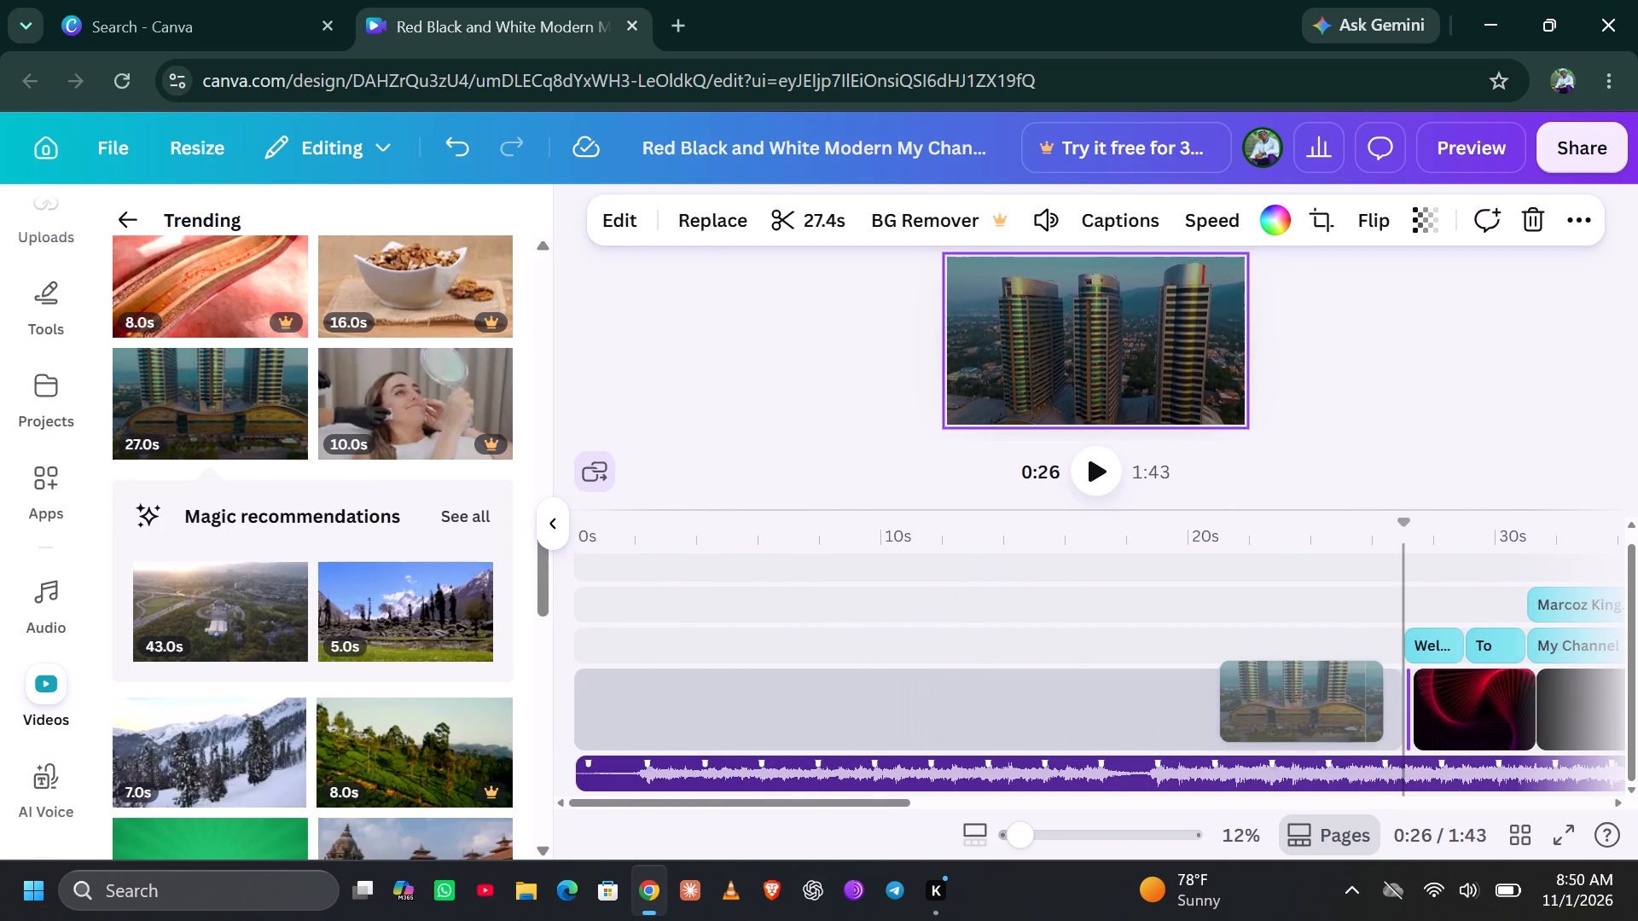
pyautogui.moveTo(1328, 699); pyautogui.dragTo(1637, 703)
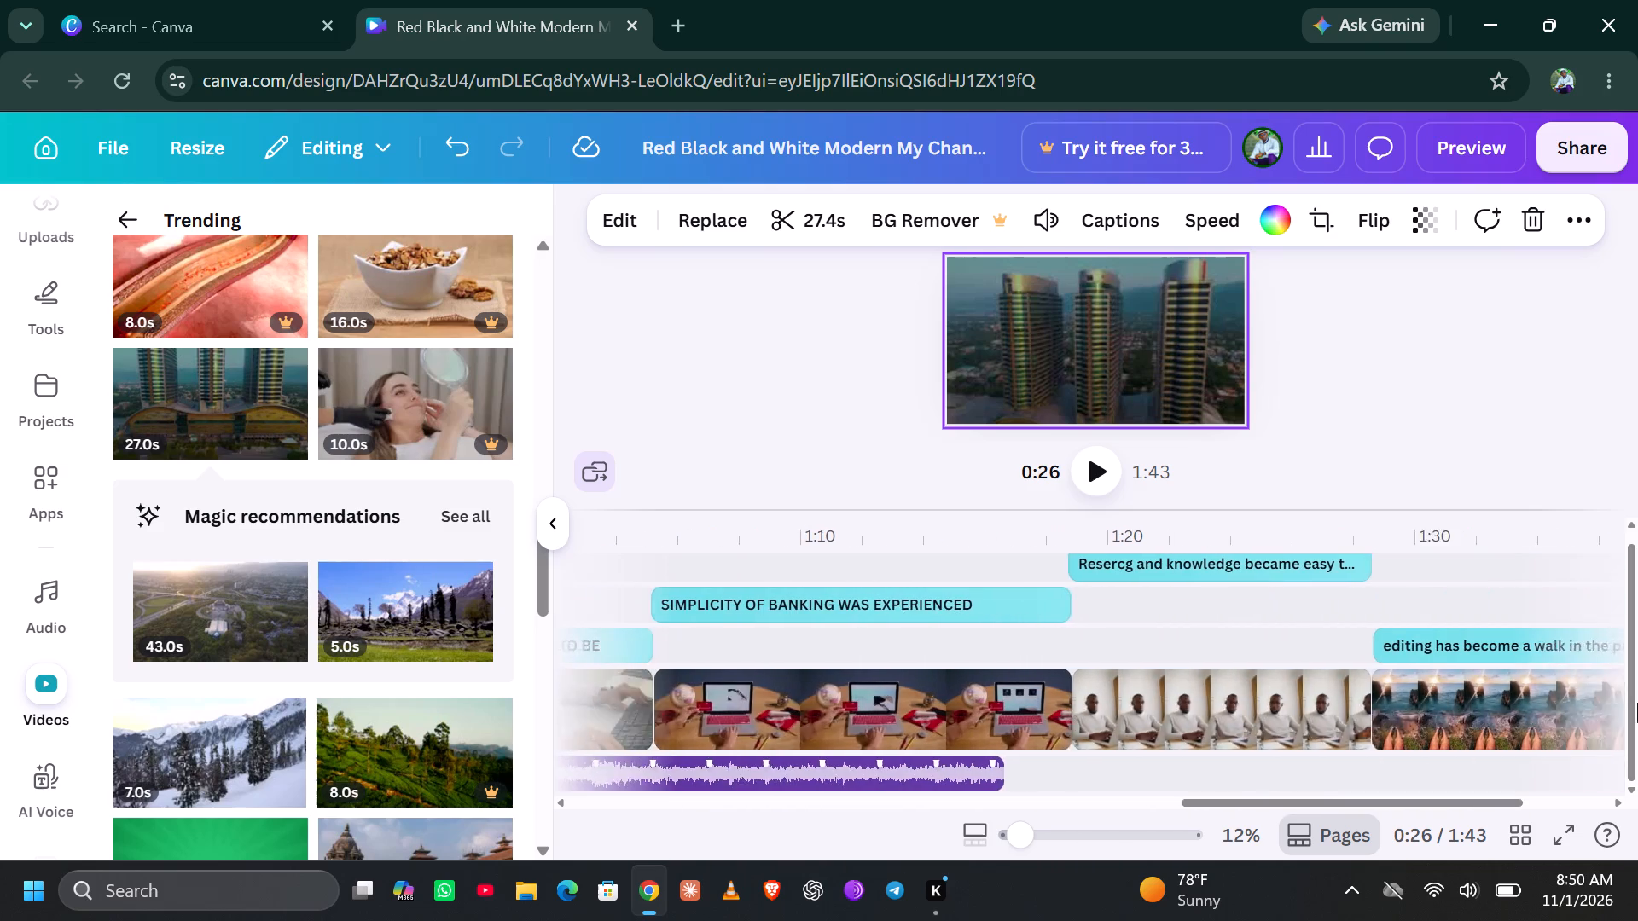
pyautogui.moveTo(1637, 703); pyautogui.dragTo(1637, 707)
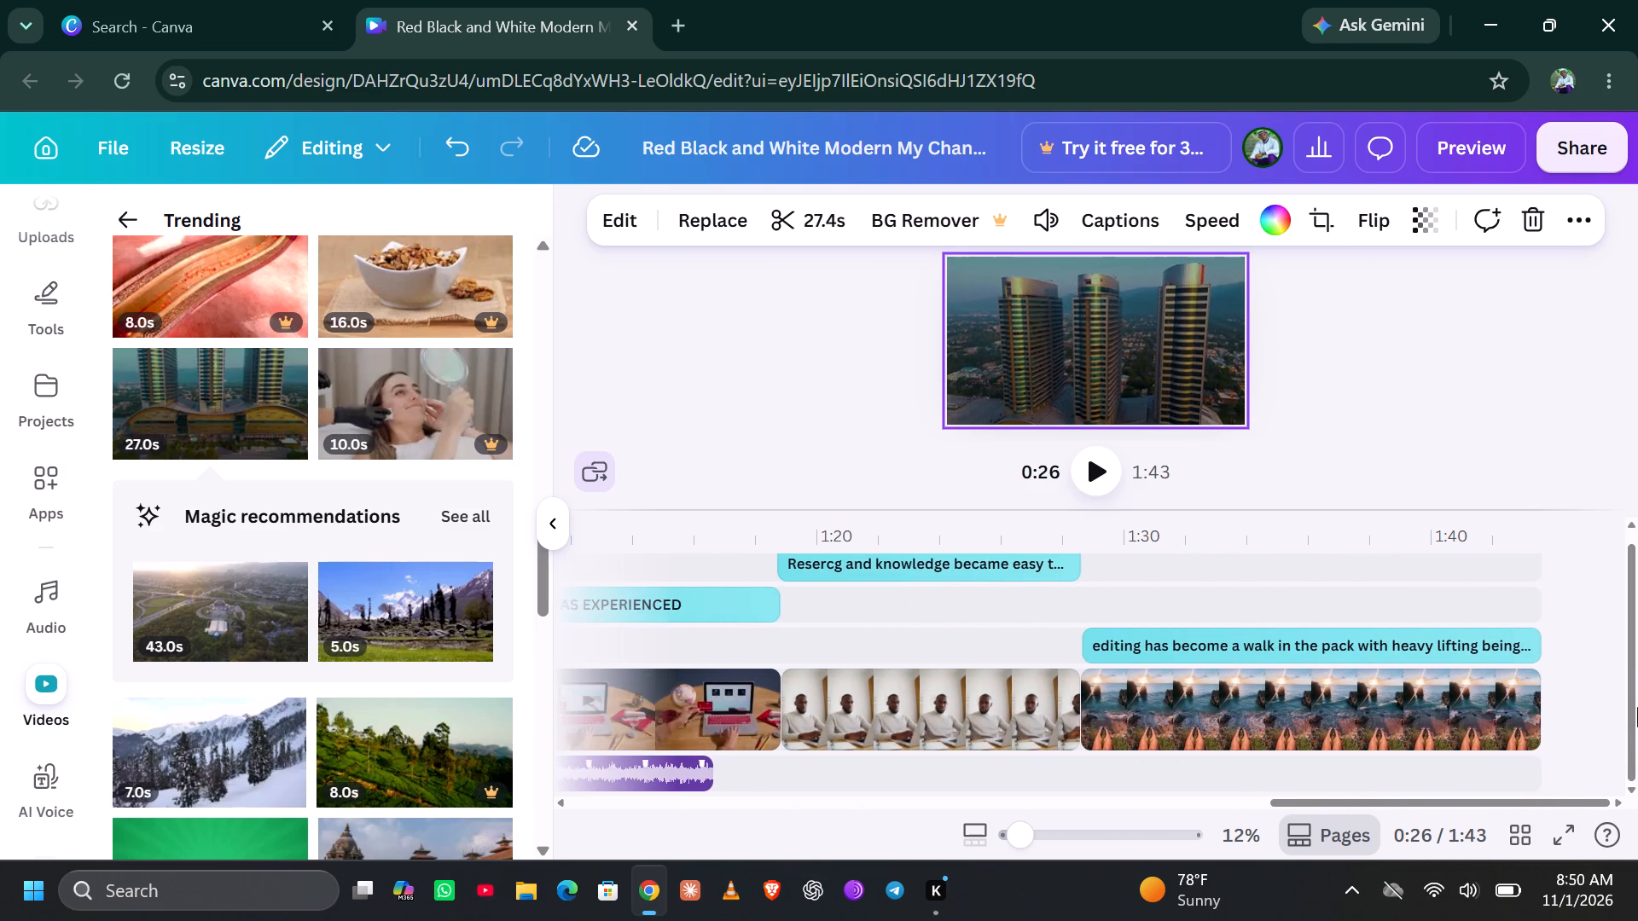
pyautogui.moveTo(1637, 707); pyautogui.dragTo(1559, 713)
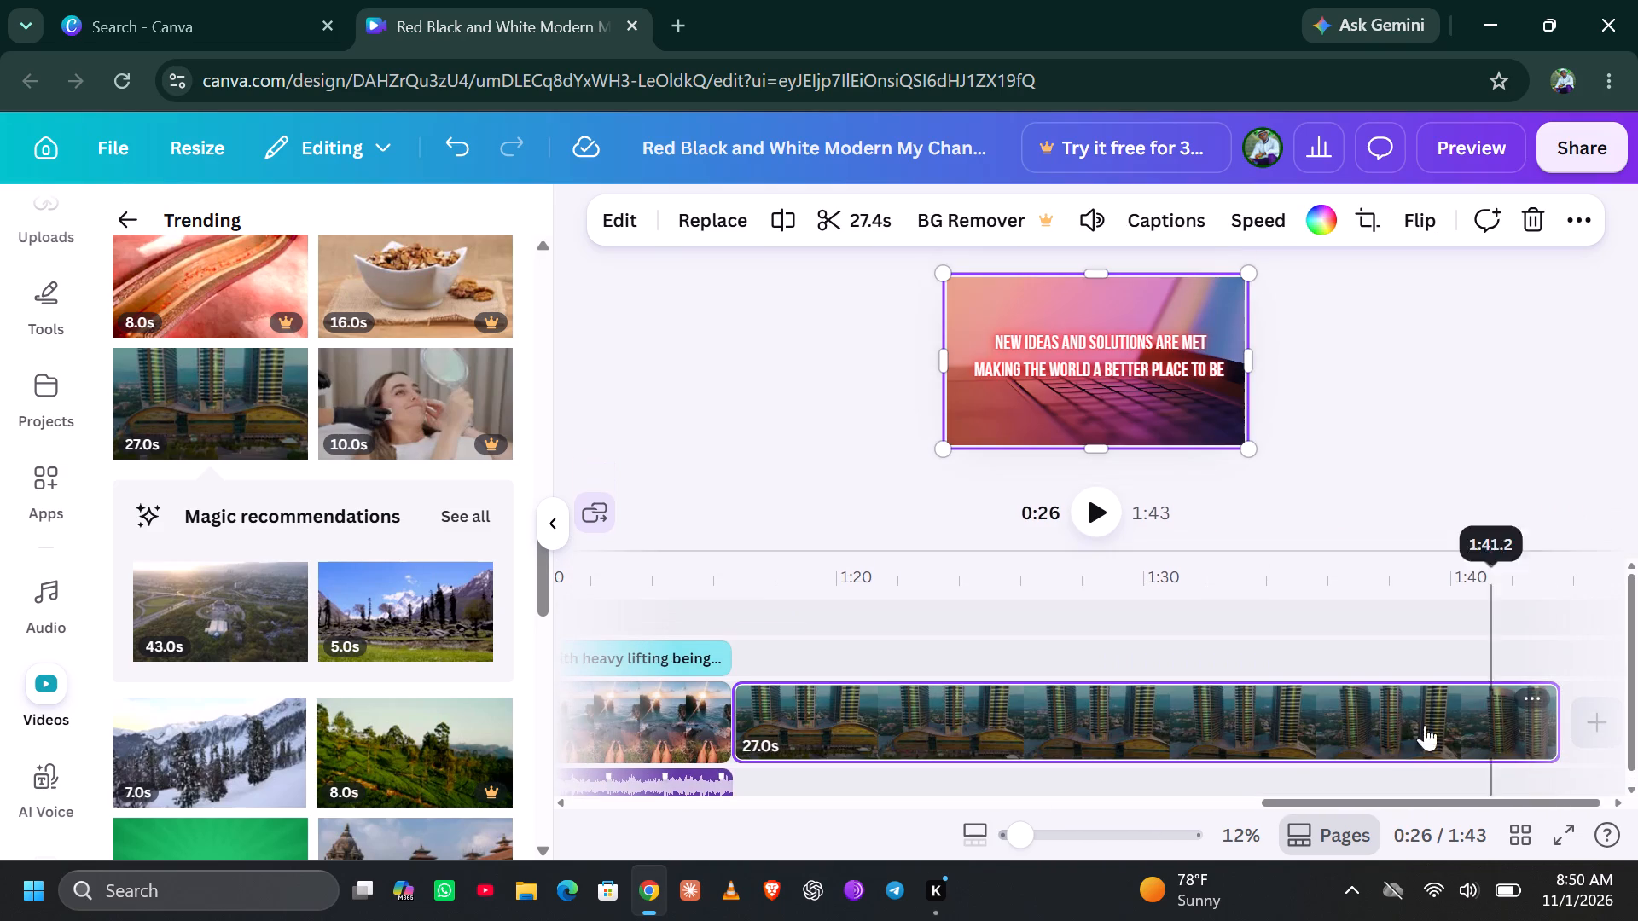
pyautogui.hscroll(8, 1094, 693)
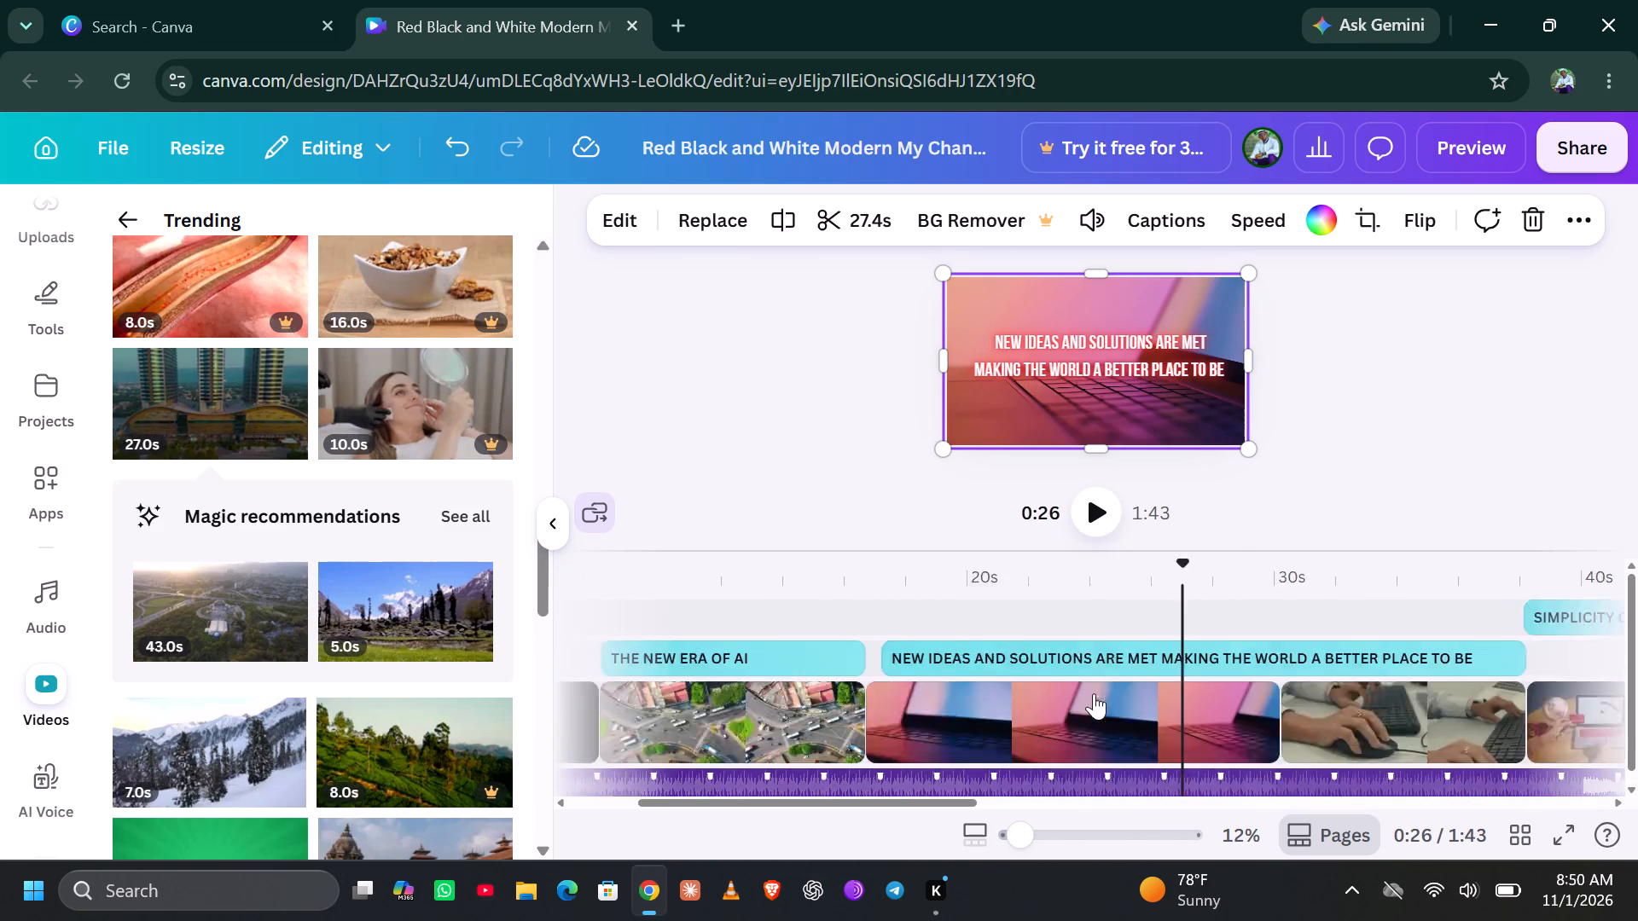
pyautogui.hscroll(3, 1094, 693)
pyautogui.hscroll(-10, 1094, 693)
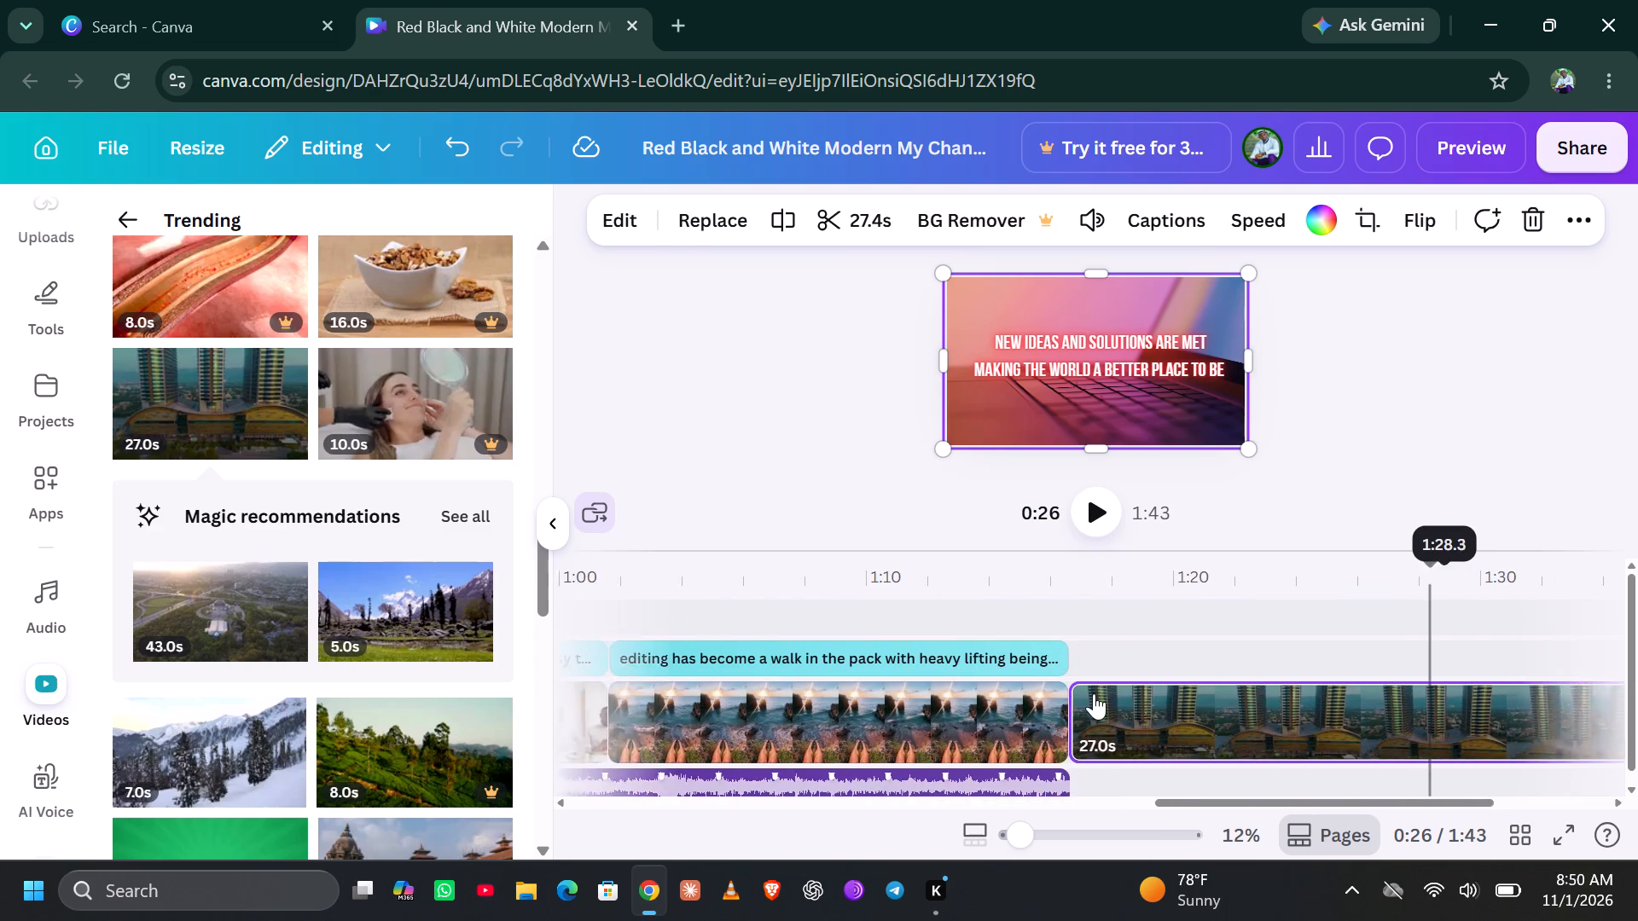
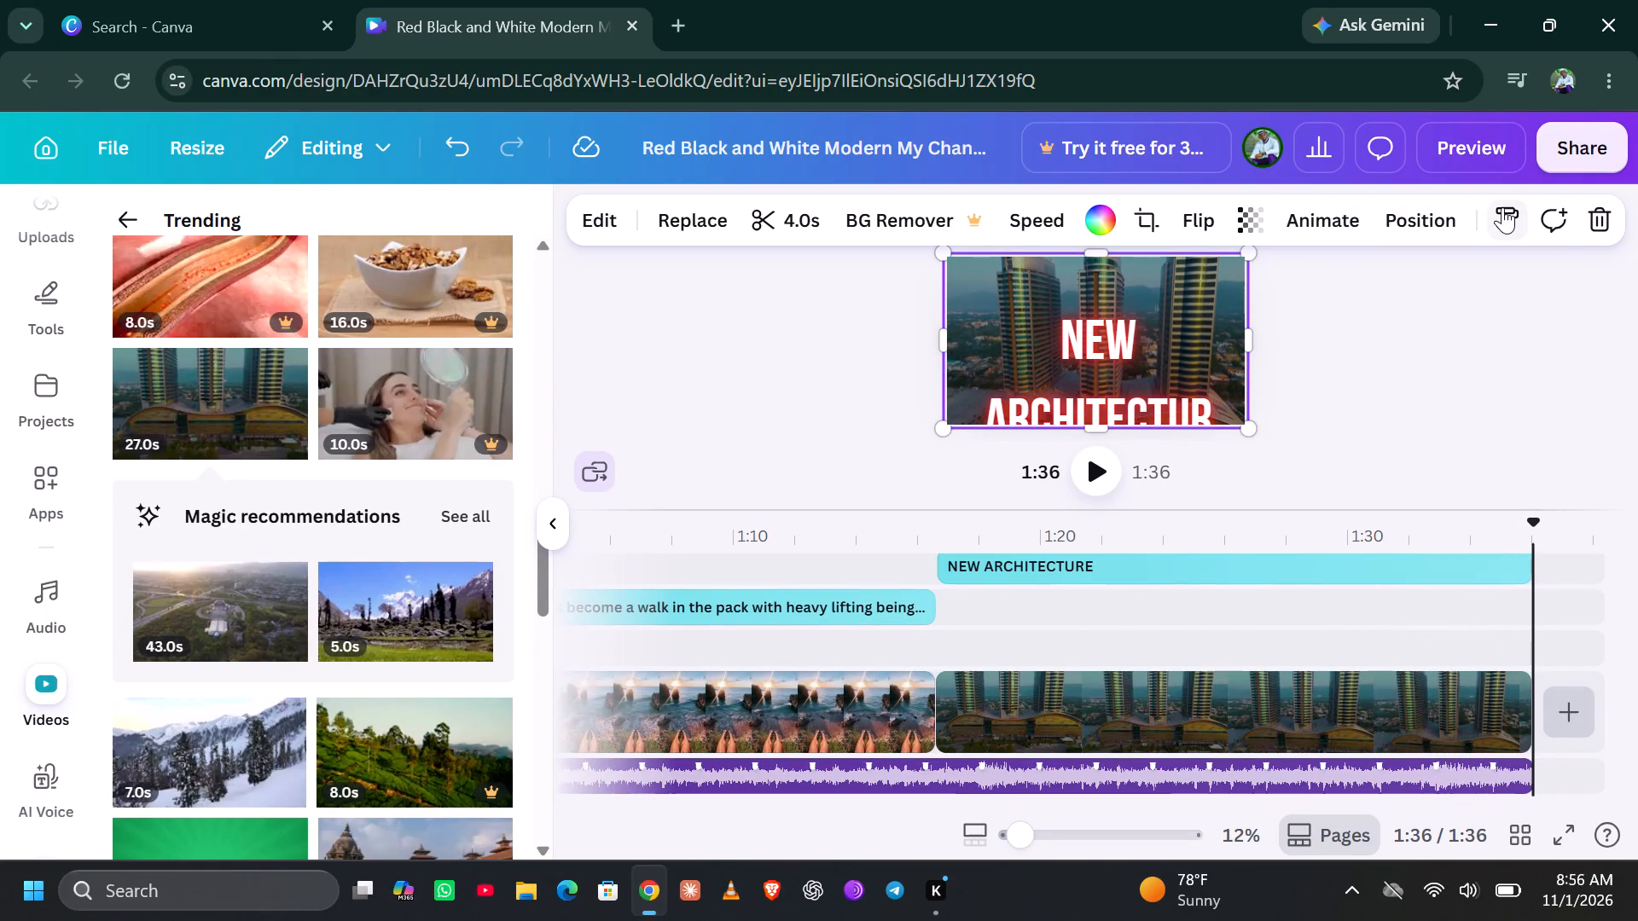
# Align the NEW ARCHITECTURE caption layer to the horizontal center of the page.
pyautogui.click(1415, 206)
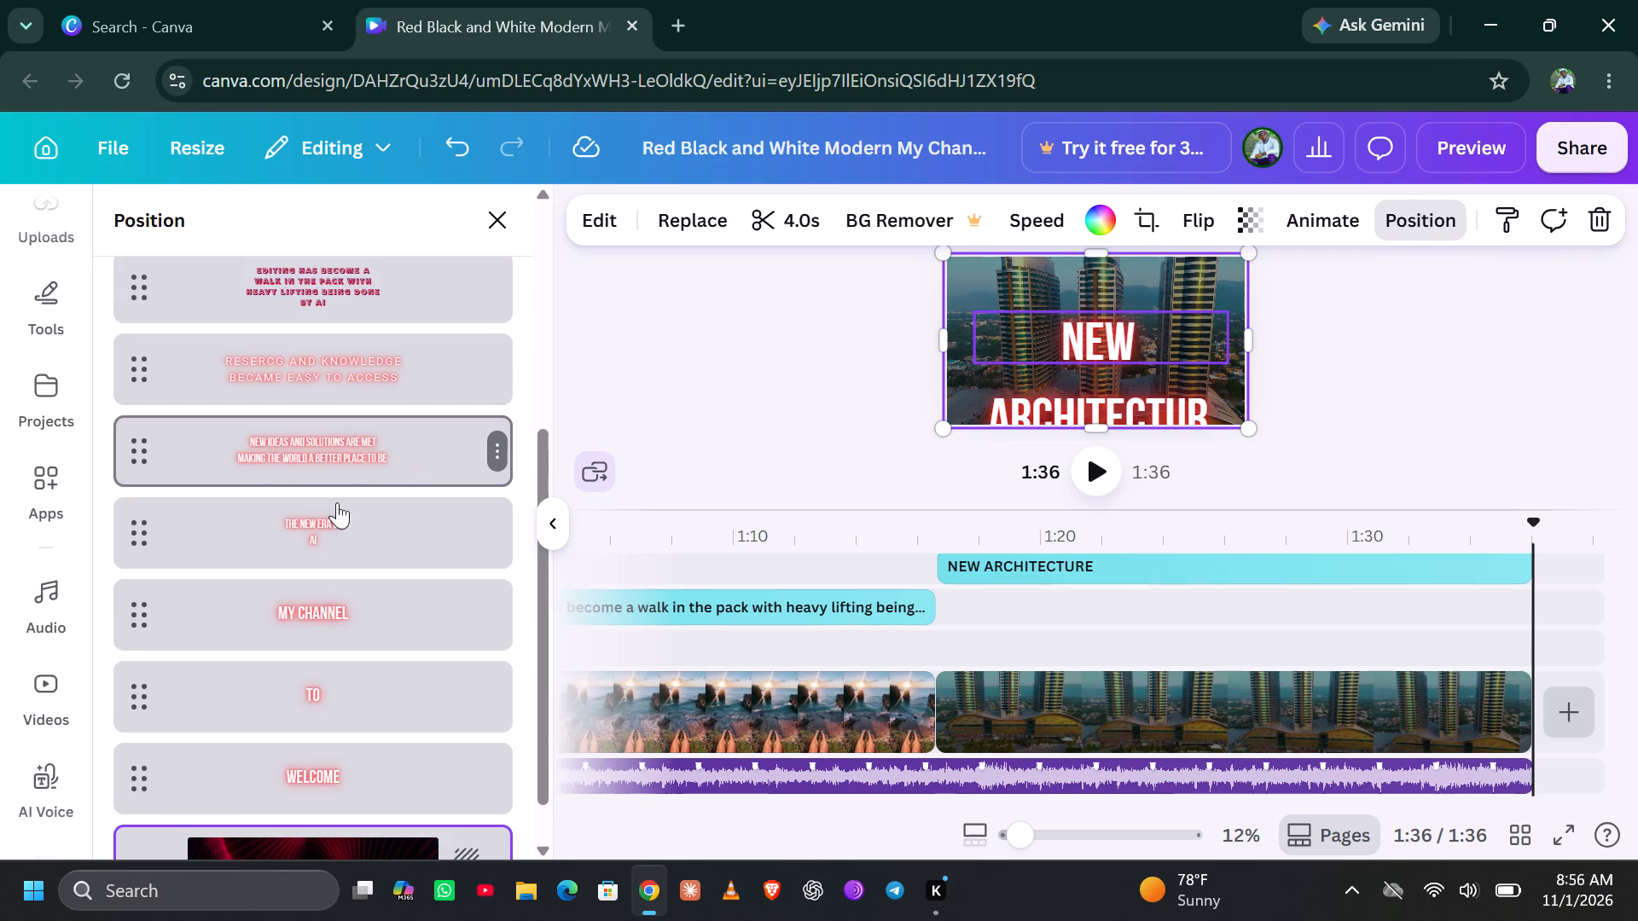
pyautogui.scroll(-3, 319, 513)
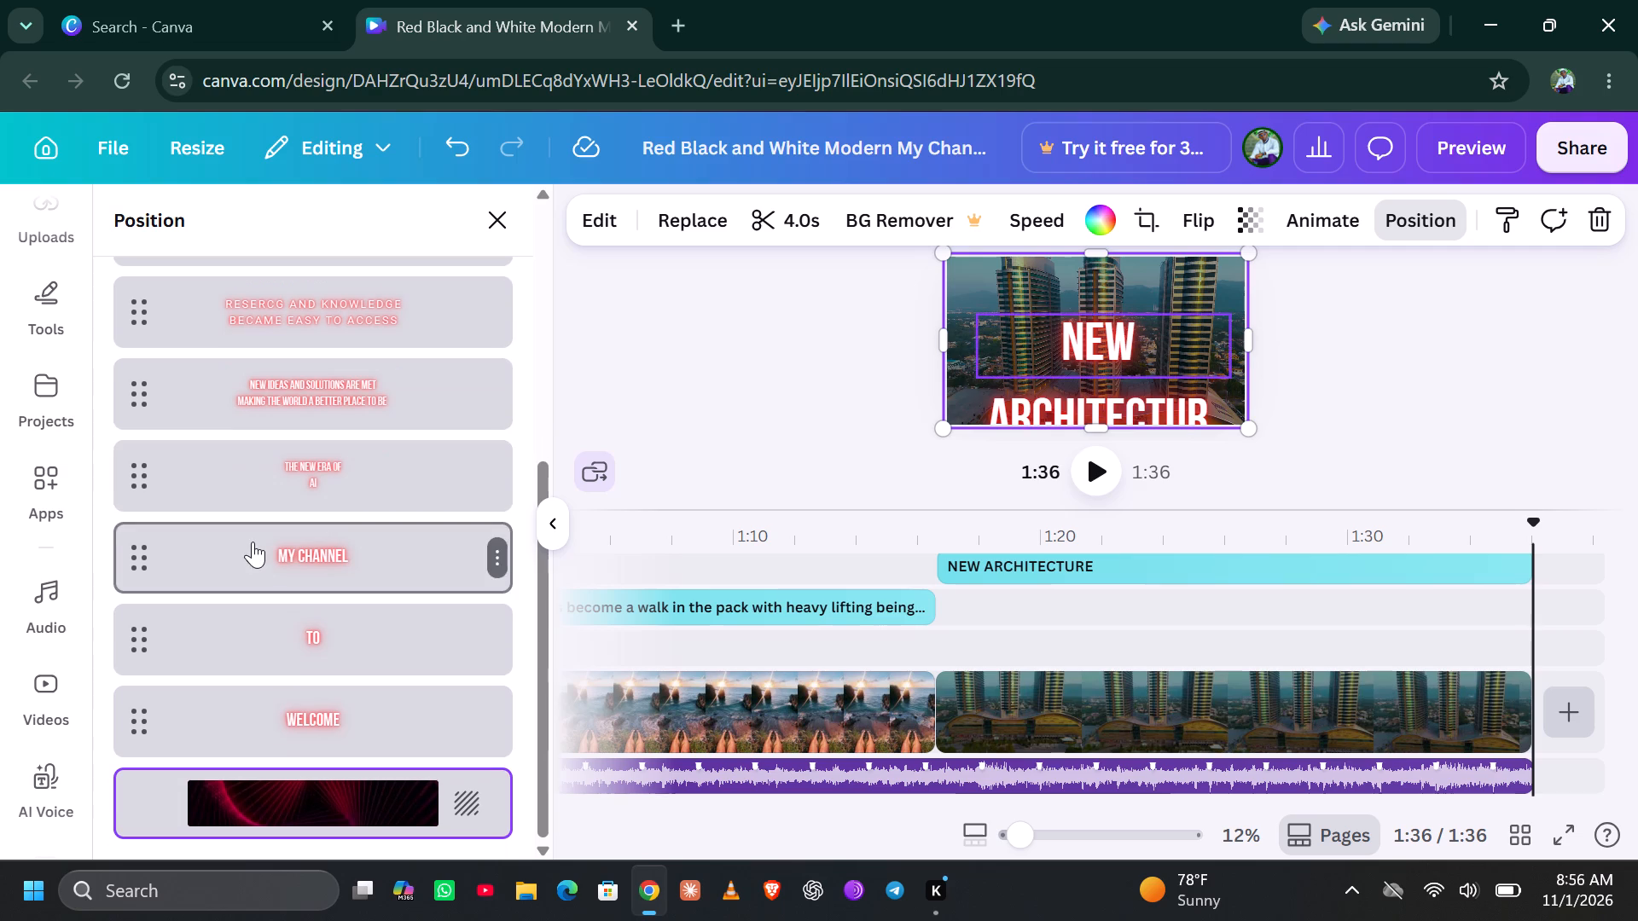
pyautogui.scroll(2, 253, 542)
pyautogui.scroll(4, 206, 433)
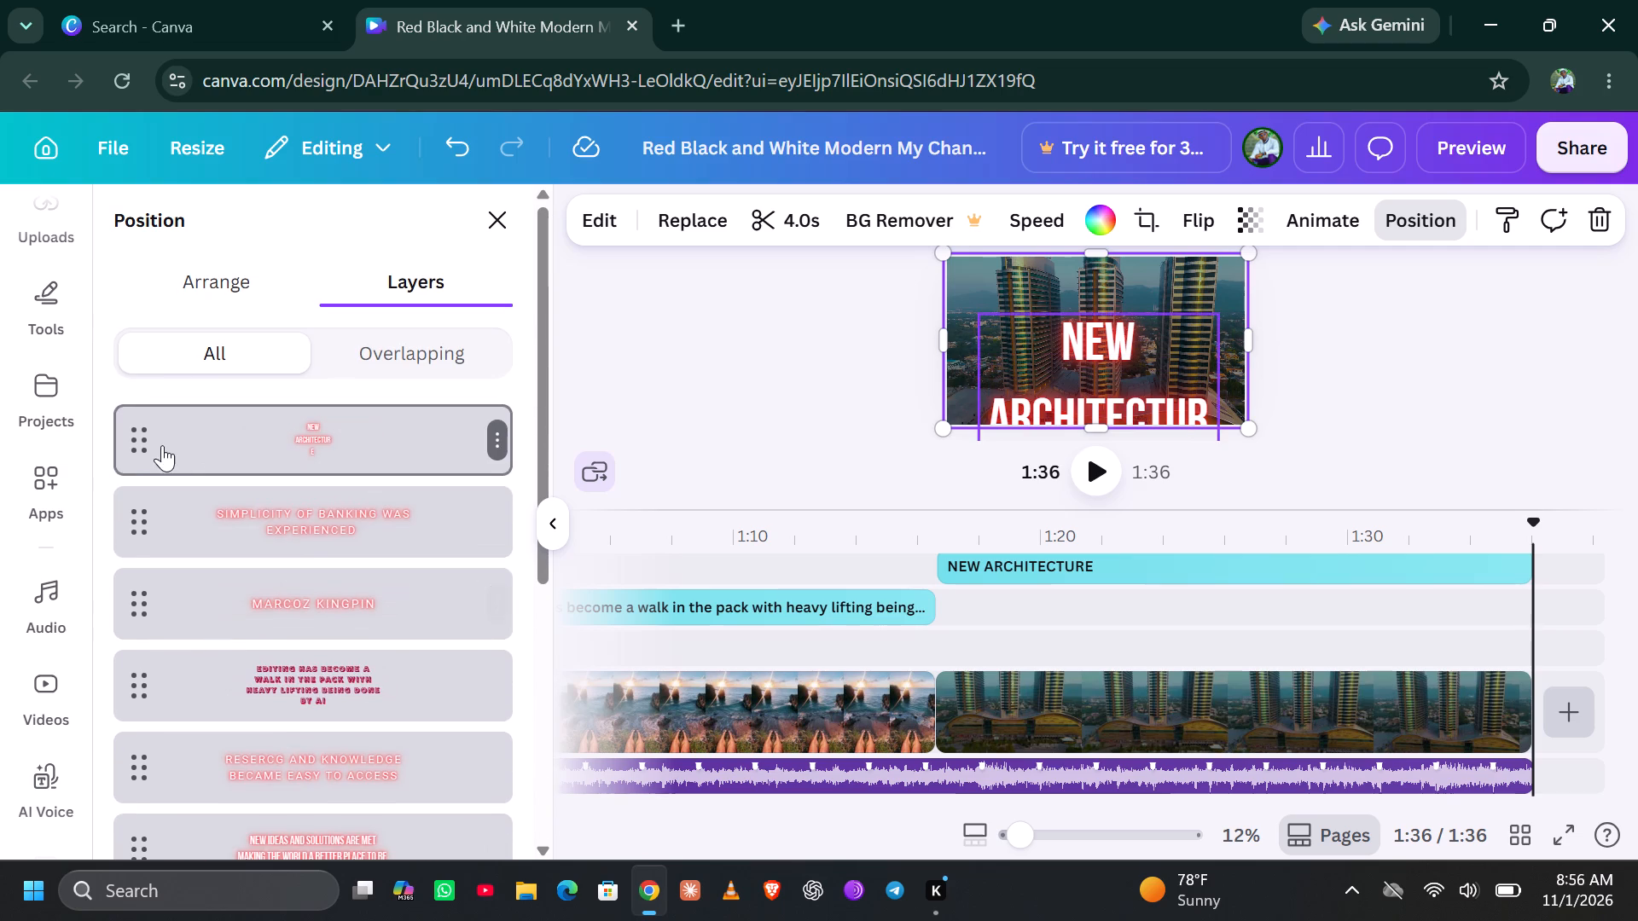
pyautogui.click(134, 432)
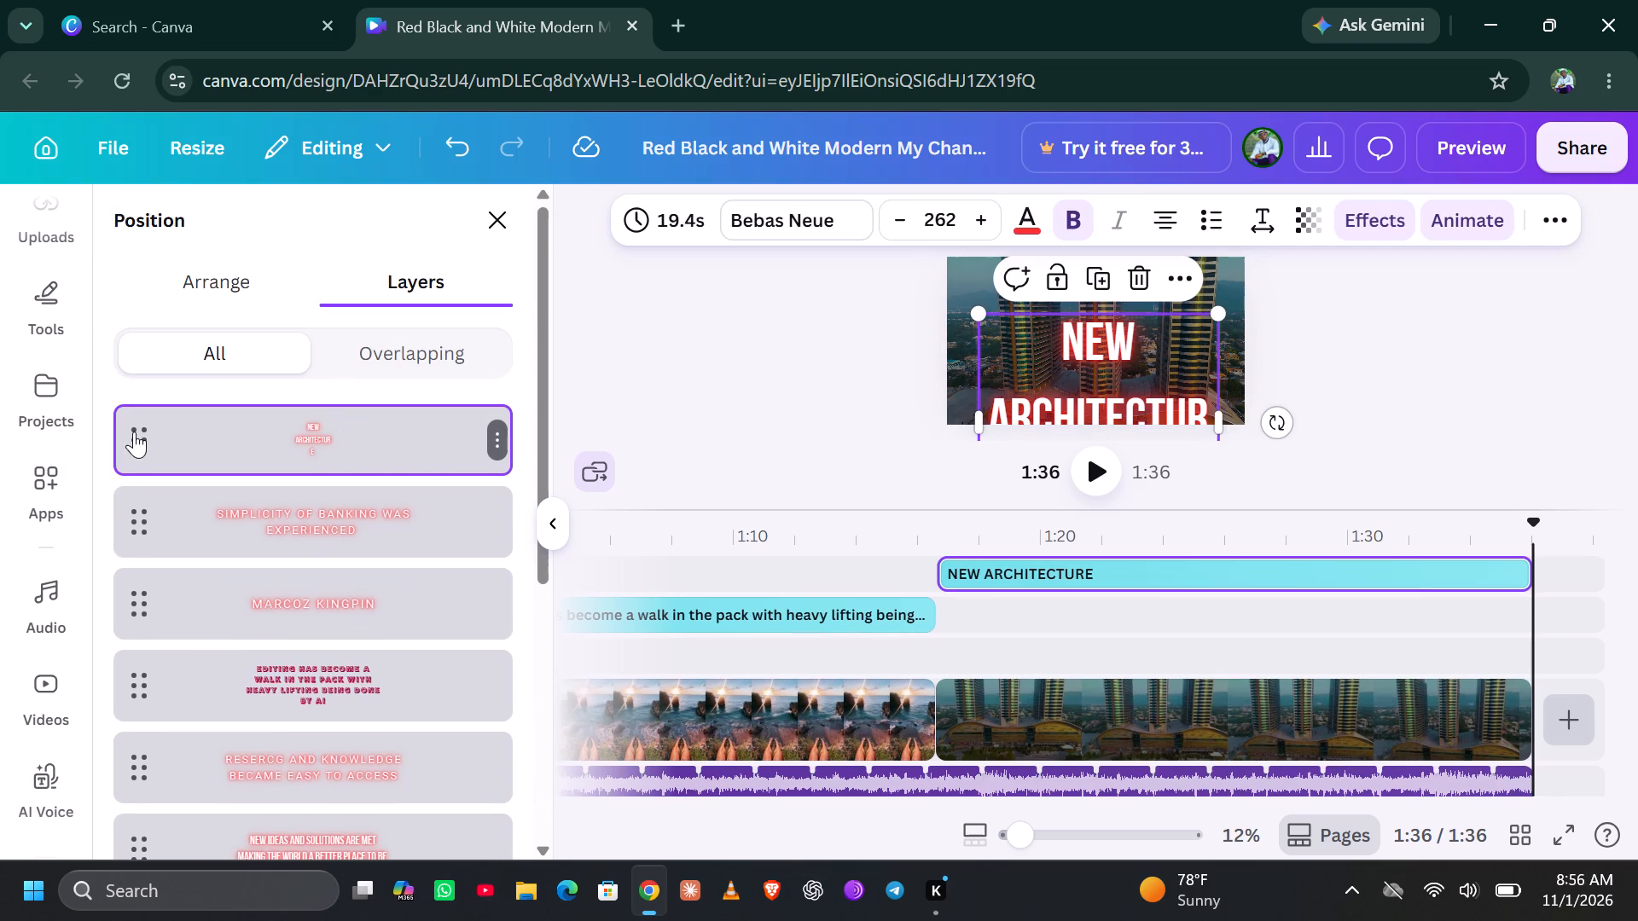
pyautogui.click(493, 432)
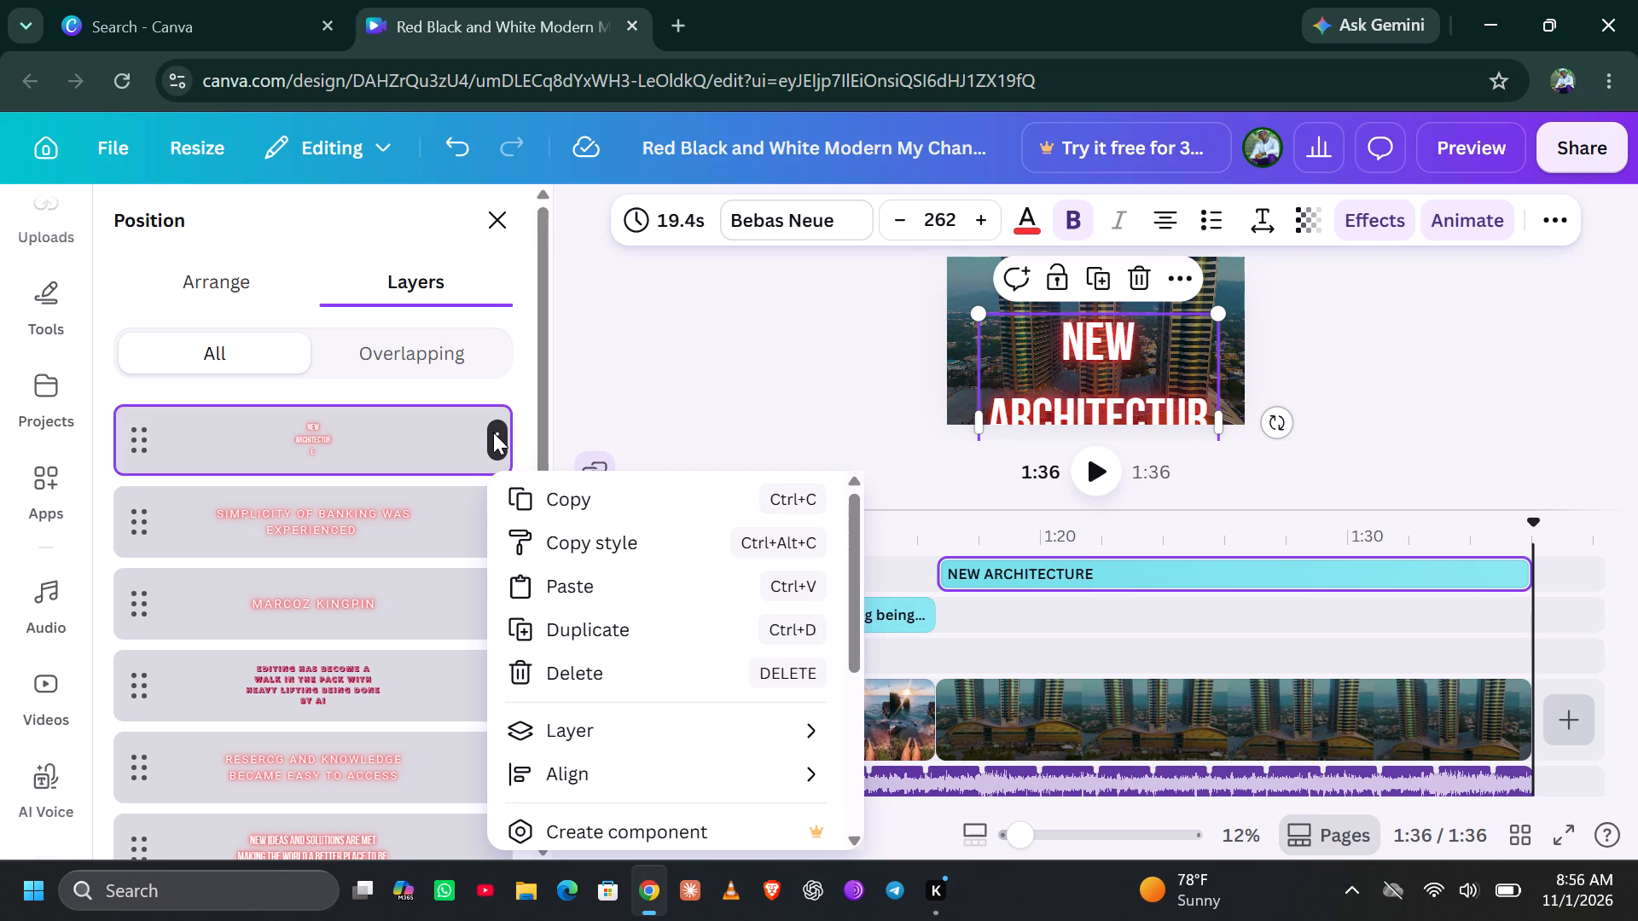
pyautogui.click(812, 772)
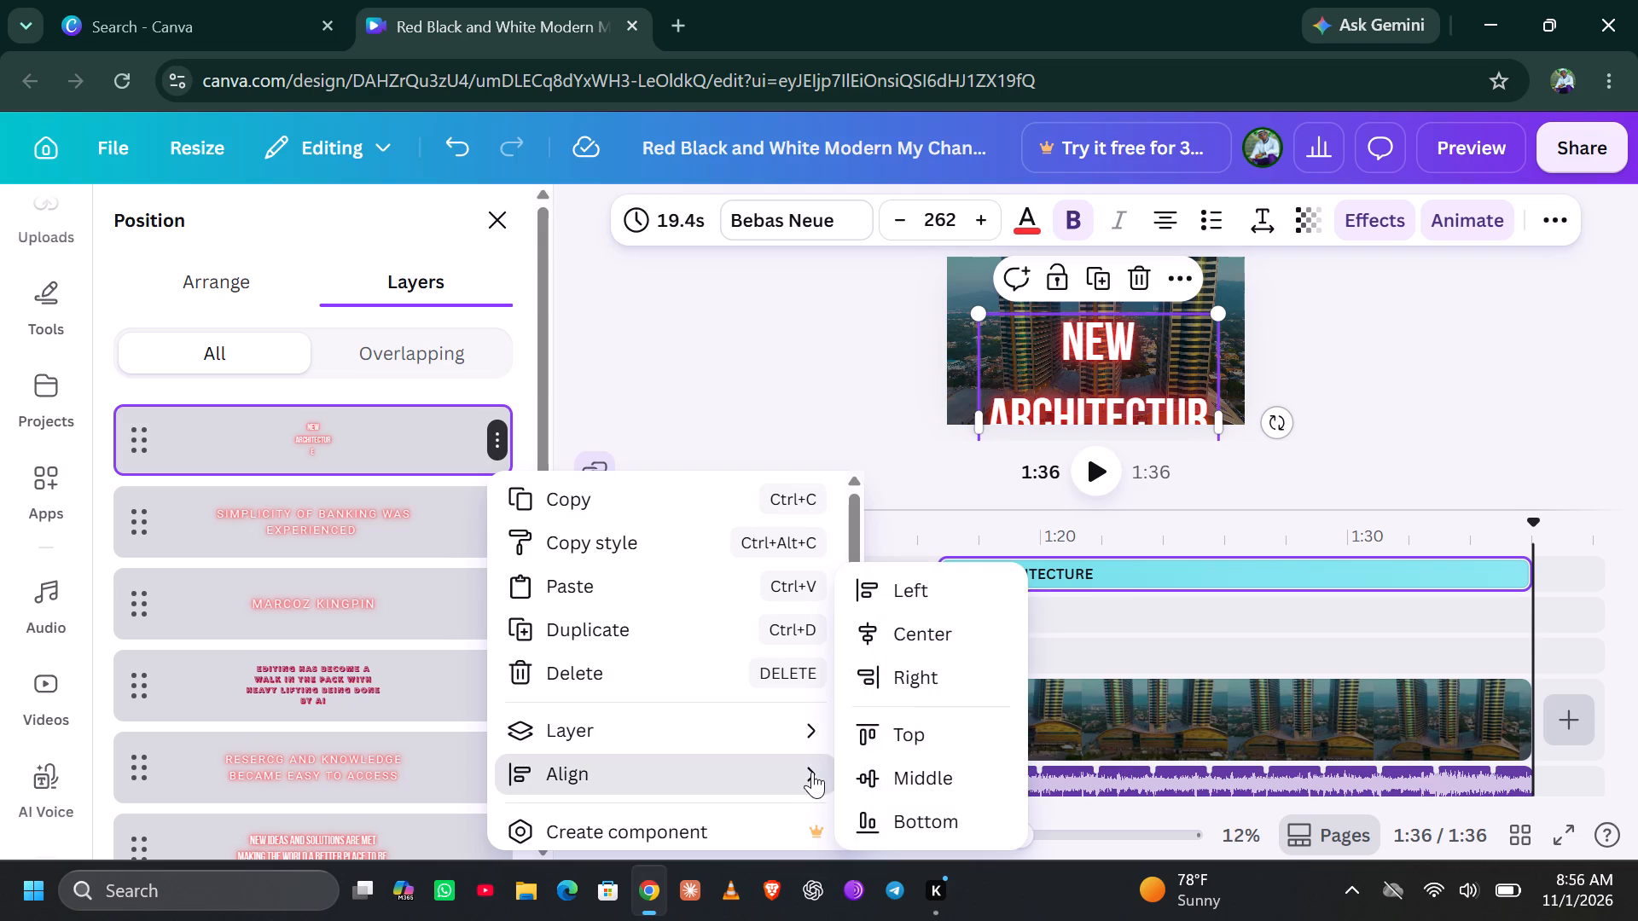
pyautogui.click(900, 637)
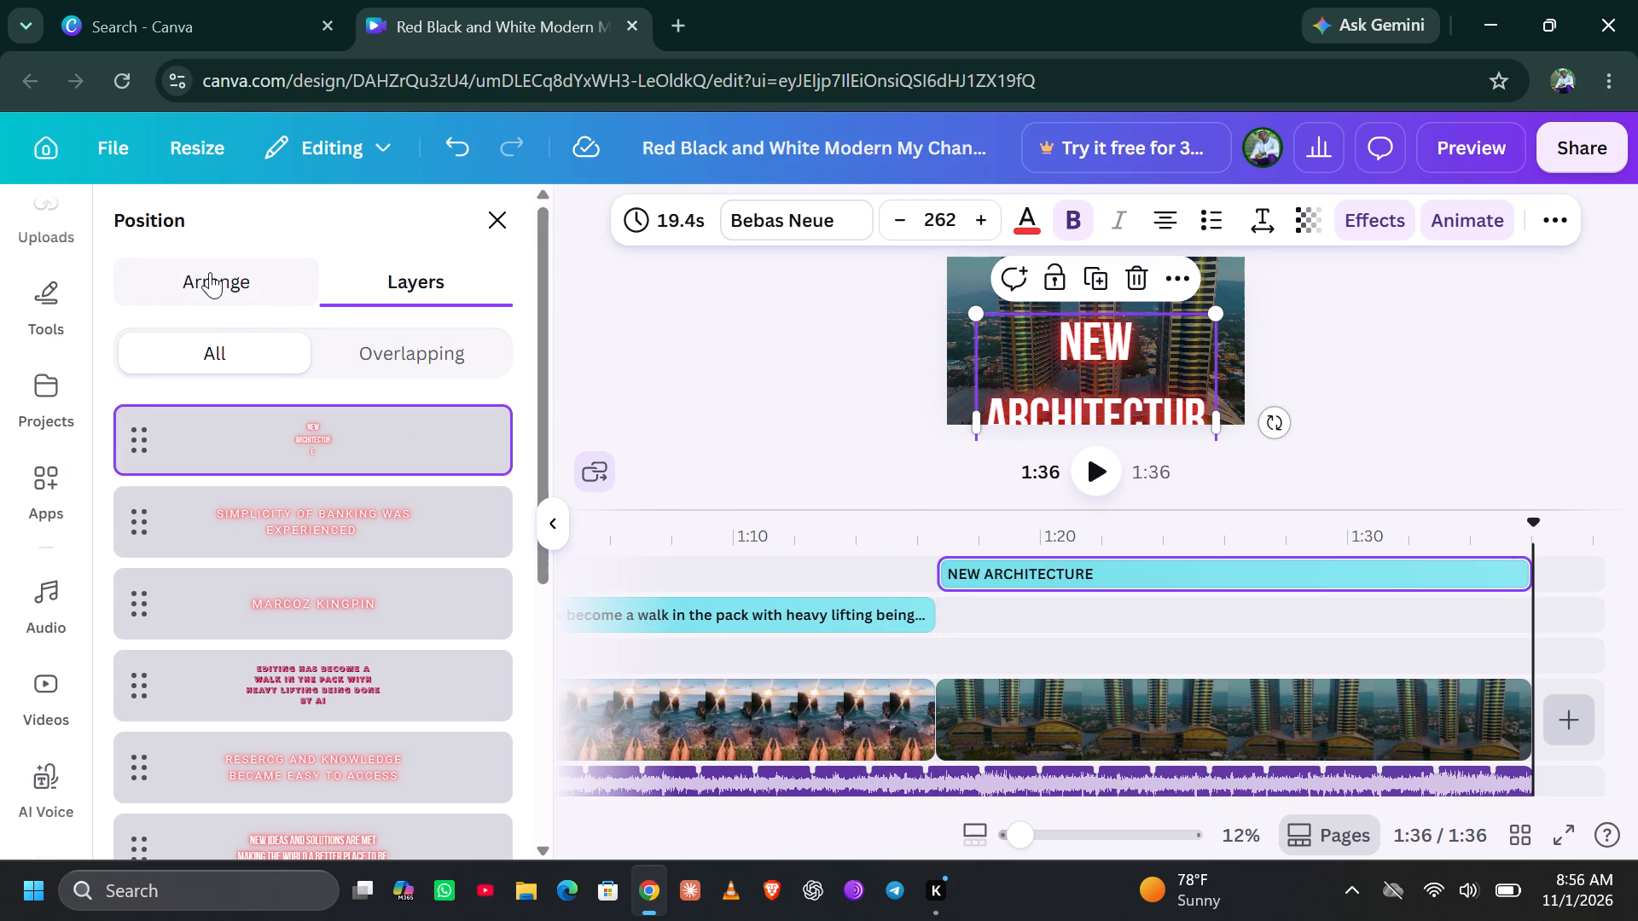
# Start a text signature with the prefilled name and set its color to green #34C922.
pyautogui.click(44, 301)
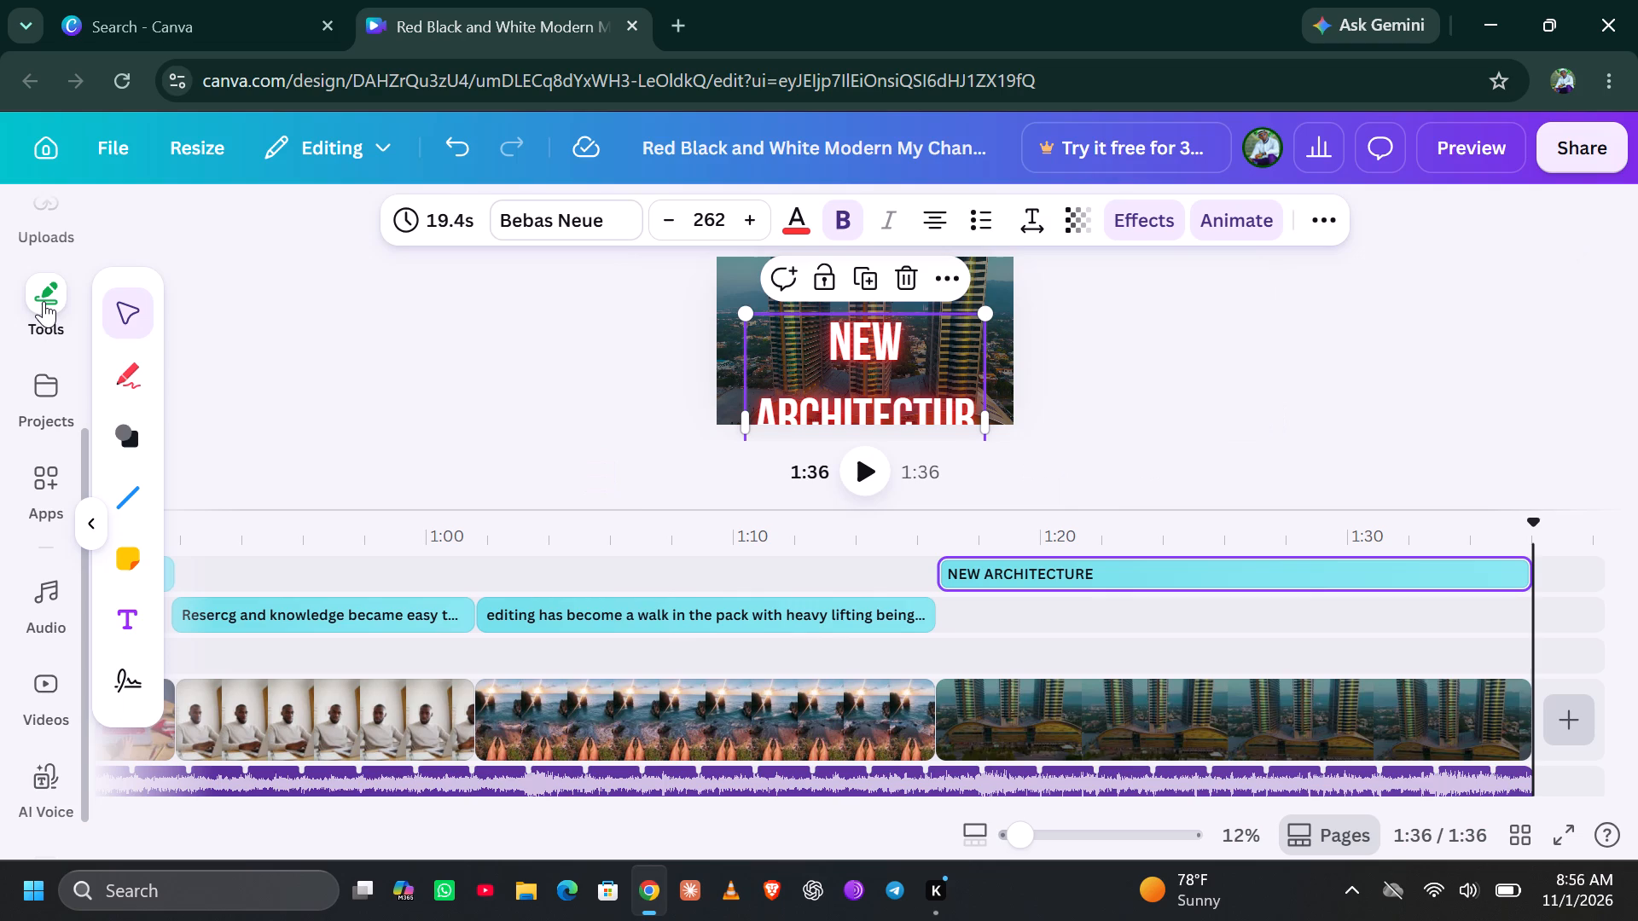
pyautogui.click(124, 665)
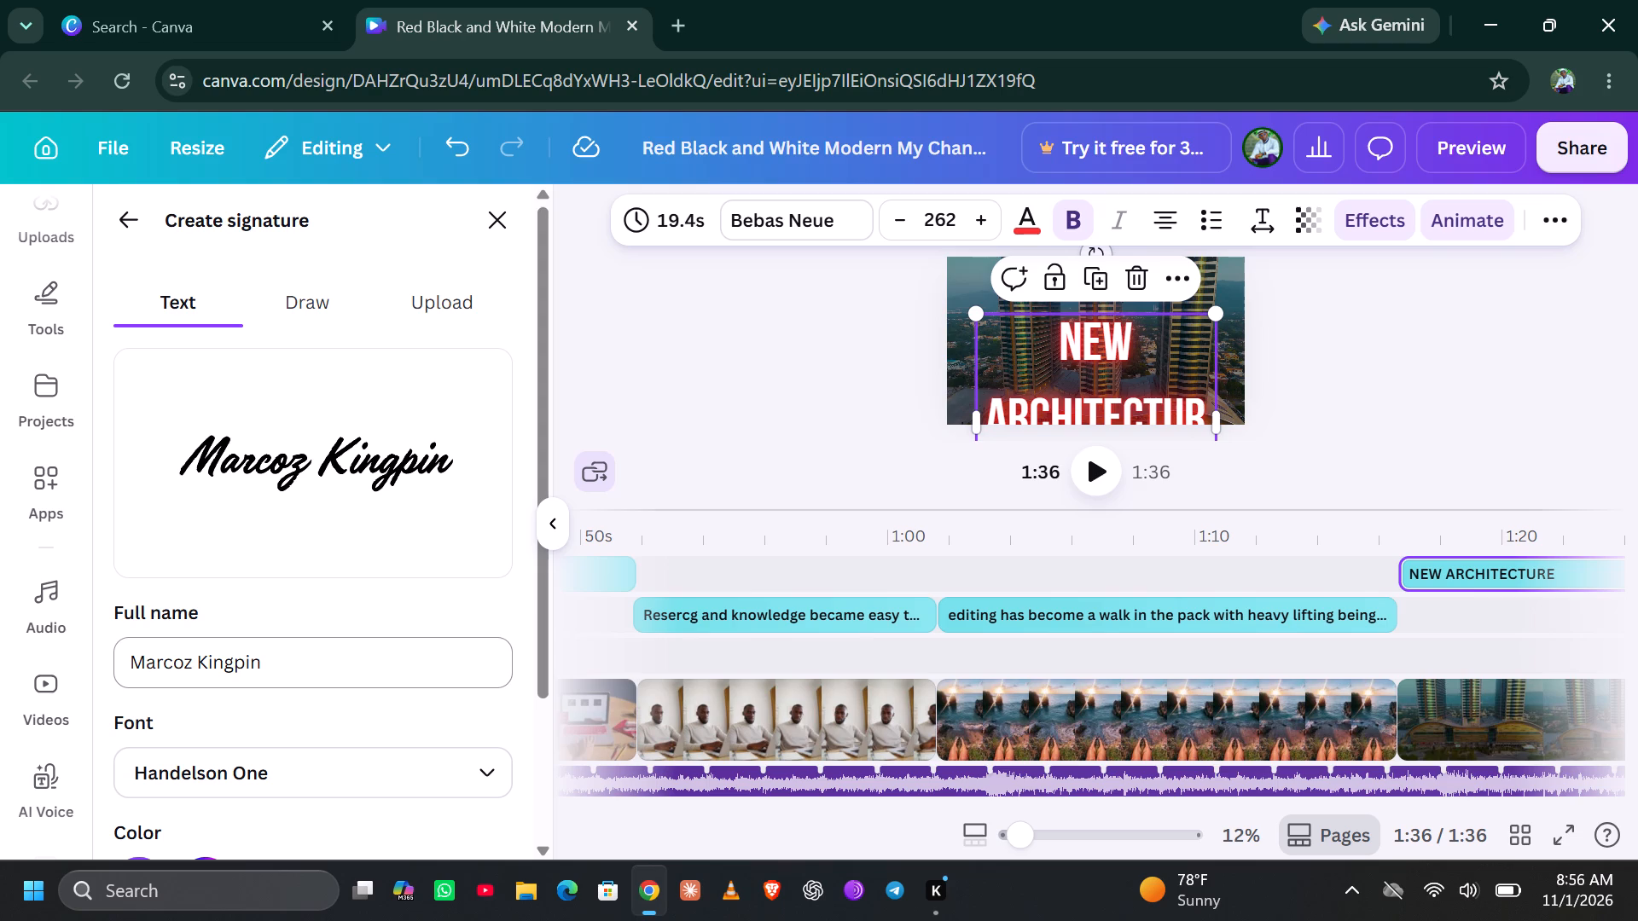
pyautogui.scroll(-1, 339, 685)
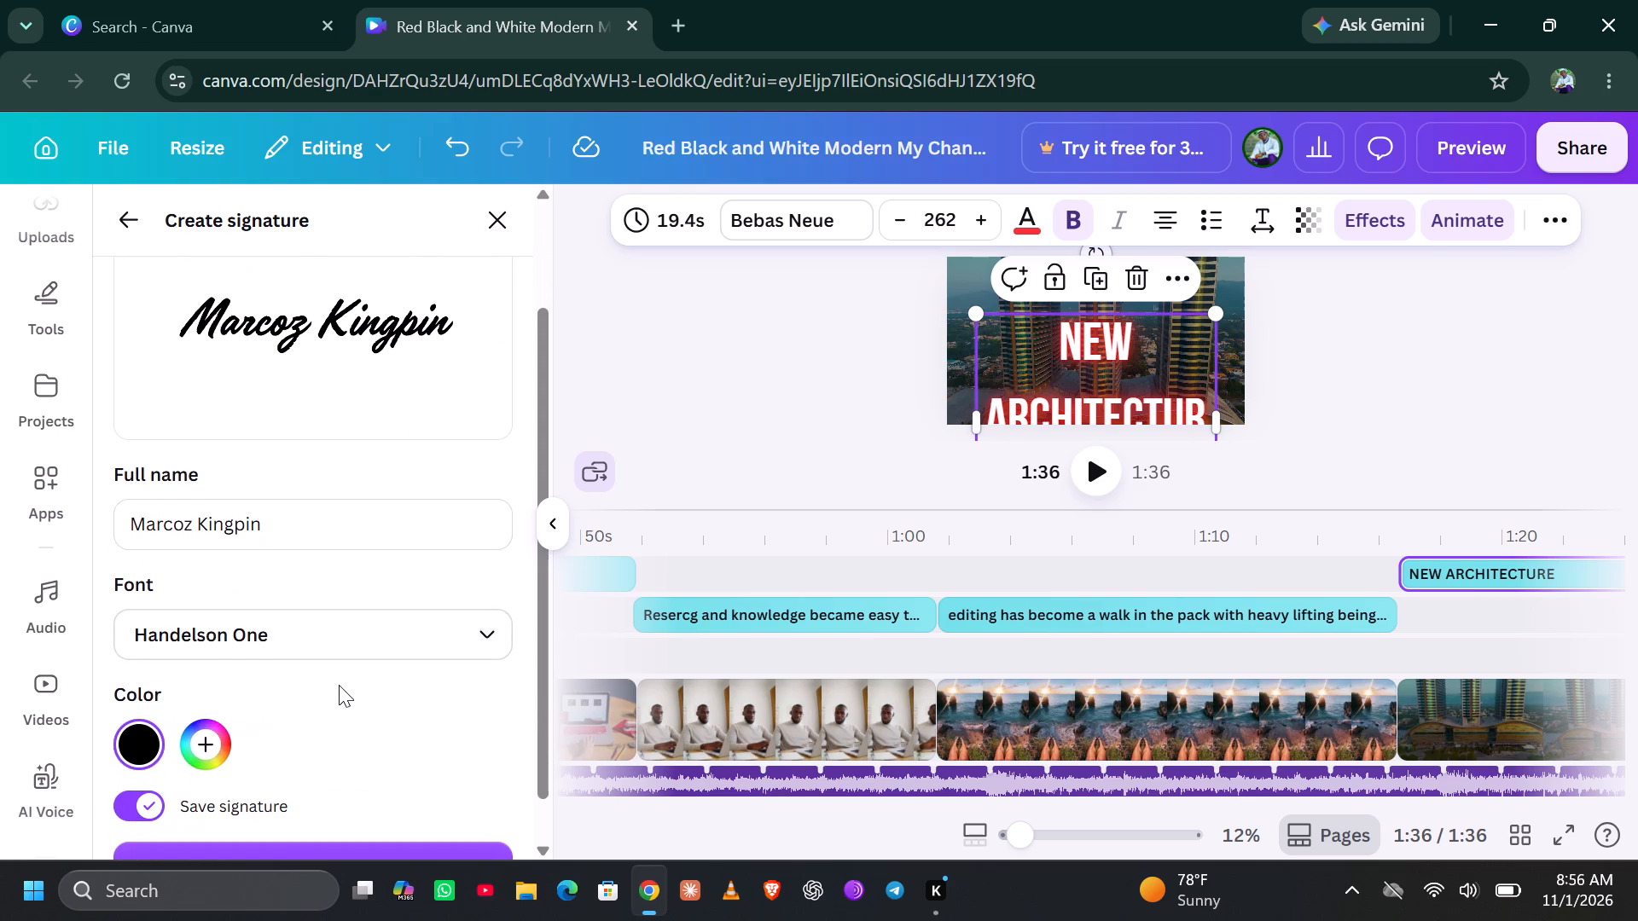
pyautogui.scroll(-1, 339, 685)
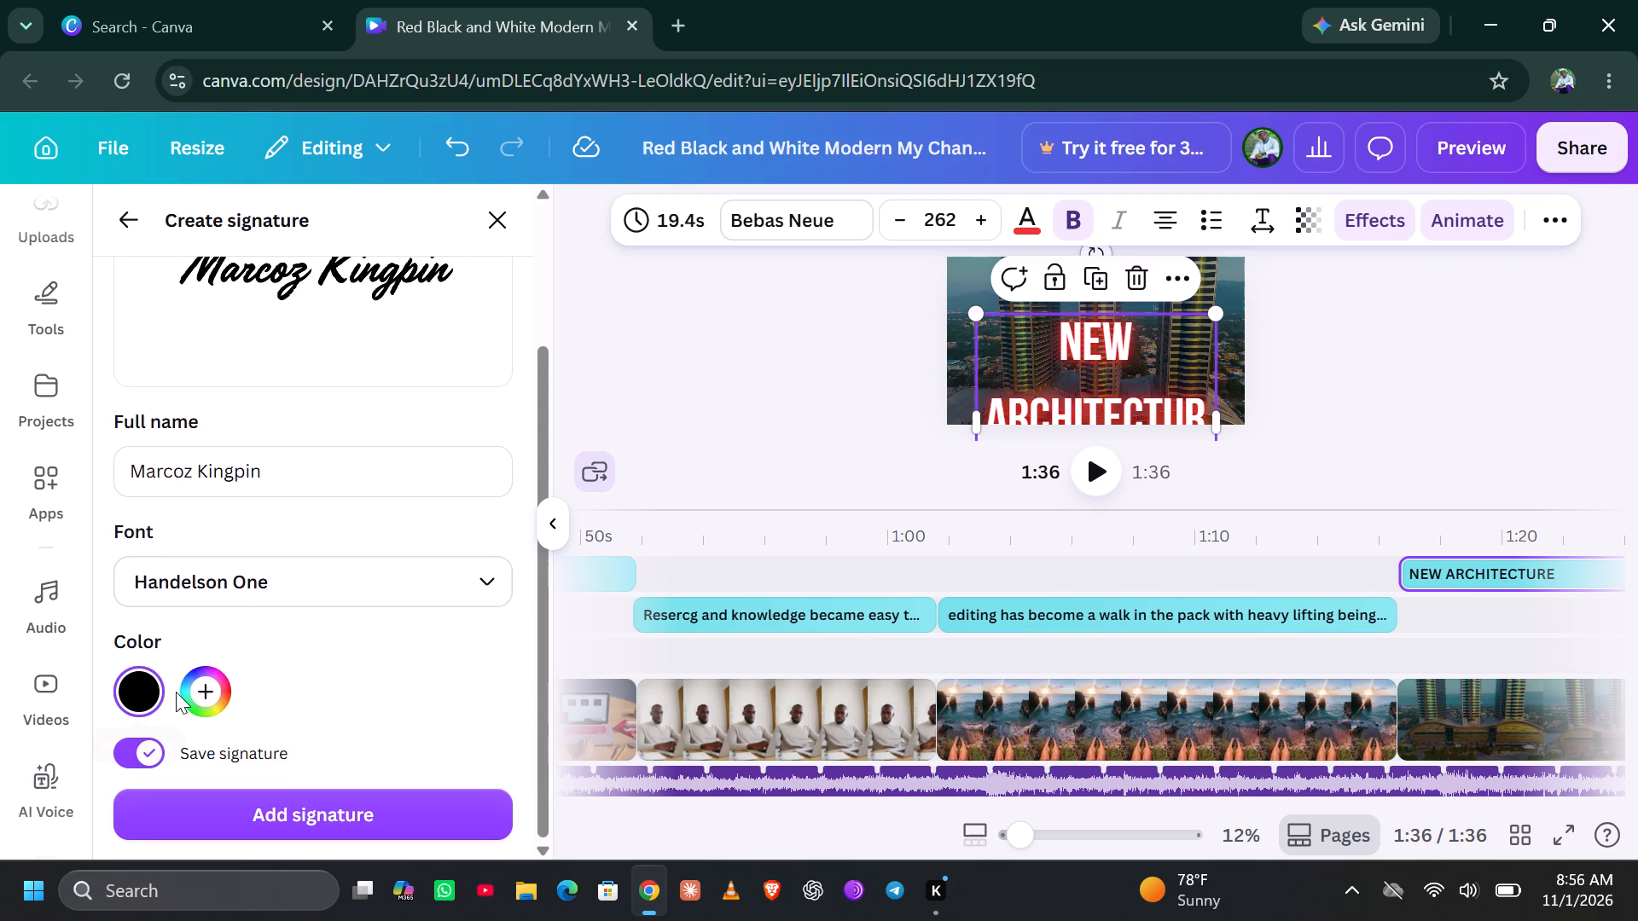
pyautogui.click(194, 688)
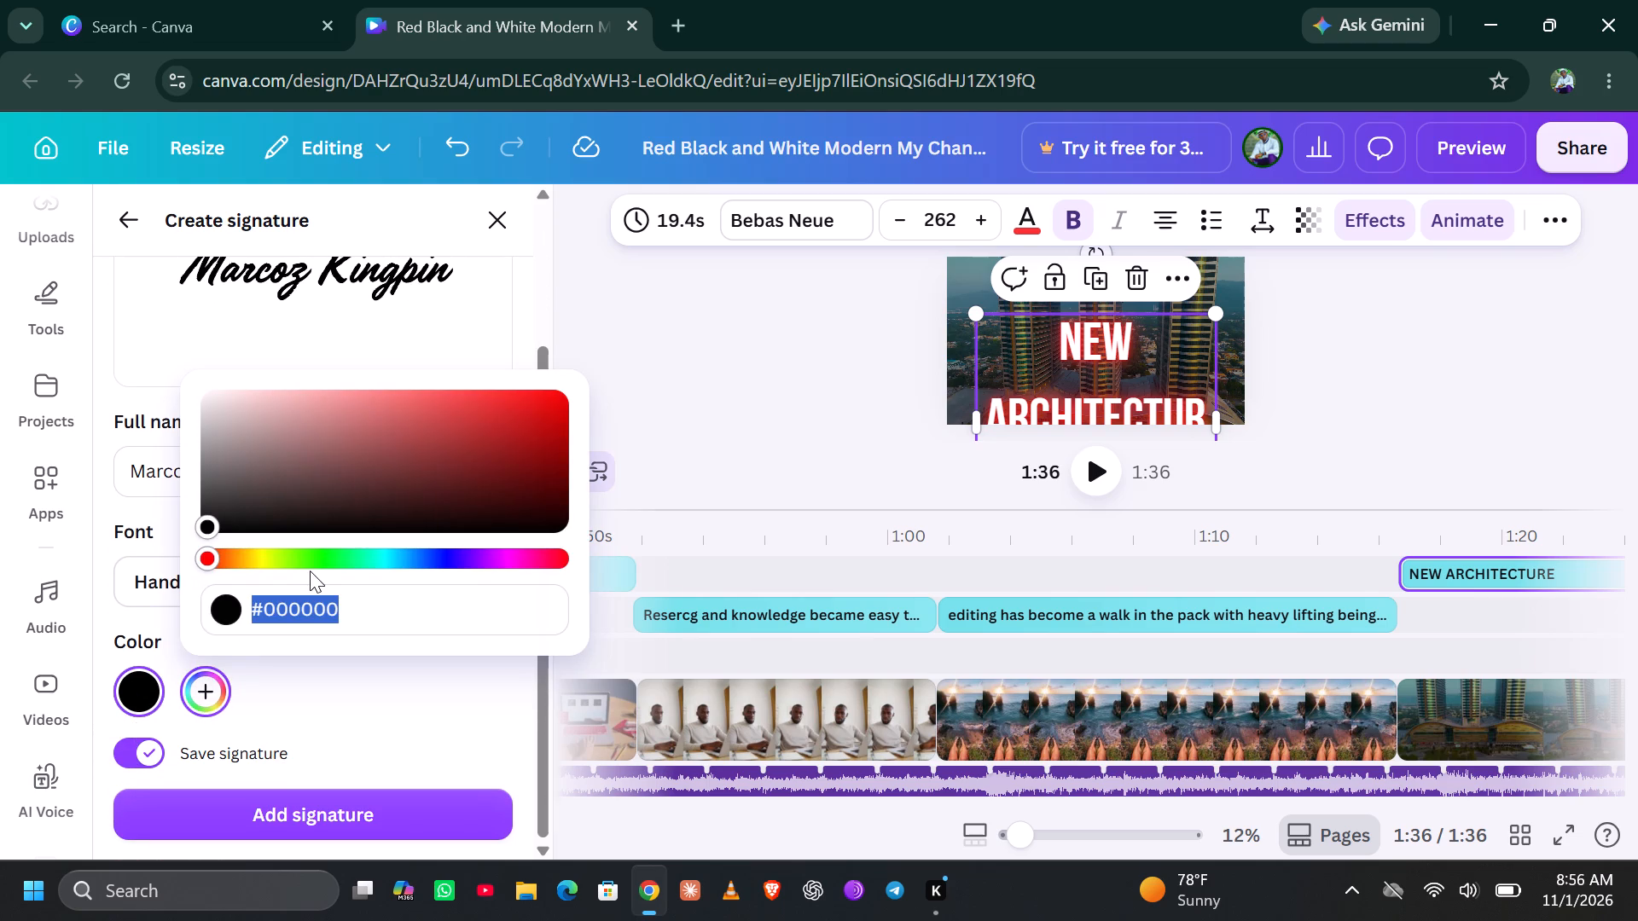
pyautogui.click(293, 554)
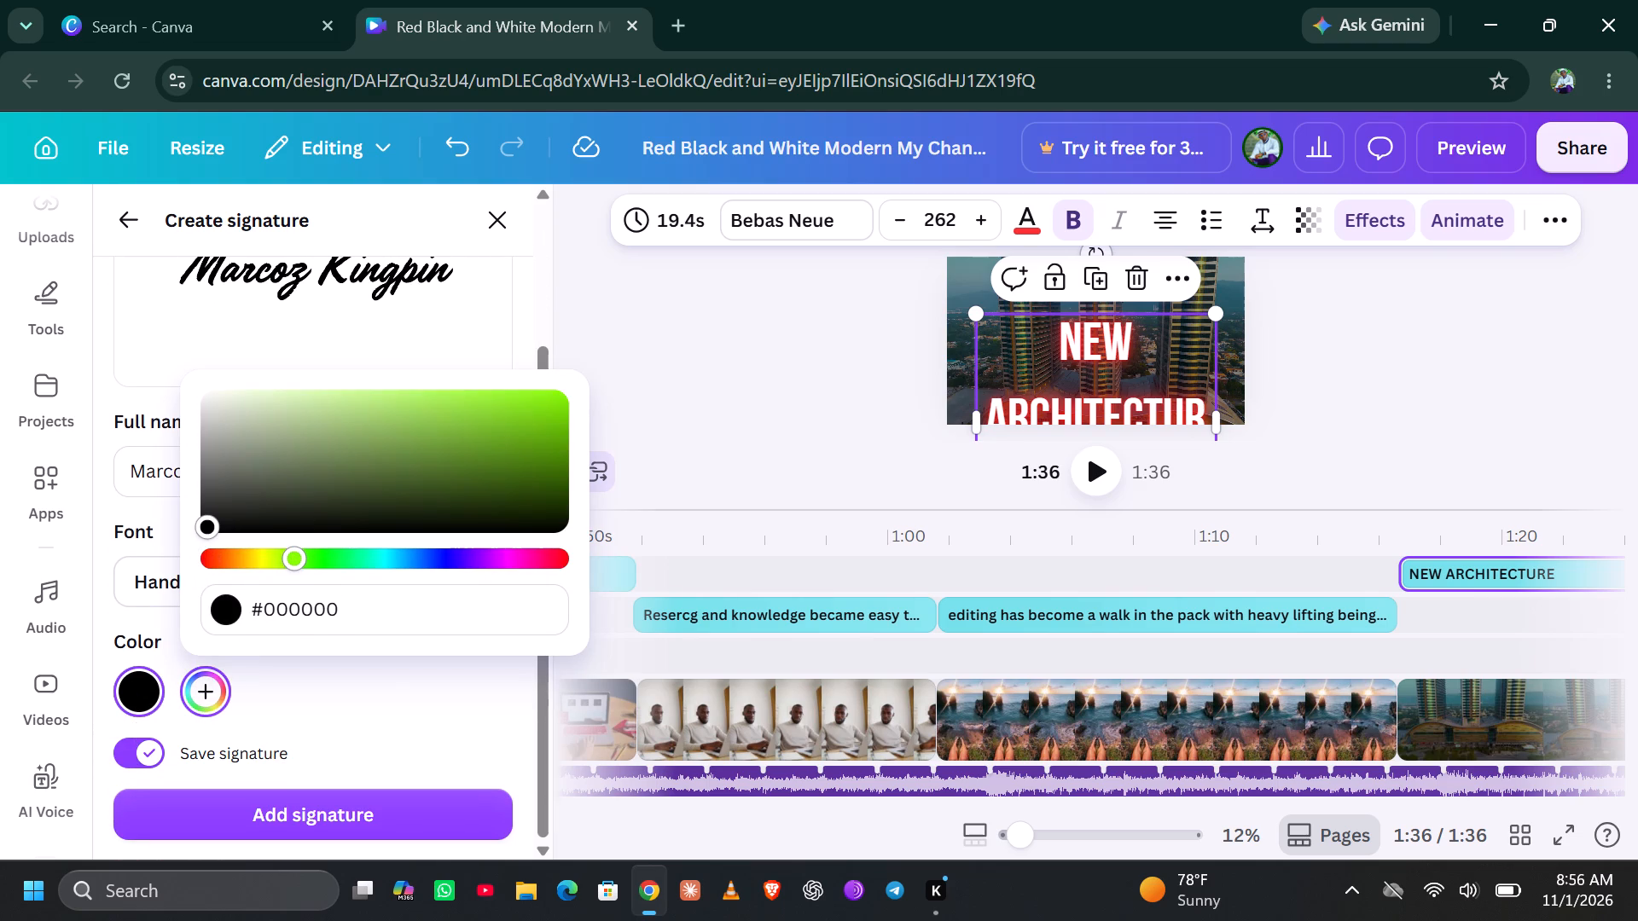
pyautogui.click(289, 565)
pyautogui.click(288, 565)
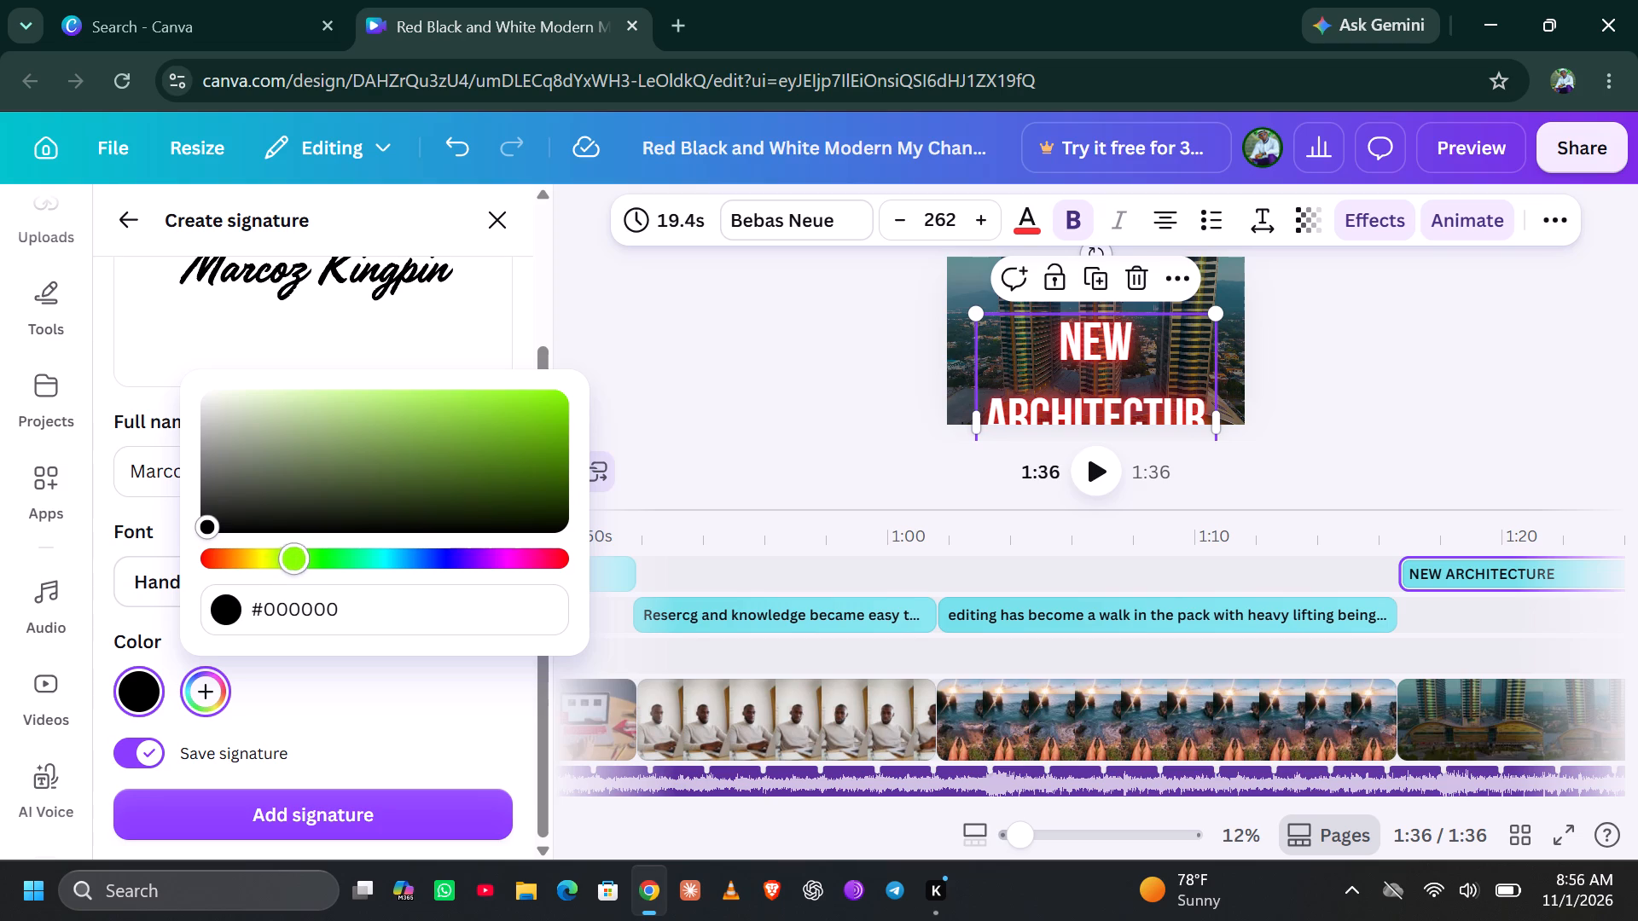
pyautogui.moveTo(277, 567); pyautogui.dragTo(286, 566)
pyautogui.click(286, 566)
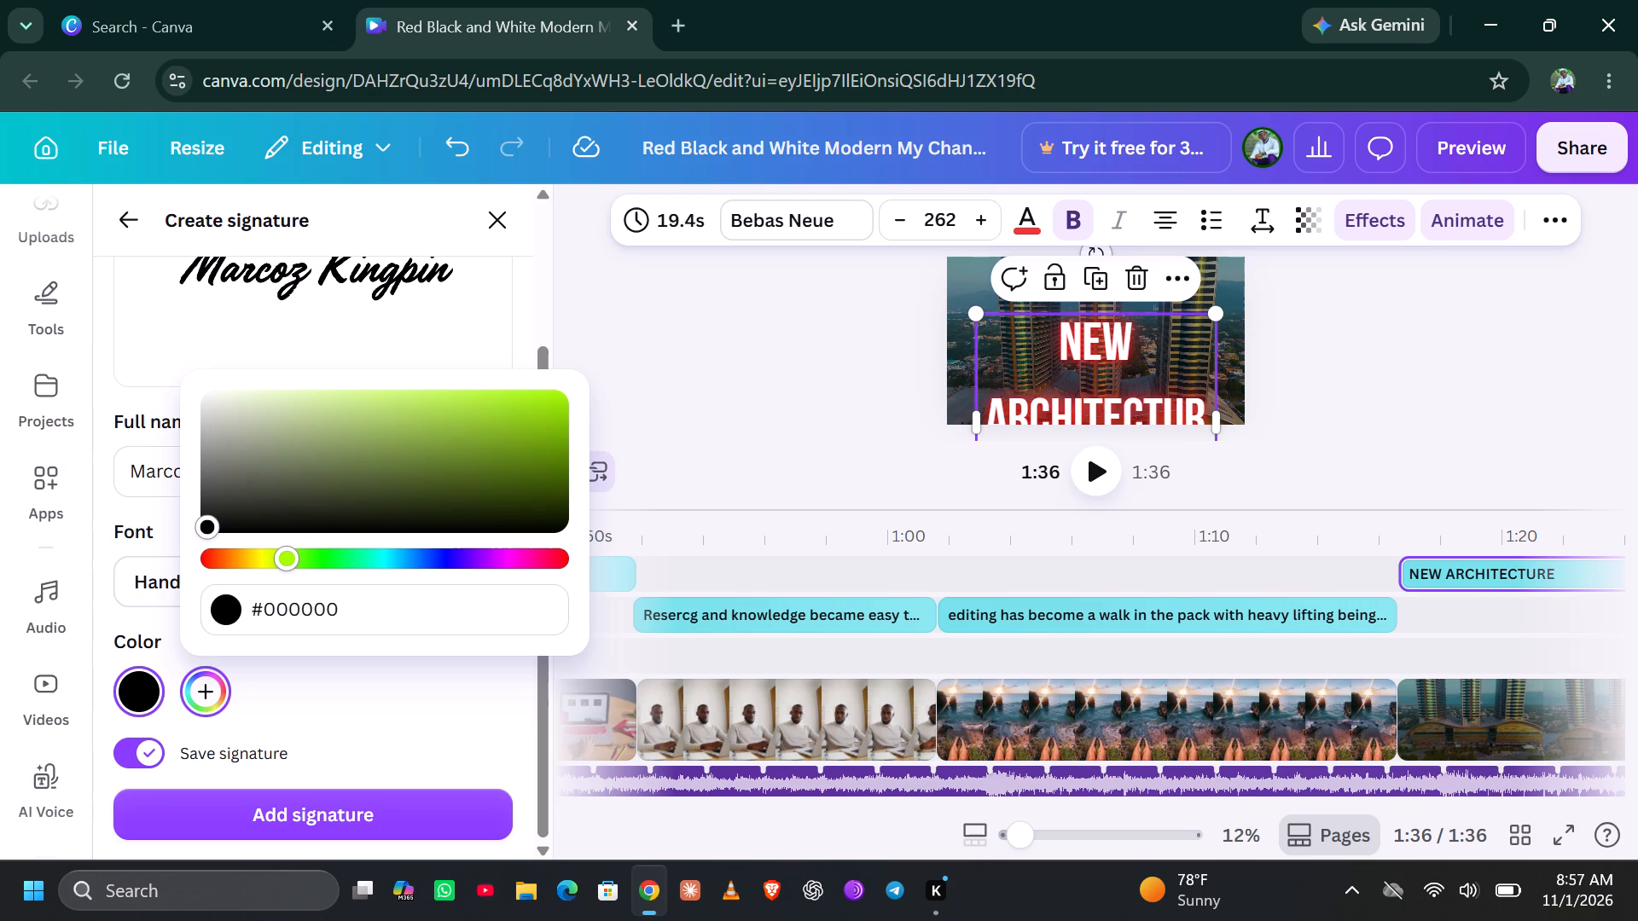
pyautogui.click(317, 568)
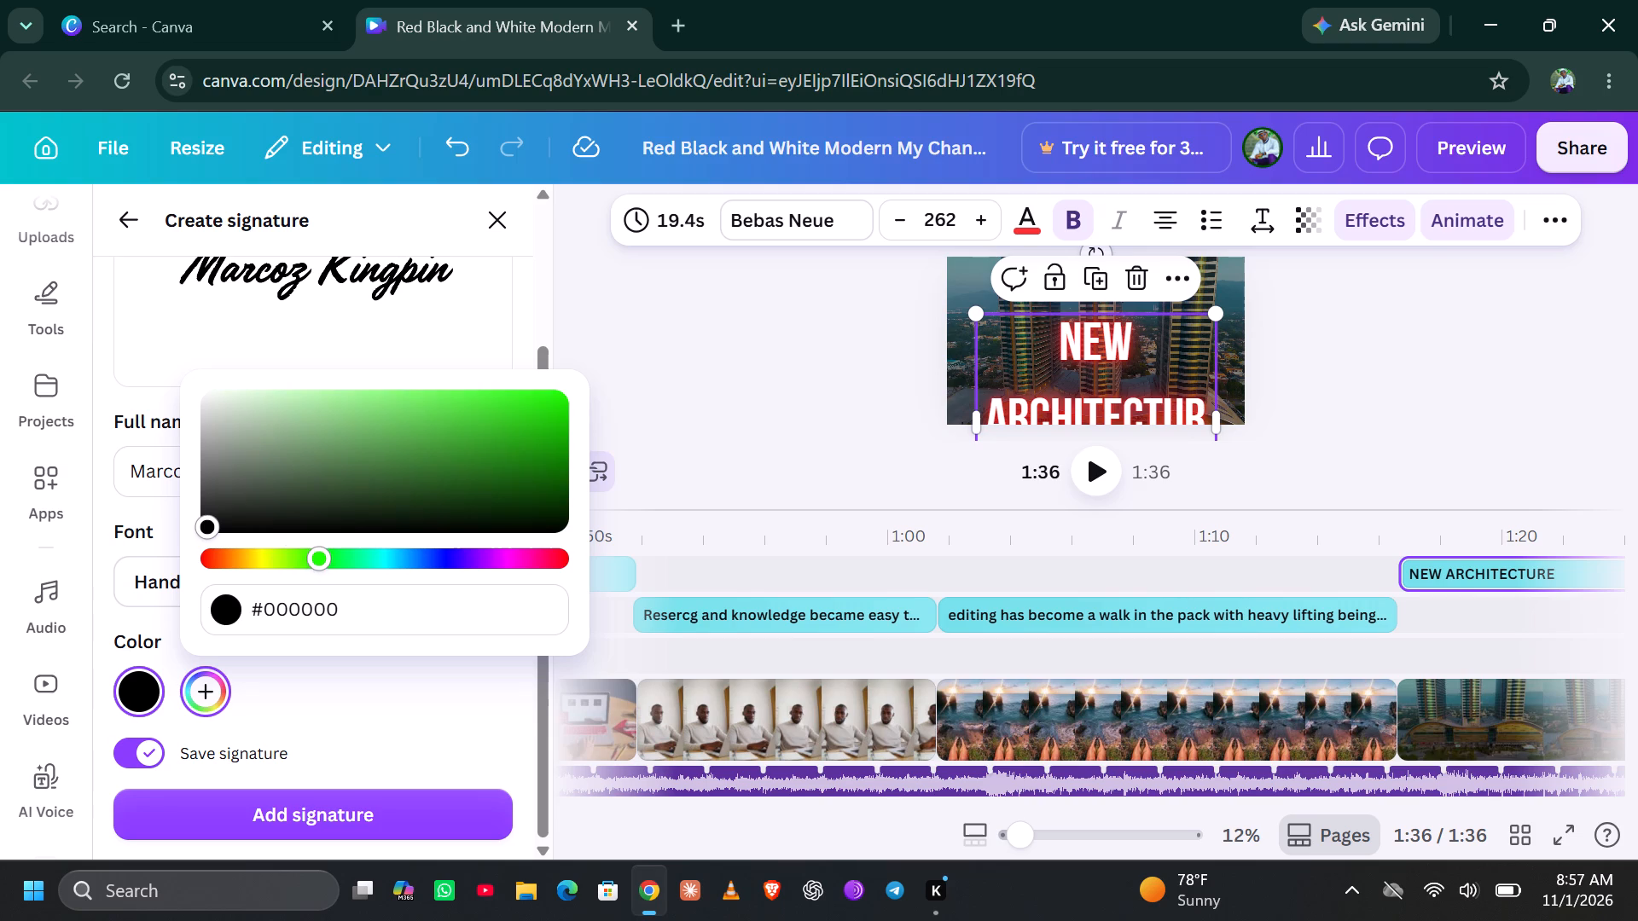
pyautogui.click(309, 565)
pyautogui.click(299, 564)
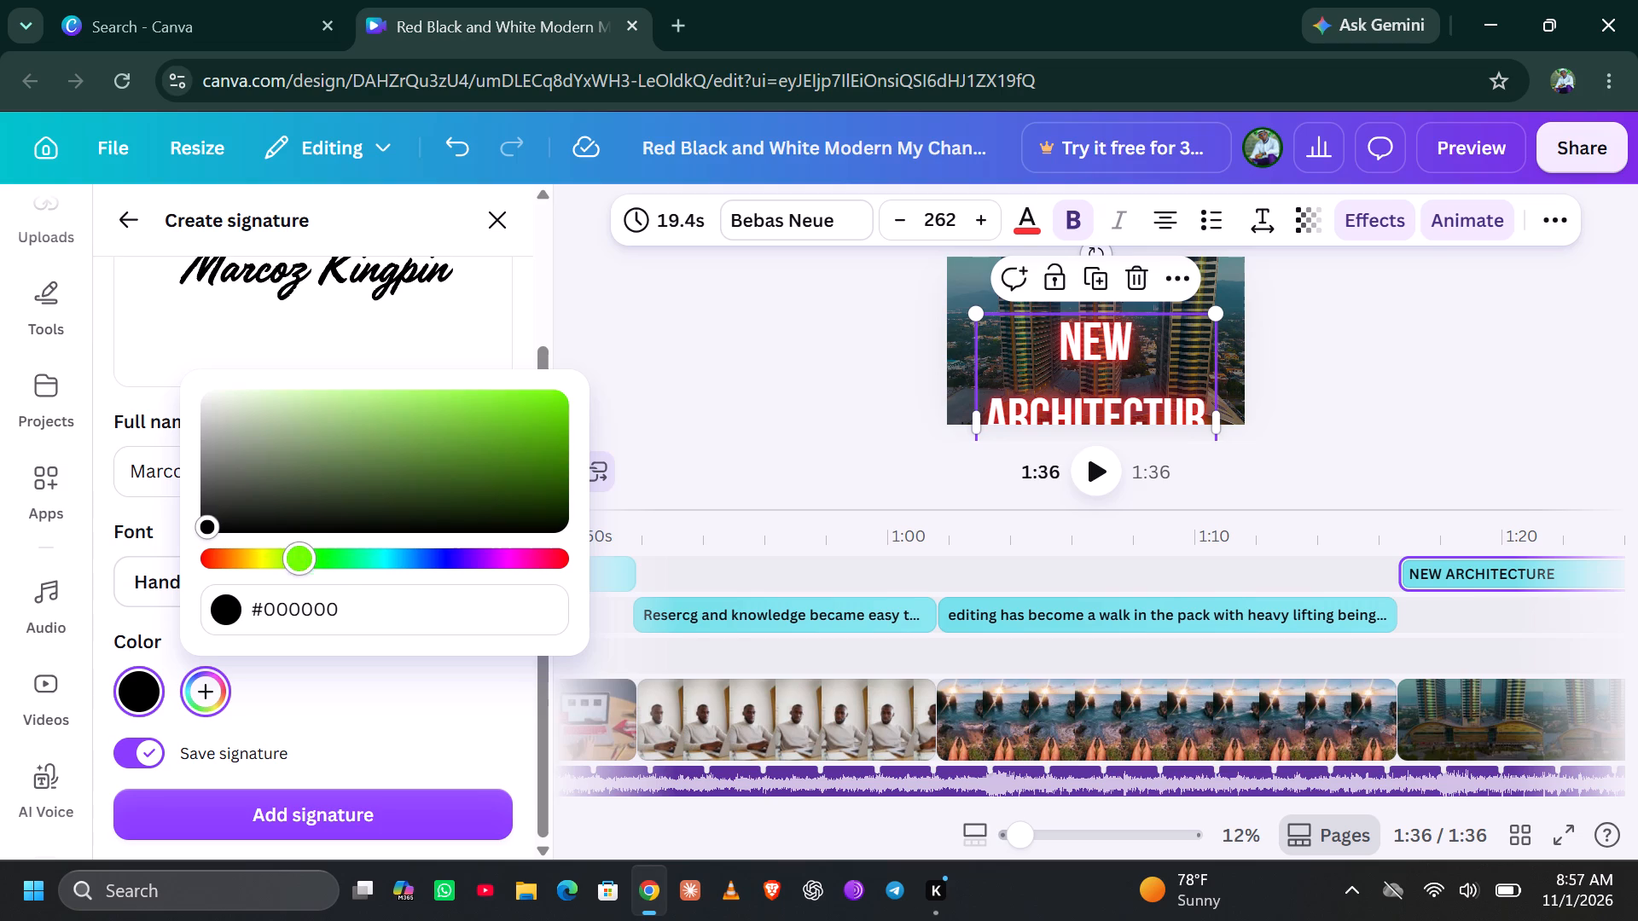
pyautogui.click(318, 559)
pyautogui.click(318, 562)
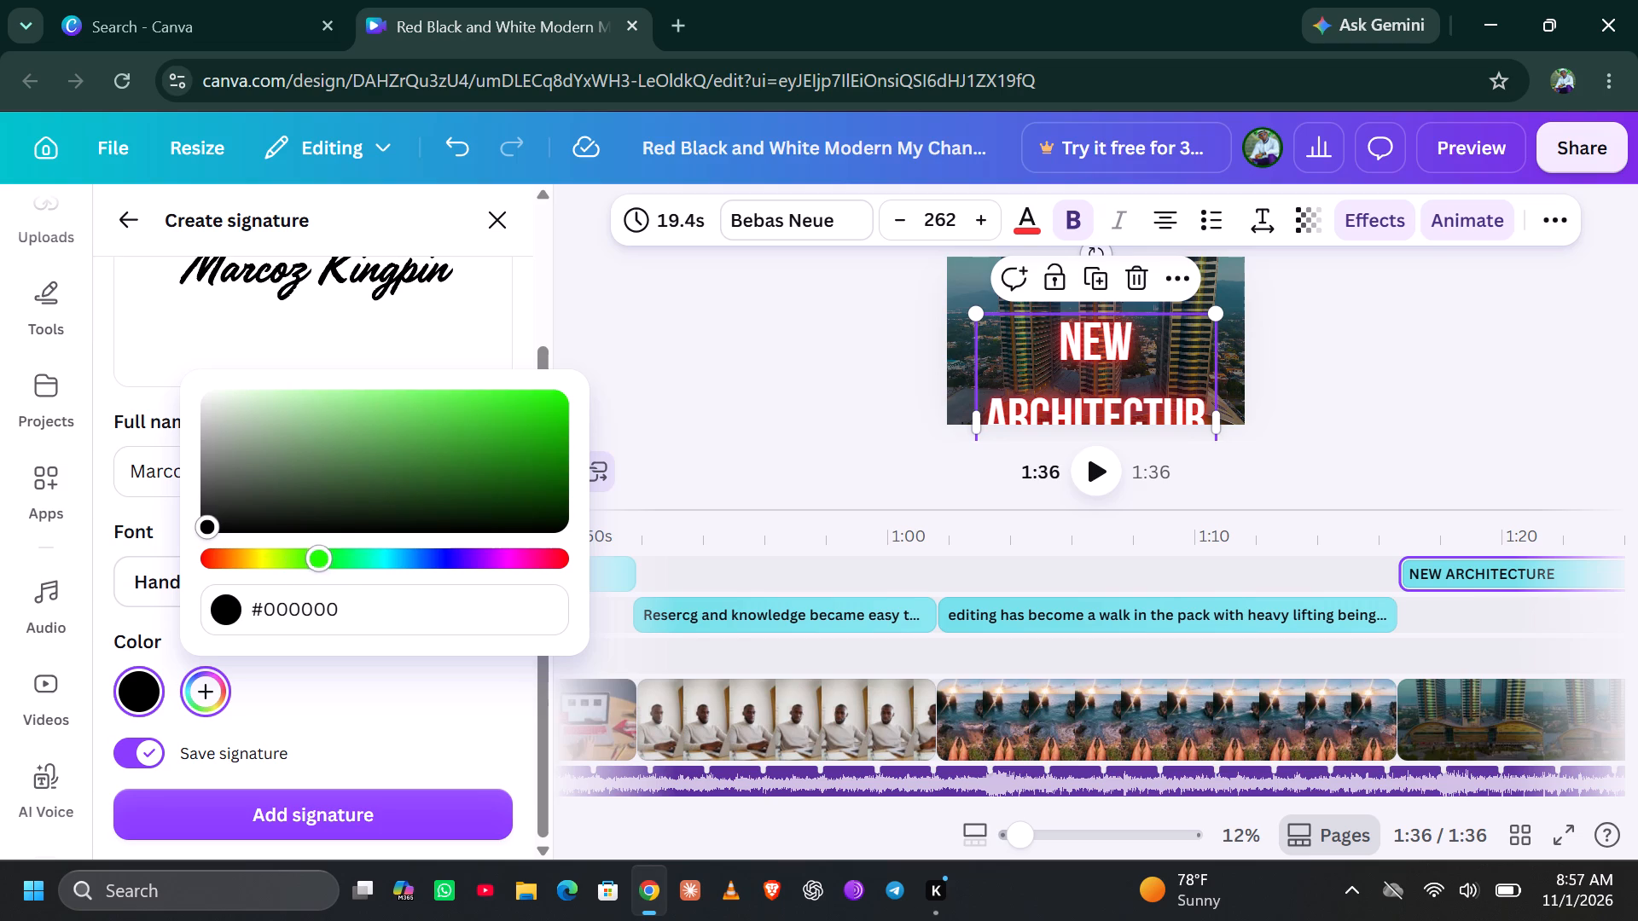
pyautogui.click(315, 563)
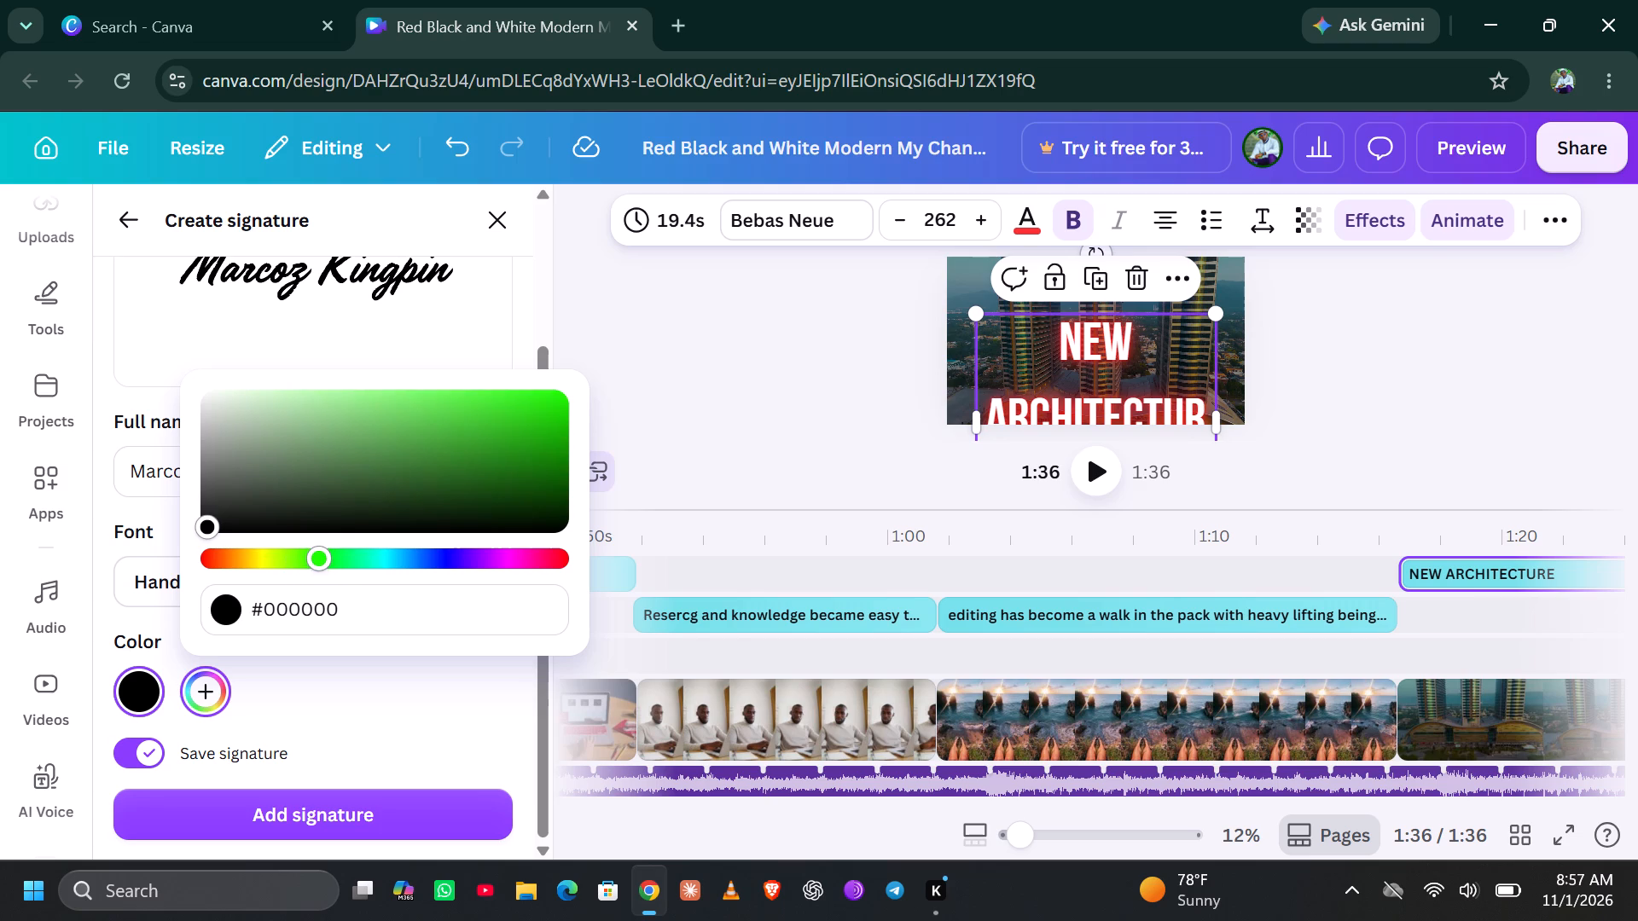
pyautogui.click(310, 563)
pyautogui.click(507, 420)
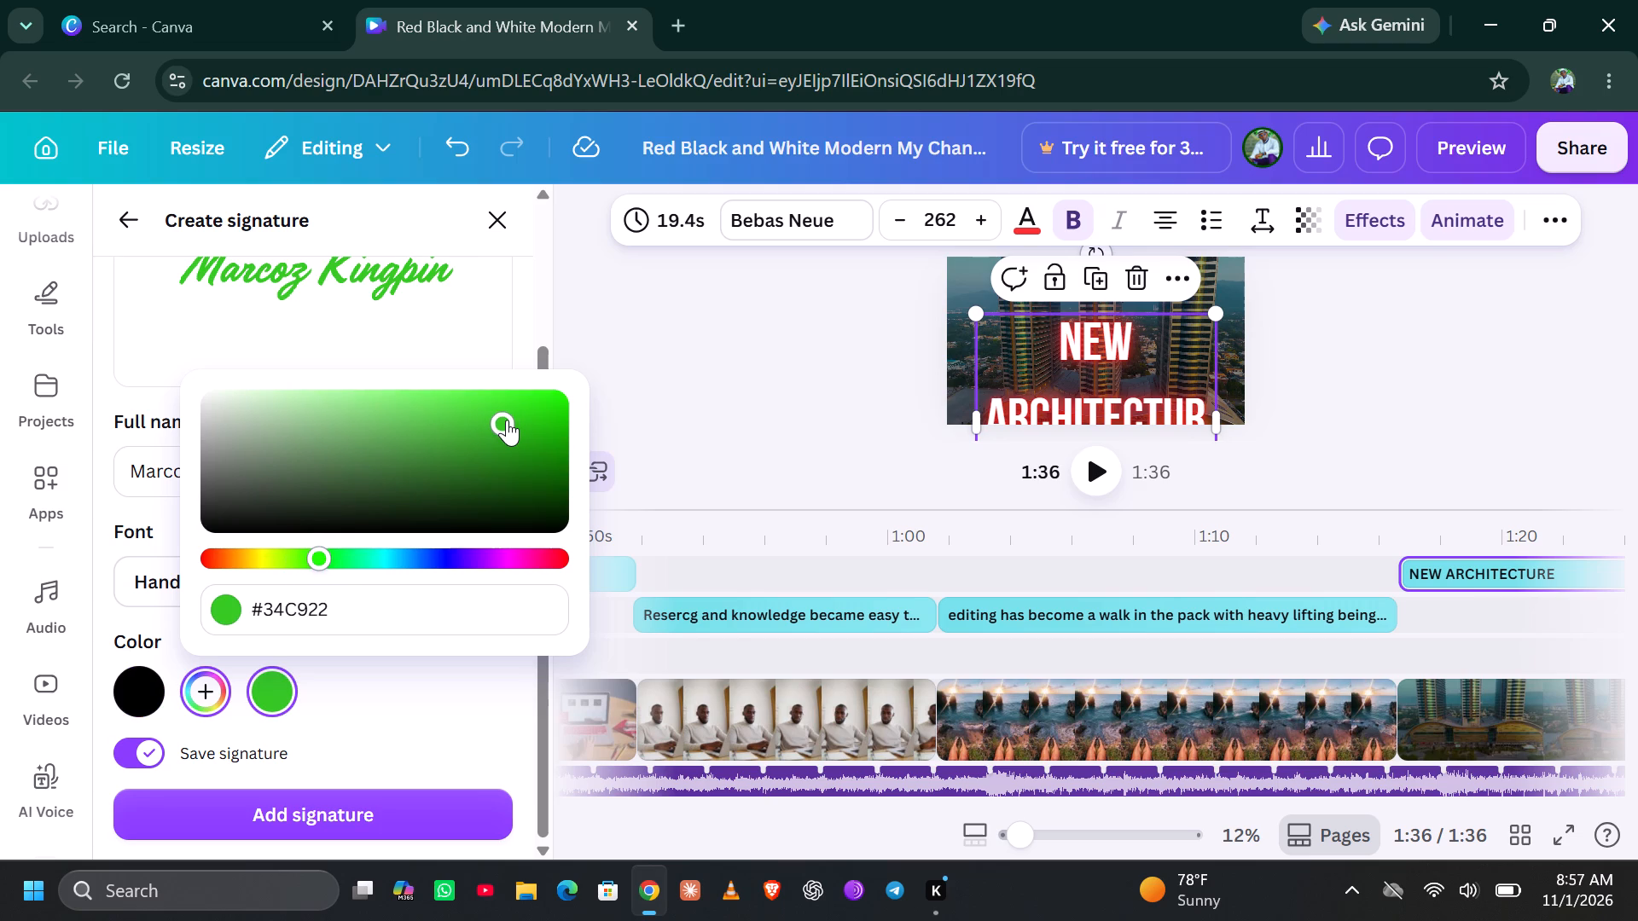
pyautogui.click(429, 699)
# Set the signature's font to Alex Brush and add it at the end of the video.
pyautogui.click(495, 587)
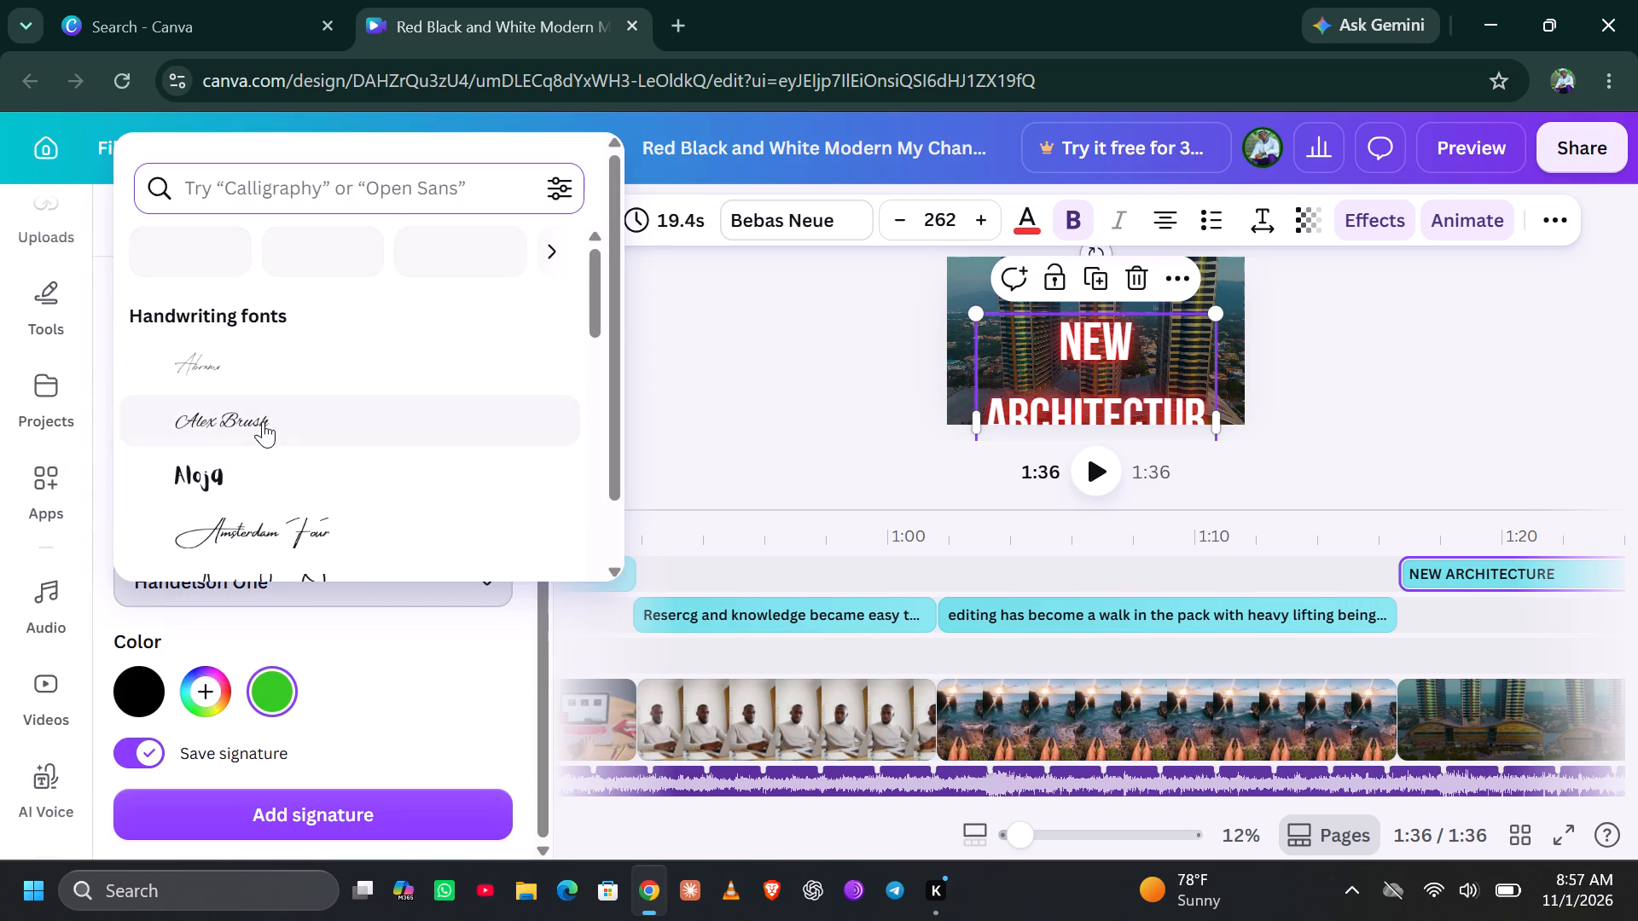
pyautogui.click(263, 421)
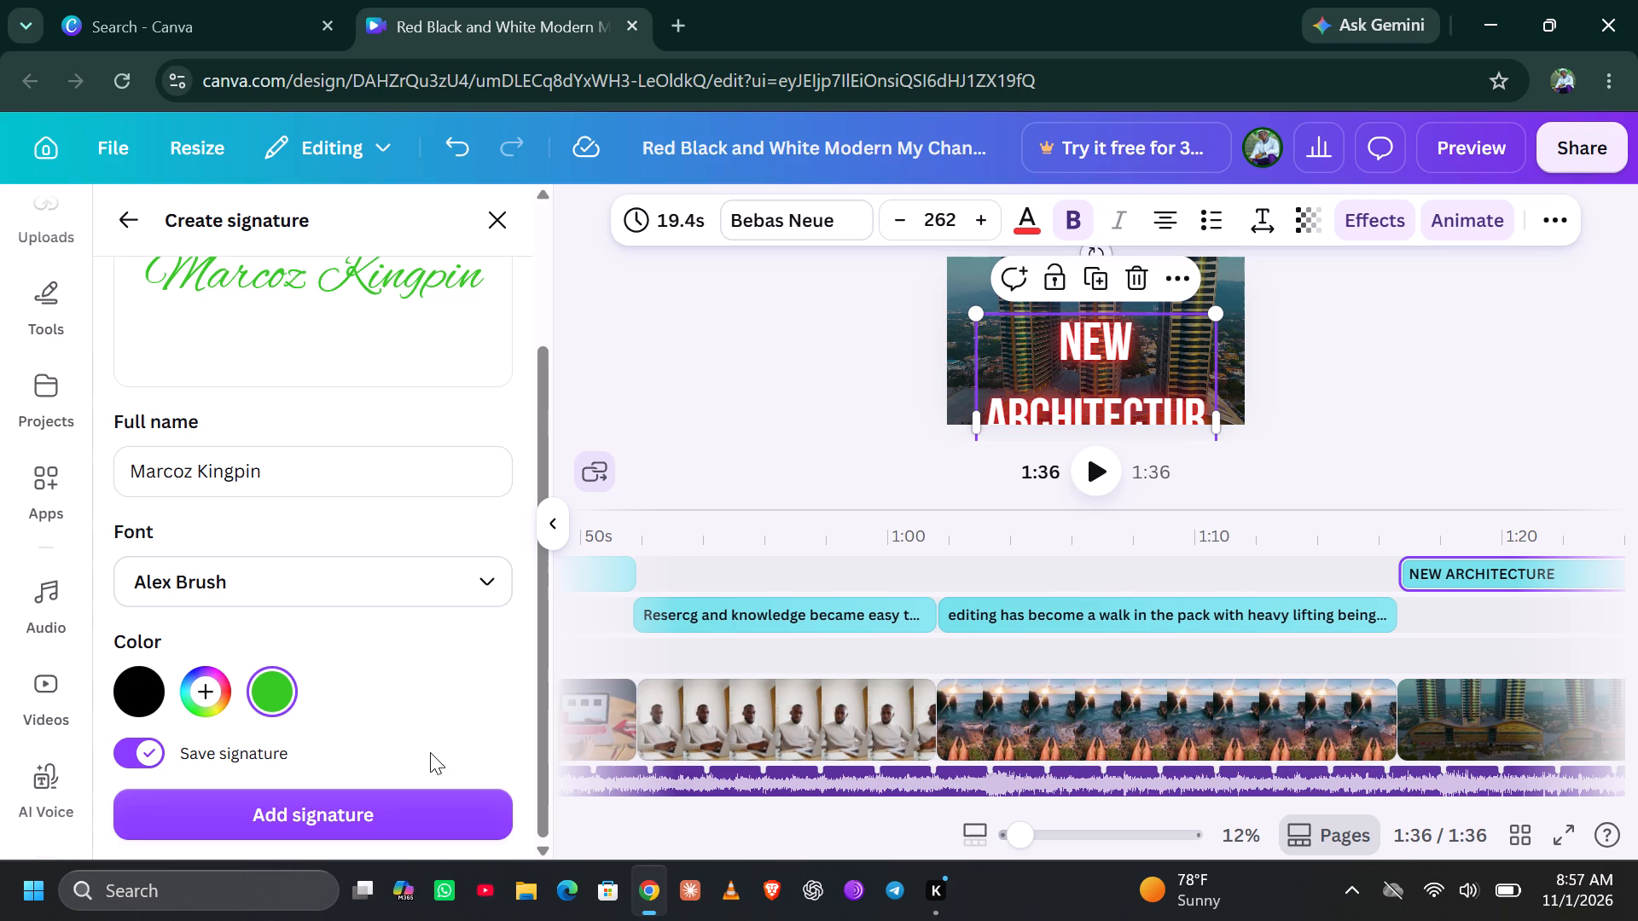
pyautogui.click(396, 809)
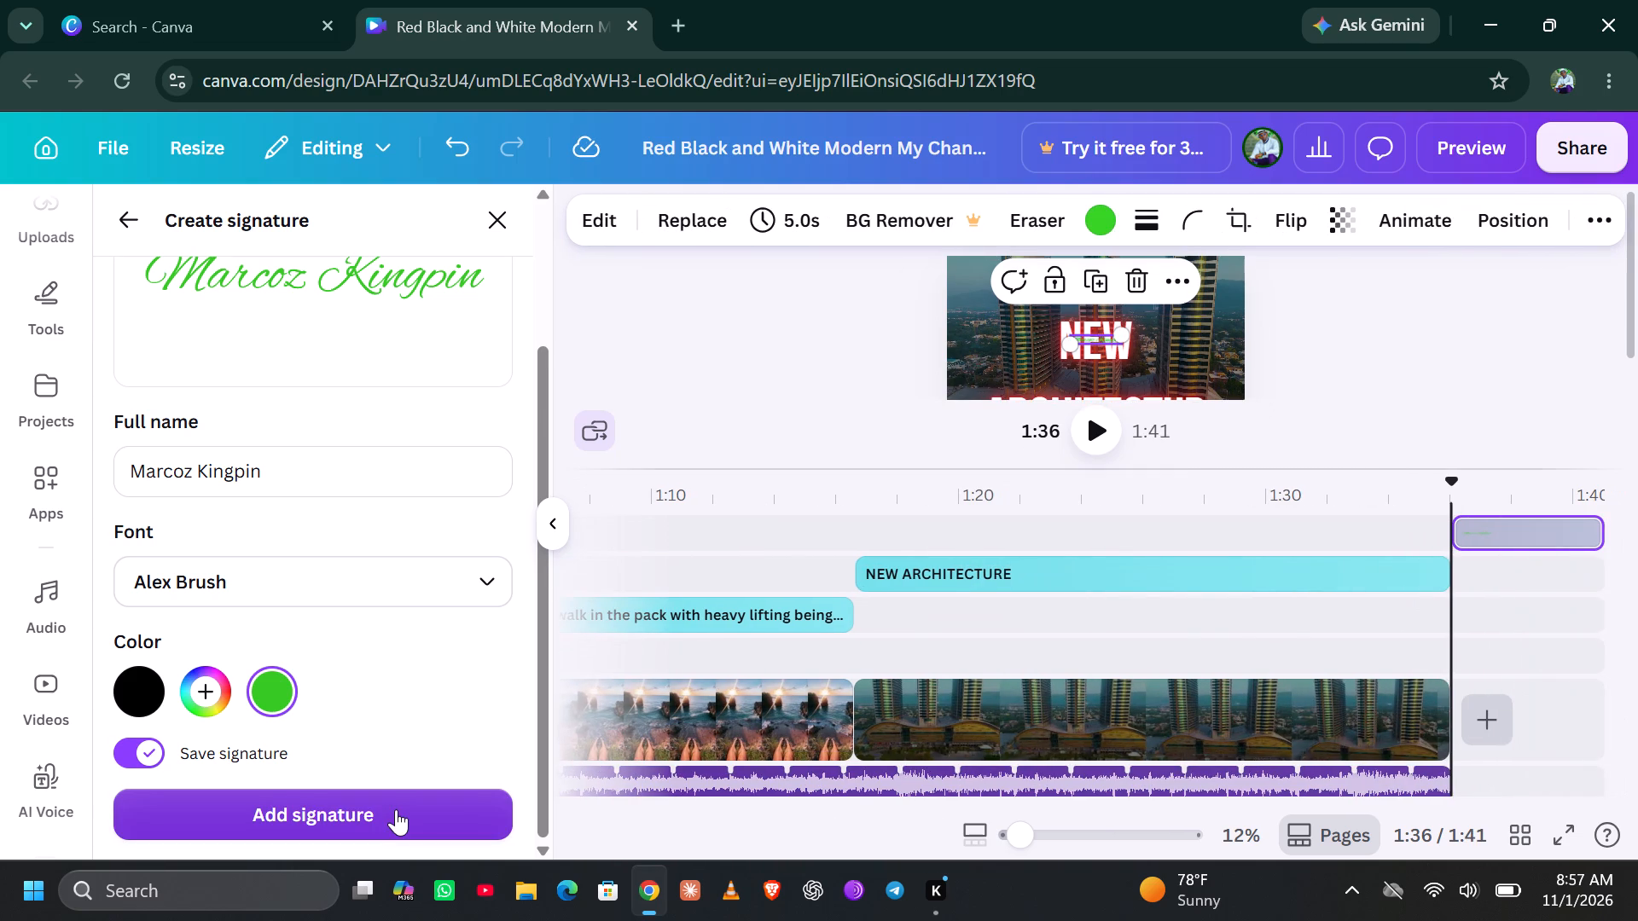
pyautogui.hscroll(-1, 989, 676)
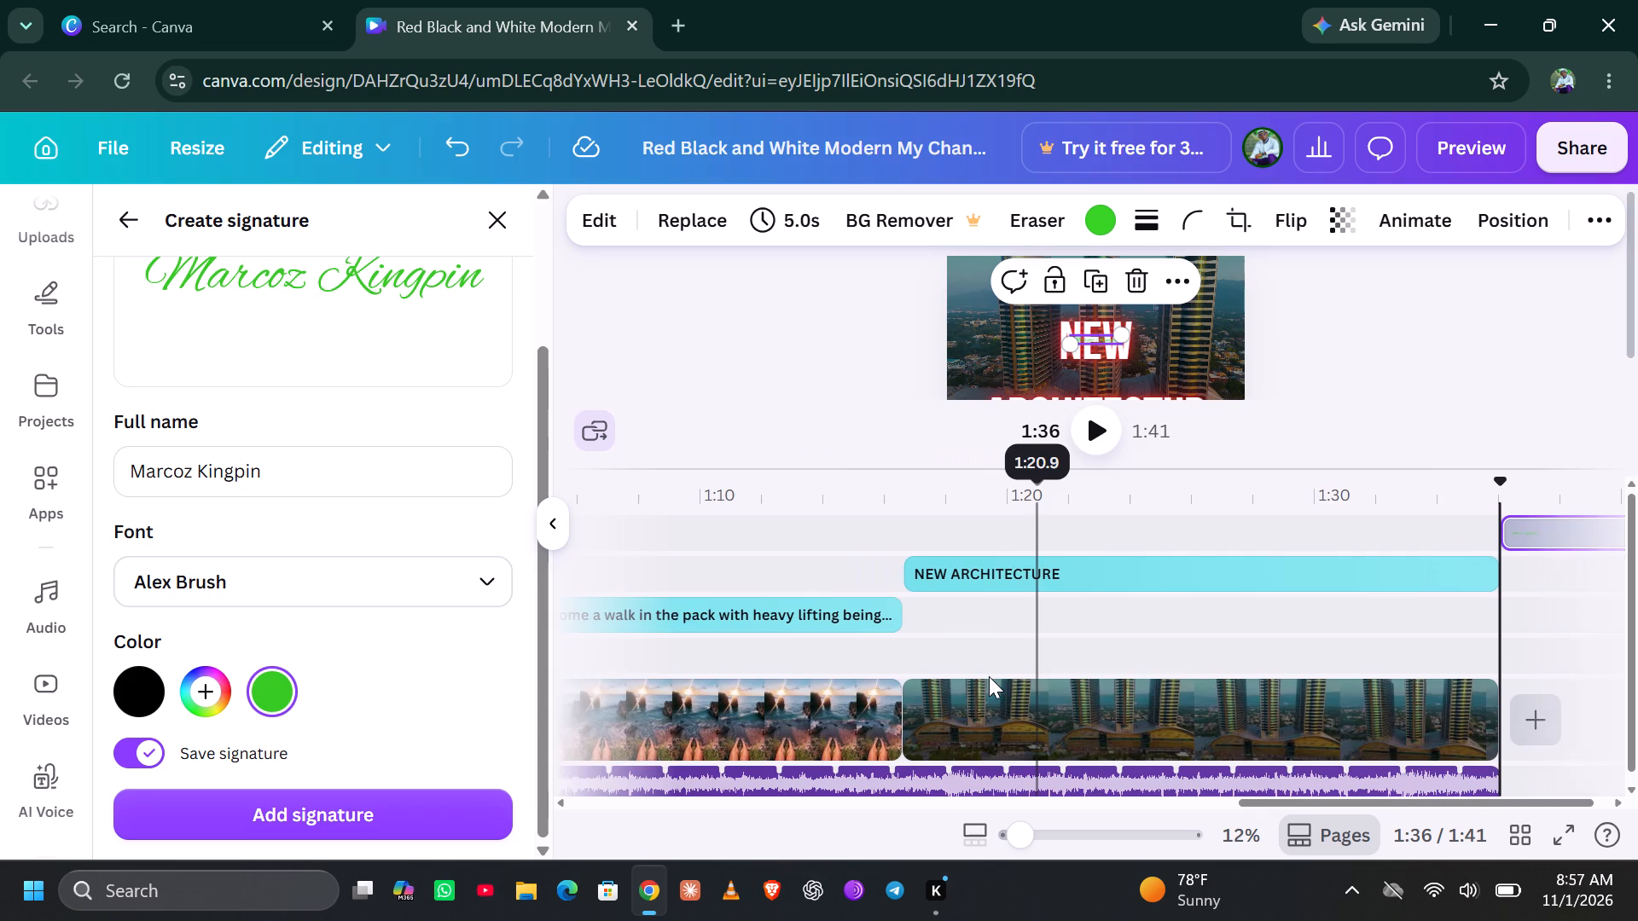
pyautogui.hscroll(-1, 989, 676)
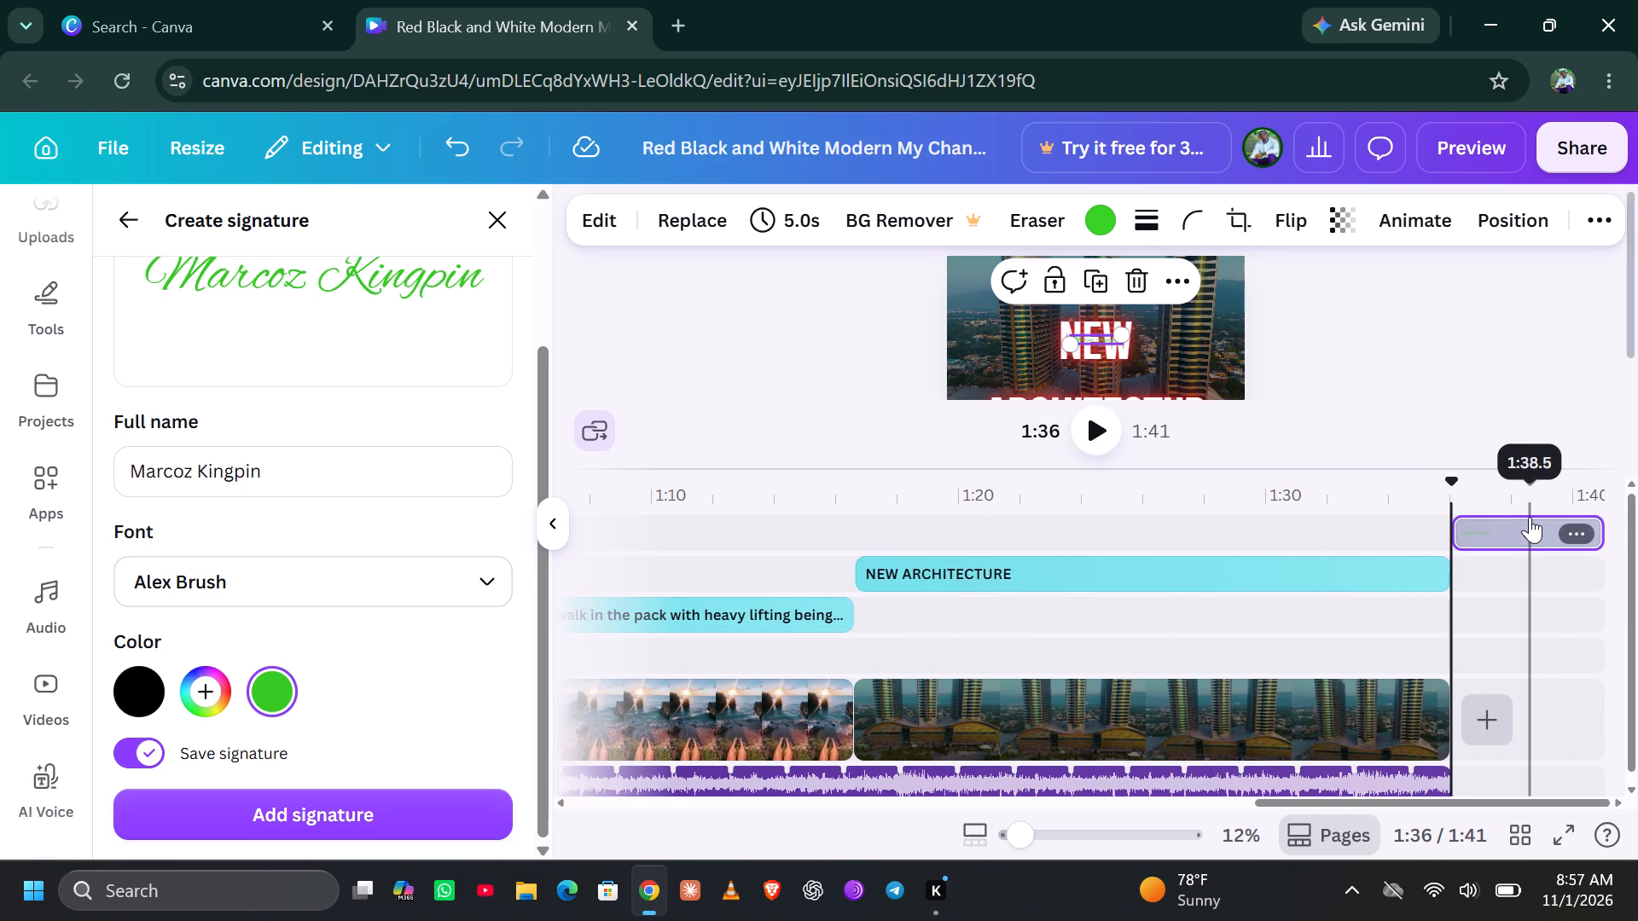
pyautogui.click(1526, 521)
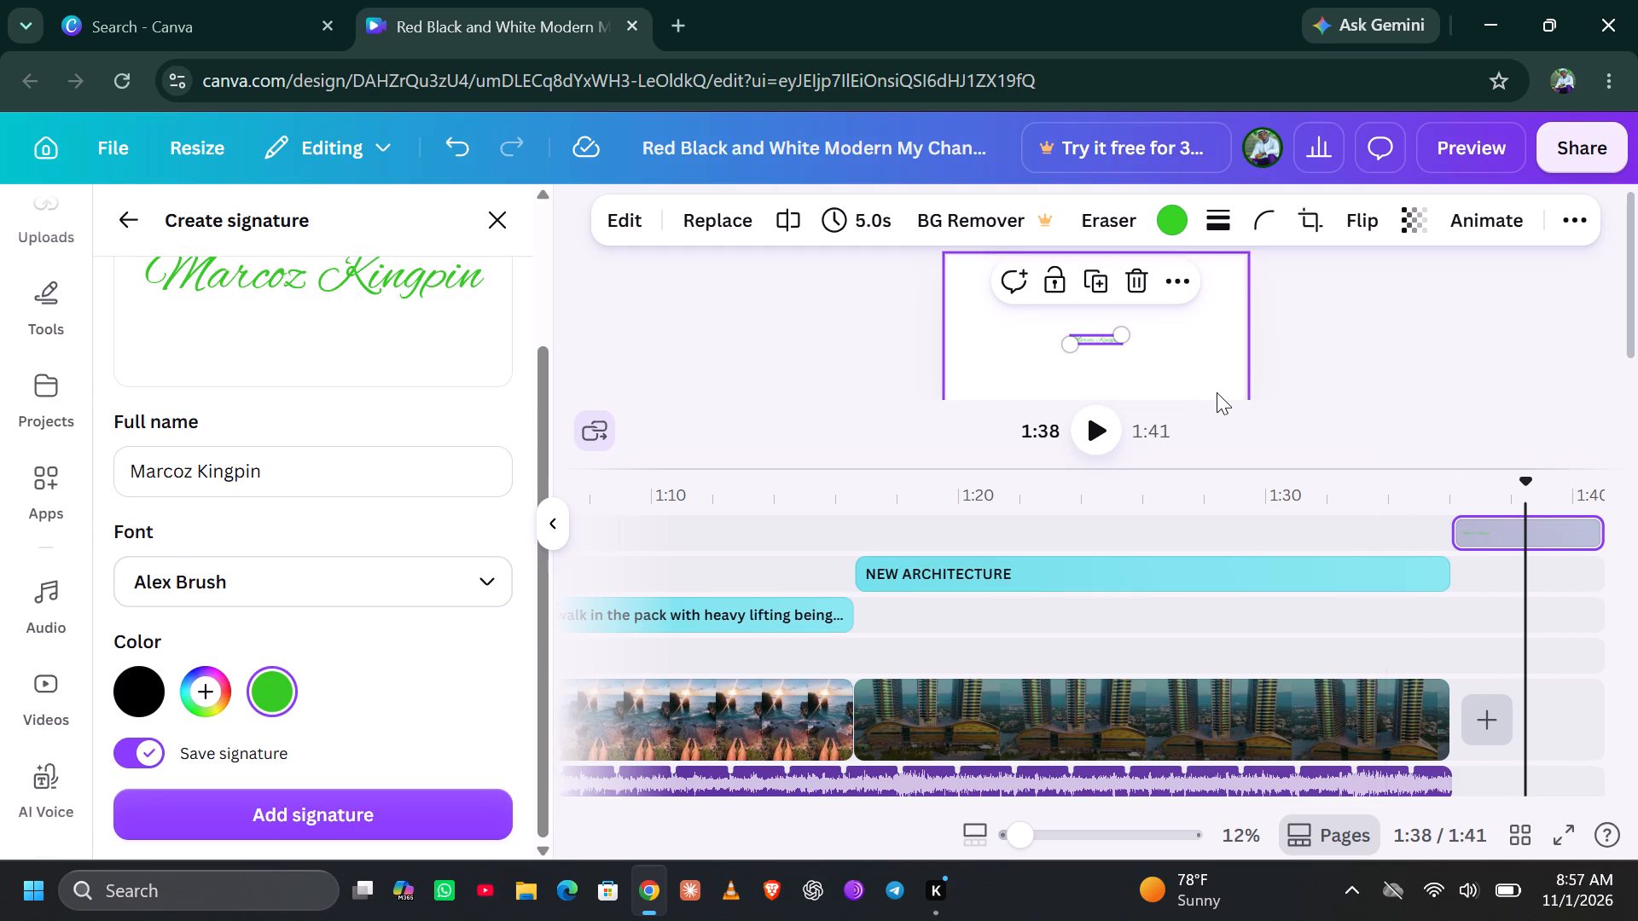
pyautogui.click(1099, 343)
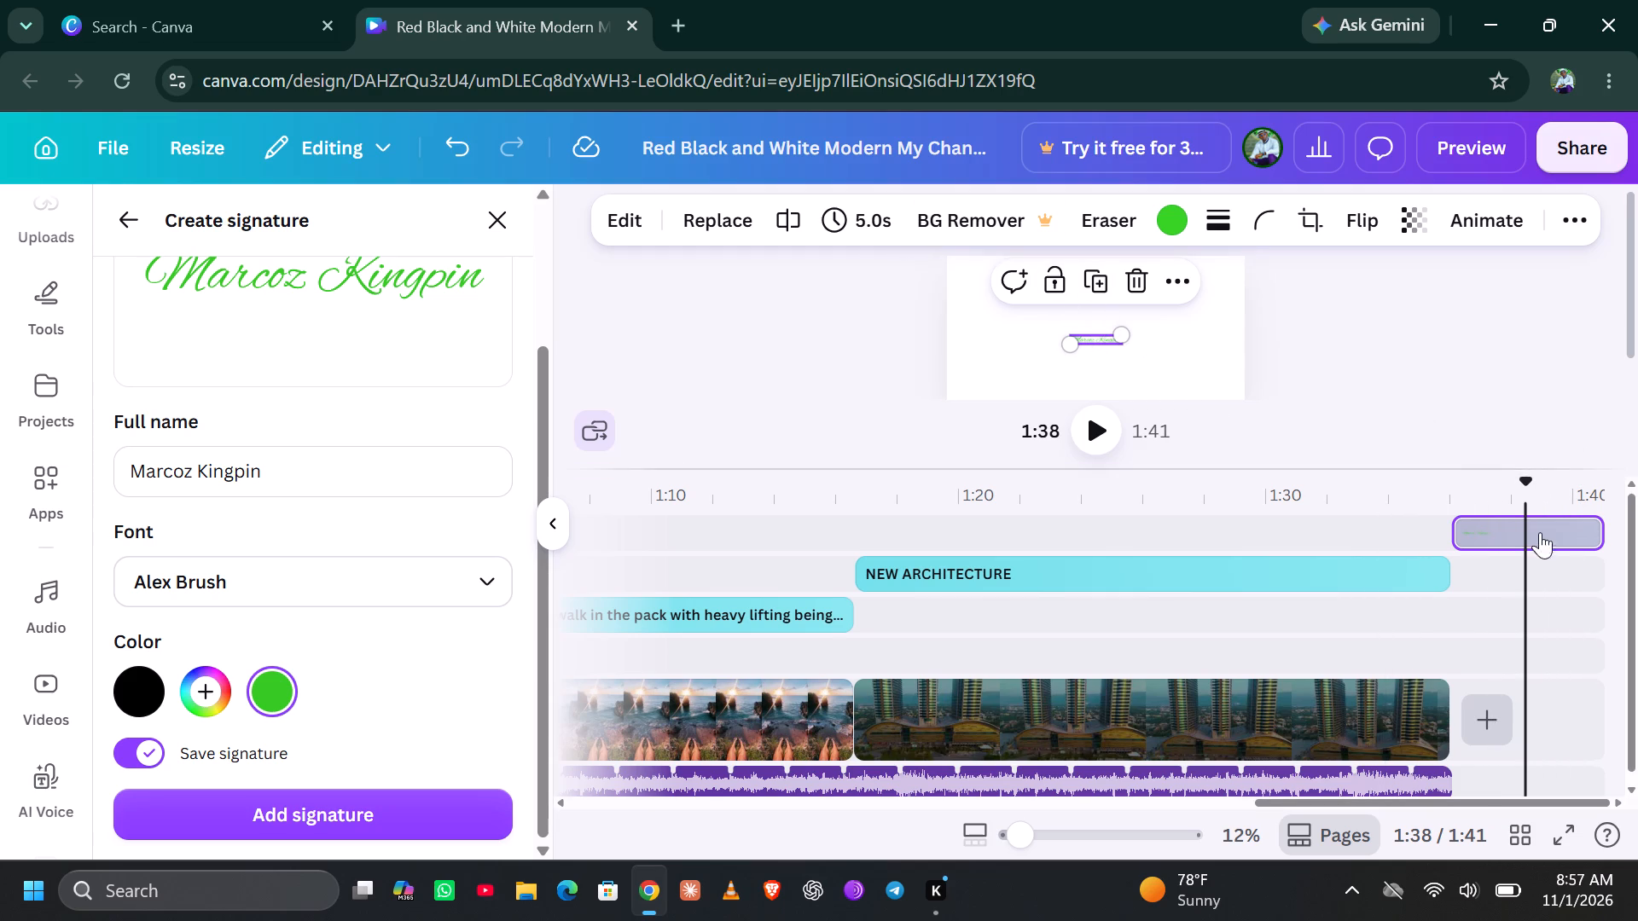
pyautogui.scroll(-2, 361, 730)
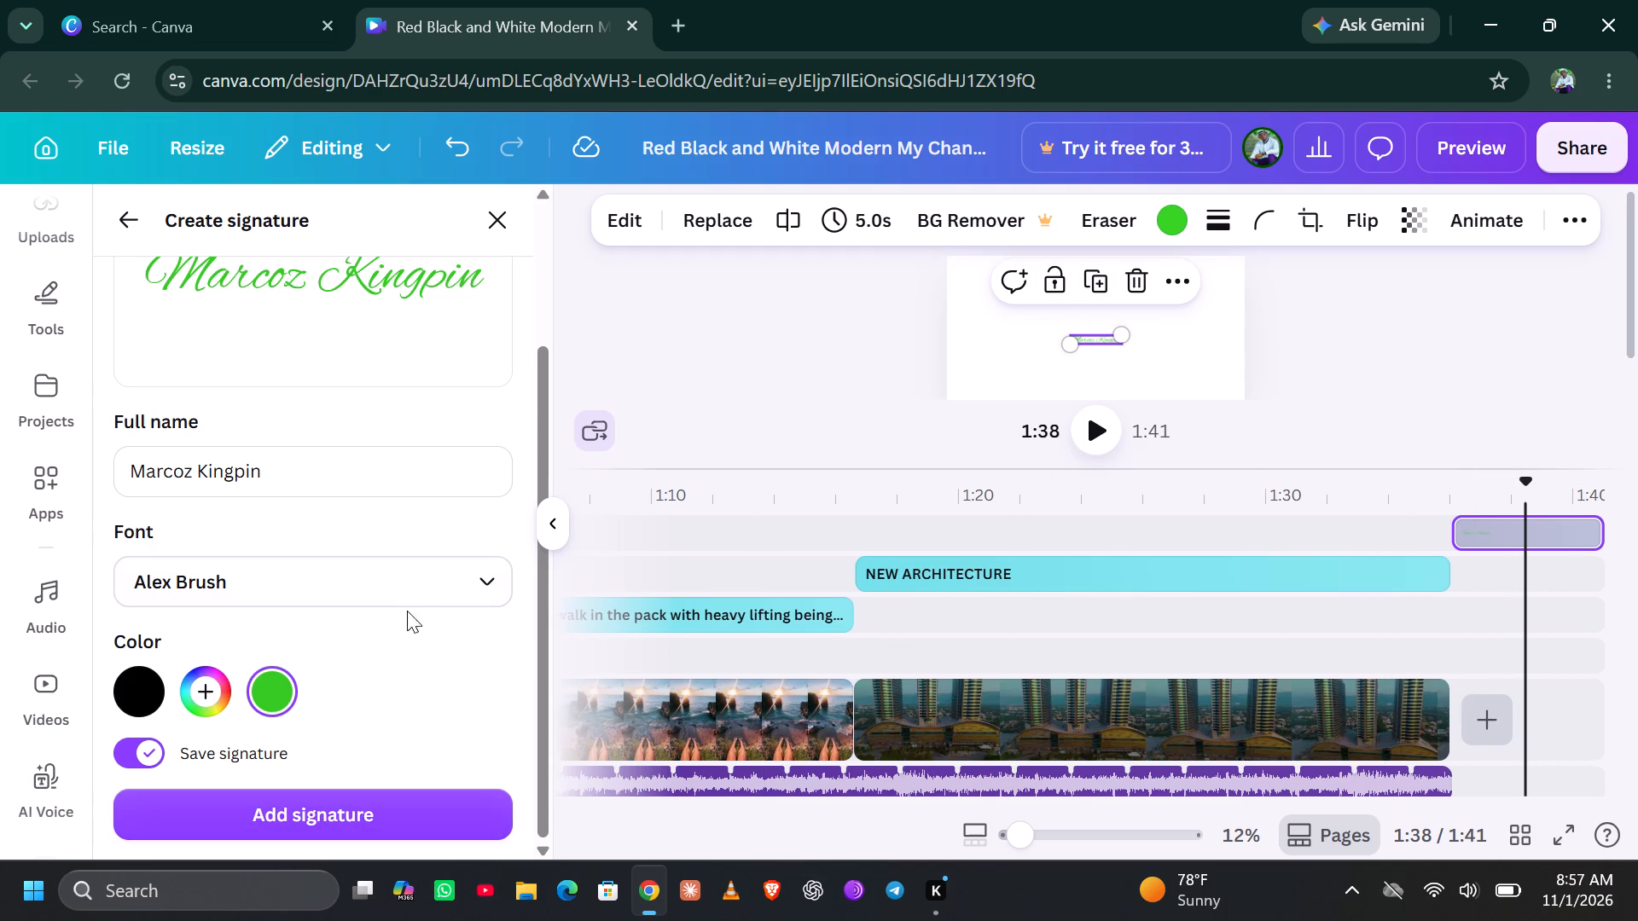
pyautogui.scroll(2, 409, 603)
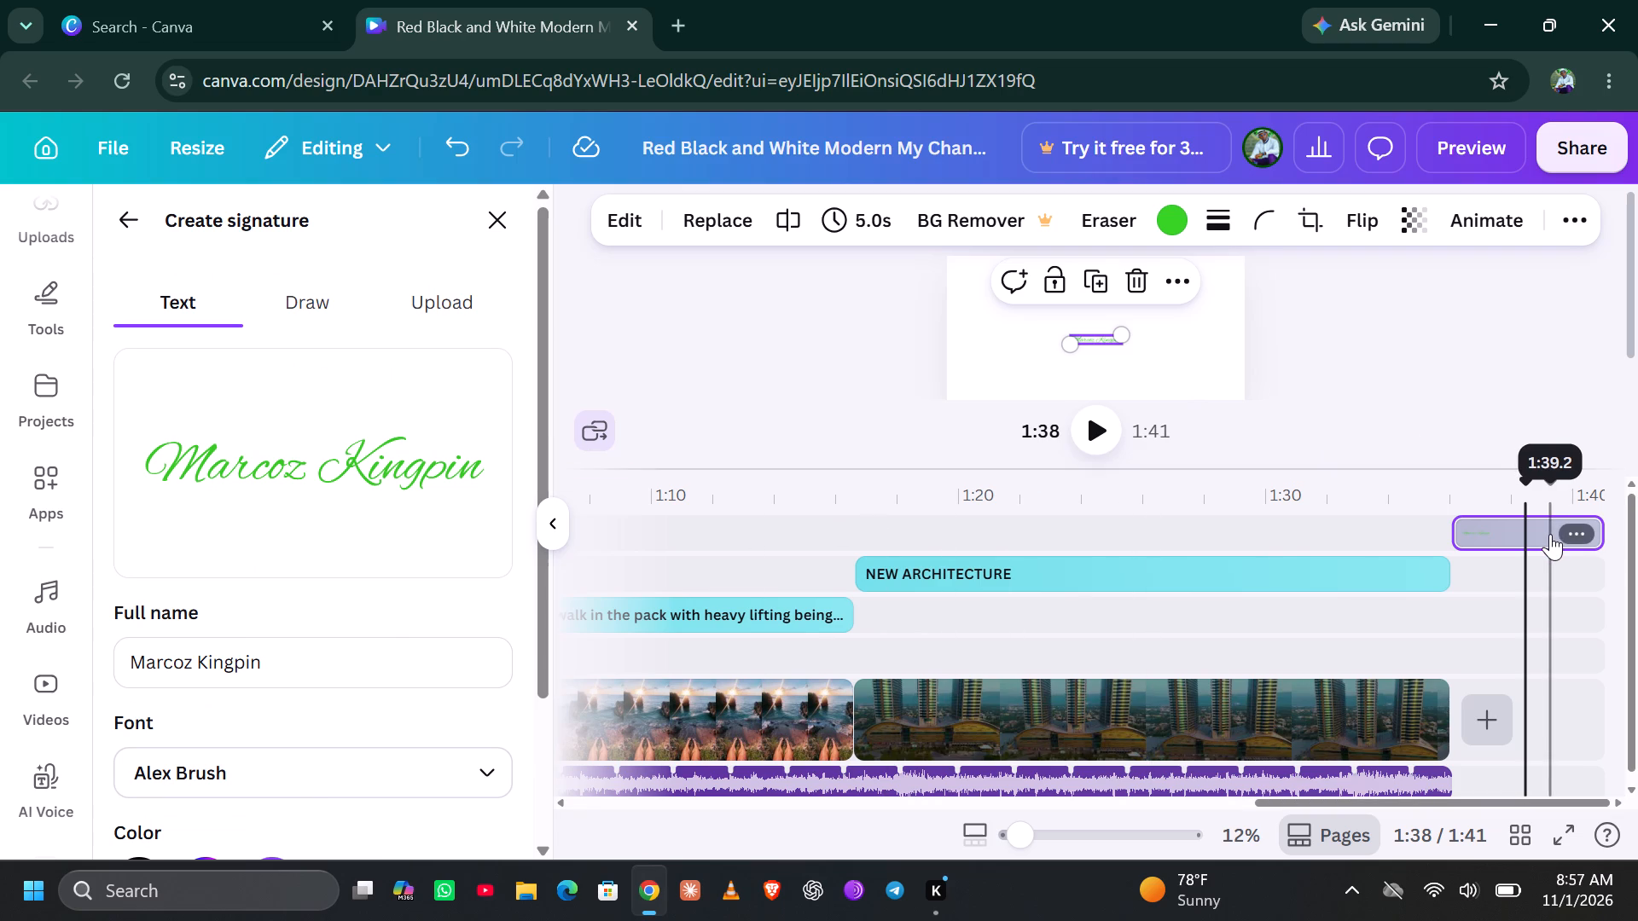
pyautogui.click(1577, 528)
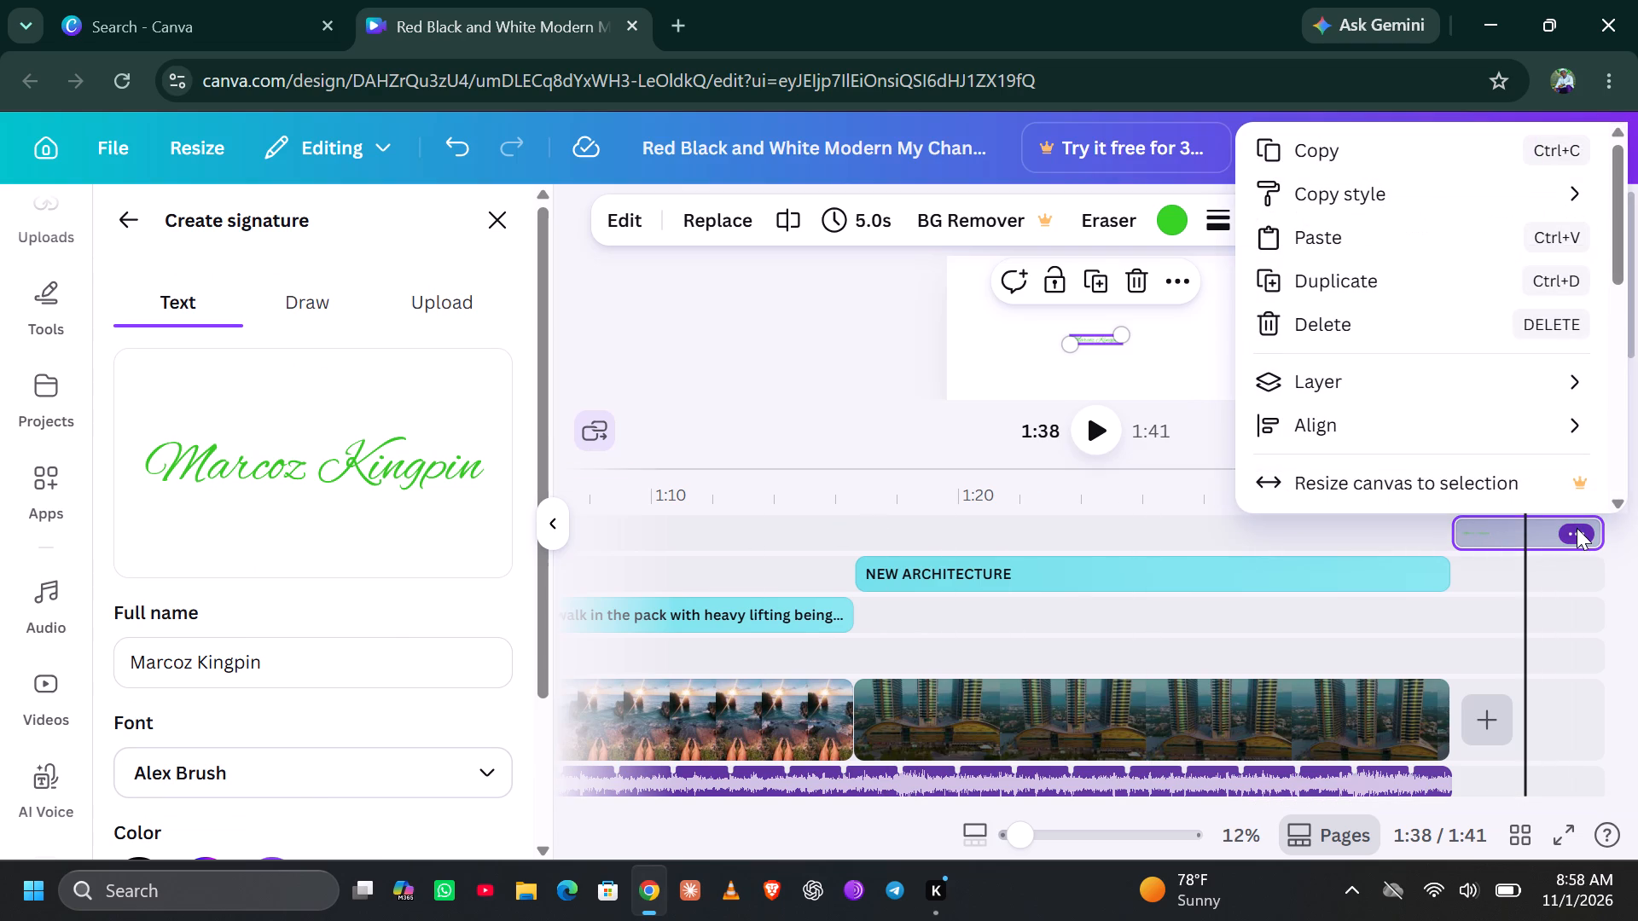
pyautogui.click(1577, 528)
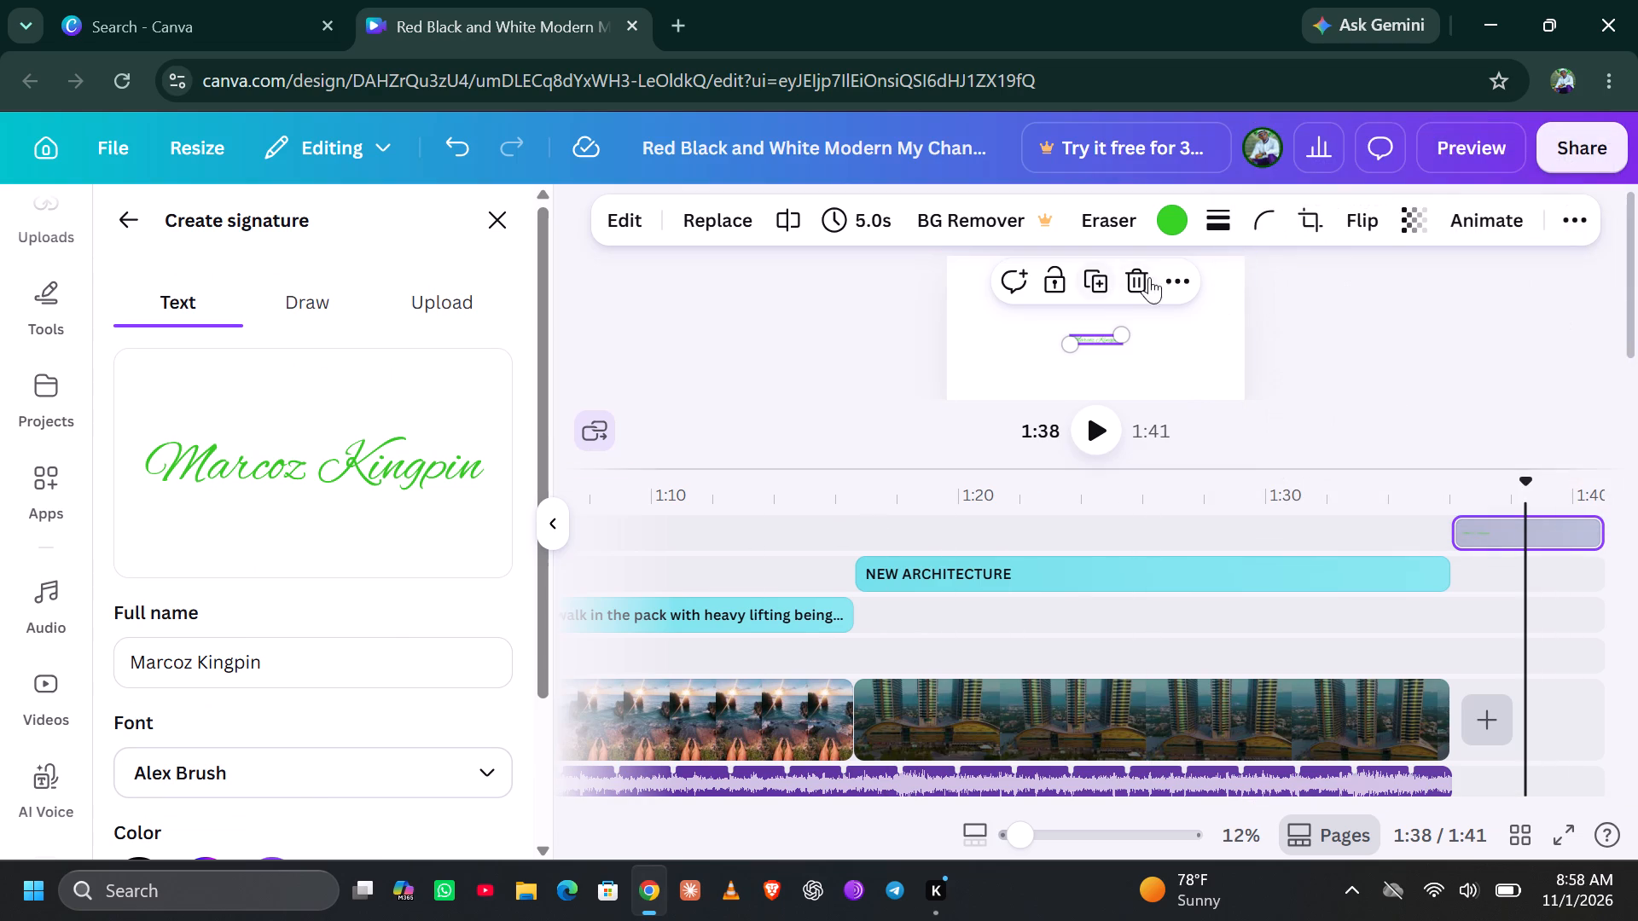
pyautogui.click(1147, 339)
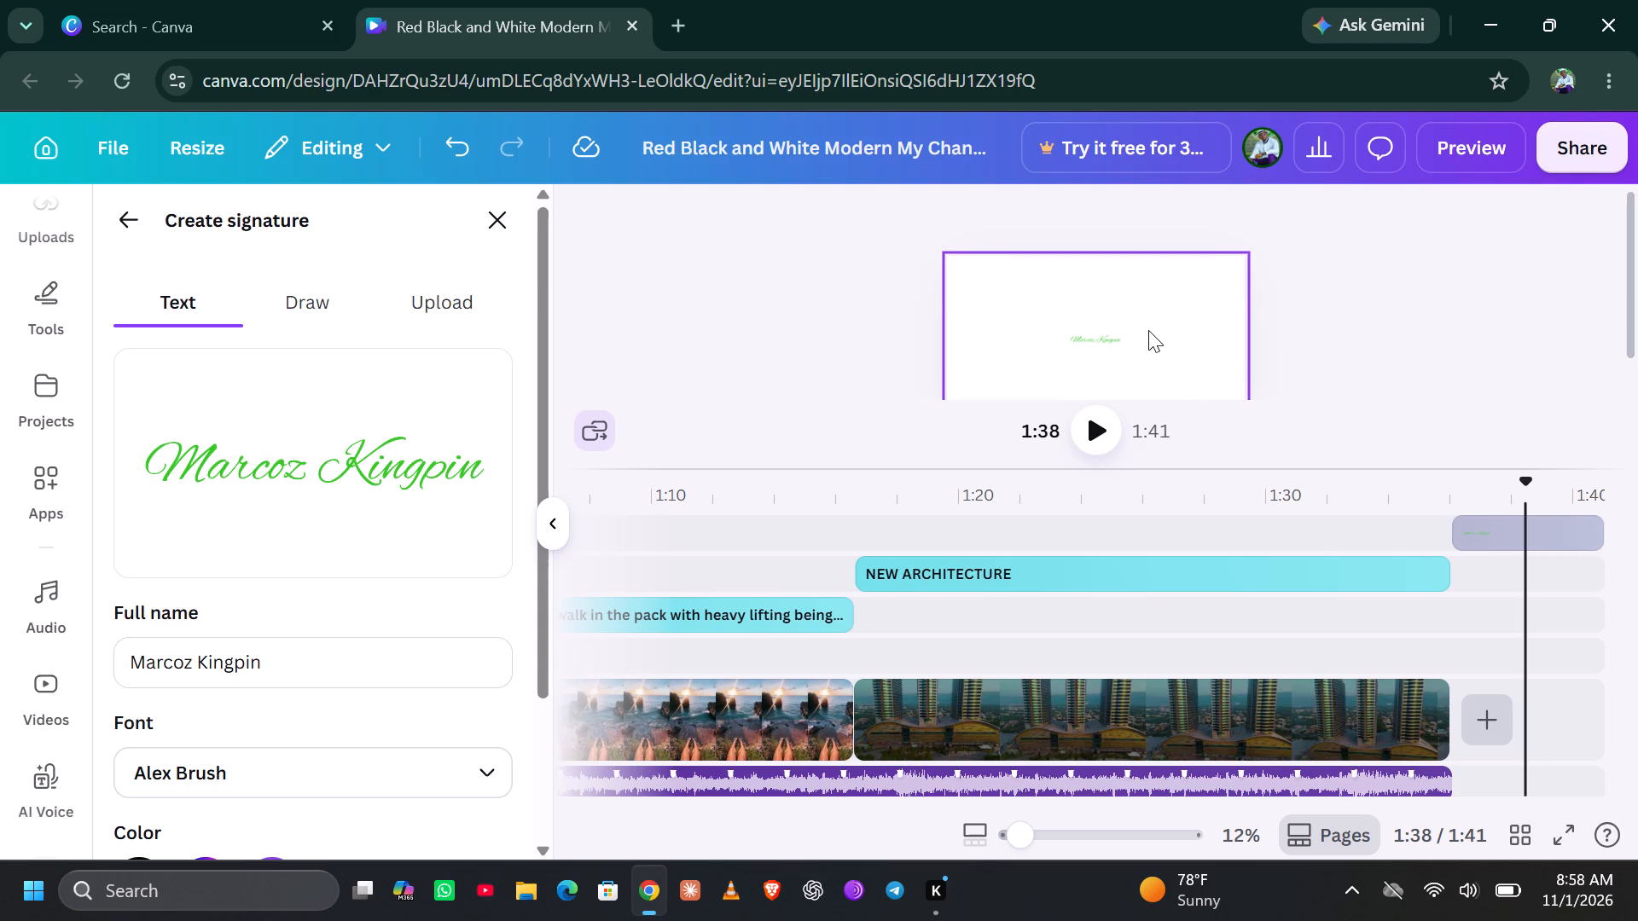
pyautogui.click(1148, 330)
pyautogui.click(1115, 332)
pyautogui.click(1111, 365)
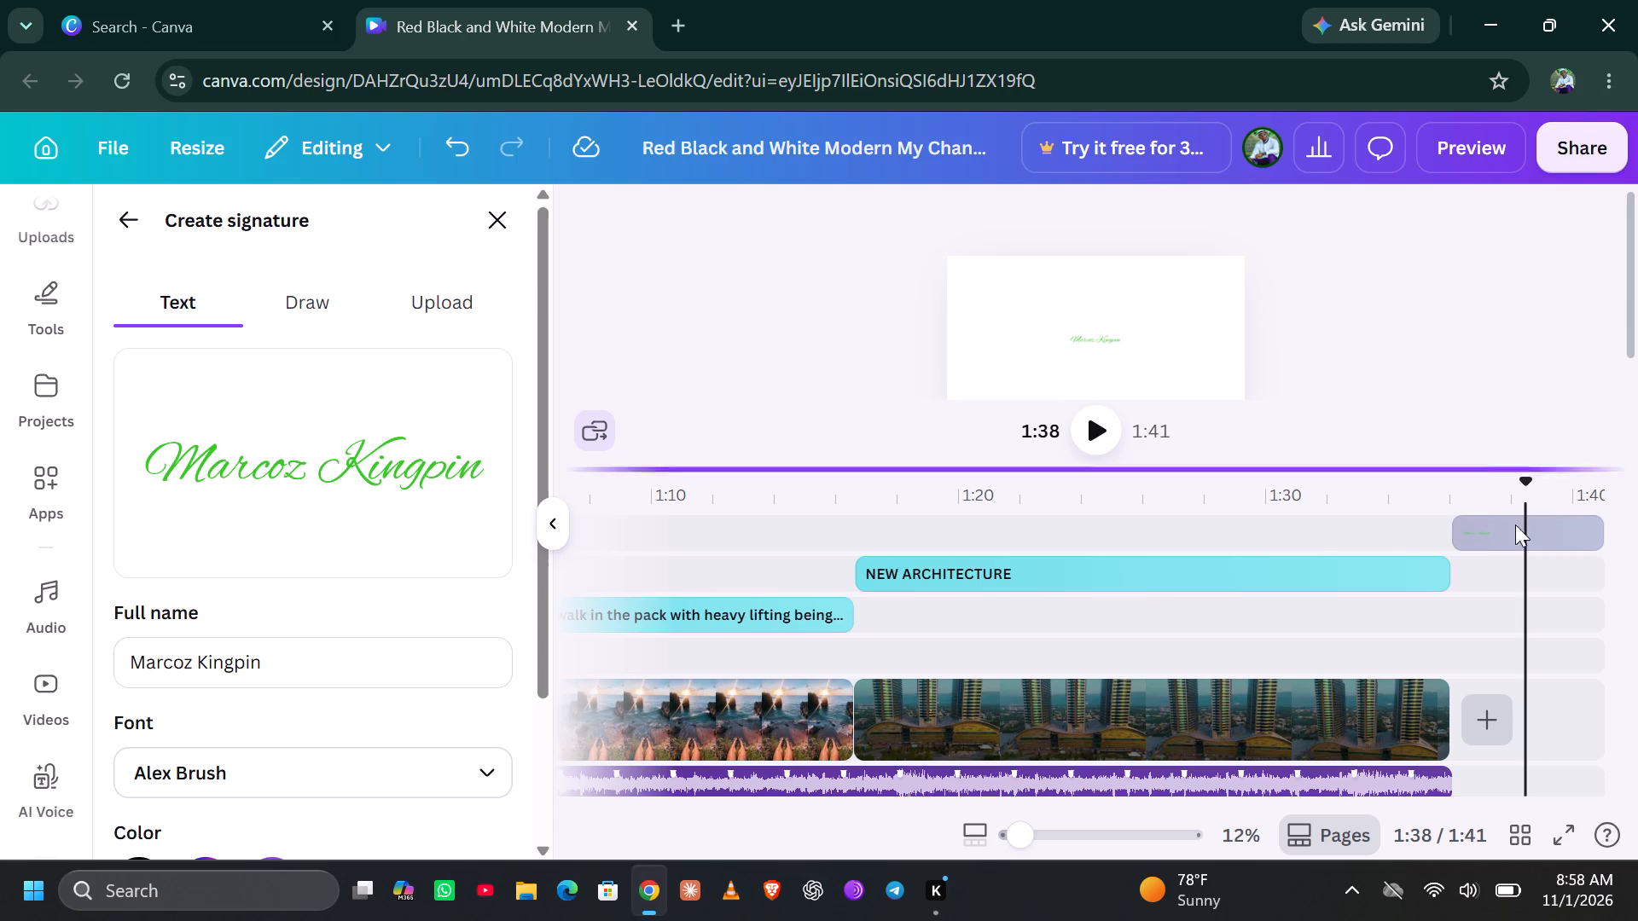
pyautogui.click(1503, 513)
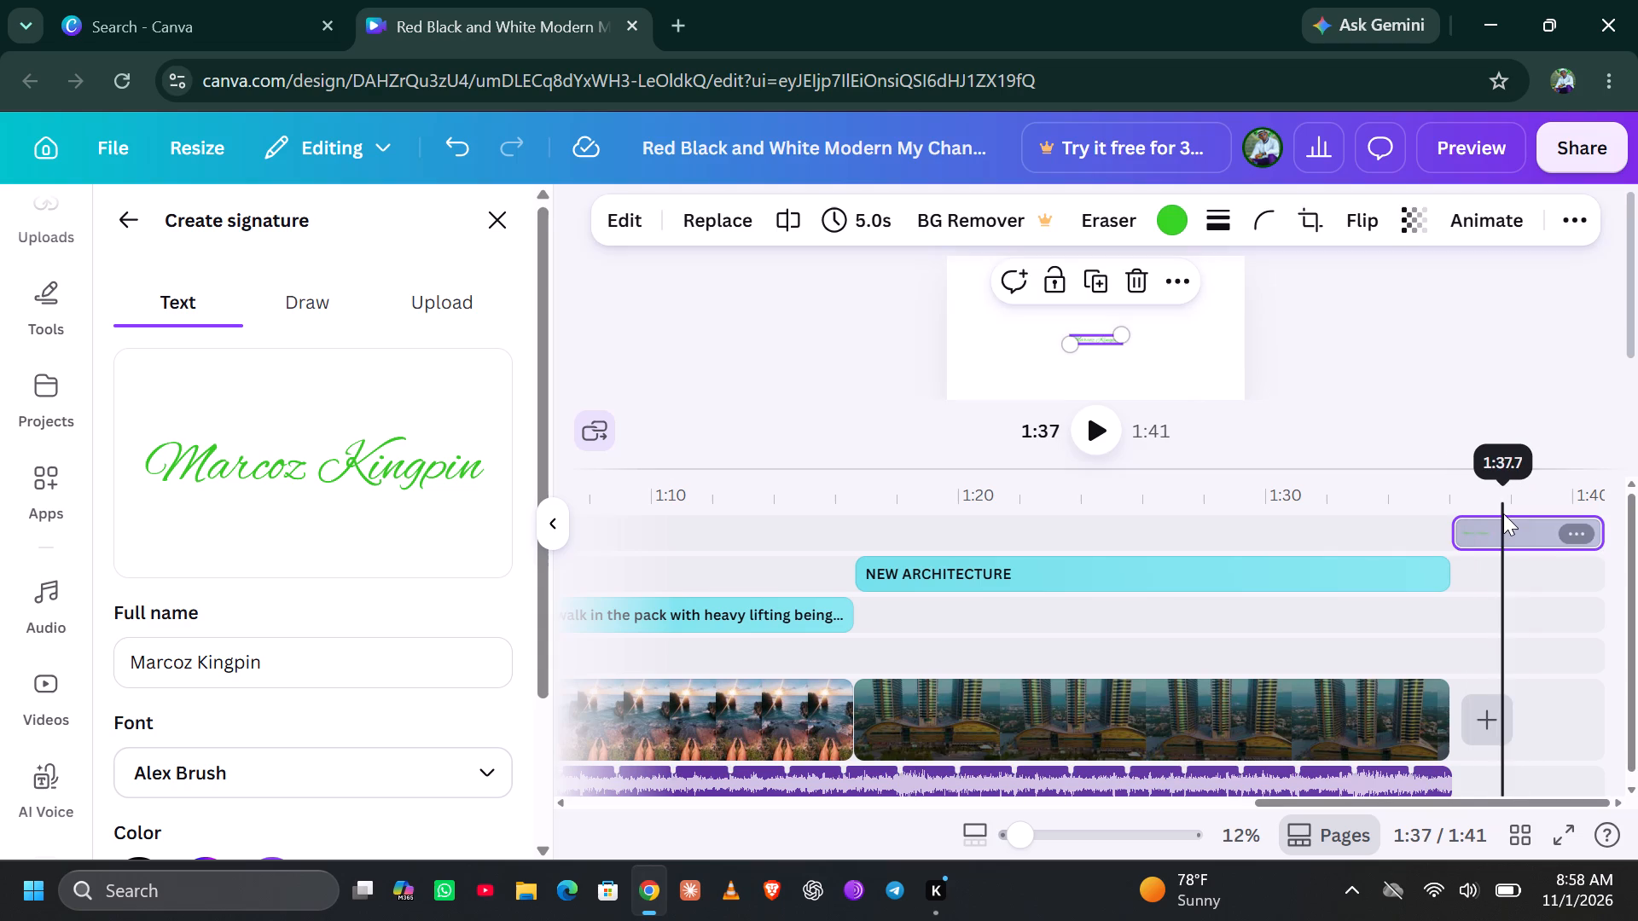
# Apply the Glow shadow effect to the green signature at the end of the video and preview the closing seconds.
pyautogui.click(1176, 275)
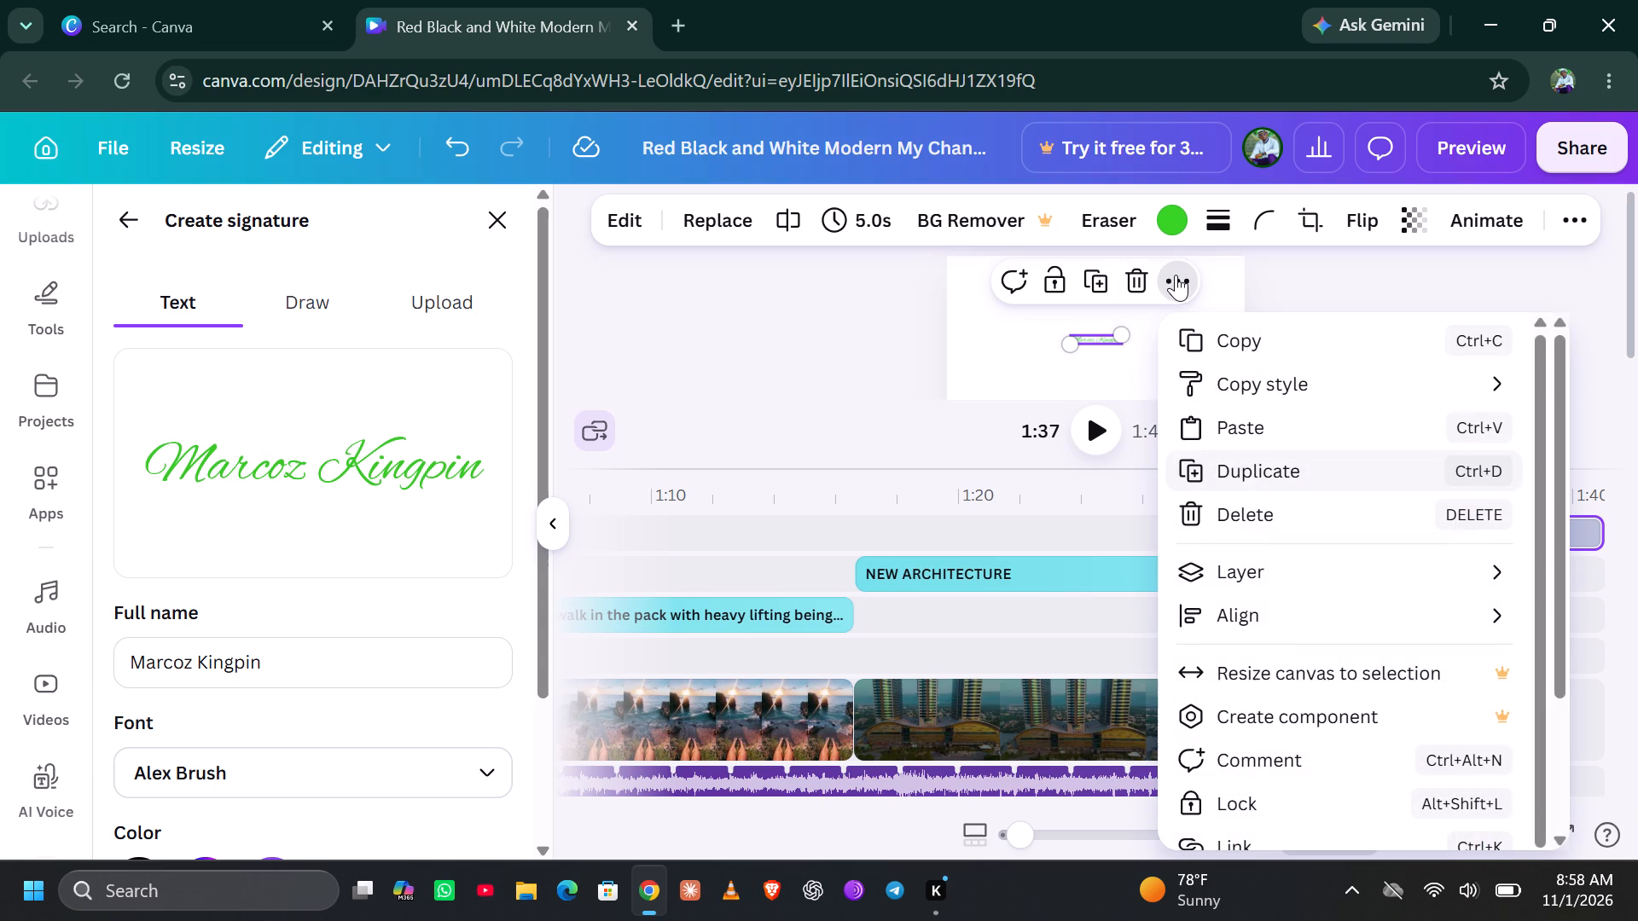
pyautogui.click(623, 217)
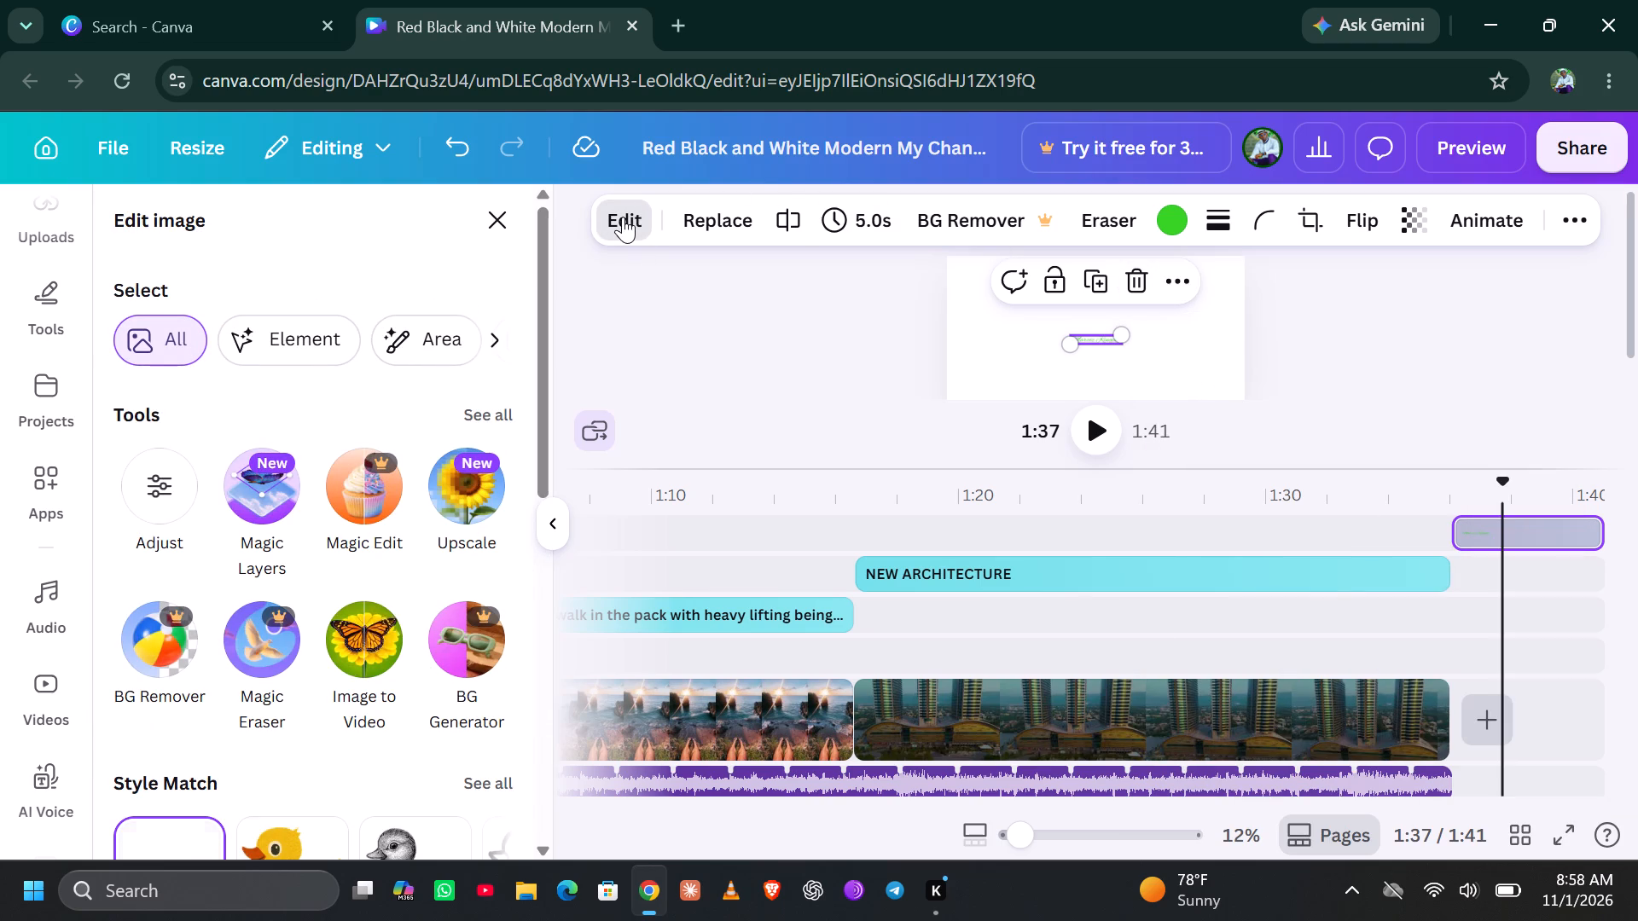
pyautogui.scroll(-1, 354, 480)
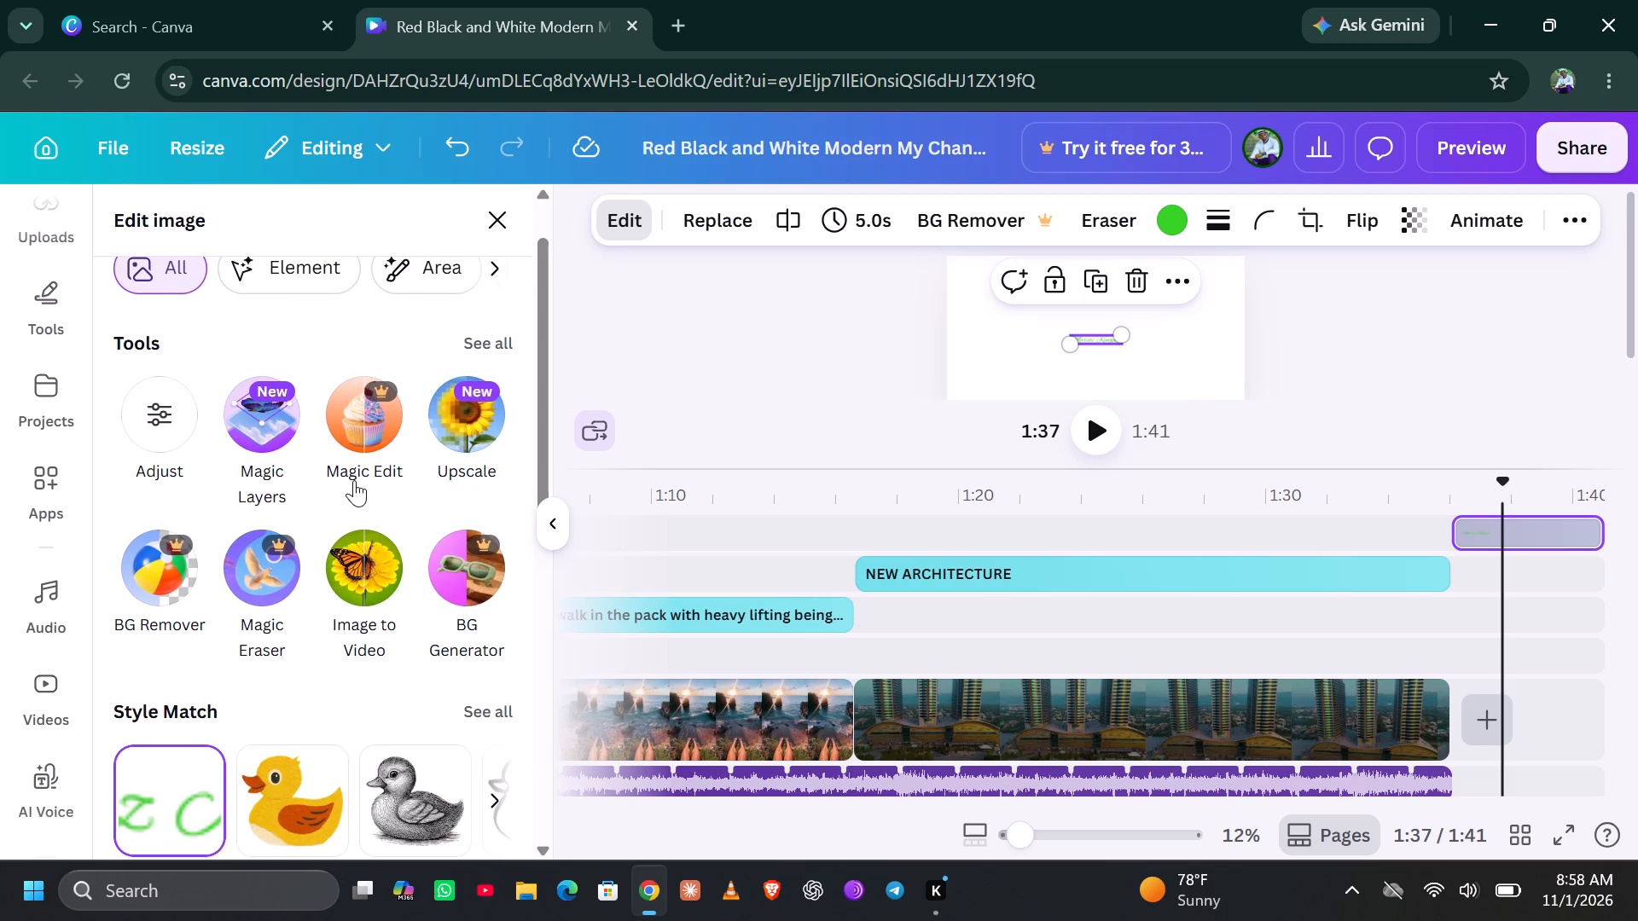
pyautogui.scroll(-2, 354, 480)
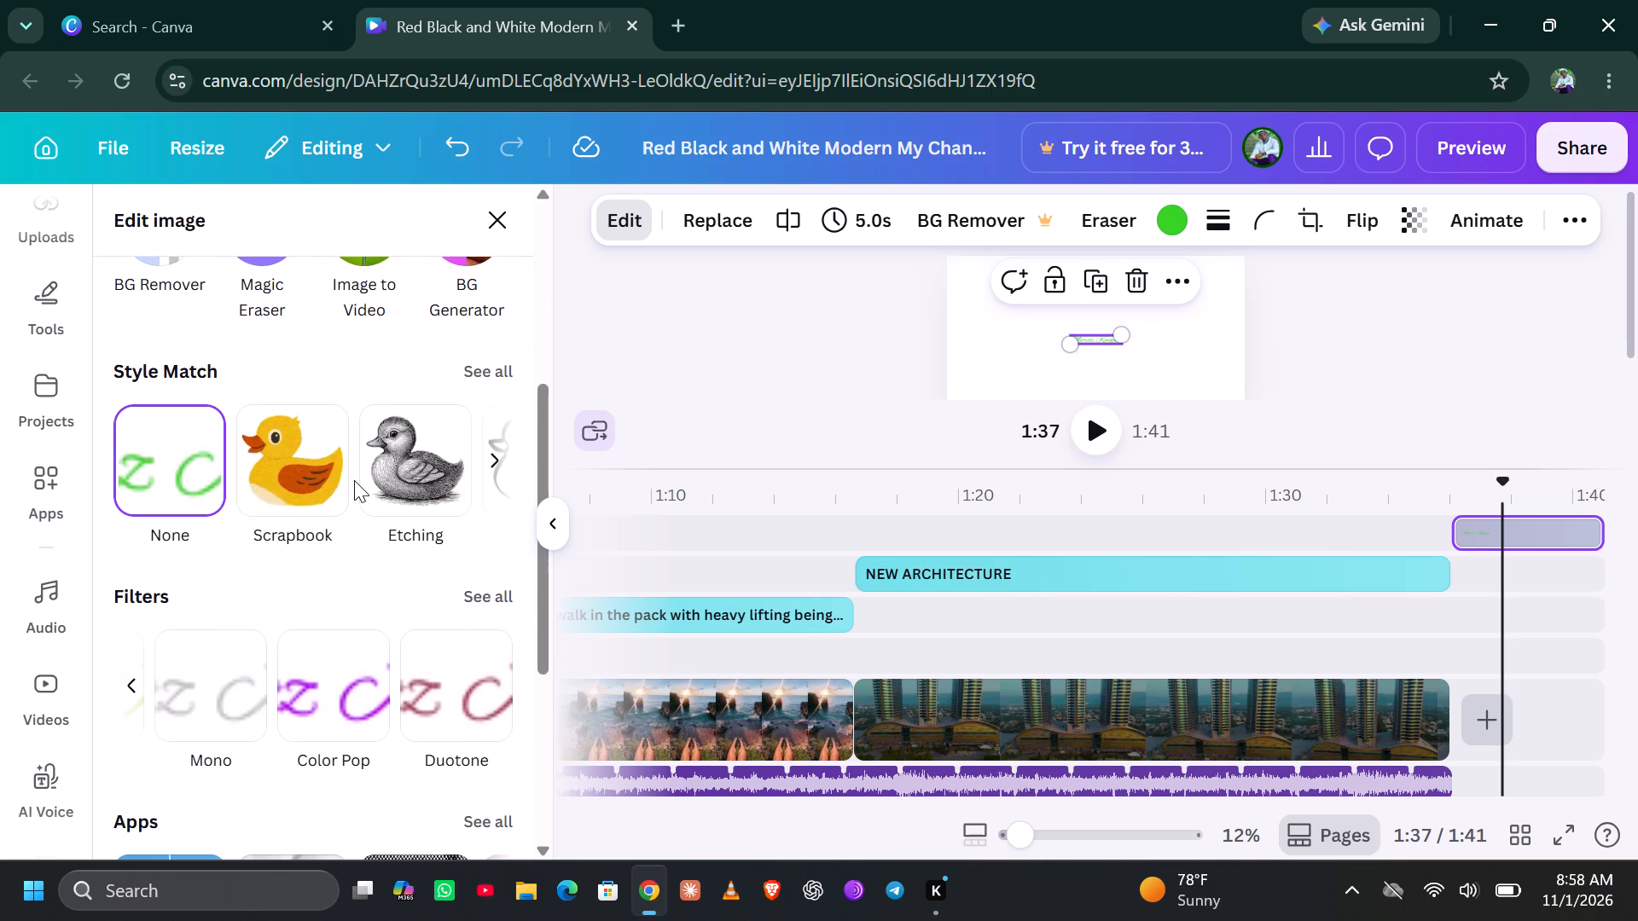
pyautogui.scroll(-2, 354, 480)
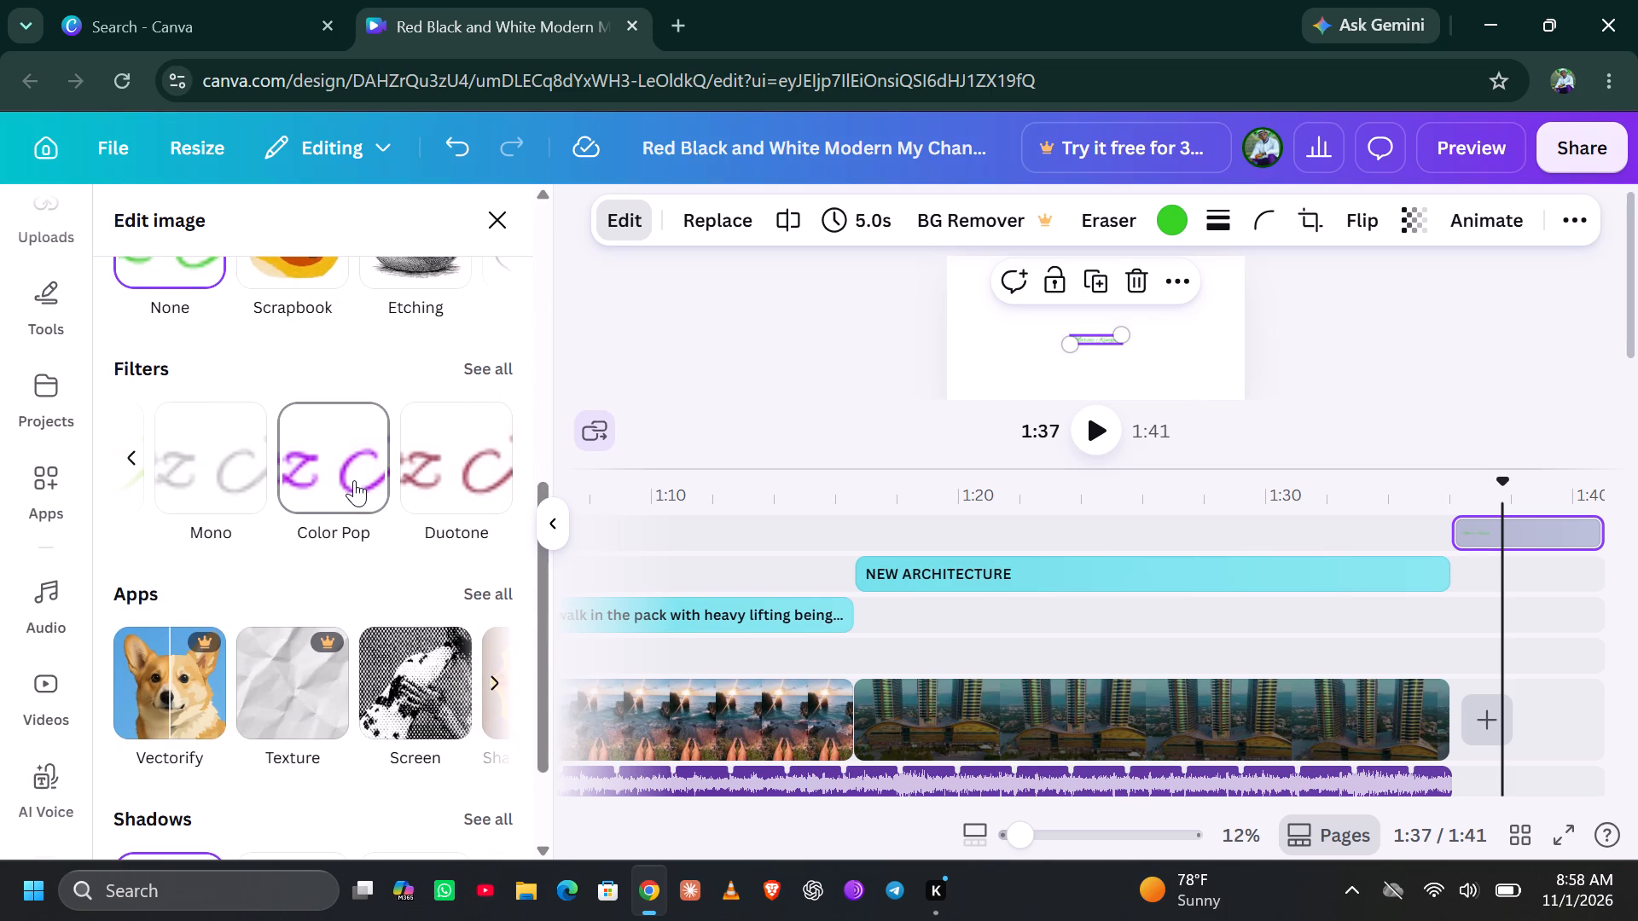
pyautogui.scroll(-3, 354, 480)
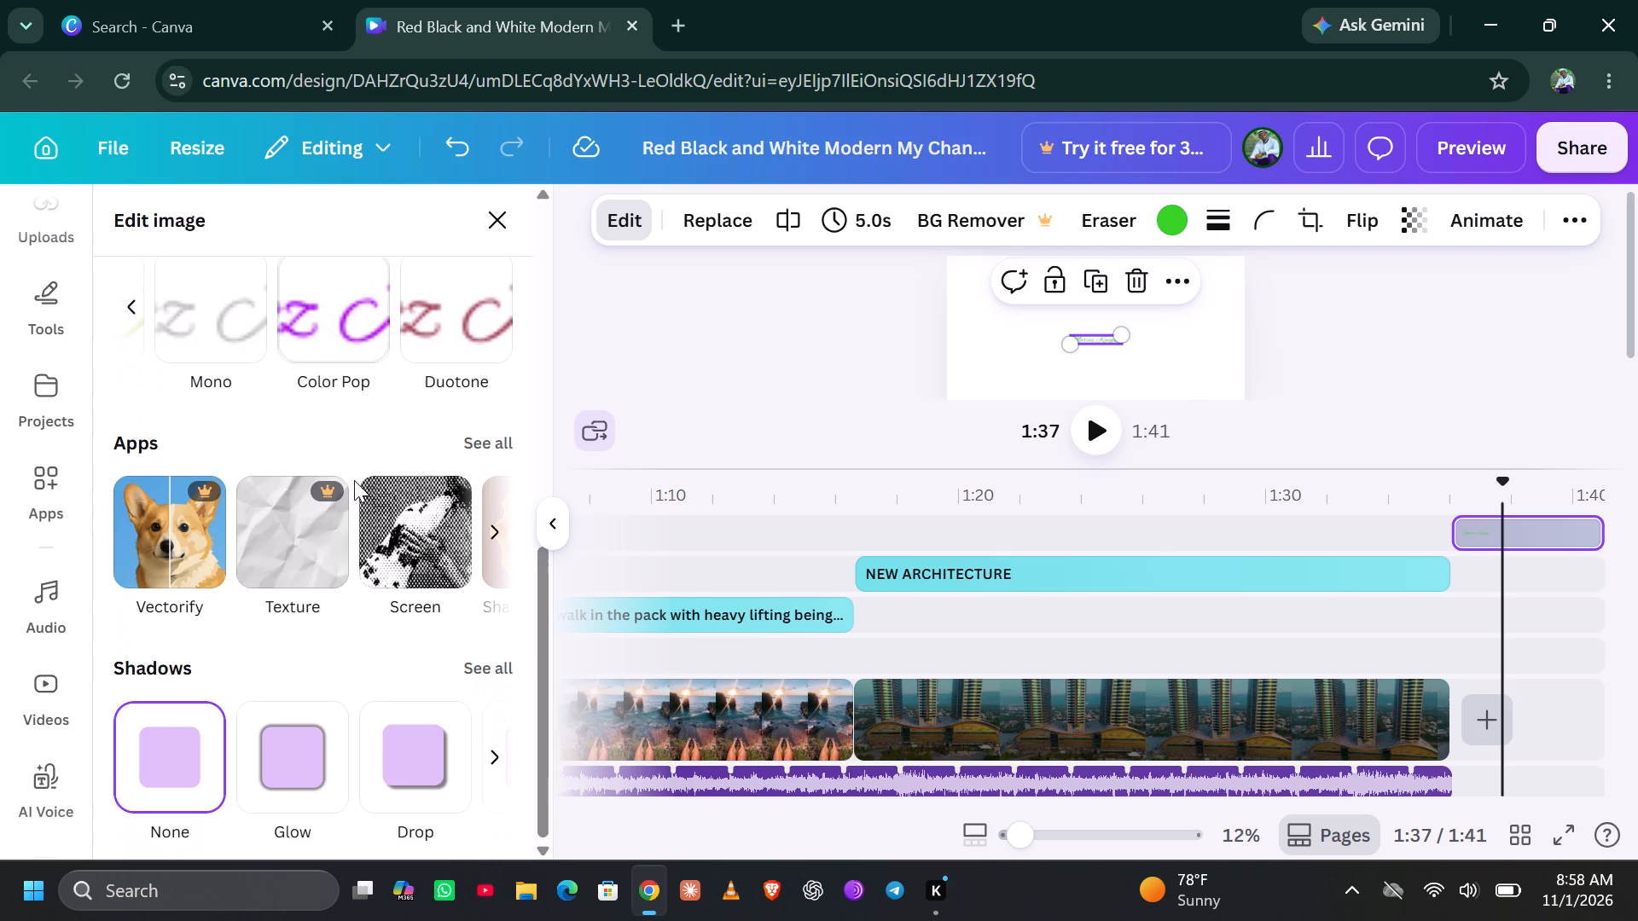
pyautogui.scroll(-1, 292, 762)
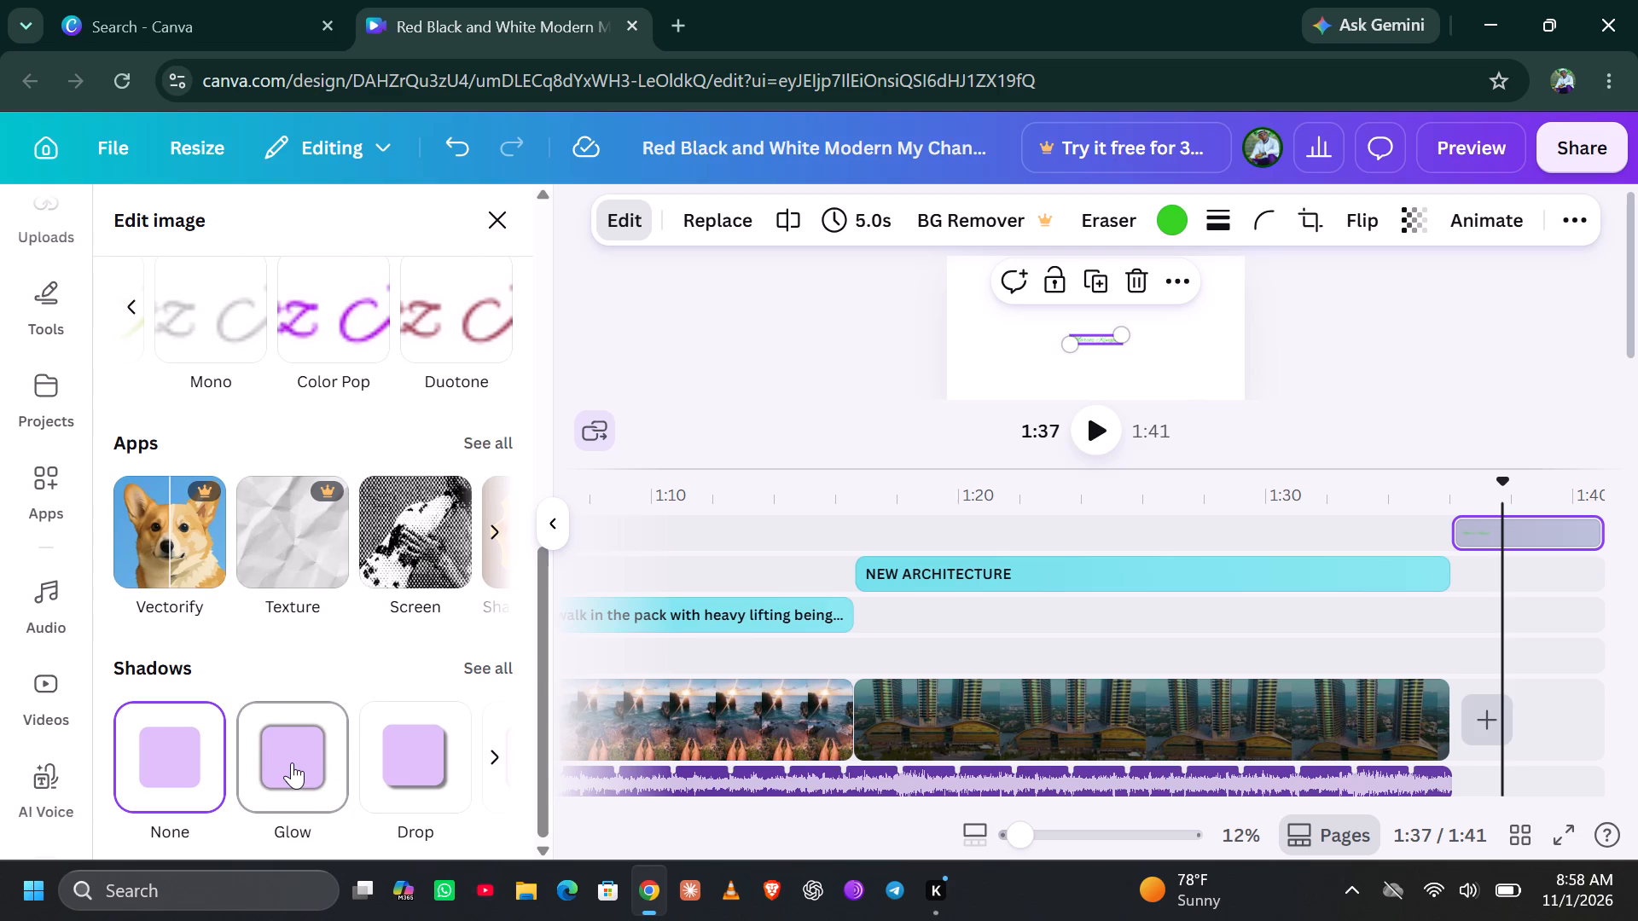
pyautogui.scroll(-1, 292, 762)
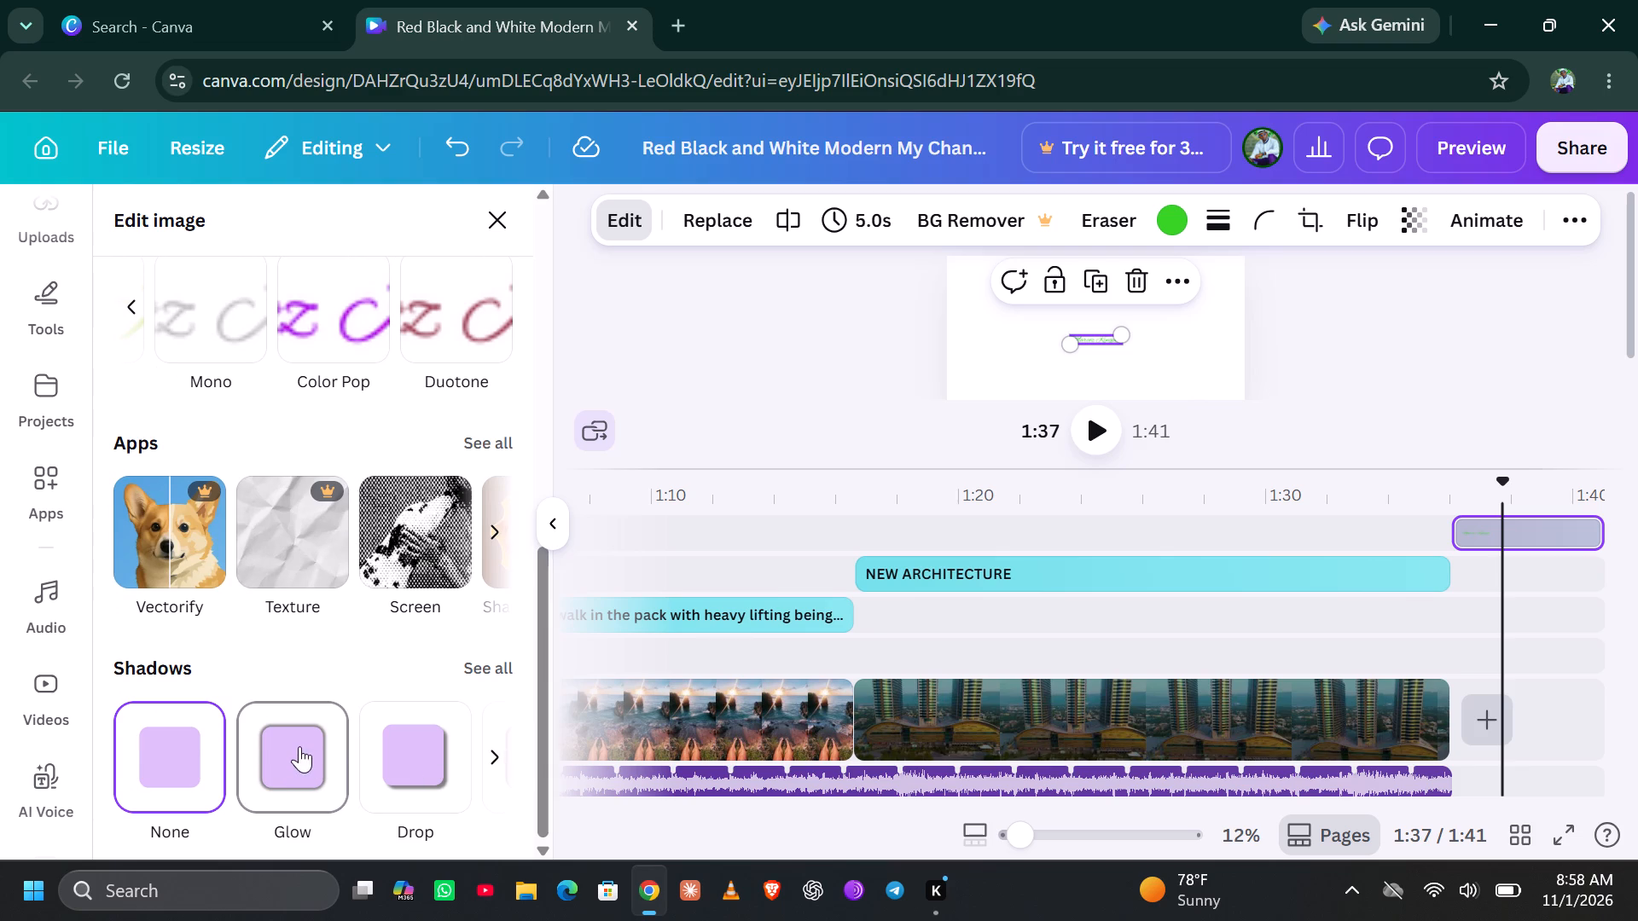
pyautogui.click(299, 746)
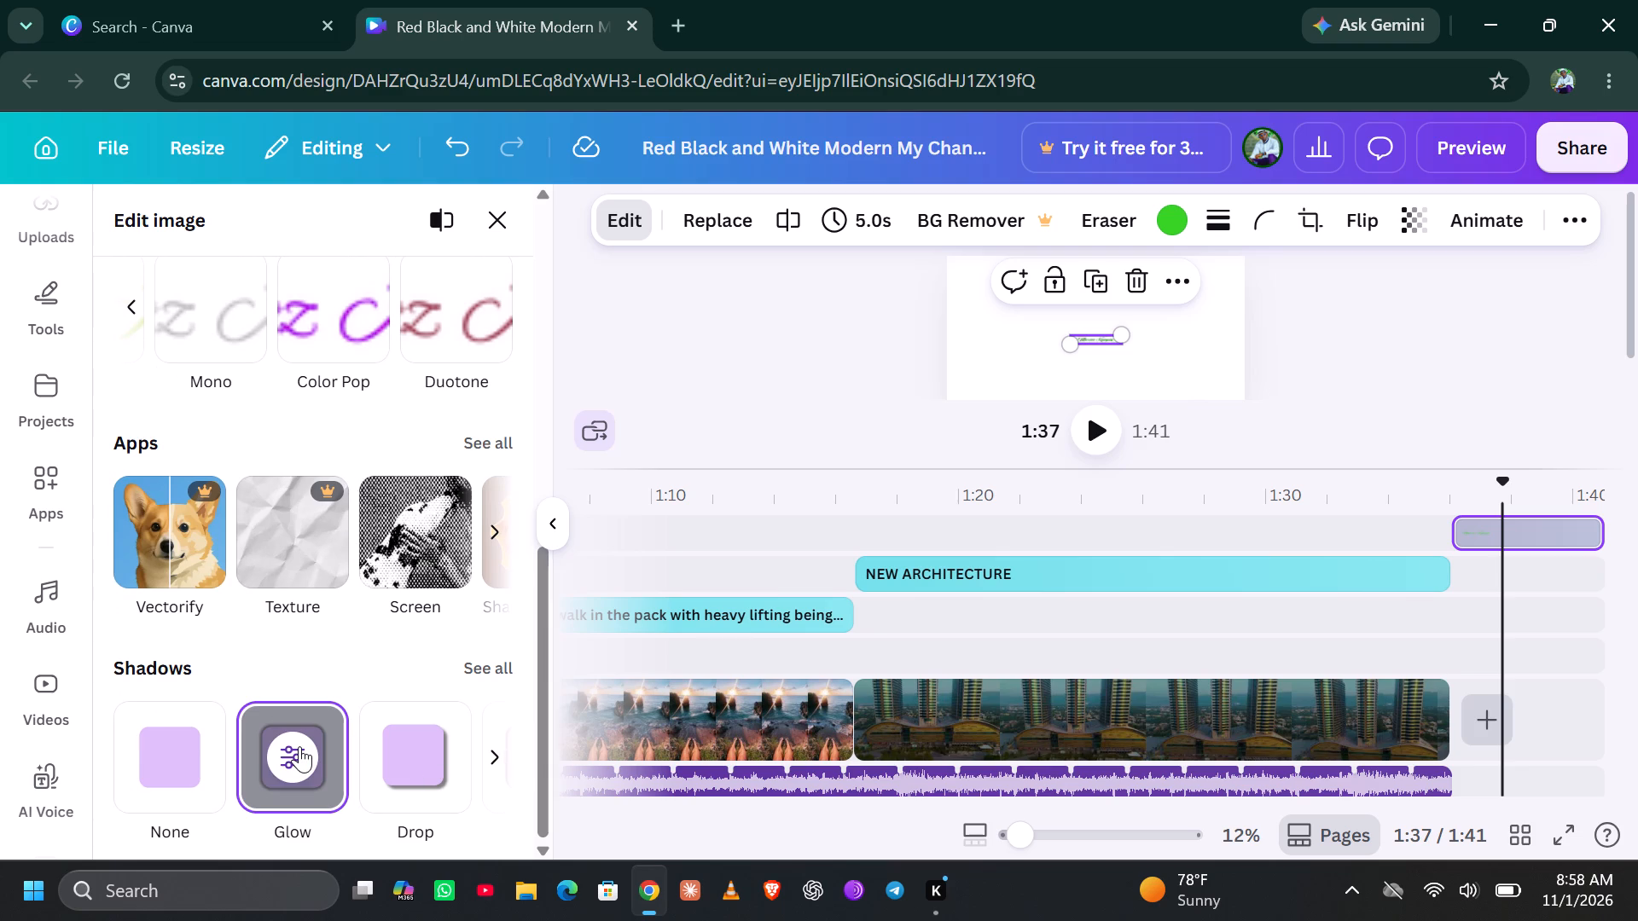
pyautogui.scroll(-3, 362, 740)
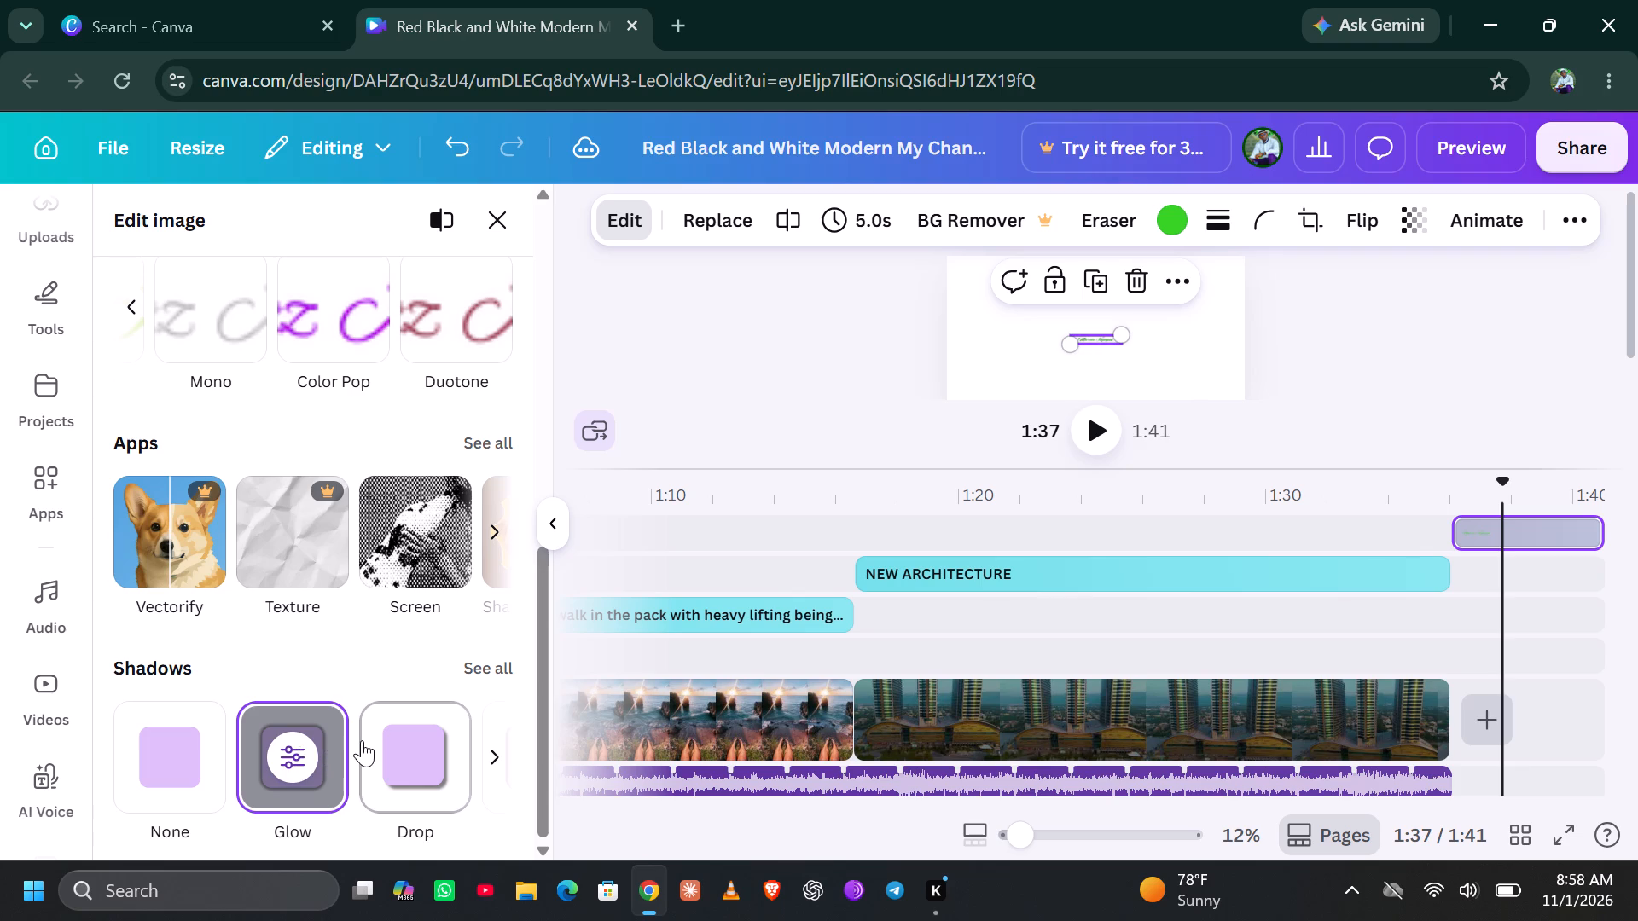
pyautogui.scroll(-1, 362, 740)
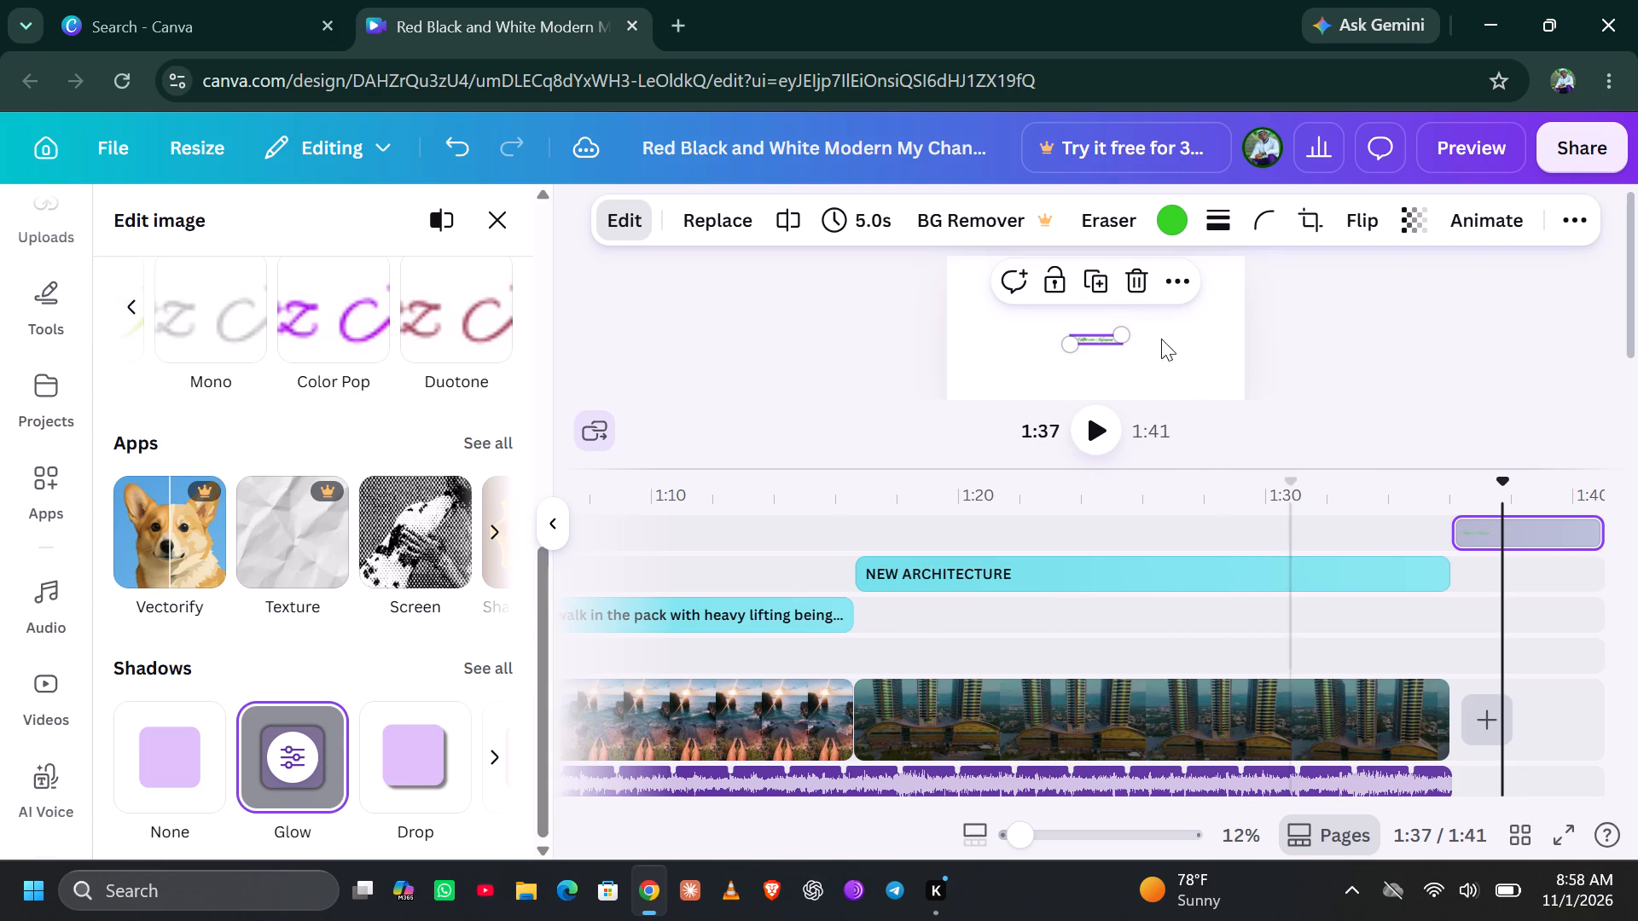
pyautogui.click(1095, 426)
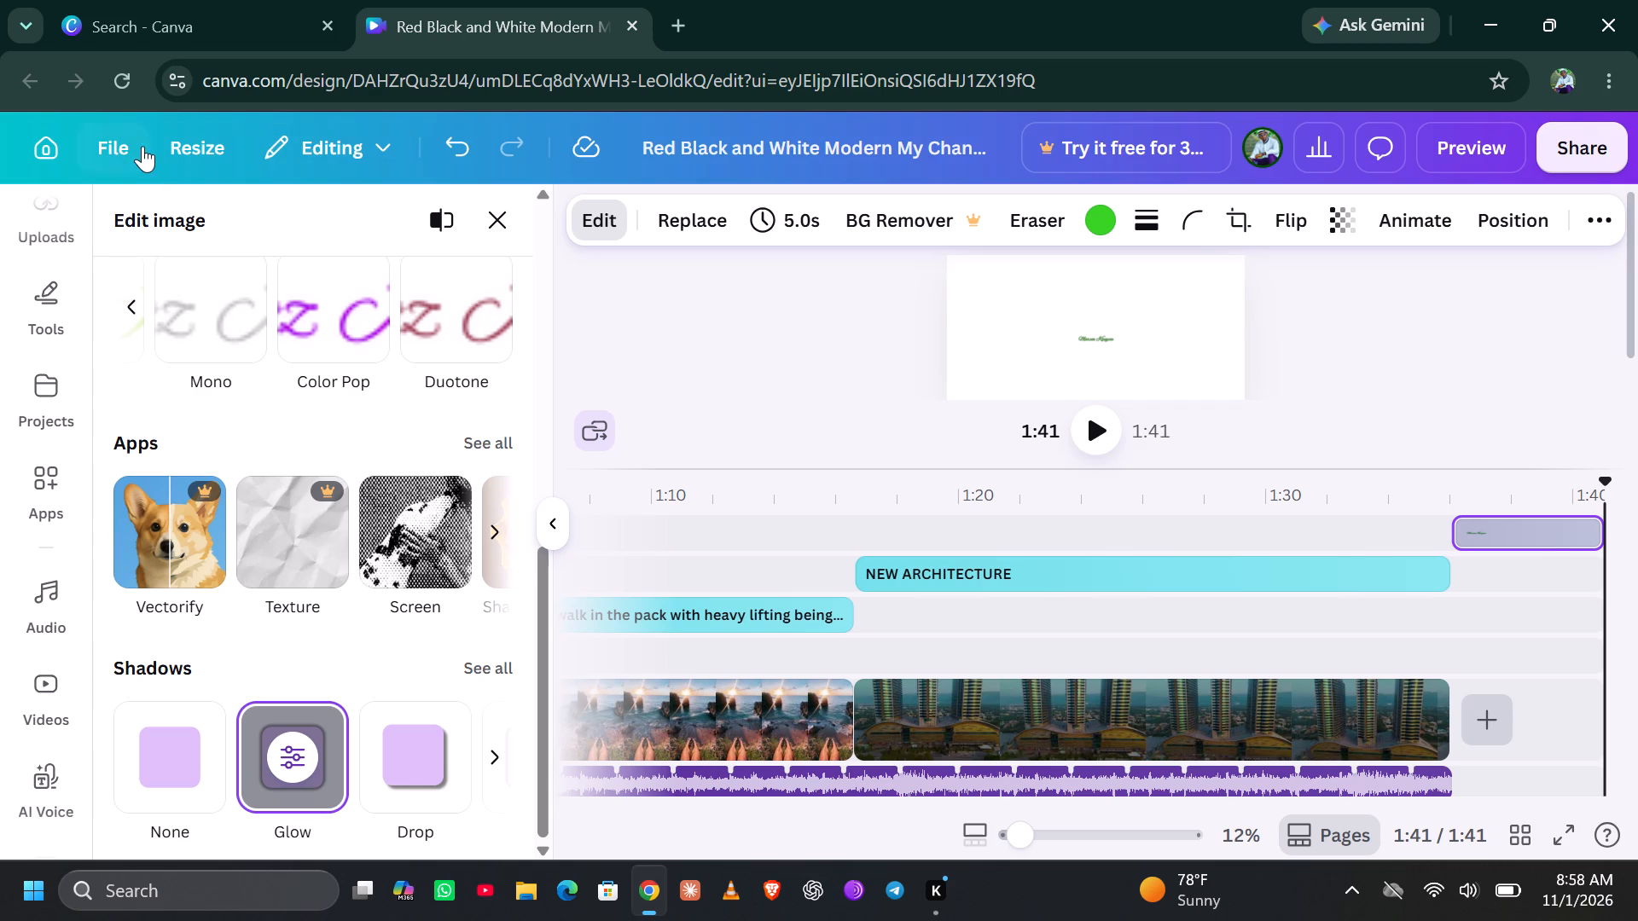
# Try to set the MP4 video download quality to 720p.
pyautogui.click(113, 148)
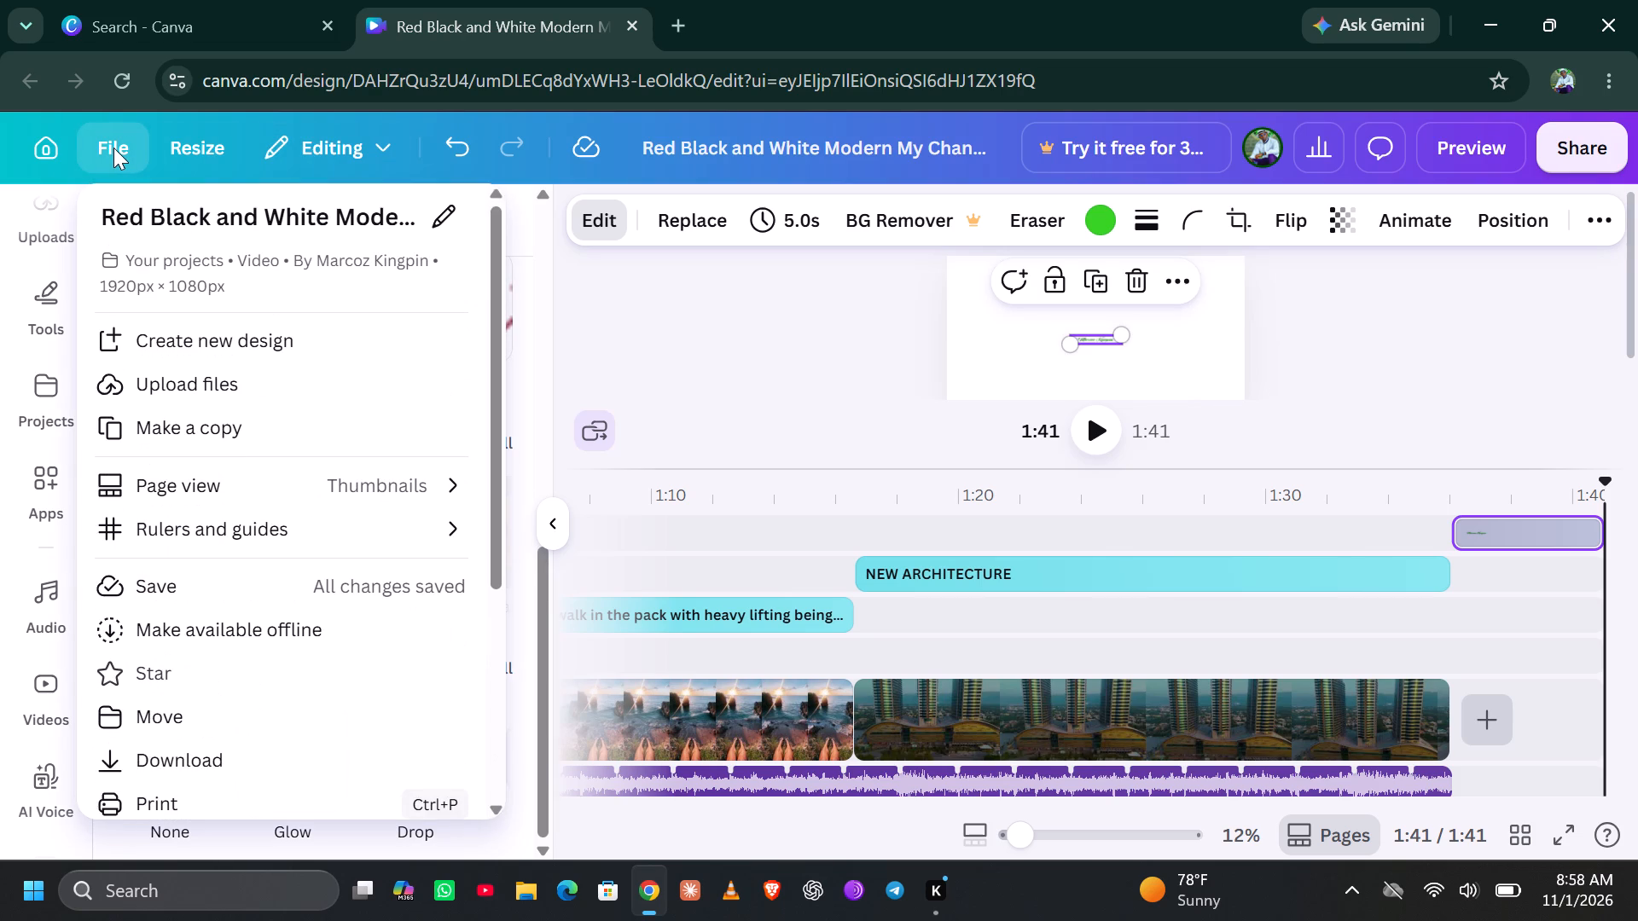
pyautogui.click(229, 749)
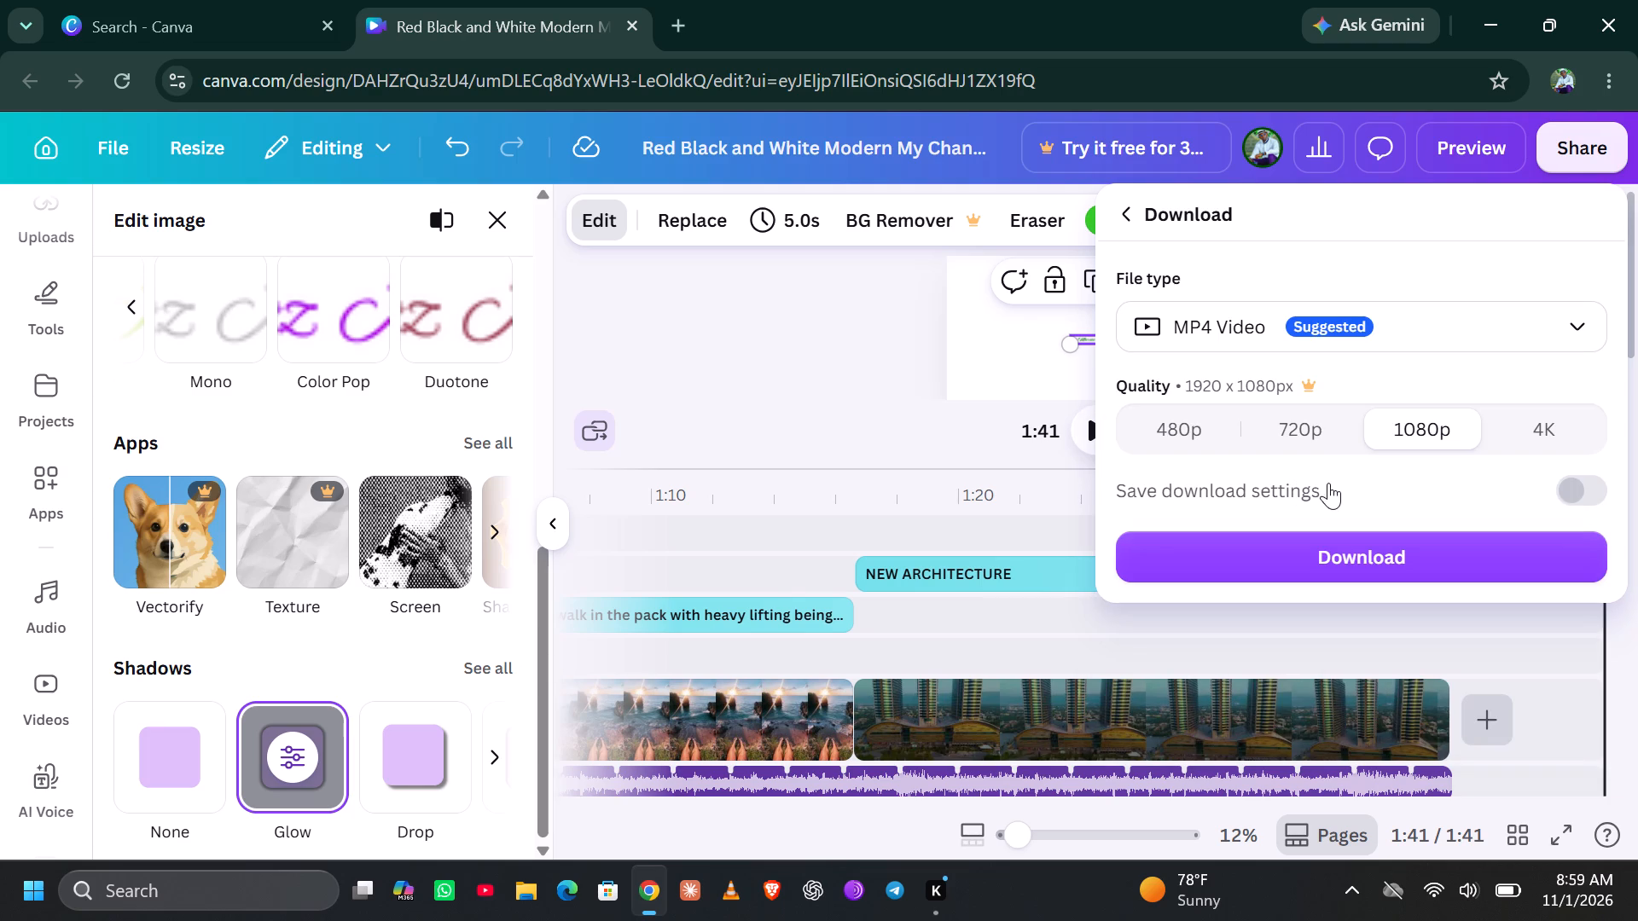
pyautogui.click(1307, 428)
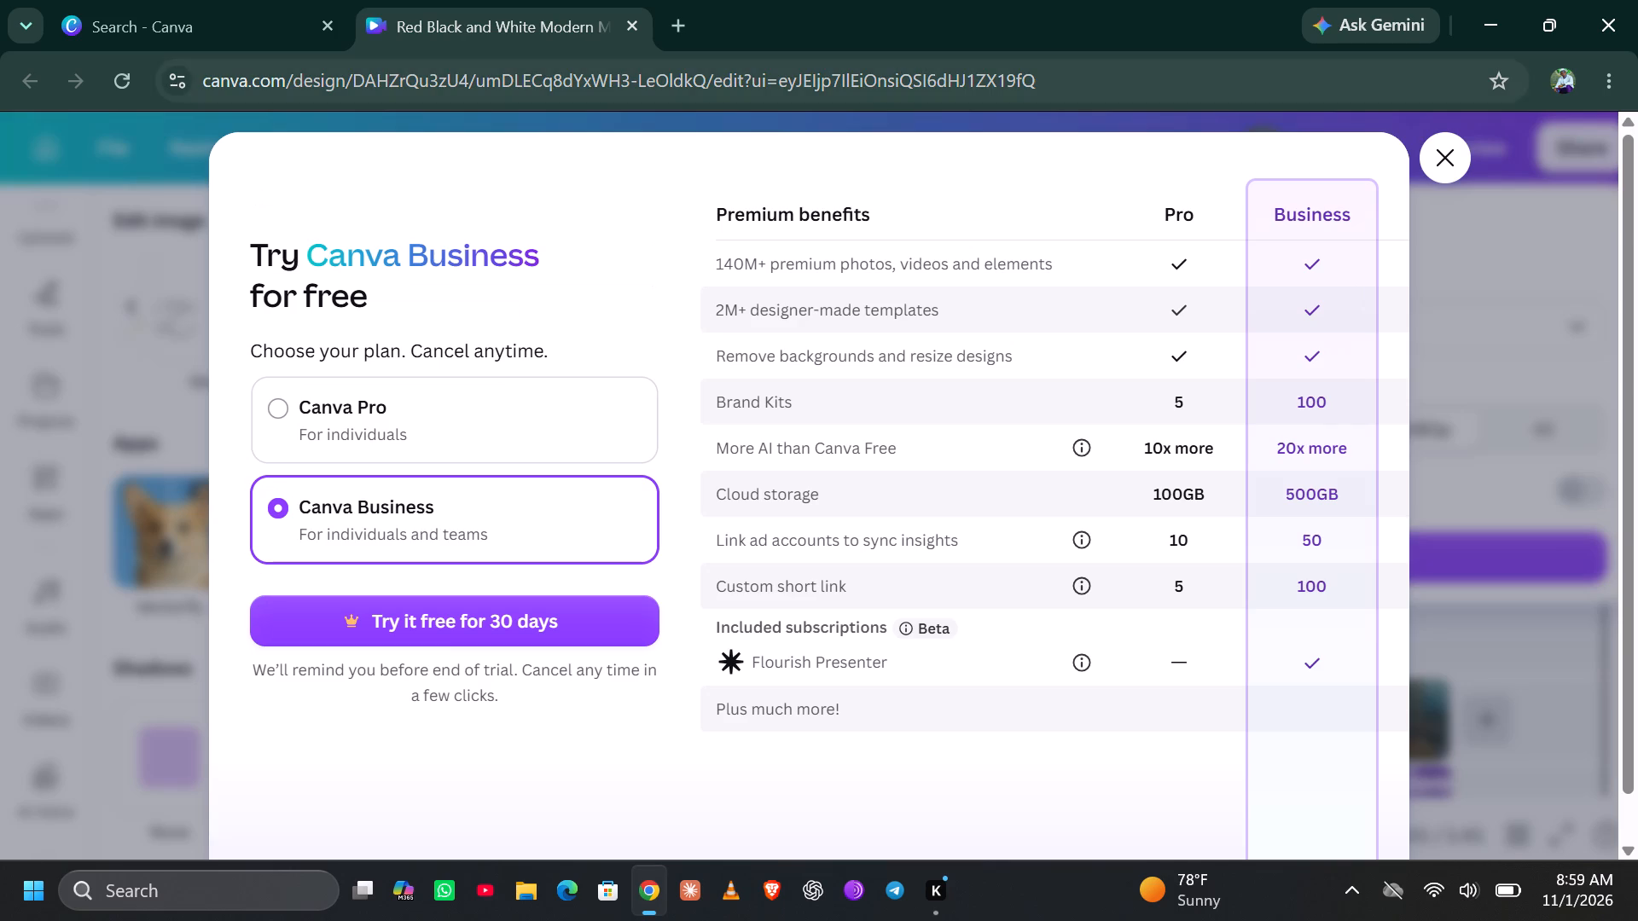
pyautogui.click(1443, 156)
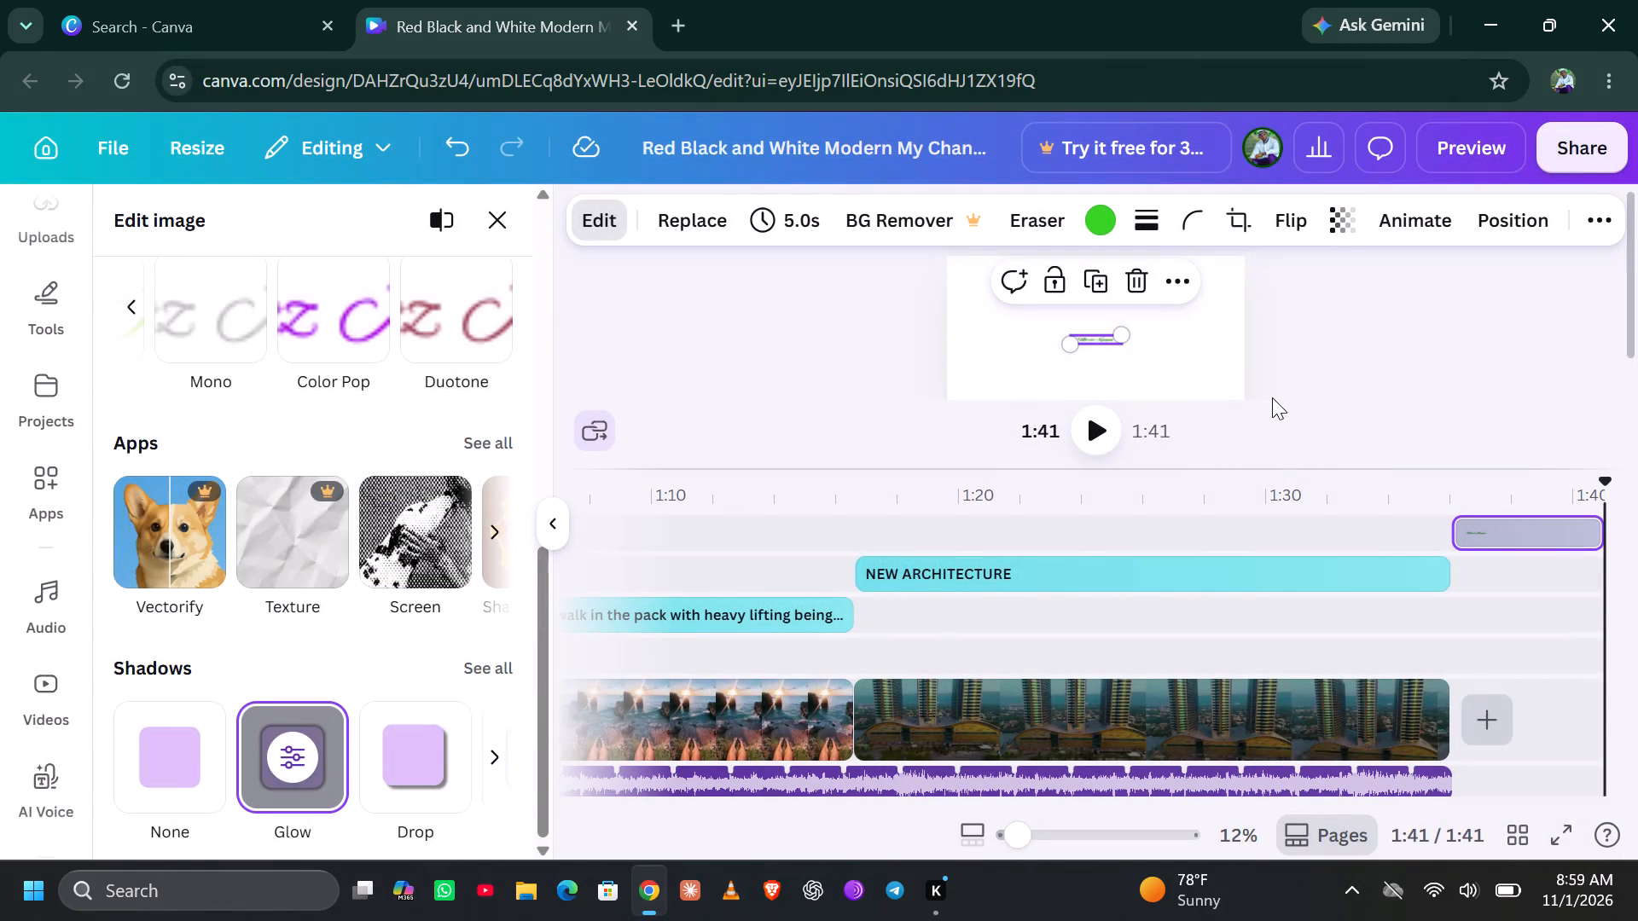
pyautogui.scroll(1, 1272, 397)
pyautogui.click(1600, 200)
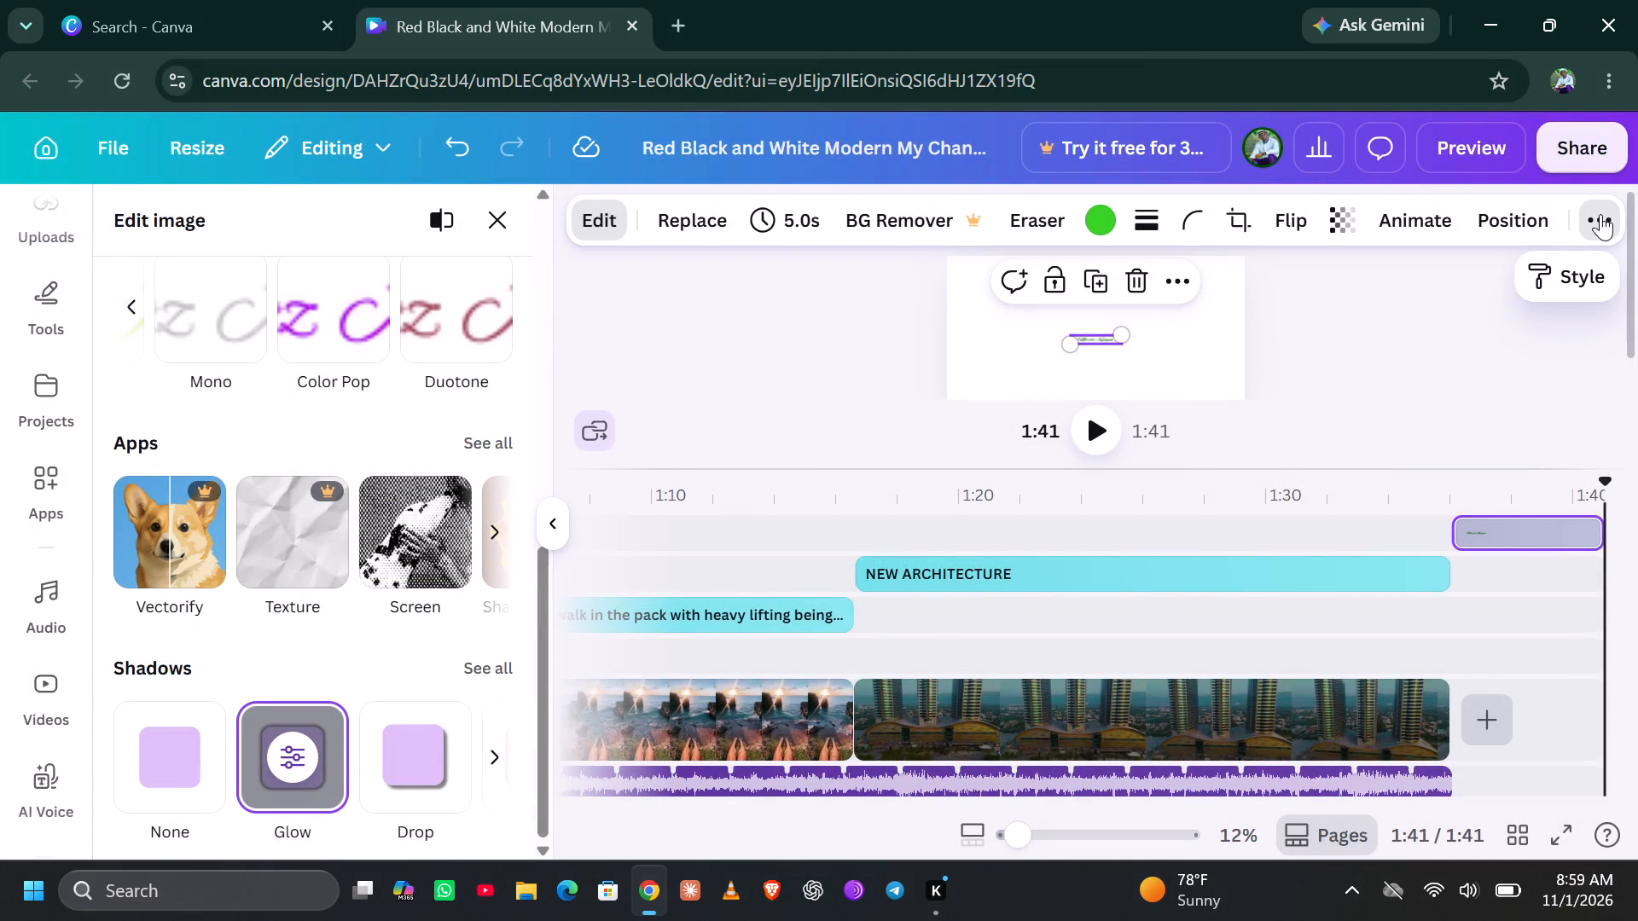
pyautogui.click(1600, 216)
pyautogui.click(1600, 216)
# Download the finished design as an MP4 video at 1080p quality.
pyautogui.doubleClick(1608, 134)
pyautogui.click(1608, 134)
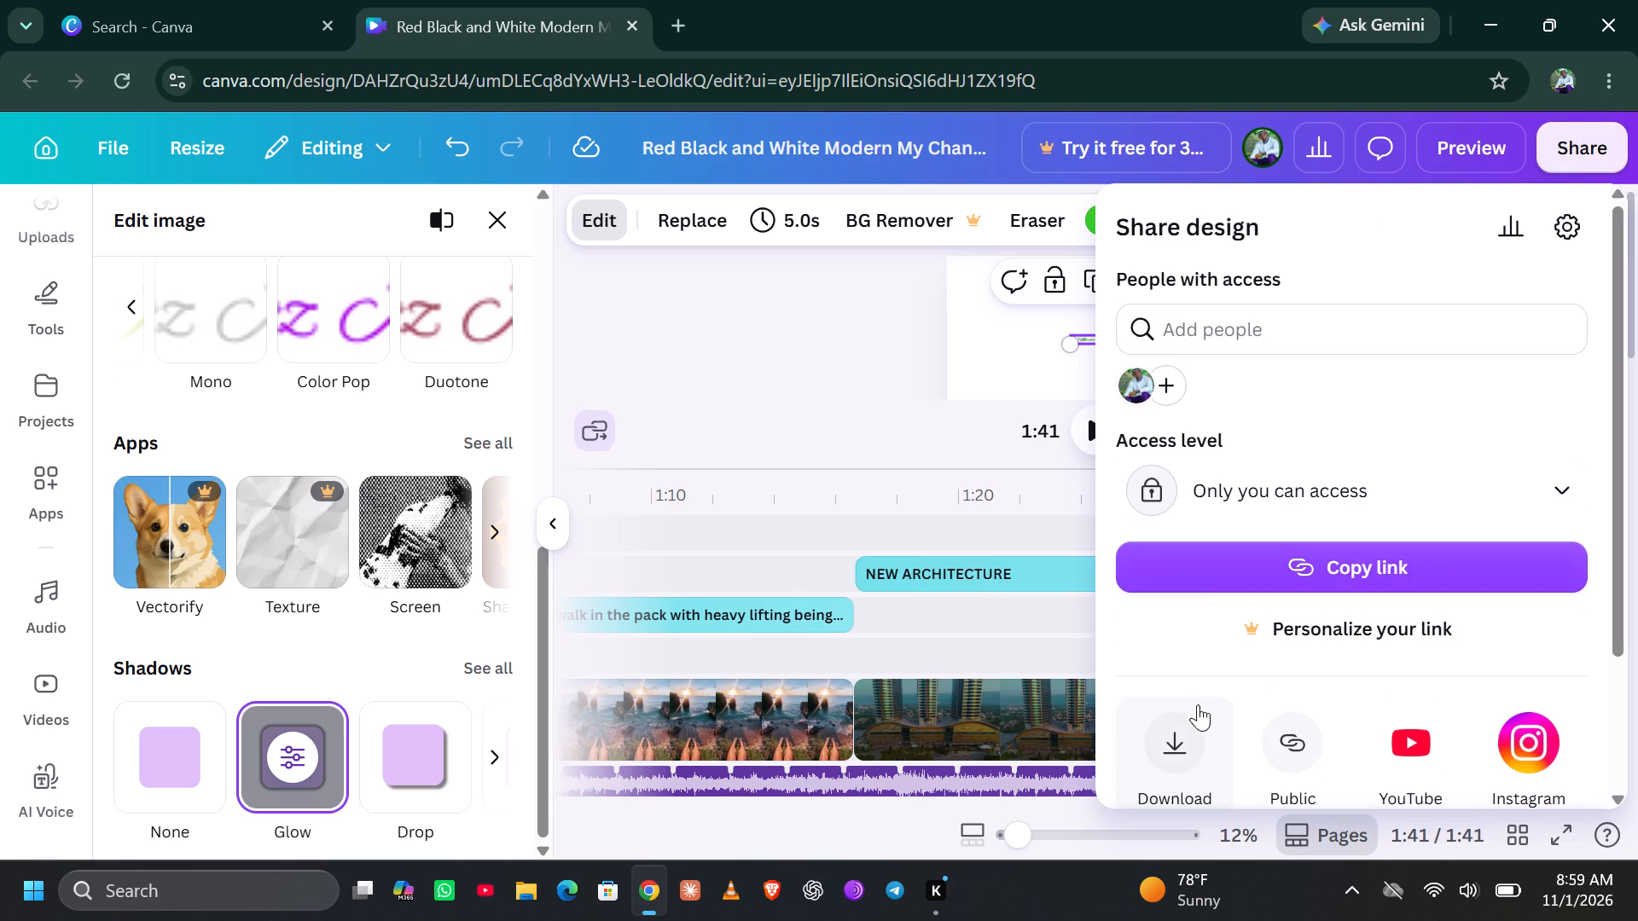
pyautogui.click(1176, 761)
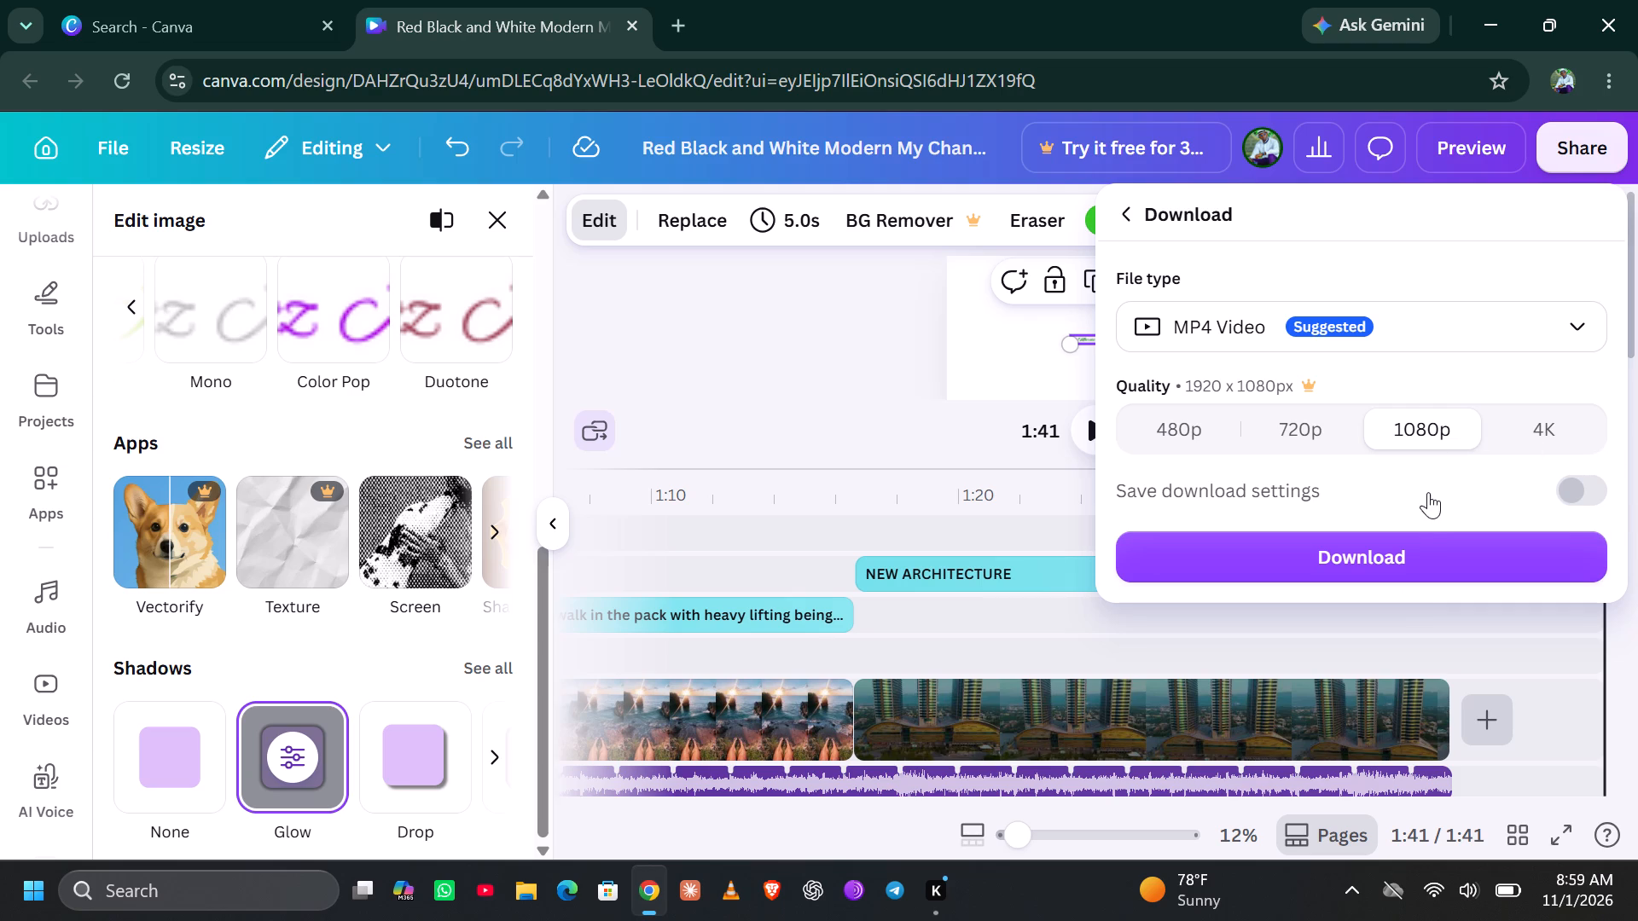
pyautogui.click(1429, 542)
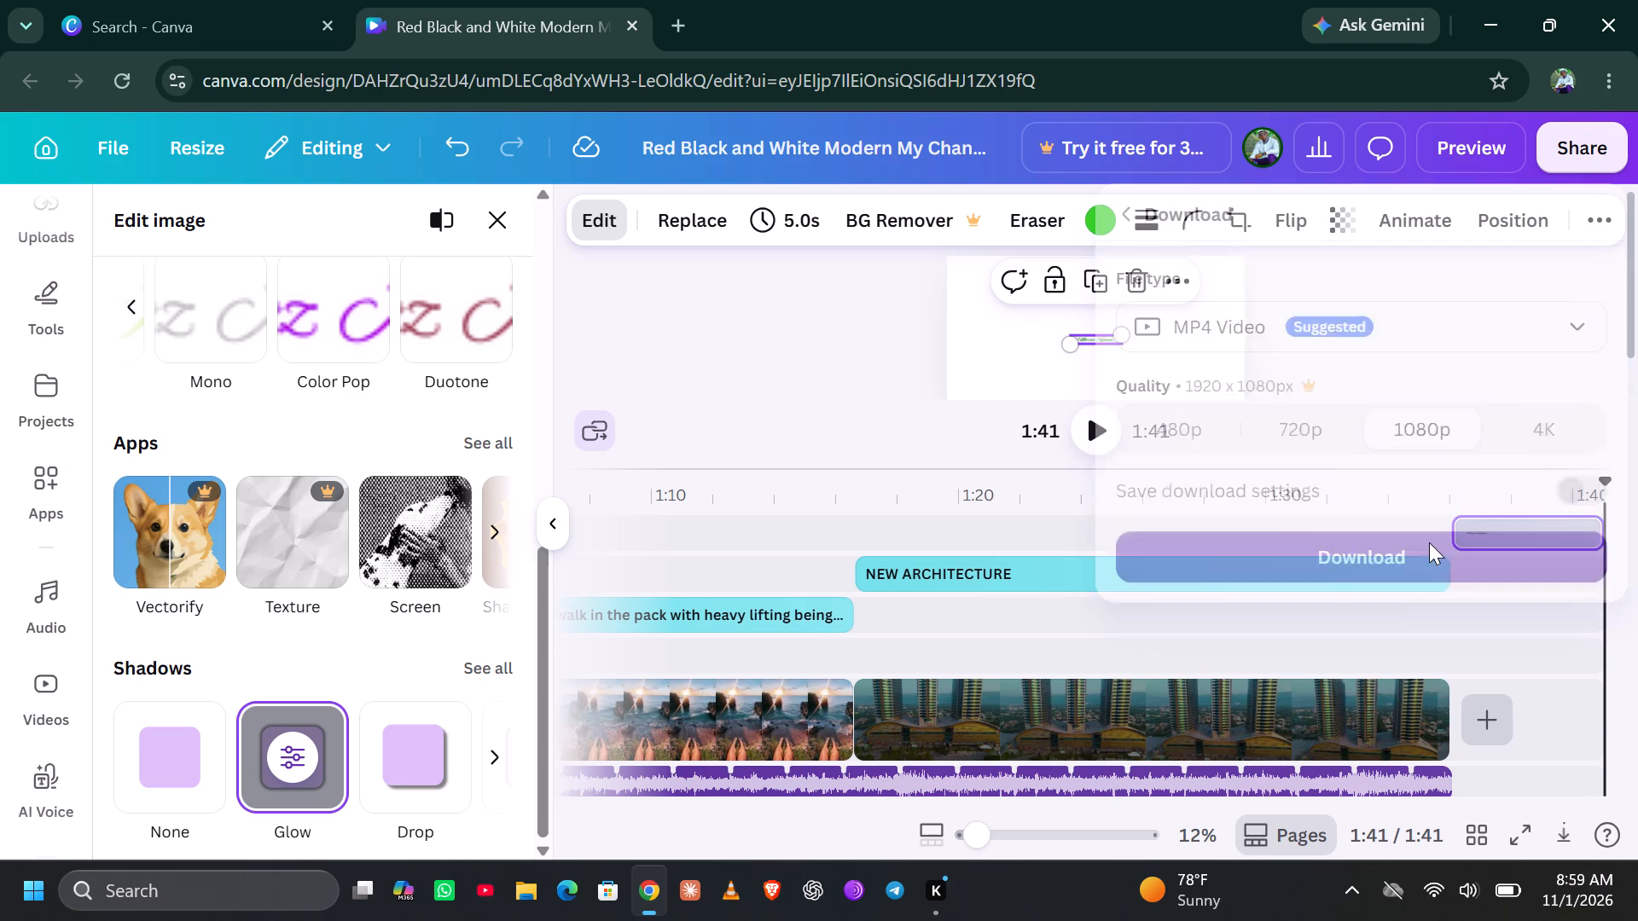
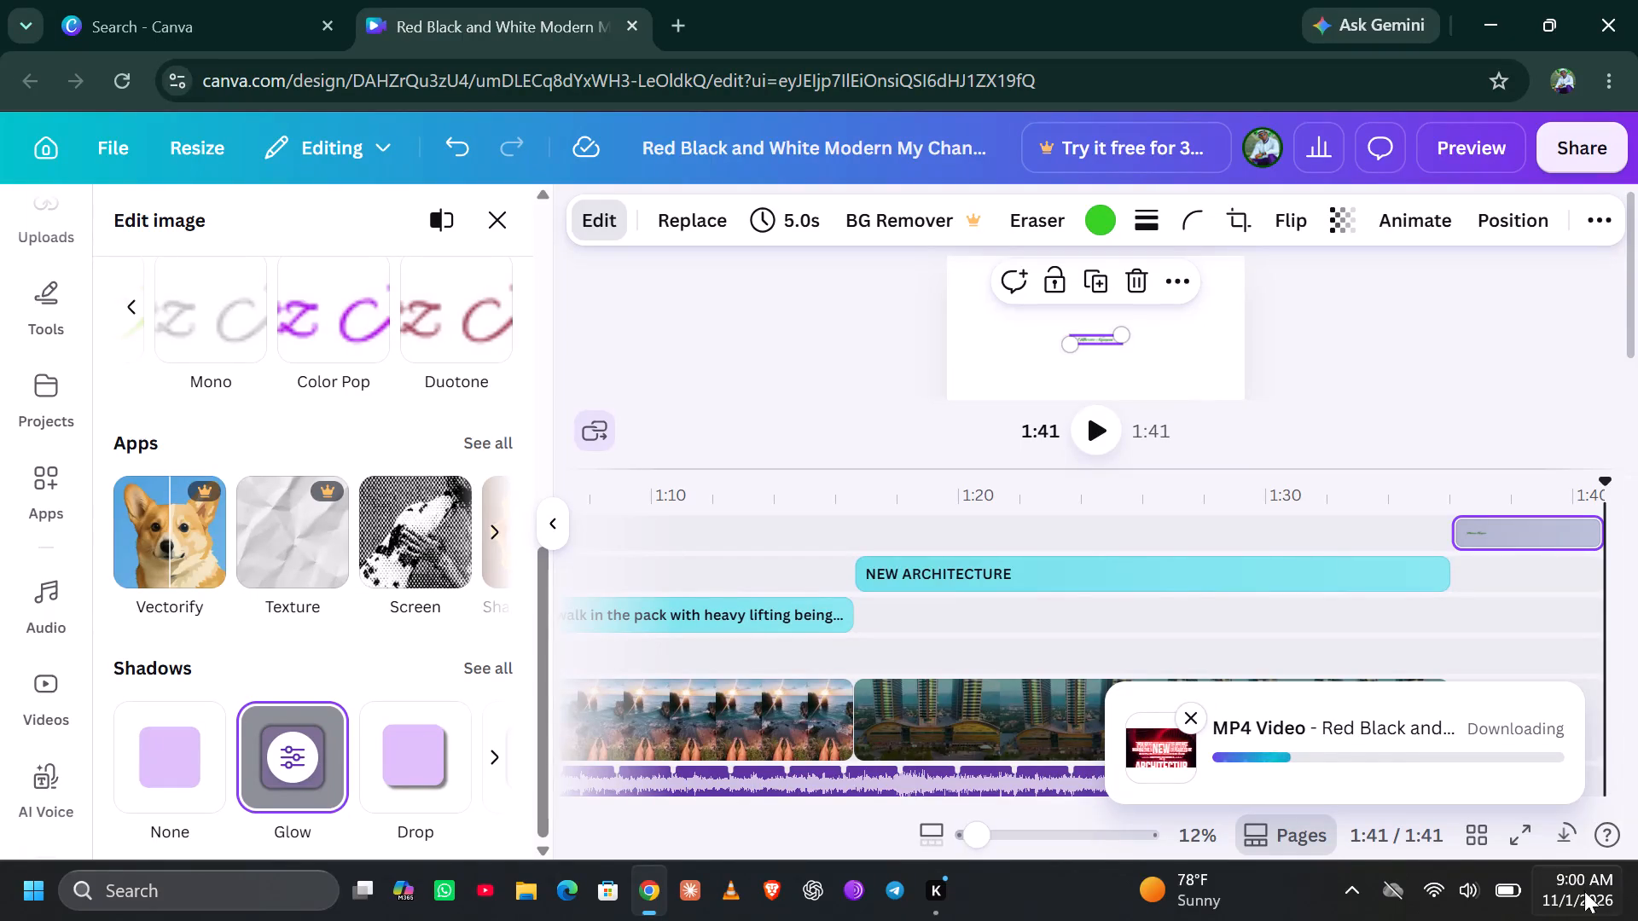
# Play the finished channel video from the beginning in a full-screen preview.
pyautogui.click(1512, 816)
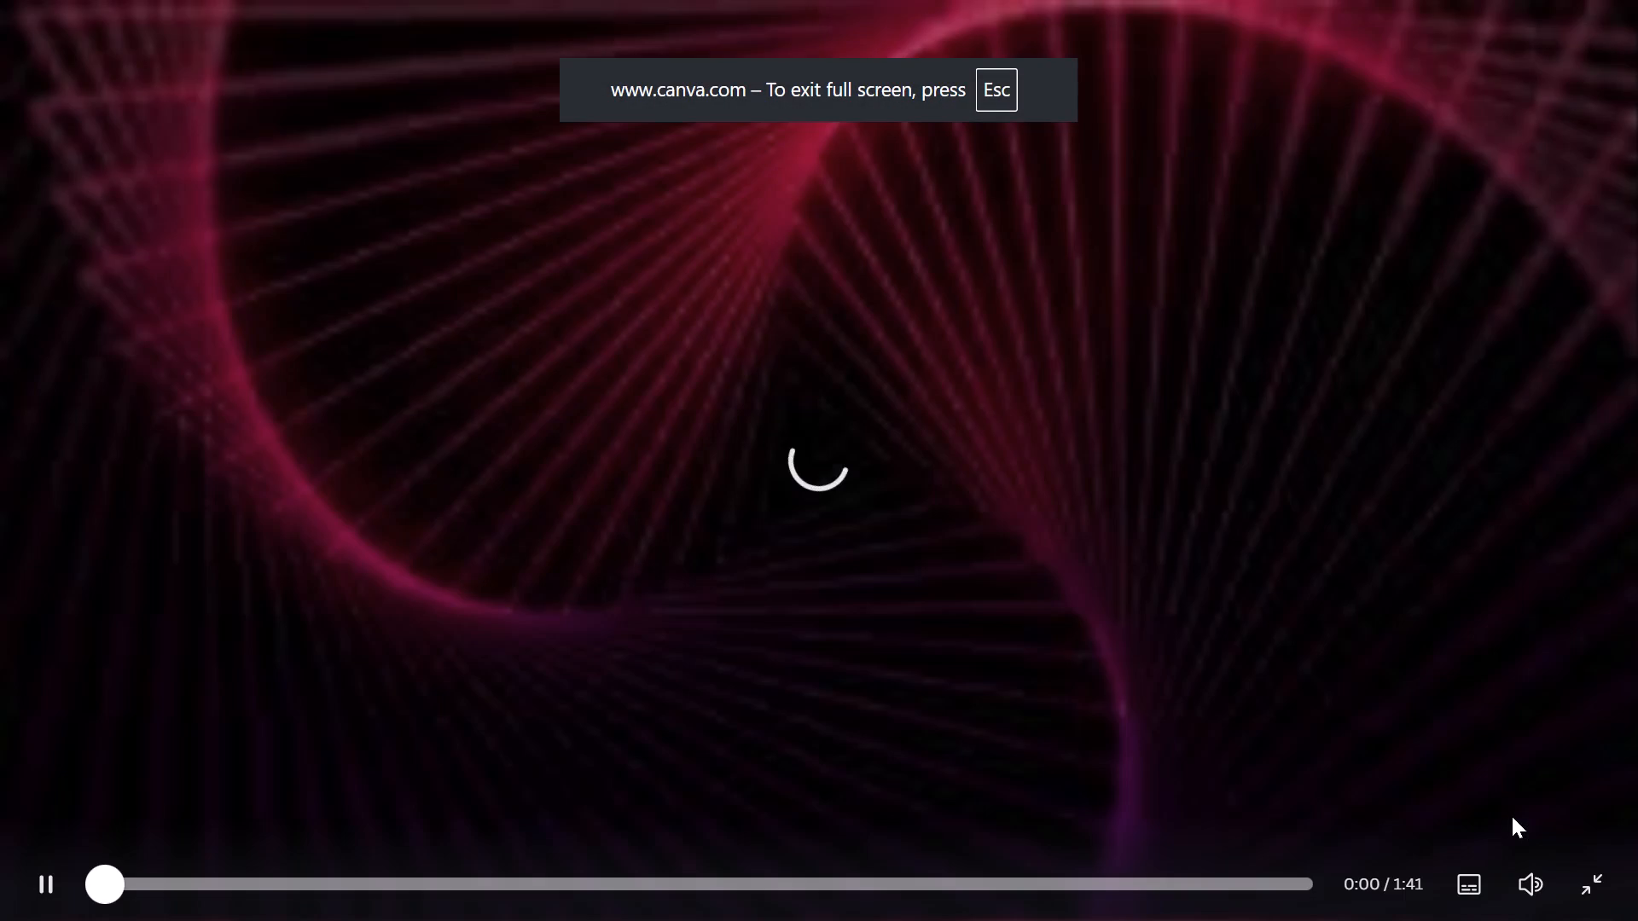
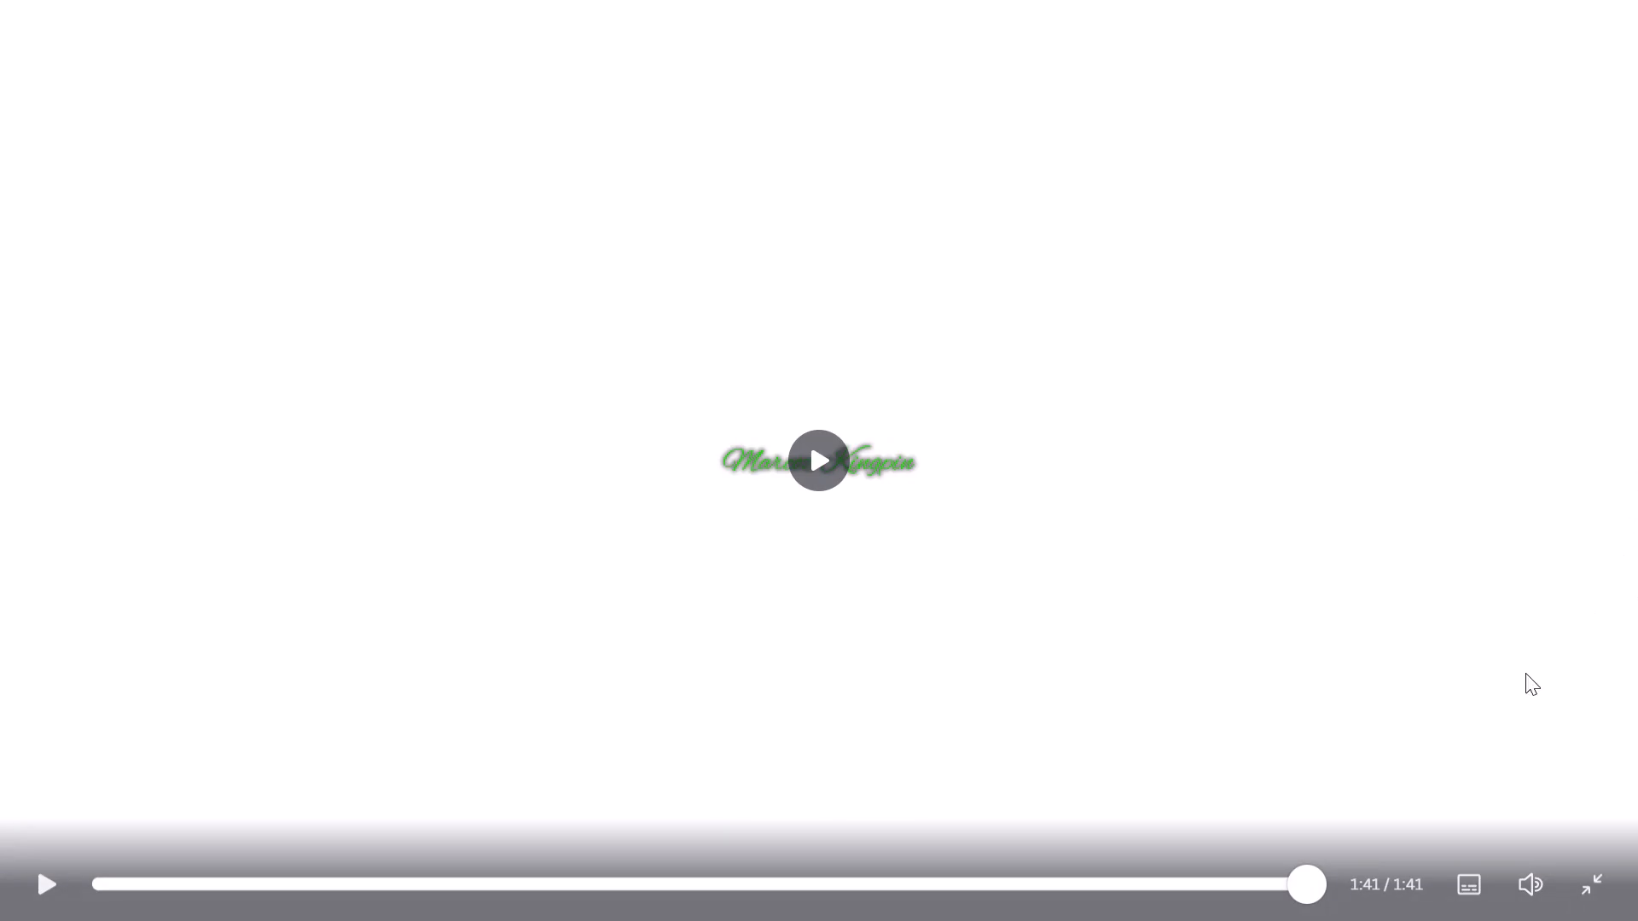
# Leave the full-screen preview and look back over the closing section of the video timeline.
pyautogui.click(1594, 880)
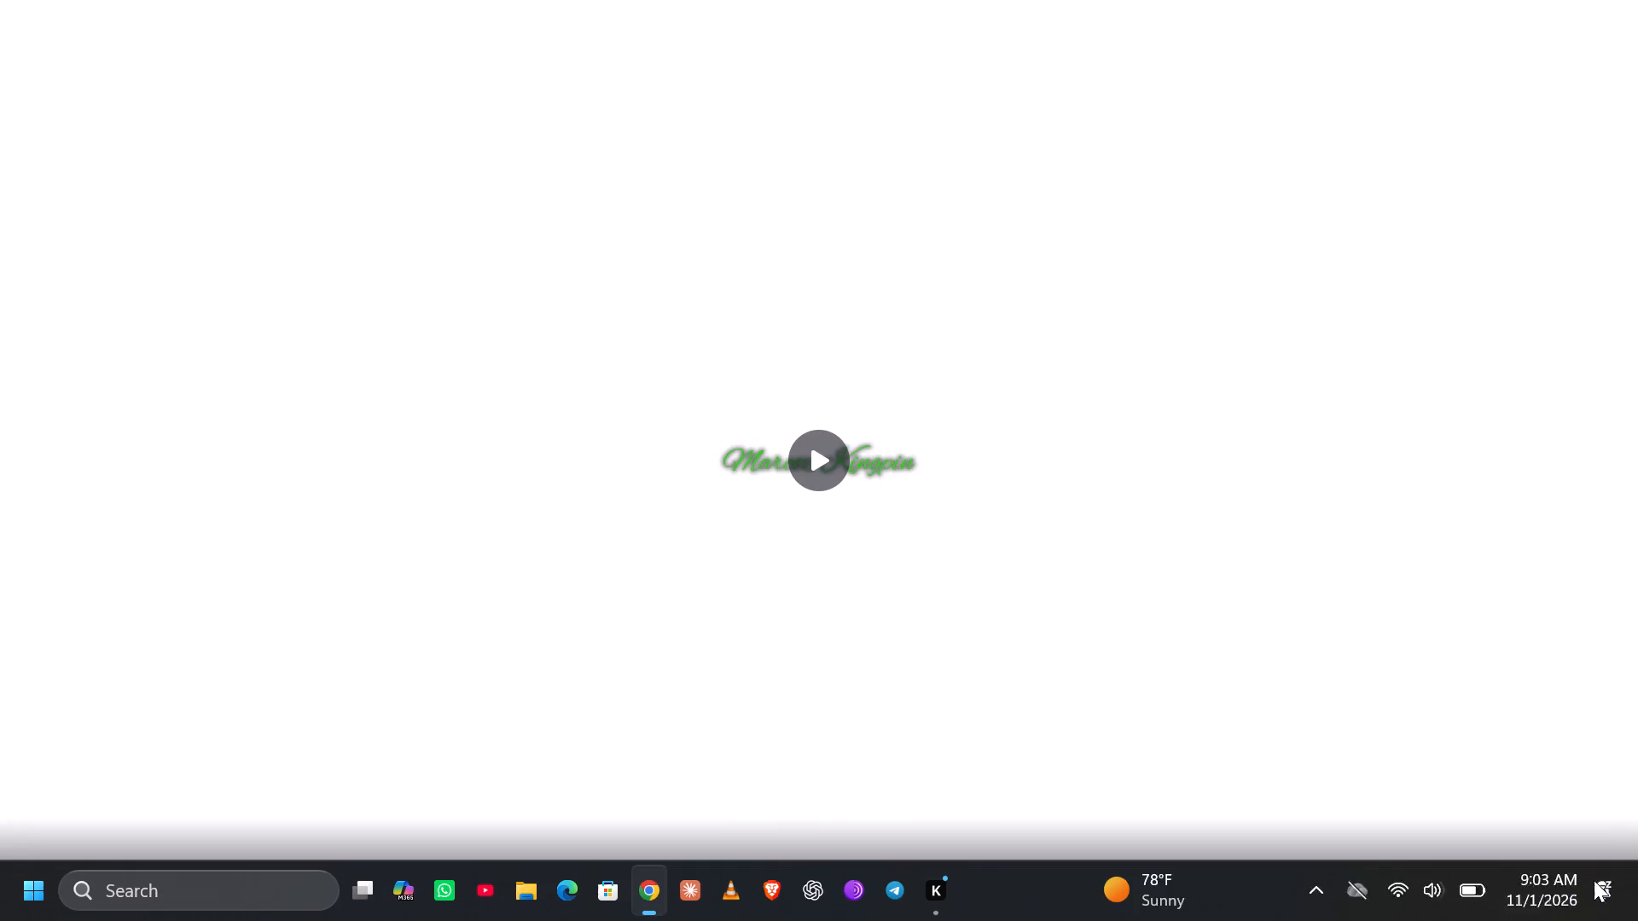
pyautogui.scroll(-4, 1047, 580)
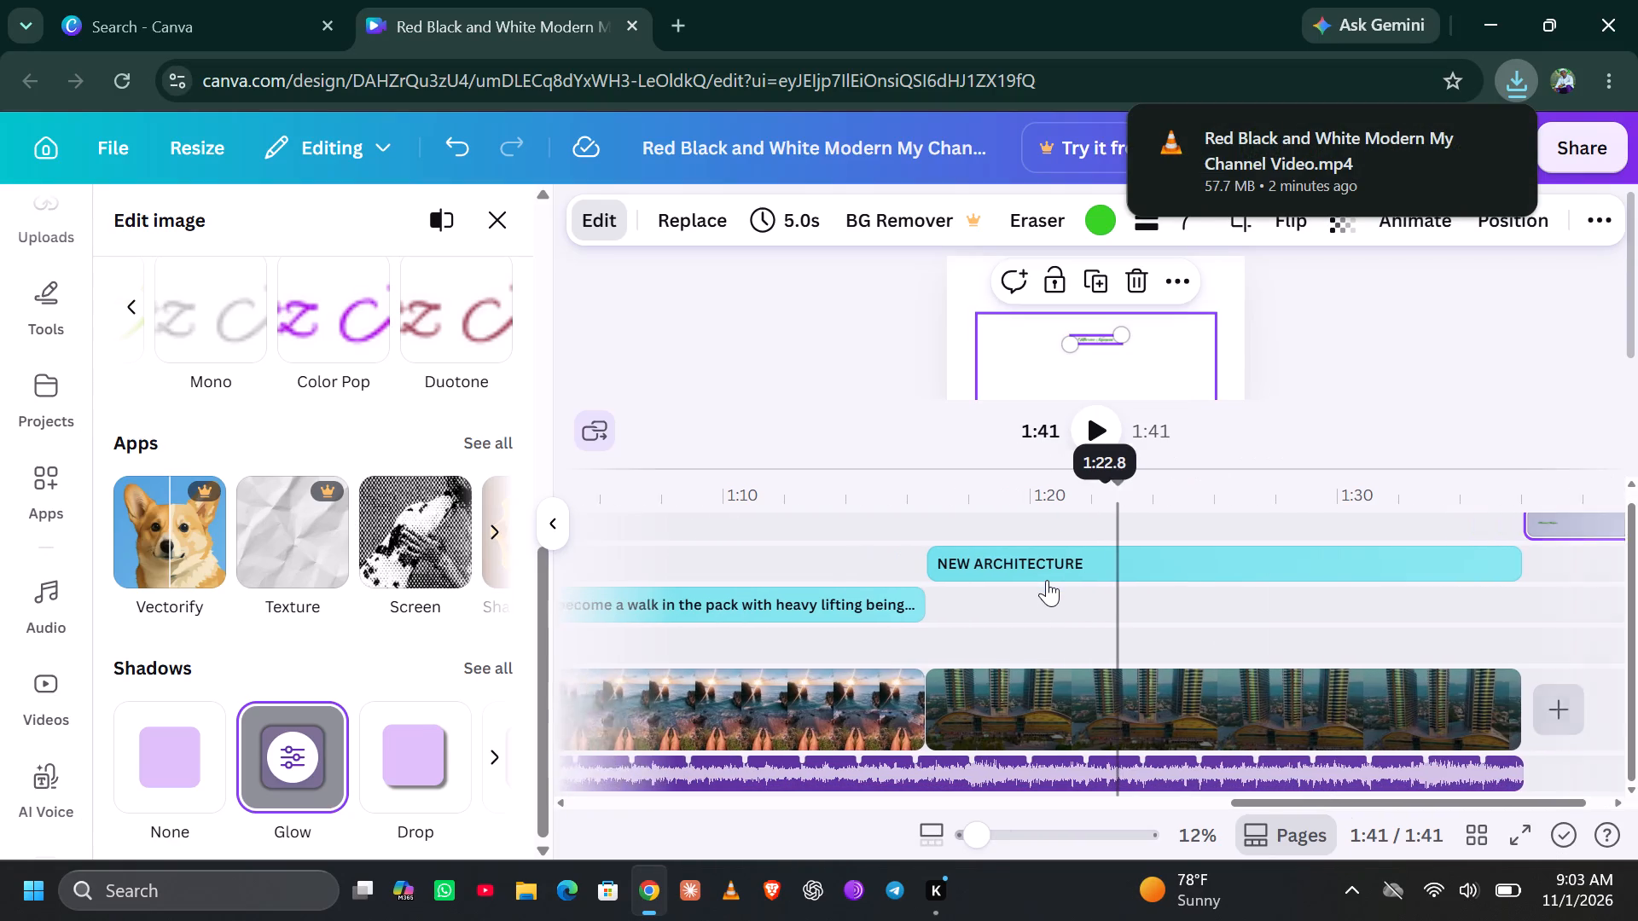
pyautogui.scroll(-1, 1047, 580)
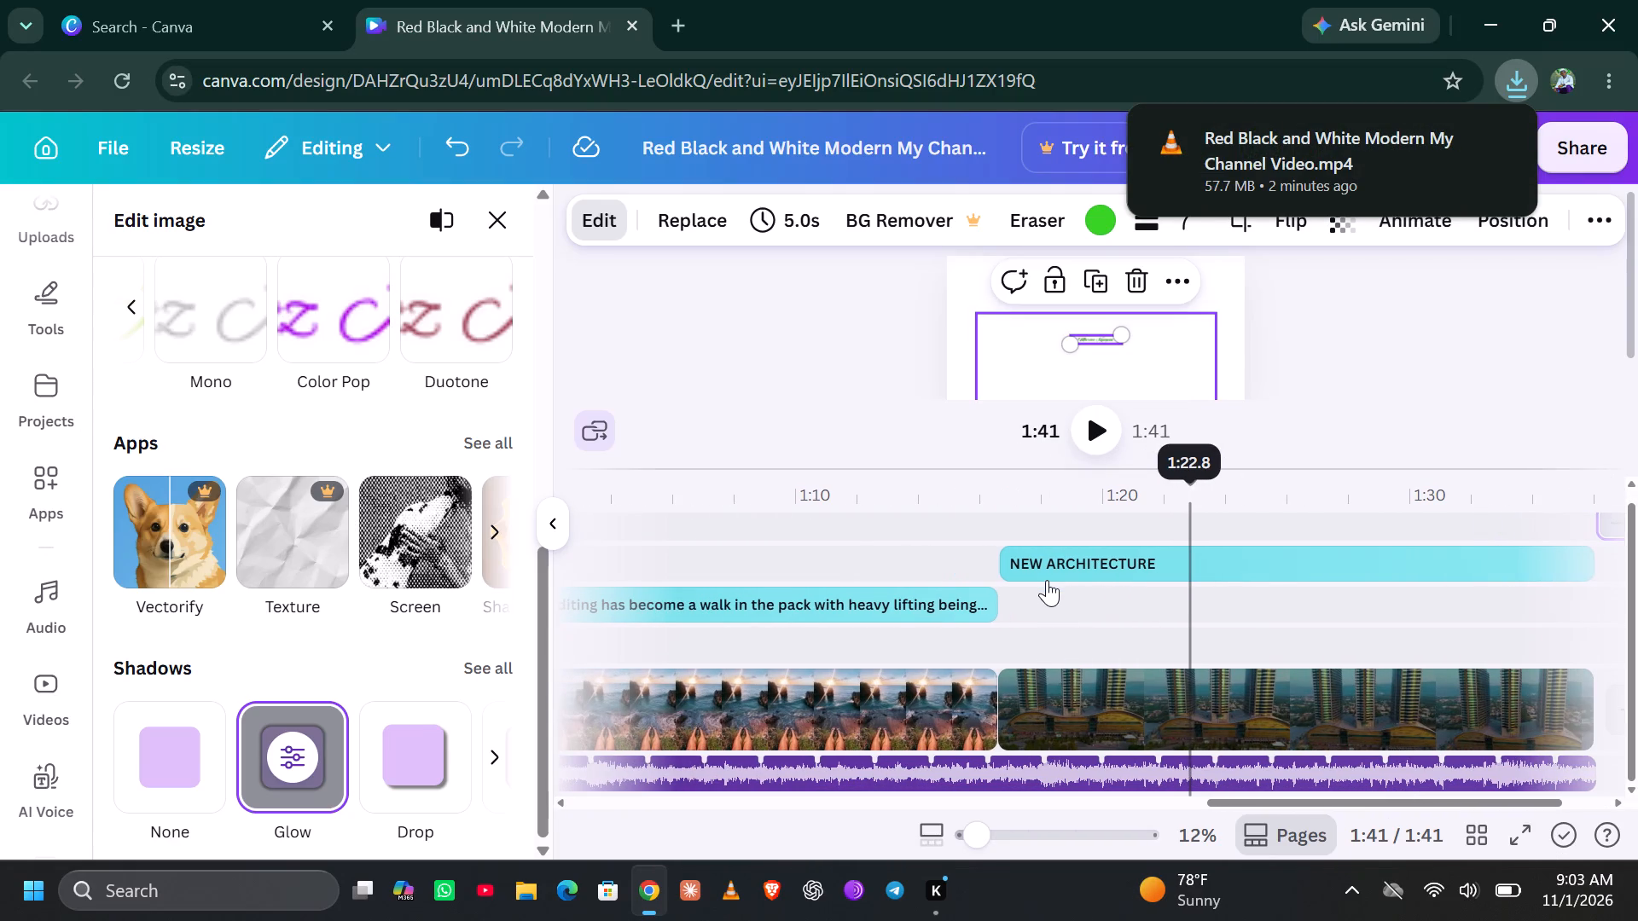
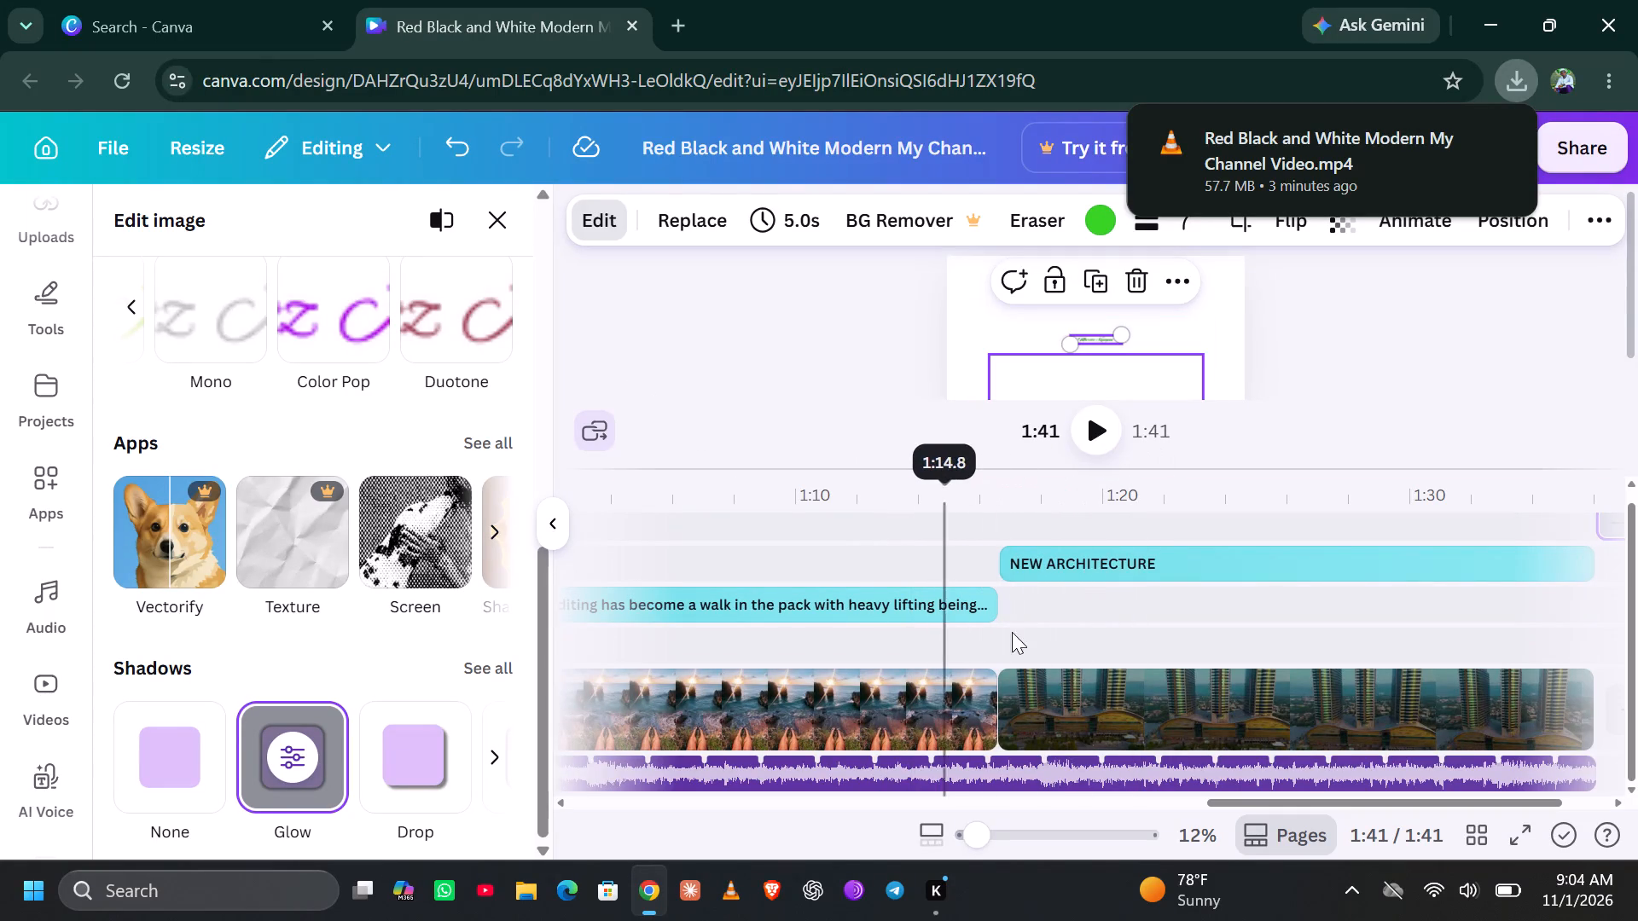
# Switch from the closing signature's image effects to the drawing and annotation tools.
pyautogui.hscroll(-1, 1126, 692)
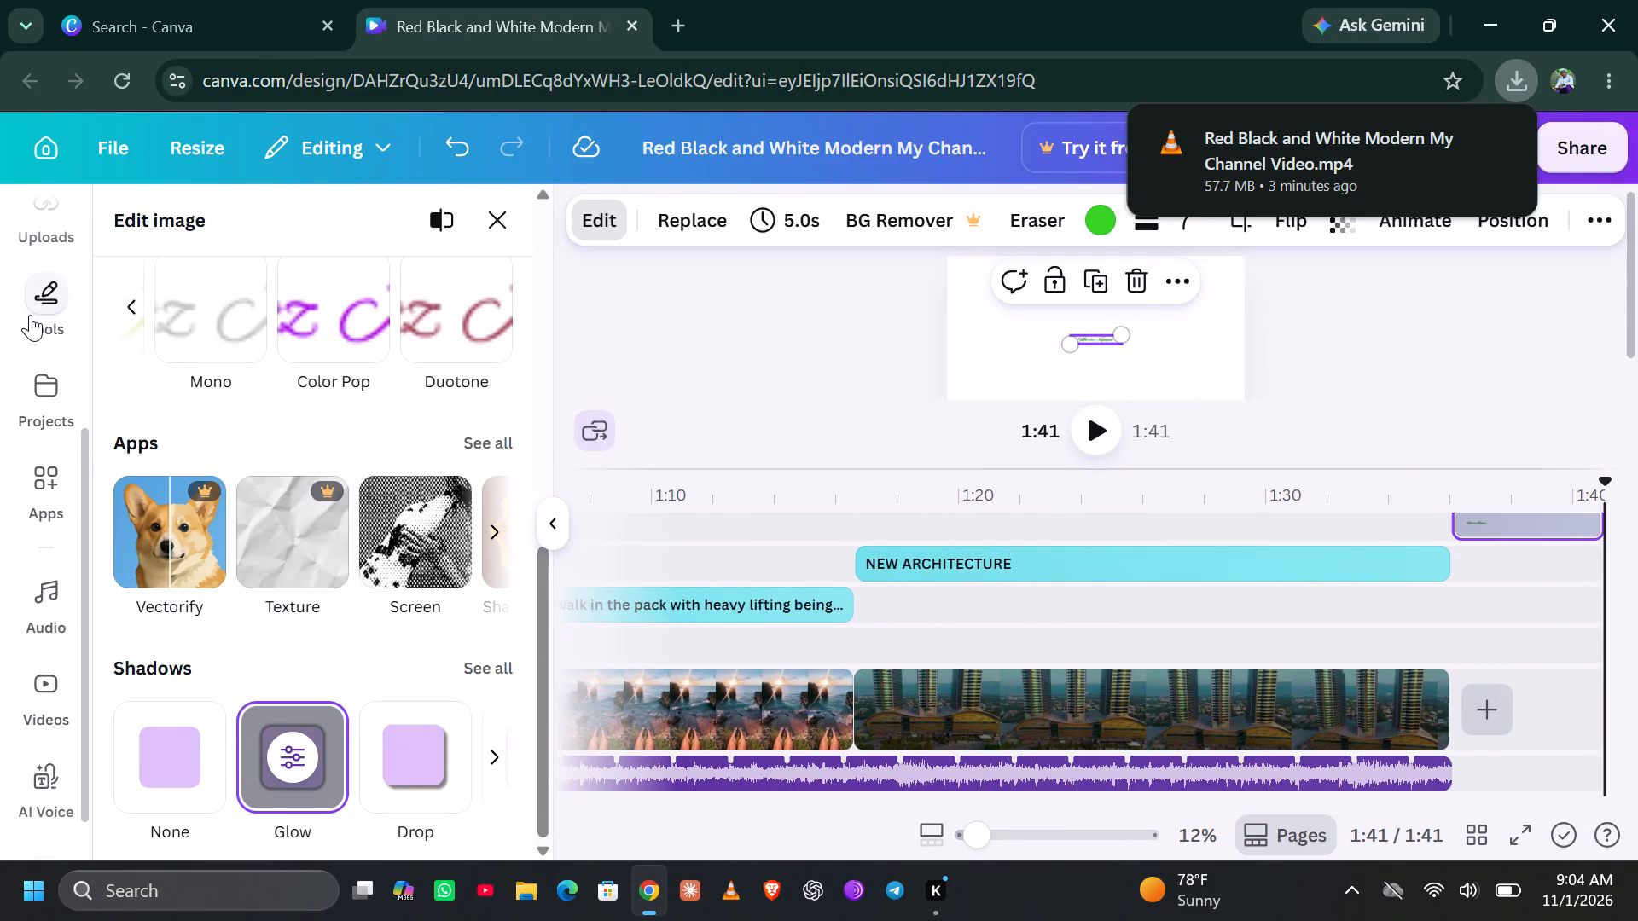
pyautogui.click(29, 313)
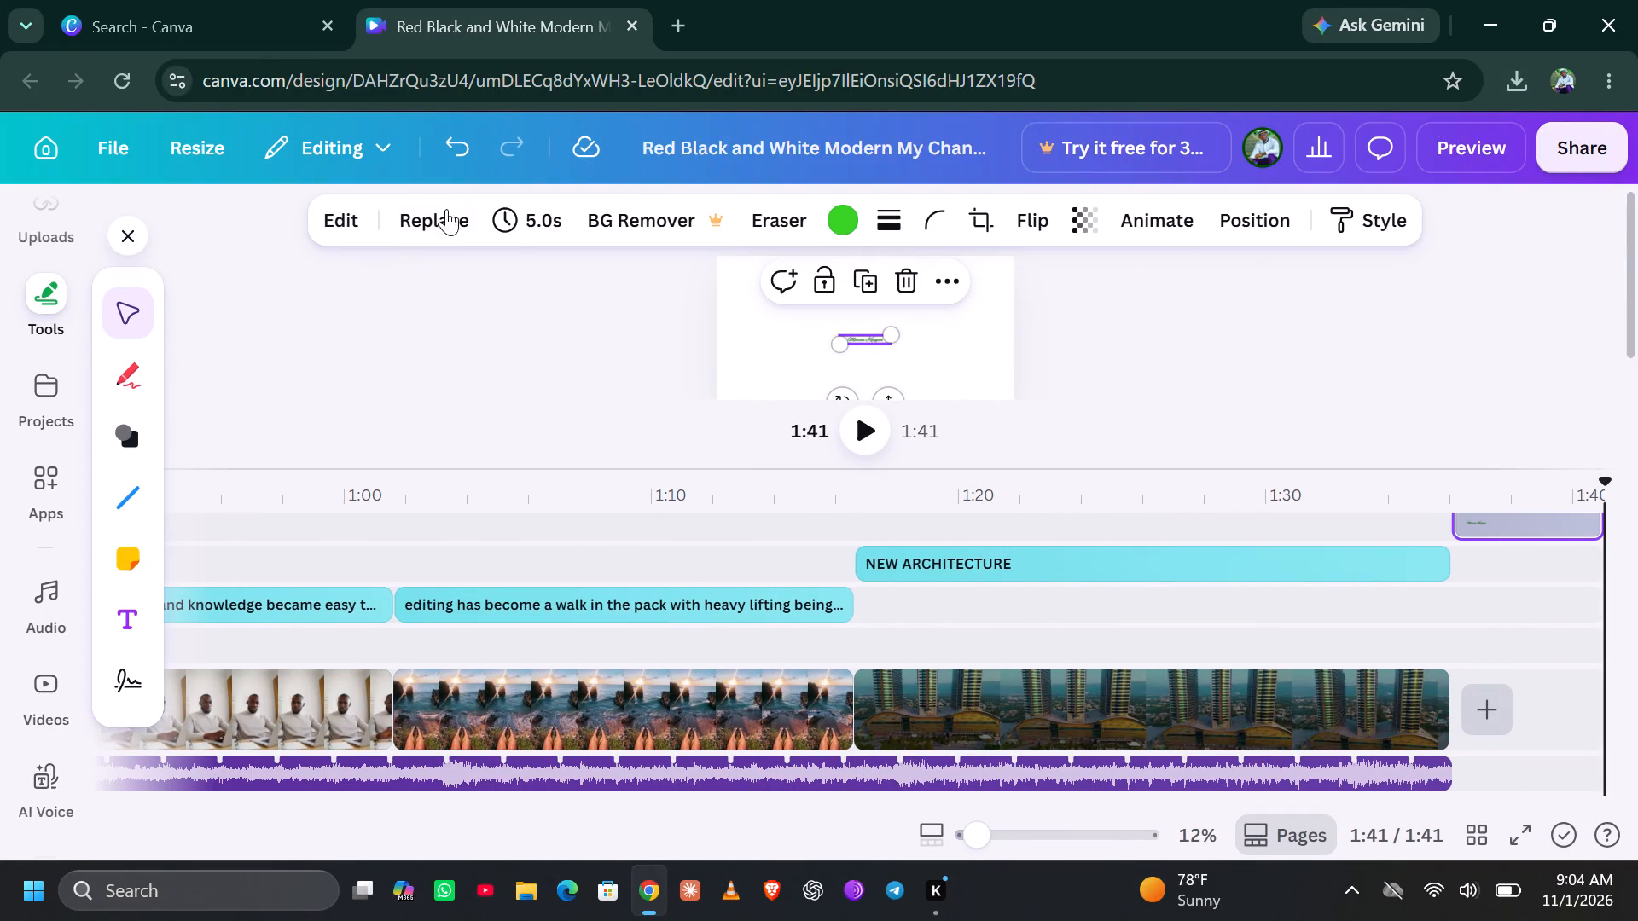